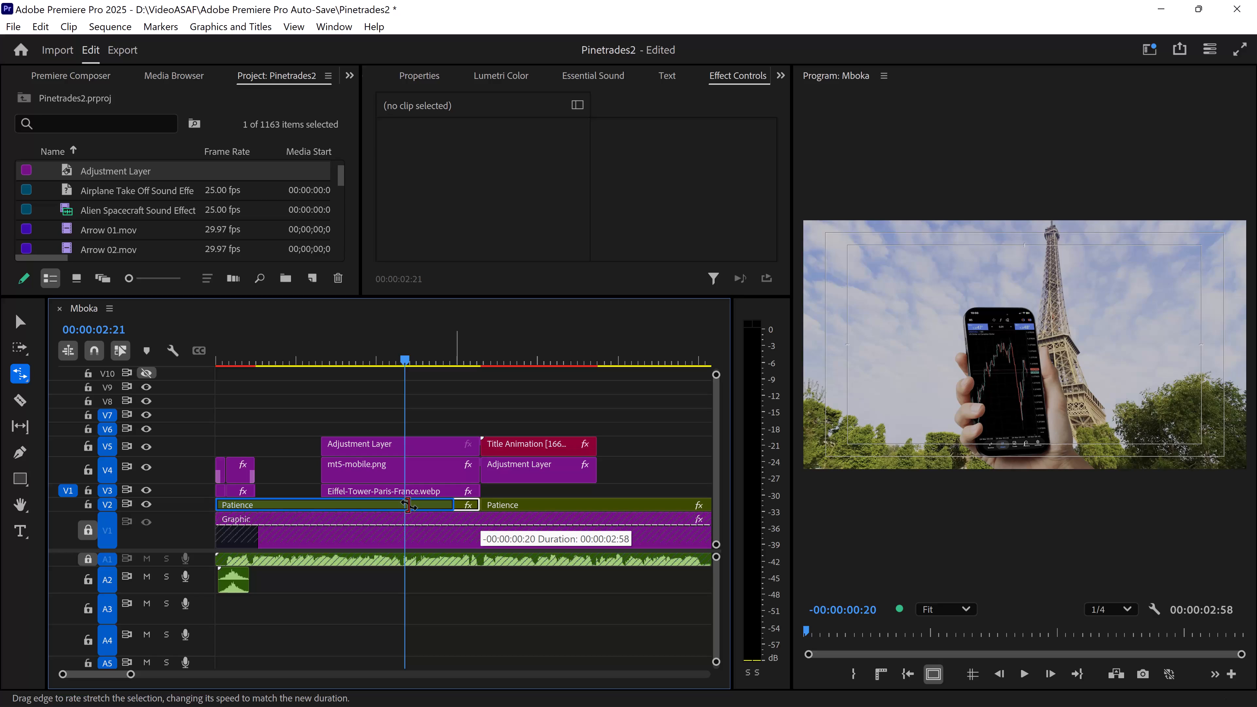
Play the Mboka sequence from its start through the TREND REVERSAL title to review the retimed Patience clip.
key("v")
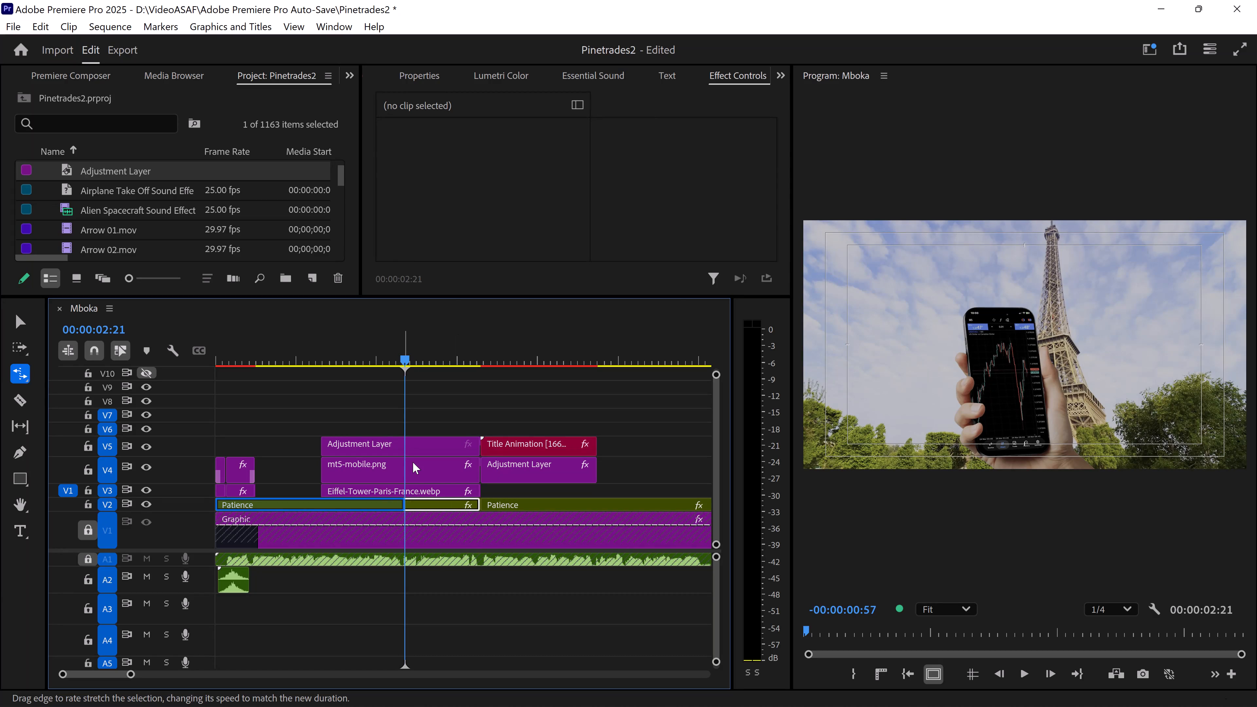
left_click_drag(352, 355, 206, 366)
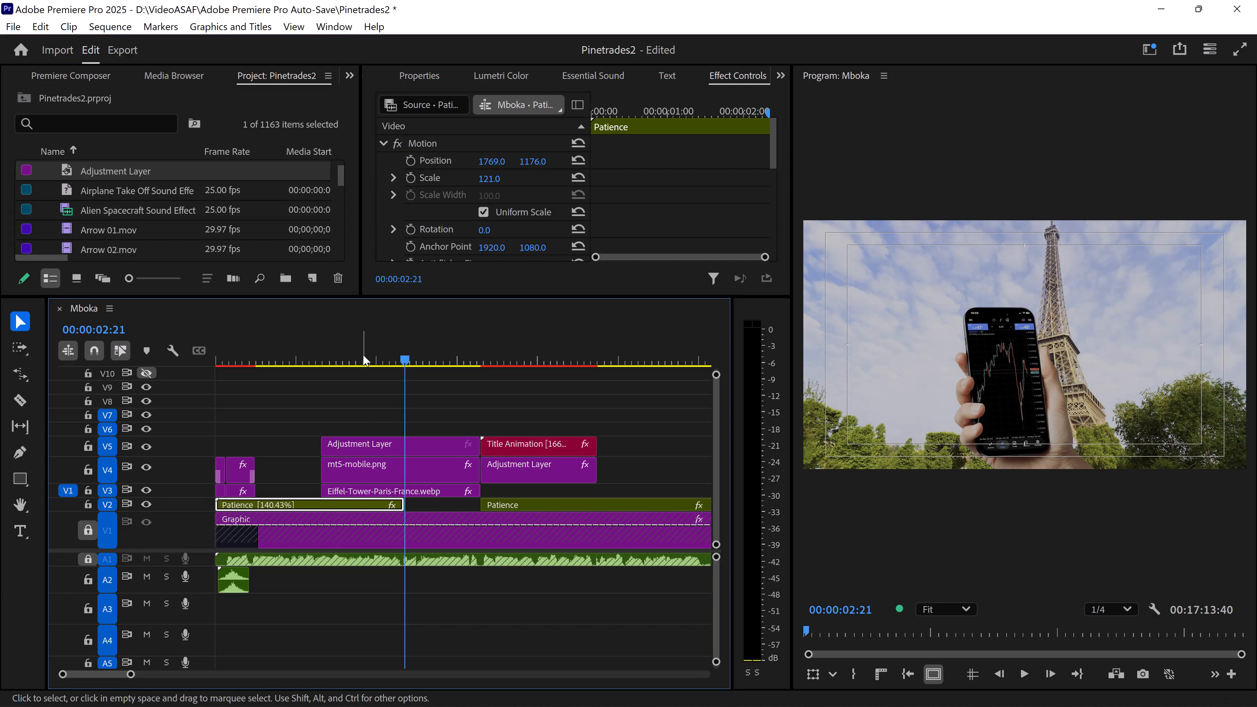
left_click(298, 402)
key("space")
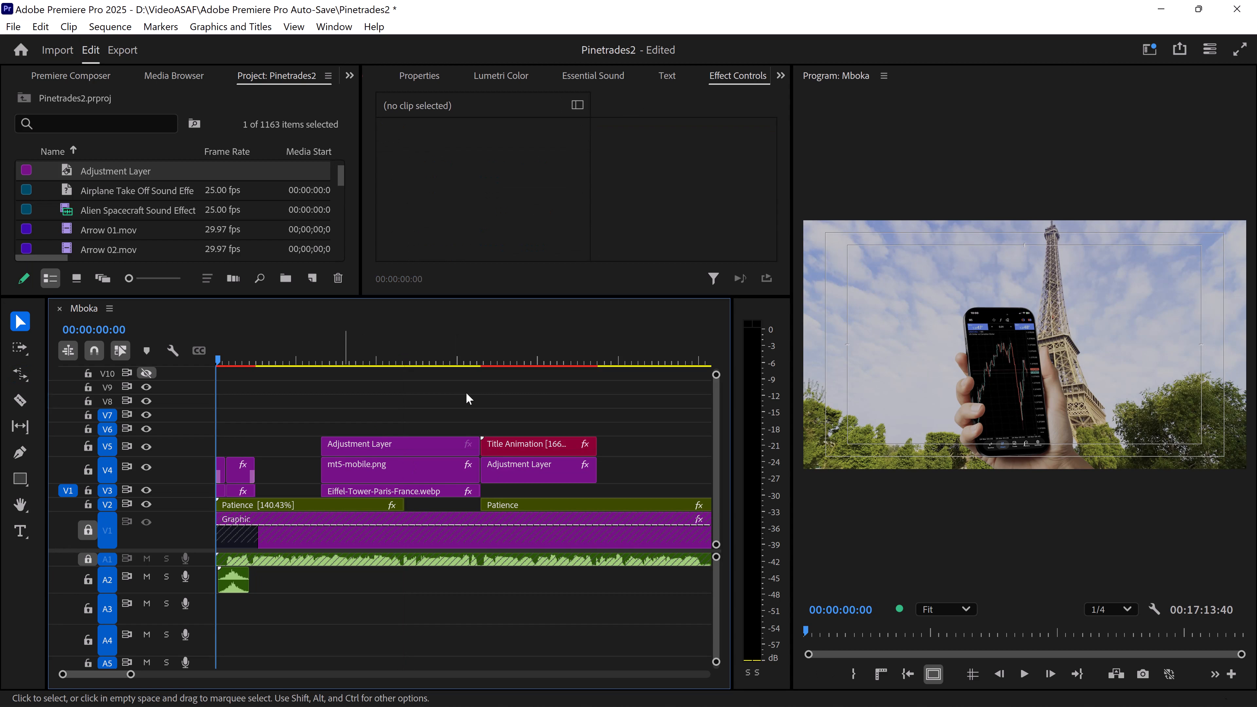
left_click(306, 356)
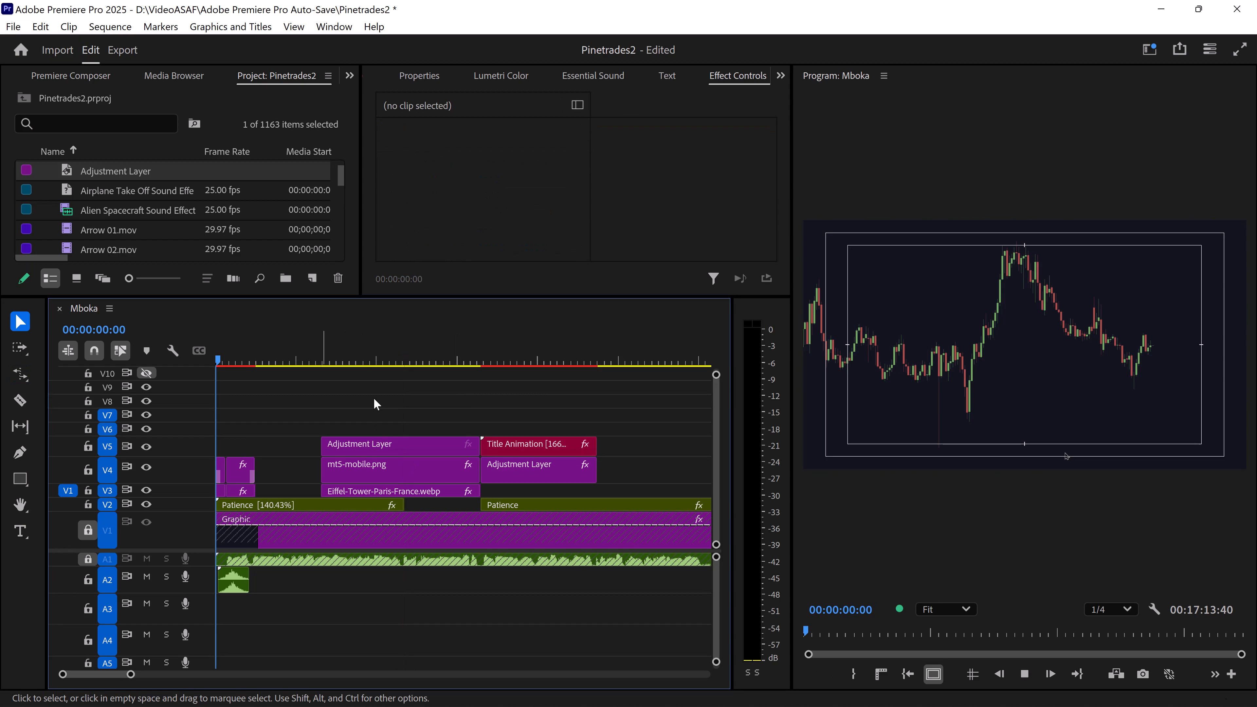
left_click(283, 356)
left_click(374, 398)
left_click(291, 360)
left_click_drag(291, 357, 374, 398)
left_click_drag(374, 398, 309, 358)
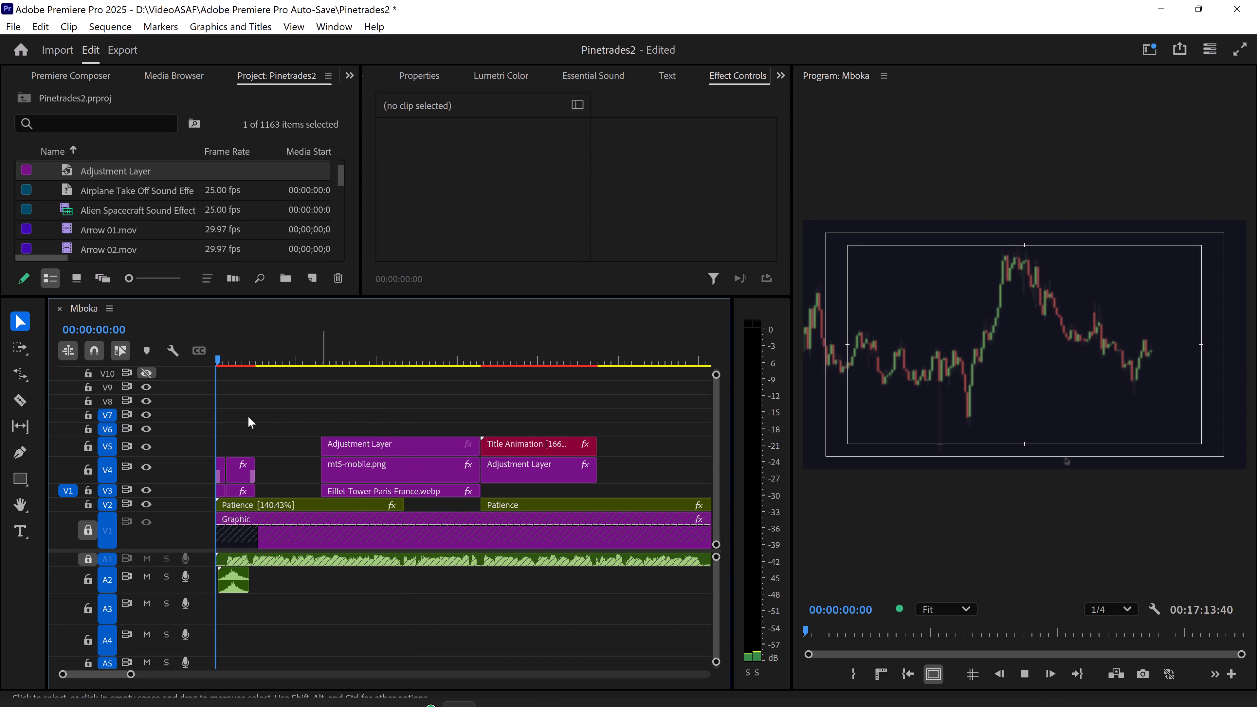
left_click(392, 399)
key("space")
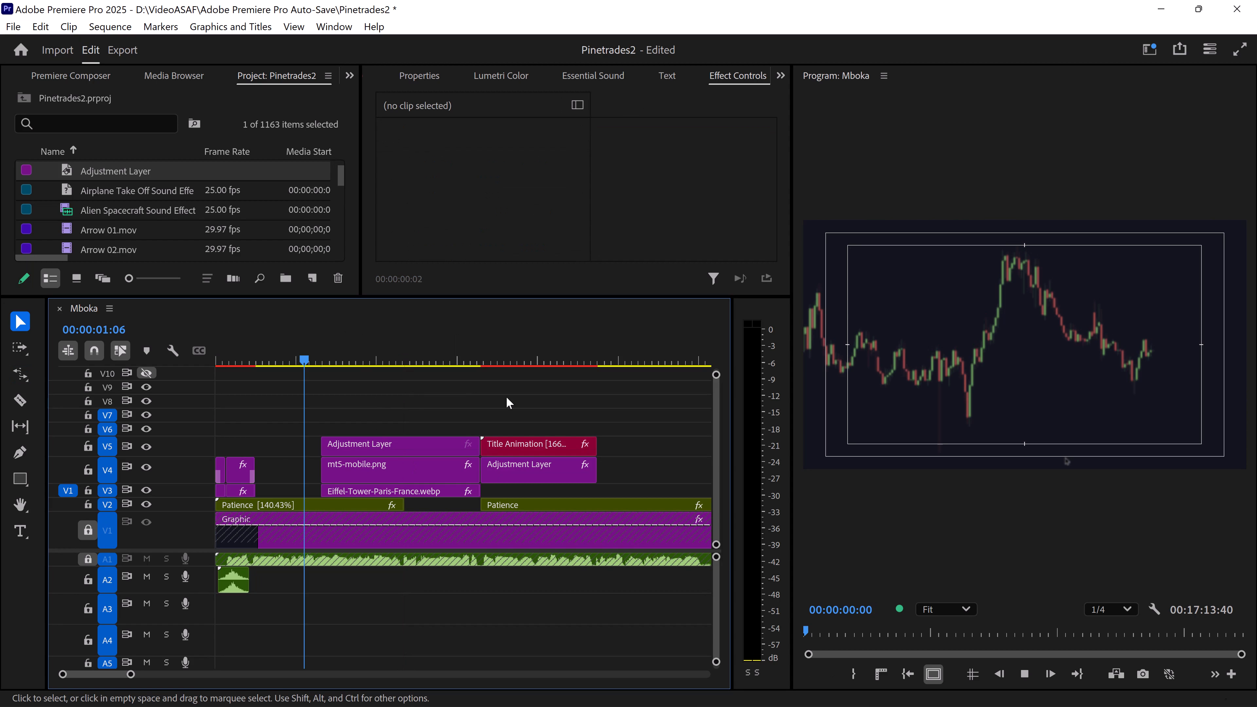
key("space")
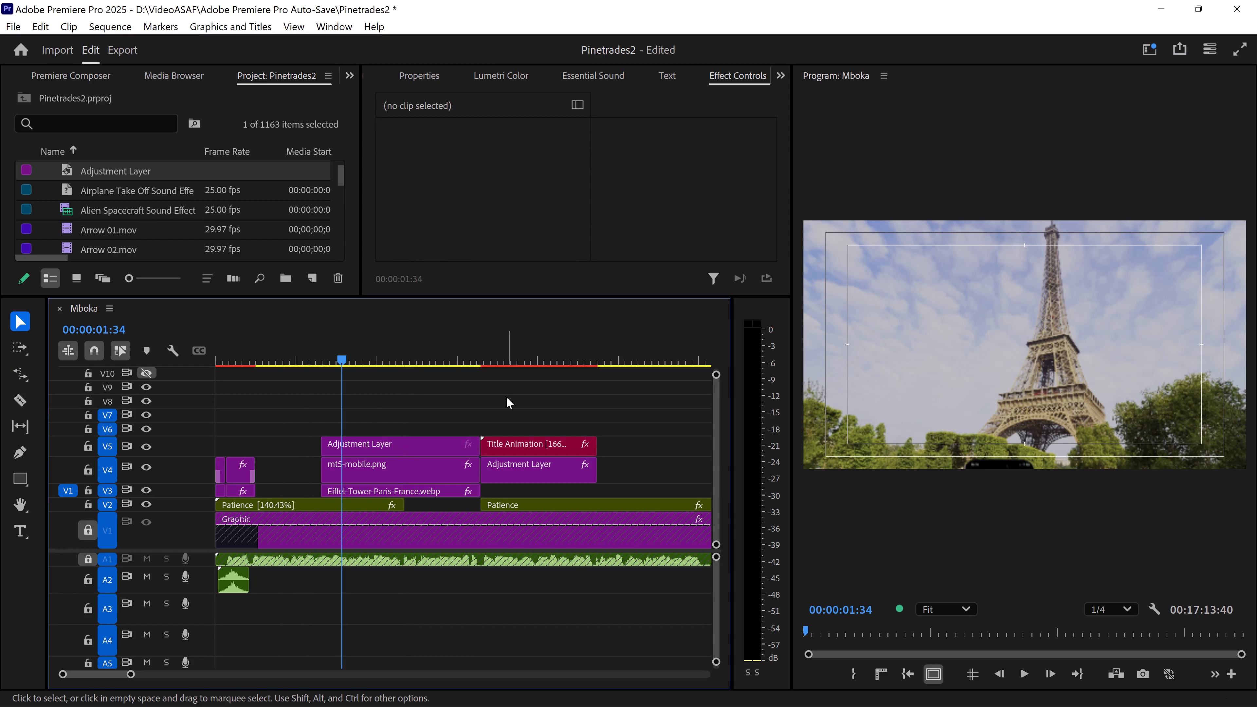
key("space")
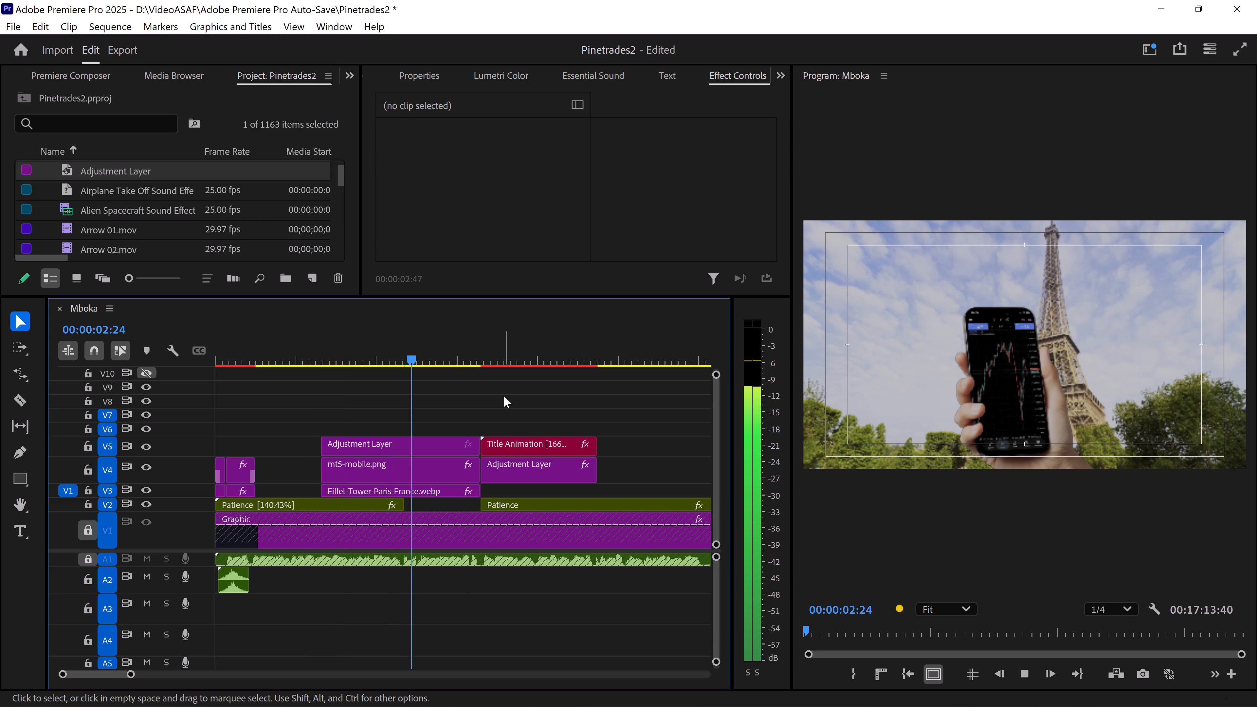
key("space")
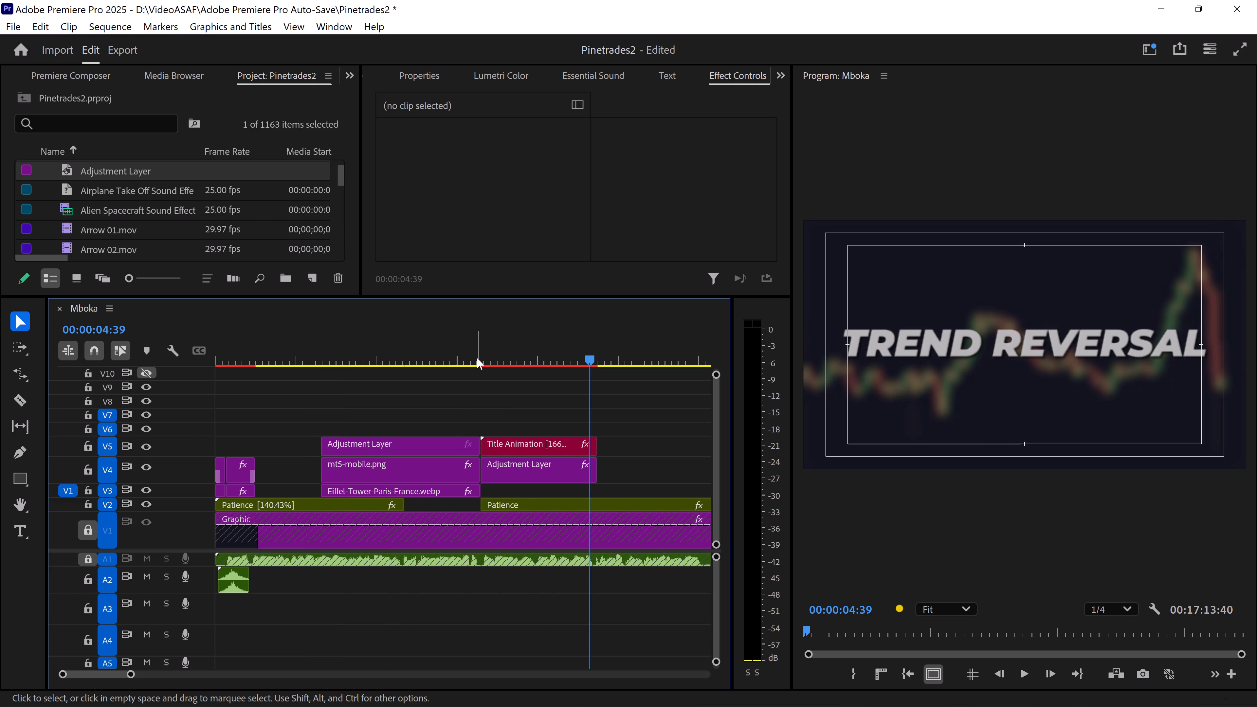
Keyframe the Scale of the adjustment layer on V5: 100 at 00:00:01:55 and 0 at its first frame, 00:00:01:19.
left_click_drag(461, 347, 361, 347)
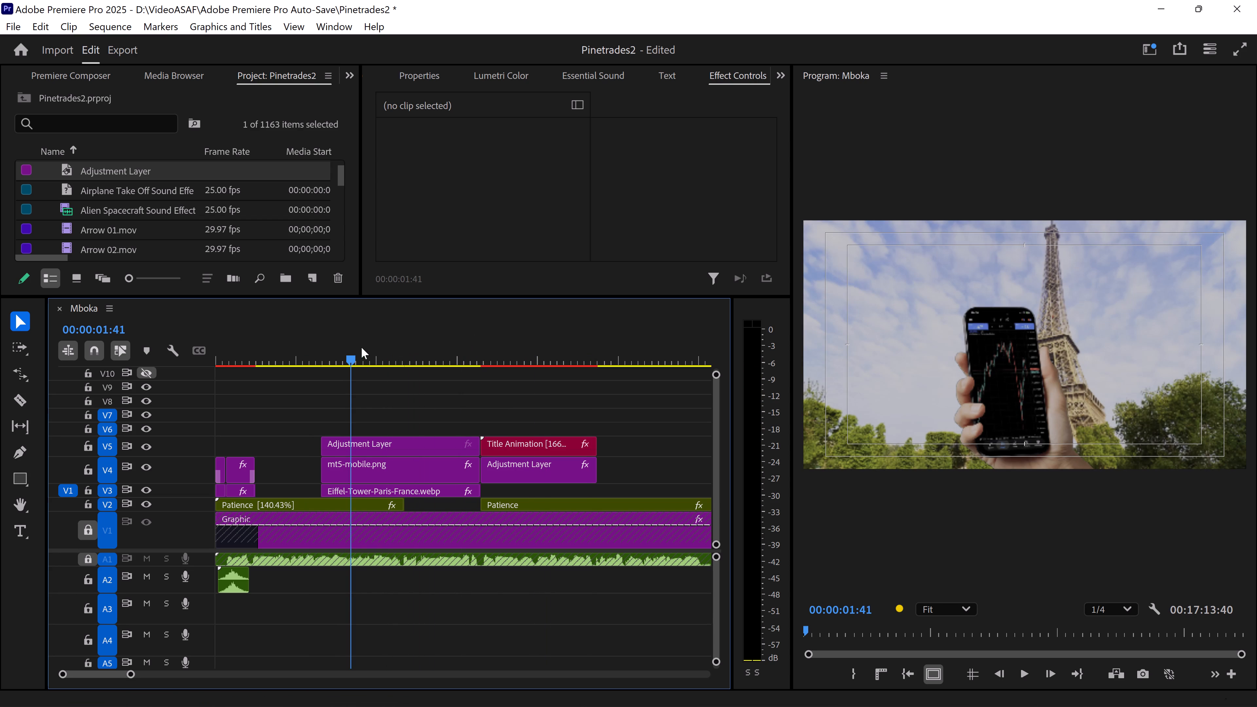
left_click_drag(361, 347, 371, 347)
left_click(444, 378)
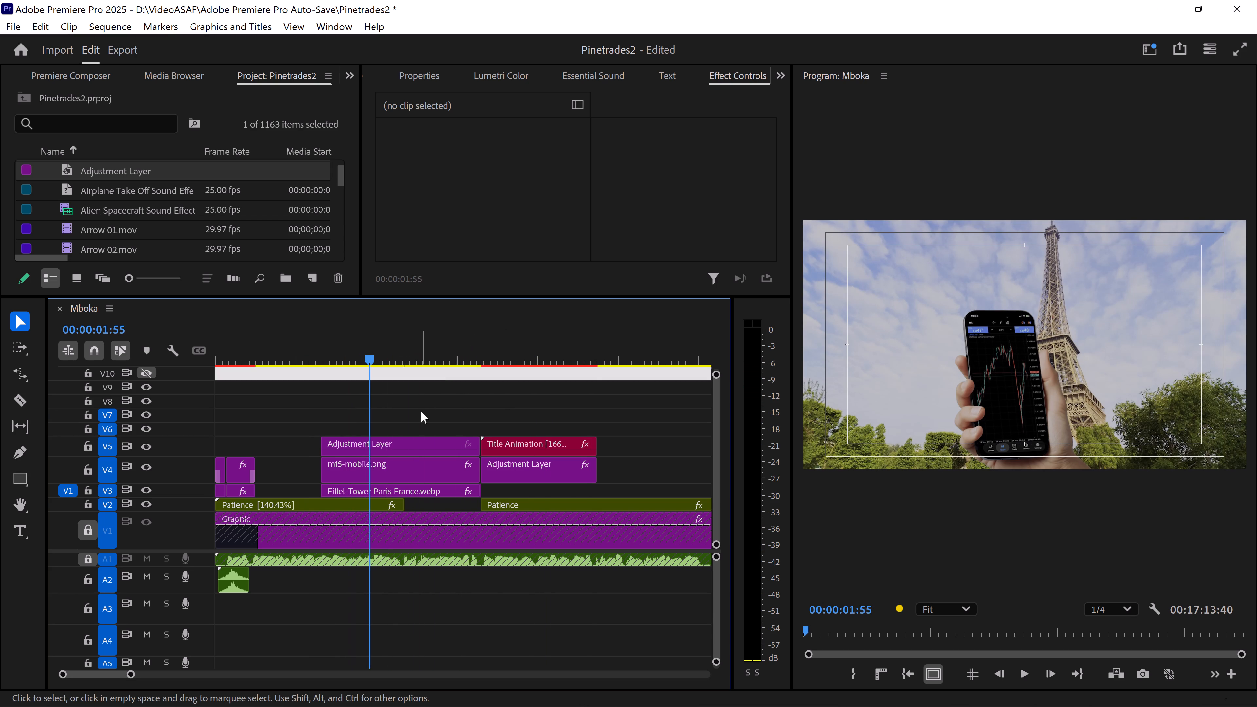
left_click(394, 442)
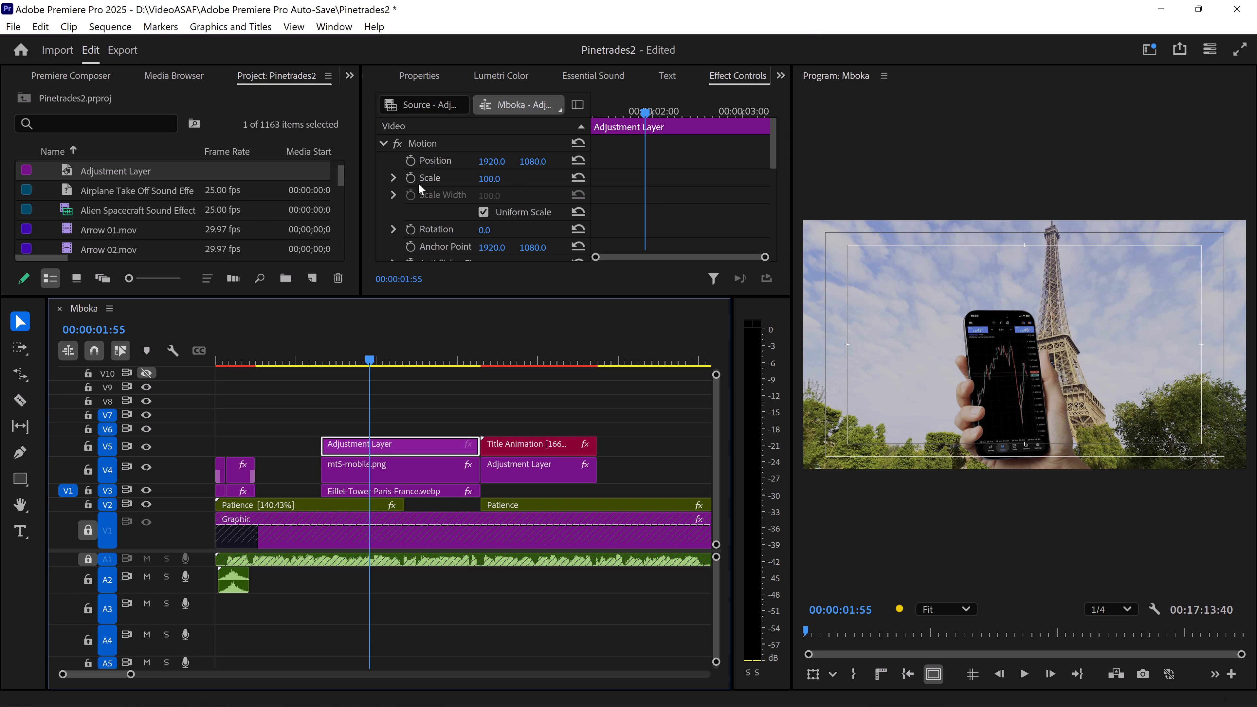
left_click(412, 180)
left_click_drag(625, 115, 594, 115)
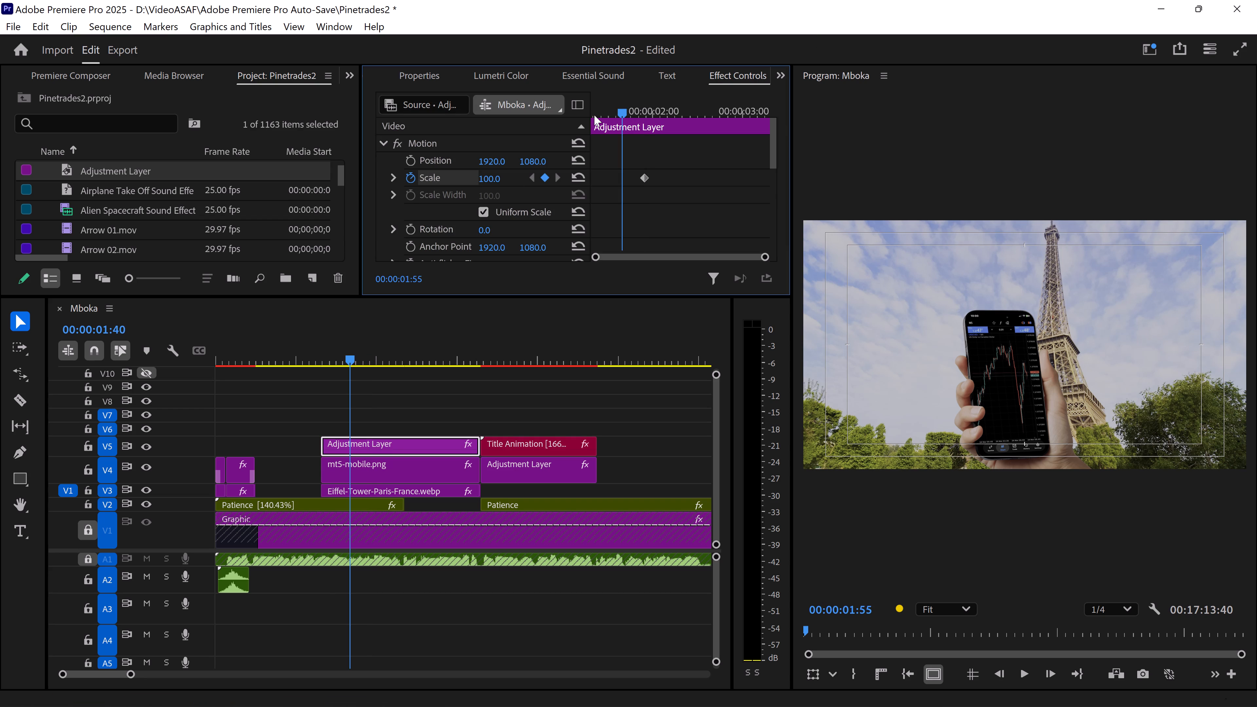
left_click_drag(594, 115, 482, 136)
left_click_drag(495, 181, 358, 182)
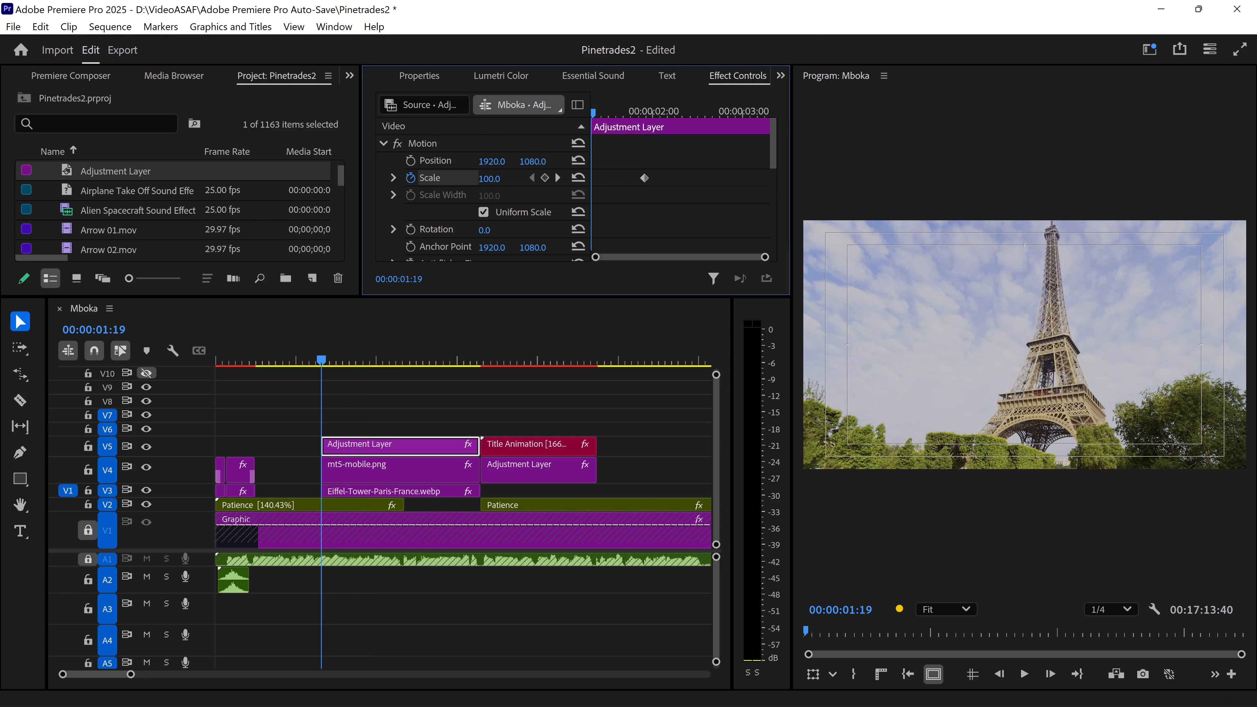
left_click_drag(358, 182, 234, 193)
Move the adjustment layer's second Scale keyframe earlier, closer to the clip's start.
left_click_drag(644, 179, 614, 178)
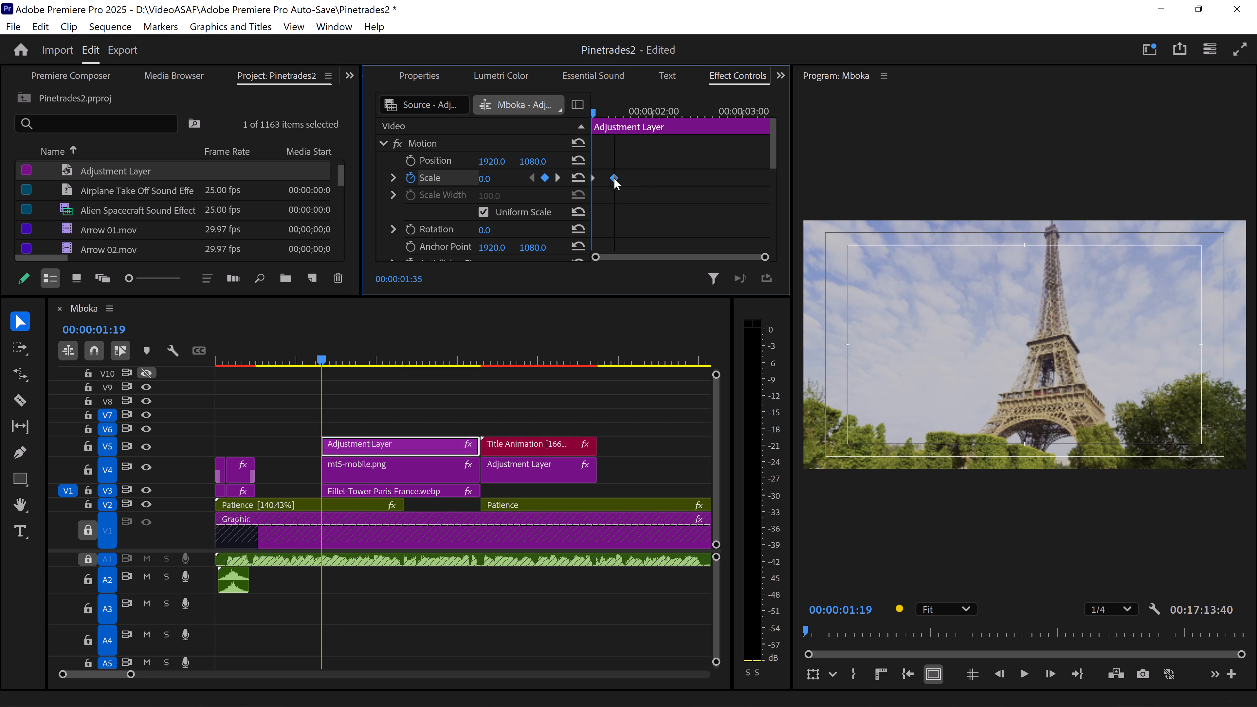
left_click_drag(614, 178, 627, 180)
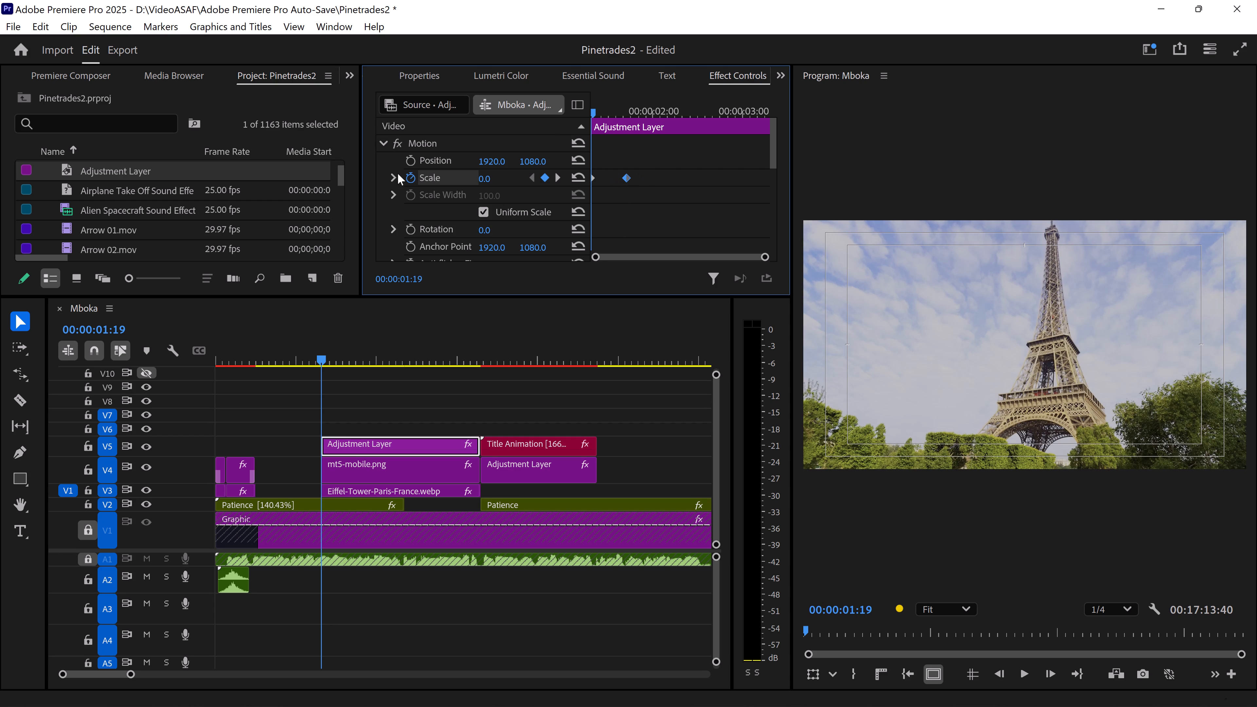
Apply Ease In to the second Scale keyframe and Ease Out to the first one.
left_click(395, 179)
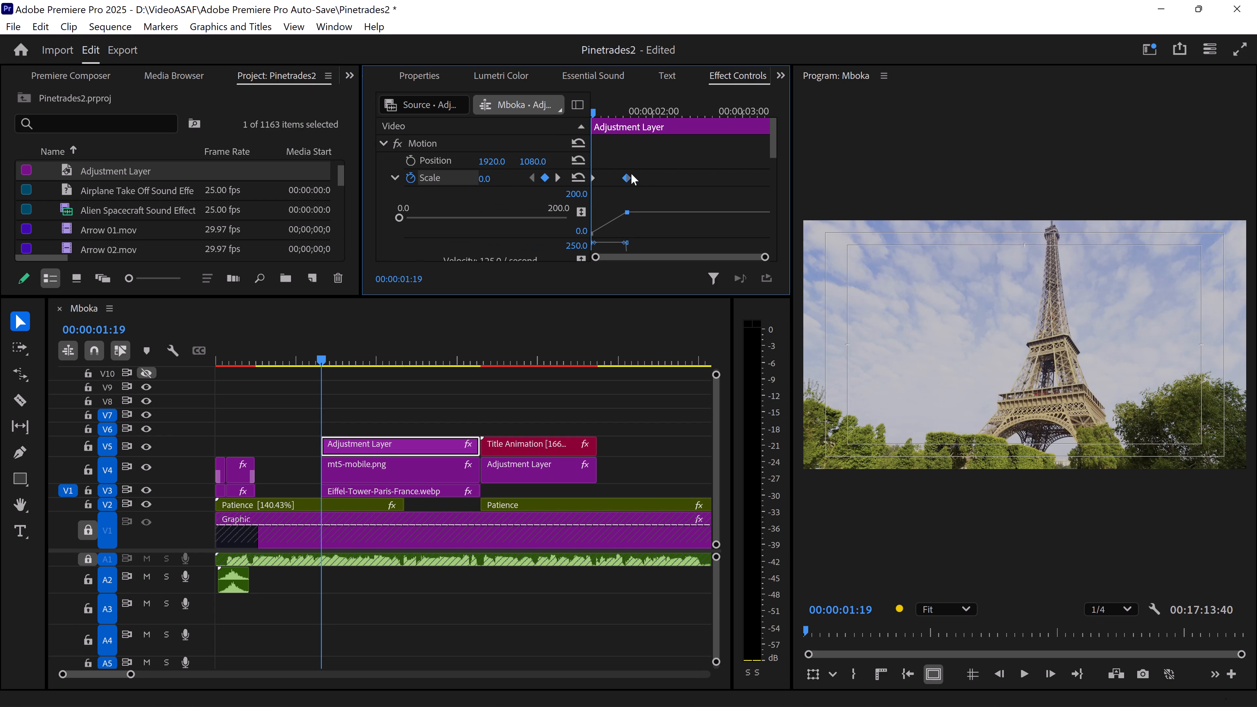
right_click(629, 175)
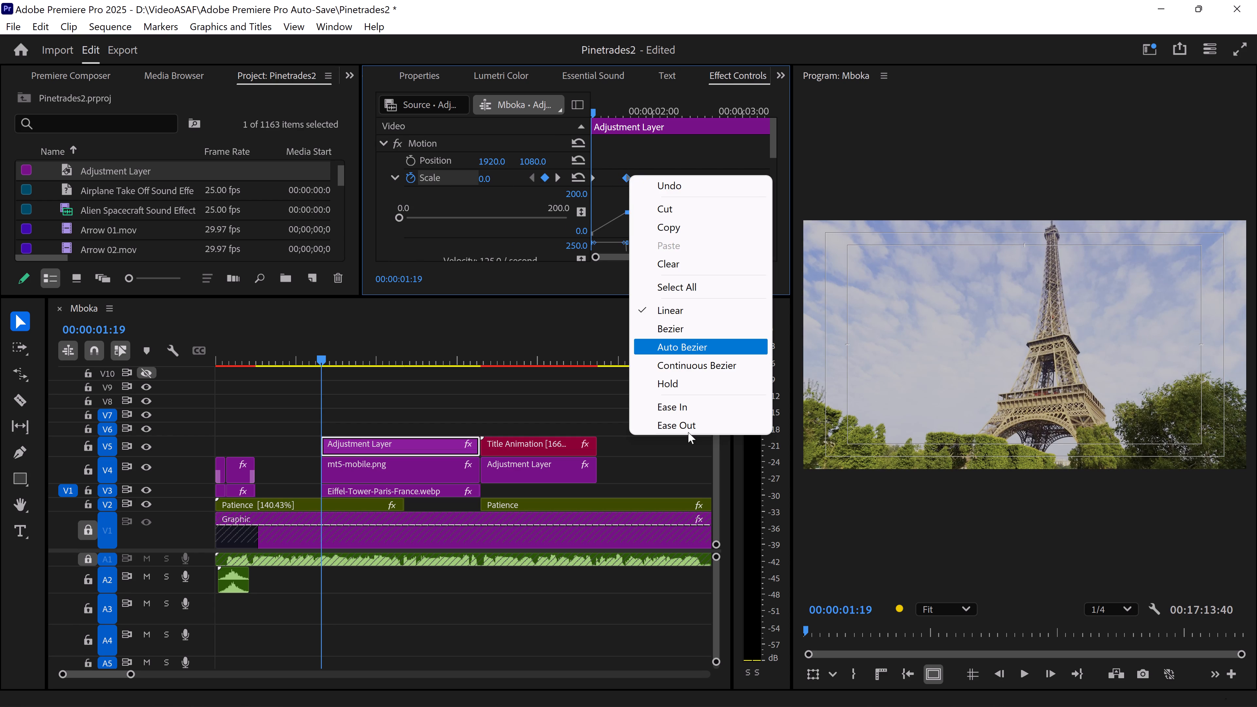
left_click(680, 404)
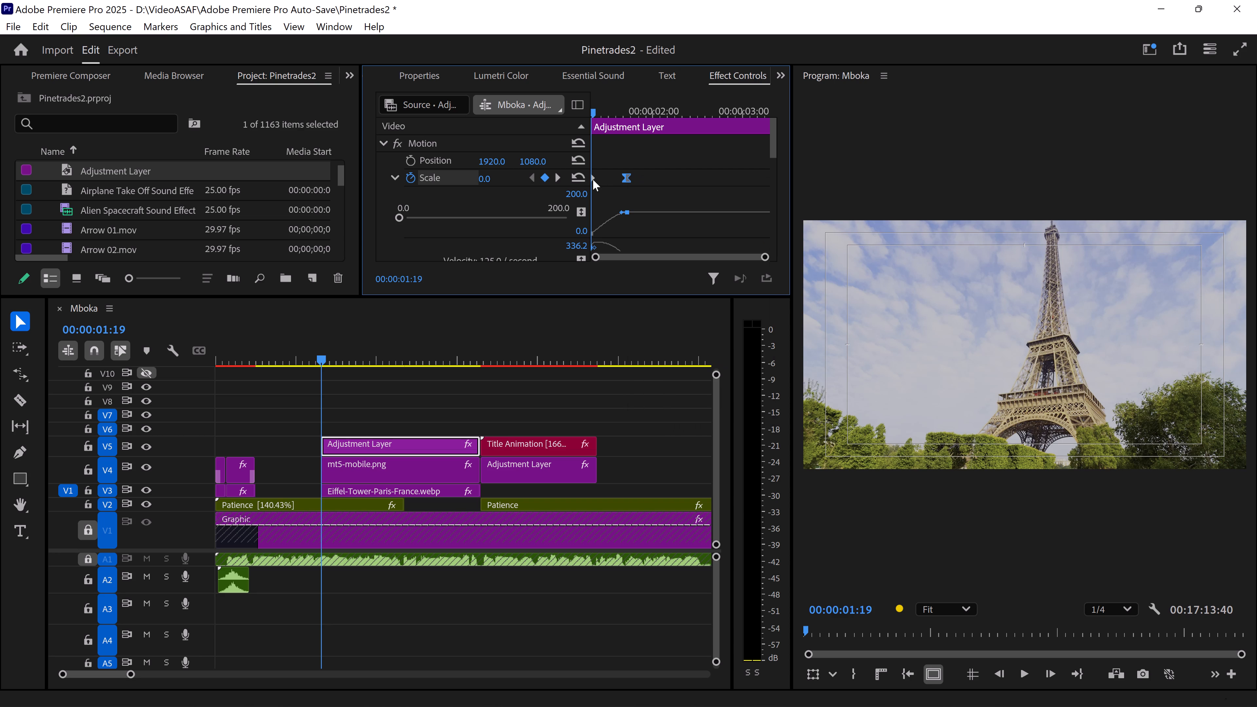
left_click(593, 179)
right_click(593, 179)
left_click(660, 431)
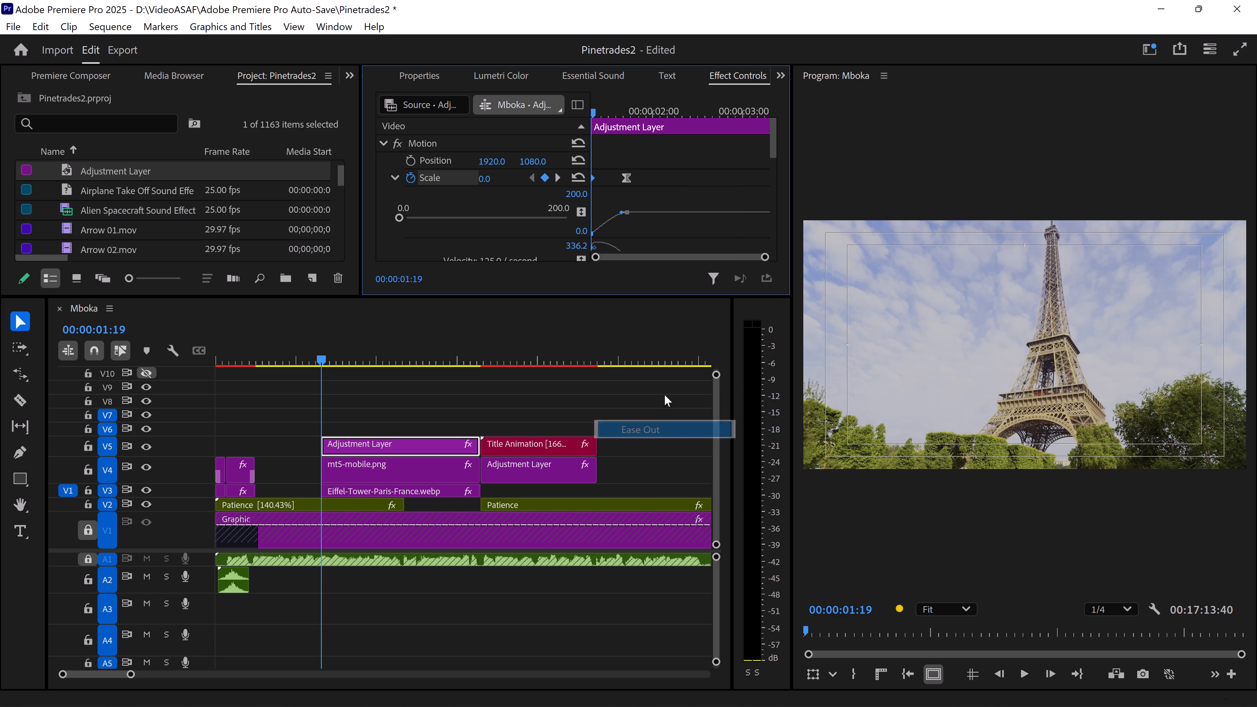
Shape the Scale velocity curve so it peaks just after the first keyframe and slows gradually into the second.
scroll(689, 191, "down", 3)
left_click_drag(597, 211, 603, 211)
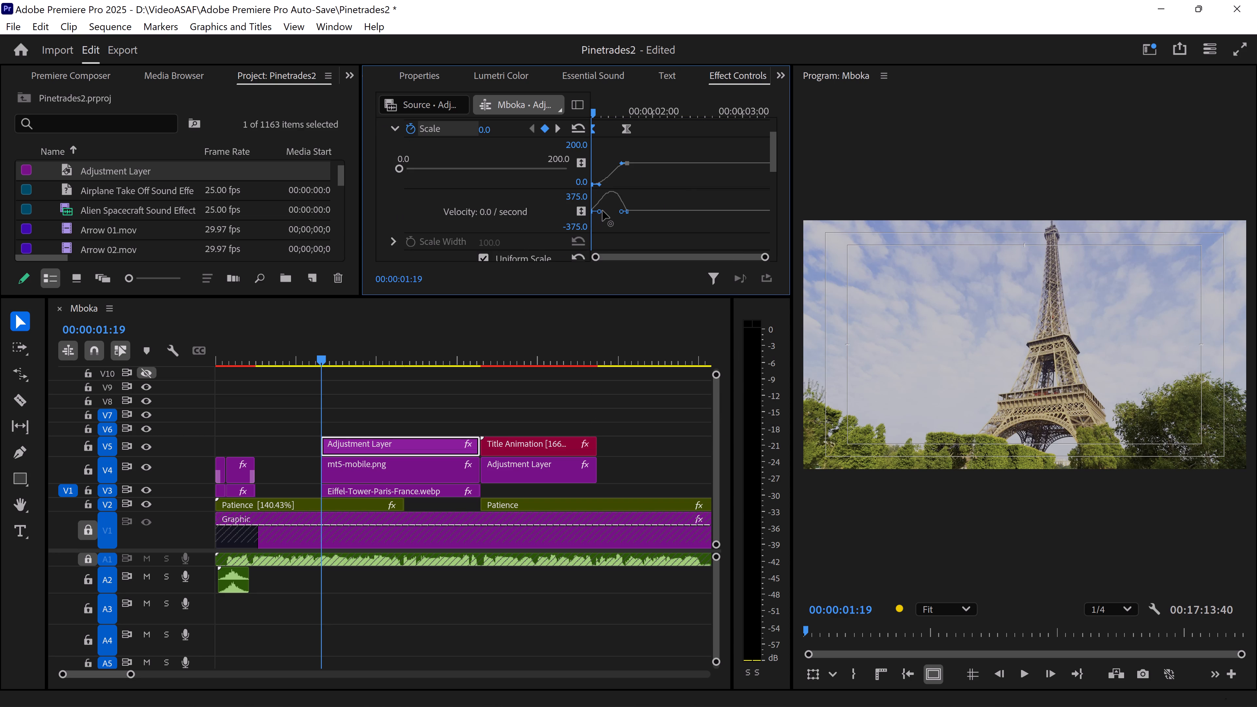
left_click_drag(603, 211, 593, 211)
left_click_drag(594, 211, 597, 211)
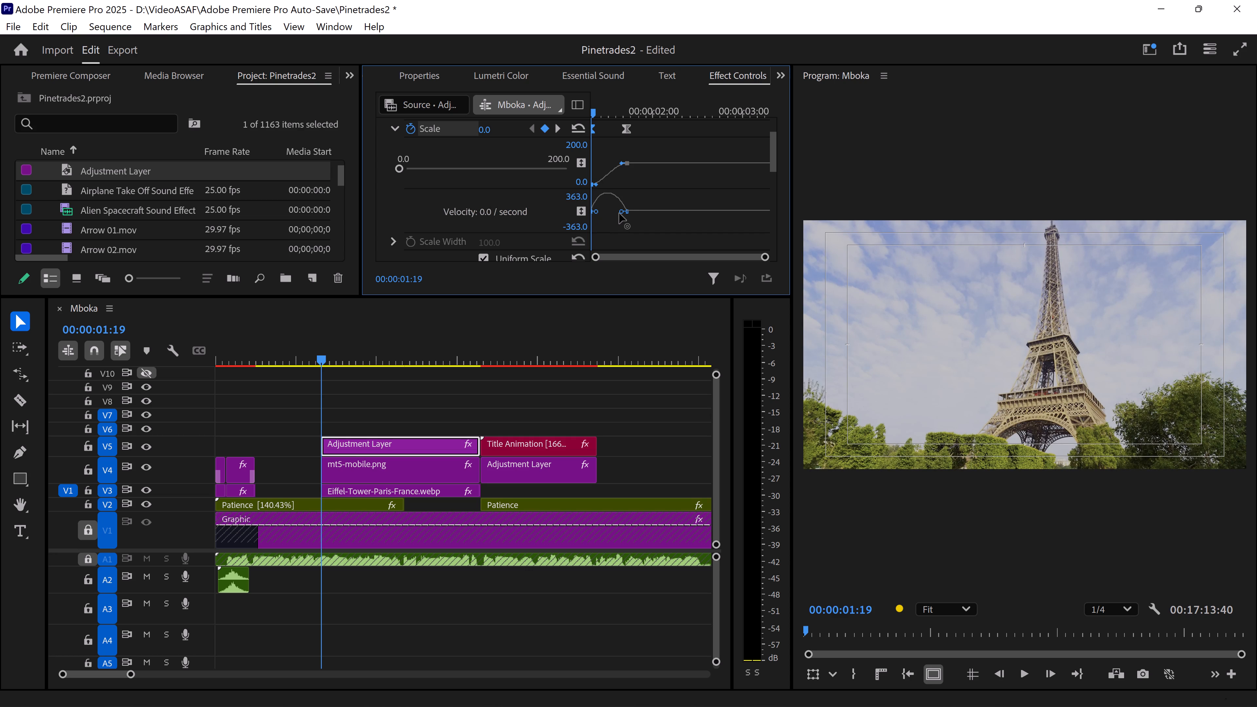
left_click_drag(619, 213, 609, 213)
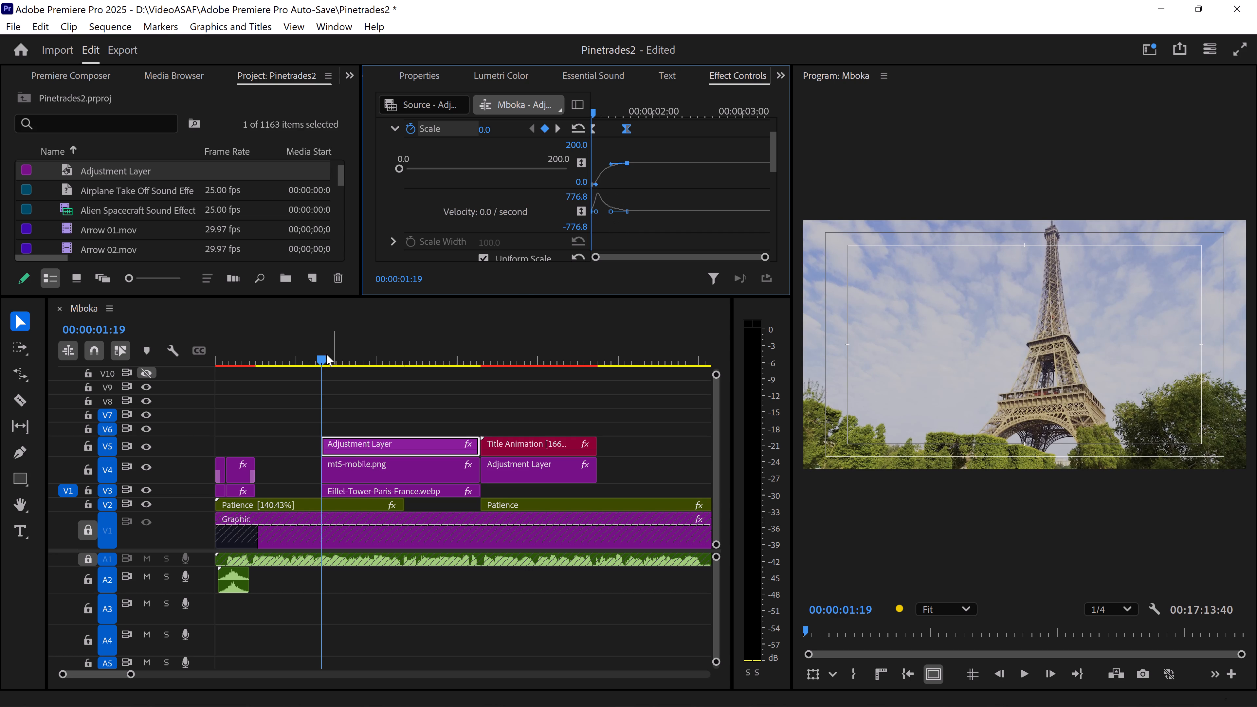
Play the section from 00:00:01:02 across the adjustment layer to check its scale animation.
left_click_drag(323, 354, 301, 354)
key("space")
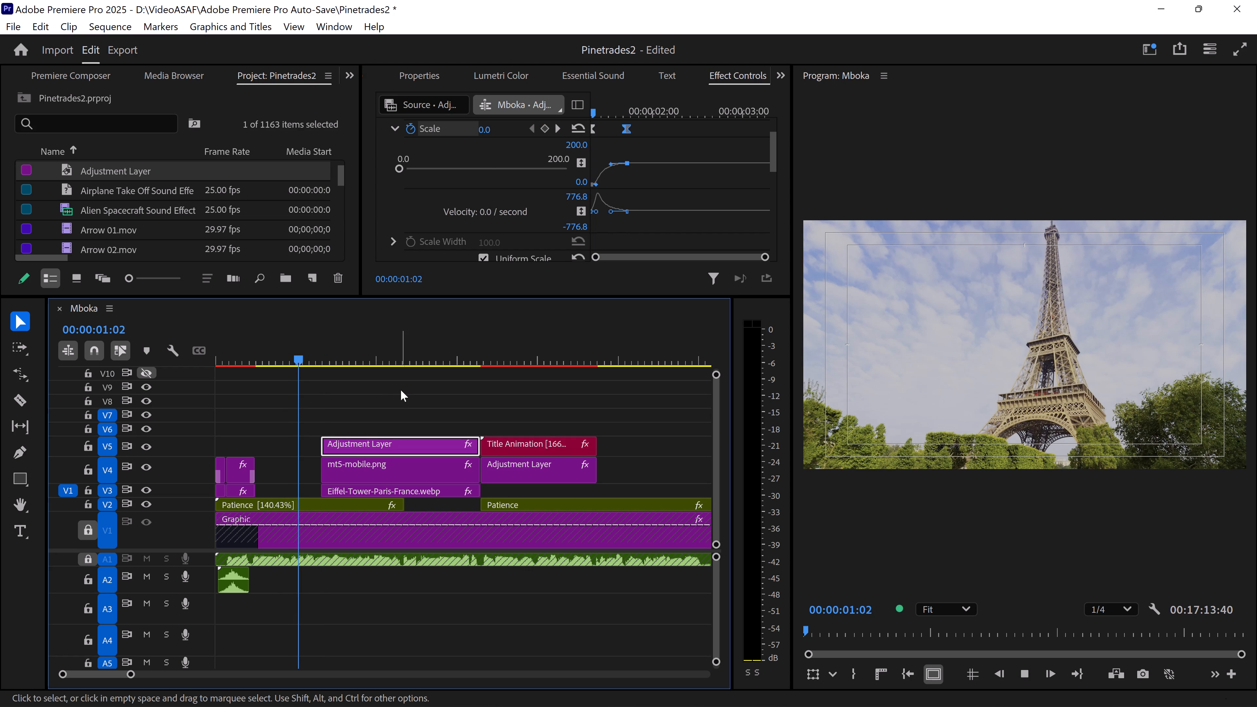
key("space")
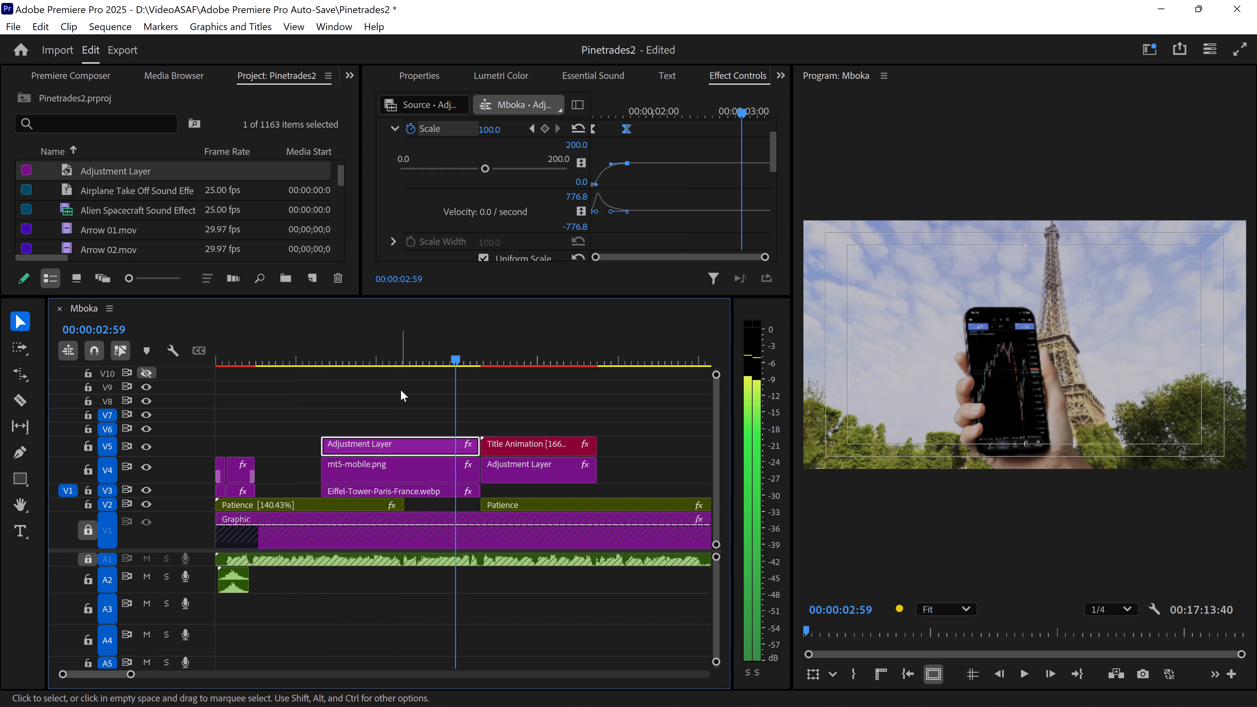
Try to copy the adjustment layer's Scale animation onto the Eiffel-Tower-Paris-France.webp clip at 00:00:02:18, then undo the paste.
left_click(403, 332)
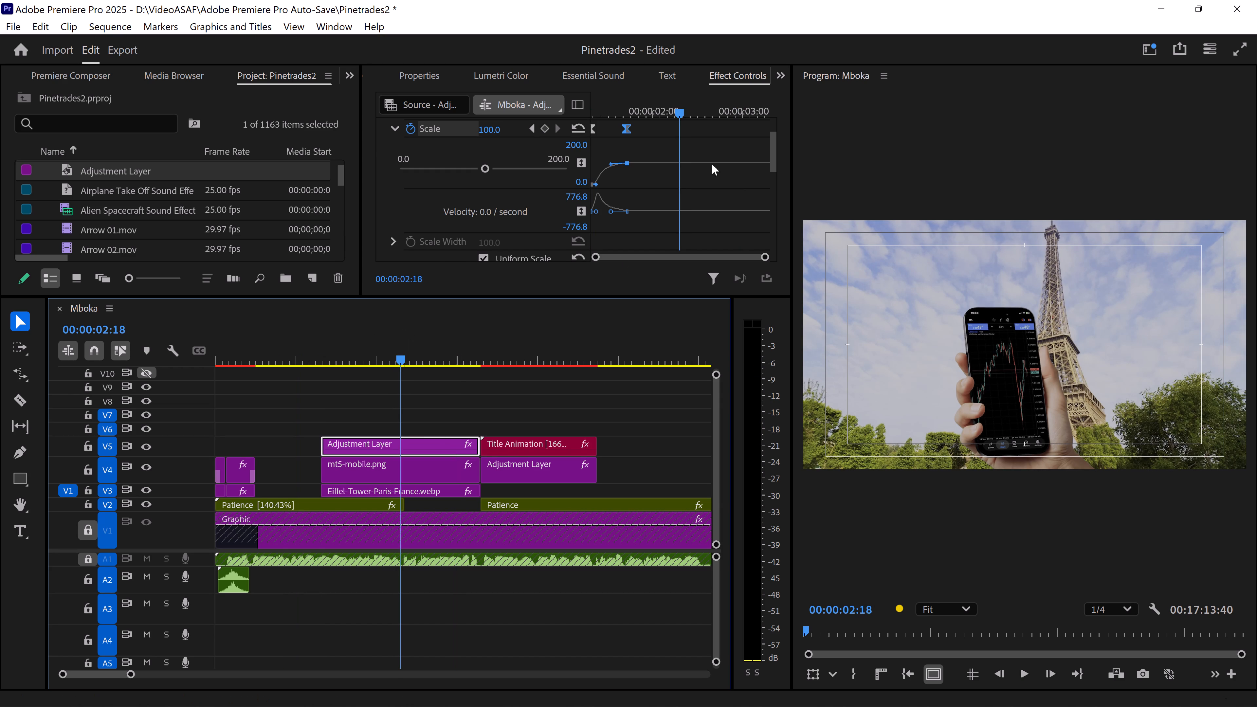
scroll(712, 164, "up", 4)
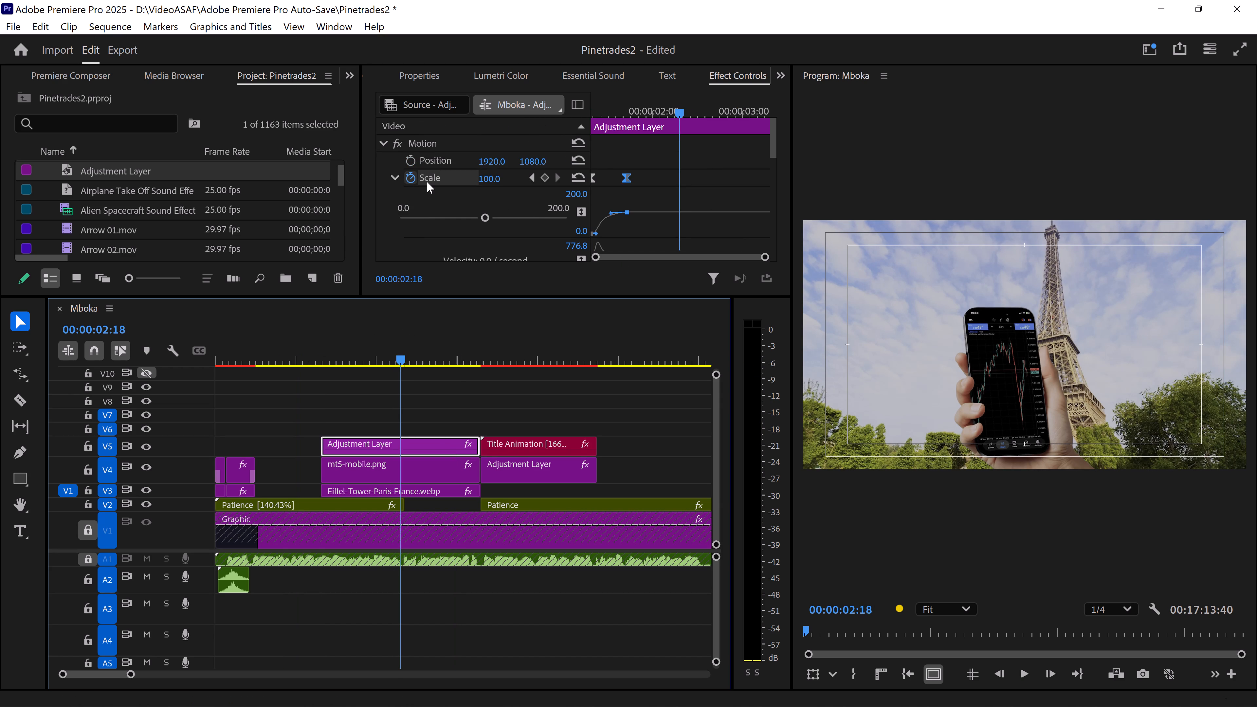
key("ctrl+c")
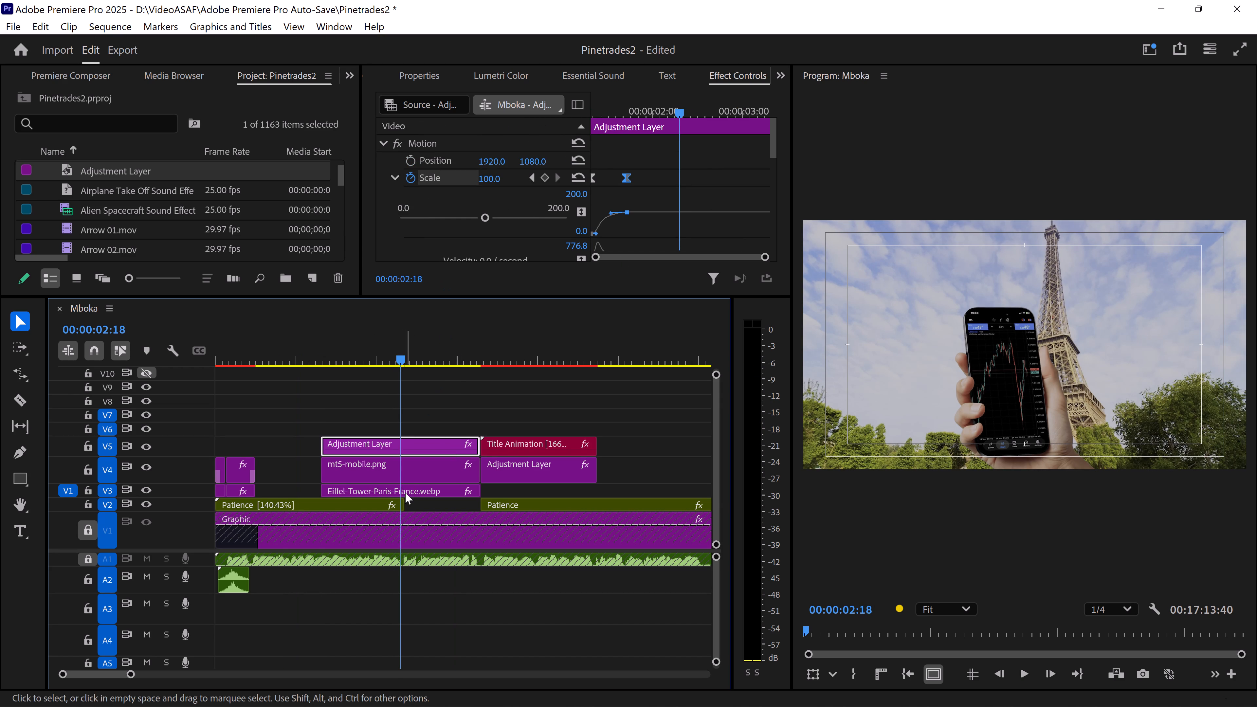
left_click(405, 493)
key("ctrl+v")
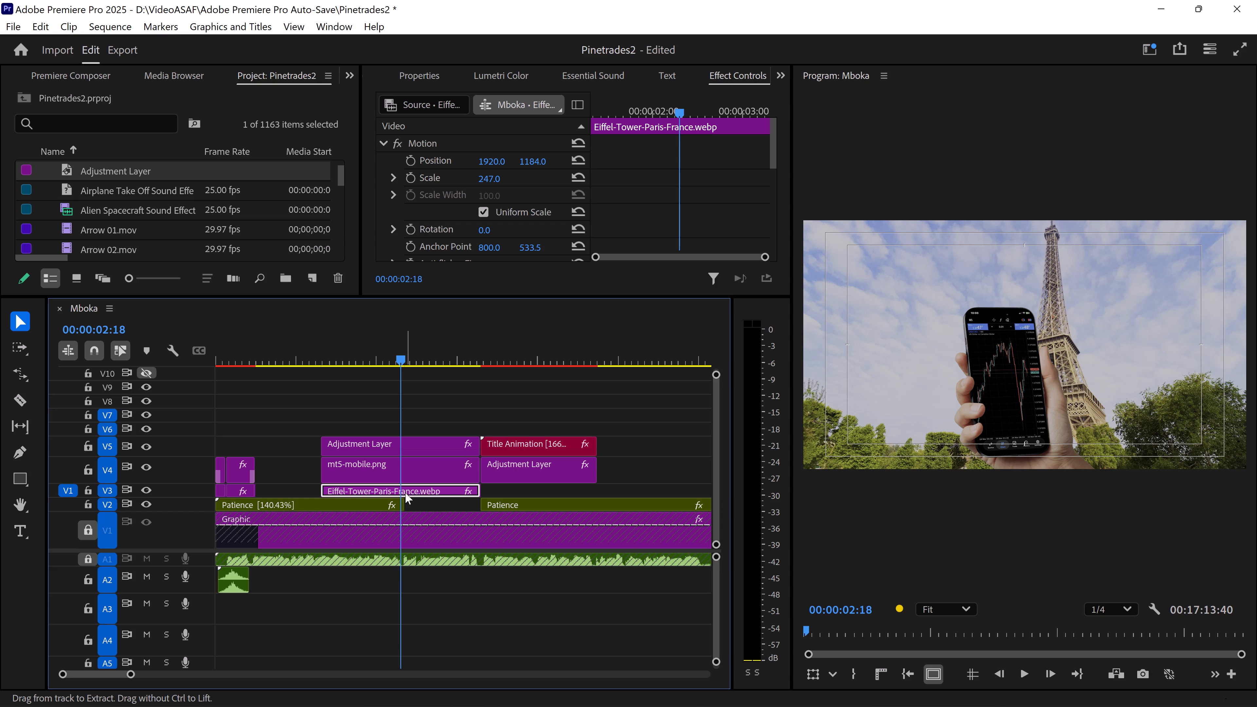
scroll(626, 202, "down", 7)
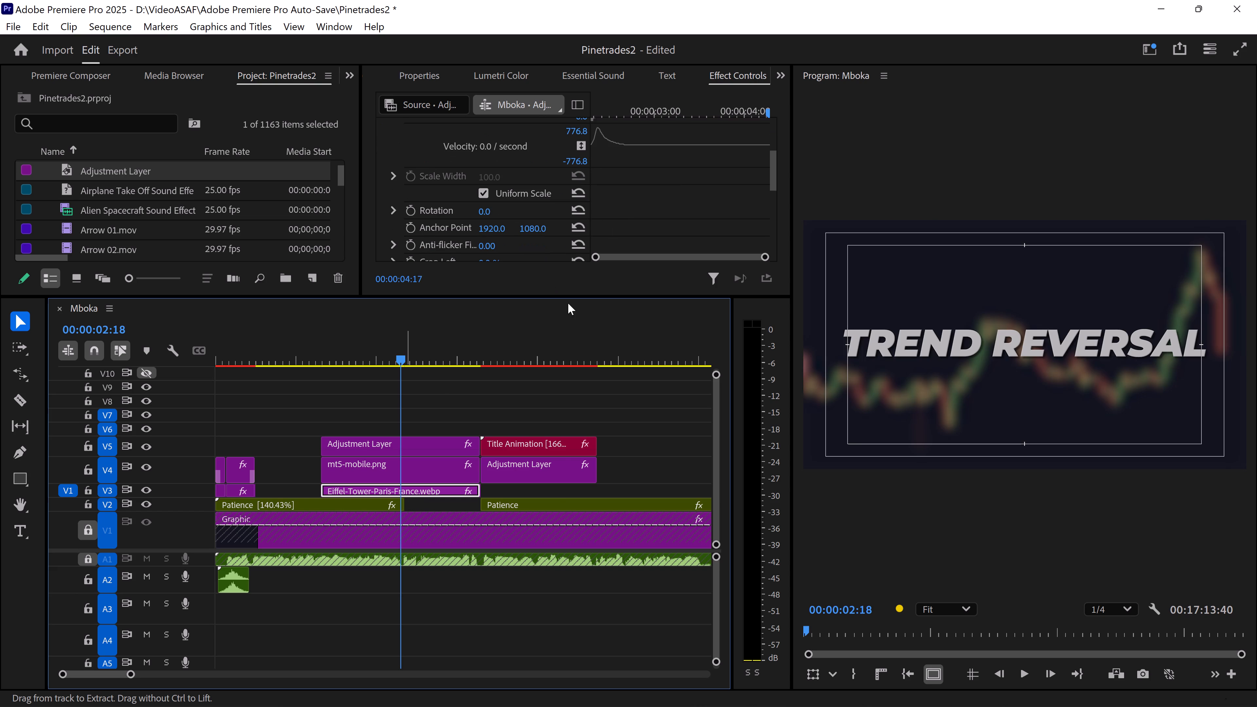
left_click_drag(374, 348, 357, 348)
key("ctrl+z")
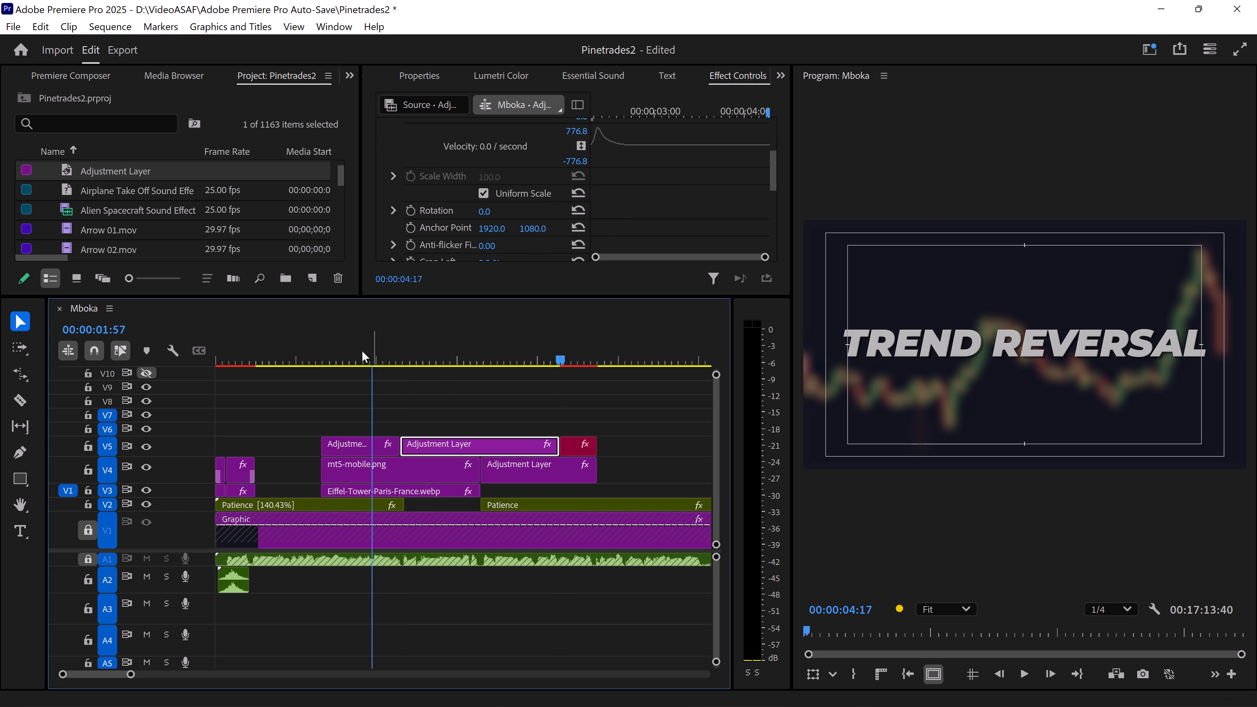
Remove the Scale animation and its keyframes from the V5 adjustment layer above mt5-mobile.png.
left_click(400, 443)
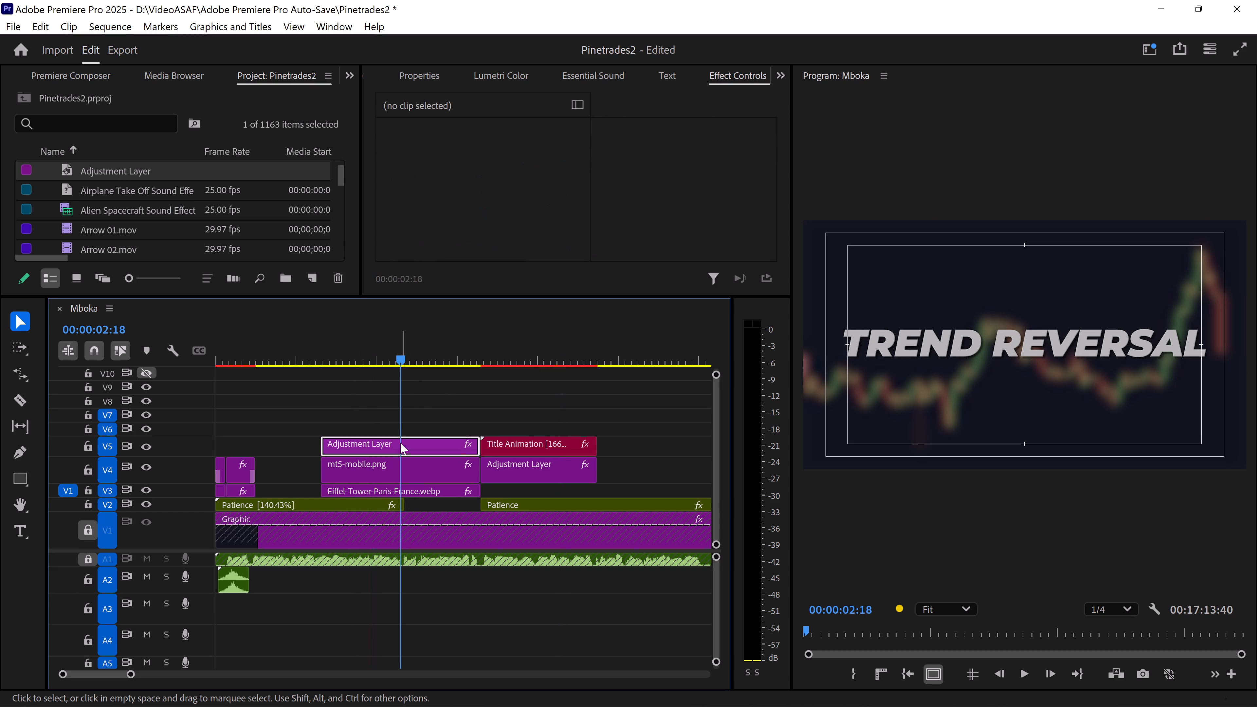
left_click(414, 179)
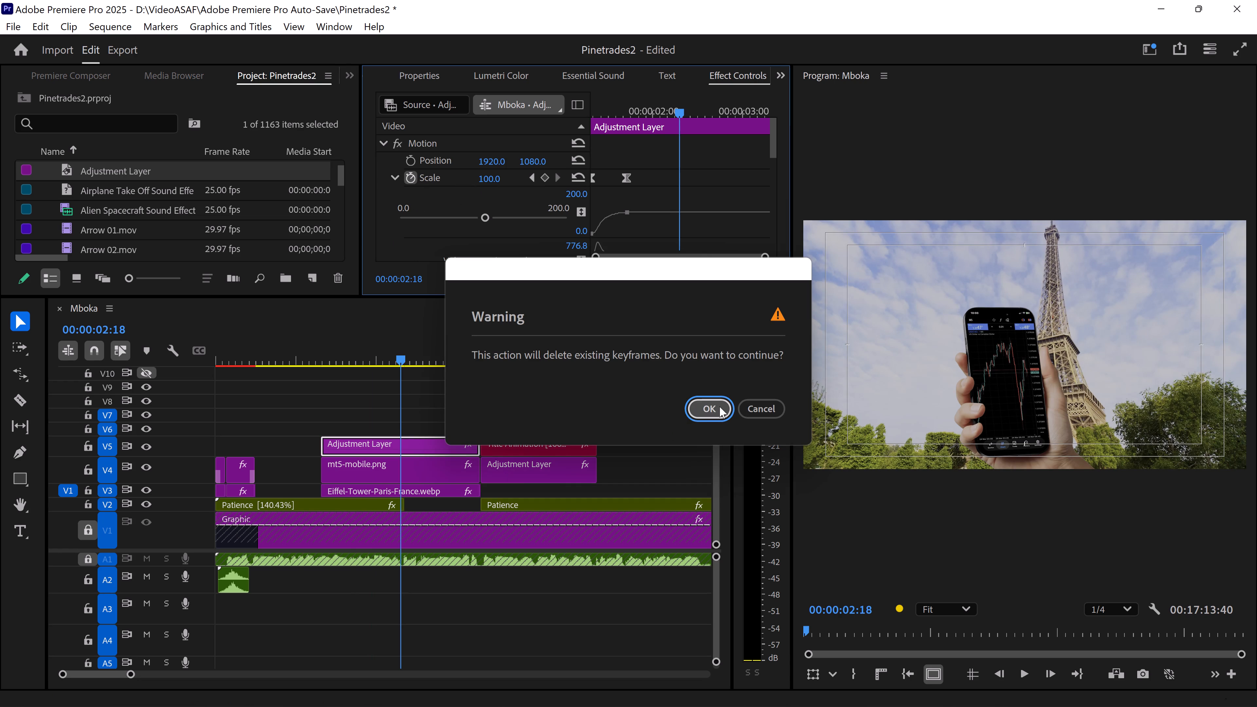
left_click(720, 407)
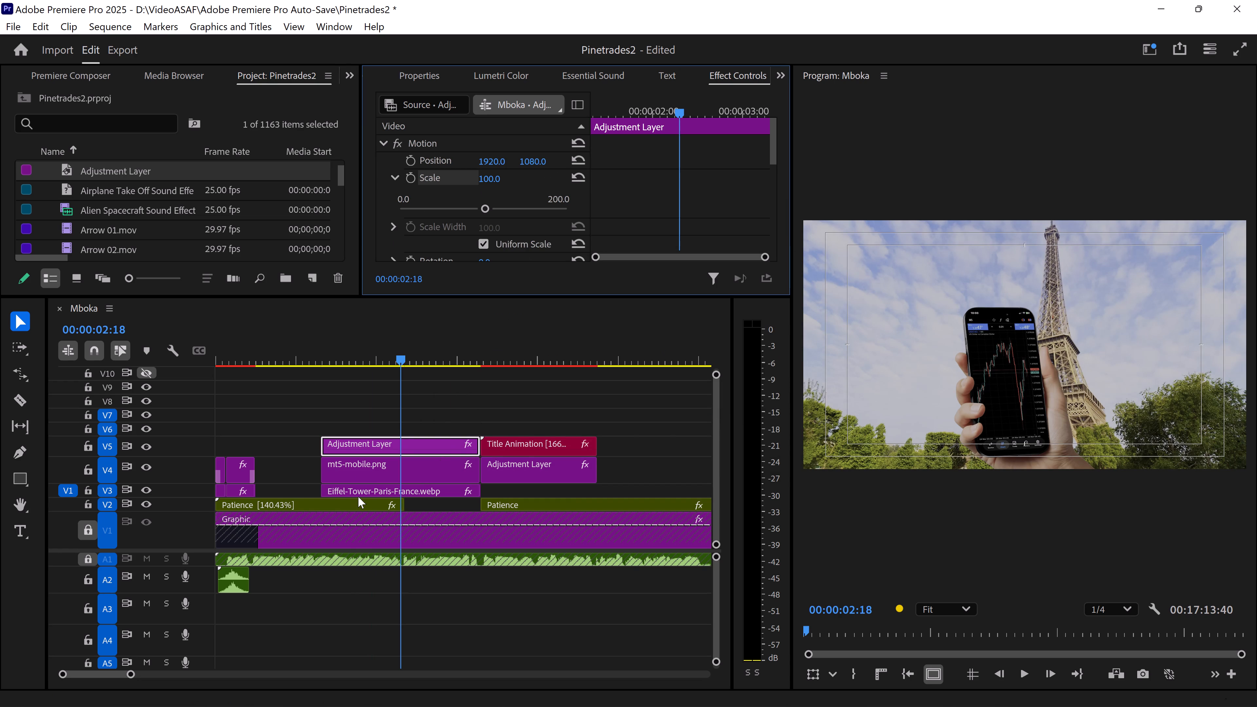
Keyframe the Eiffel-Tower-Paris-France.webp clip's Scale from 0 at its start, 00:00:01:19, to 247 at 00:00:02:18.
left_click(358, 497)
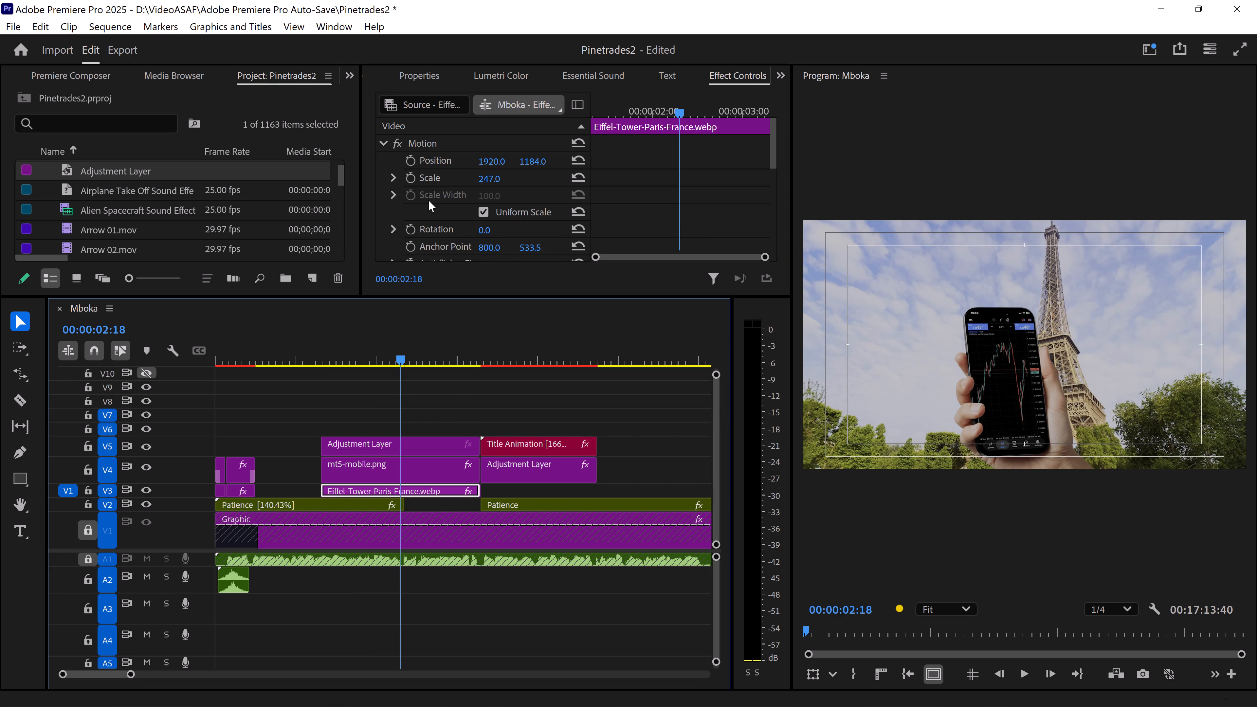
left_click(415, 179)
left_click_drag(628, 106, 544, 109)
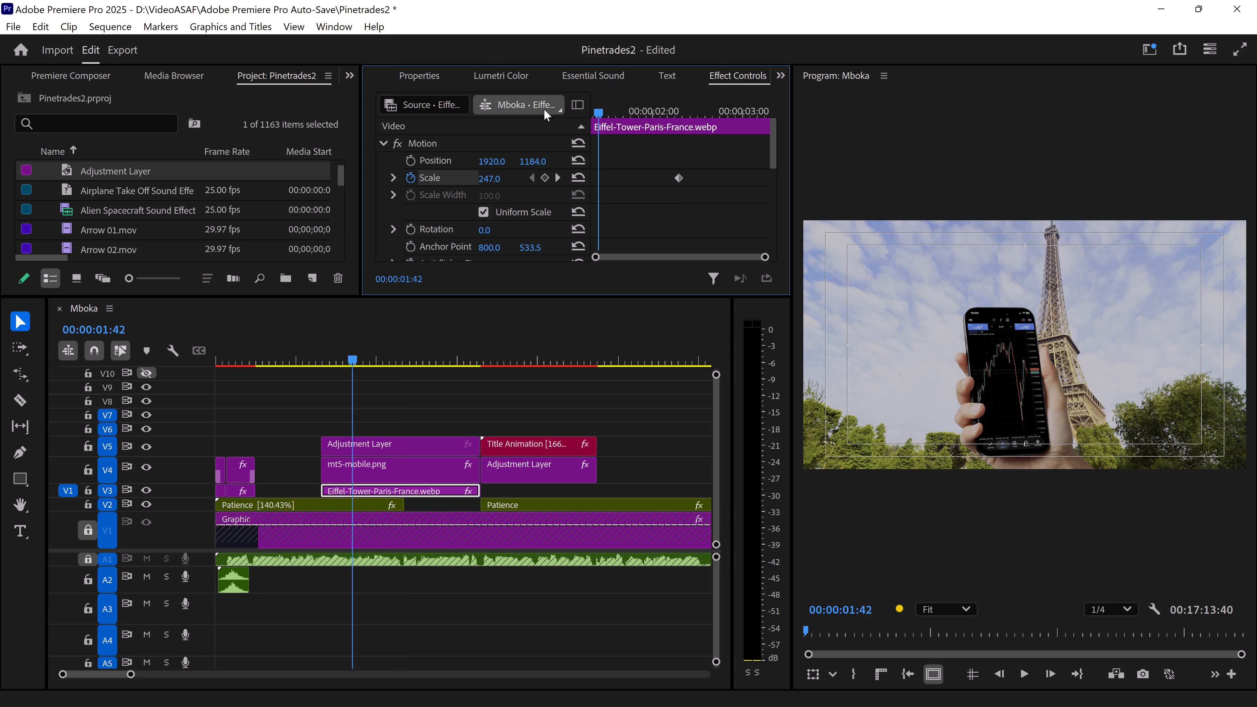
left_click_drag(544, 109, 524, 113)
left_click_drag(485, 179, 392, 179)
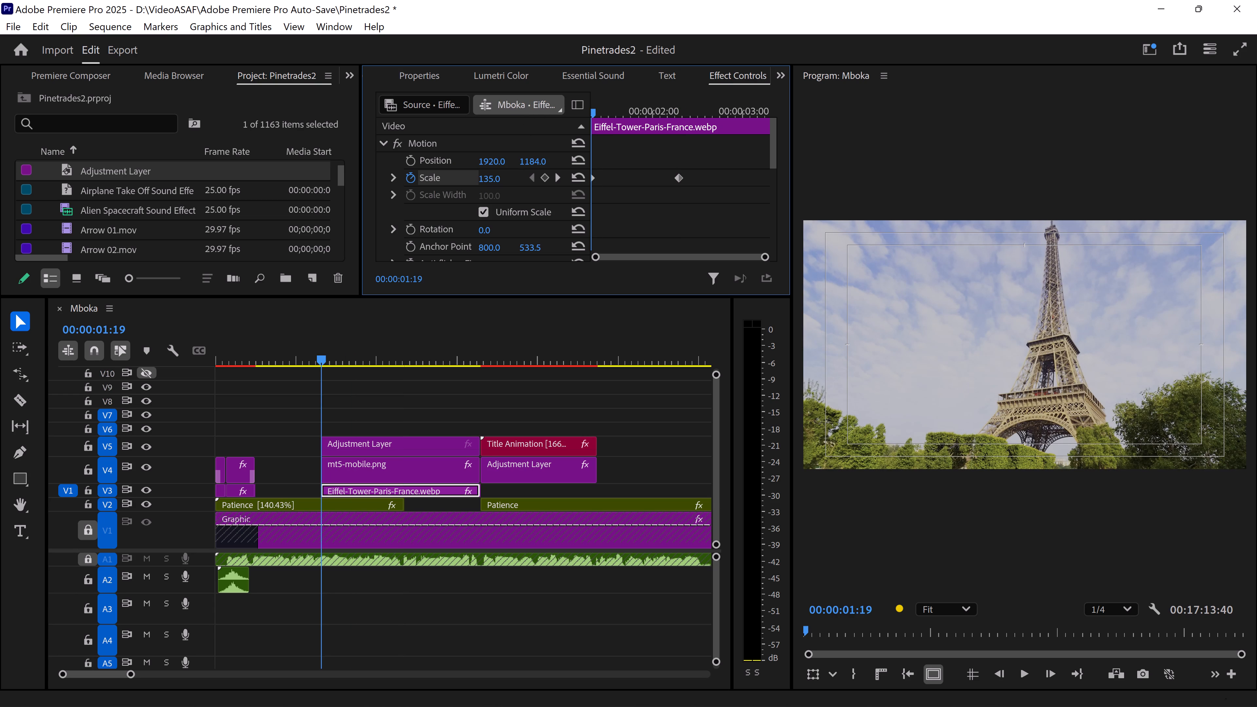
left_click_drag(392, 179, 354, 179)
left_click(488, 181)
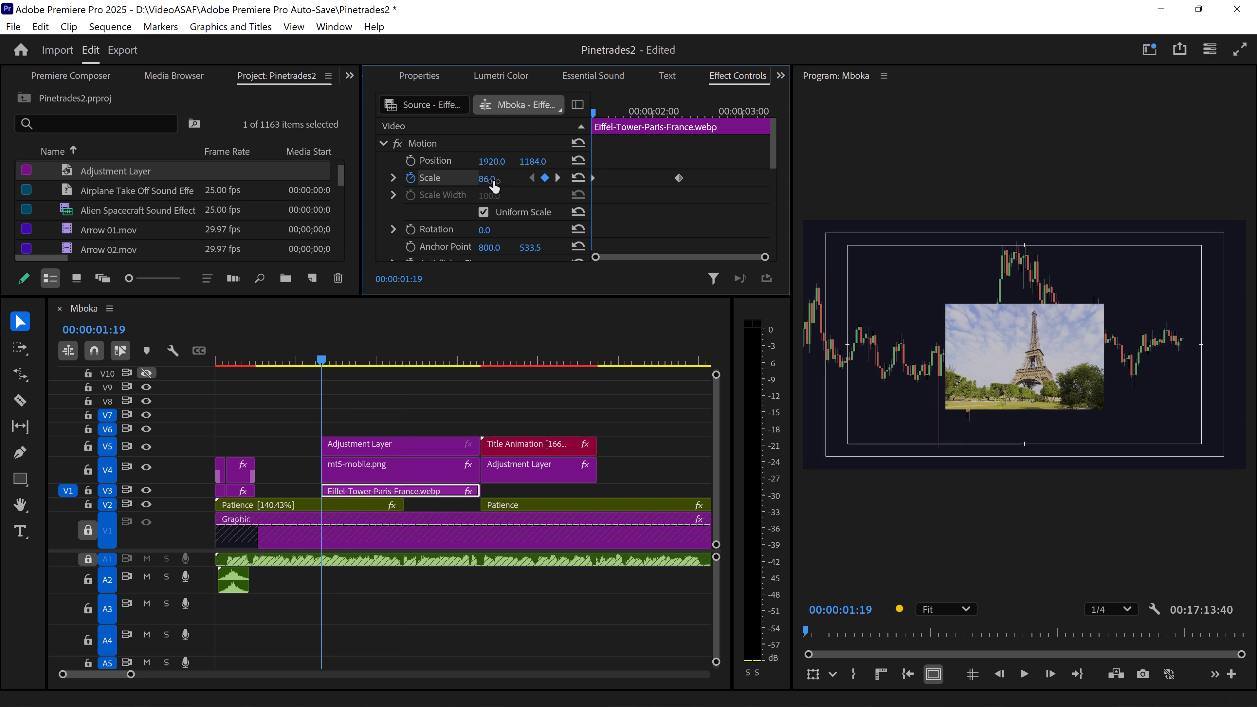
triple_click(501, 175)
key("0")
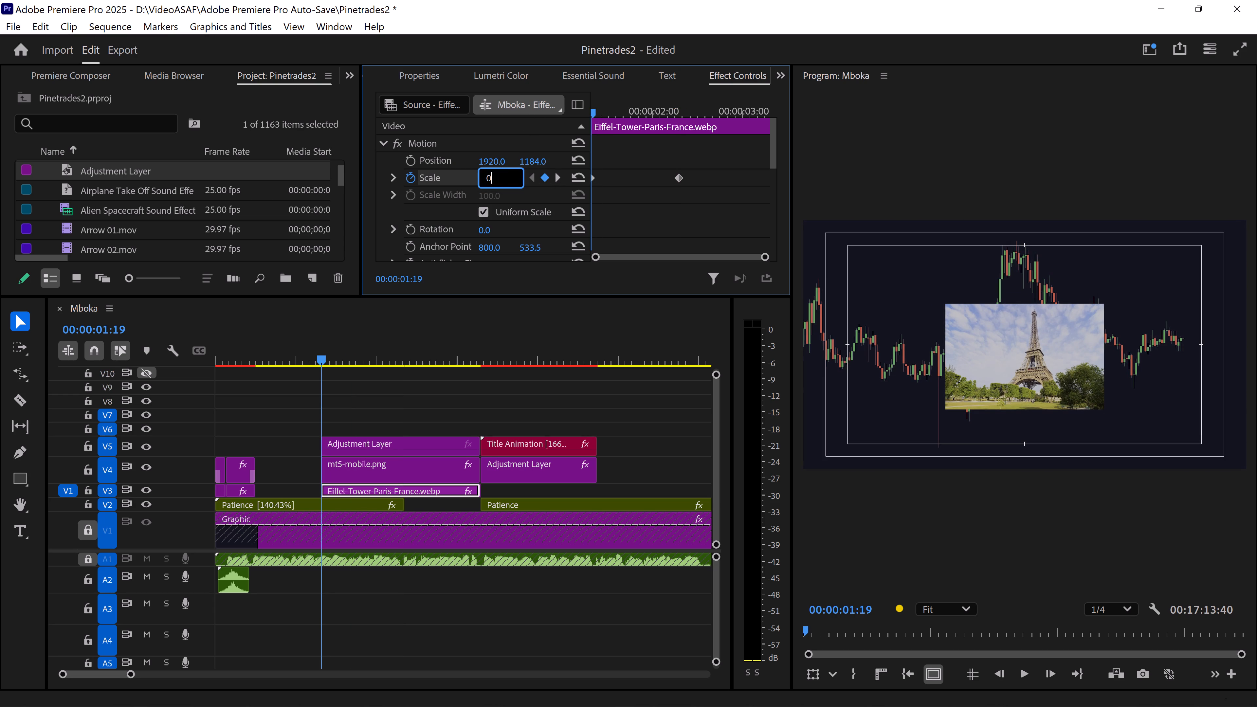
left_click(697, 203)
Move the Eiffel Tower clip's second Scale keyframe about halfway towards the first, applying Ease In to it and Ease Out to the first.
left_click_drag(682, 177, 679, 177)
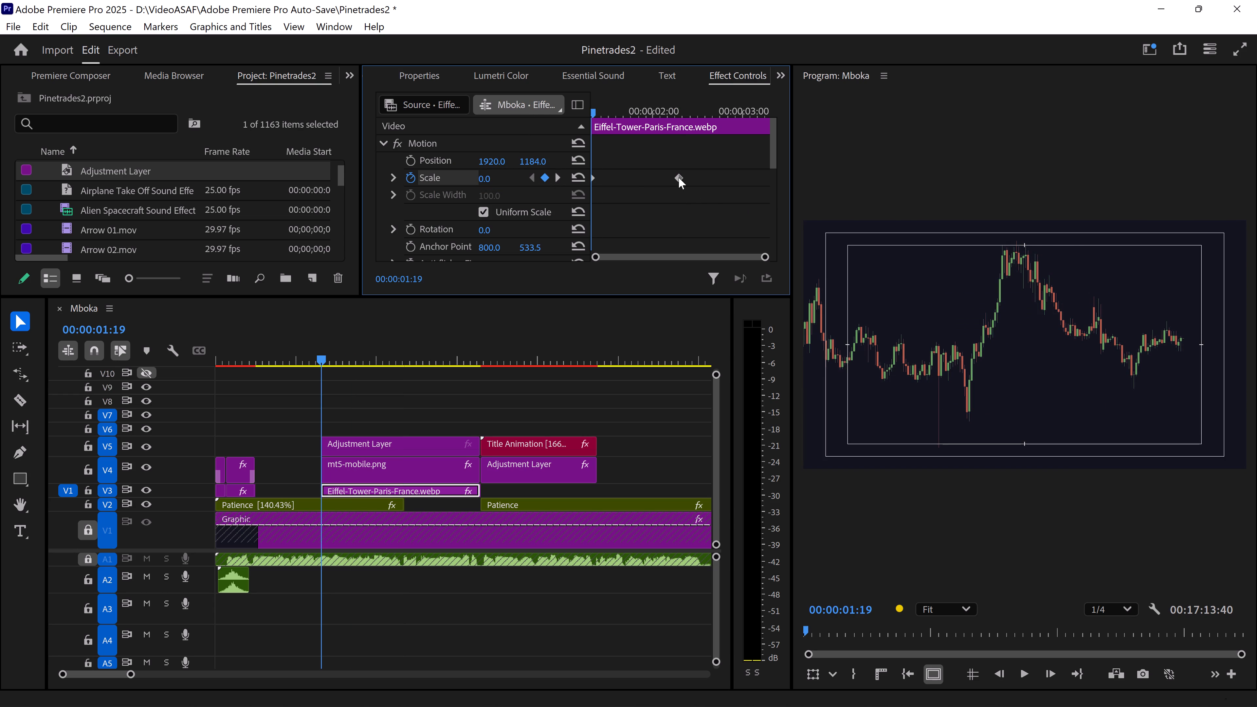
left_click_drag(679, 177, 634, 180)
right_click(634, 180)
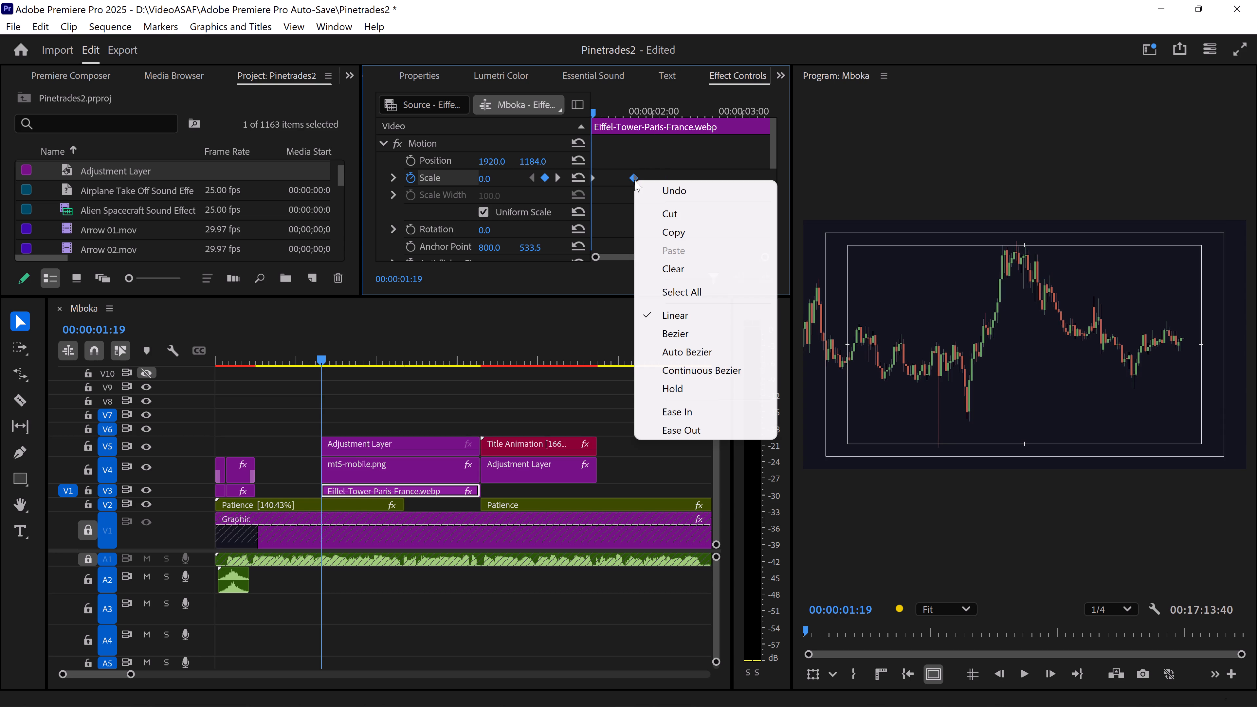
left_click(706, 407)
left_click(593, 175)
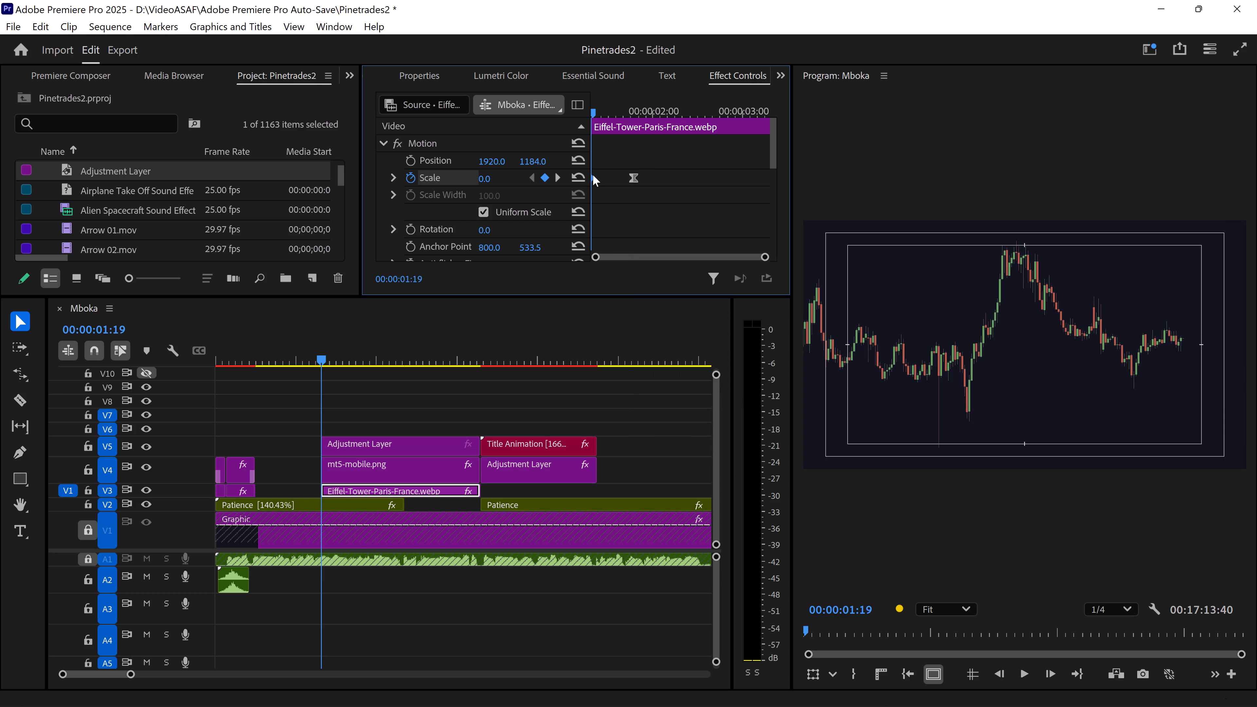
right_click(593, 177)
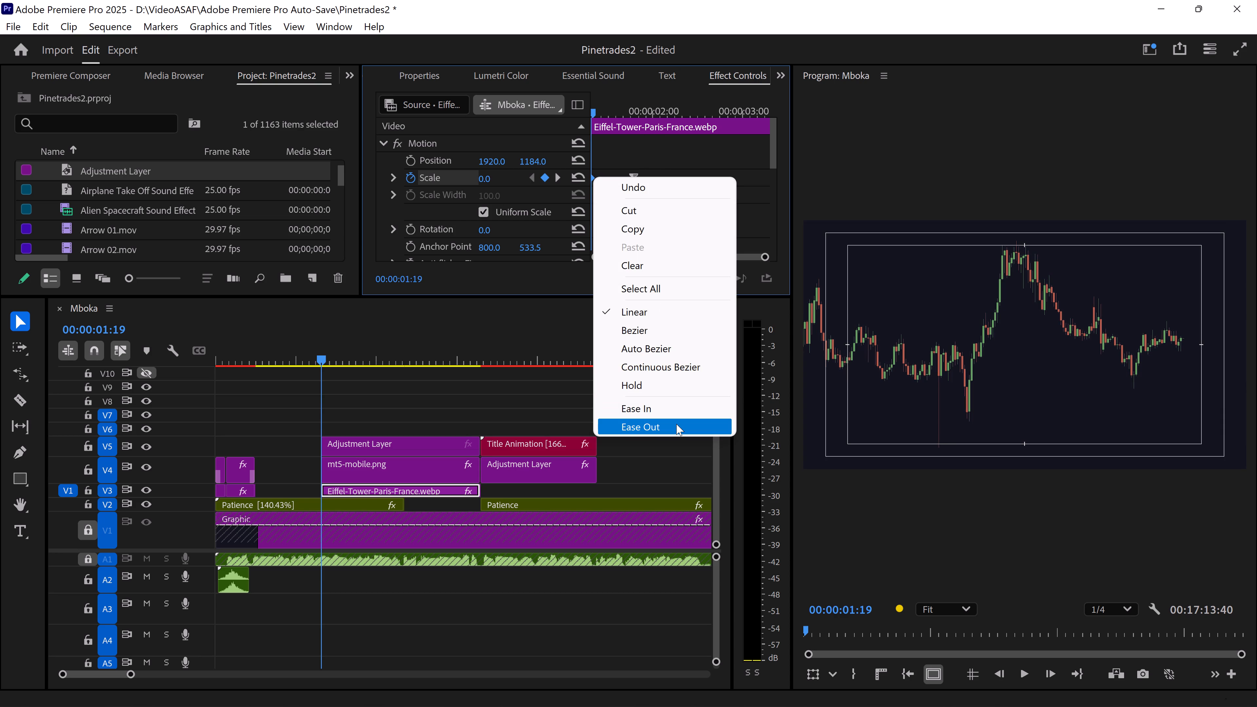
left_click(676, 424)
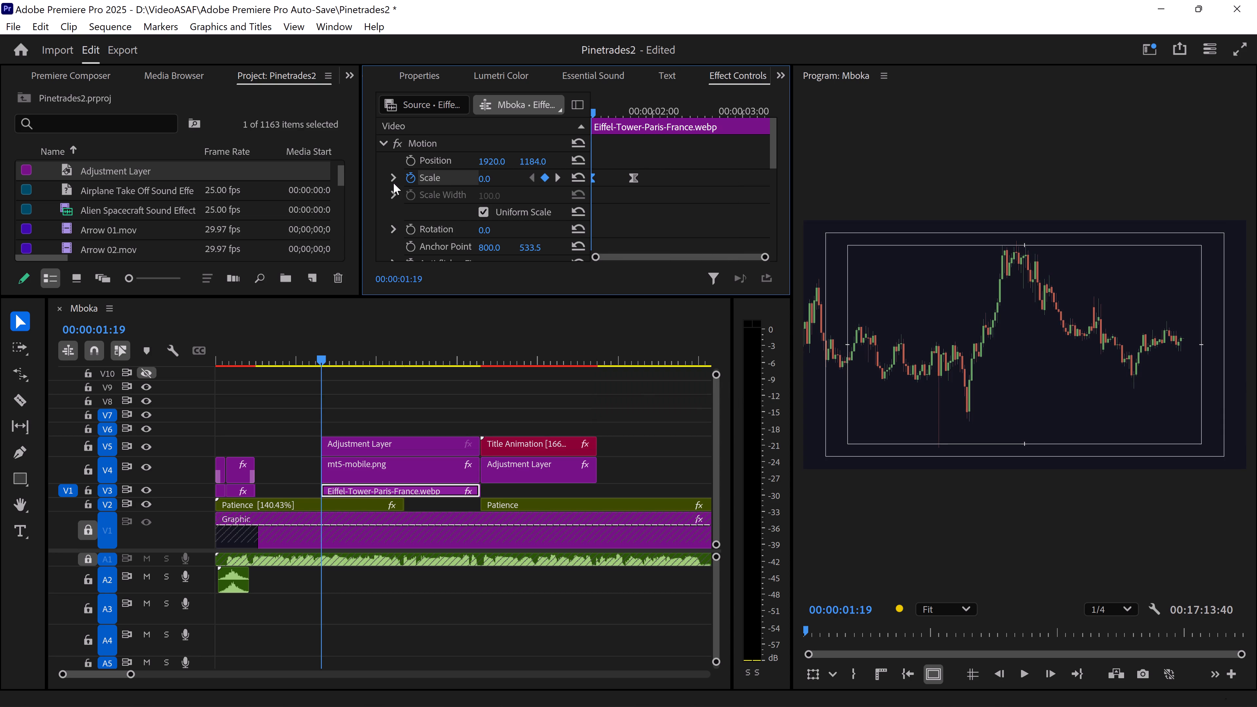
Shape the Eiffel Tower clip's Scale velocity curve into a sharp early peak that slows gradually into the second keyframe.
left_click(393, 176)
scroll(696, 206, "down", 3)
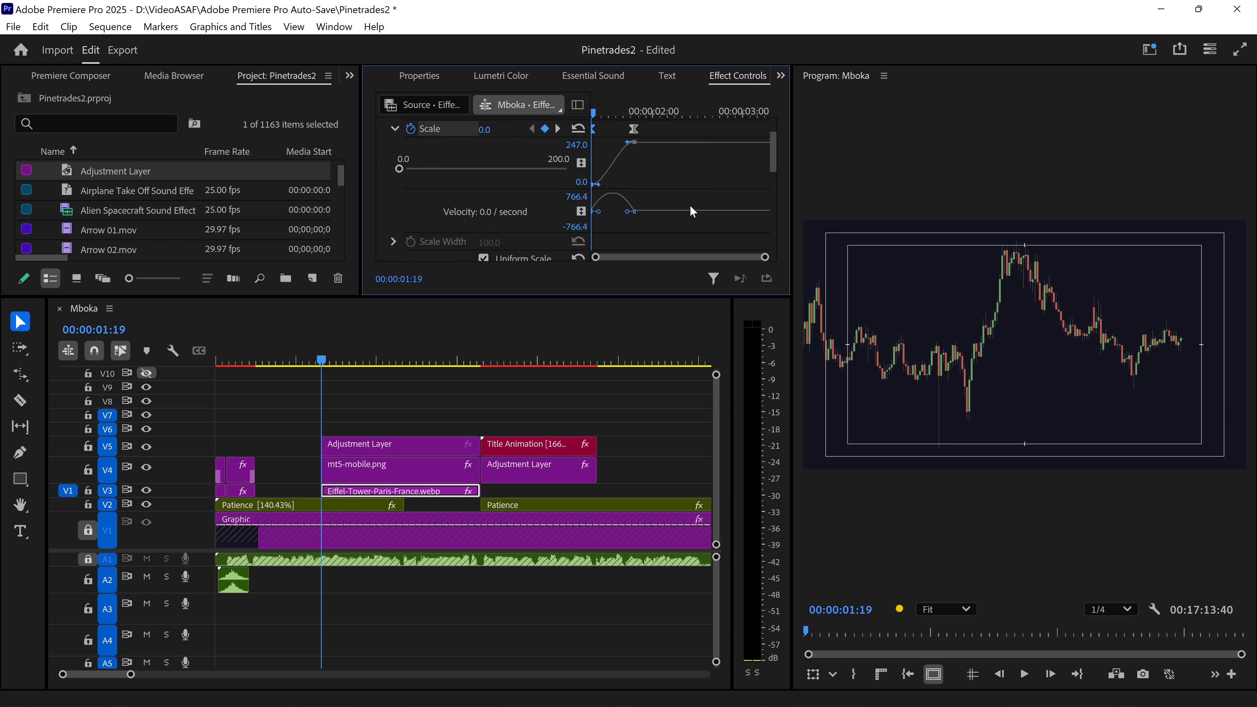
left_click_drag(600, 212, 605, 211)
left_click_drag(625, 213, 618, 213)
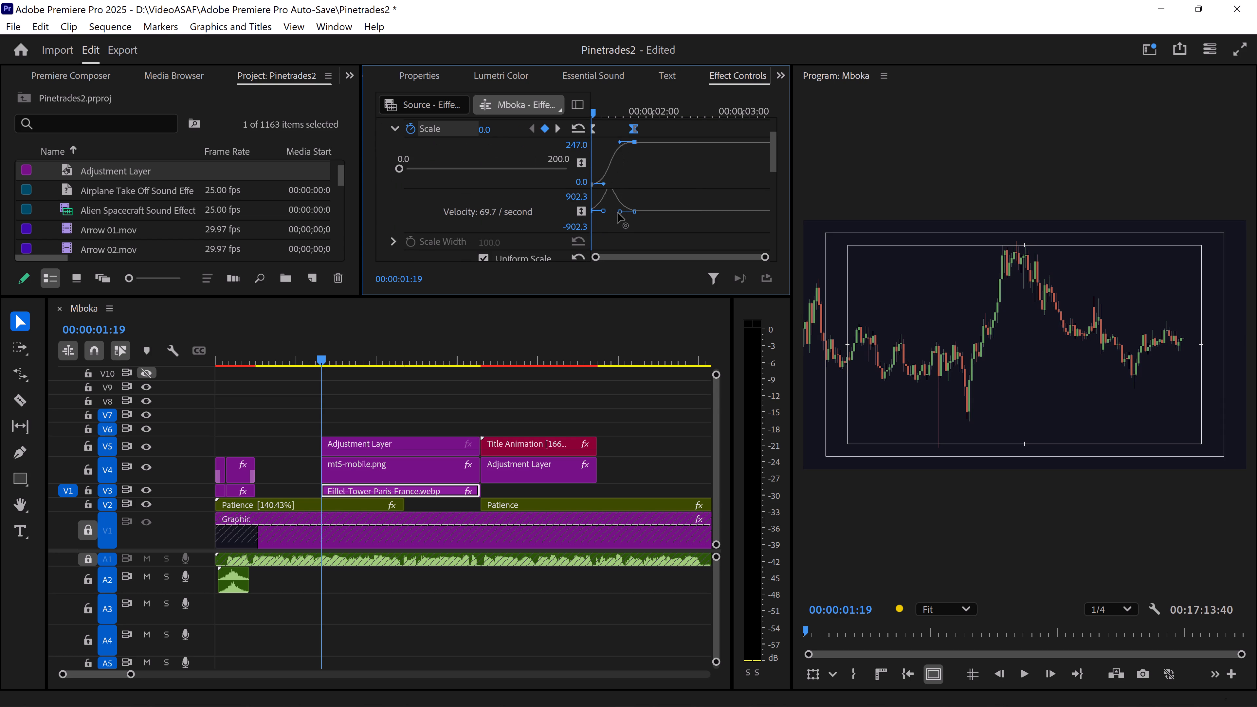
left_click_drag(618, 213, 609, 212)
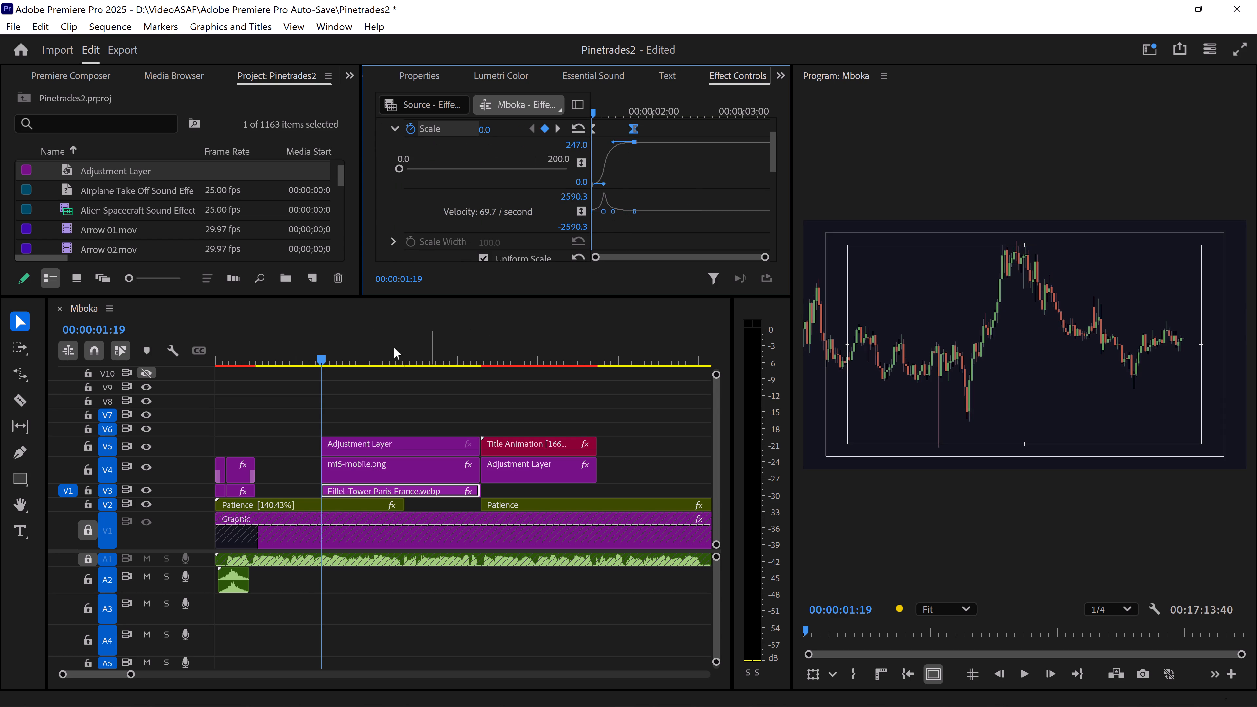
Play the section from 00:00:01:09 to check the Eiffel Tower clip's scale-in animation.
left_click(310, 358)
left_click(378, 392)
key("space")
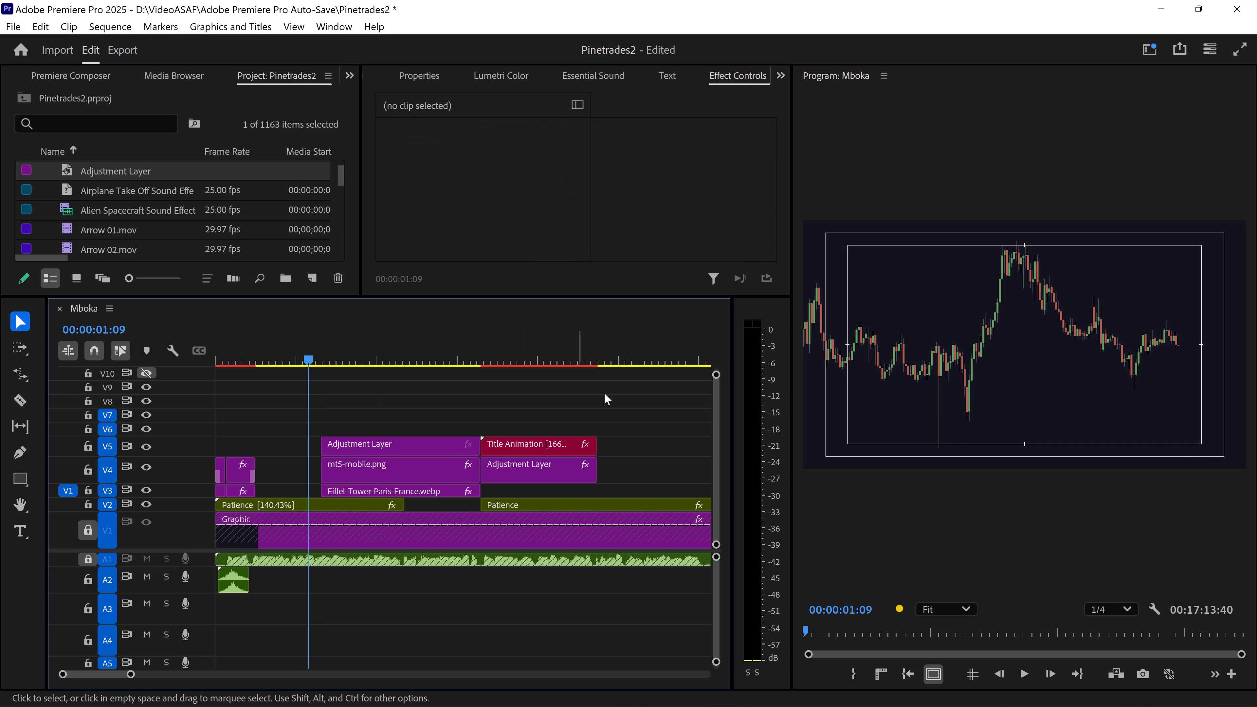
key("space")
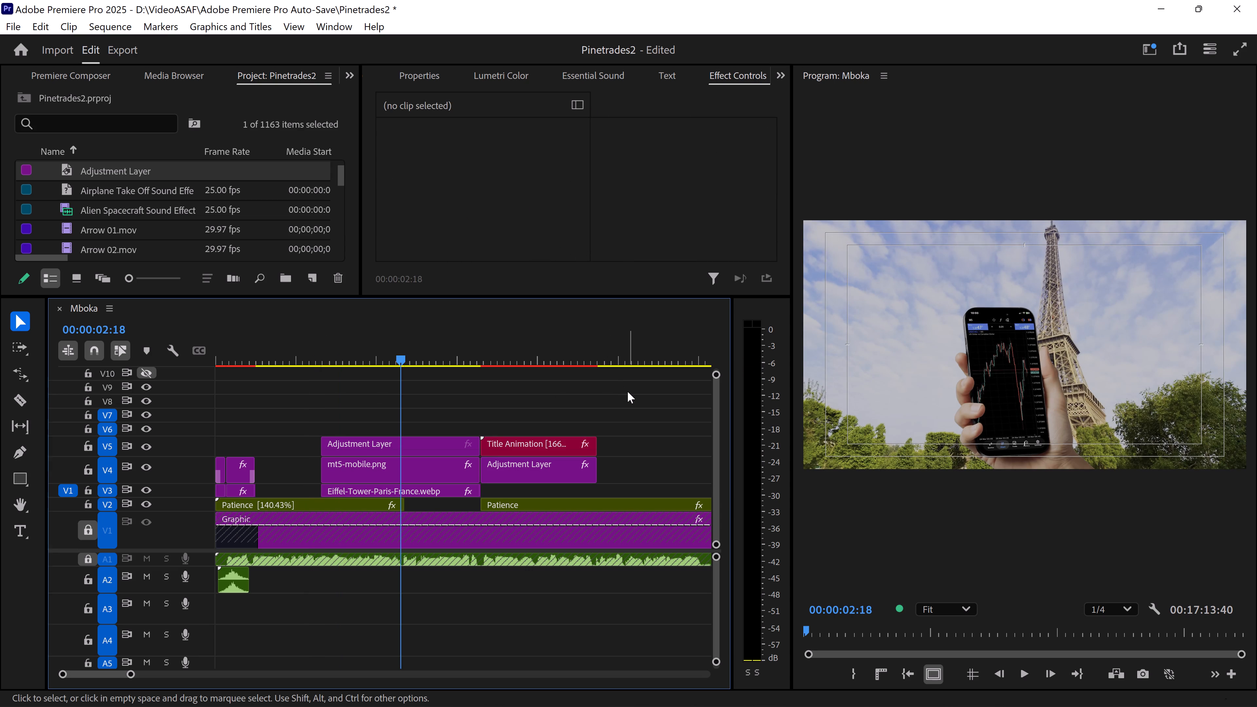
Find the Transform video effect and apply it to the V5 adjustment layer above mt5-mobile.png.
left_click(449, 448)
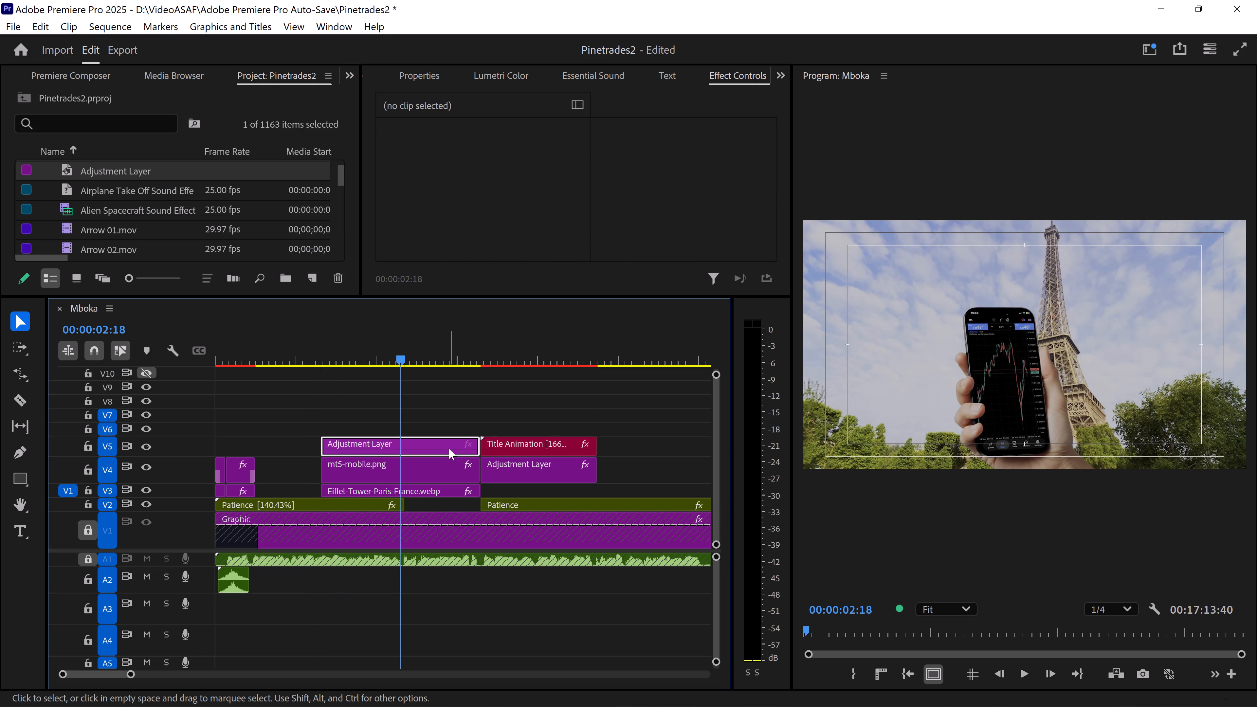
left_click(348, 80)
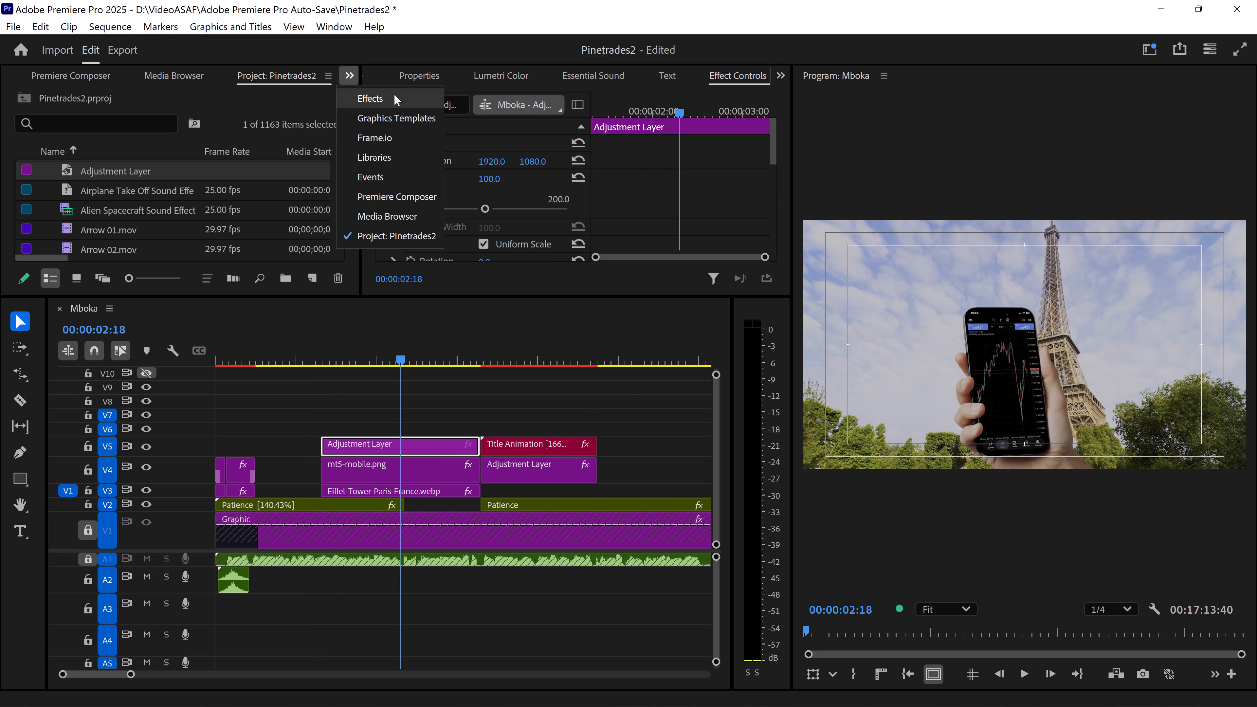
left_click(397, 92)
left_click(75, 96)
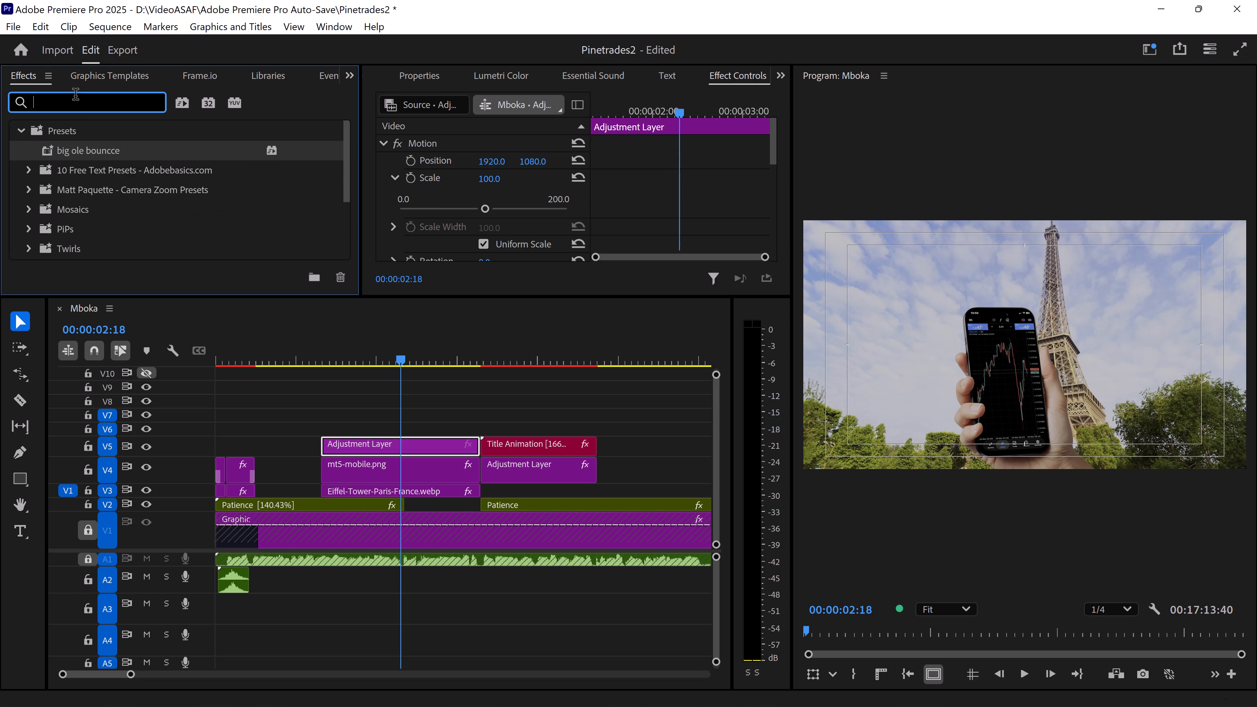
key("y")
key("BackSpace")
key("t")
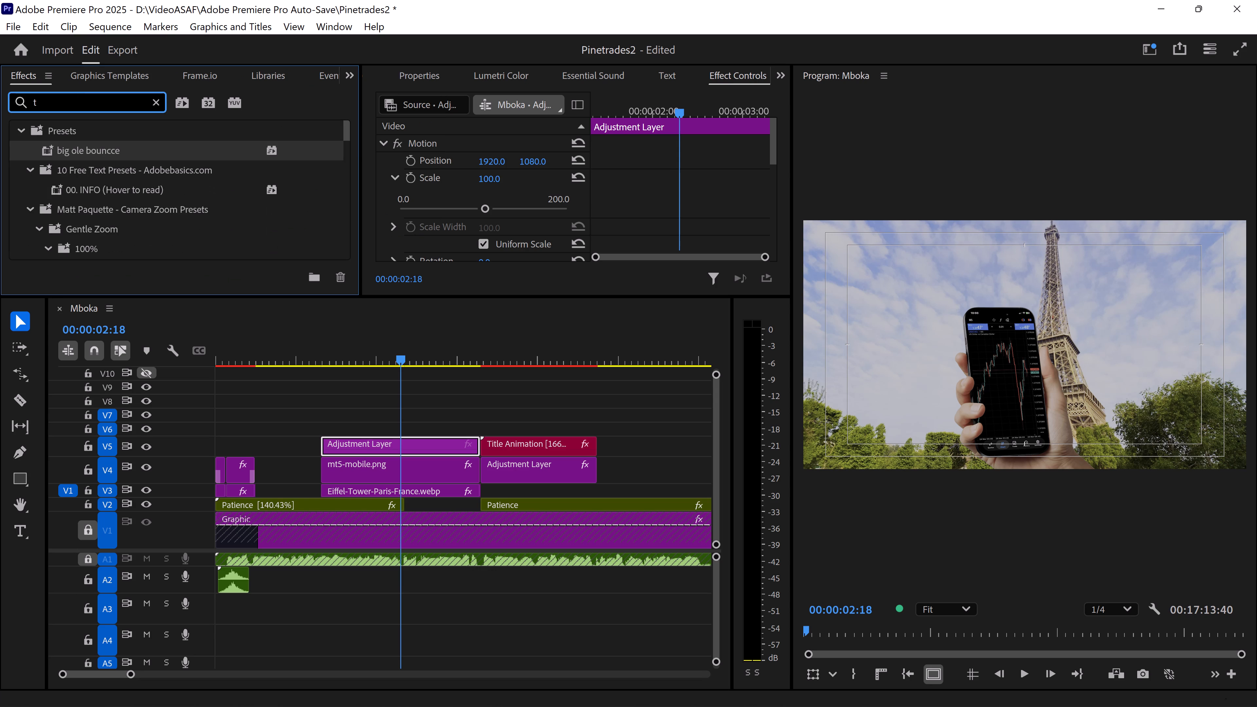
type("ransform")
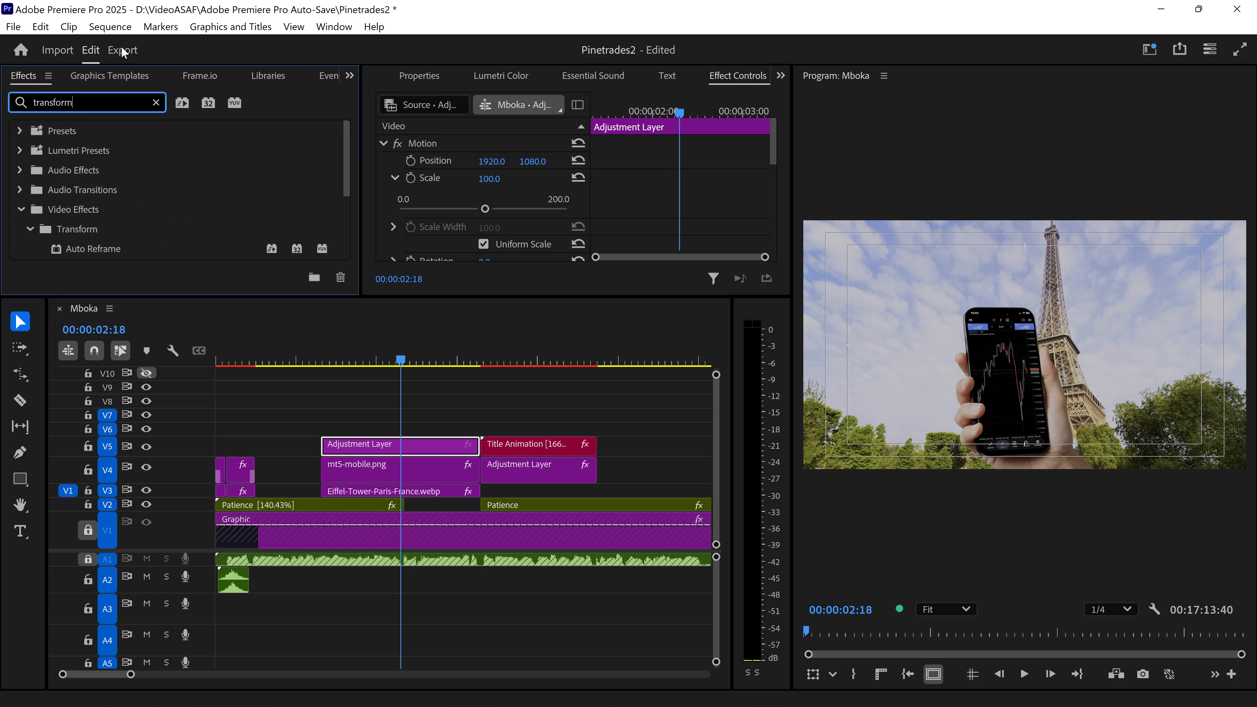
scroll(128, 197, "down", 8)
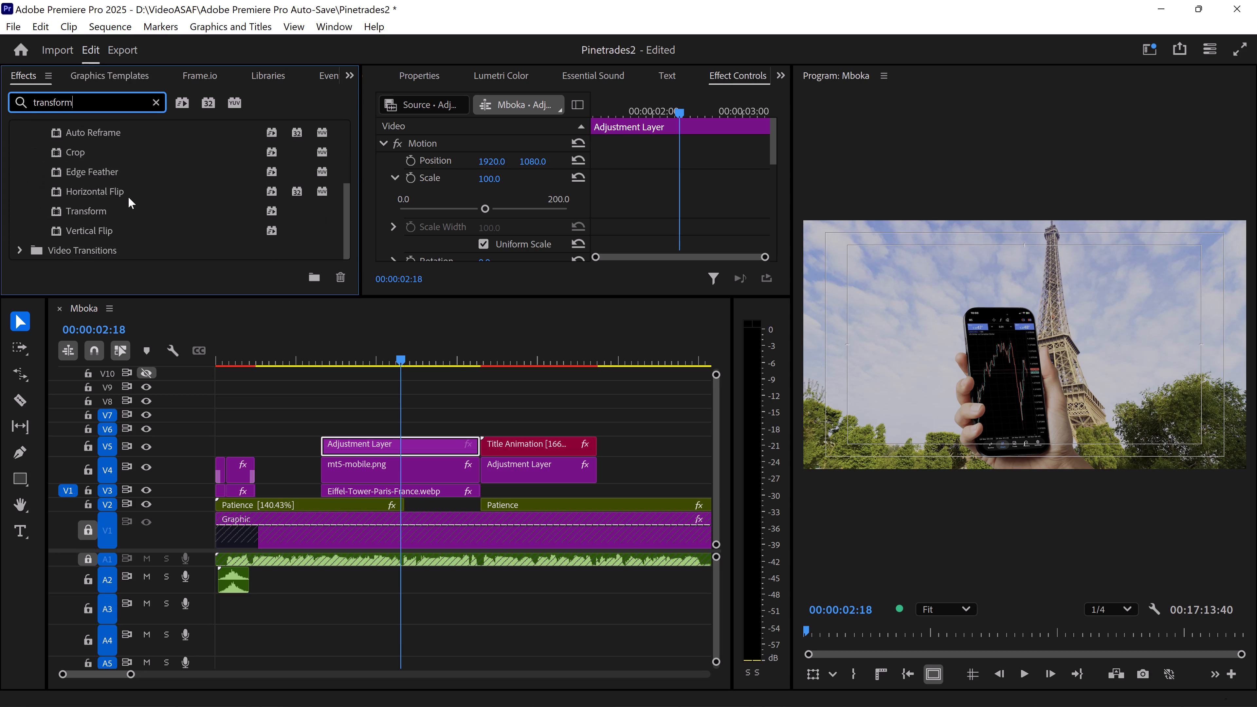
left_click_drag(75, 210, 360, 448)
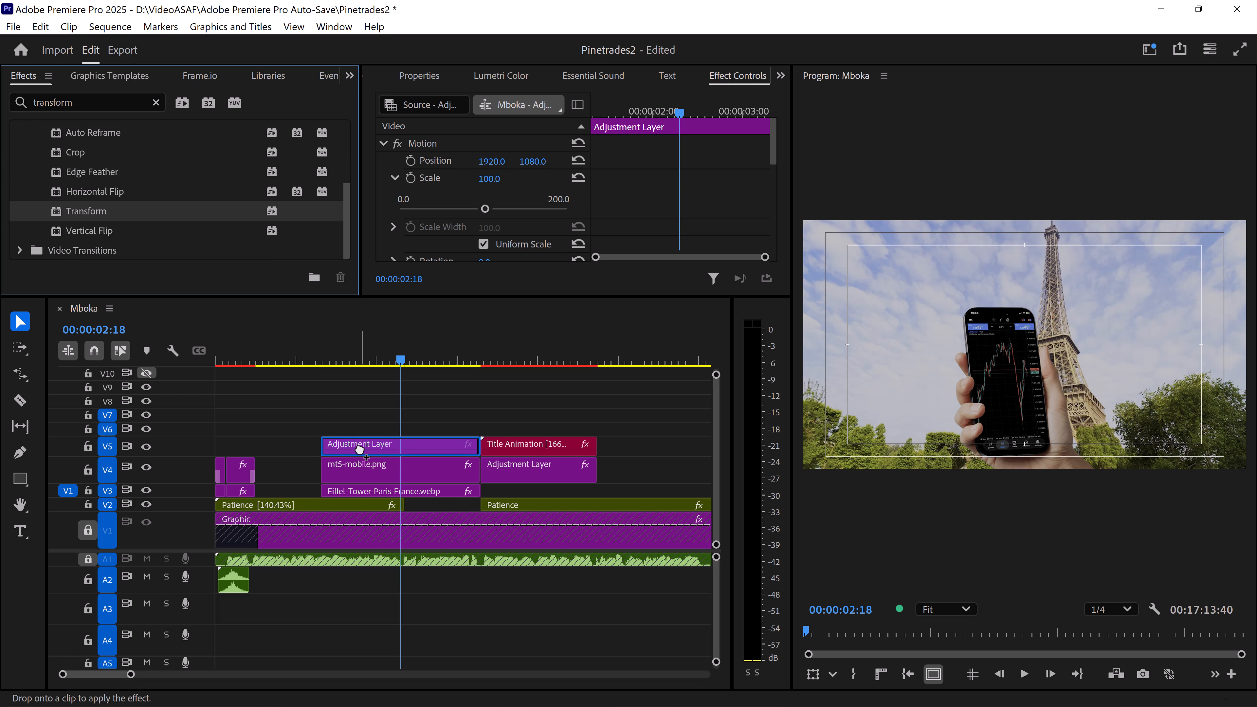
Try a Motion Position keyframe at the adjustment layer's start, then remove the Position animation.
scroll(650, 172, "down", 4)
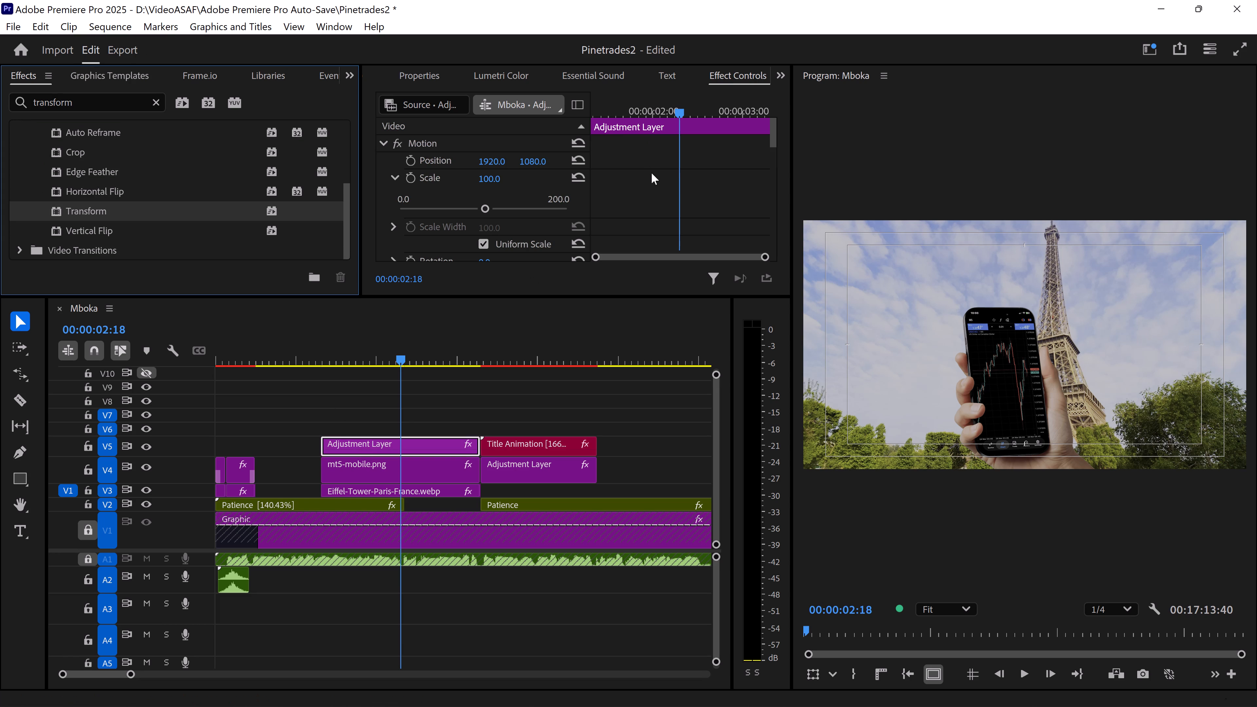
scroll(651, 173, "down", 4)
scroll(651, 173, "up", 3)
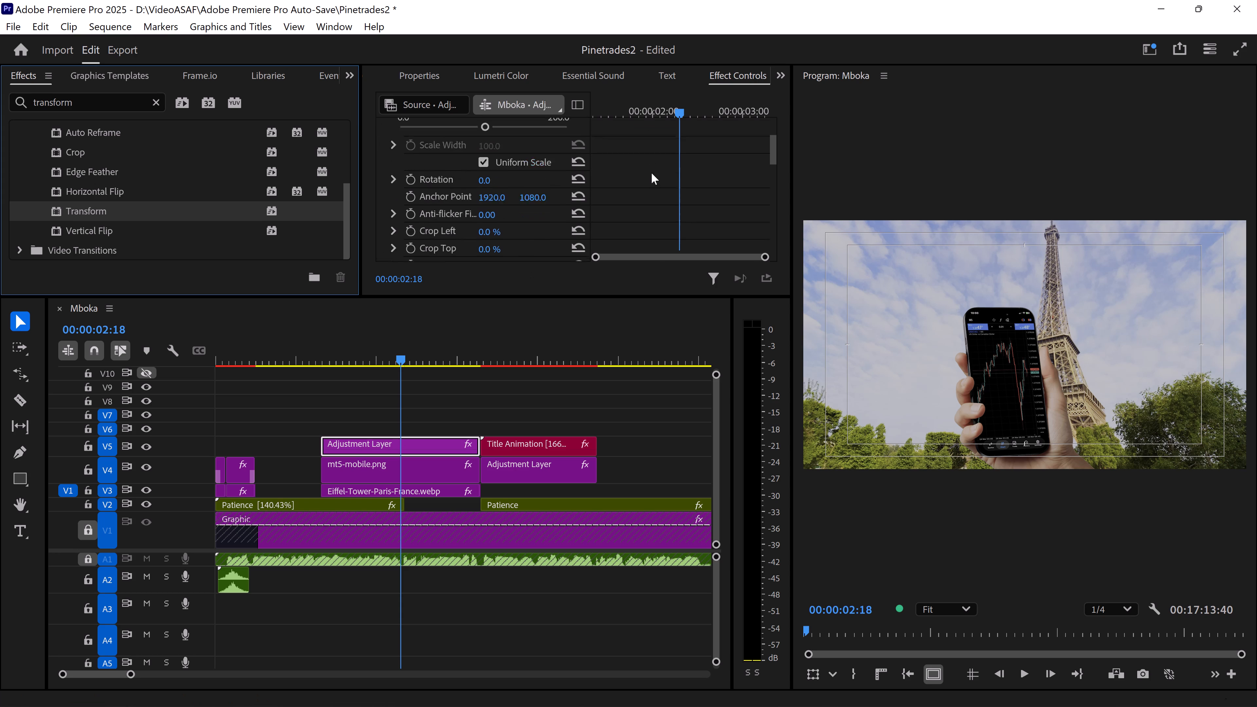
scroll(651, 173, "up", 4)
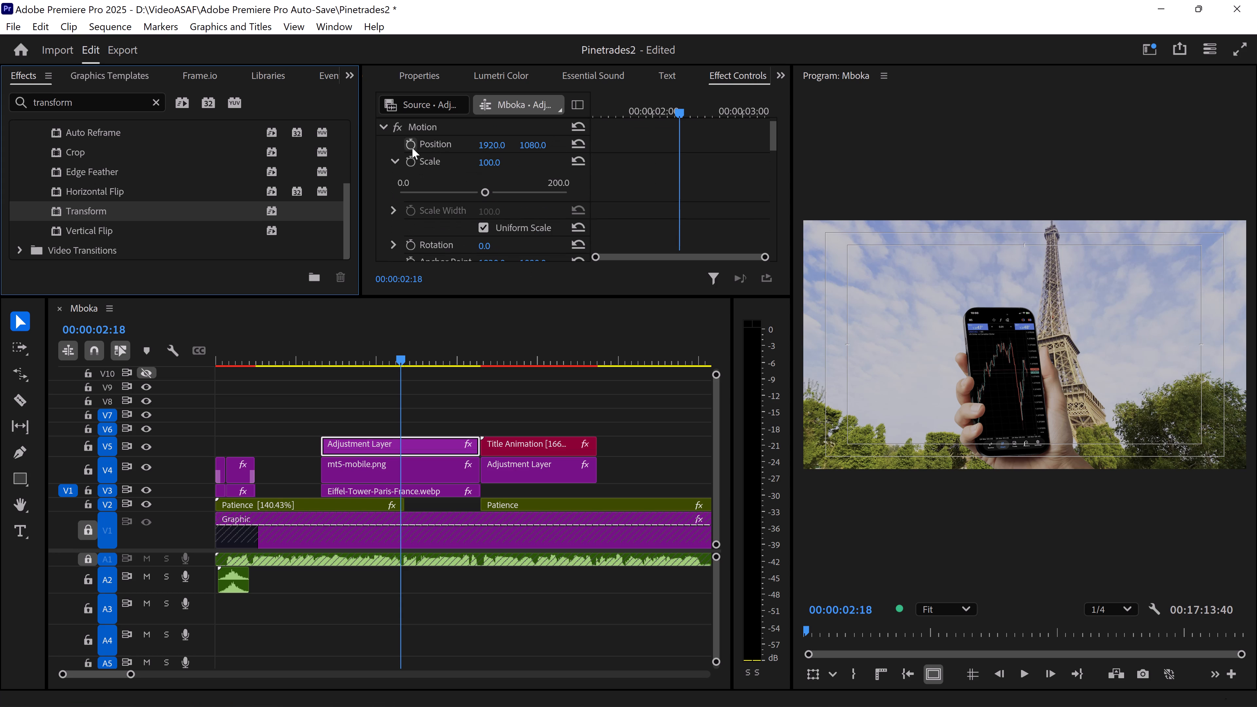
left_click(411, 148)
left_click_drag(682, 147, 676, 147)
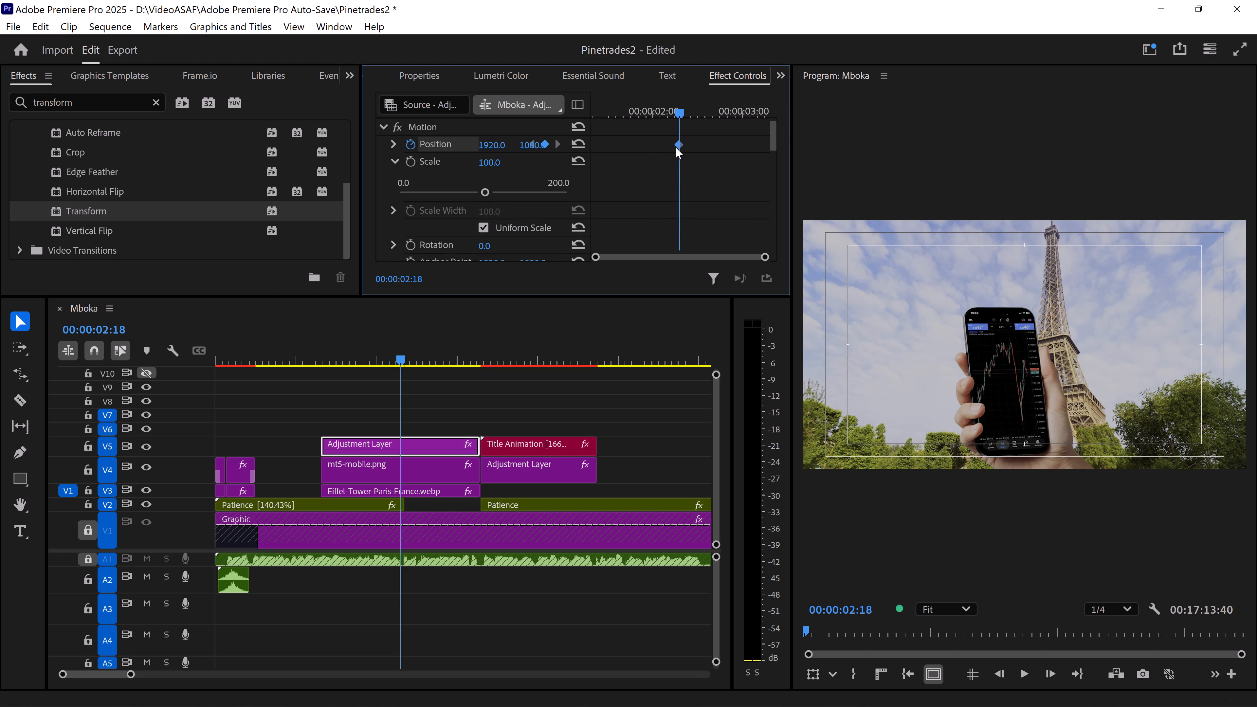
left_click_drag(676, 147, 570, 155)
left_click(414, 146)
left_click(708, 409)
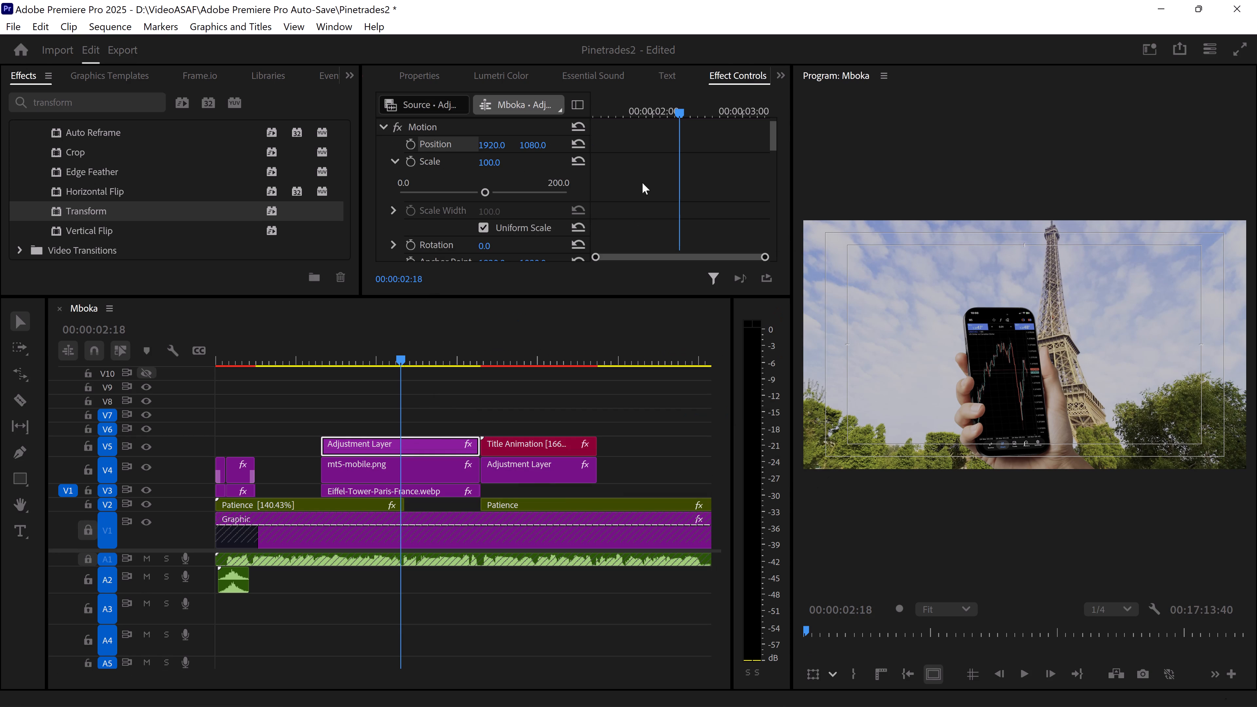
Enable keyframing for the adjustment layer's Transform Position and Scale, and move both keyframes to the layer's start.
scroll(650, 170, "down", 12)
scroll(650, 182, "down", 9)
scroll(650, 182, "up", 1)
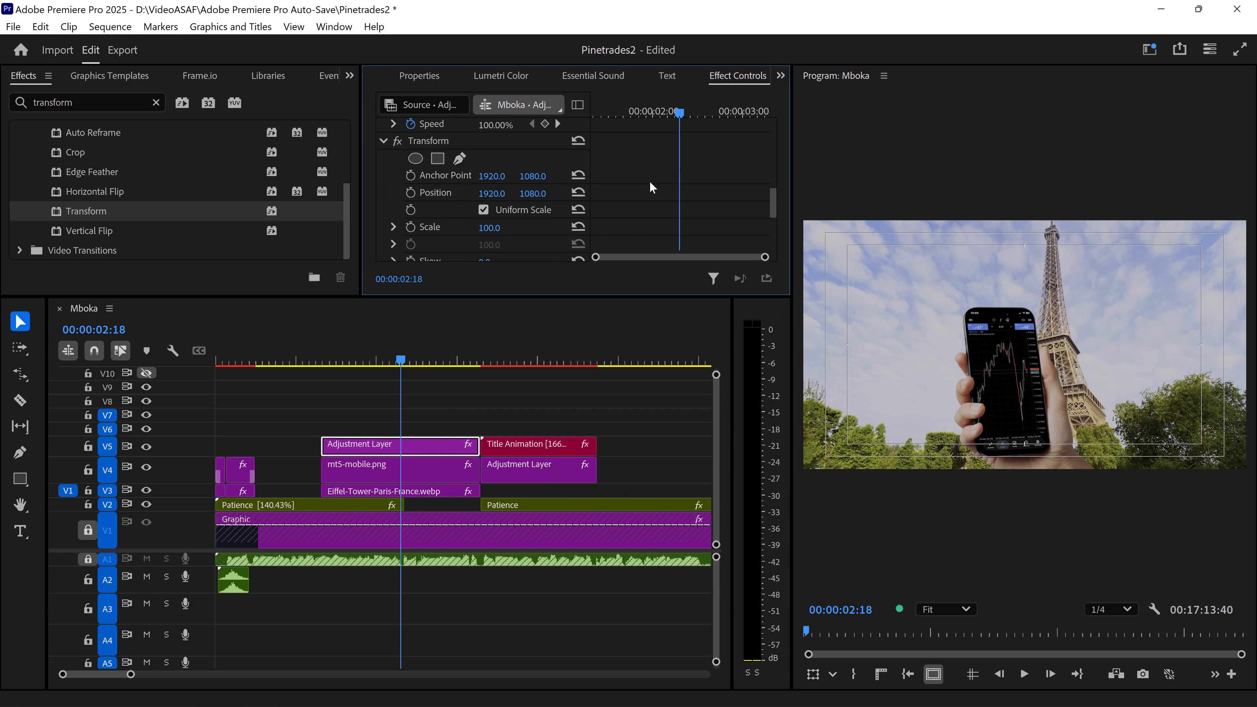
left_click(413, 196)
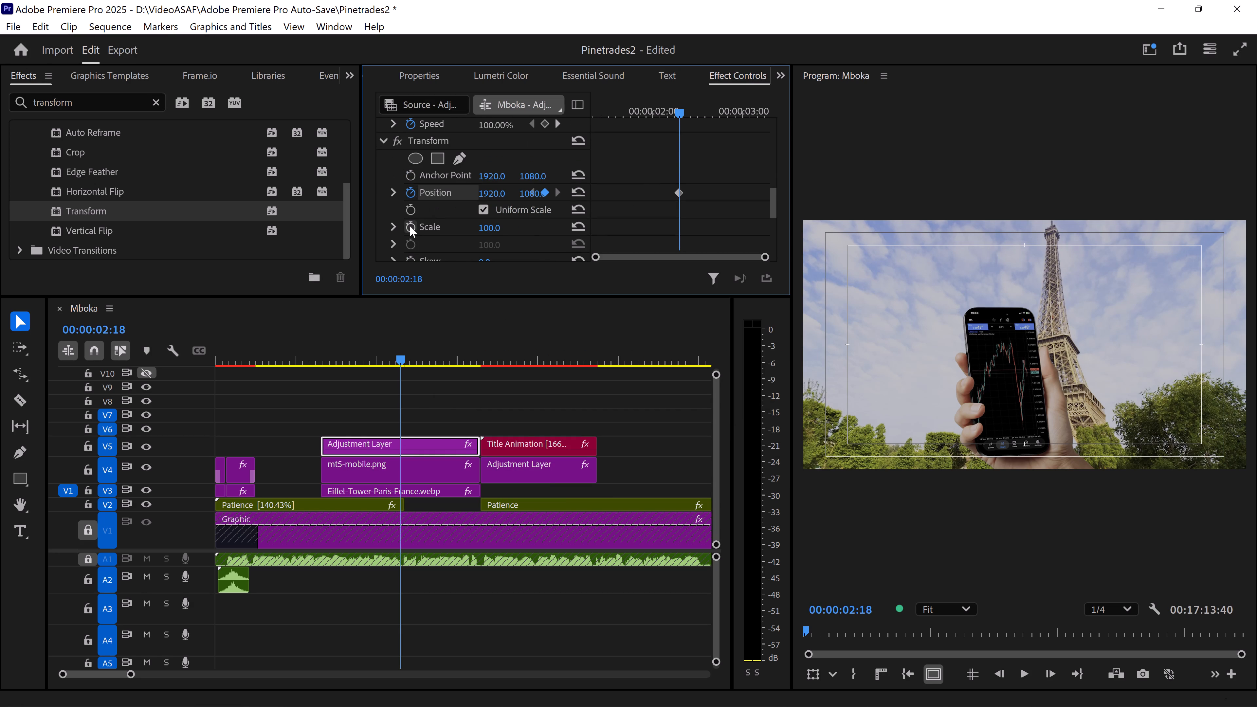
left_click(410, 226)
left_click_drag(691, 236, 652, 193)
left_click_drag(679, 194, 558, 194)
At 00:00:02:18, set the Transform Scale to 113 and shift Position vertically to move the picture up.
left_click_drag(488, 234, 494, 234)
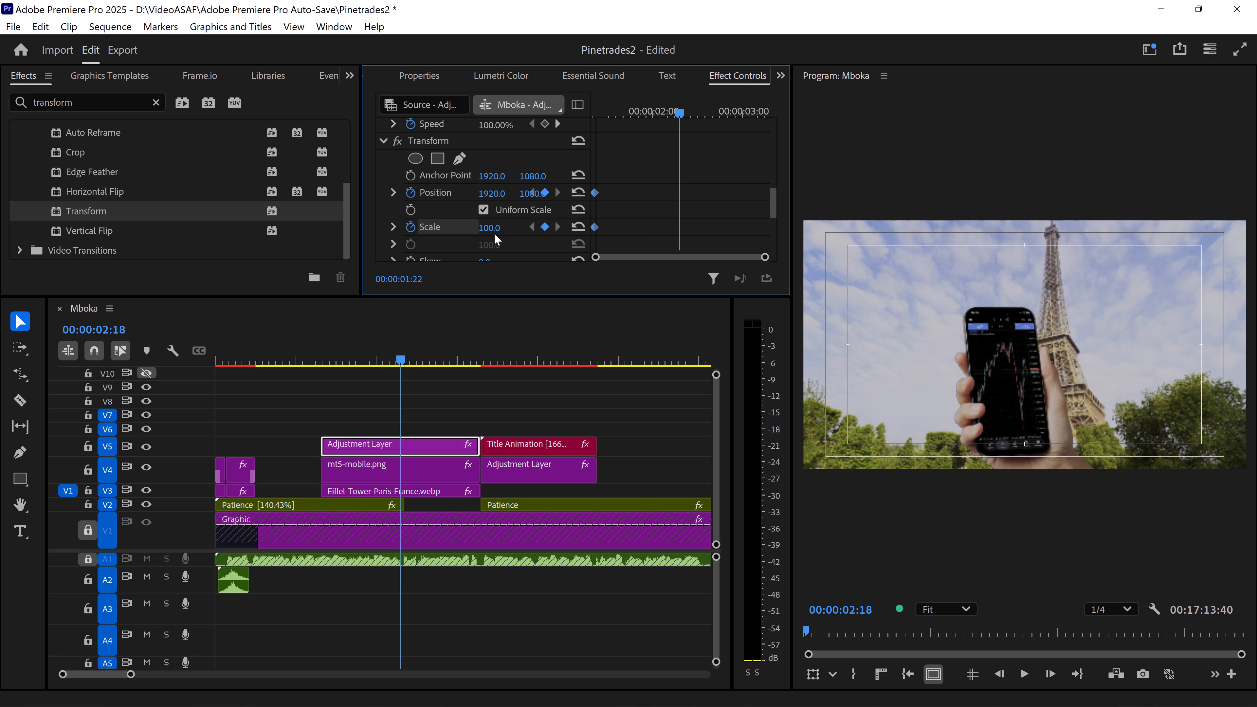
left_click_drag(494, 234, 496, 234)
left_click_drag(486, 228, 496, 228)
left_click_drag(520, 195, 494, 195)
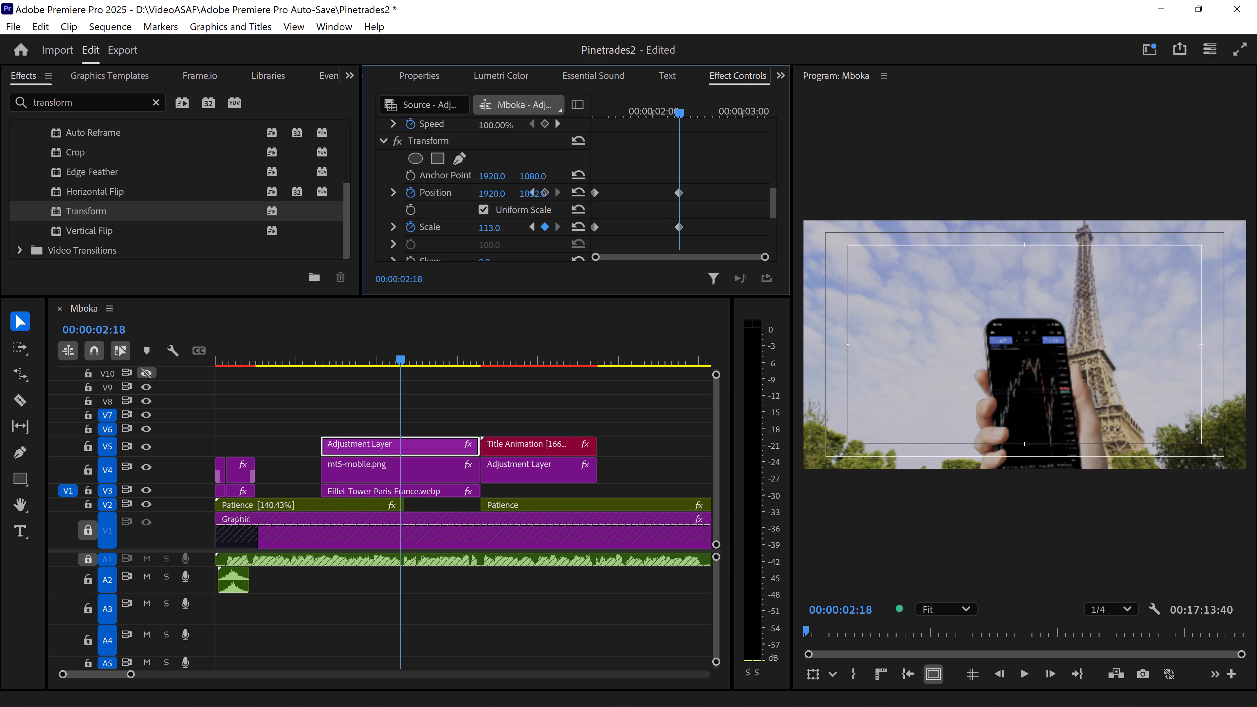
left_click_drag(494, 195, 473, 195)
left_click_drag(473, 195, 448, 202)
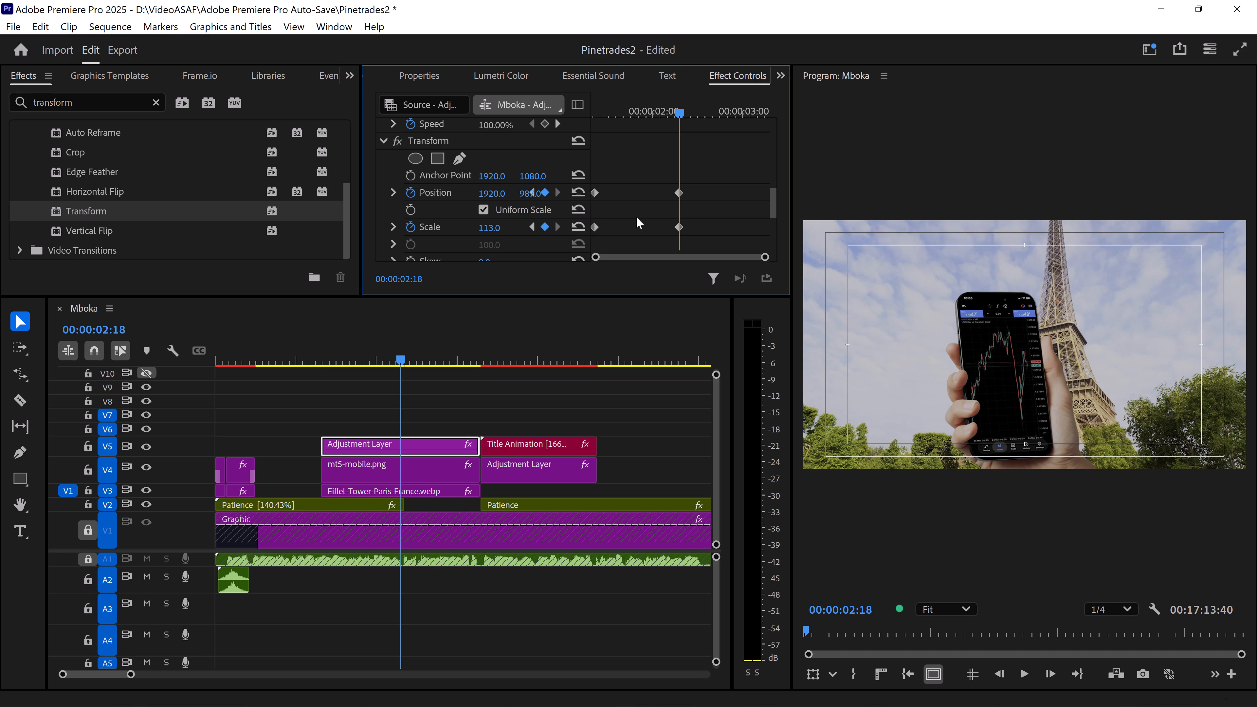
Apply Ease In to the Transform Position and Scale keyframes at 00:00:02:18 and Ease Out to the pair at the layer's start.
left_click_drag(731, 179, 639, 252)
left_click_drag(704, 189, 646, 246)
right_click(680, 188)
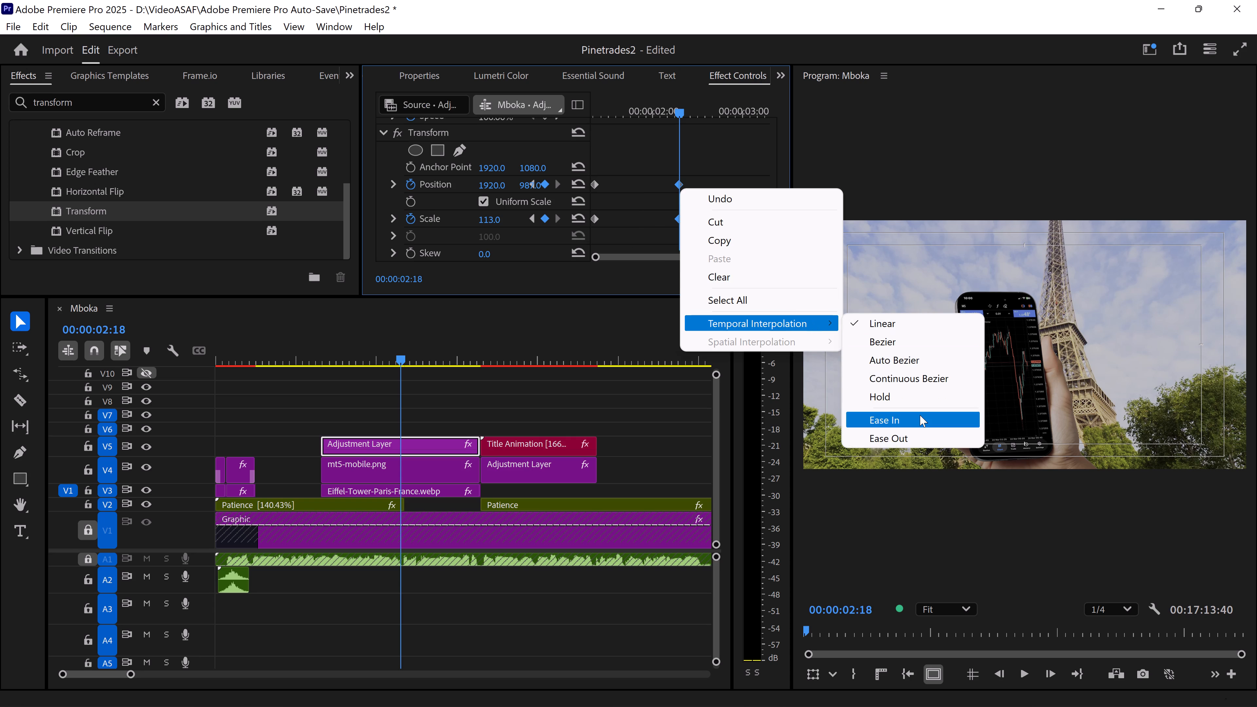
left_click(920, 415)
left_click_drag(633, 224, 575, 176)
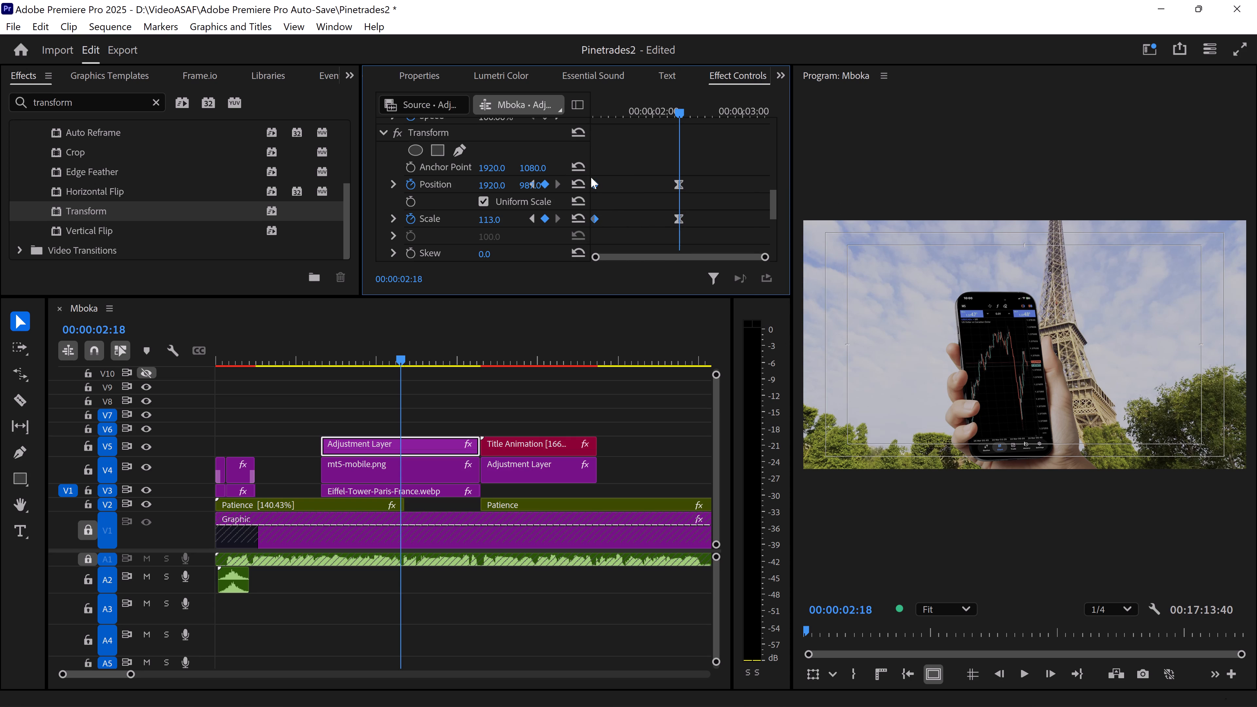
right_click(591, 177)
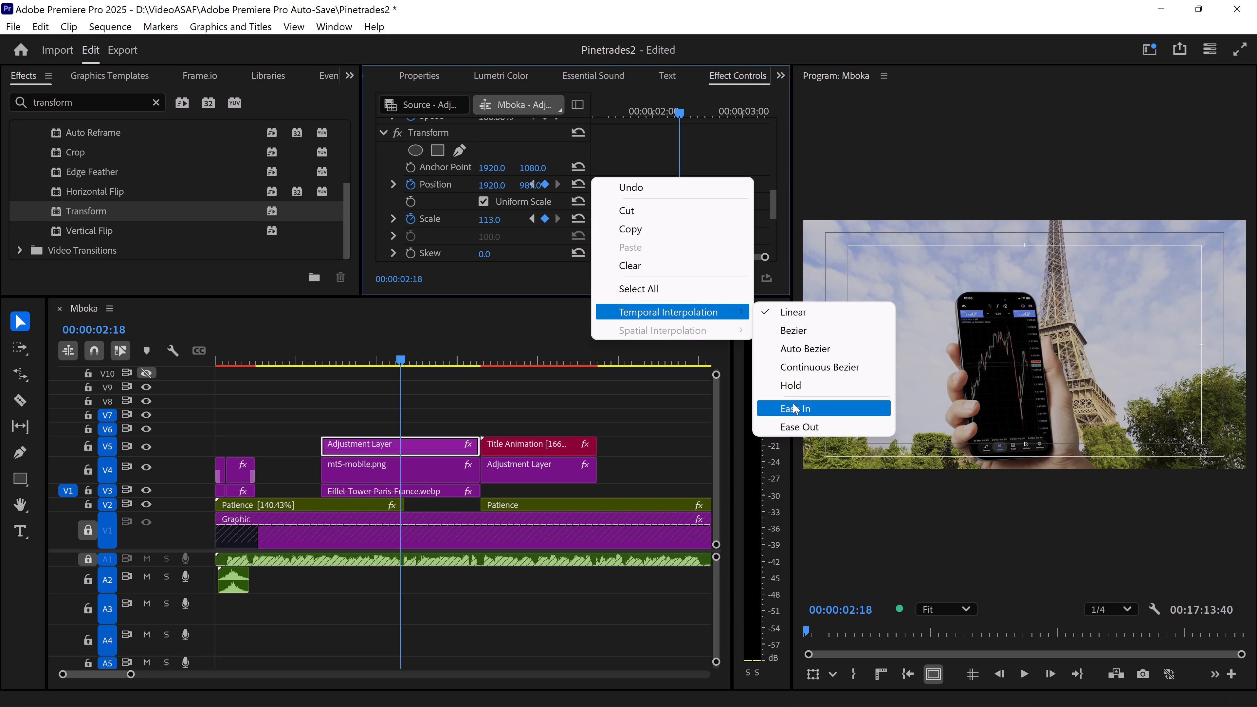
left_click(802, 422)
left_click_drag(710, 180, 642, 242)
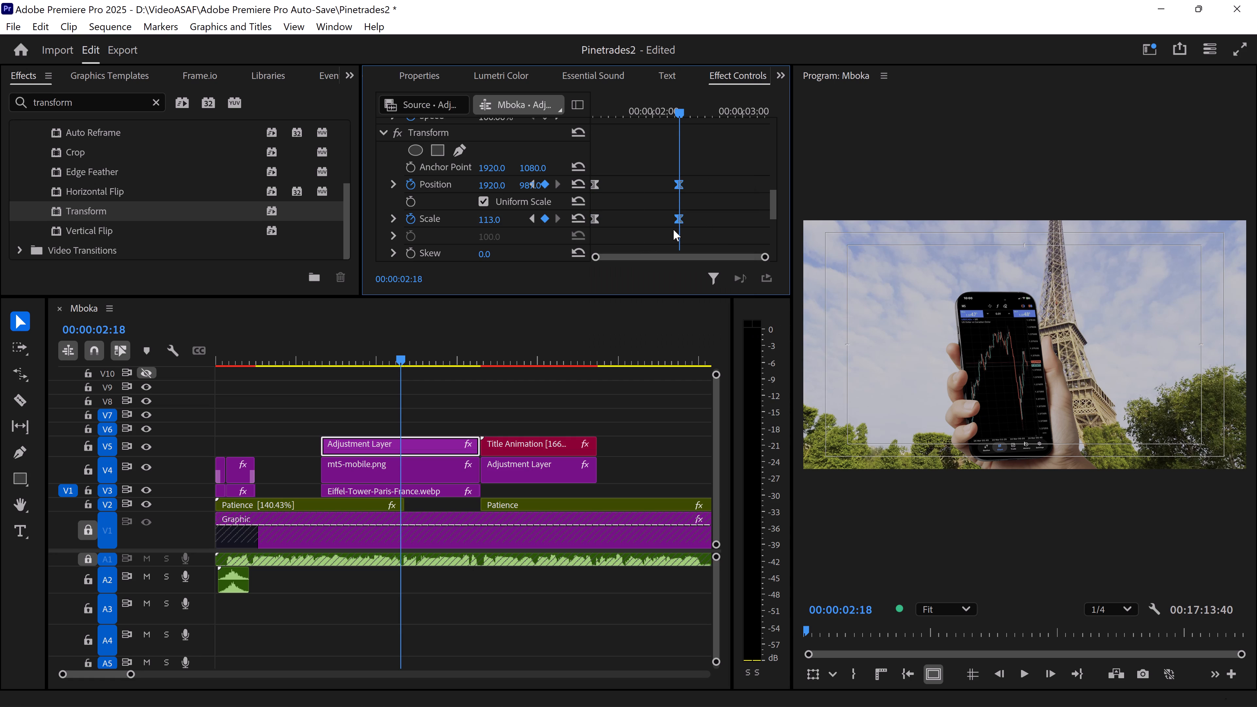
right_click(678, 222)
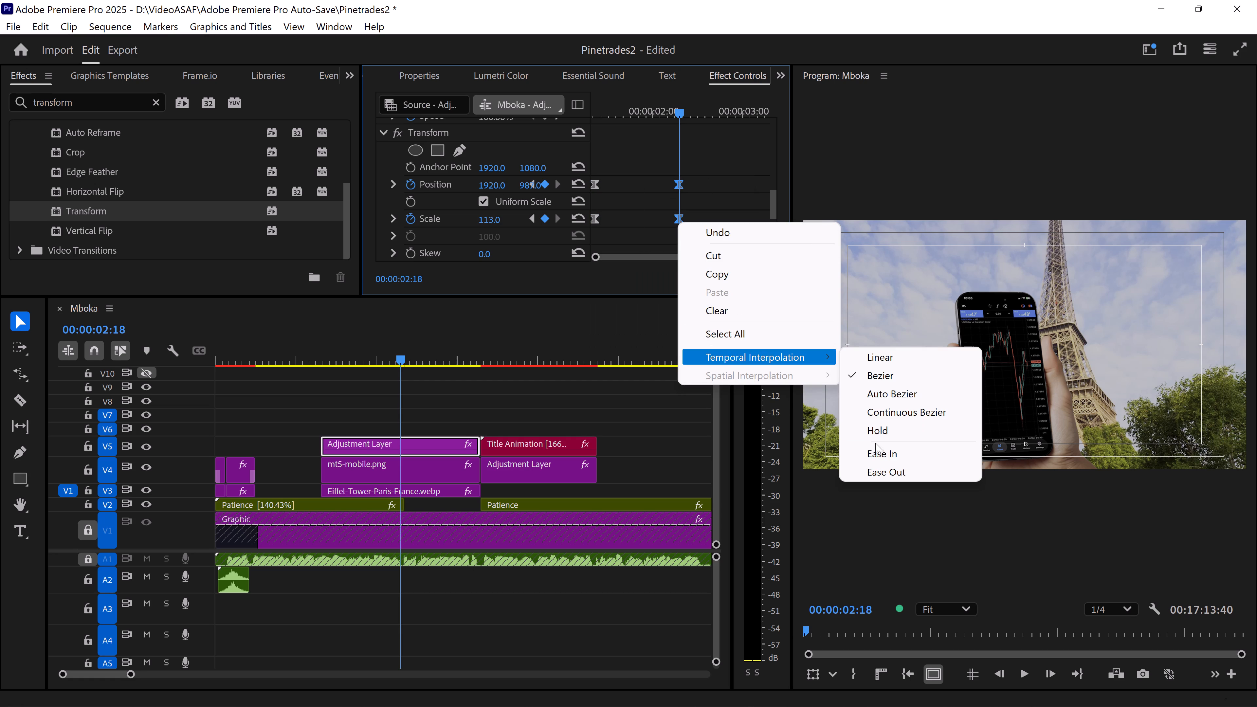
left_click(876, 450)
Play the phone and Eiffel Tower section several times from just before the adjustment layer to check the eased Transform animation.
left_click_drag(313, 352, 322, 358)
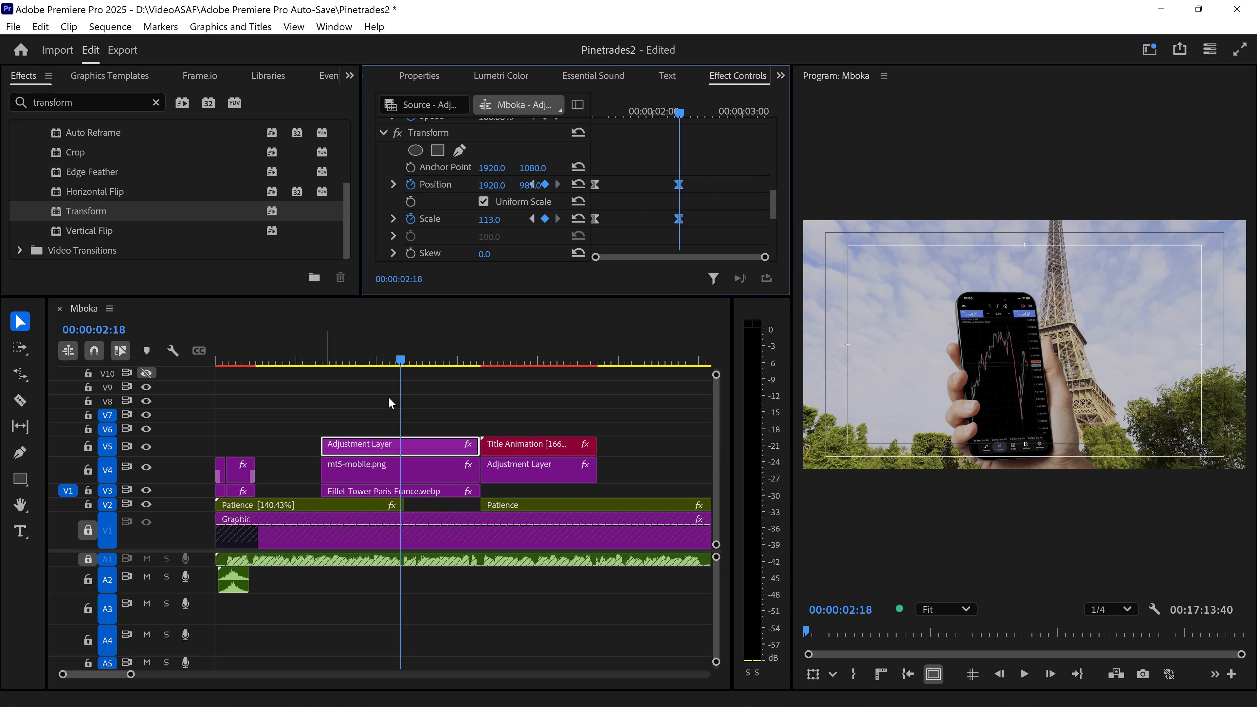
left_click(296, 361)
left_click(389, 397)
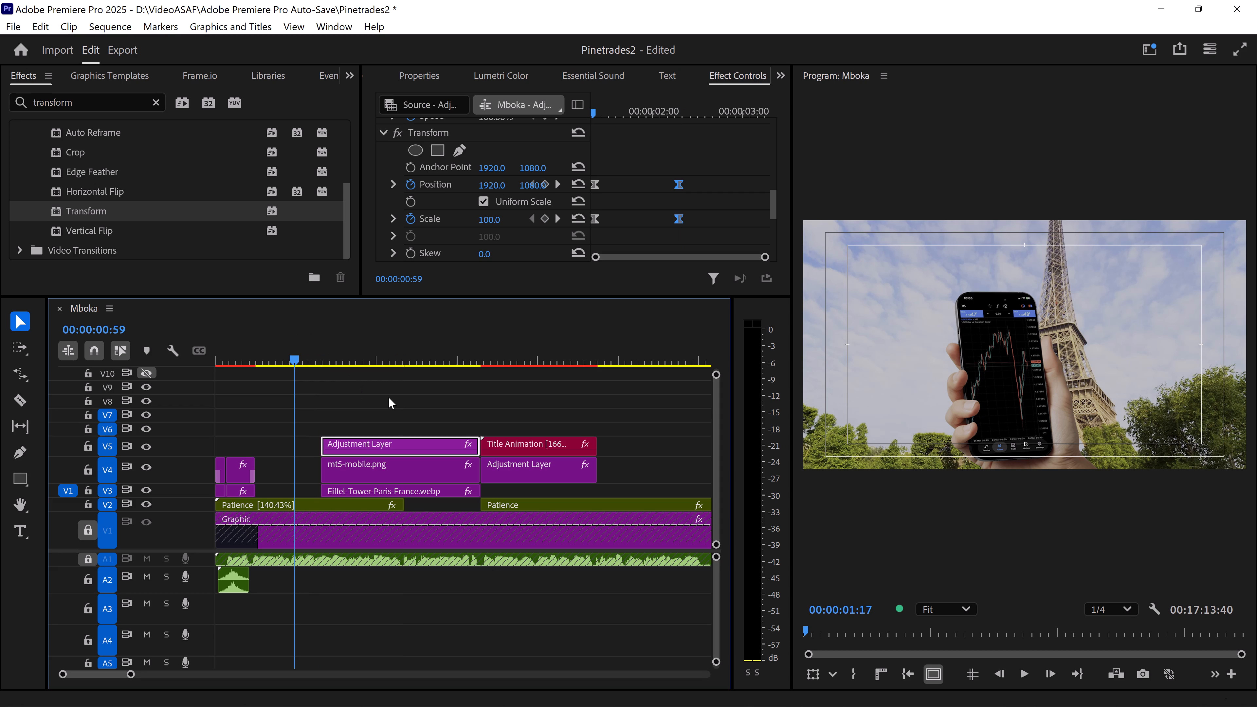
key("space")
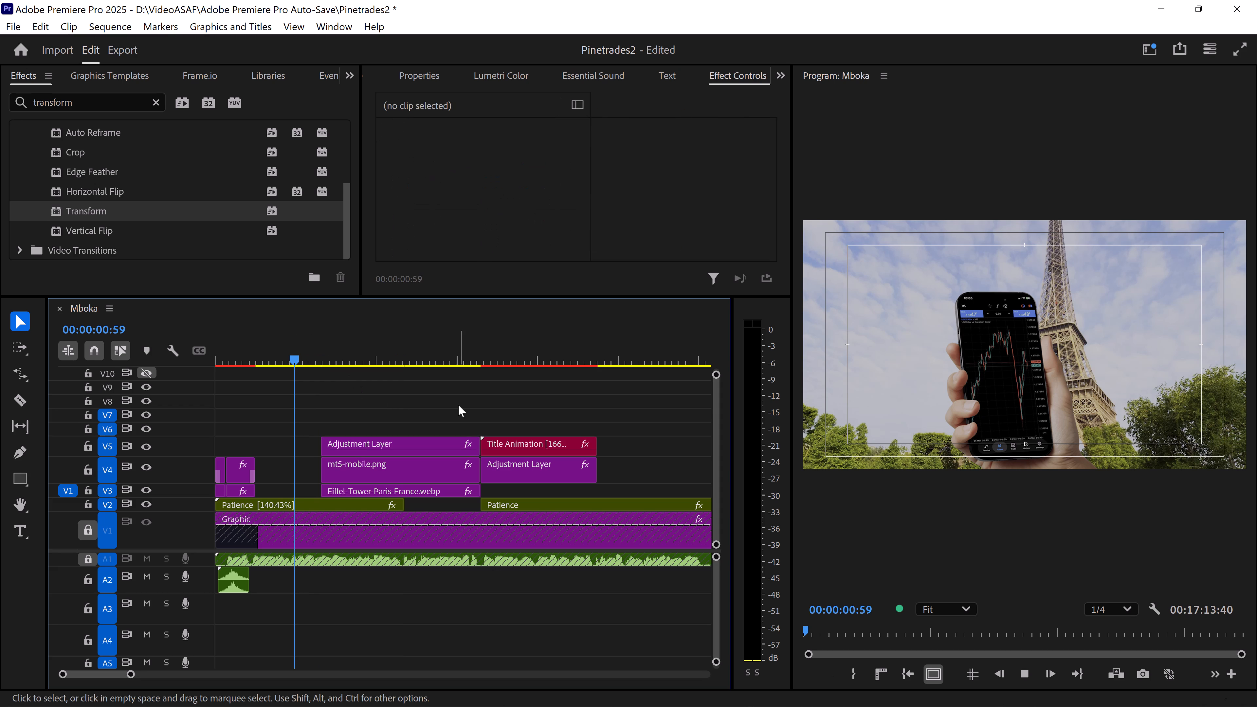
key("space")
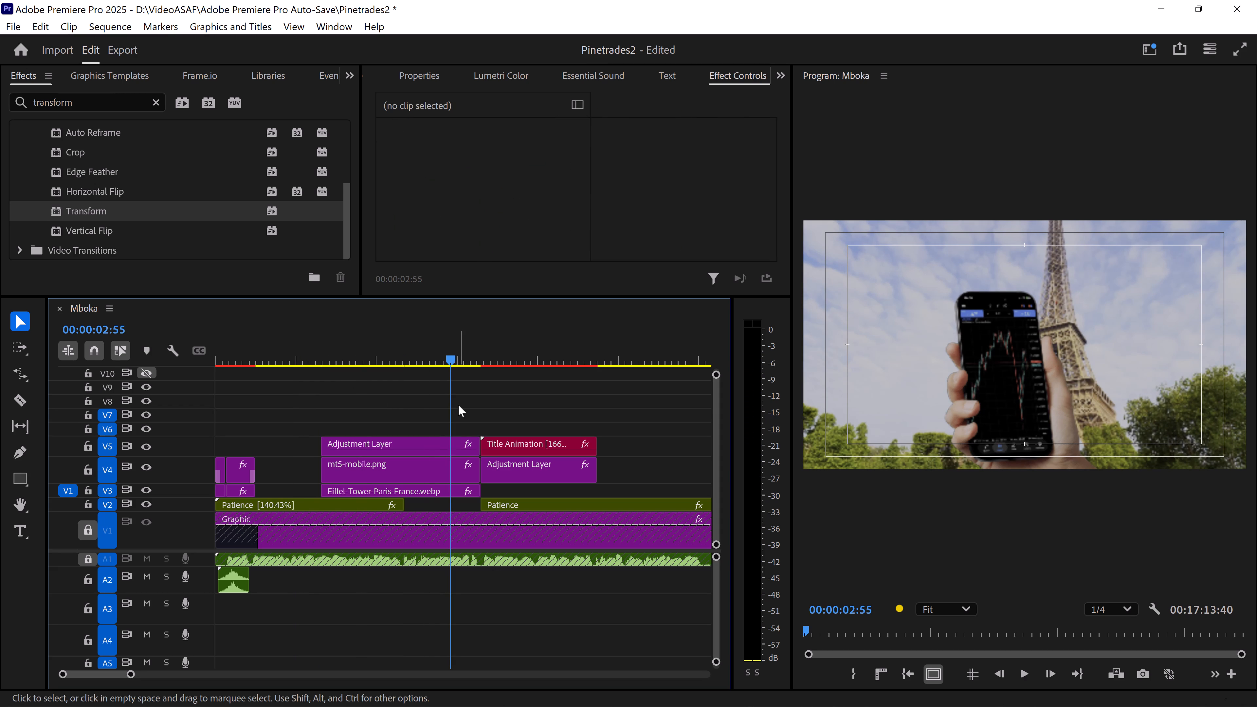
left_click_drag(425, 355, 318, 355)
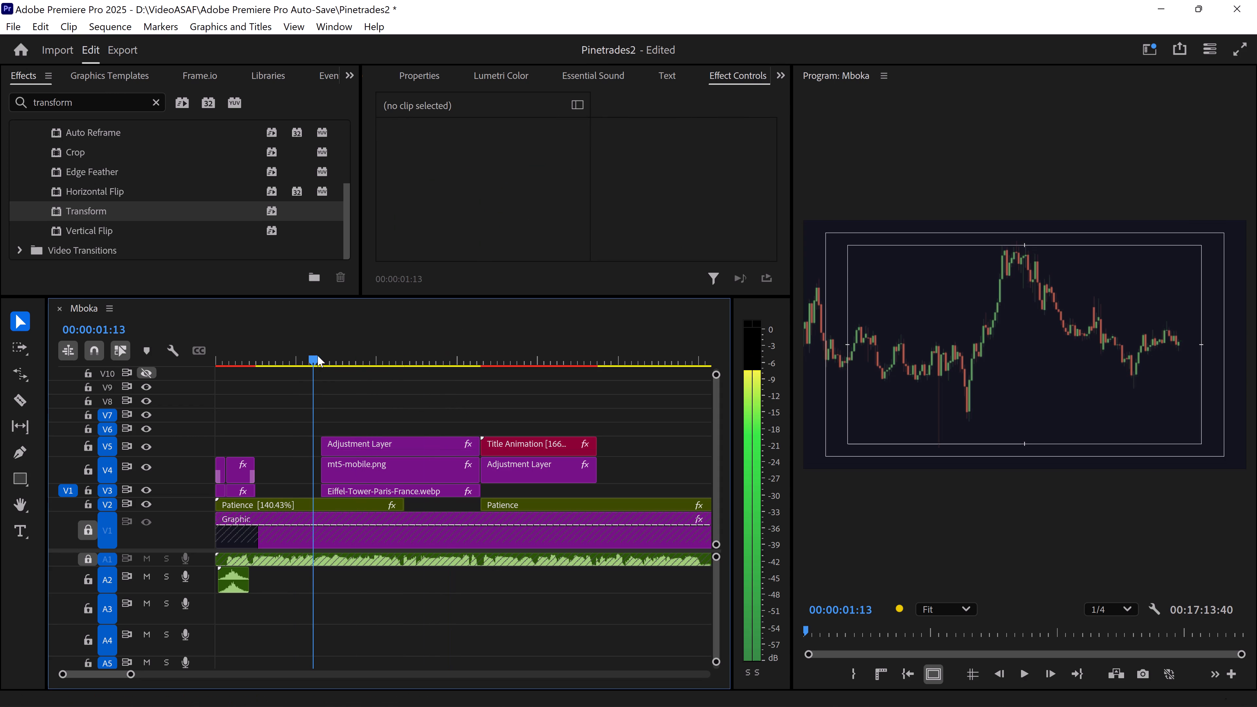
left_click_drag(318, 355, 323, 356)
key("space")
key("space")
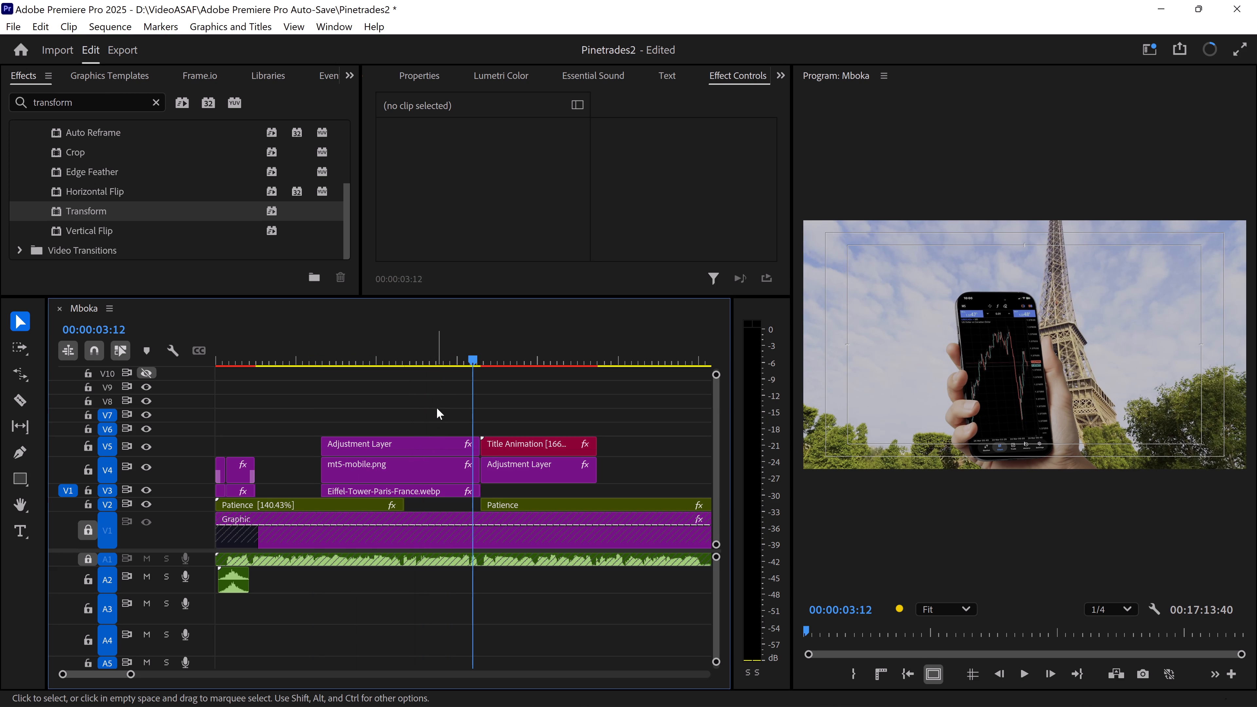
left_click_drag(469, 352, 310, 352)
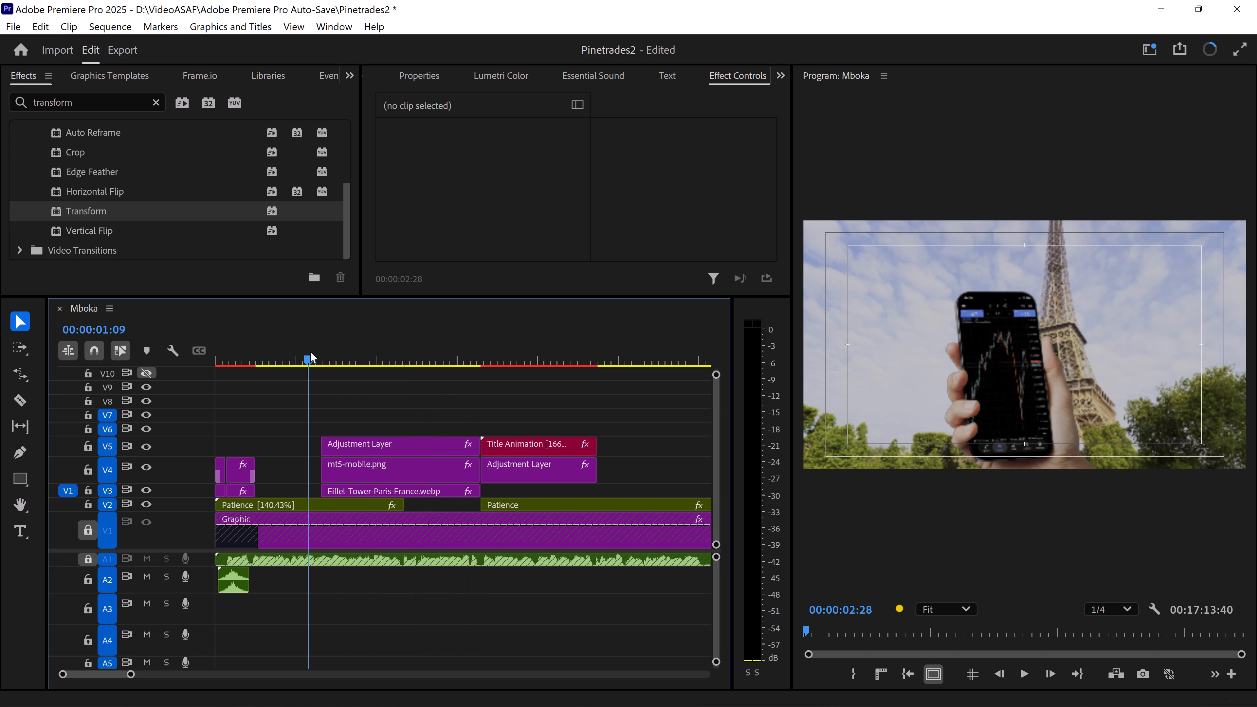
left_click_drag(310, 352, 316, 352)
key("space")
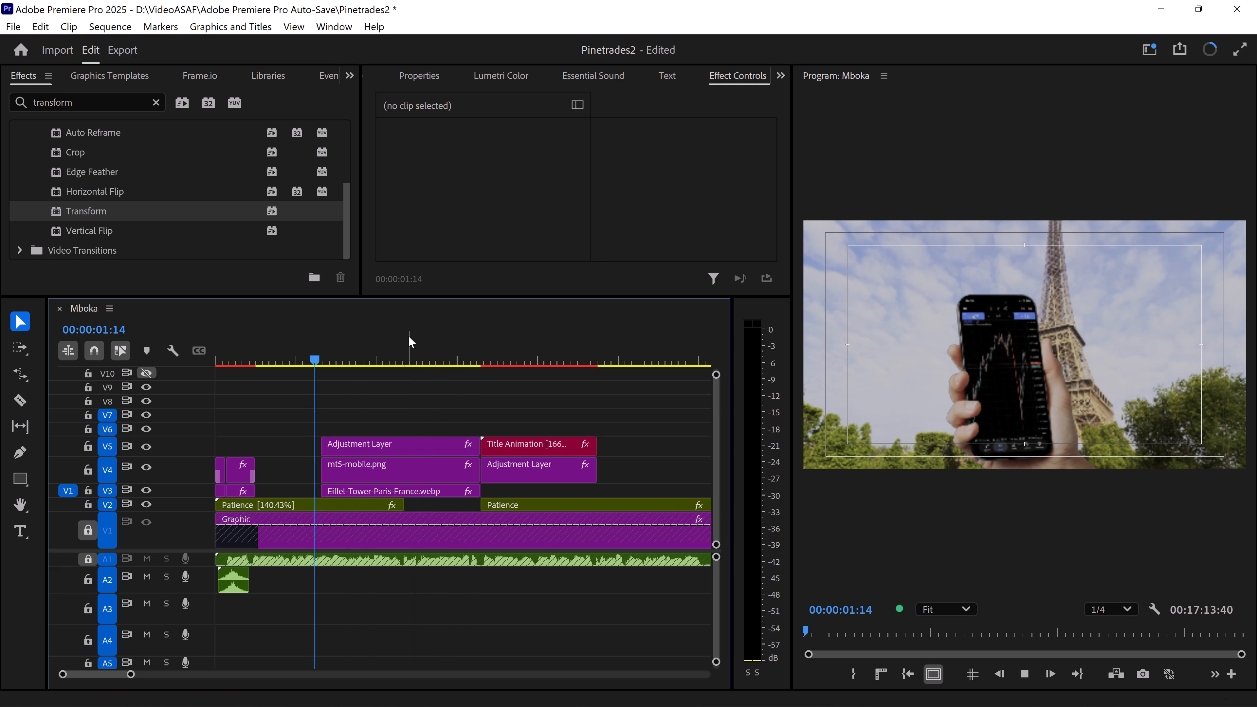
key("space")
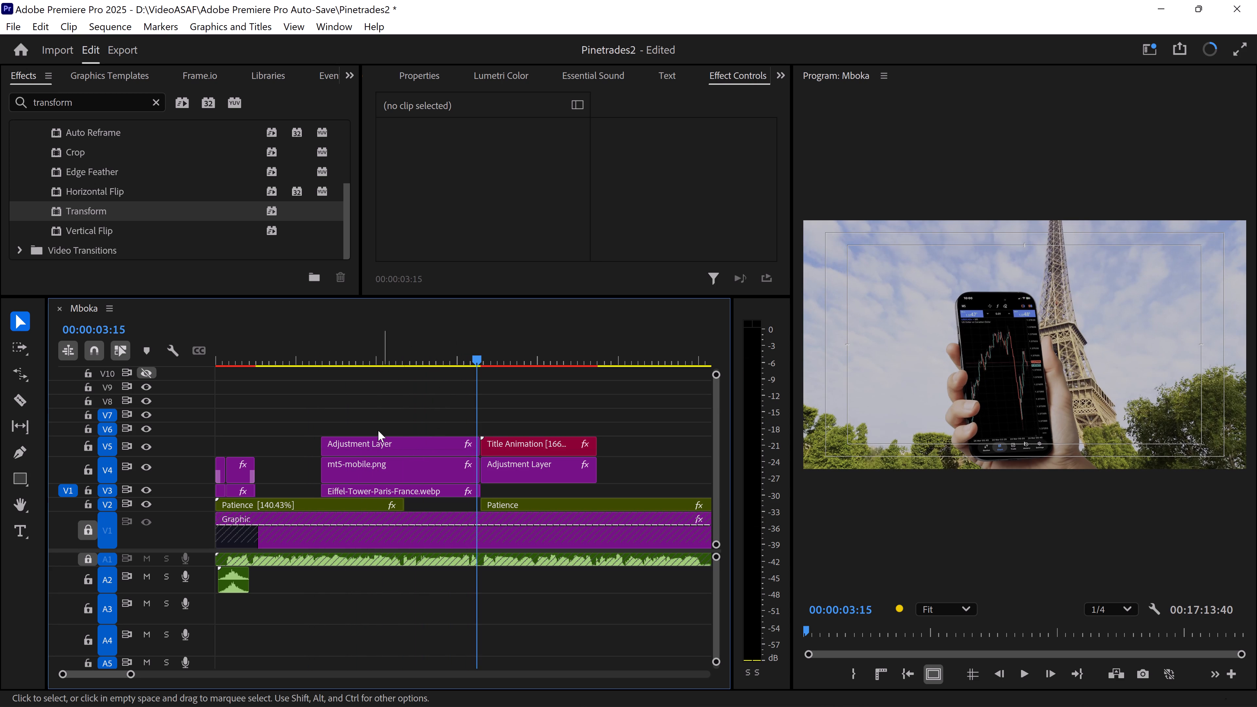
At the 00:00:02:18 keyframes, set the V5 adjustment layer's Transform Scale to 105 and shift Position vertically to lower the picture.
left_click(393, 451)
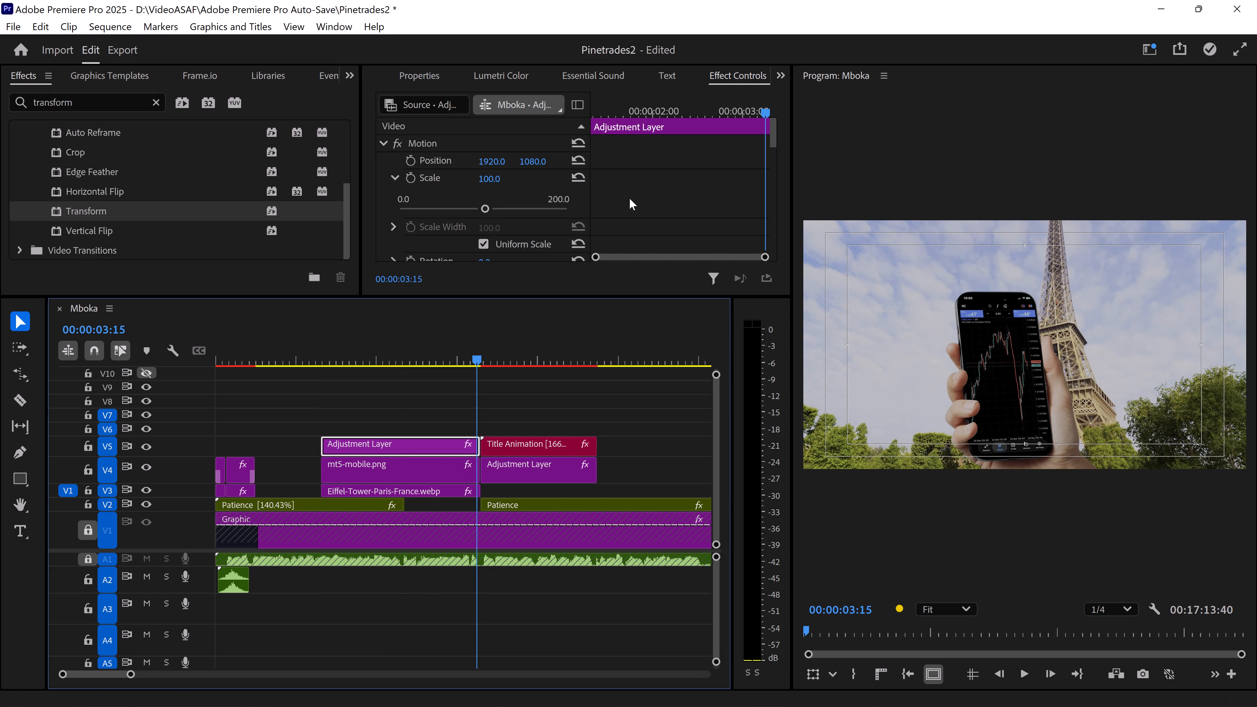
scroll(631, 201, "down", 4)
scroll(635, 199, "down", 20)
scroll(635, 199, "down", 3)
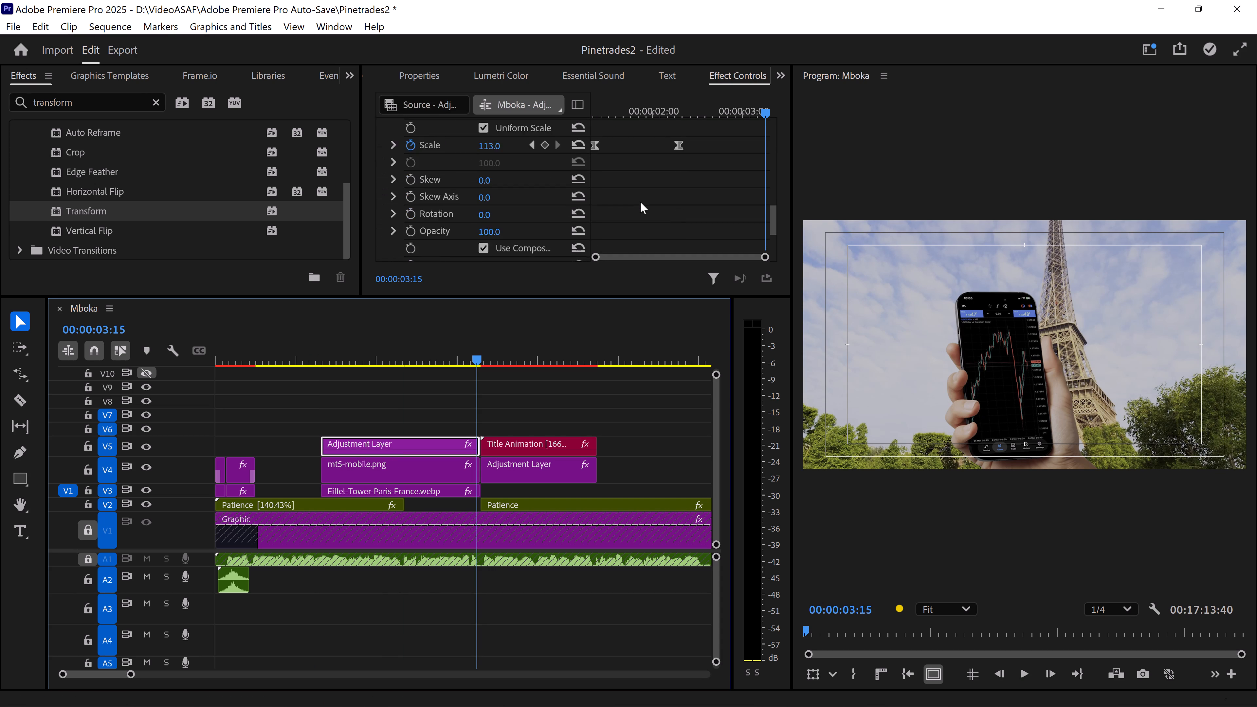
scroll(640, 202, "up", 5)
left_click_drag(759, 110, 688, 110, "shift")
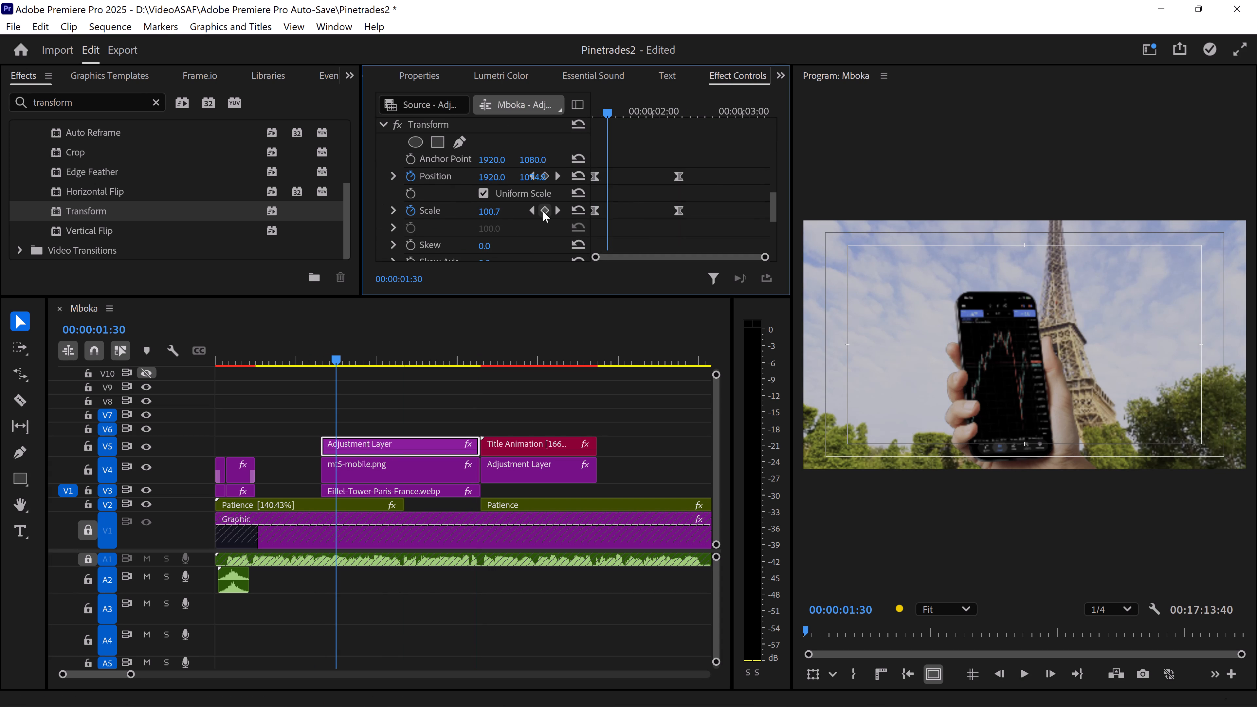
left_click_drag(662, 113, 669, 113, "shift")
left_click_drag(497, 210, 480, 210)
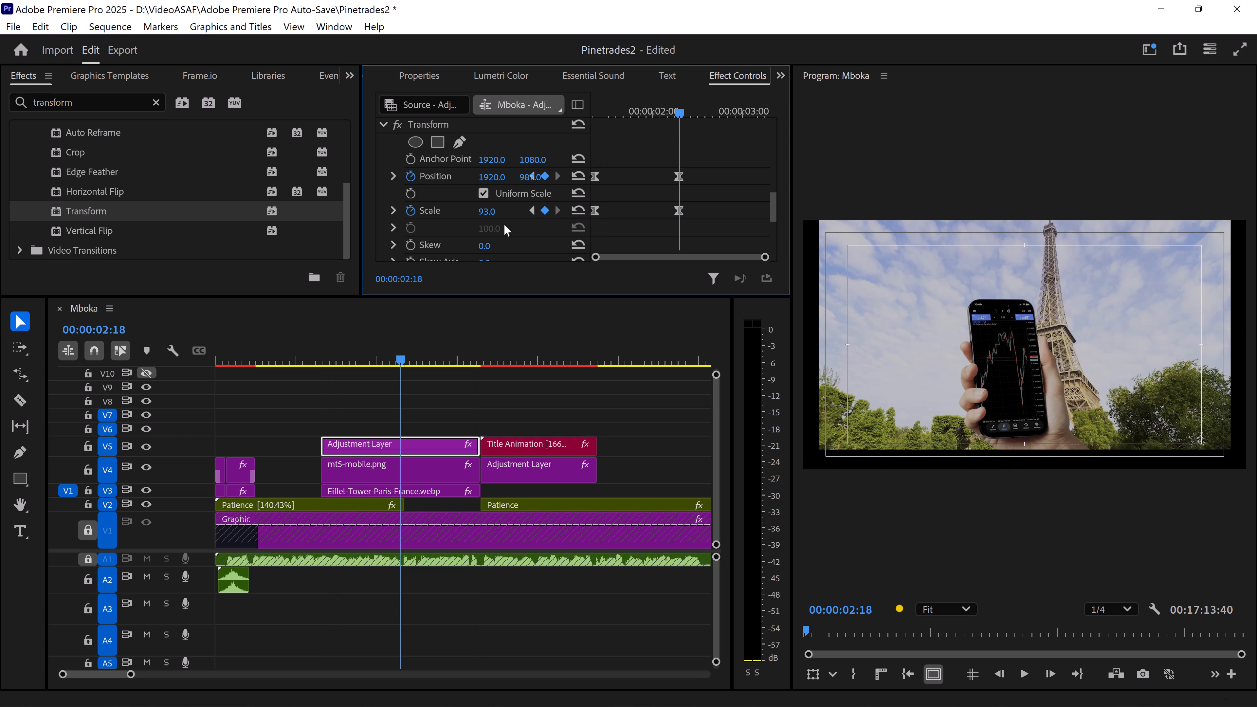
key("ctrl+z")
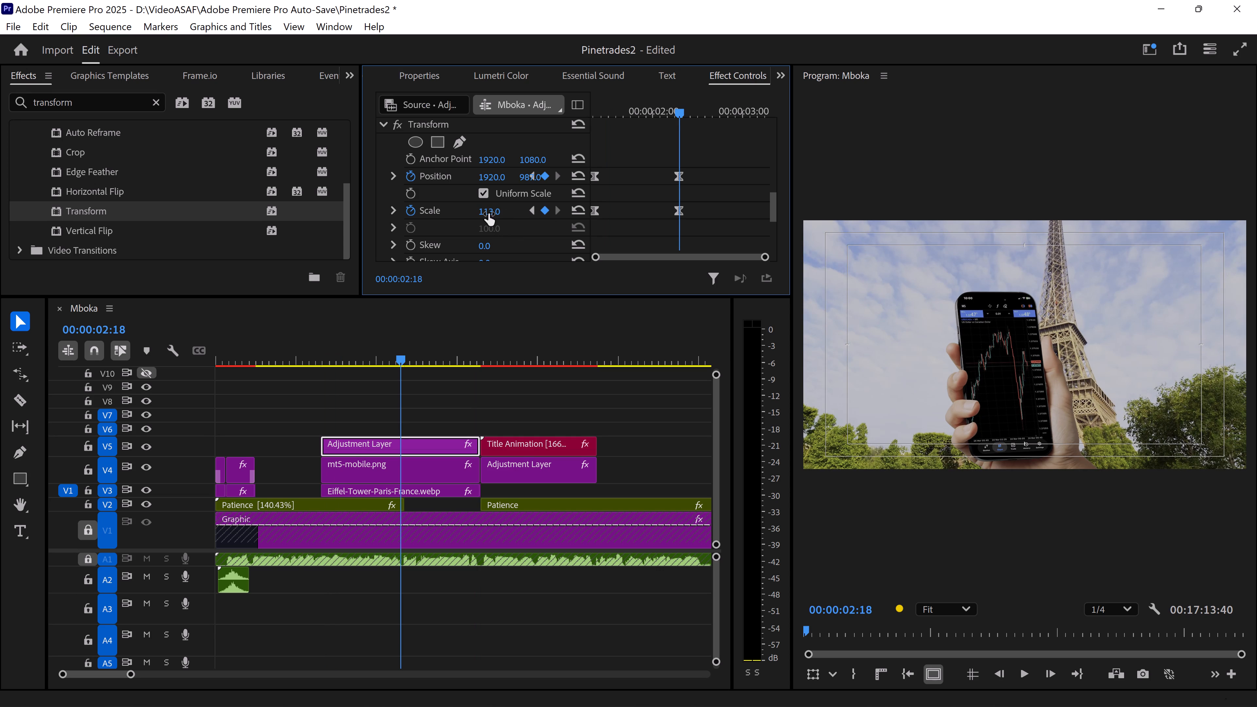
left_click(488, 214)
double_click(501, 208)
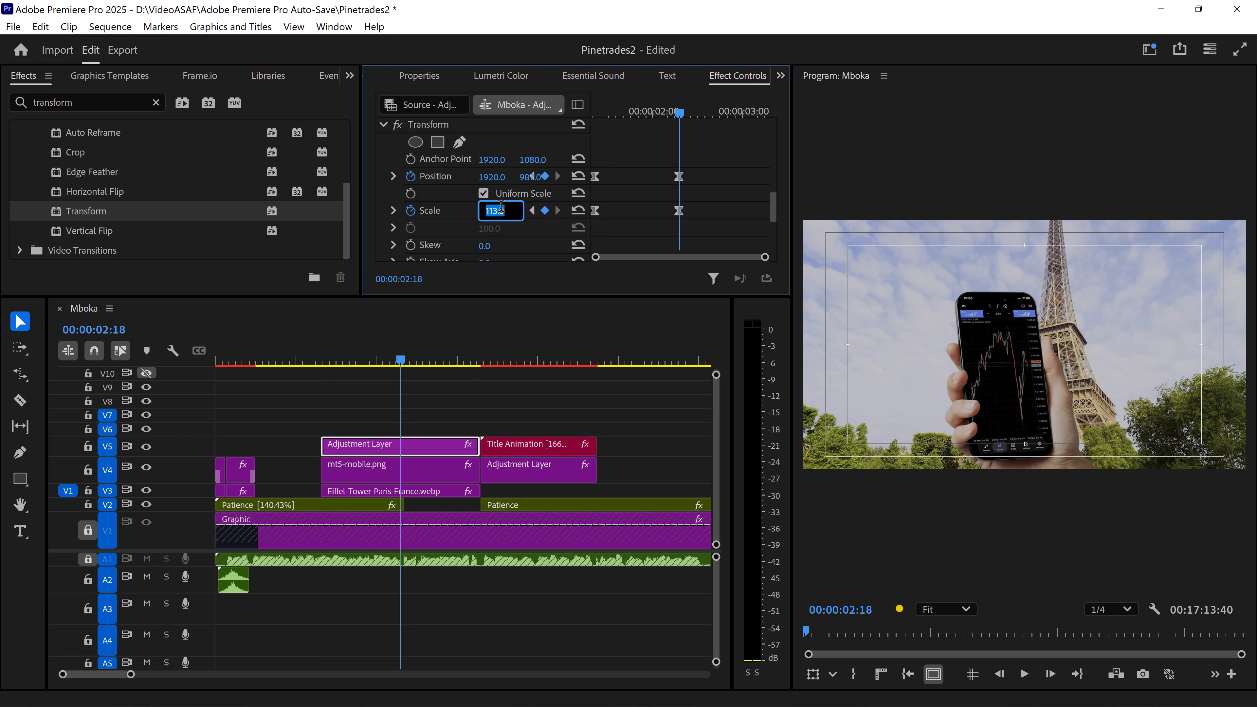
key("1")
key("0")
key("5")
left_click_drag(527, 178, 622, 182)
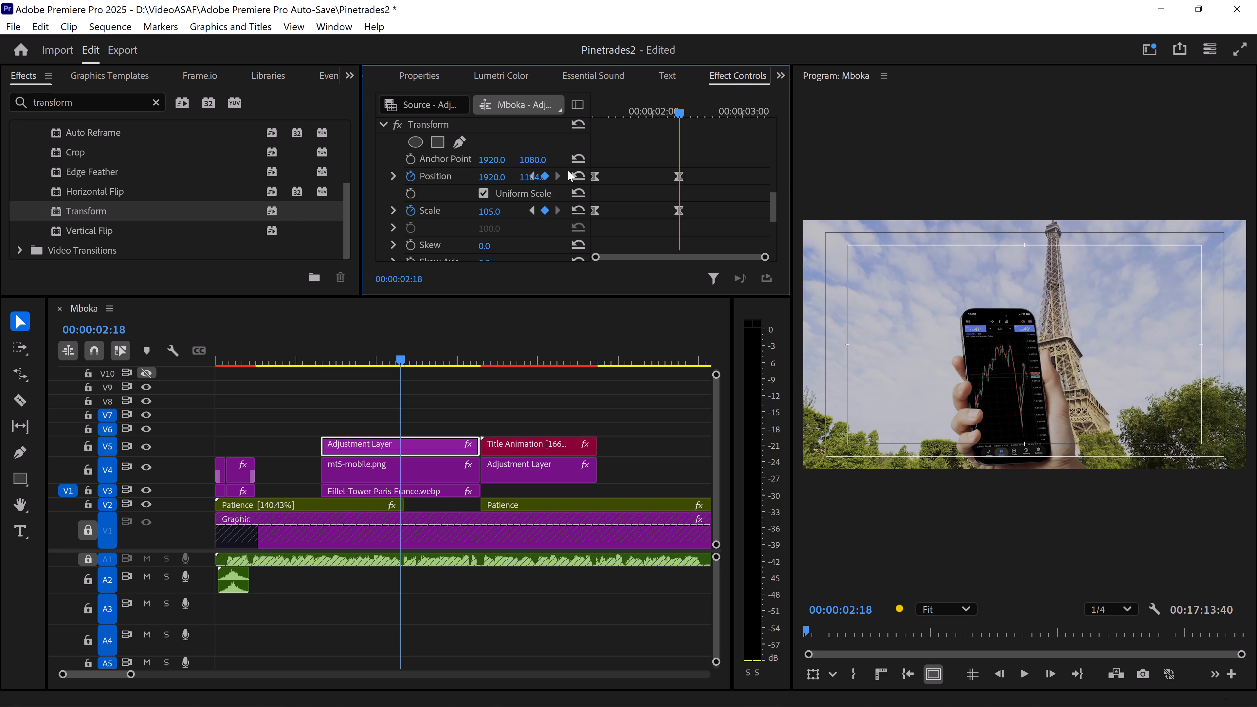
Move the ending Transform Position and Scale keyframes together from 00:00:02:18 to just before 00:00:02:00.
left_click_drag(700, 168, 649, 246)
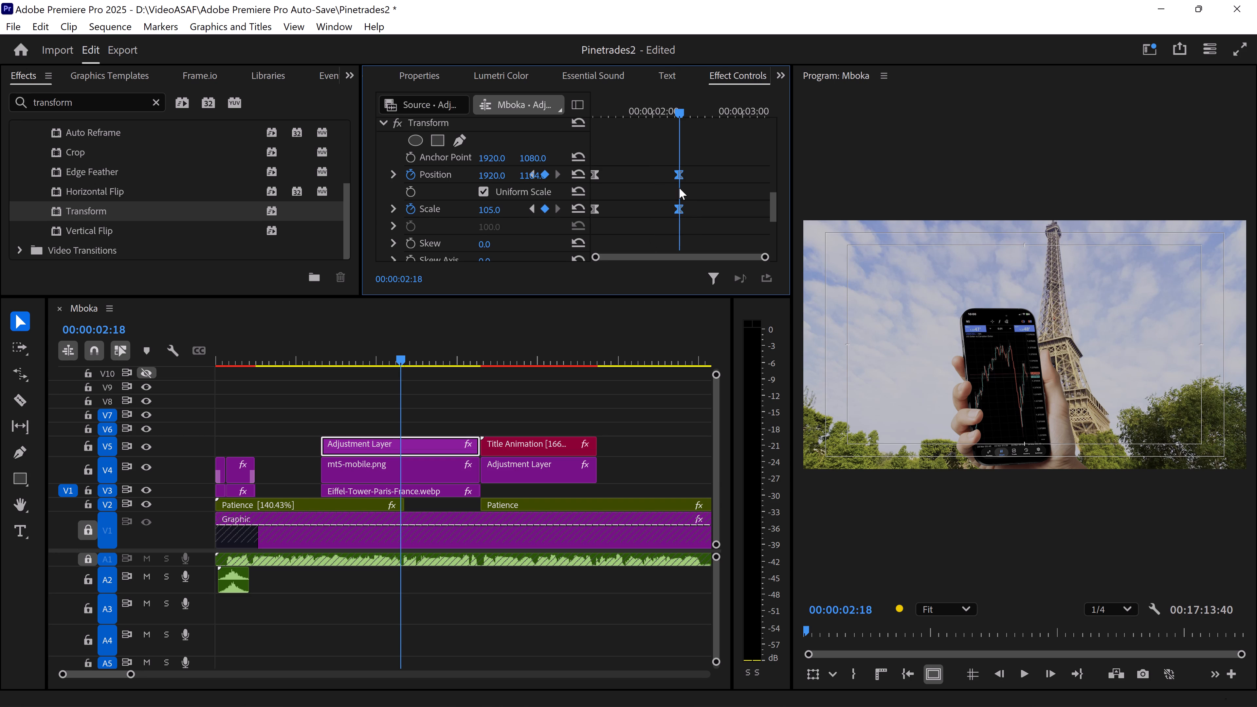
left_click_drag(679, 173, 645, 178)
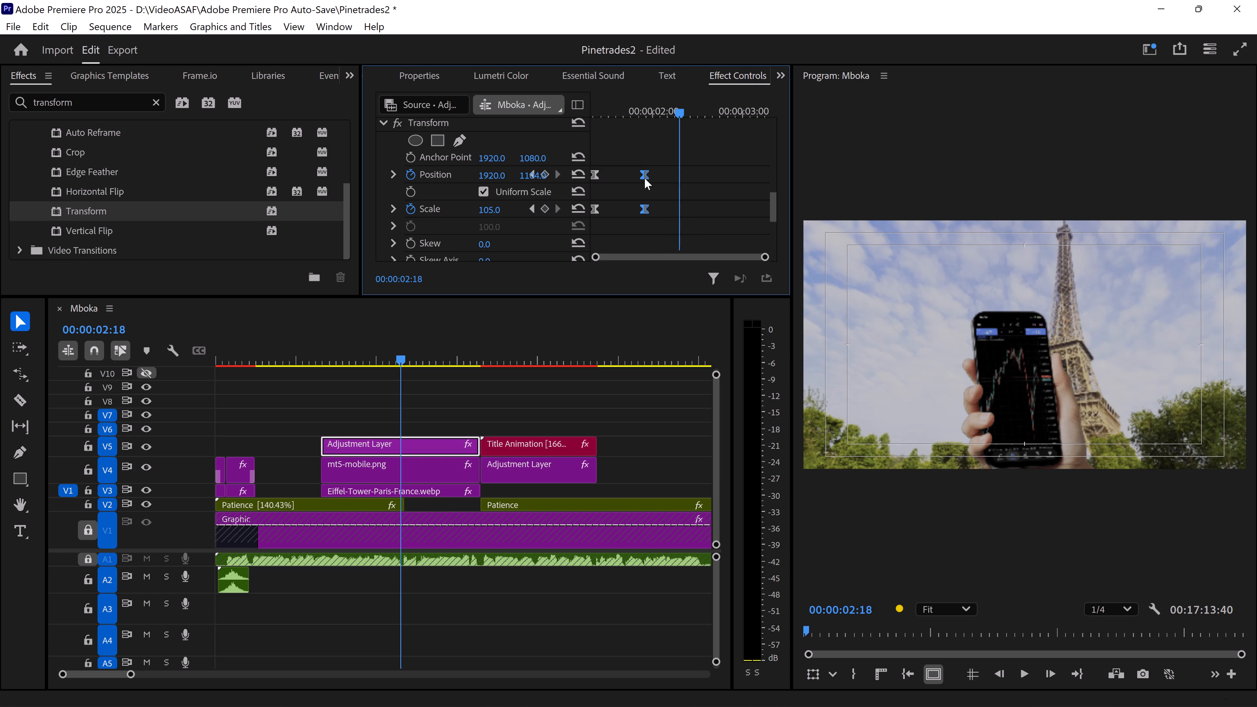
Add Transform Scale 105 and Position keyframes at 00:00:02:18 that raise the picture, and move the pair to the V5 adjustment layer's end.
left_click(497, 209)
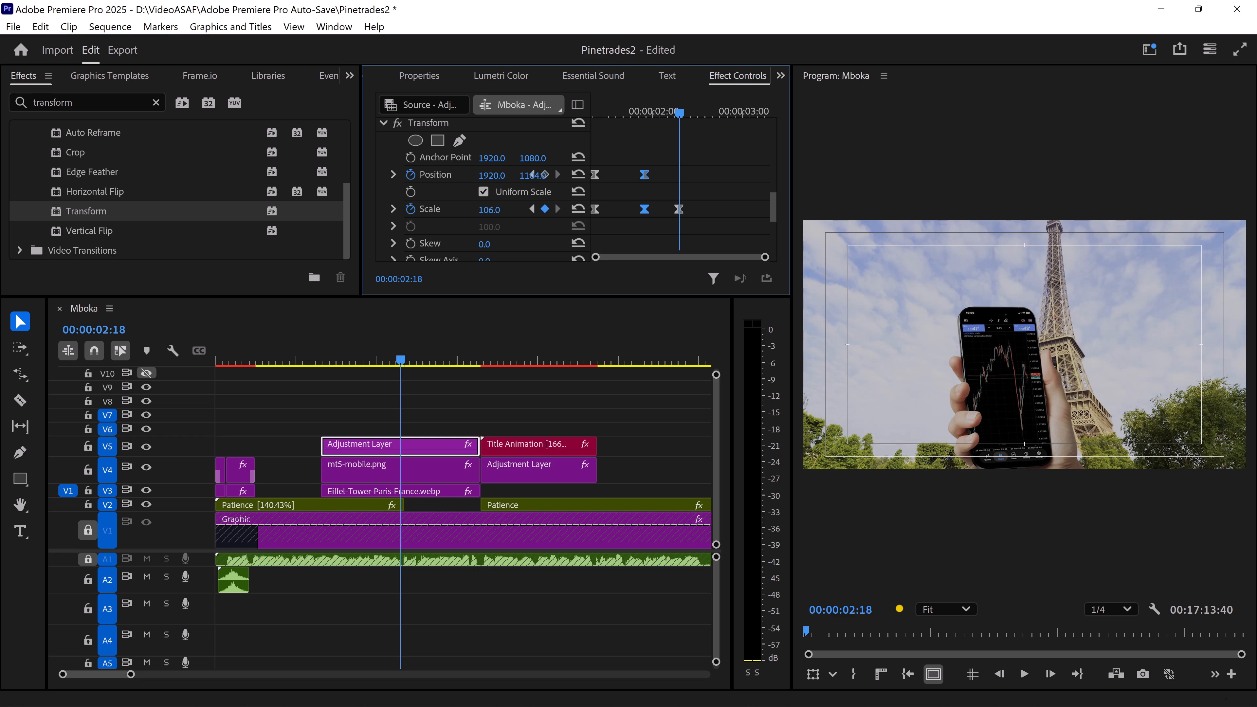
left_click_drag(531, 173, 452, 189)
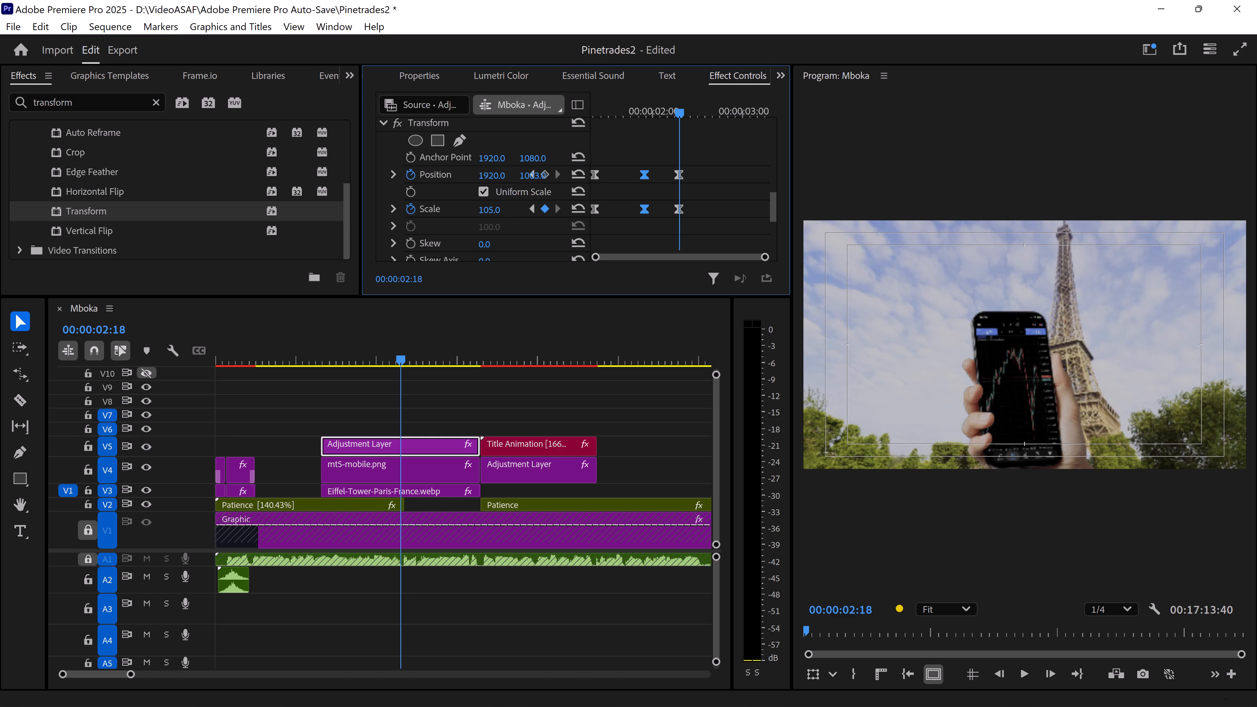
left_click_drag(452, 189, 442, 193)
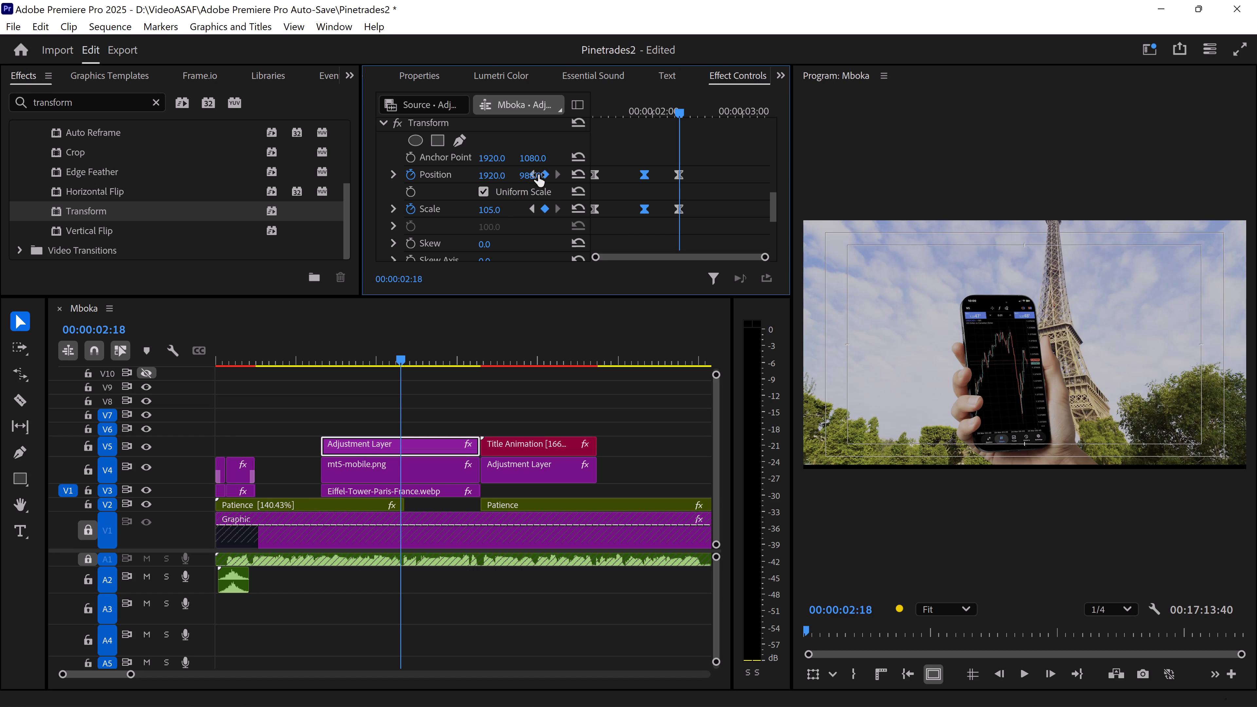
left_click_drag(706, 219, 653, 164)
left_click_drag(677, 170, 789, 187)
Play from just before the phone shot into the title twice to check the slow upward drift and the cut.
left_click_drag(312, 351, 315, 352)
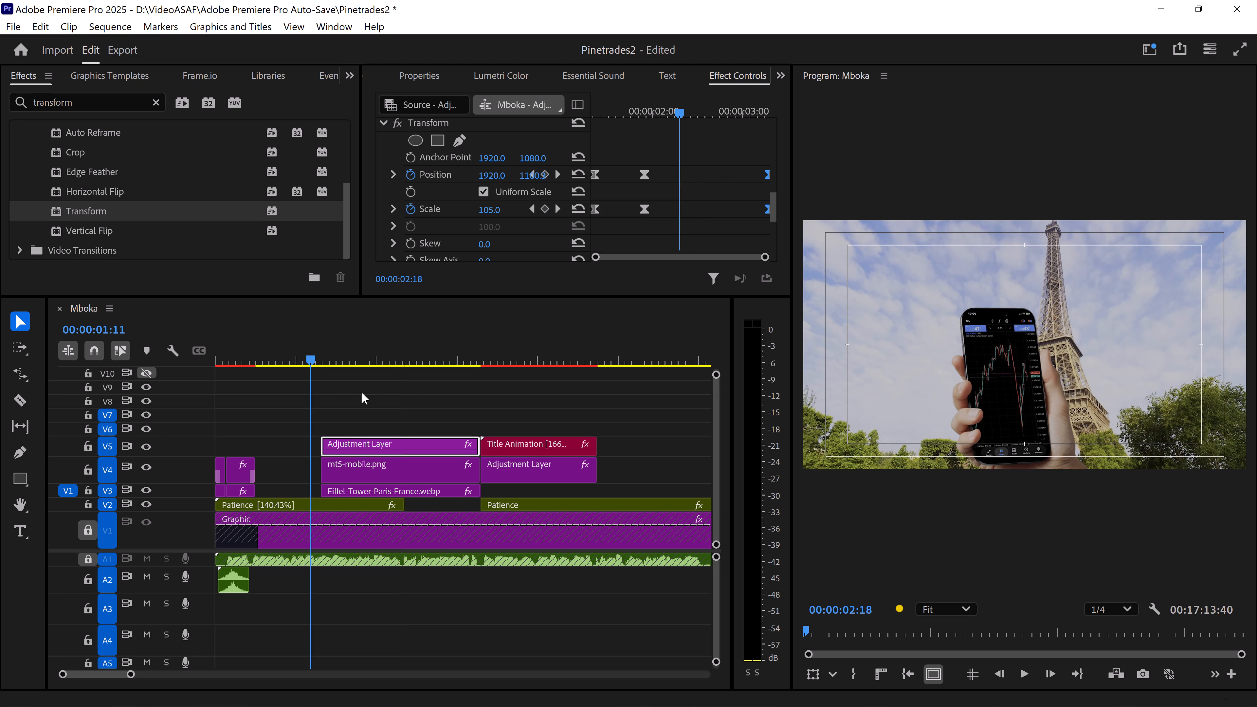
left_click(370, 396)
key("space")
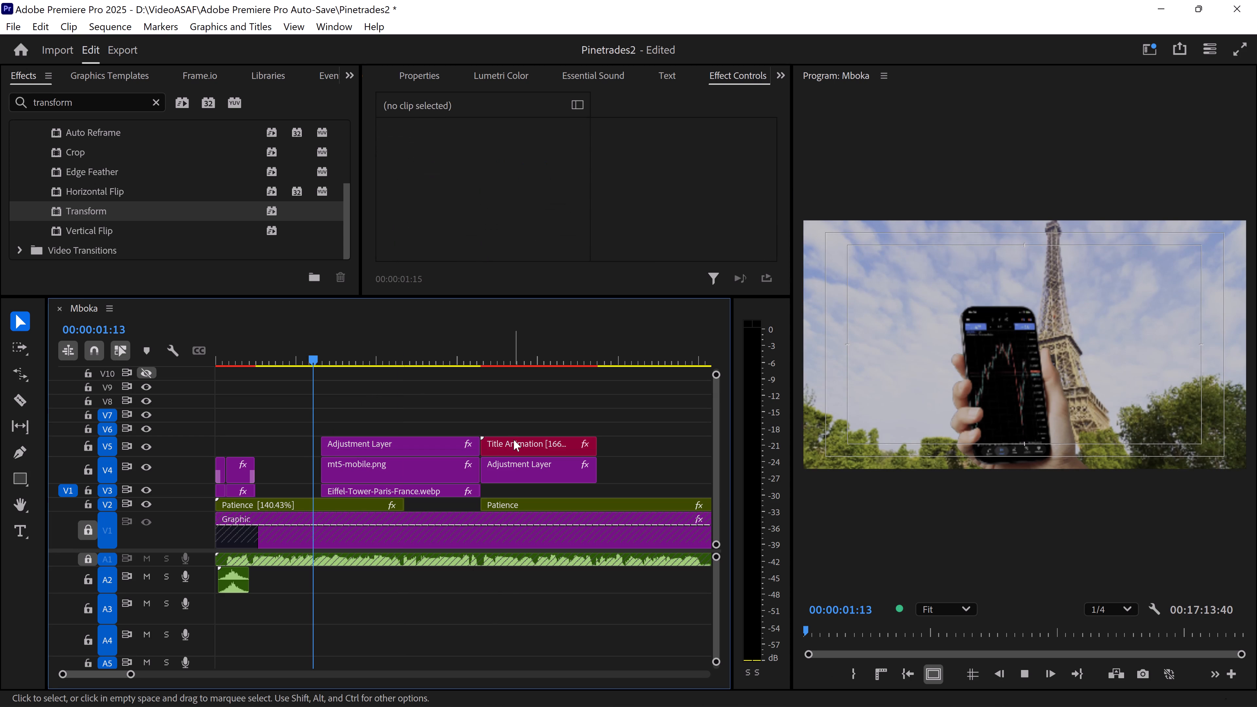
key("space")
left_click_drag(417, 357, 312, 356)
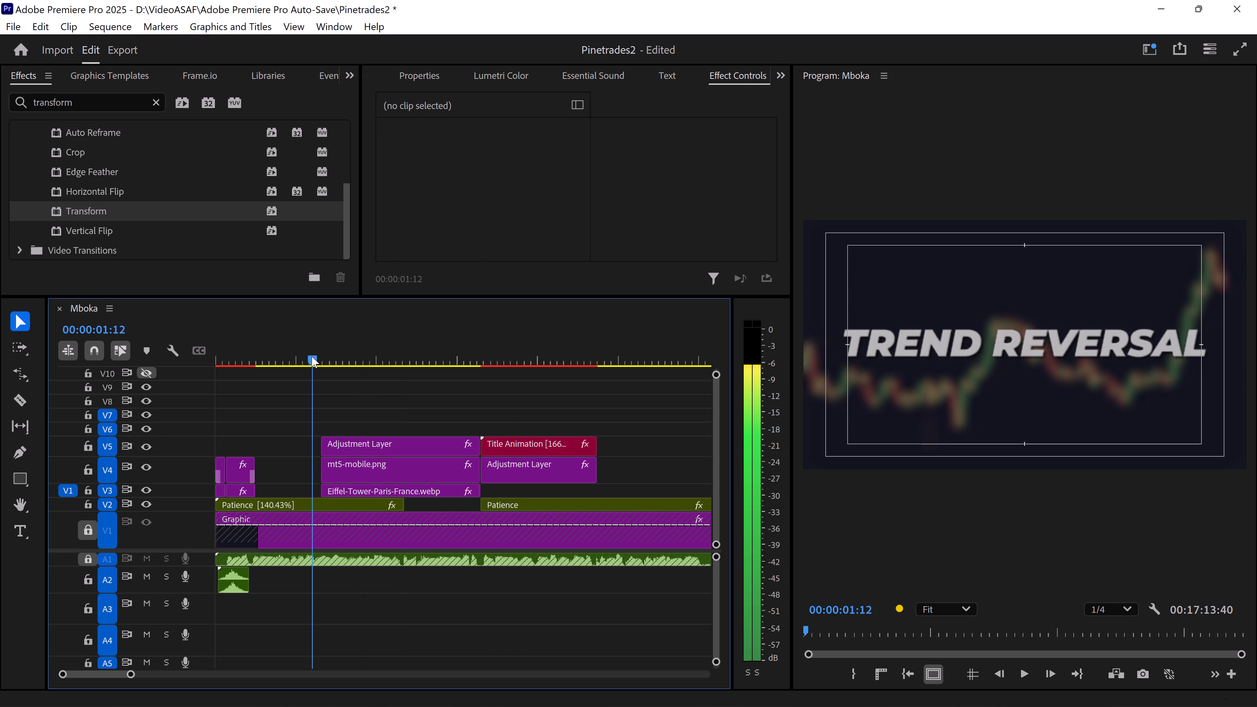
left_click_drag(312, 356, 308, 356)
left_click(382, 376)
key("space")
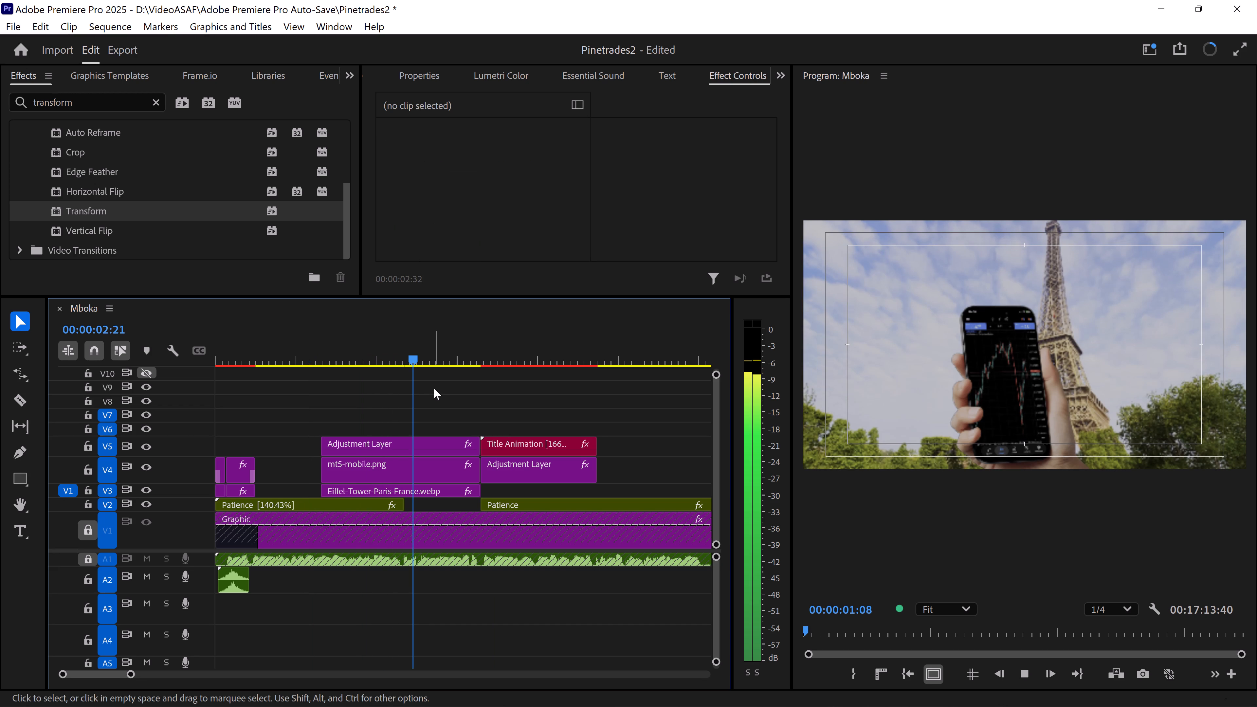
key("space")
left_click_drag(441, 352, 366, 359)
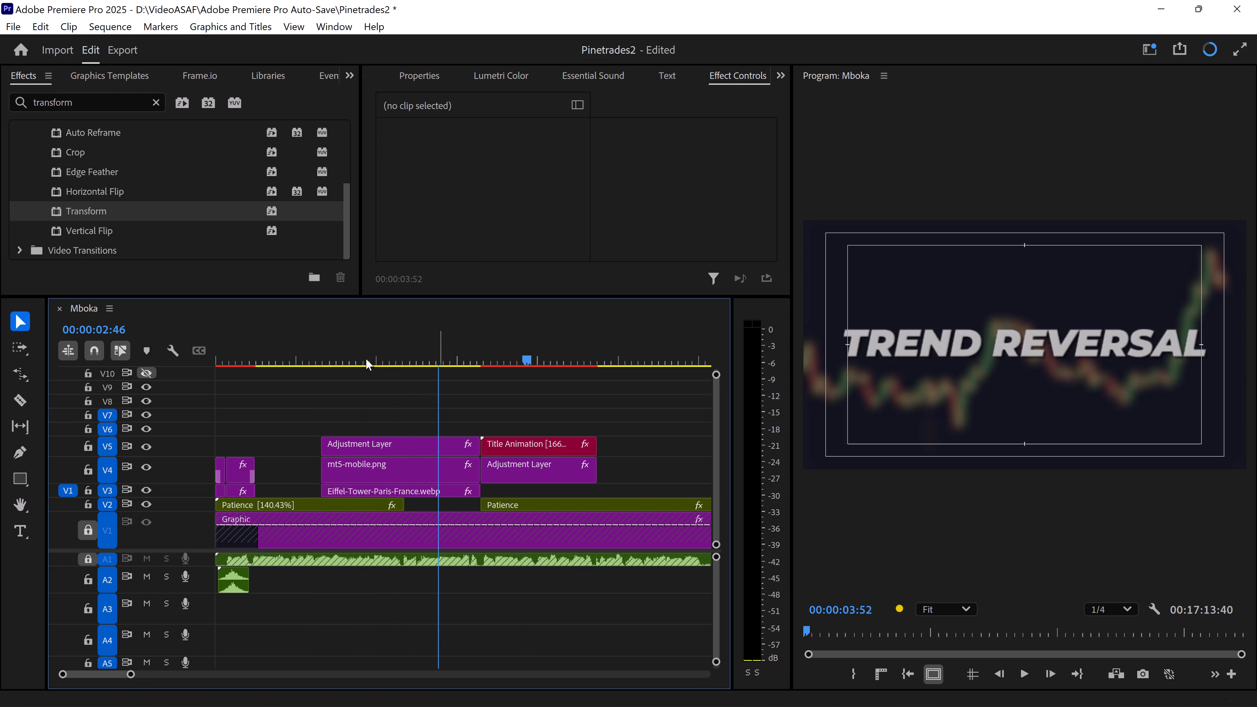
left_click_drag(366, 359, 371, 361)
Animate the Title Animation clip's Motion Position from a higher vertical start at 00:00:03:18 to its original place shortly after 00:00:03:27.
left_click_drag(471, 352, 491, 354)
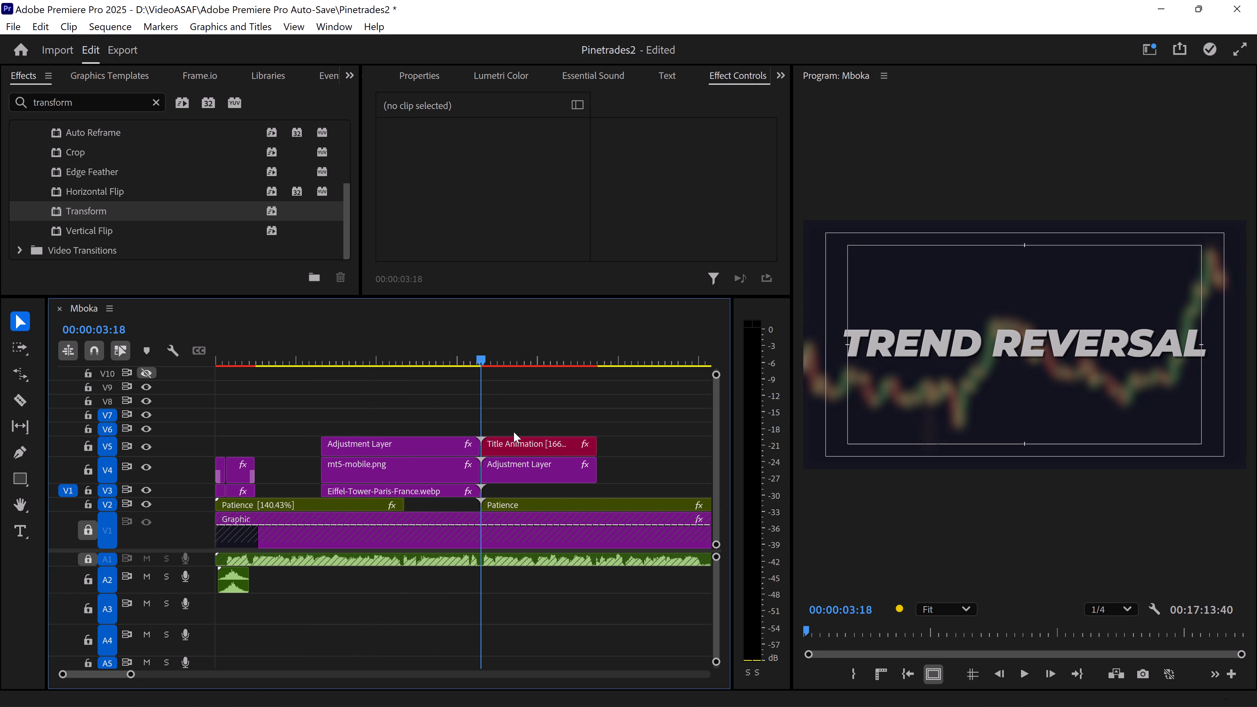
left_click(520, 447)
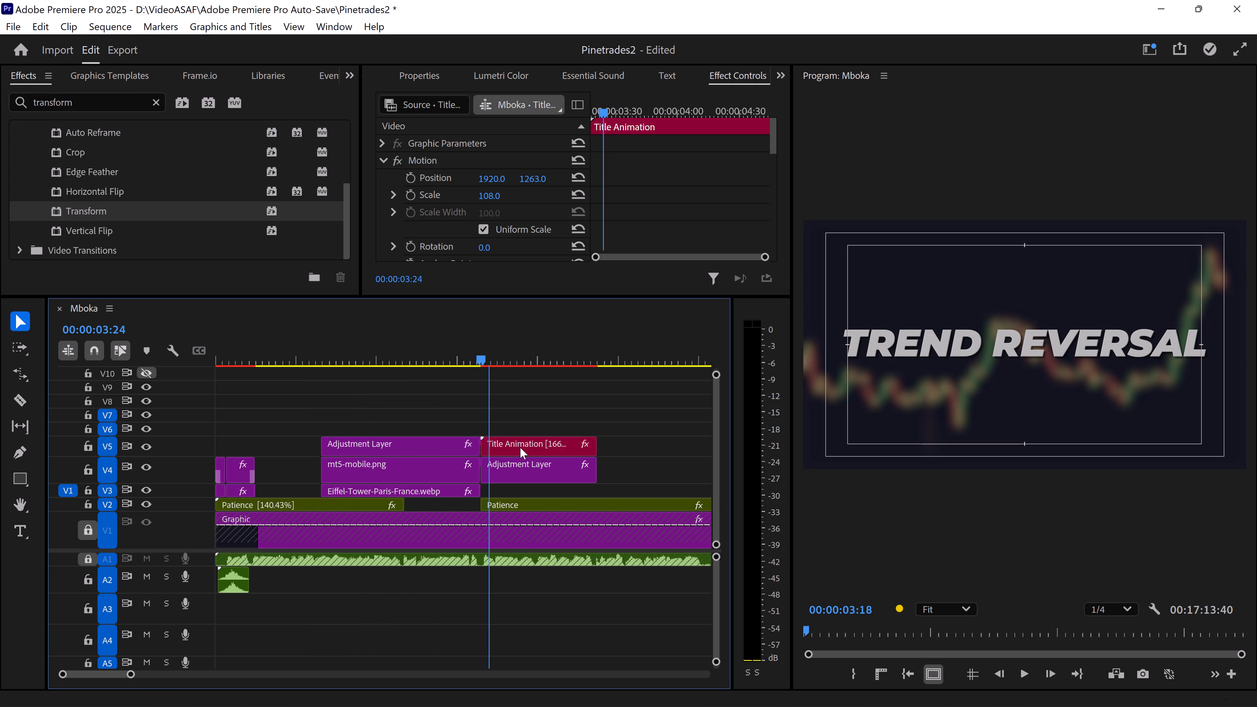
left_click_drag(489, 355, 478, 355, "shift")
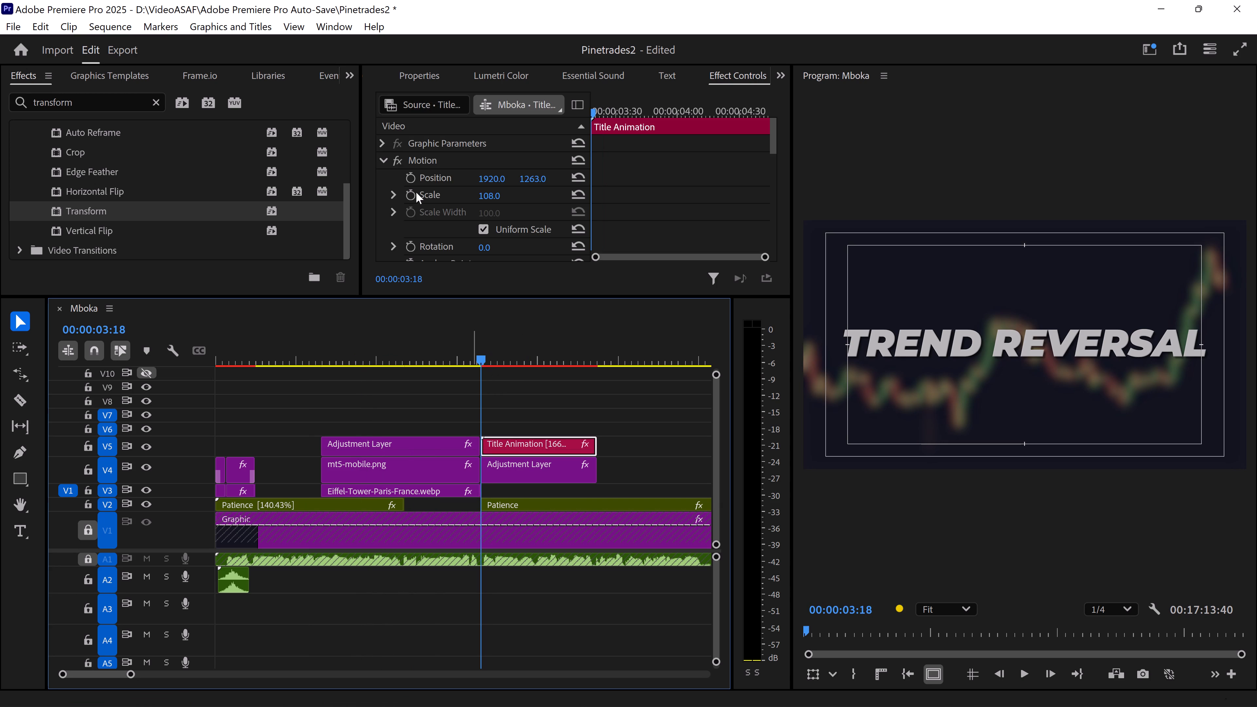
left_click(409, 182)
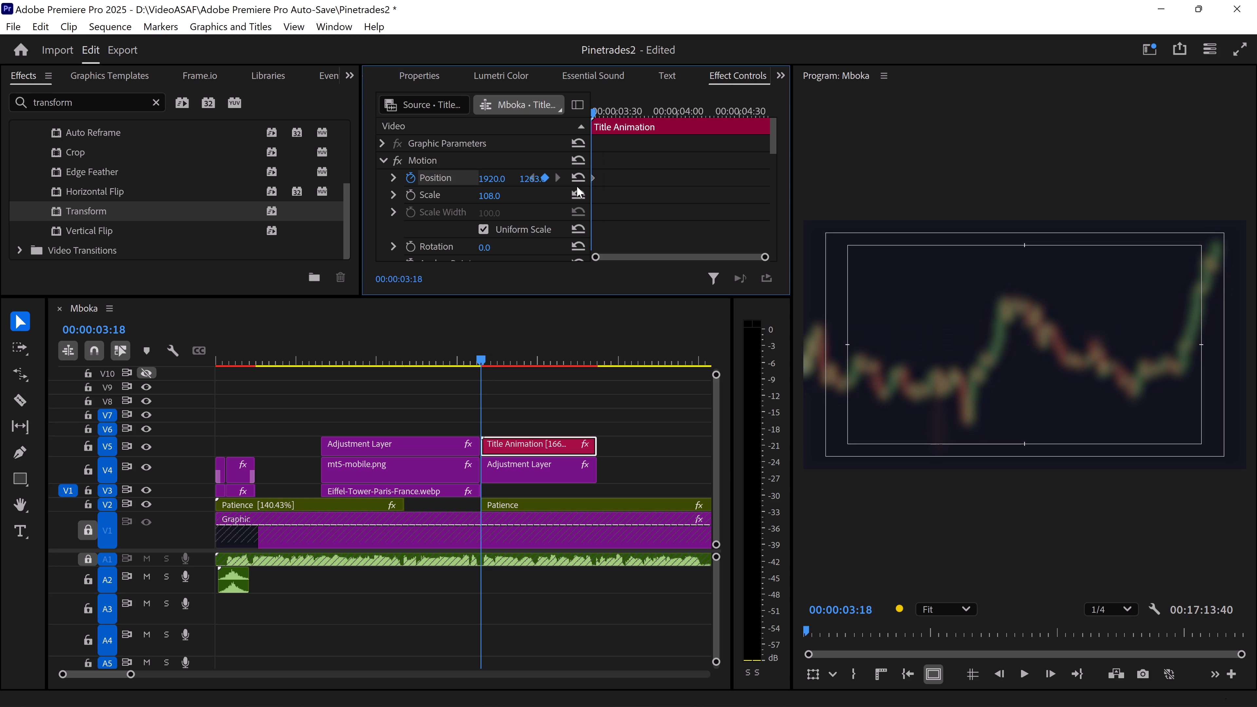
left_click_drag(591, 176, 614, 181)
left_click_drag(614, 181, 617, 181)
left_click_drag(525, 175, 489, 172)
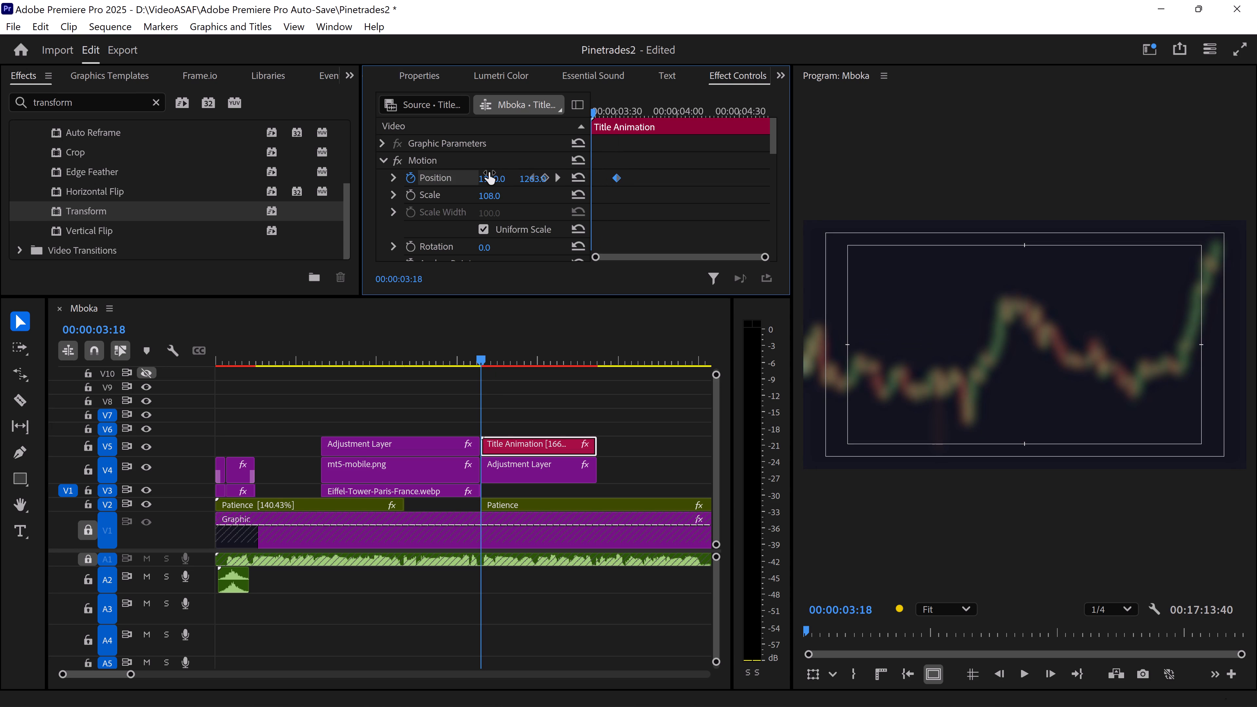
left_click_drag(489, 172, 453, 181)
Play the title's entrance and lengthen its move by shifting the second Position keyframe to just past 00:00:03:36.
key("space")
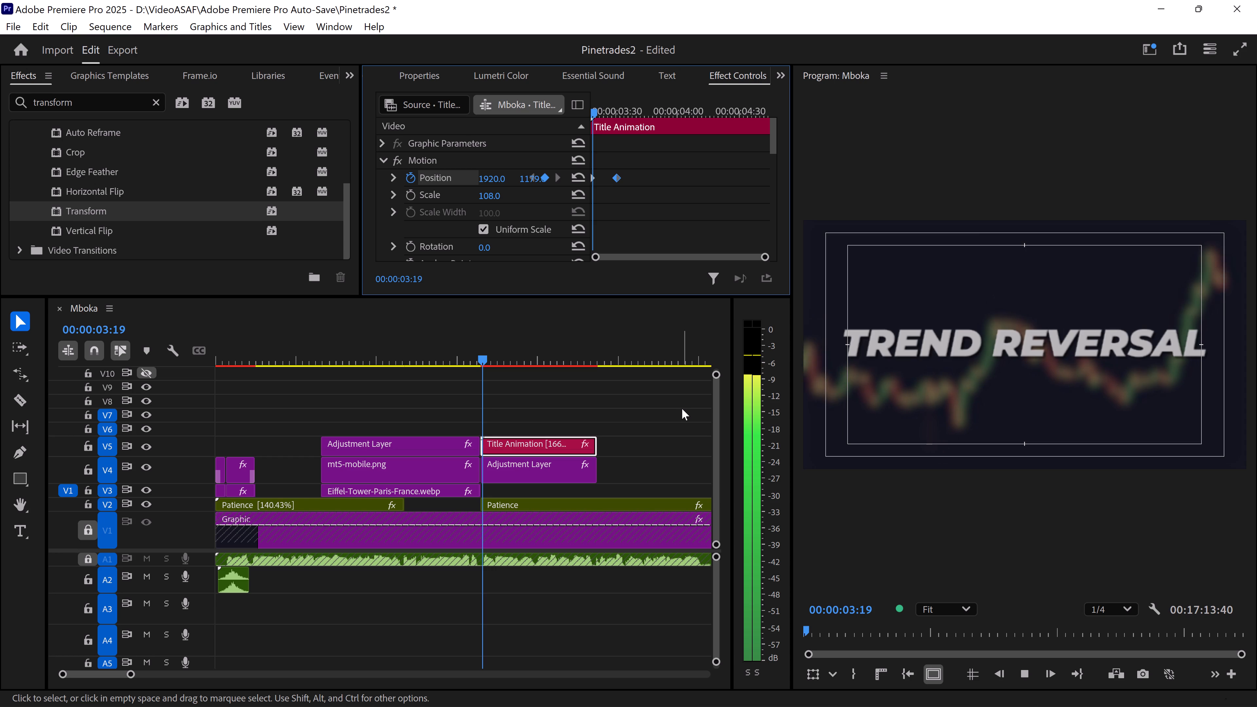
key("space")
left_click_drag(616, 181, 631, 181)
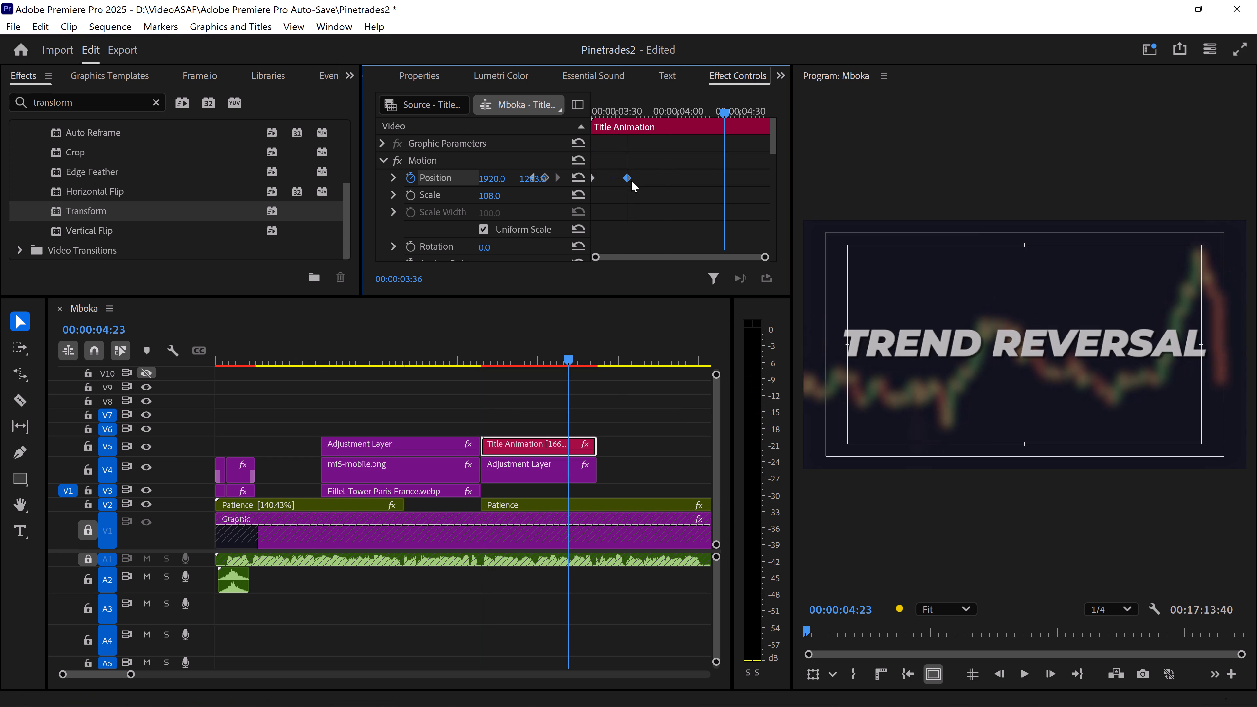
left_click_drag(631, 181, 634, 181)
Extend the ends of the Title Animation clip and the V4 adjustment layer beneath it together, and play the phone-to-title section.
left_click_drag(642, 409, 575, 483)
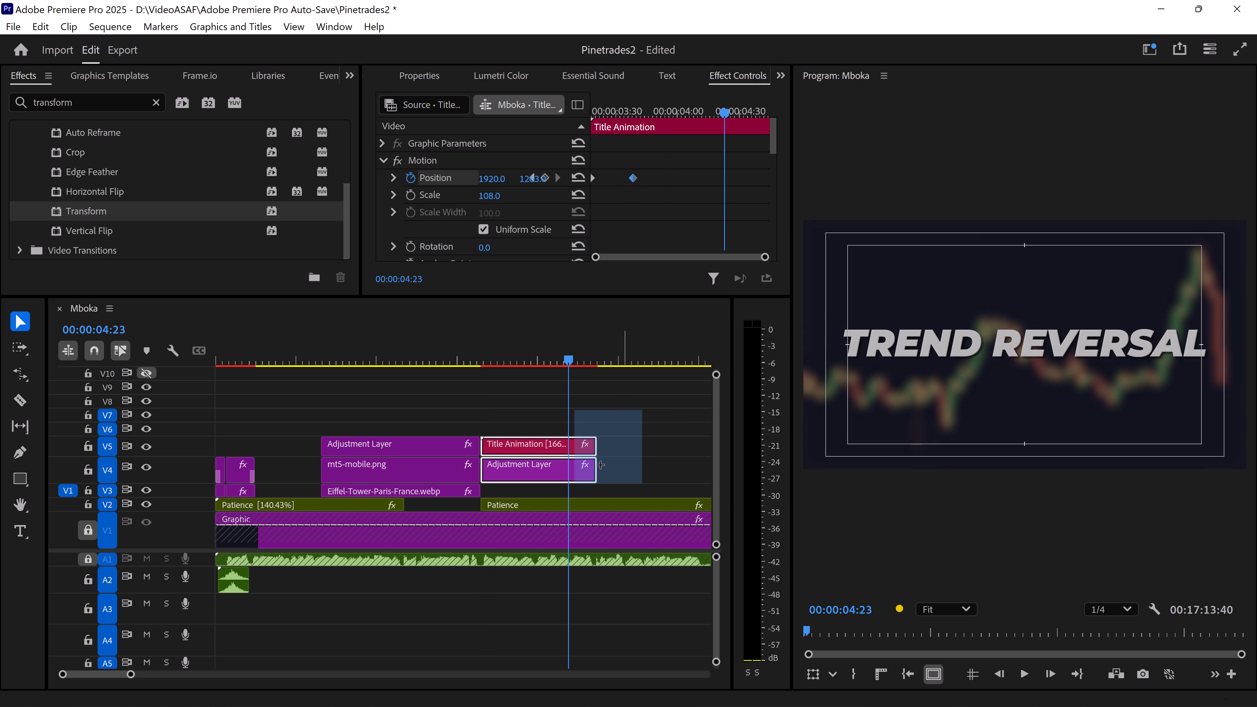
left_click_drag(595, 453, 660, 451)
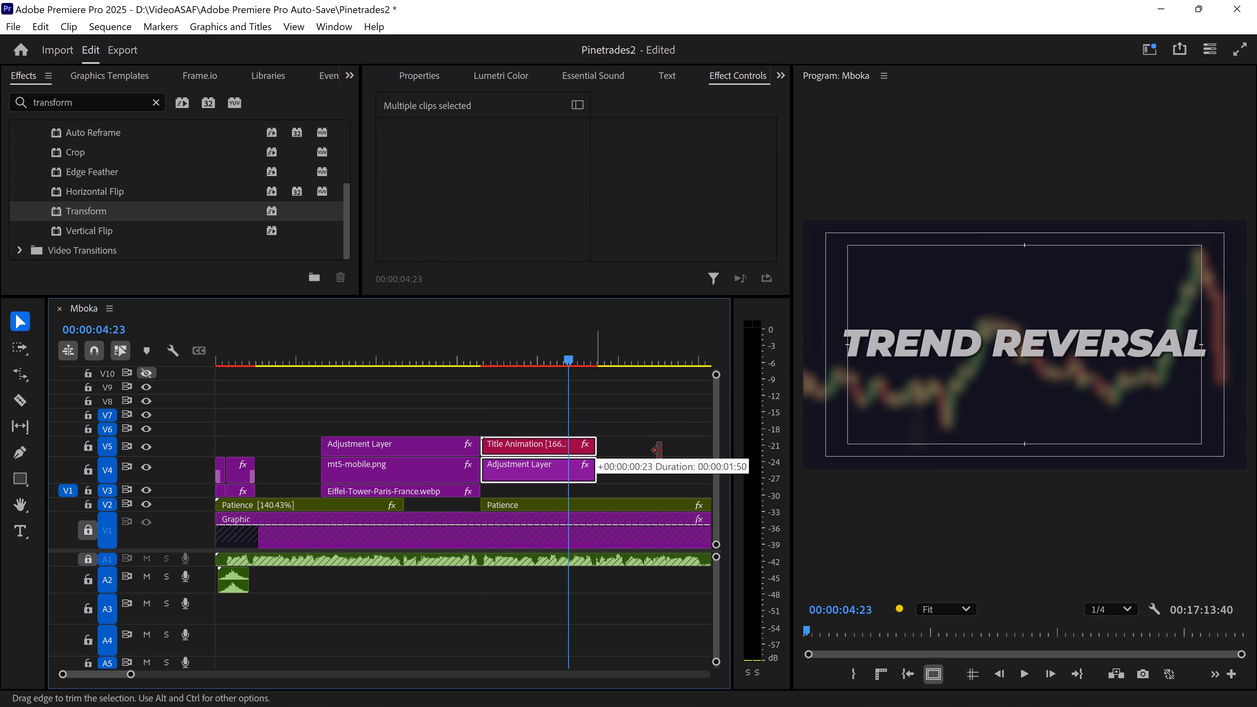
left_click_drag(660, 451, 669, 453)
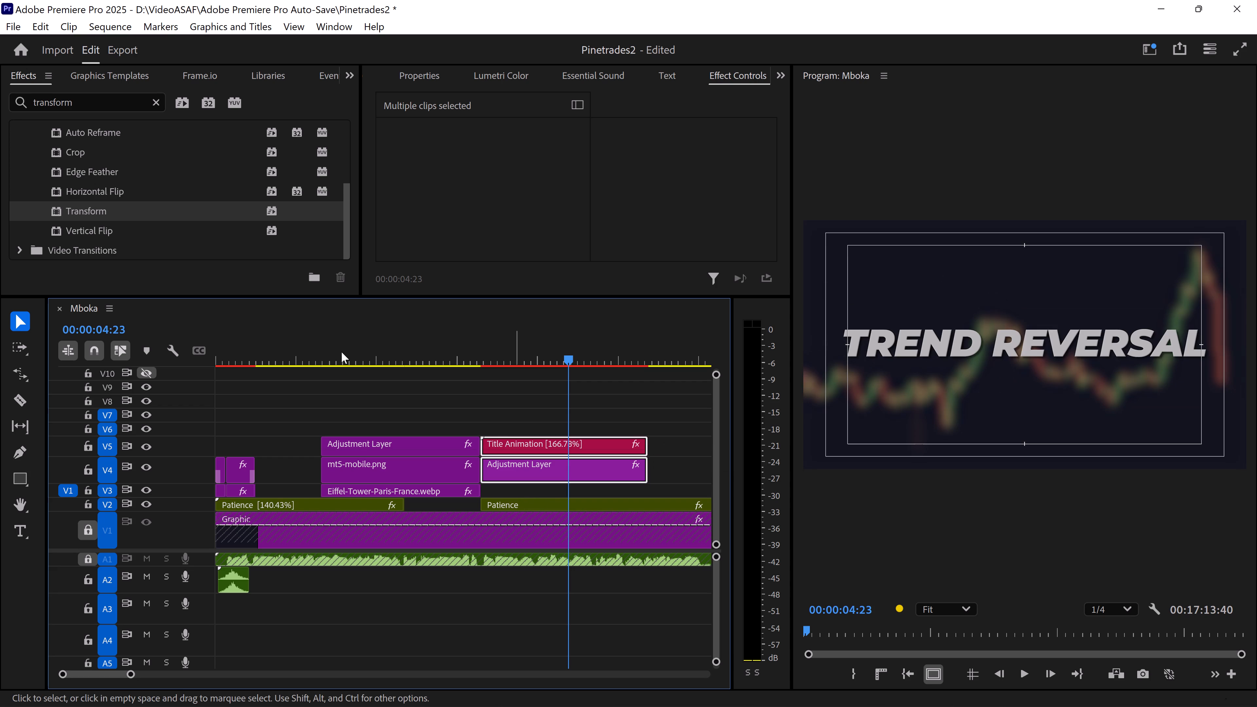
left_click(316, 349)
left_click(378, 409)
key("space")
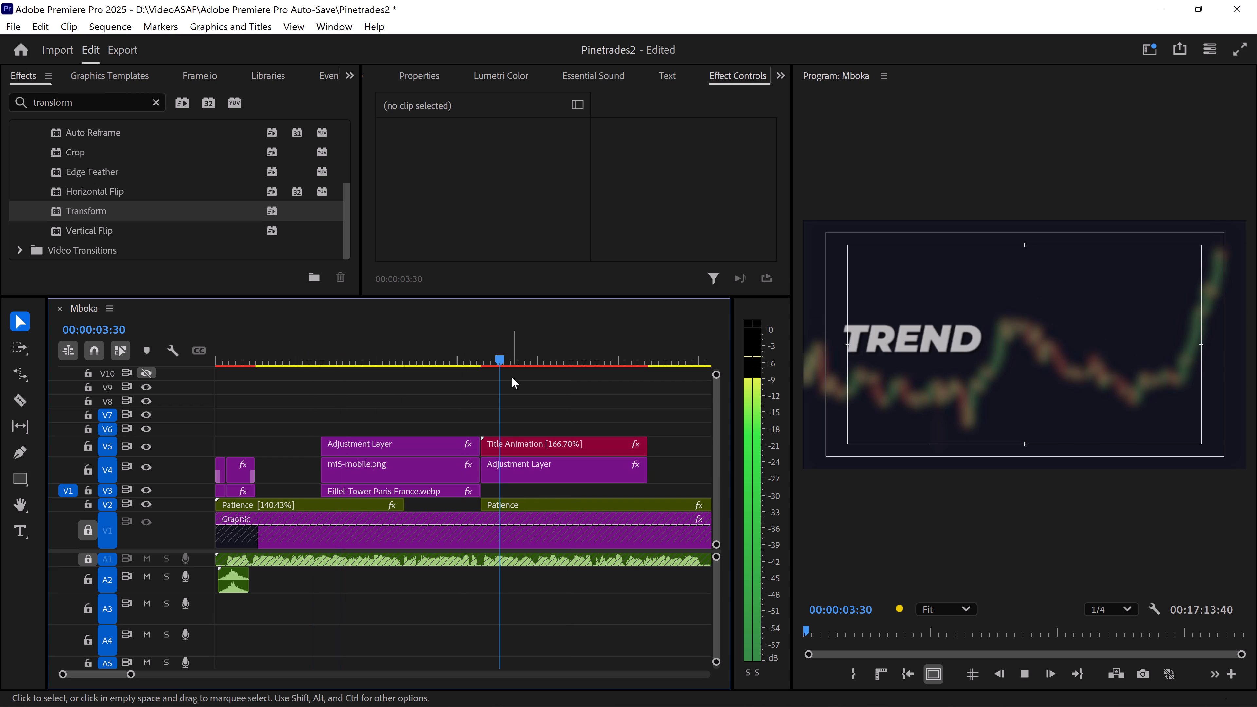
key("space")
Move the V5 adjustment layer's last Transform Position and Scale keyframes from the layer's end to 00:00:02:59.
left_click_drag(483, 360, 458, 360)
left_click(426, 439)
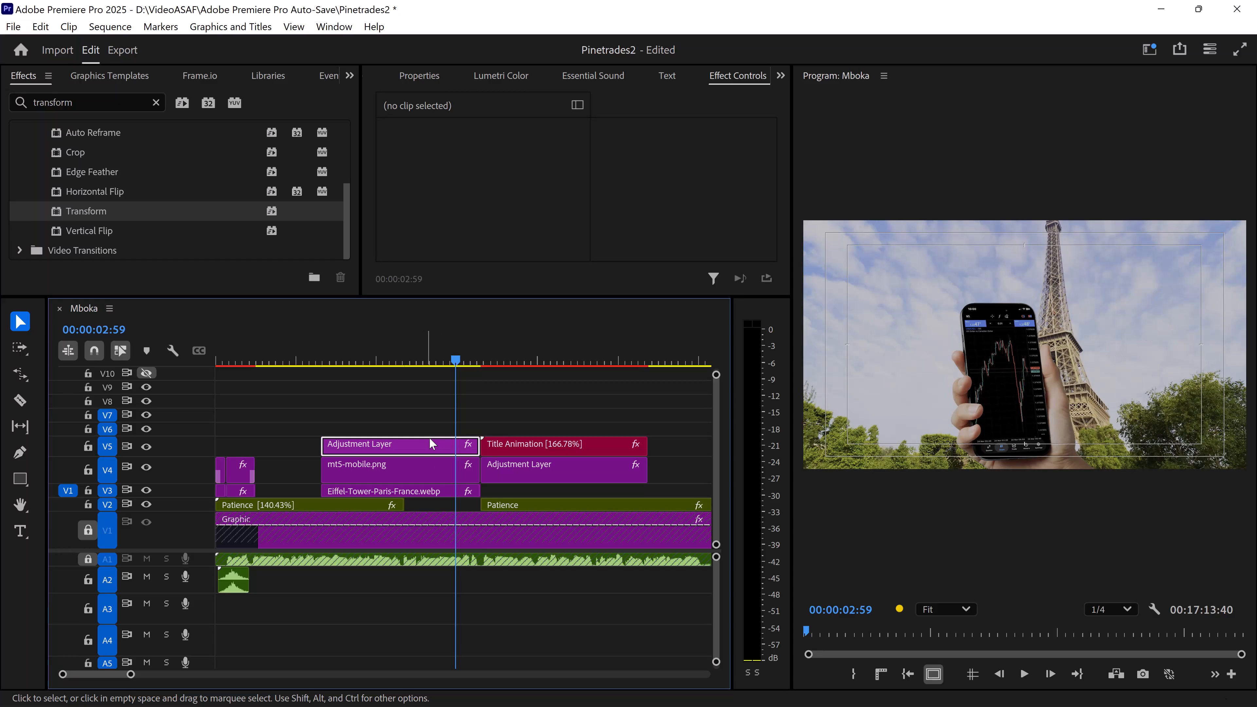
scroll(718, 181, "down", 20)
scroll(718, 181, "down", 2)
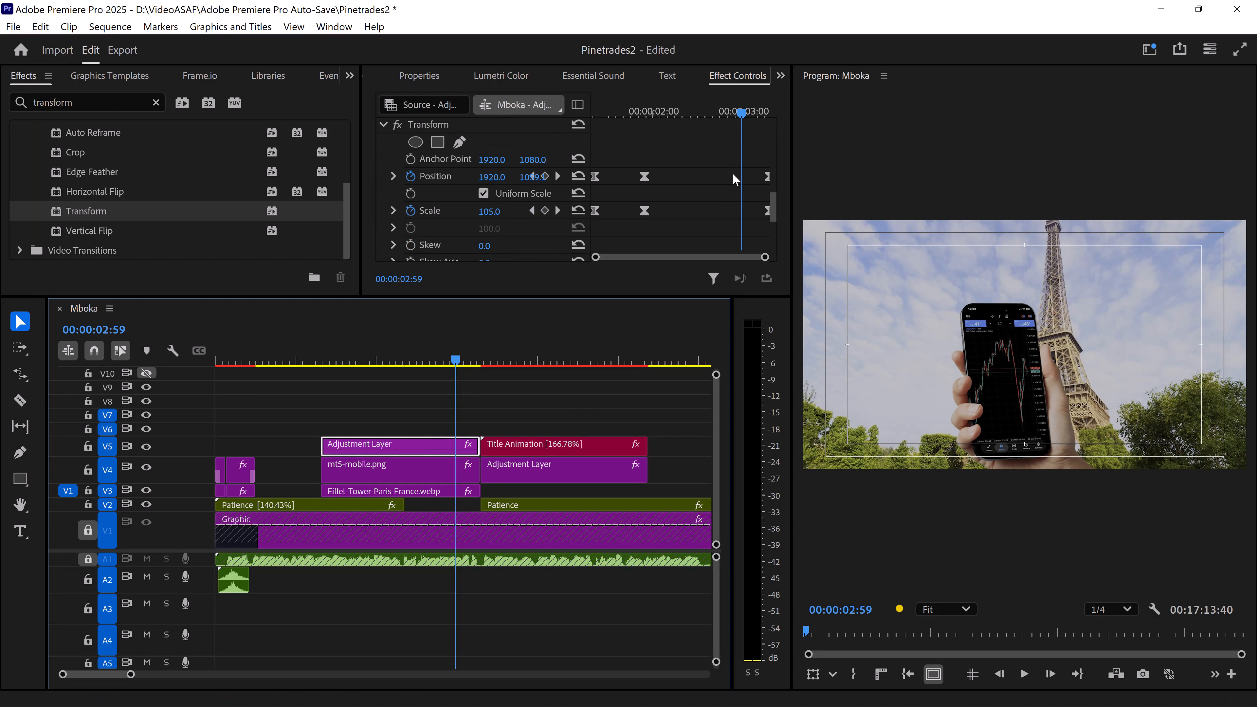
left_click_drag(734, 172, 774, 223)
left_click_drag(762, 176, 757, 176)
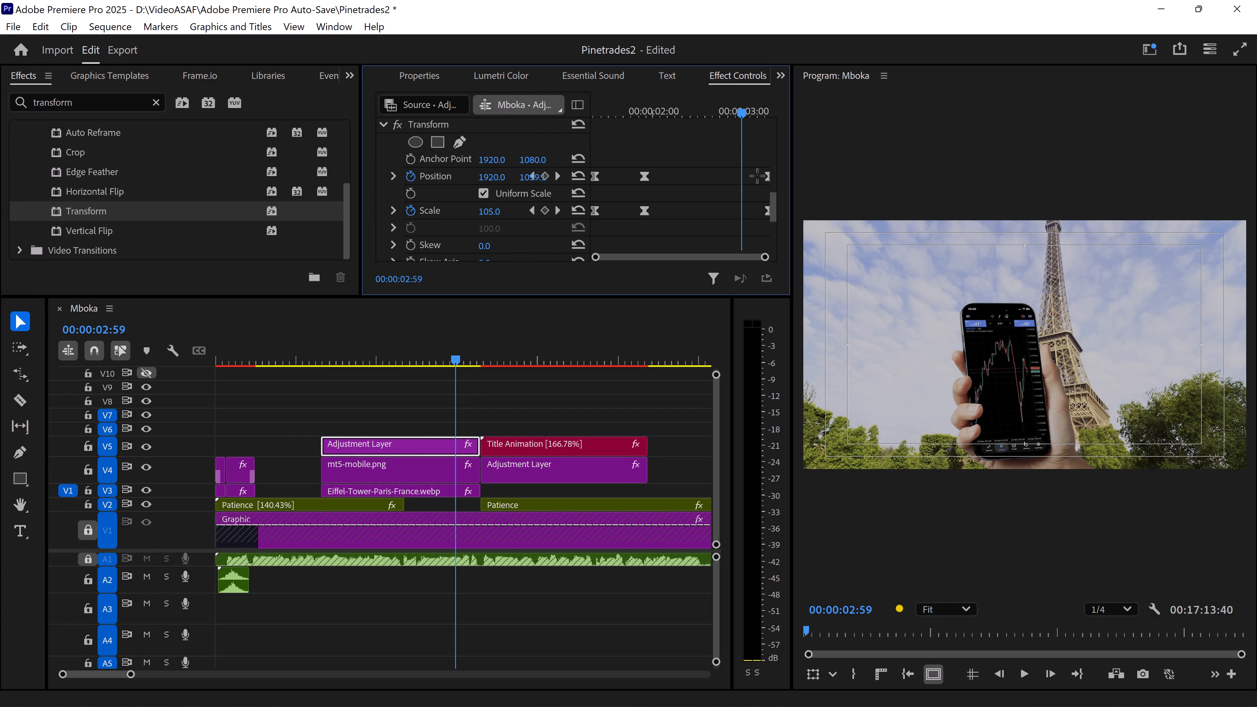
left_click_drag(757, 176, 775, 235)
left_click_drag(766, 176, 744, 177)
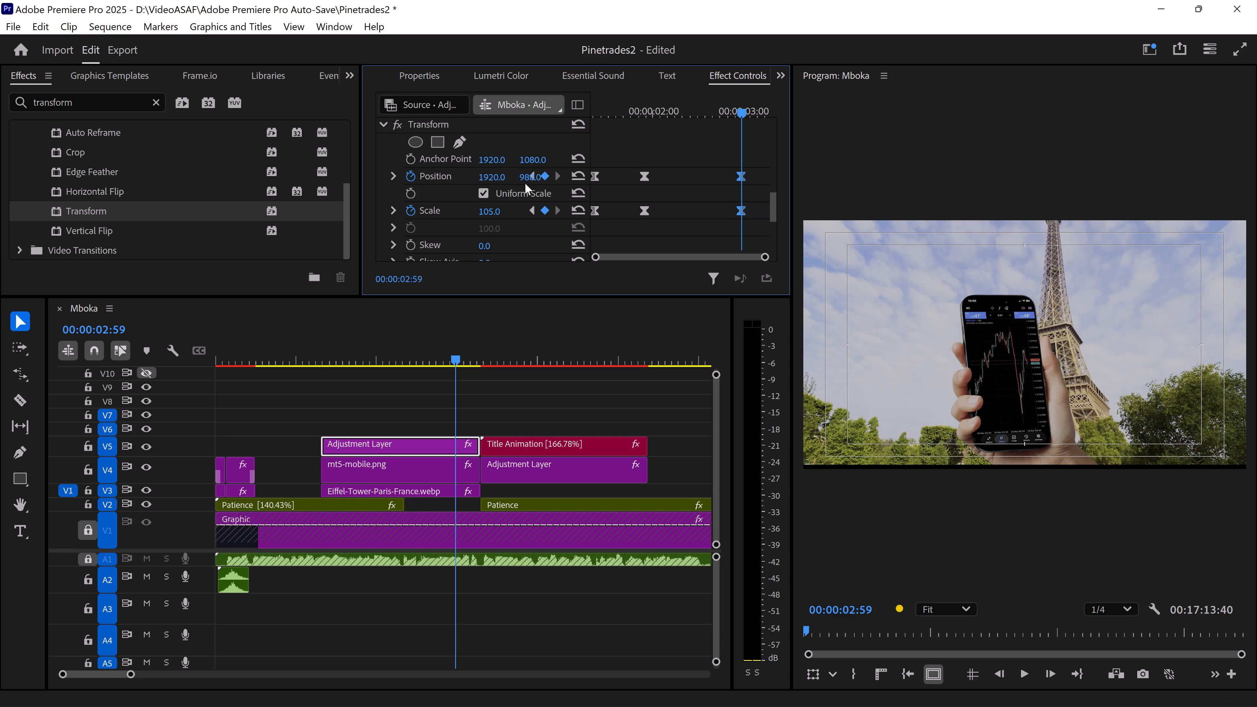
Fine-tune the vertical Transform Position at the 00:00:02:59 keyframe so the phone picture ends slightly lower.
left_click_drag(525, 178, 477, 186)
left_click_drag(537, 173, 544, 173)
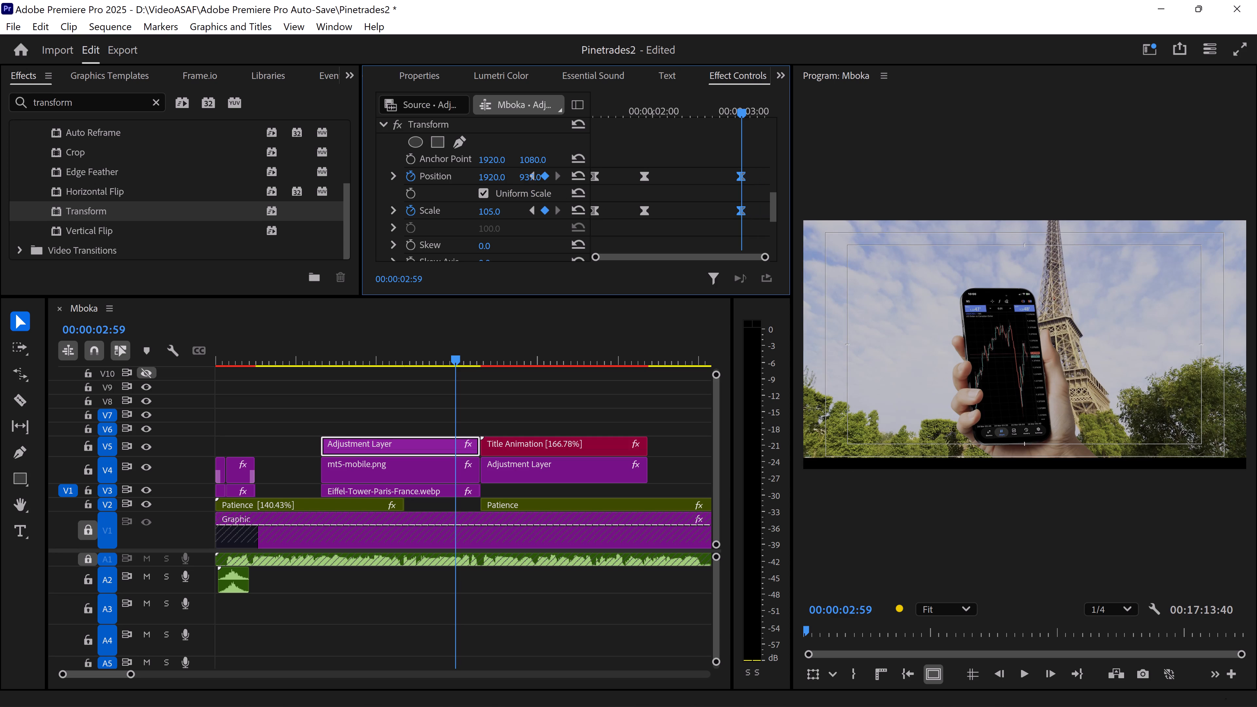
left_click_drag(544, 173, 562, 173)
left_click_drag(537, 175, 555, 175)
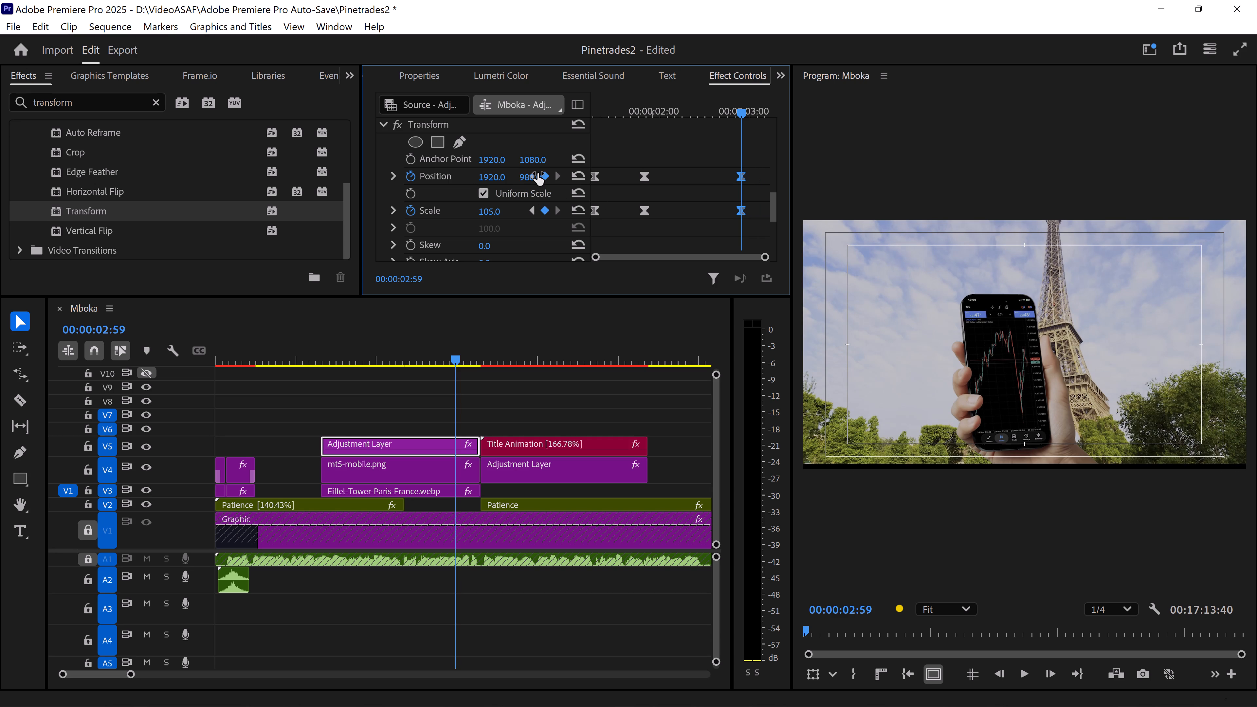
left_click_drag(537, 173, 554, 173)
left_click_drag(537, 172, 540, 172)
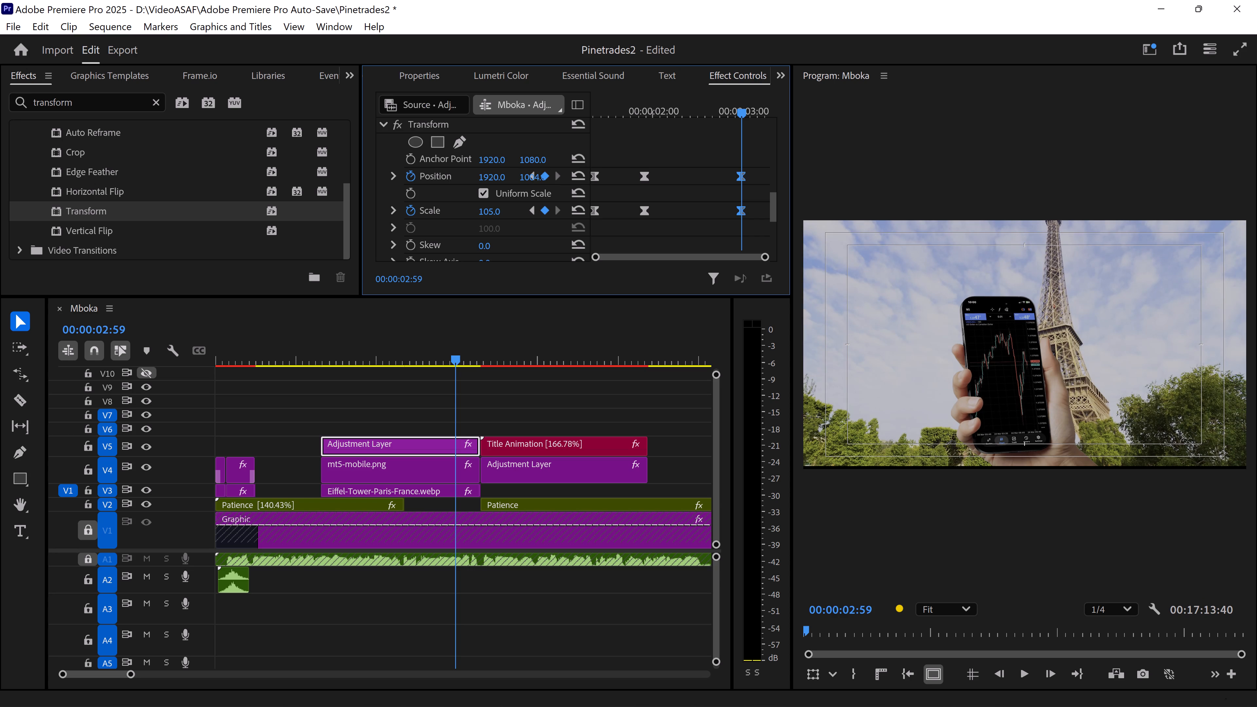
left_click_drag(540, 172, 550, 172)
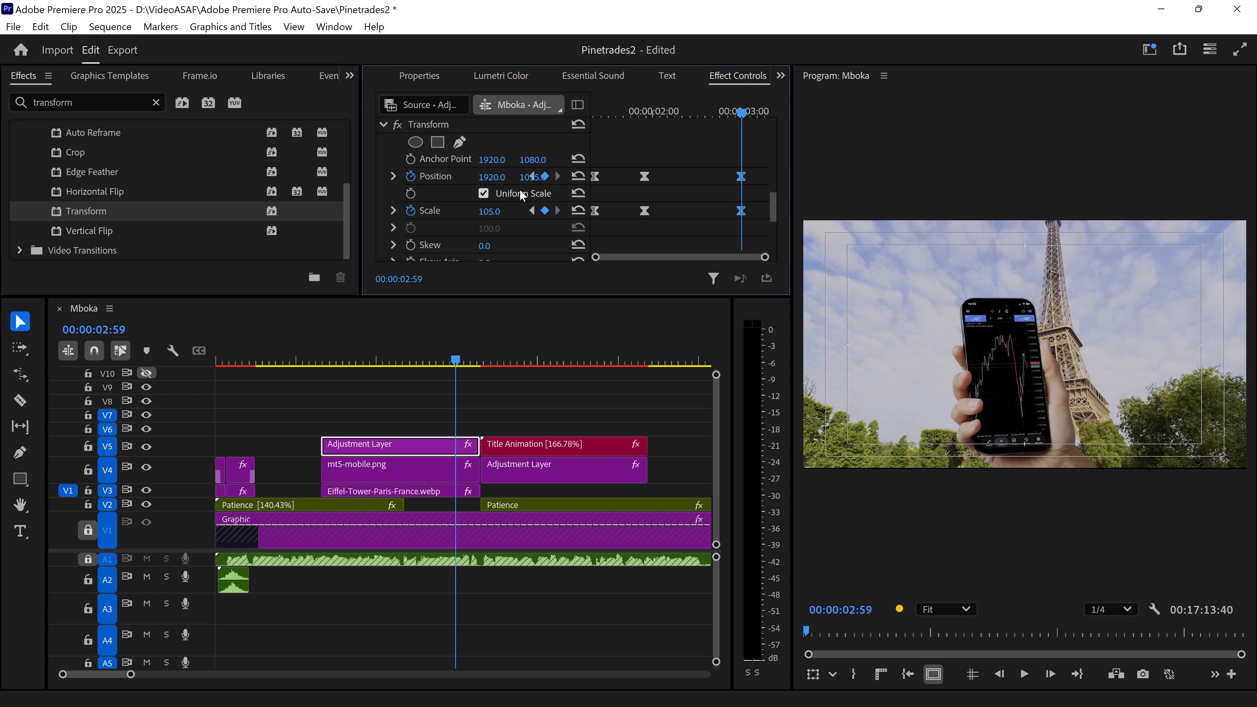
Play from just before the phone shot through the title twice to check the adjusted drift and title move.
left_click(304, 346)
left_click(353, 394)
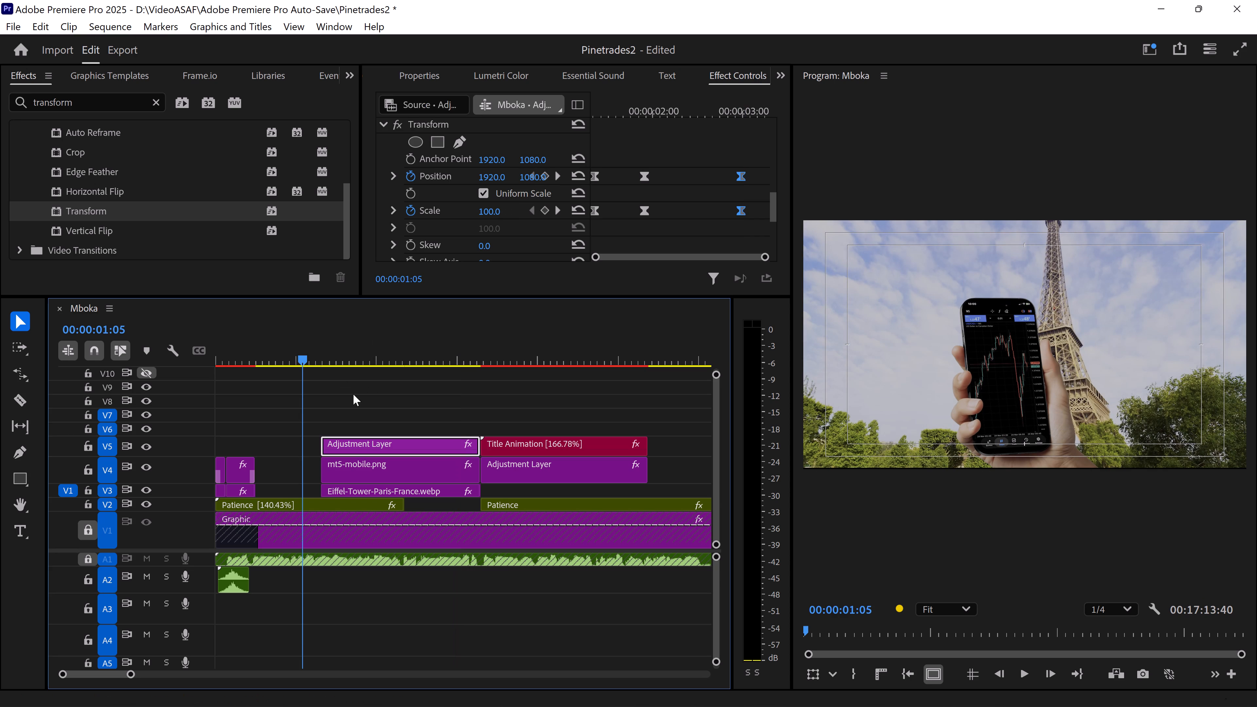
key("space")
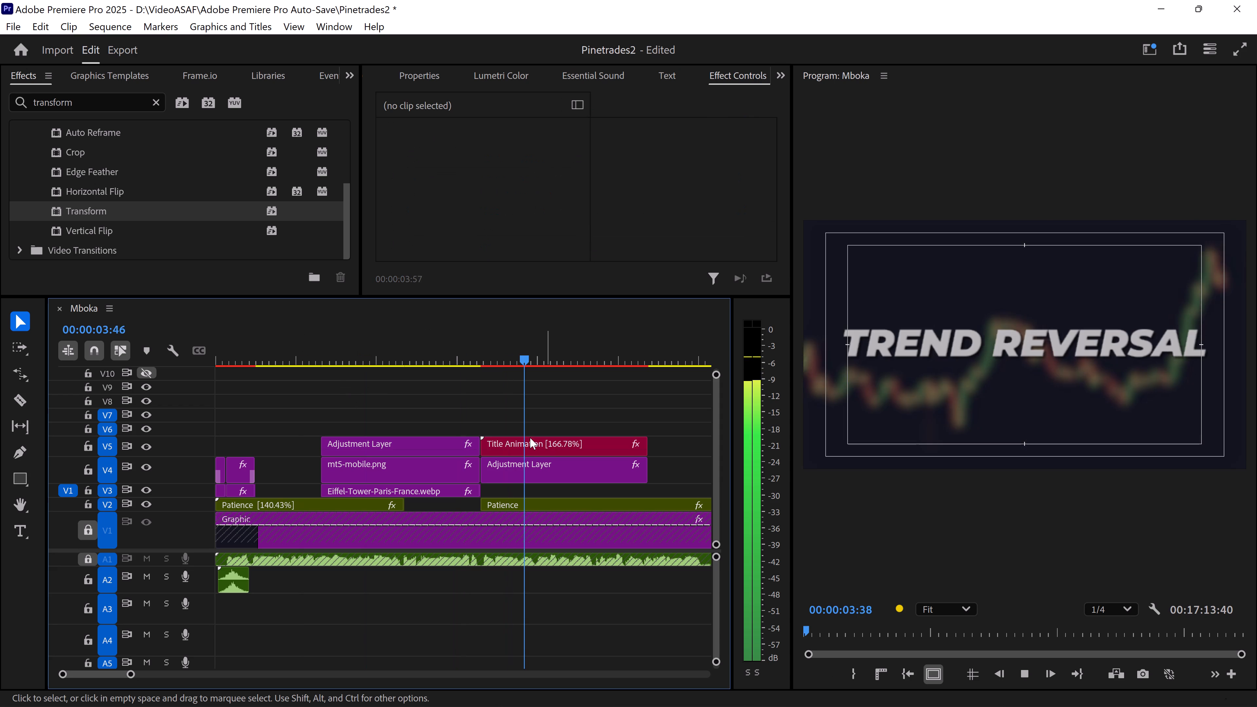
key("space")
left_click(316, 351)
left_click(394, 400)
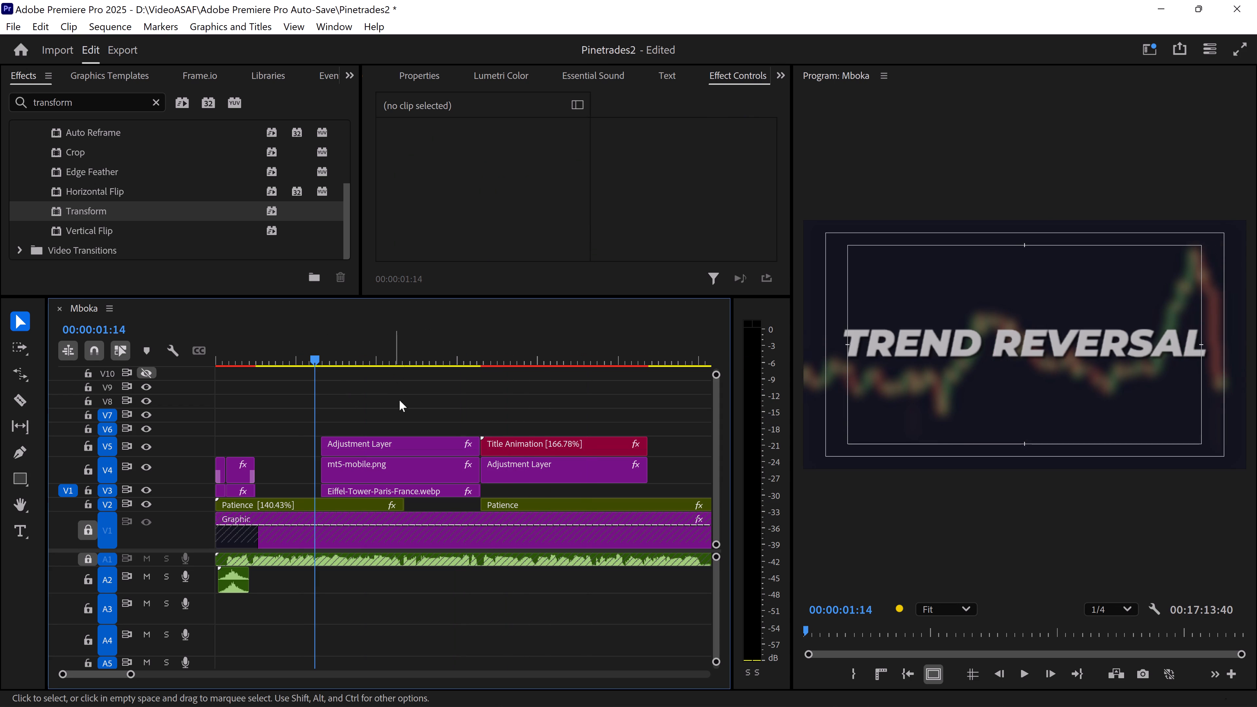
key("space")
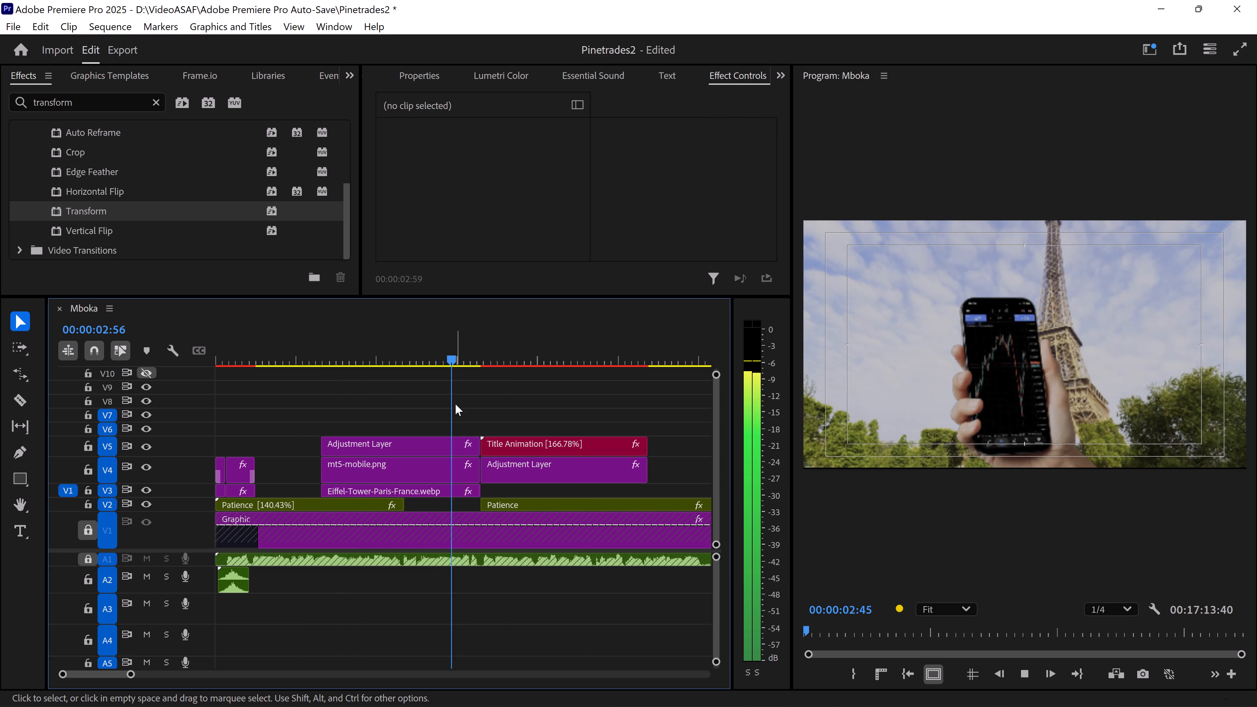
key("space")
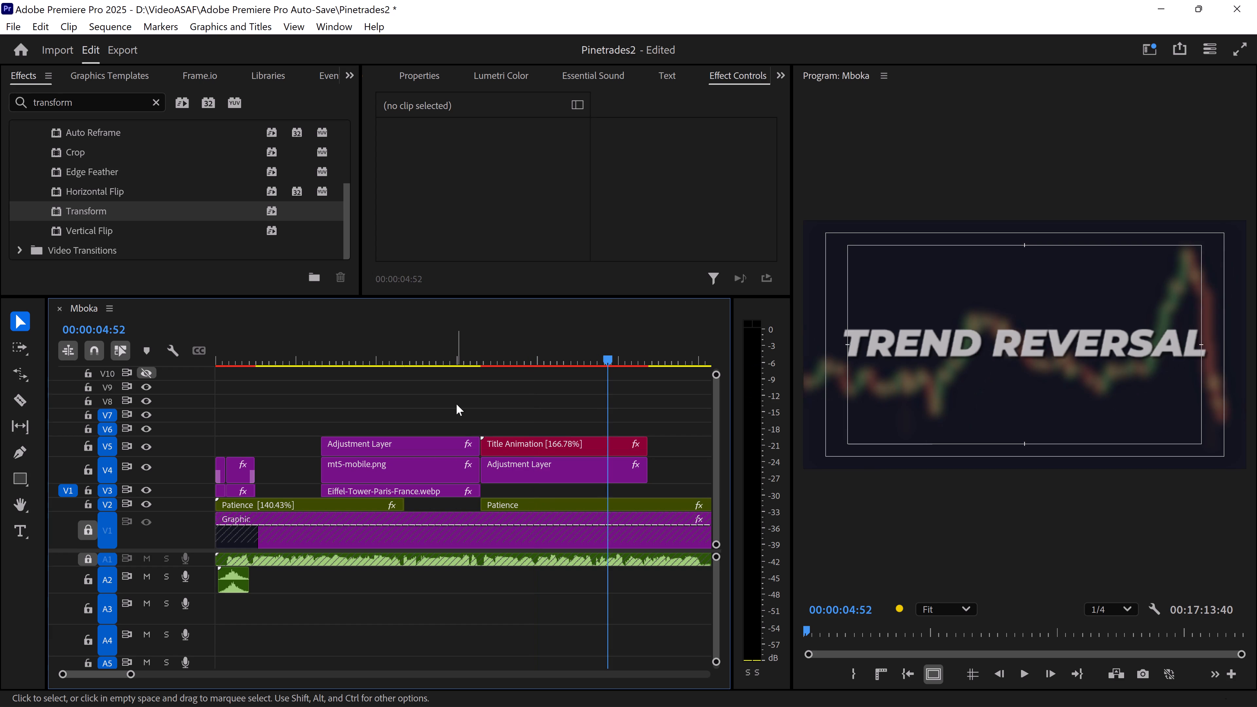
Play from the title into the chart footage after it, and place the playhead at the title's end, 00:00:05:23.
key("space")
key("space")
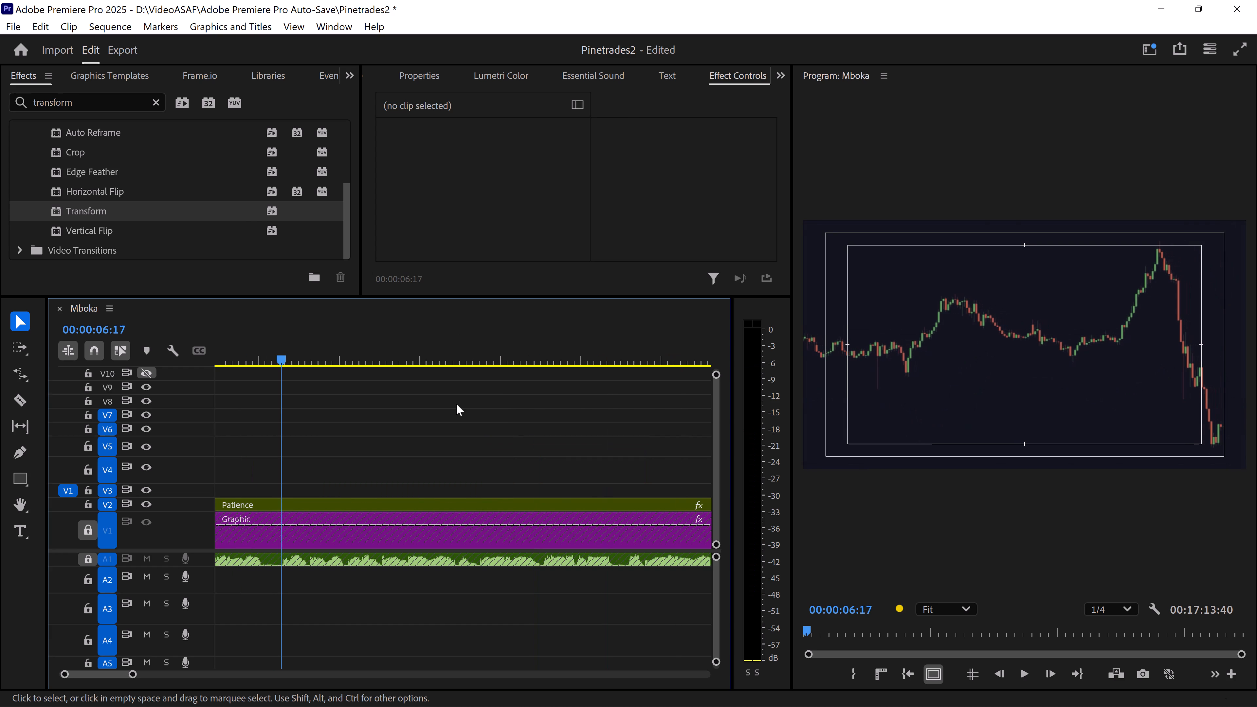
scroll(389, 459, "up", 9)
left_click(406, 349)
key("space")
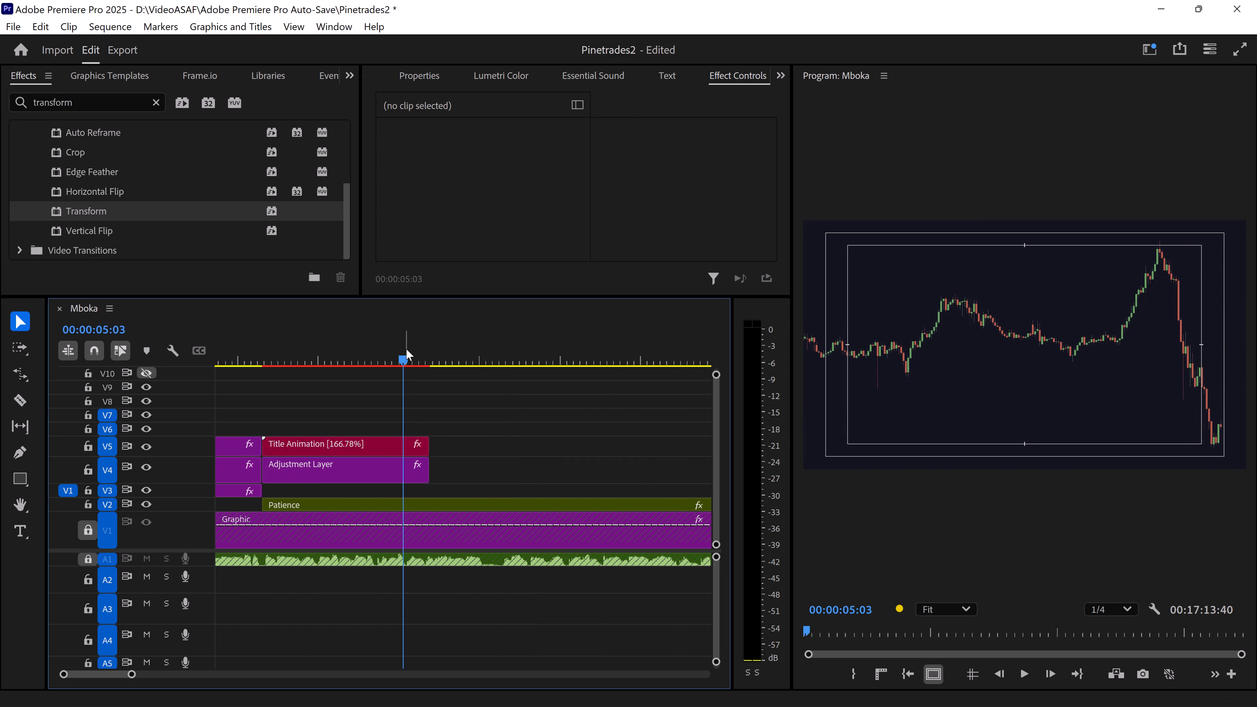
key("space")
left_click_drag(412, 351, 426, 355)
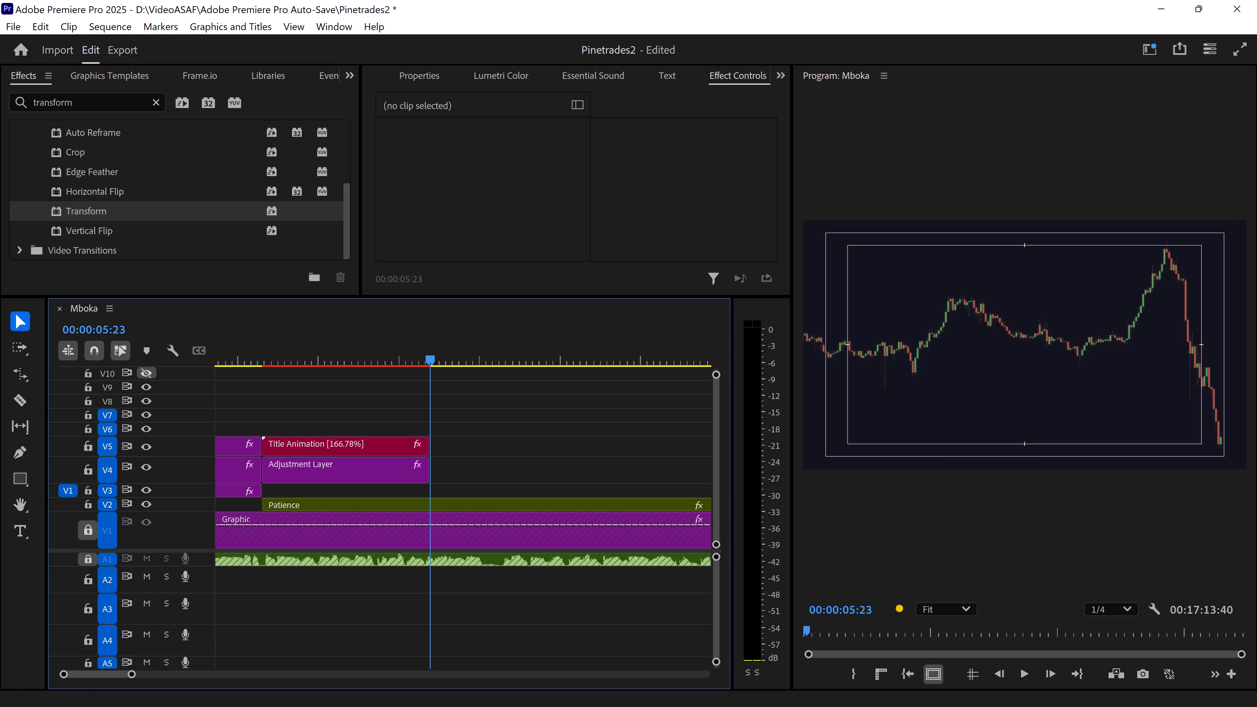
Switch to File Explorer, open the Pinetrades folder on the Desktop, and return to Premiere Pro while it loads.
left_click(285, 619)
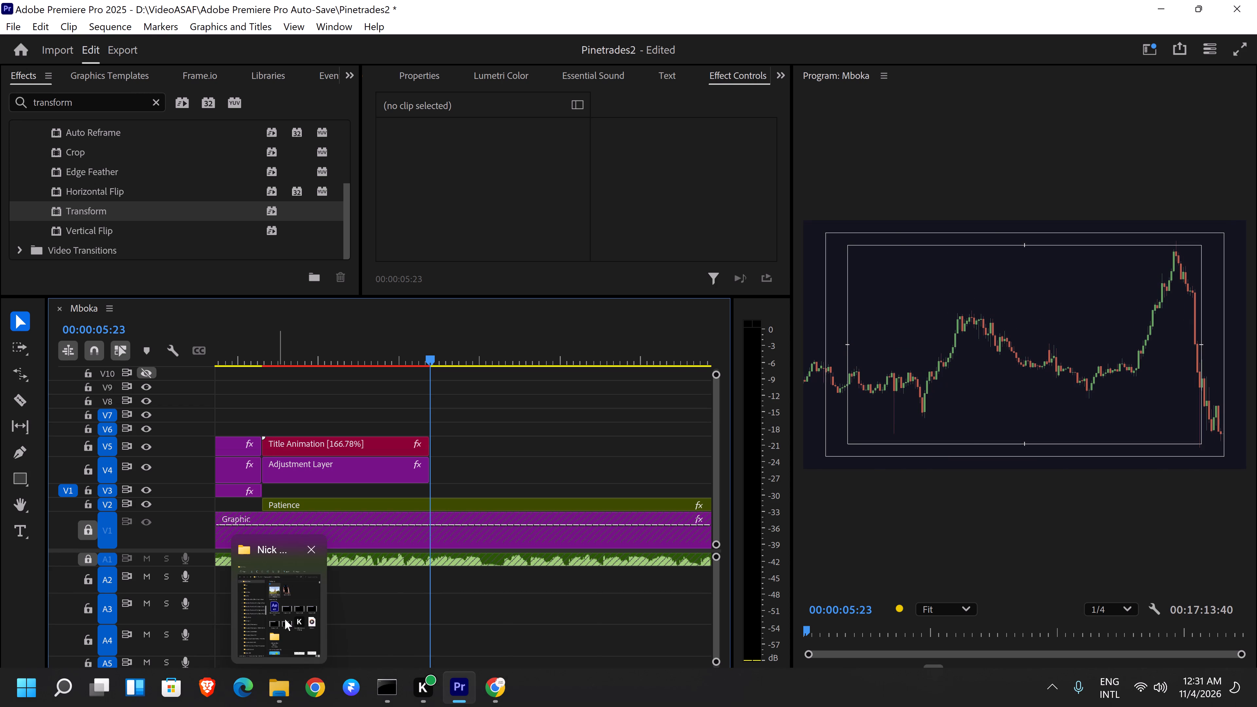
scroll(715, 298, "up", 20)
scroll(715, 298, "up", 7)
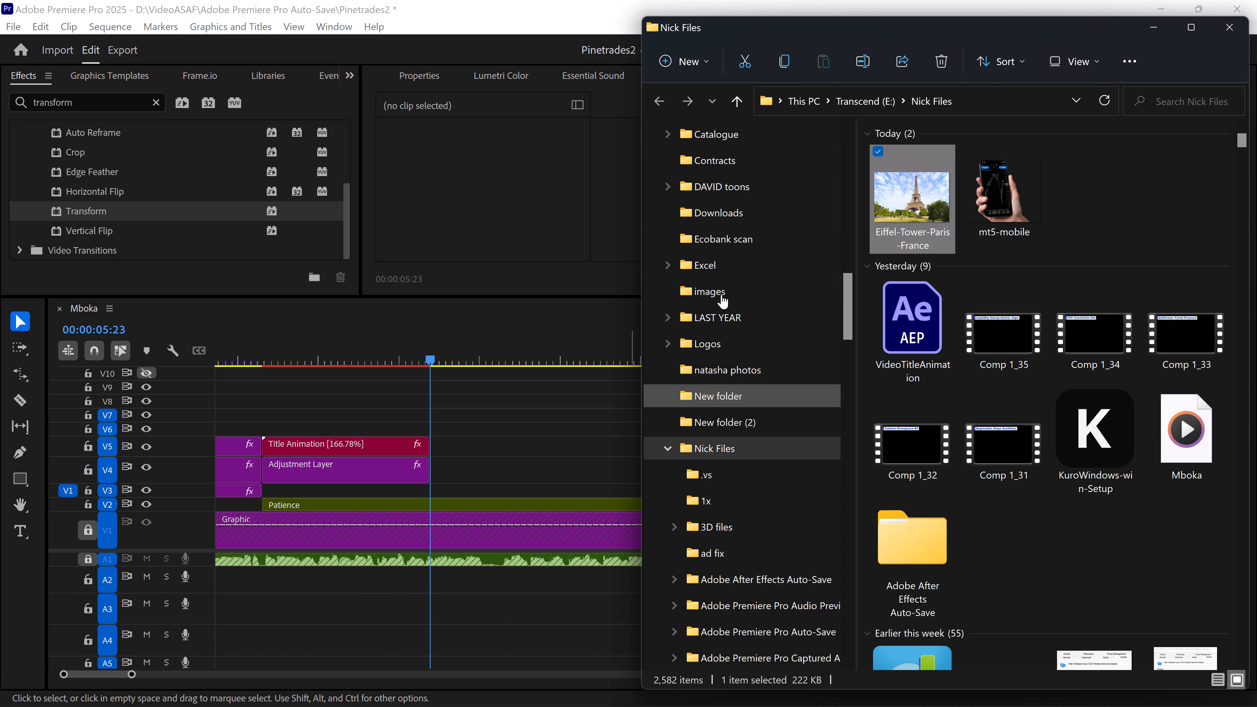
scroll(721, 295, "up", 20)
scroll(721, 295, "up", 15)
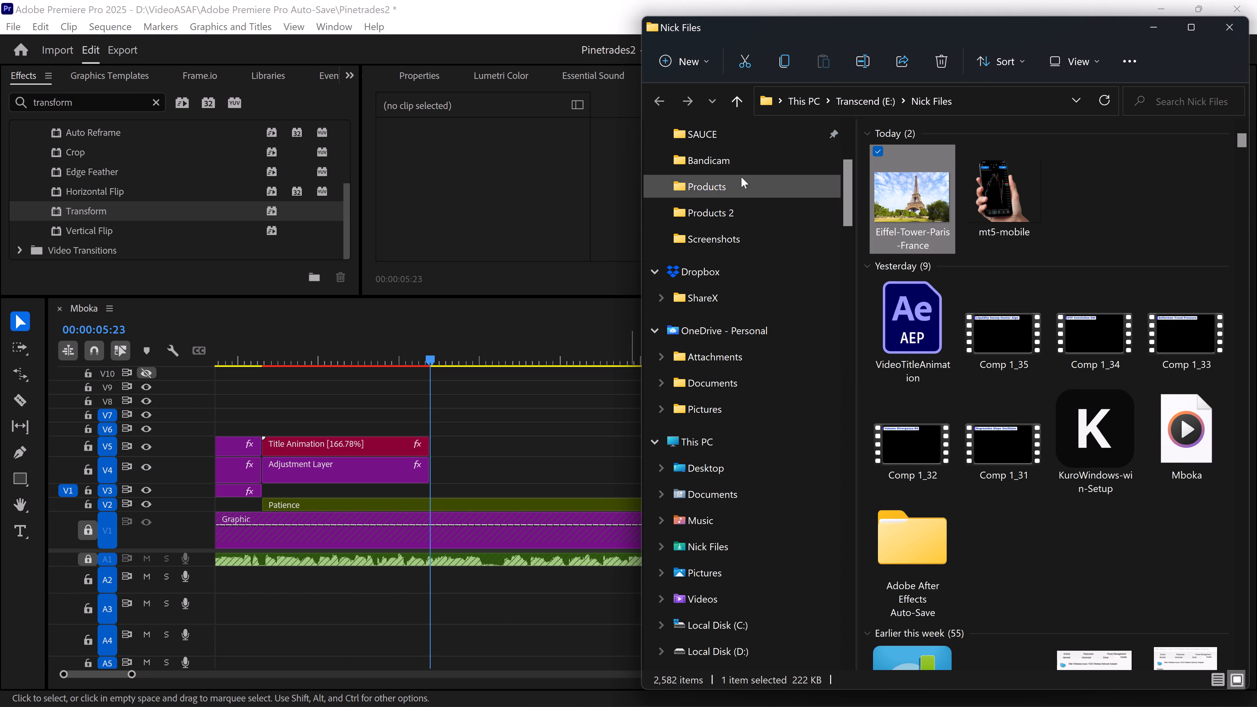
scroll(749, 186, "up", 17)
left_click(730, 186)
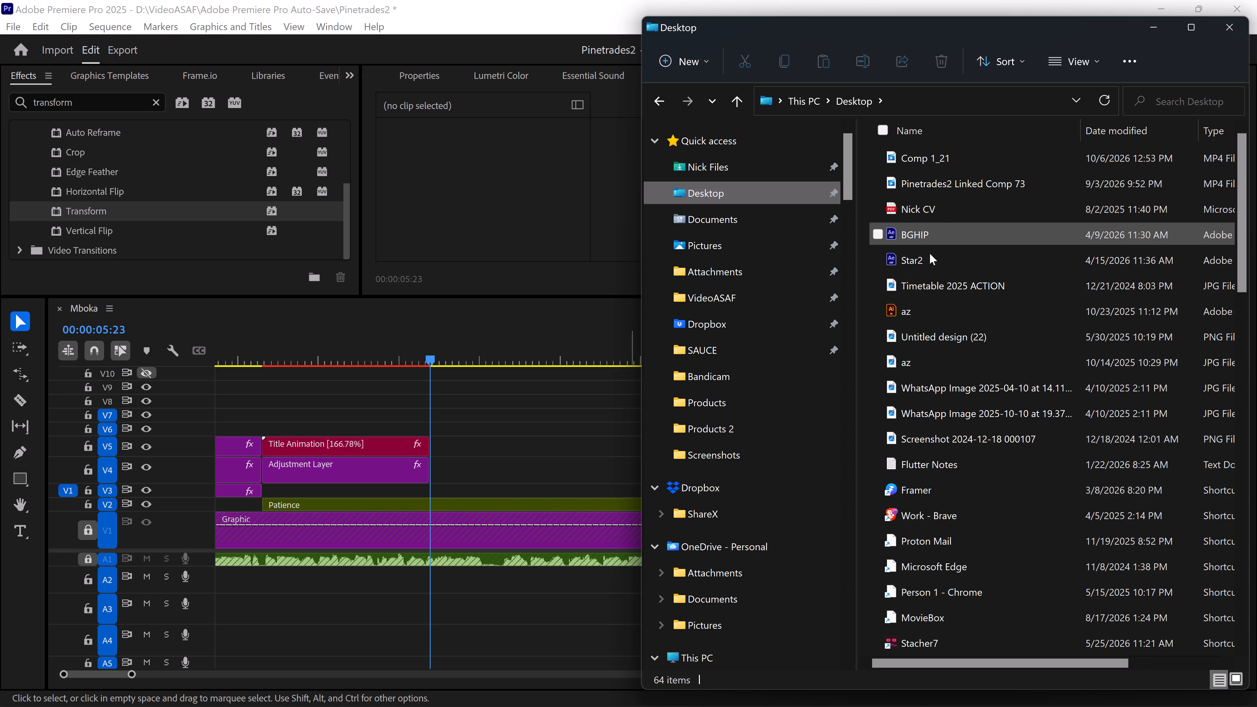
scroll(943, 335, "down", 20)
scroll(943, 335, "down", 2)
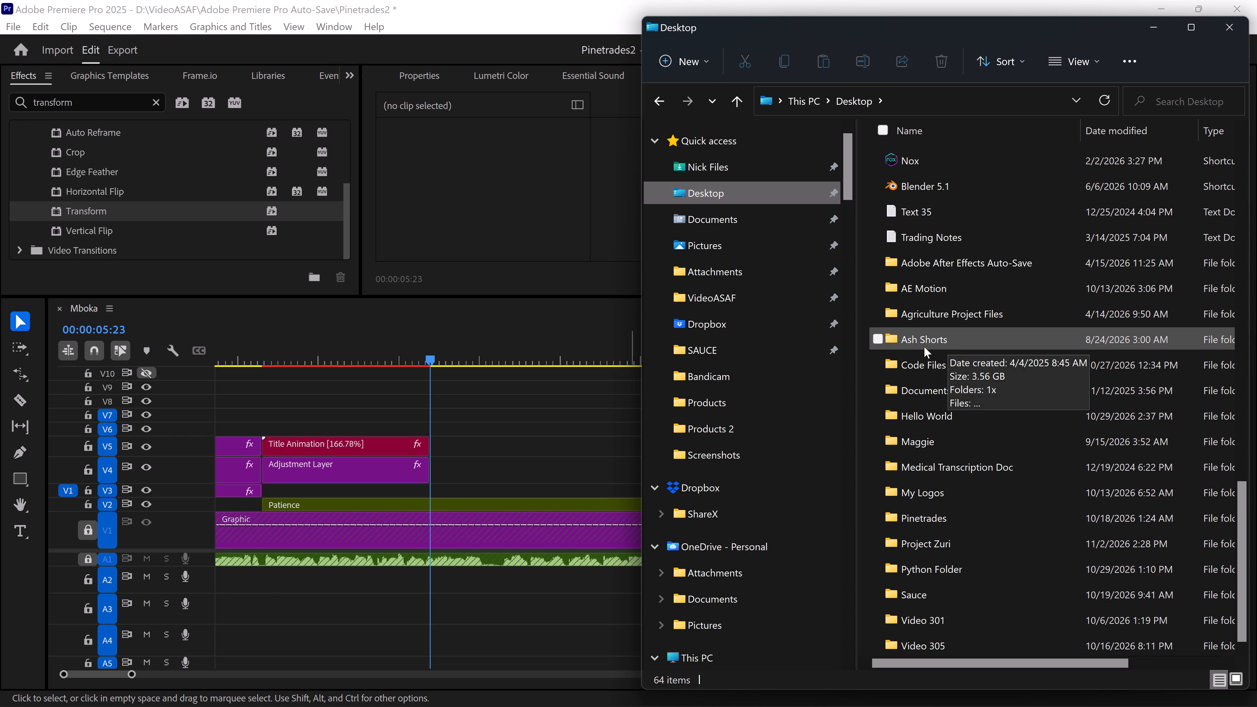
left_click(947, 515)
double_click(947, 515)
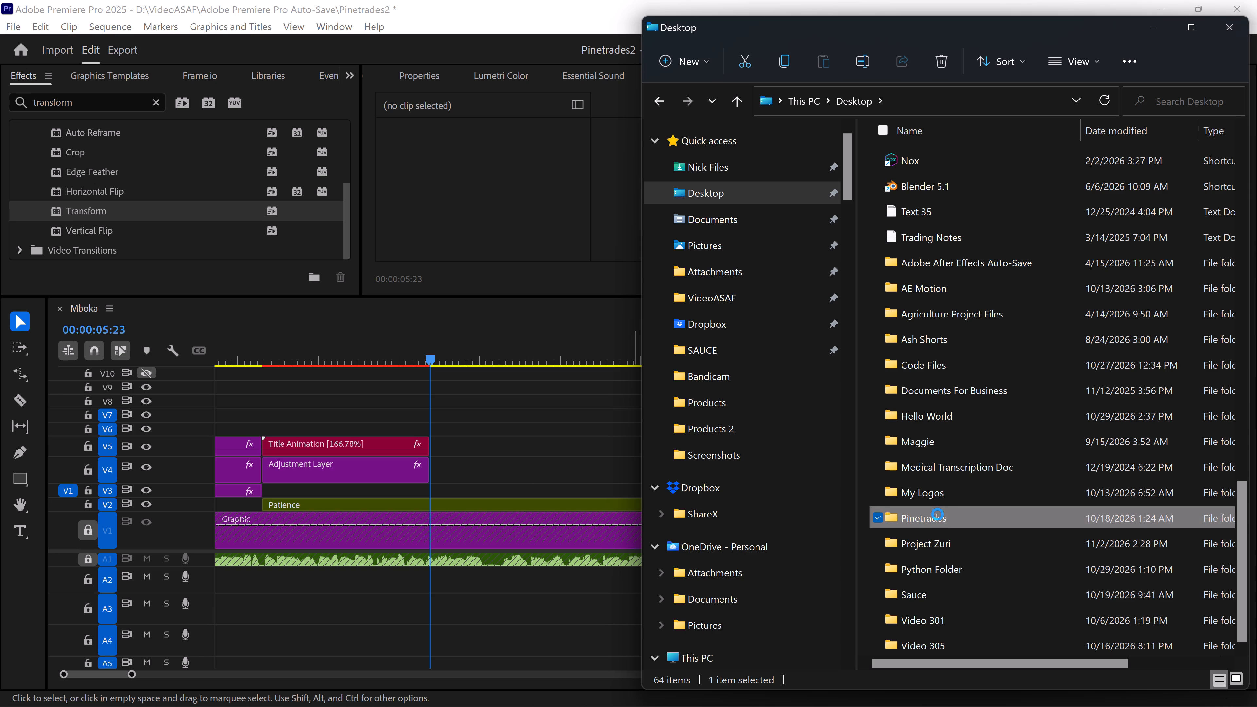
left_click(486, 442)
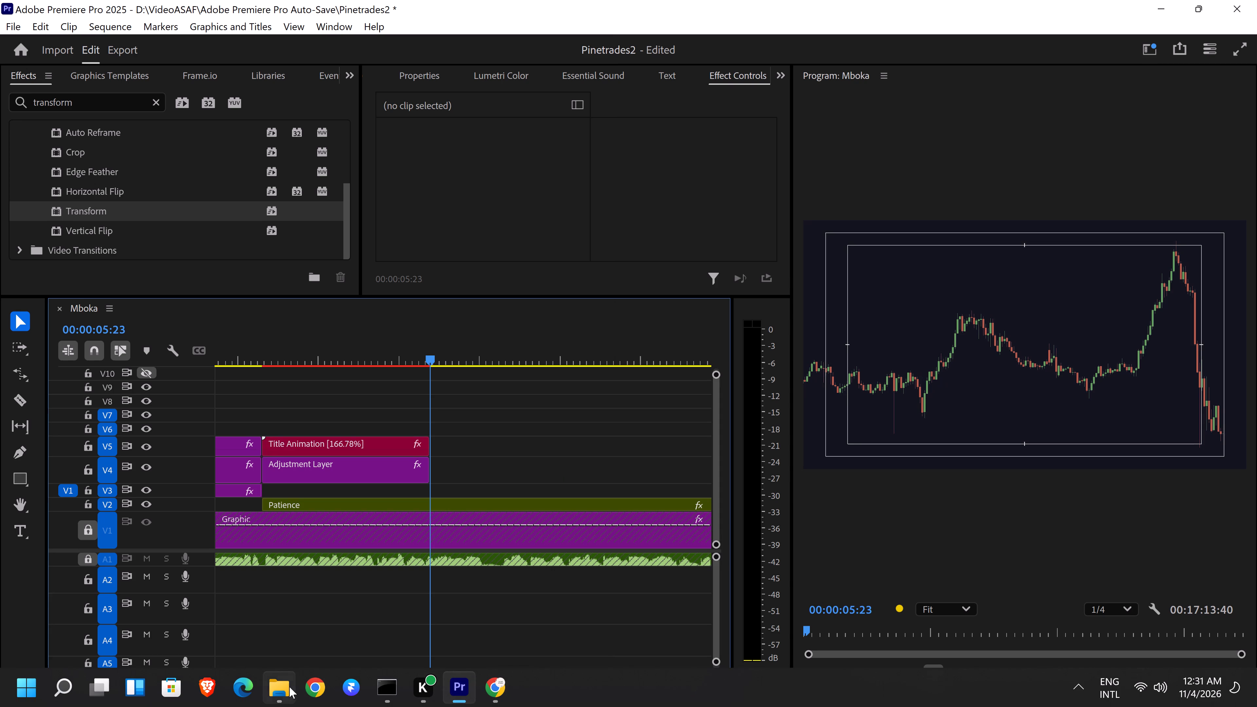
left_click(276, 637)
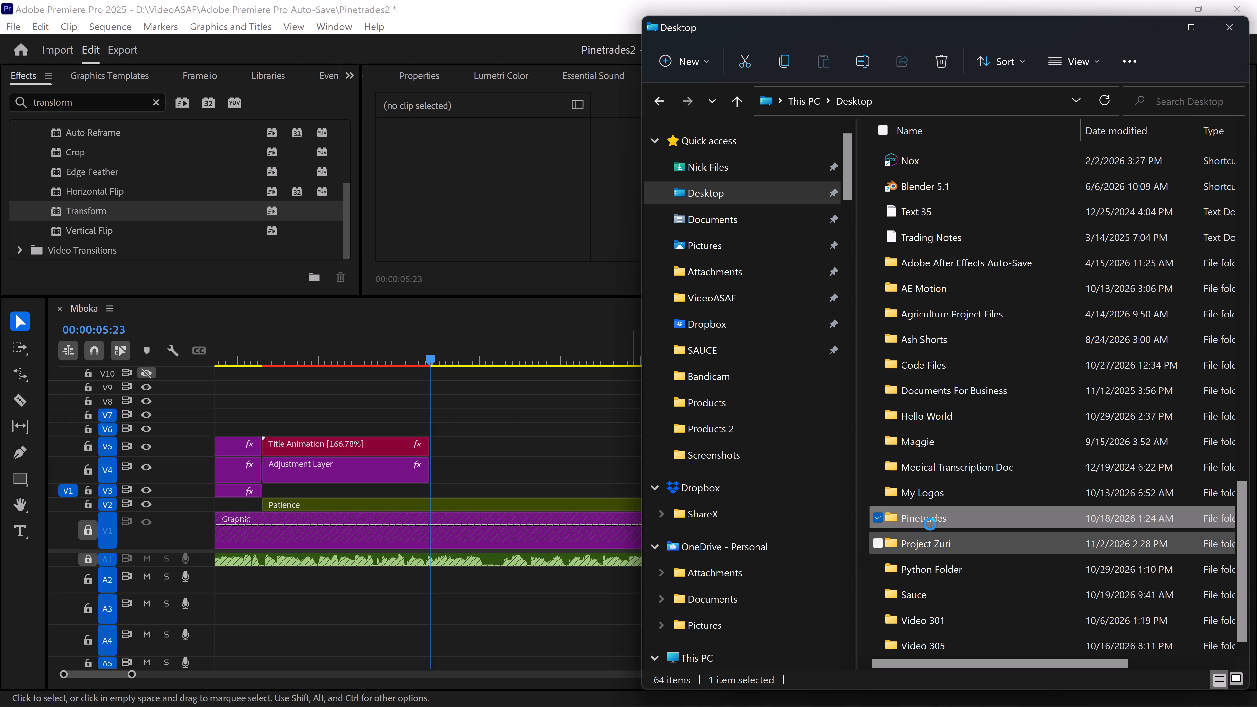
left_click(619, 445)
In the enlarged, zoomed-out timeline, move the short red V12 clip just before Mboka_60 slightly earlier on its track.
key("grave")
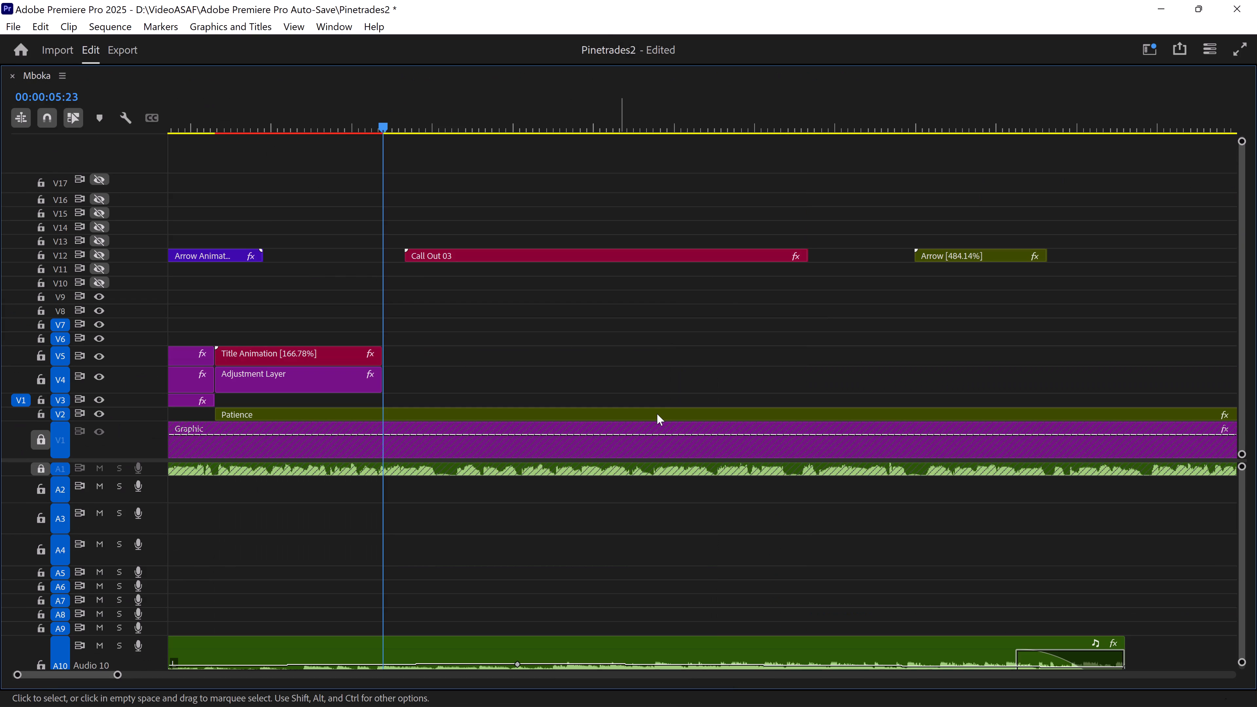
key("minus")
key("minus")
key("minus")
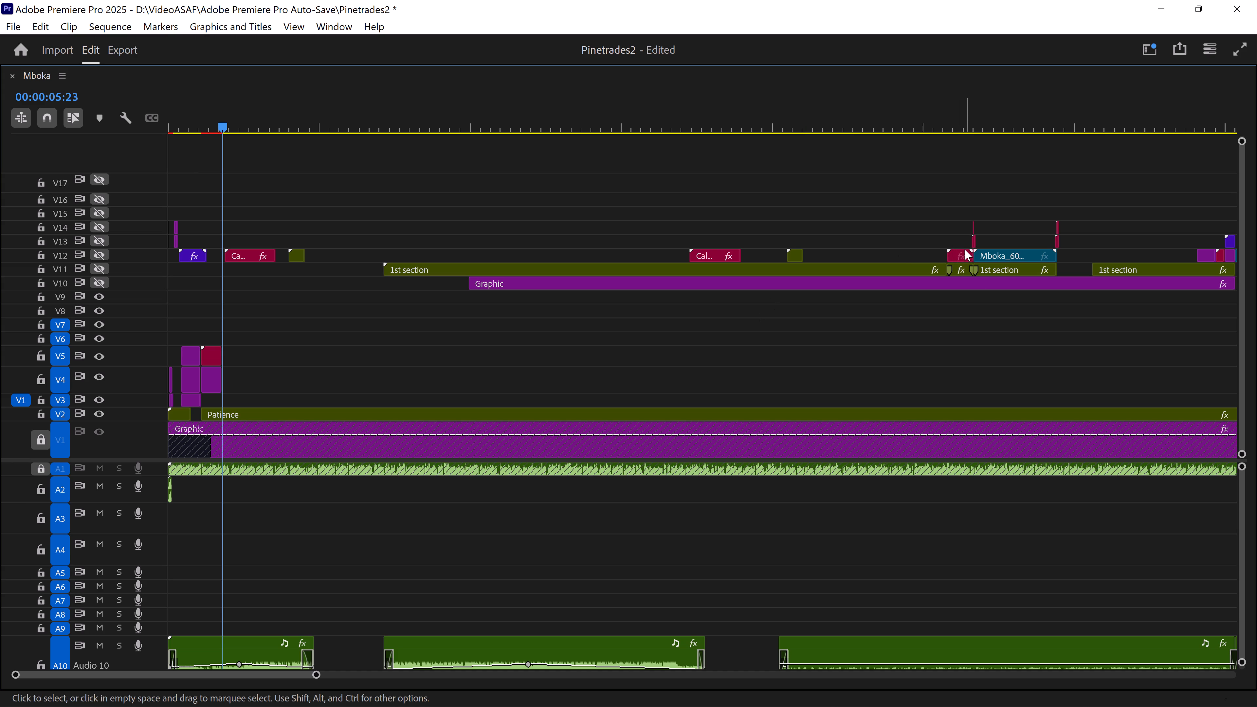
left_click_drag(934, 233, 956, 256)
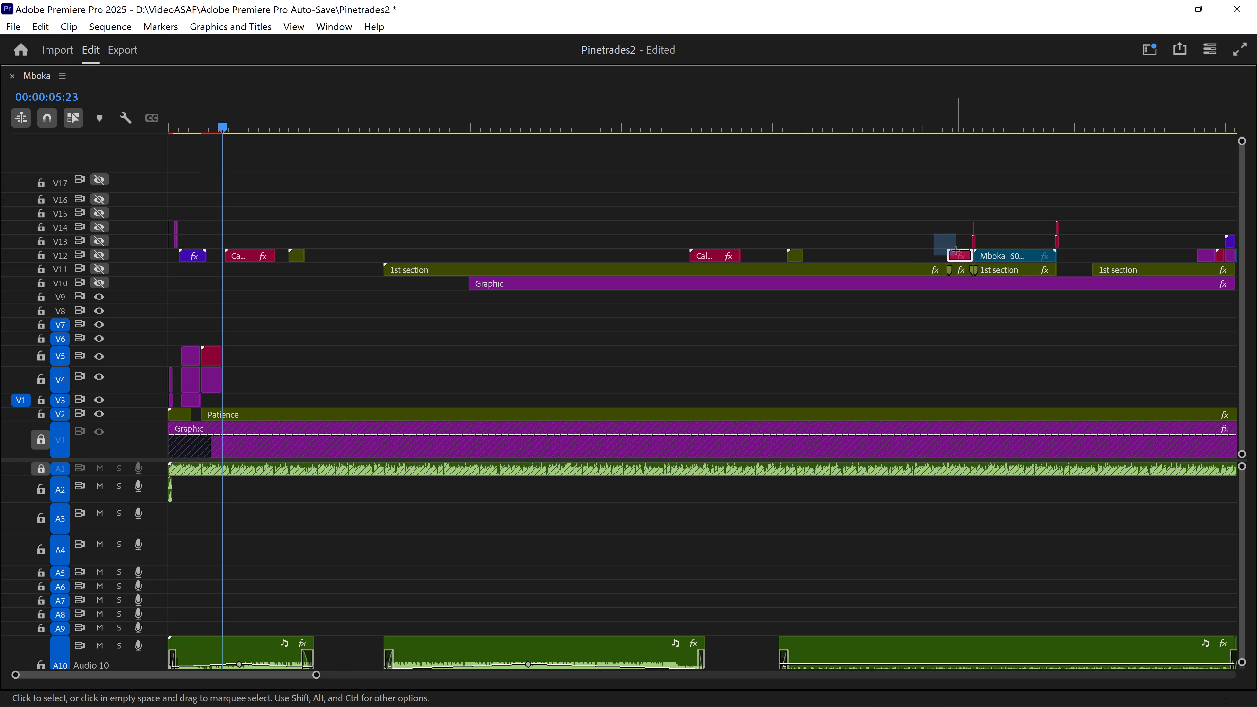
left_click_drag(956, 250, 918, 259)
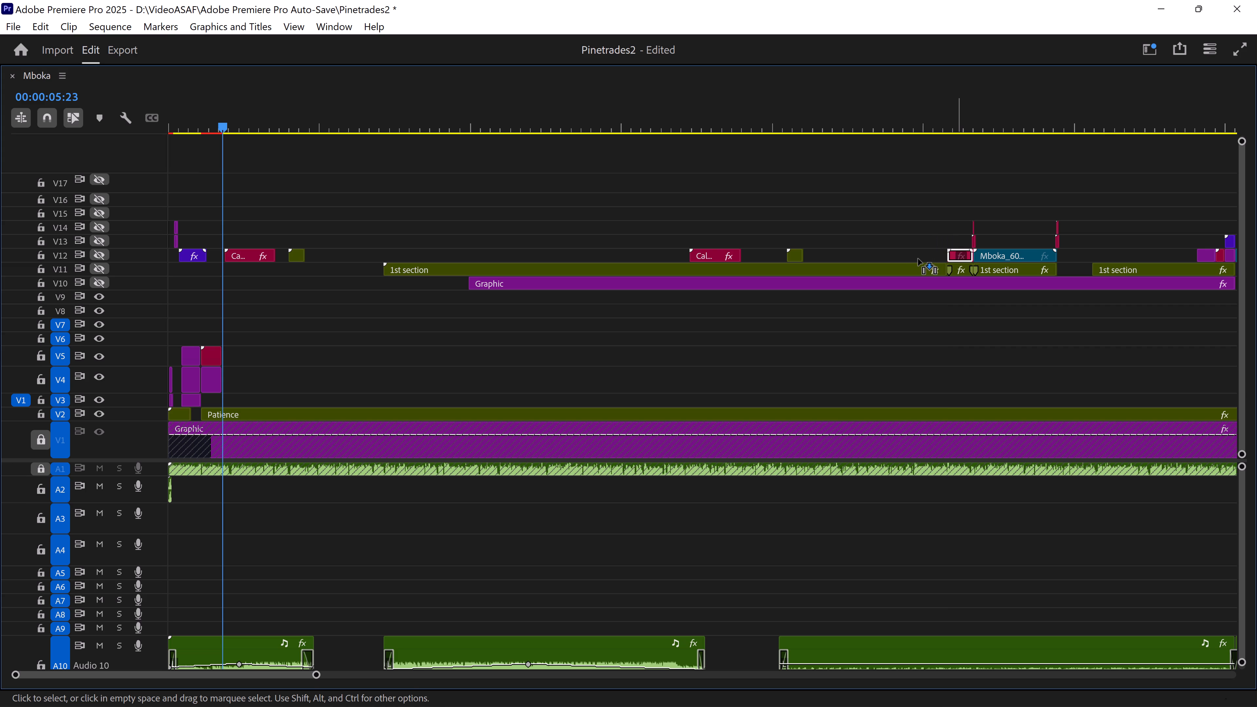
left_click_drag(918, 259, 941, 259)
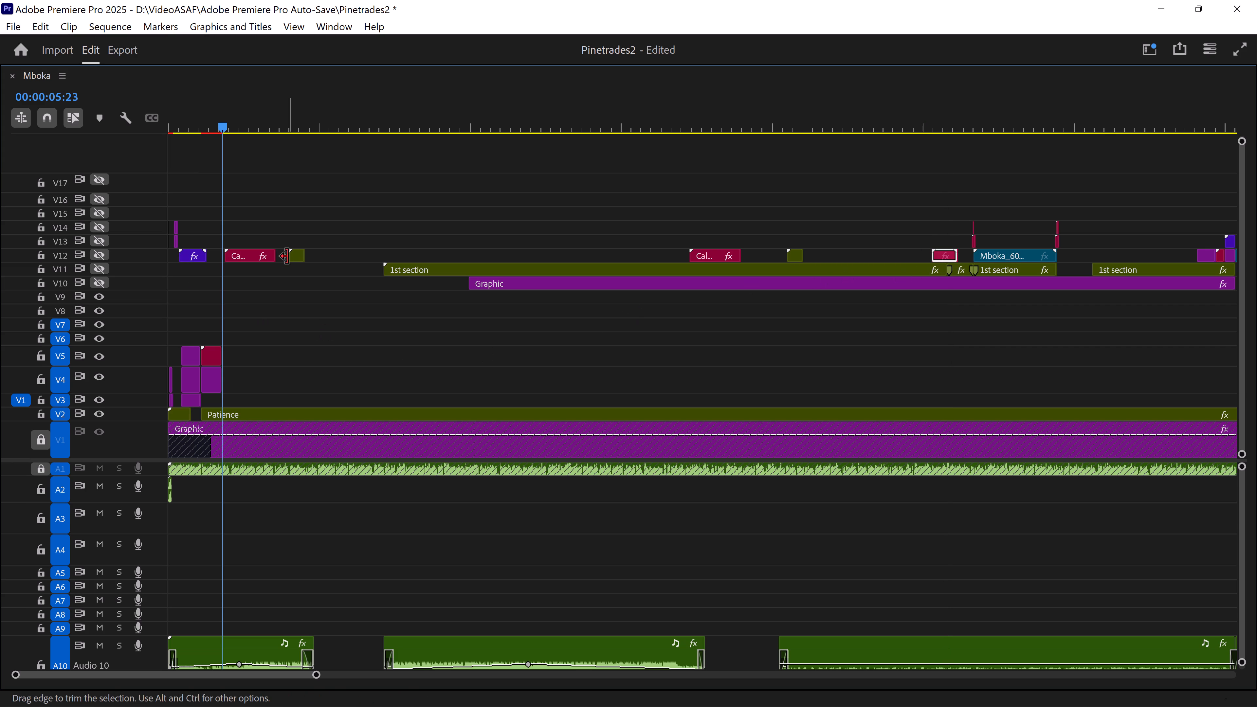
Look through the clips on the hidden upper tracks further along the Mboka sequence and return to its start.
scroll(842, 264, "down", 3)
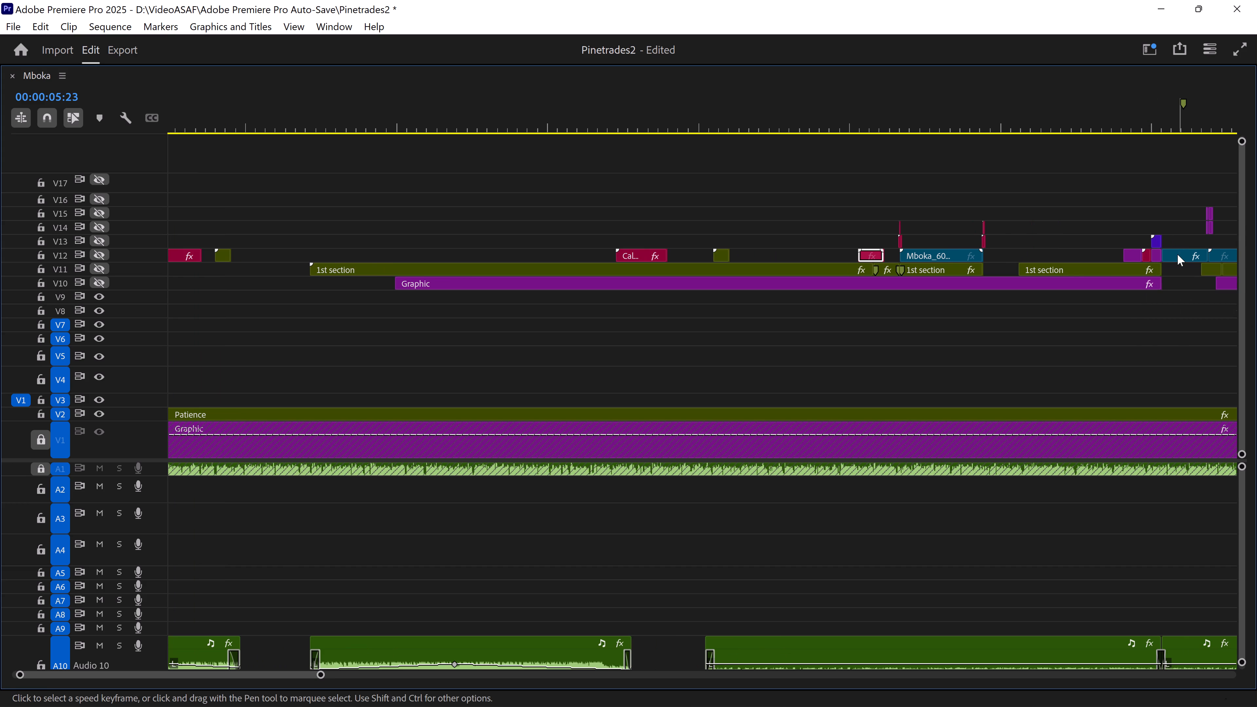
scroll(1173, 254, "down", 4)
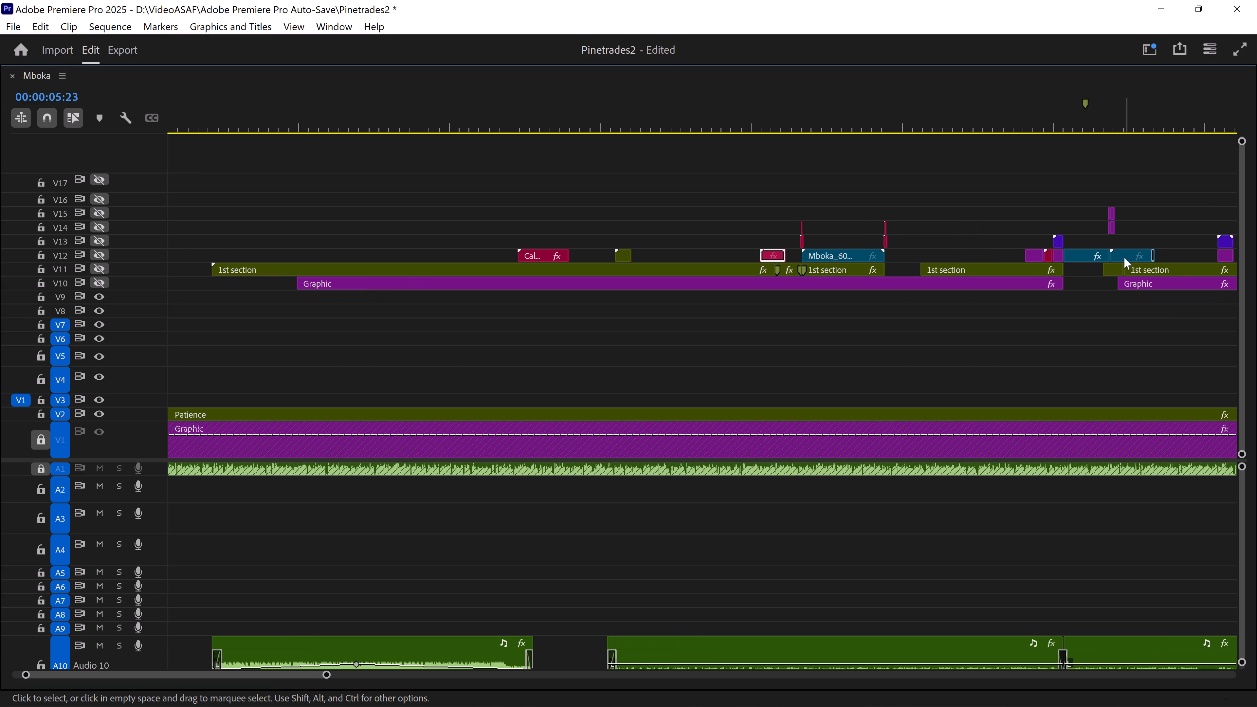
scroll(1139, 273, "down", 9)
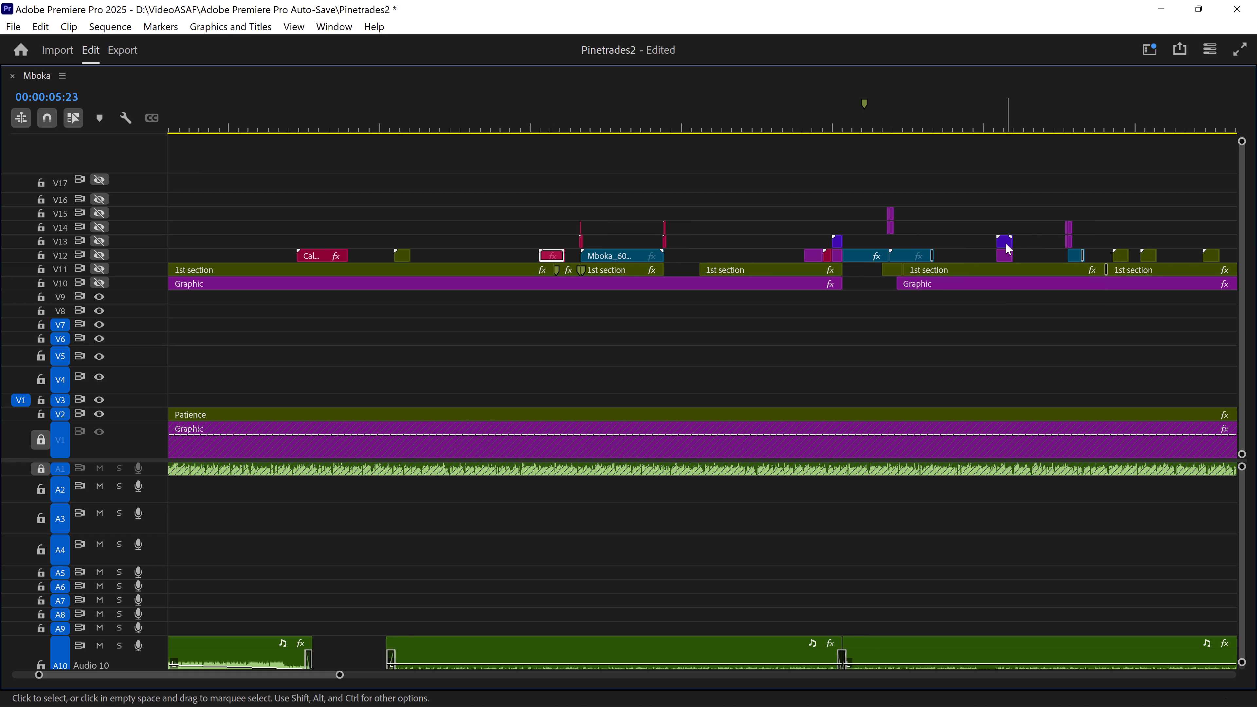
scroll(538, 410, "up", 20)
scroll(538, 410, "up", 6)
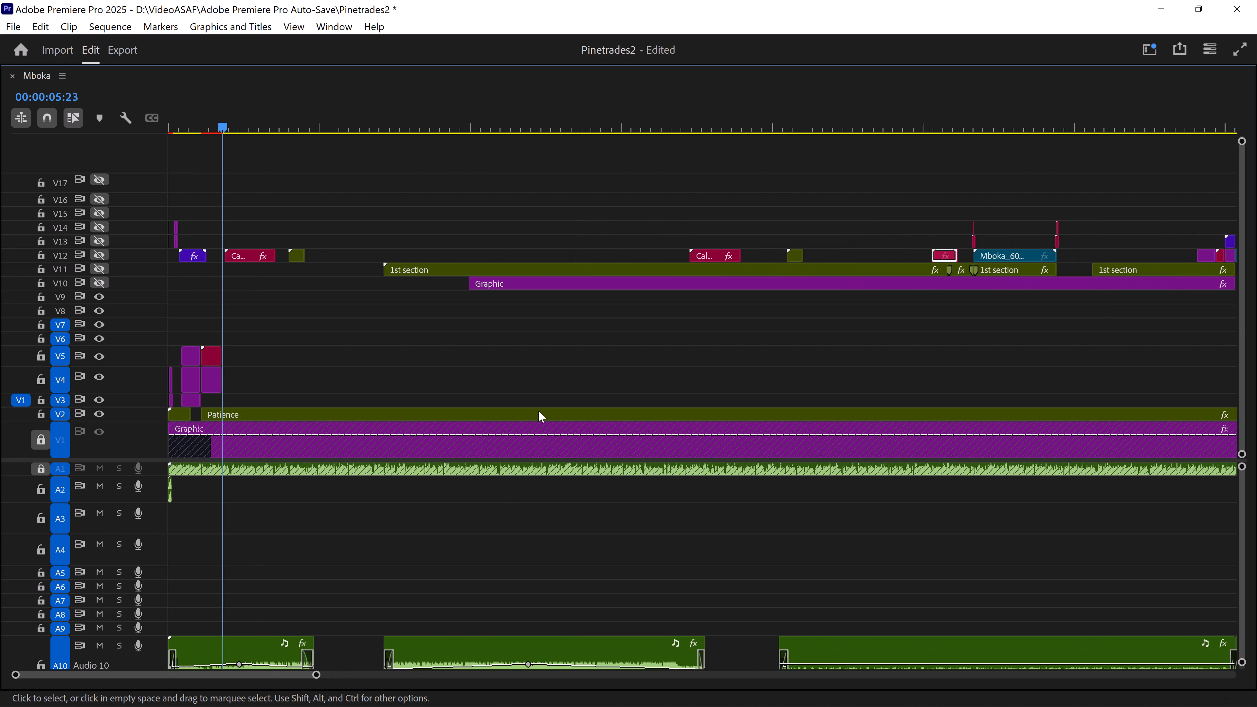
scroll(538, 411, "up", 2)
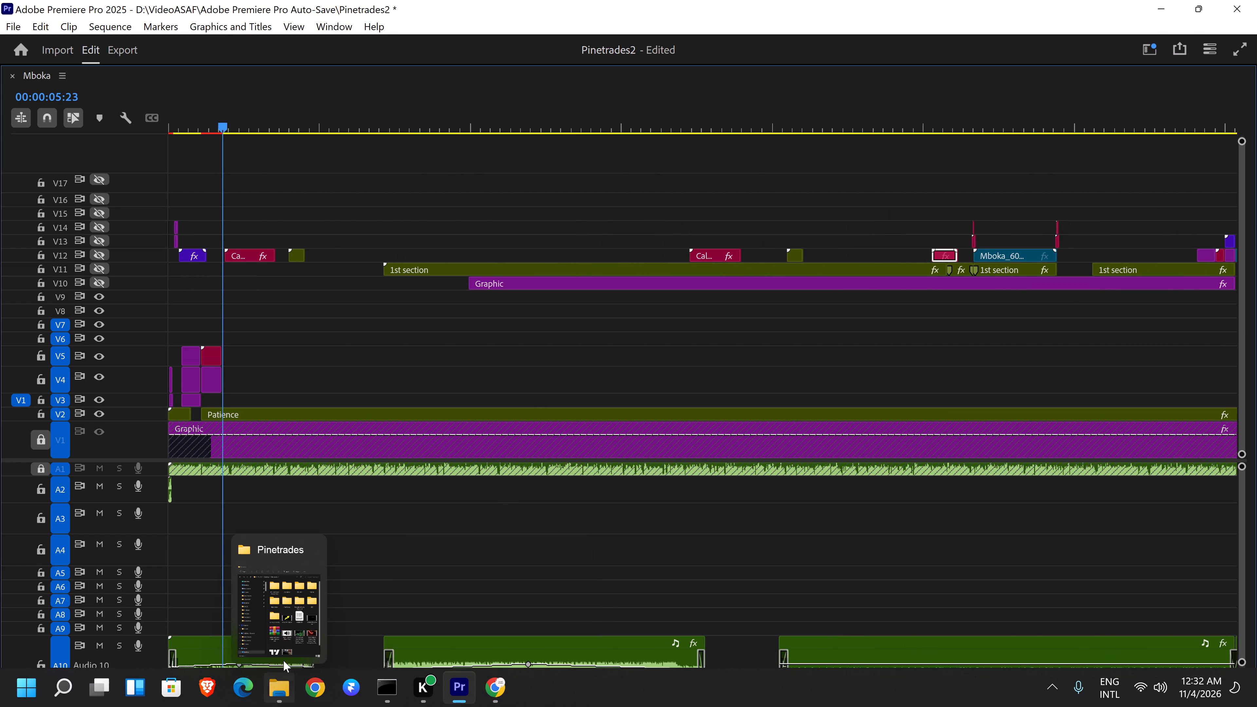
Switch to File Explorer and look through the Pinetrades folder for media to use after the title.
left_click(282, 625)
scroll(1070, 466, "down", 3)
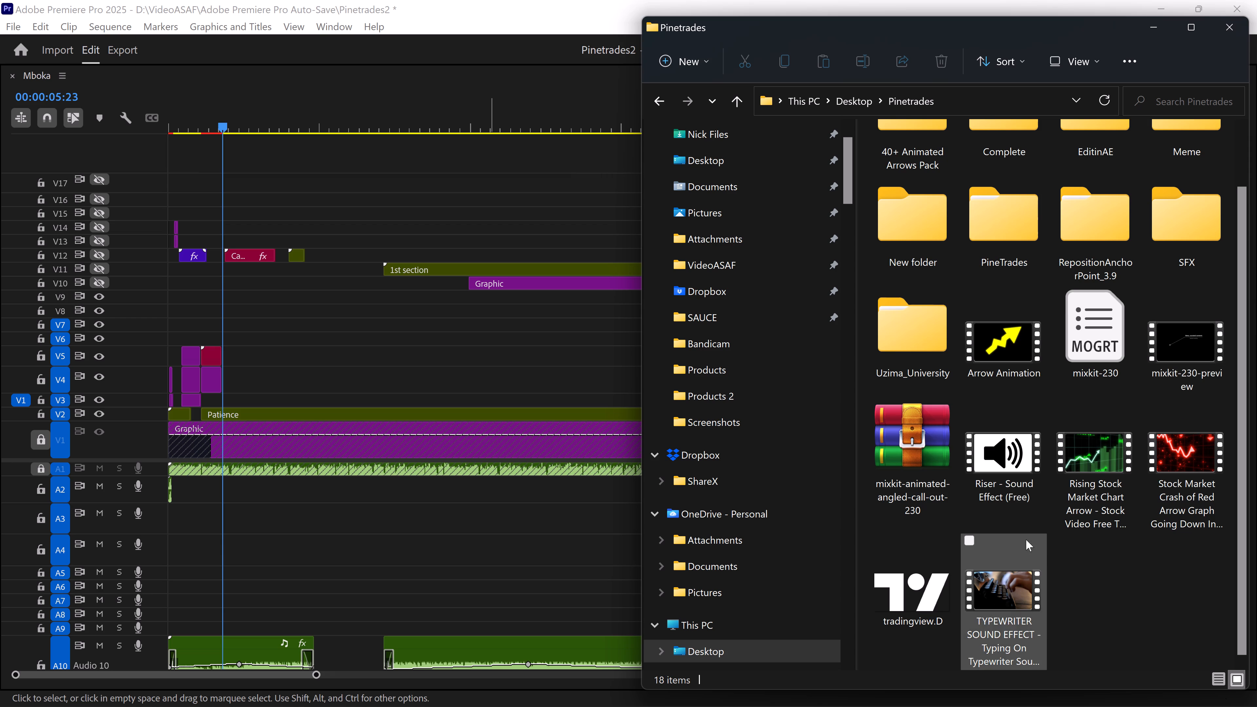
scroll(1011, 440, "up", 6)
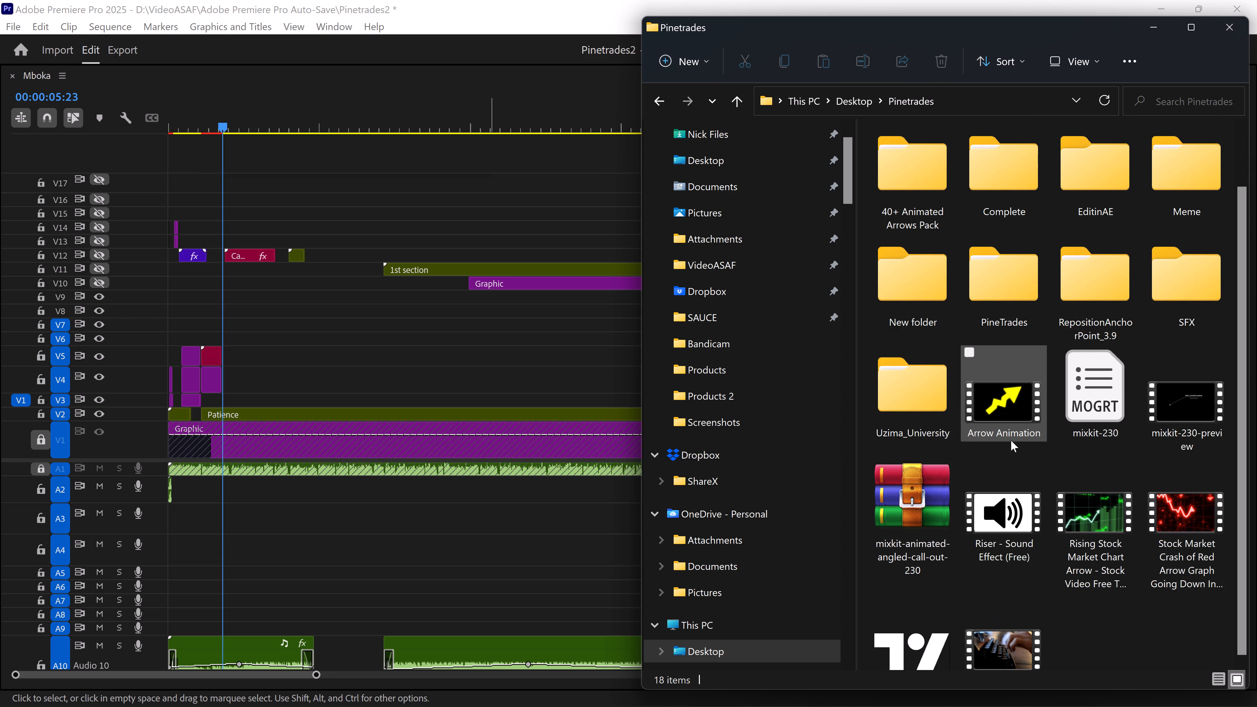
scroll(1011, 440, "down", 6)
scroll(766, 233, "up", 4)
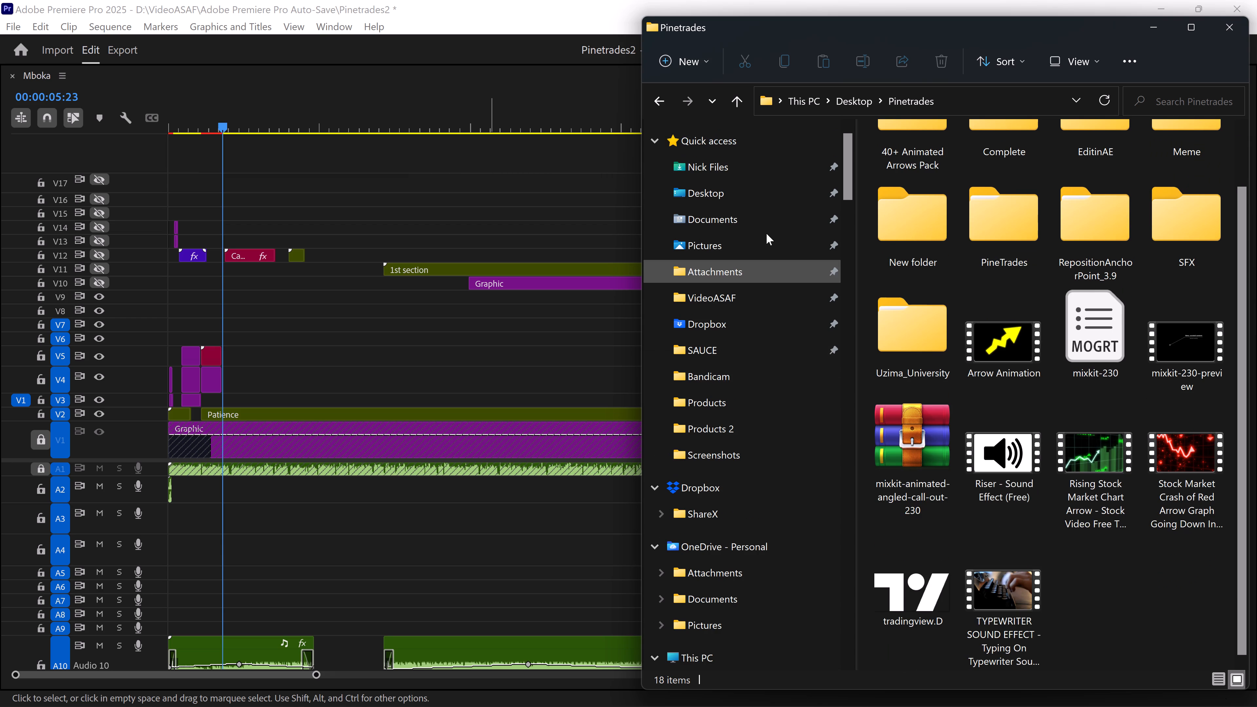
Open the Nick Files folder and look through its recent and older files for media to use after the title.
left_click(754, 168)
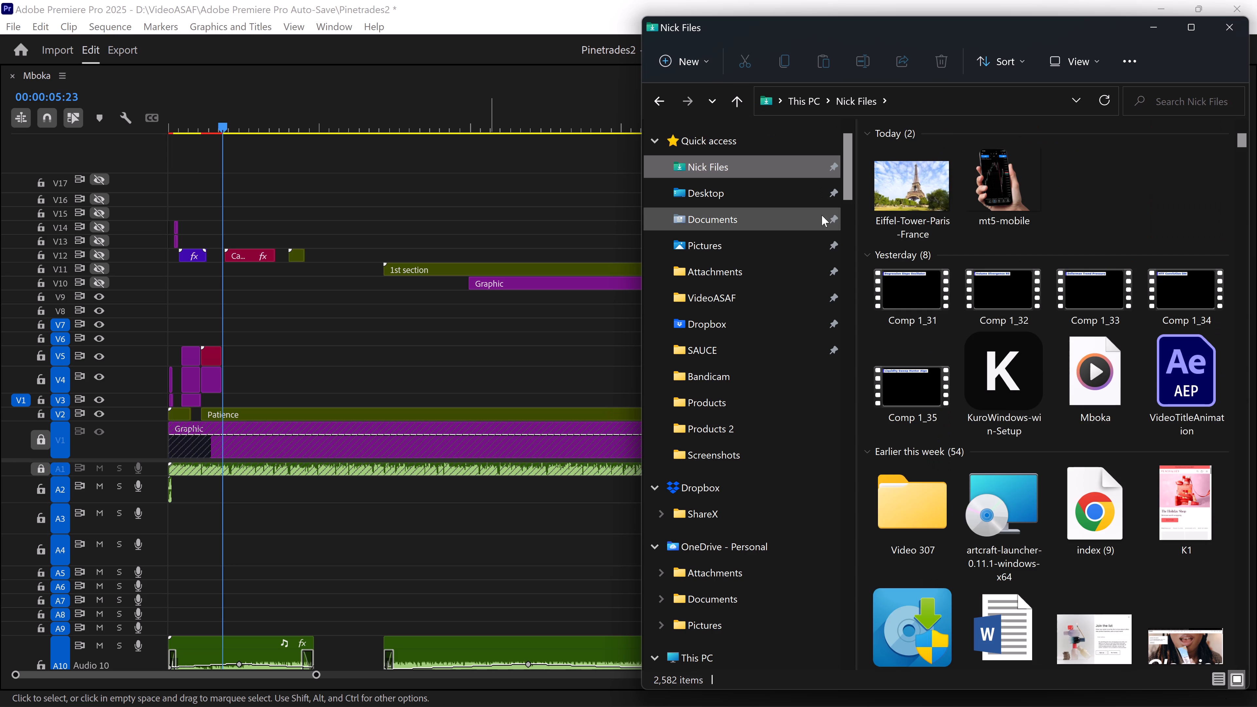
scroll(1029, 328, "down", 9)
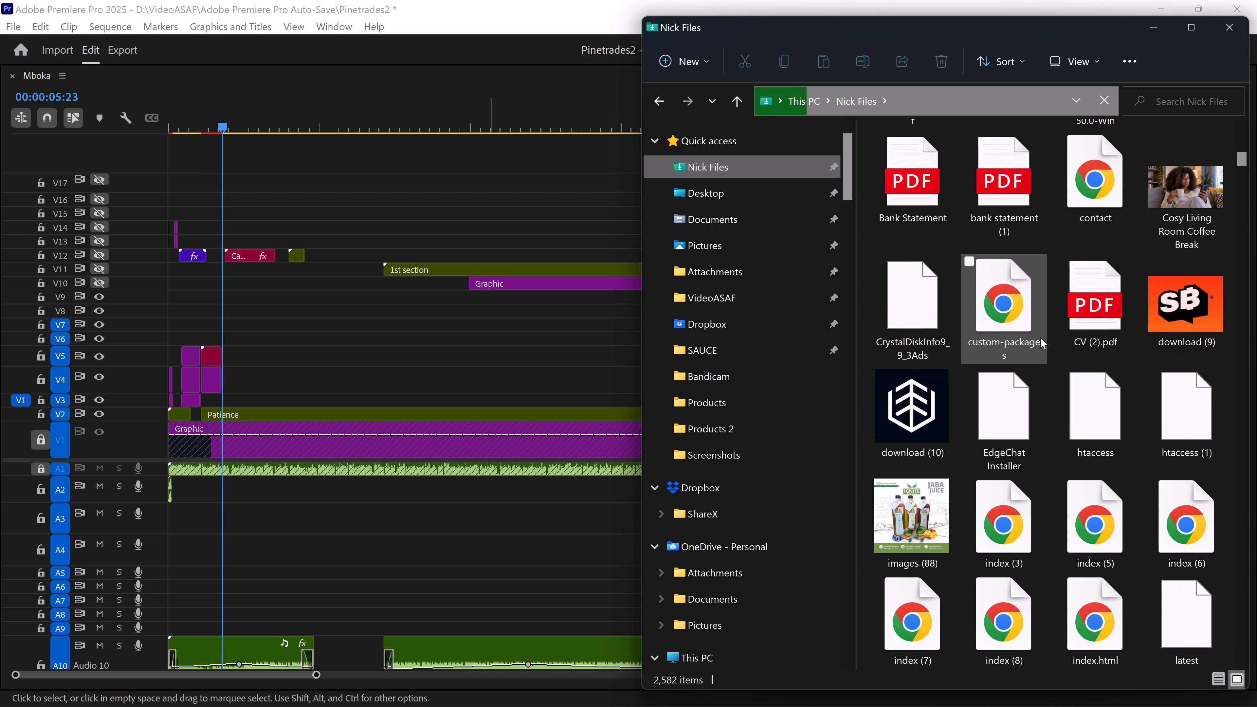
scroll(1040, 337, "down", 14)
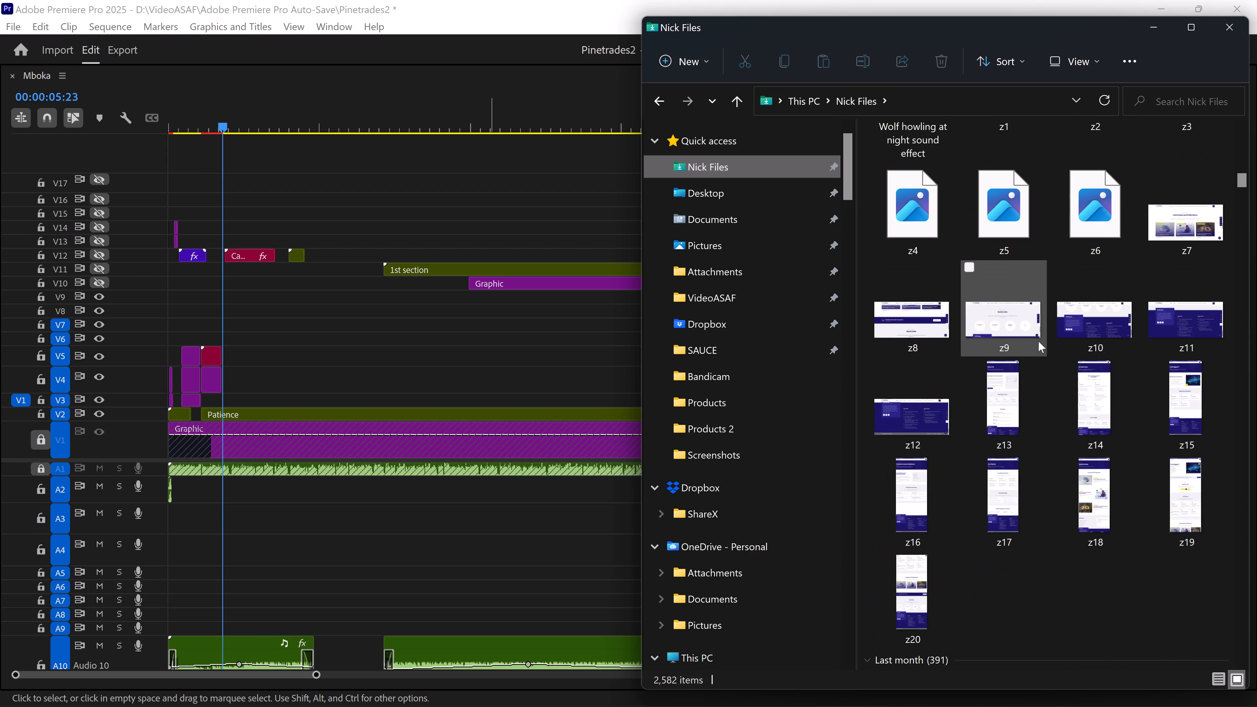
scroll(1040, 340, "down", 8)
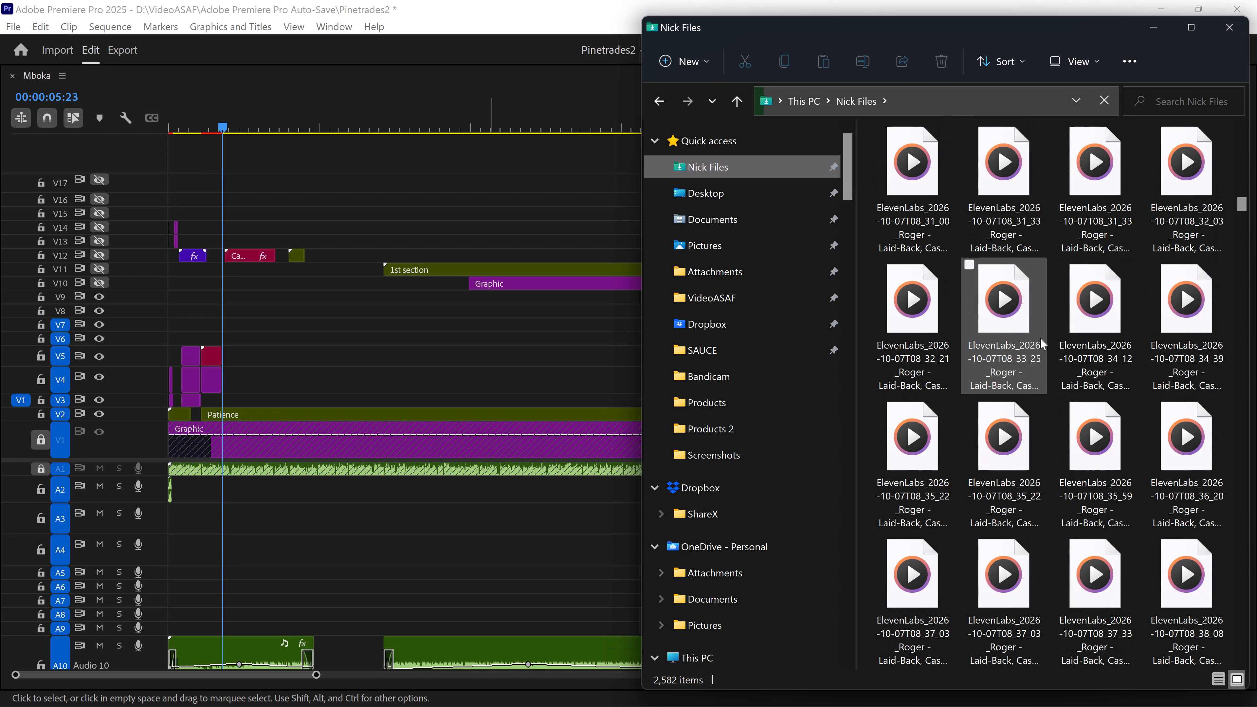
scroll(1040, 338, "down", 7)
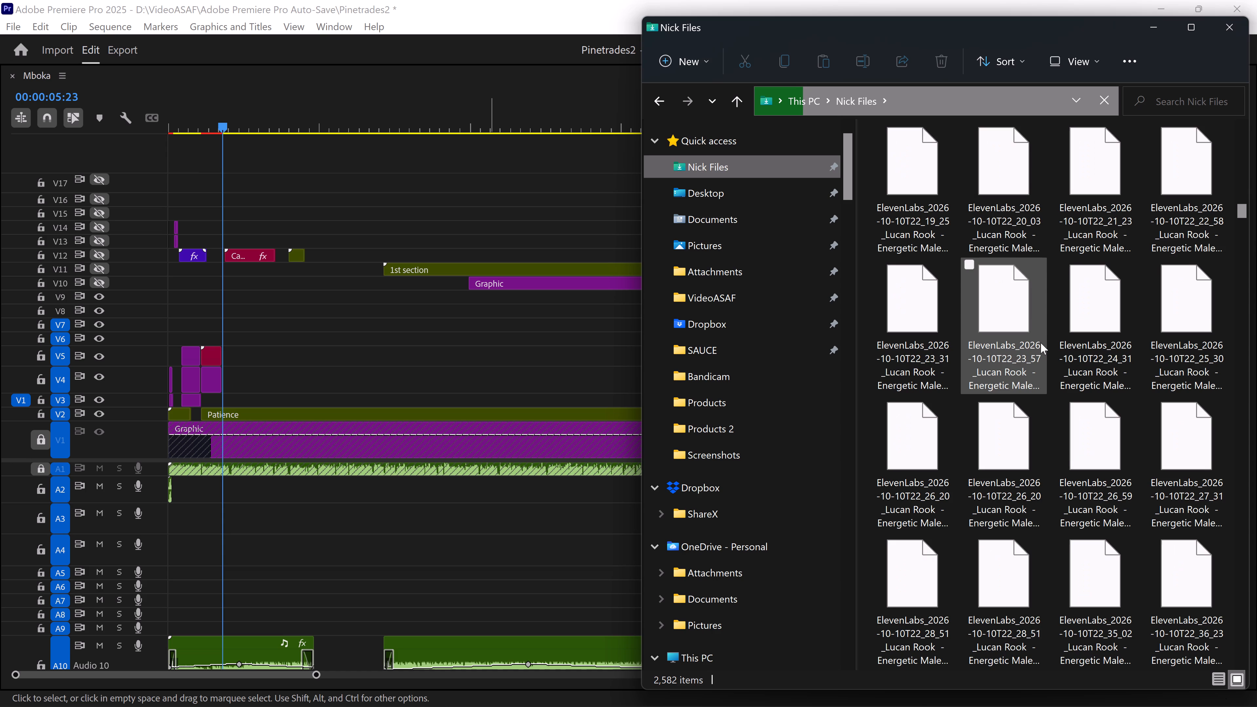
scroll(1041, 346, "down", 20)
scroll(1040, 341, "down", 2)
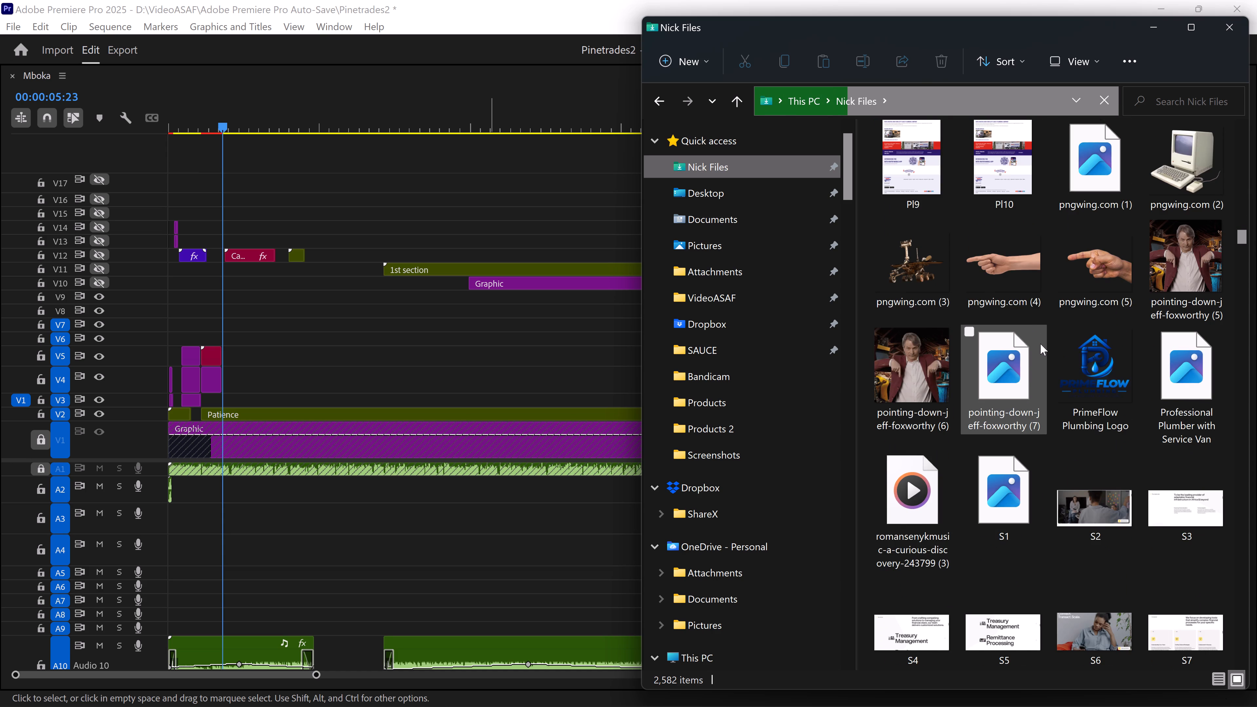
scroll(1040, 344, "down", 7)
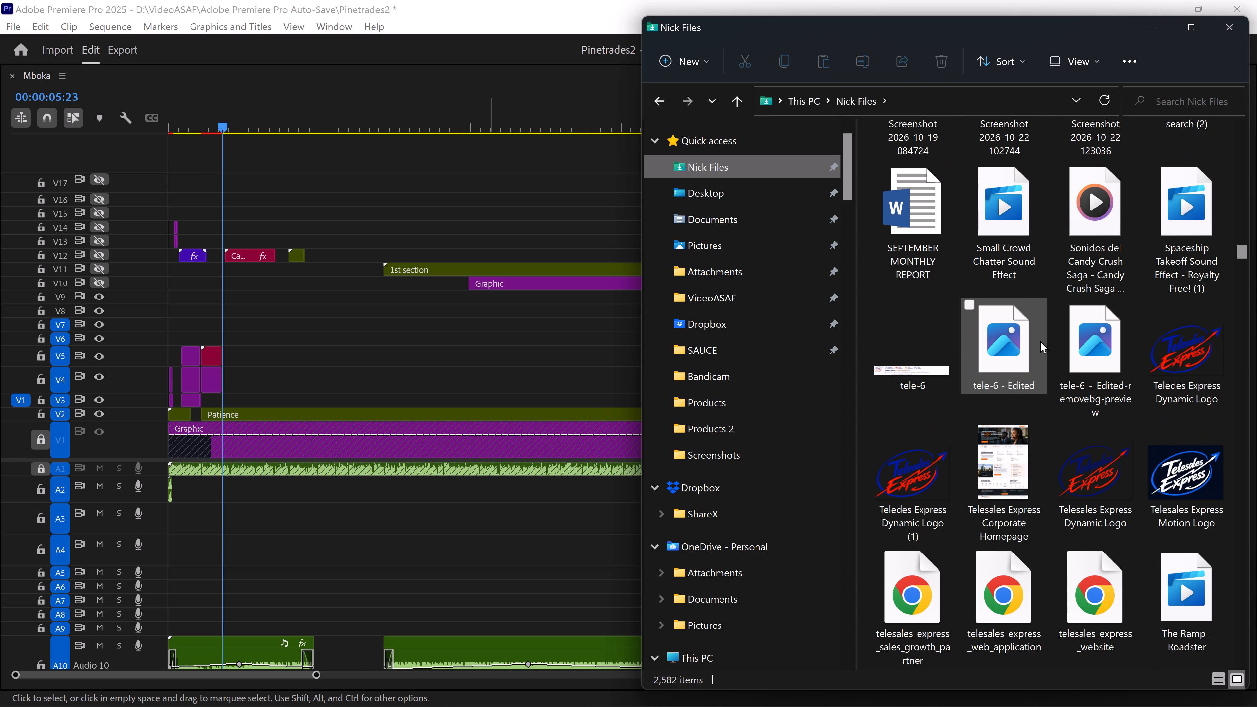
scroll(1040, 341, "down", 7)
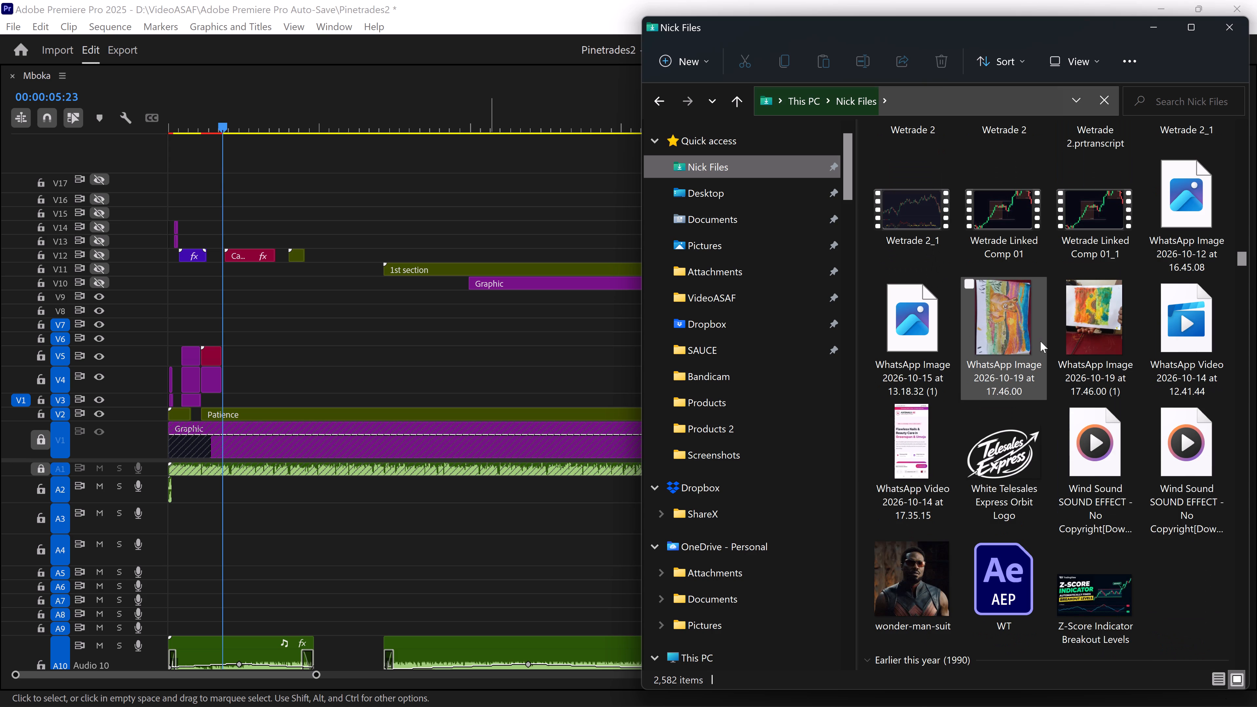
scroll(1040, 341, "down", 10)
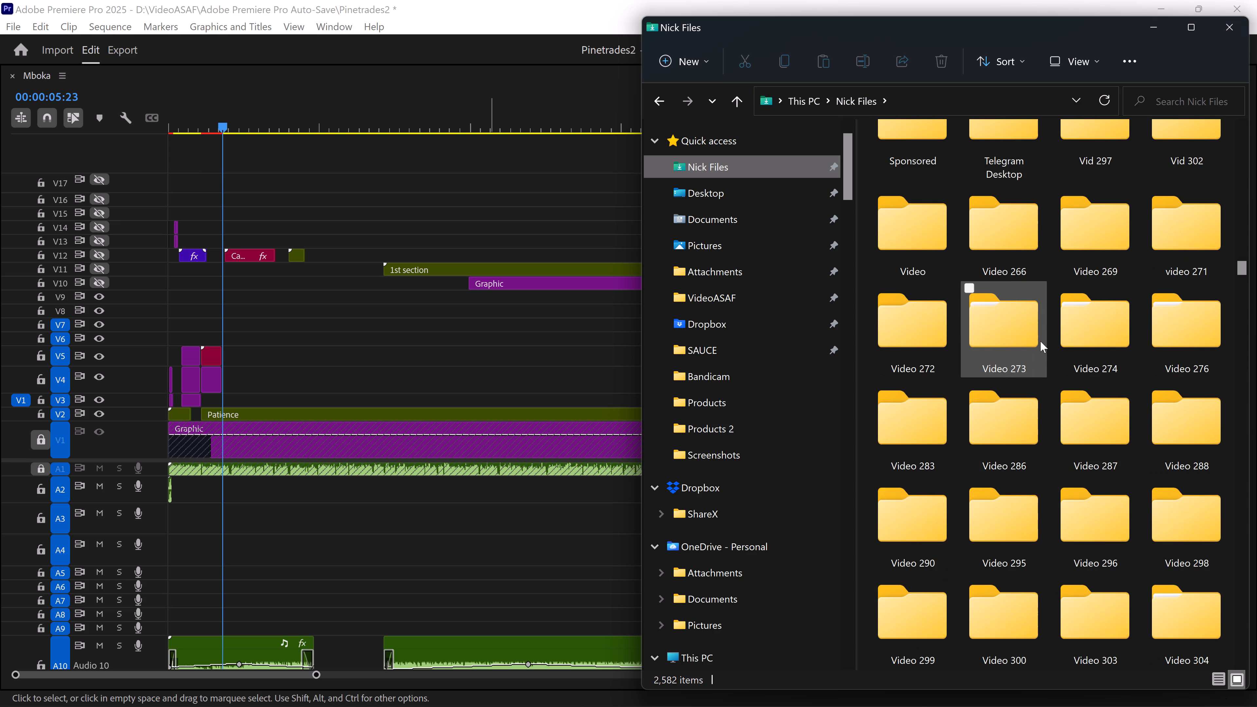
scroll(1038, 340, "up", 3)
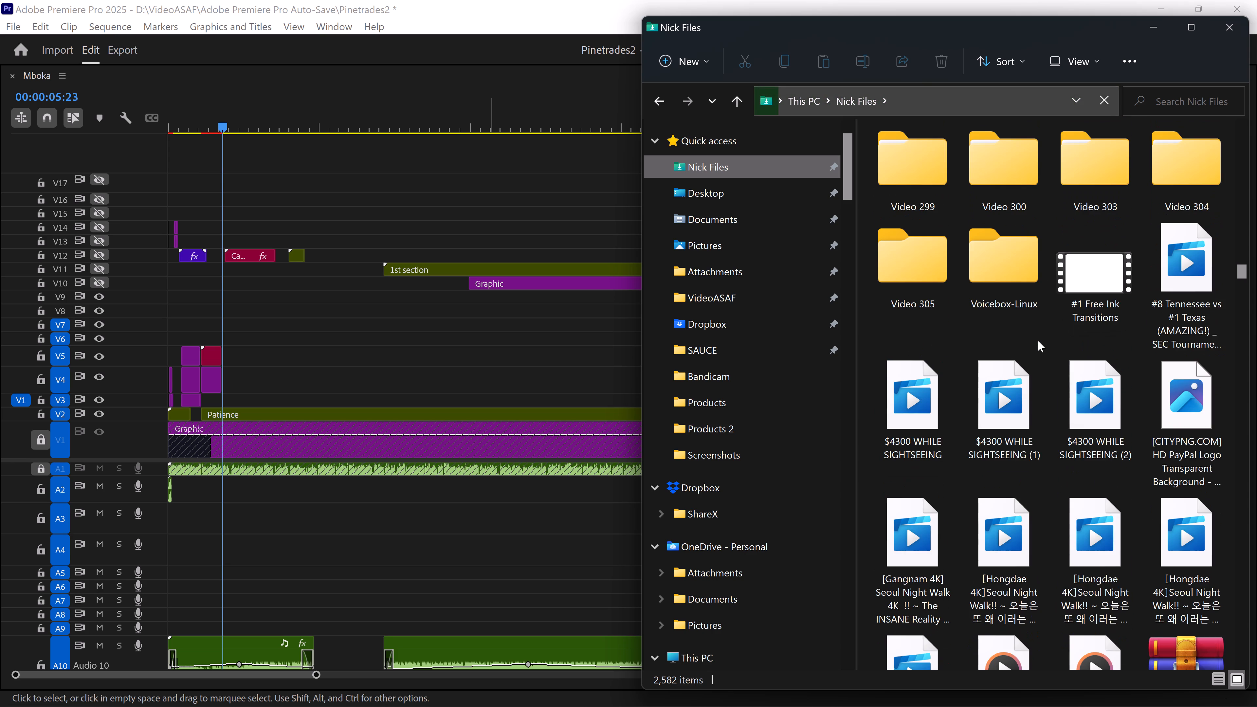
scroll(1038, 340, "up", 3)
scroll(1038, 340, "down", 4)
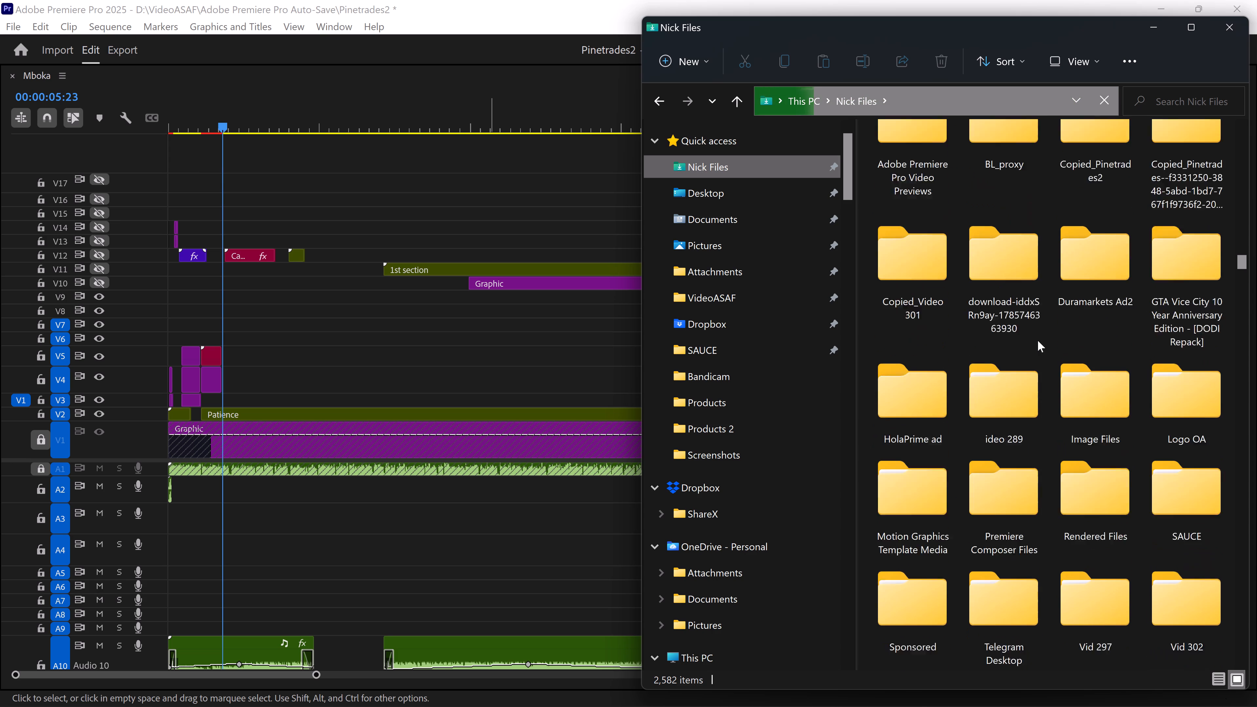
scroll(1038, 340, "down", 4)
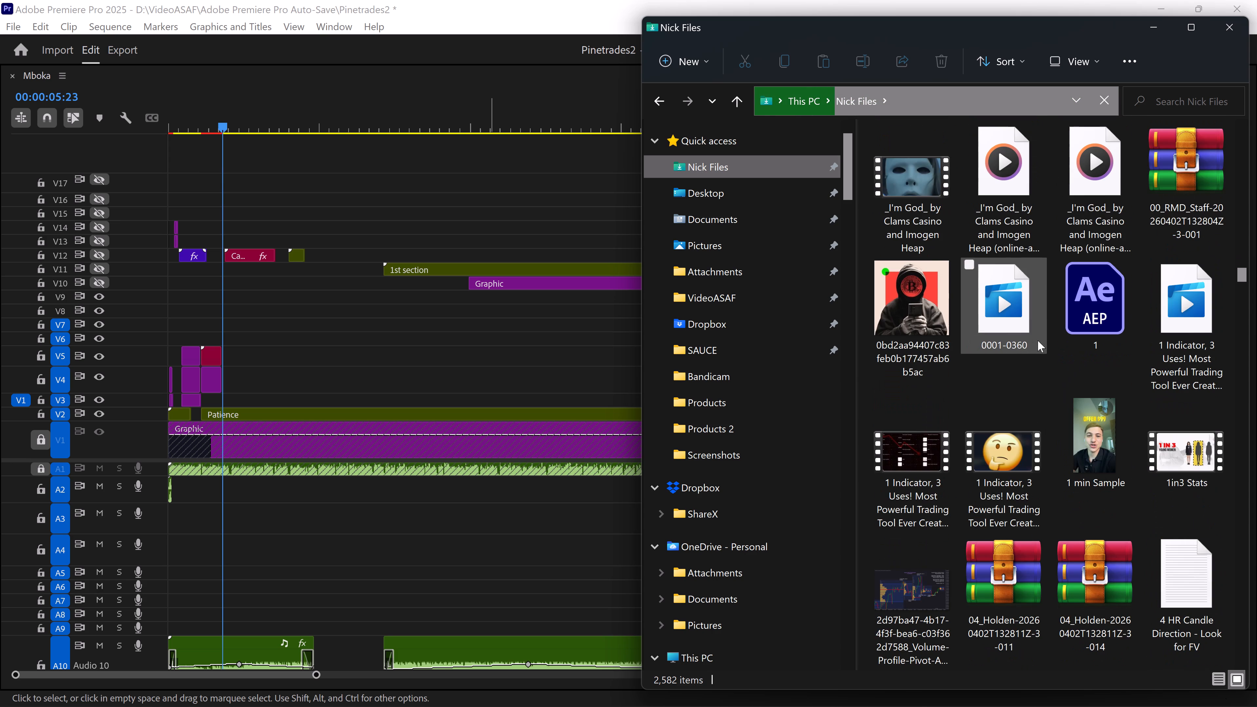
scroll(1038, 340, "up", 1)
scroll(1038, 338, "down", 1)
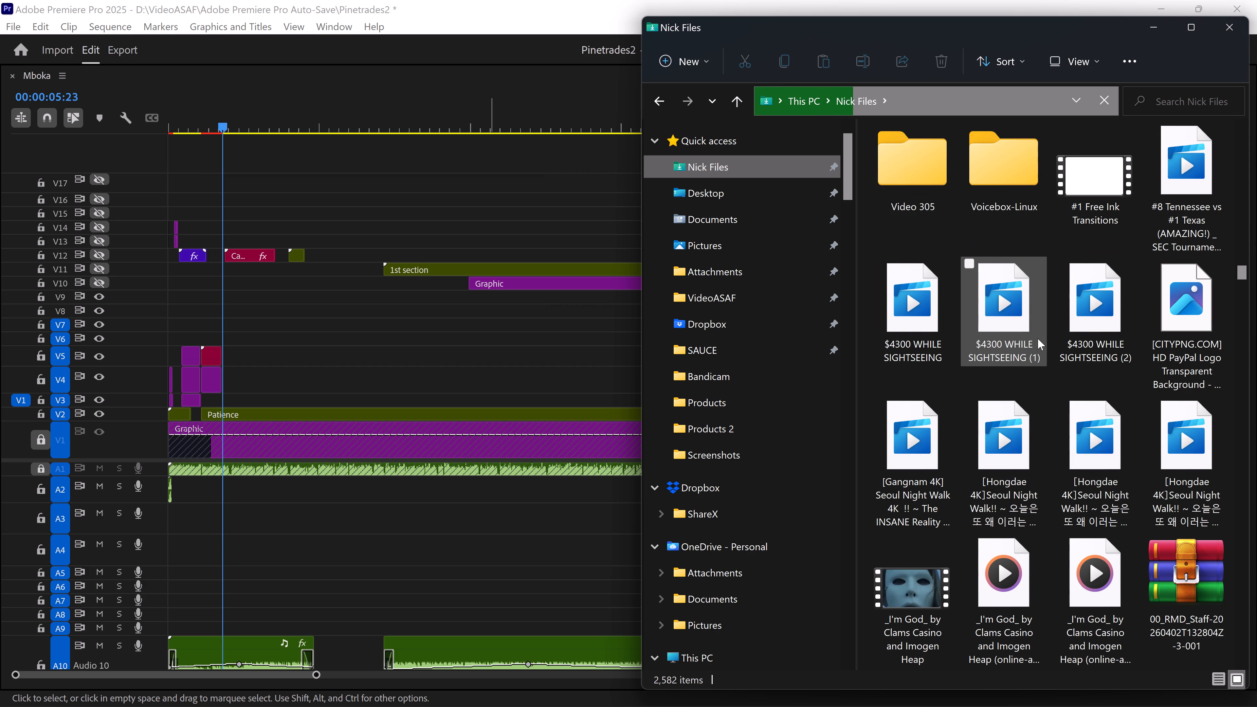
scroll(1038, 338, "down", 7)
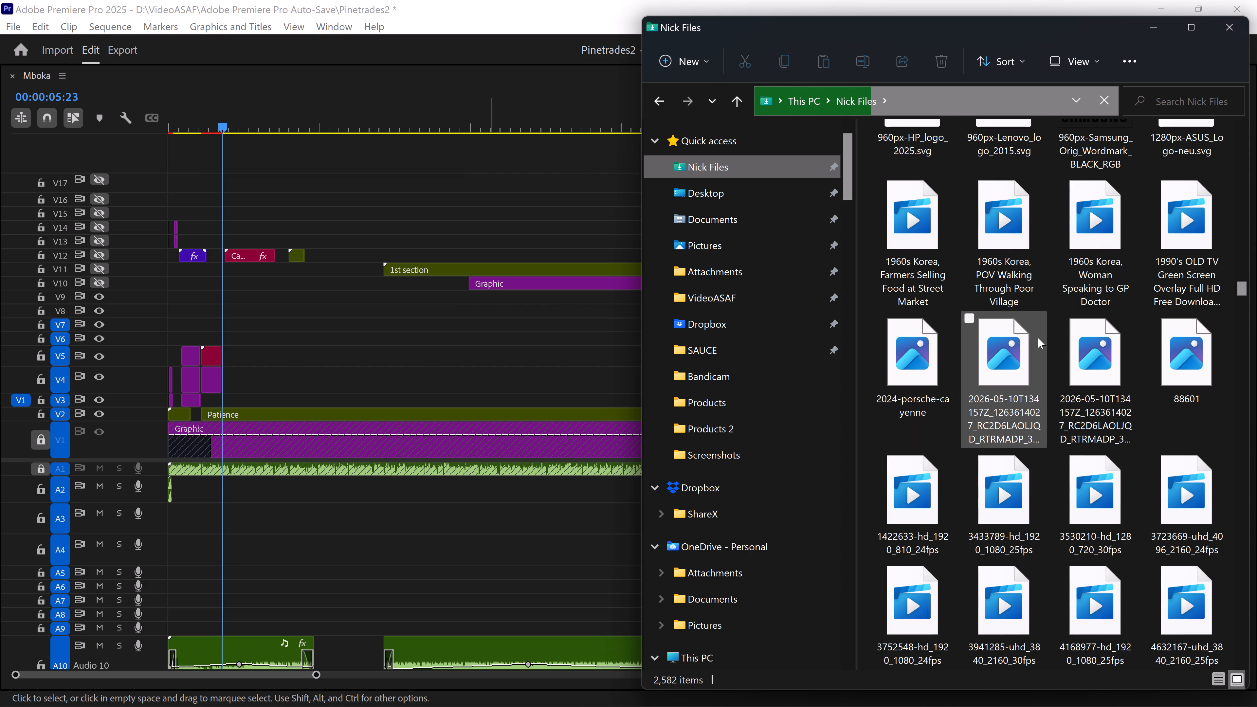
scroll(1038, 337, "down", 6)
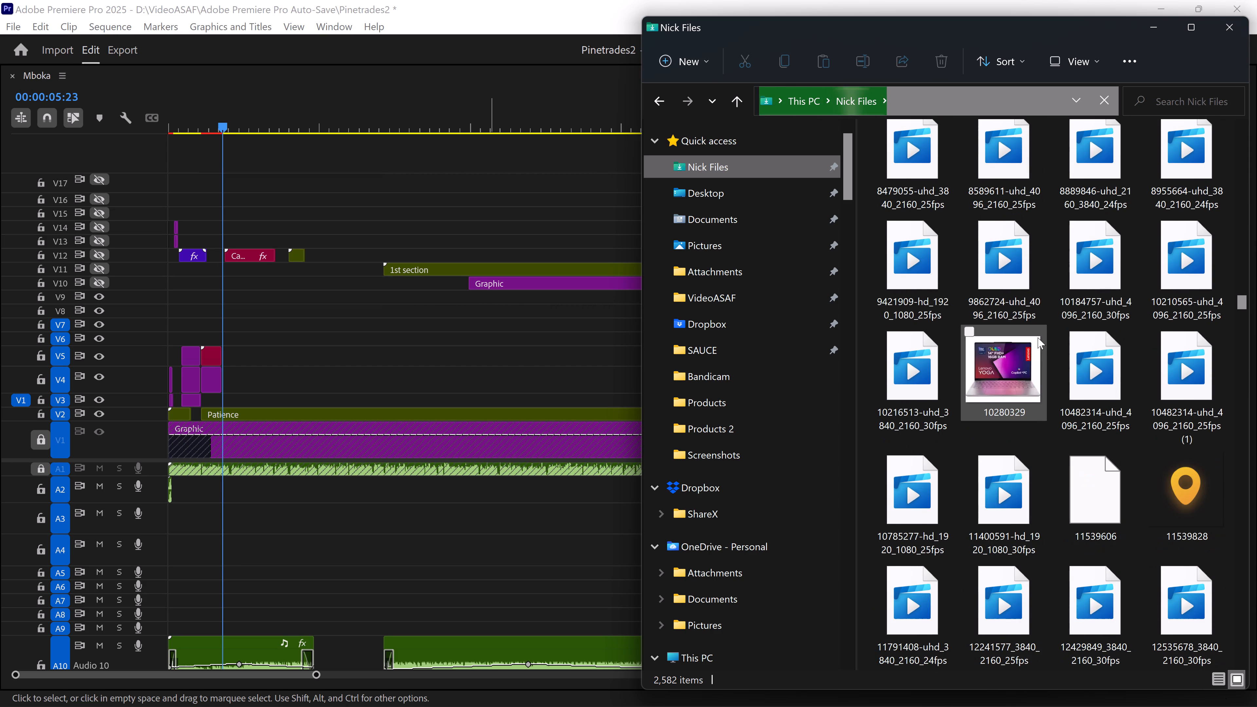
scroll(1038, 337, "down", 5)
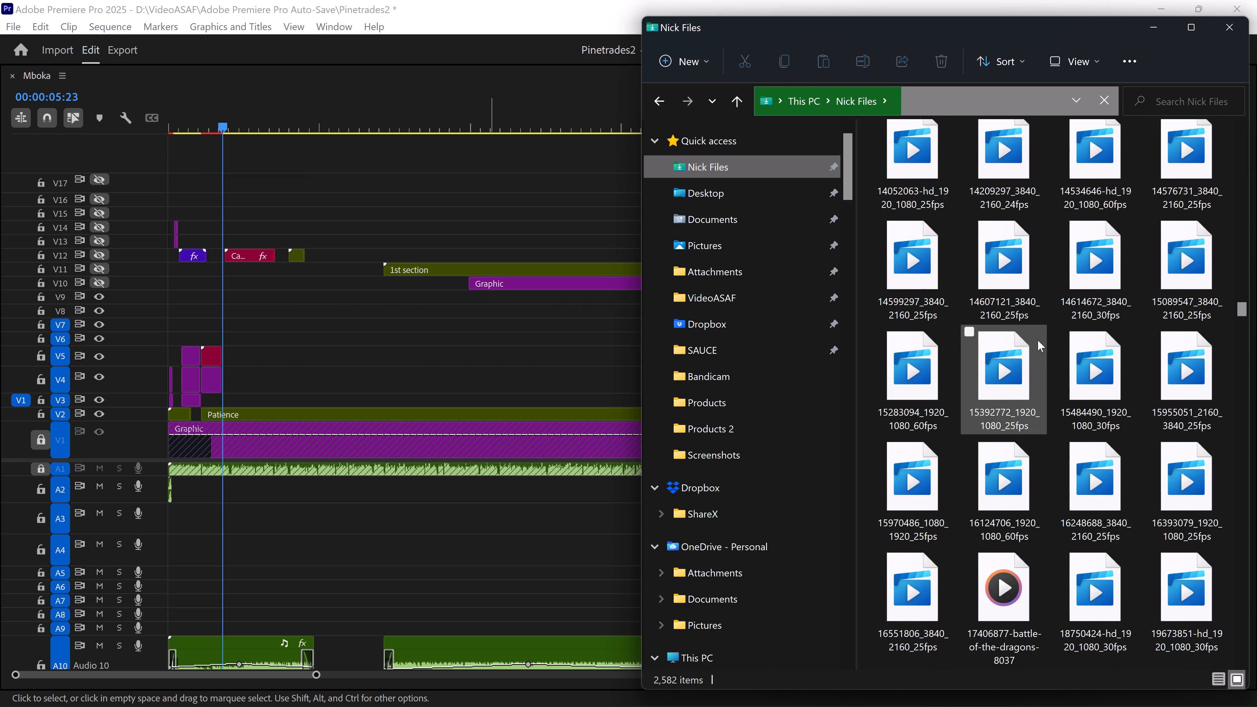
scroll(1038, 338, "down", 4)
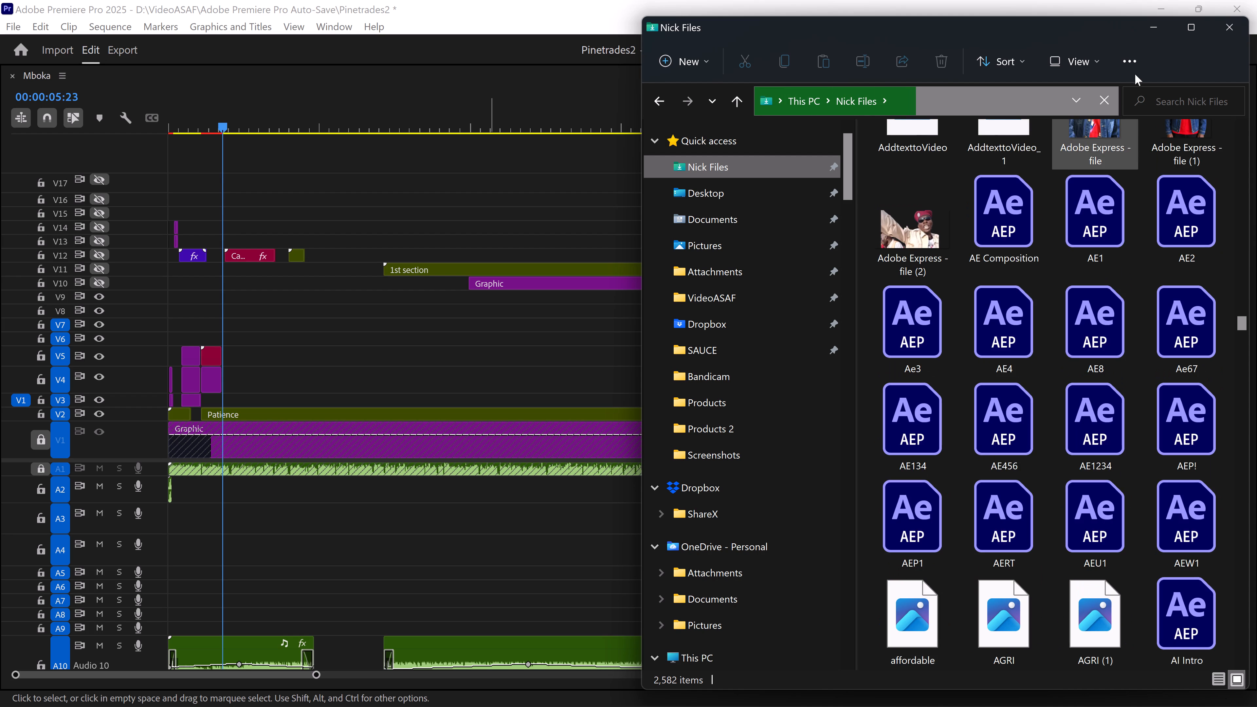
Maximise the Nick Files window and look through this week's and last week's files for media to use after the title.
left_click(1191, 31)
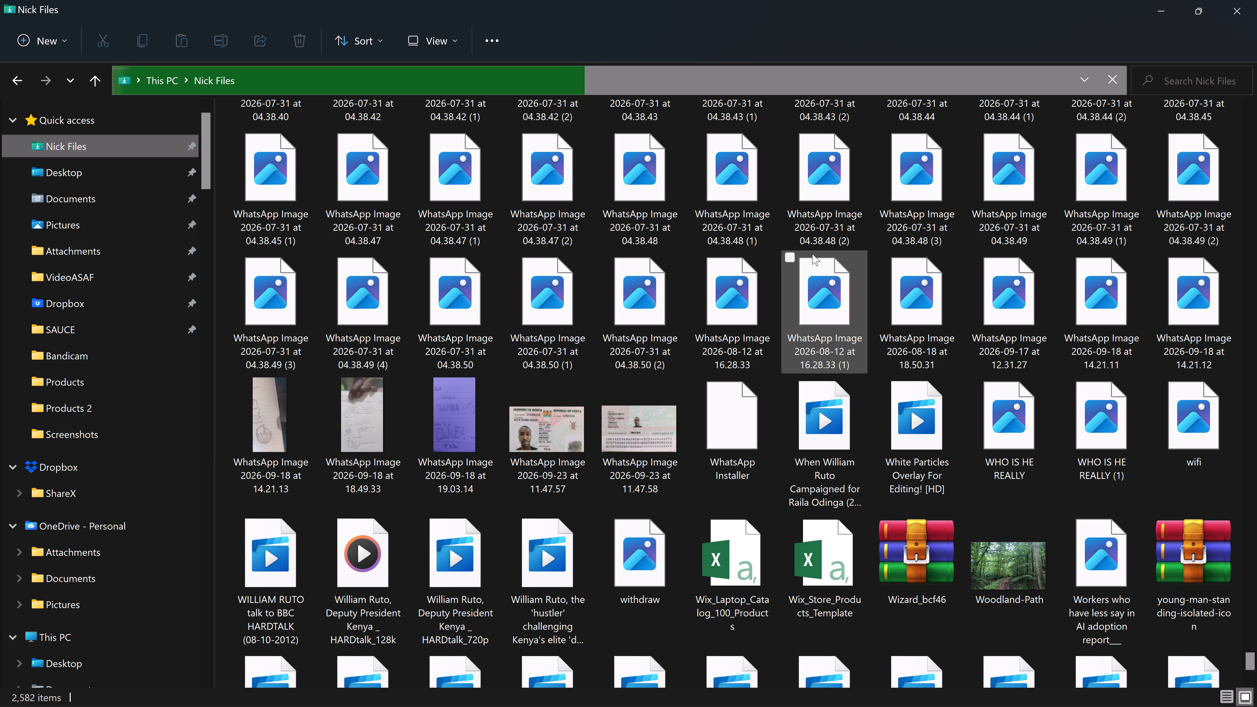
scroll(822, 347, "up", 20)
scroll(822, 347, "up", 20)
scroll(822, 347, "up", 3)
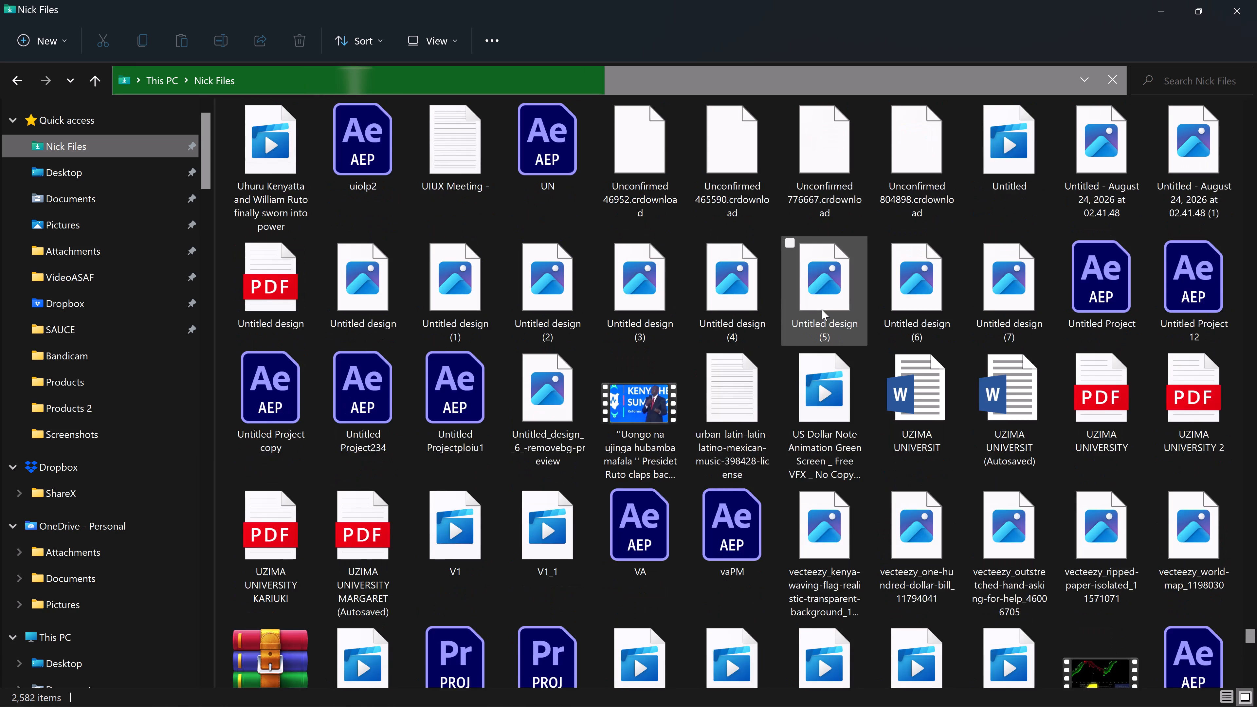
scroll(822, 309, "up", 20)
scroll(822, 309, "up", 16)
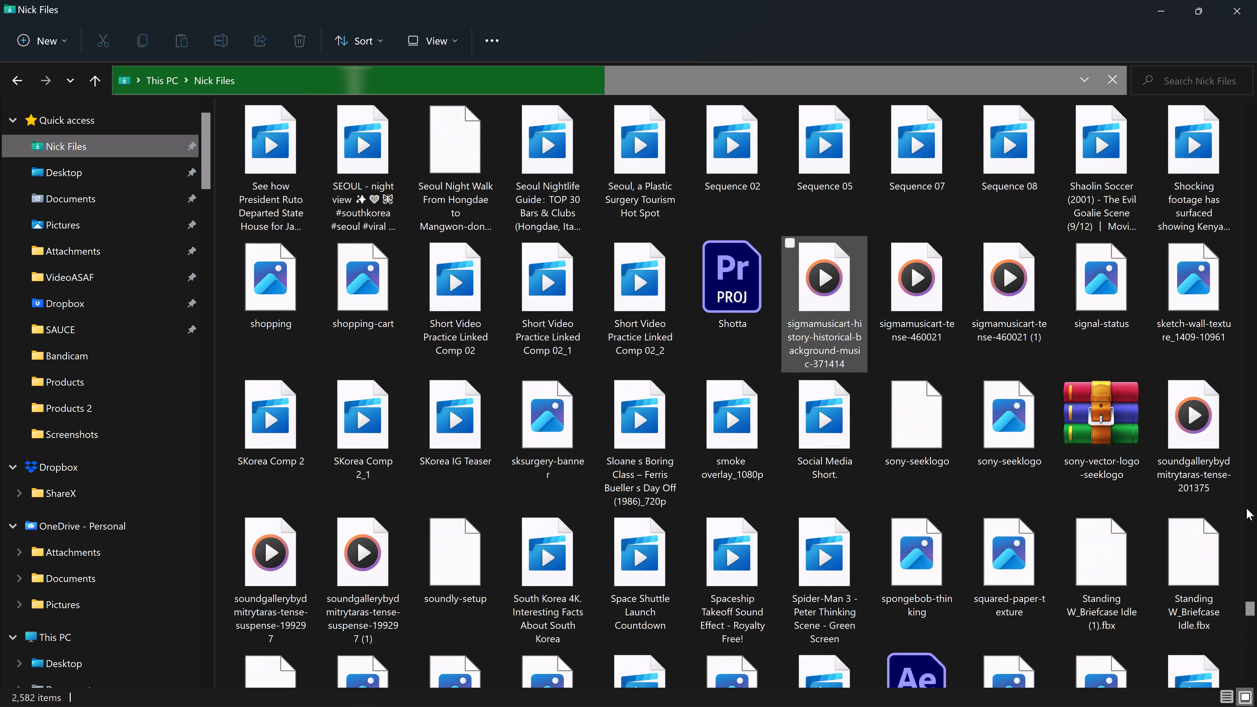
left_click_drag(1250, 597, 1174, 77)
scroll(703, 509, "down", 2)
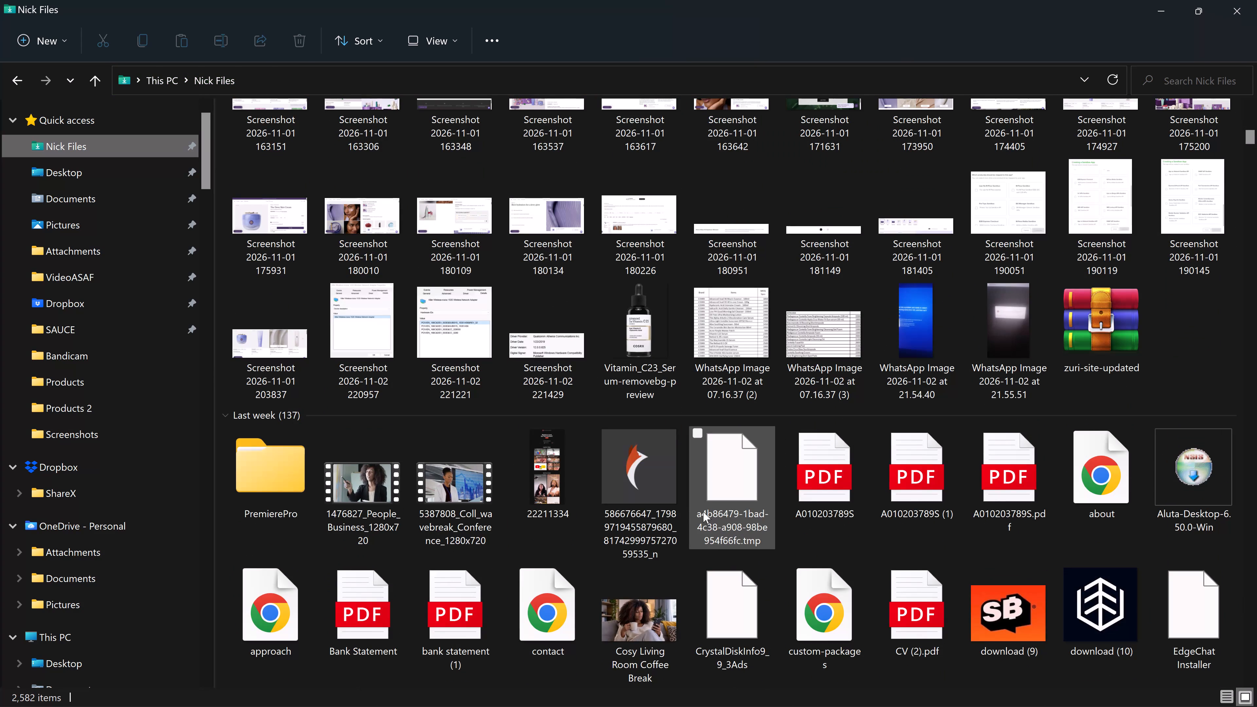
scroll(703, 512, "down", 3)
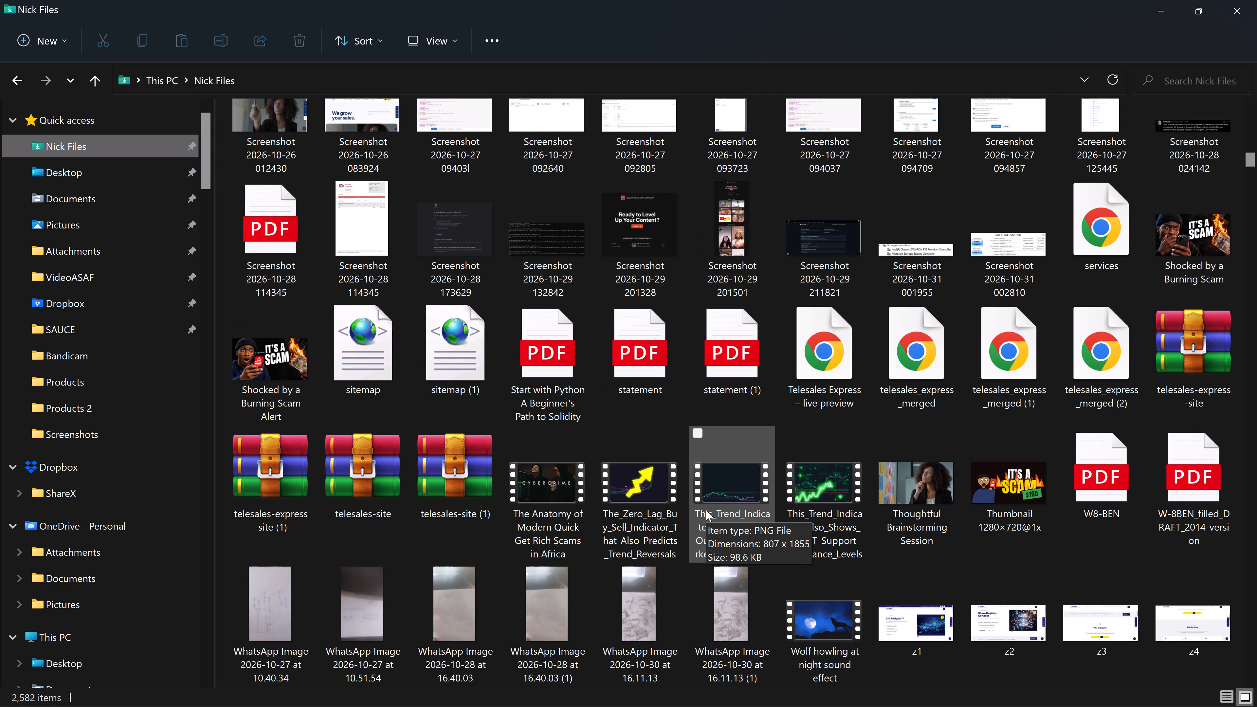
scroll(706, 510, "down", 2)
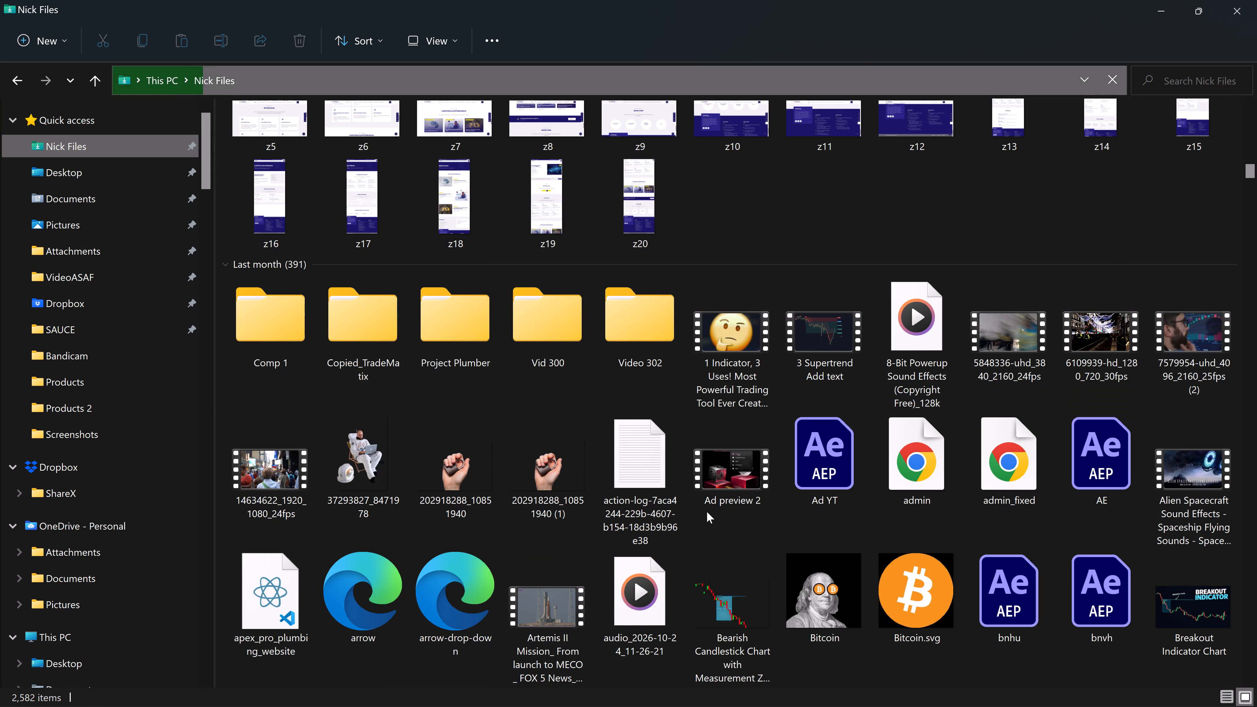
Look through last month's files in Nick Files, including the Comp, Mboka, pexels and Wetrade items, for usable media.
scroll(707, 512, "down", 2)
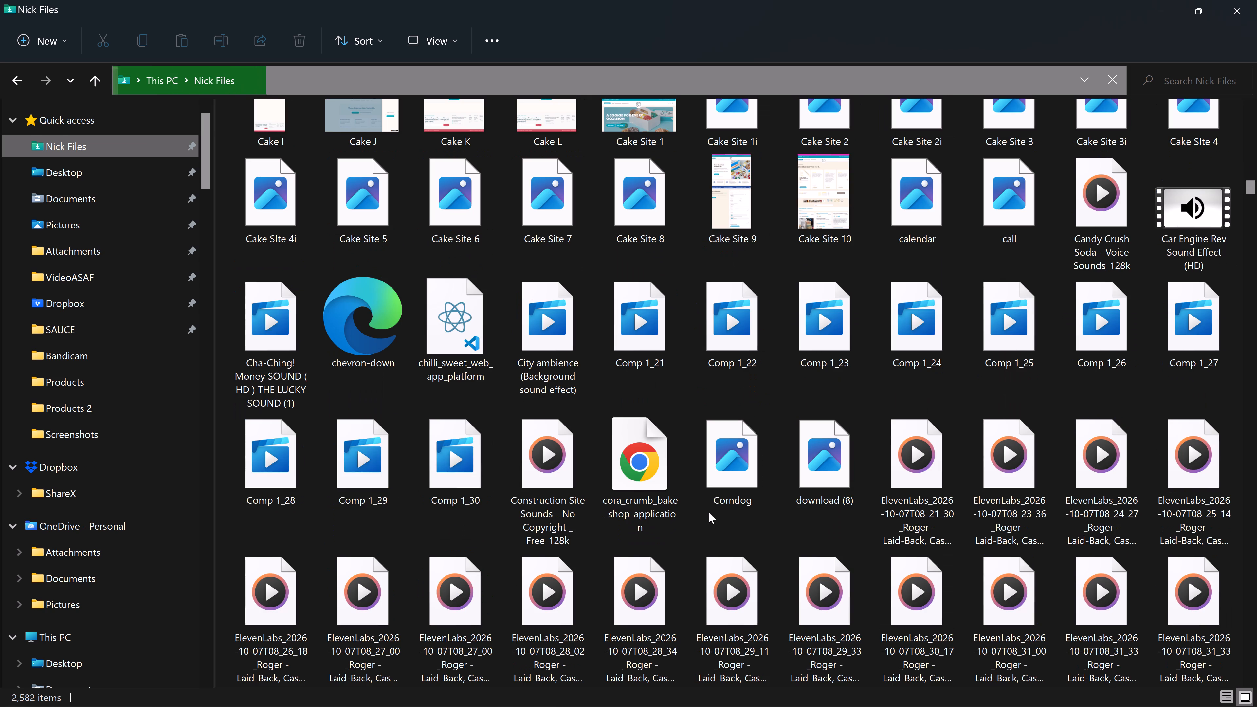
scroll(709, 512, "down", 1)
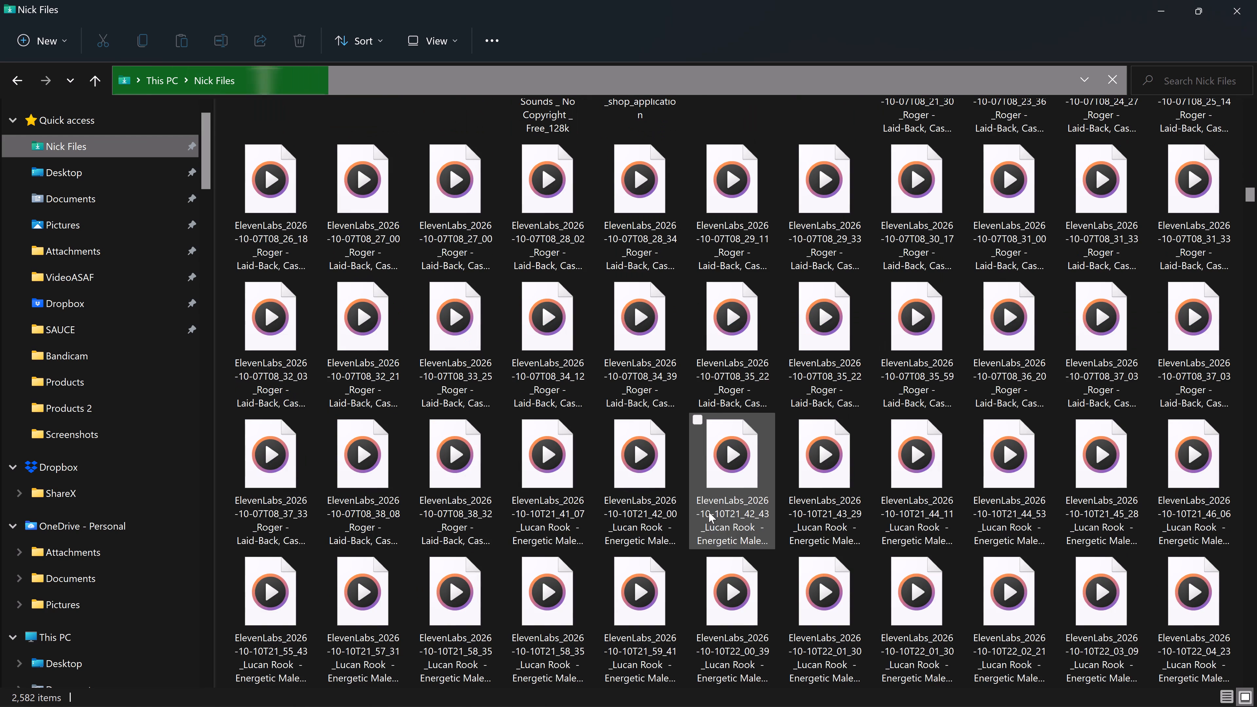
scroll(709, 512, "down", 3)
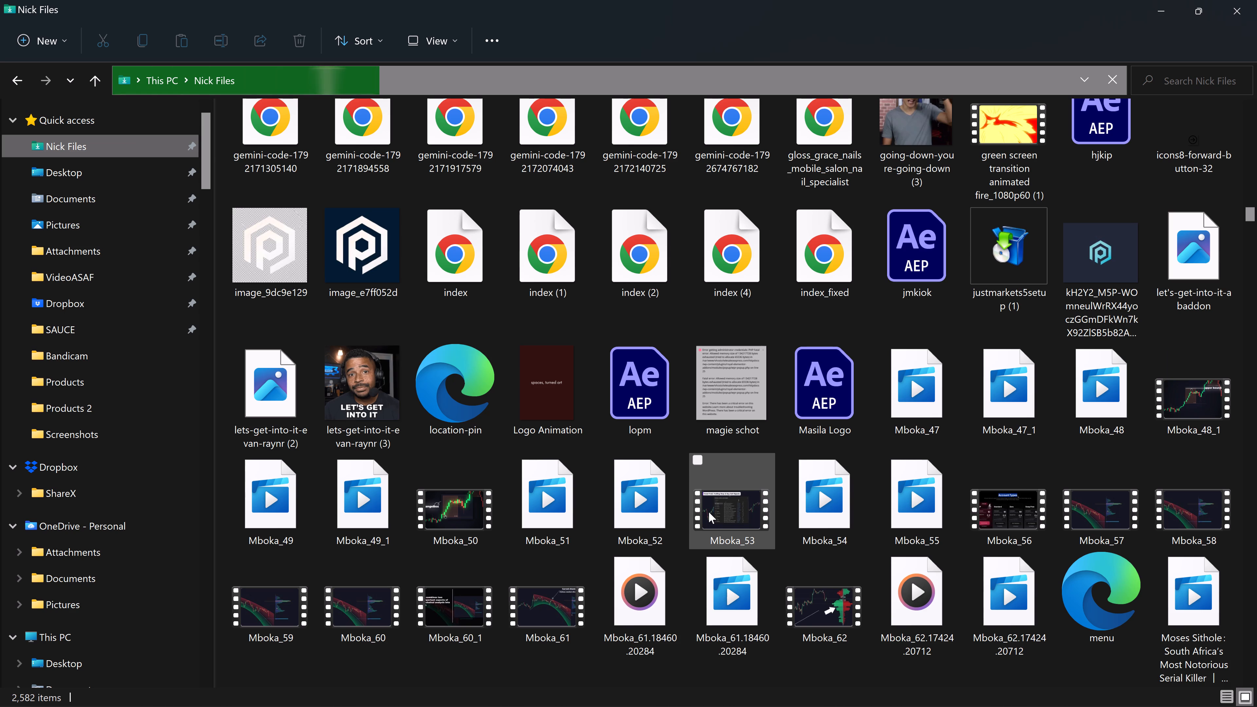
scroll(709, 512, "down", 1)
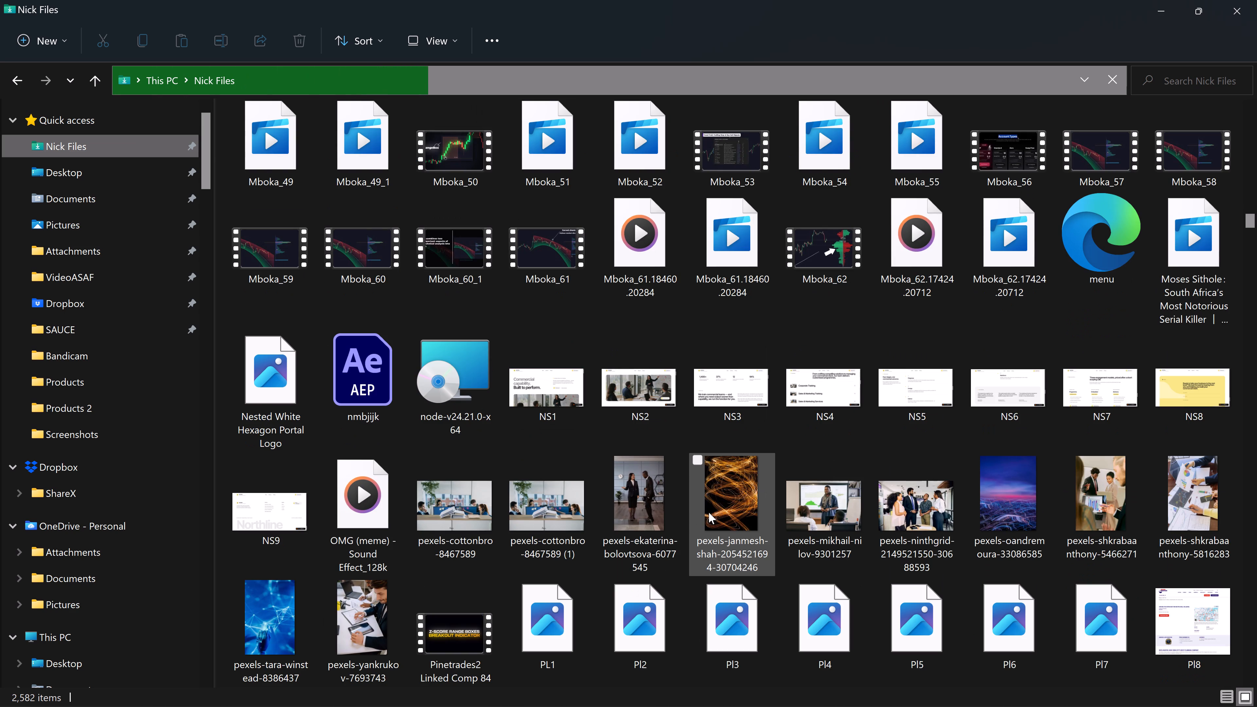
scroll(709, 512, "down", 1)
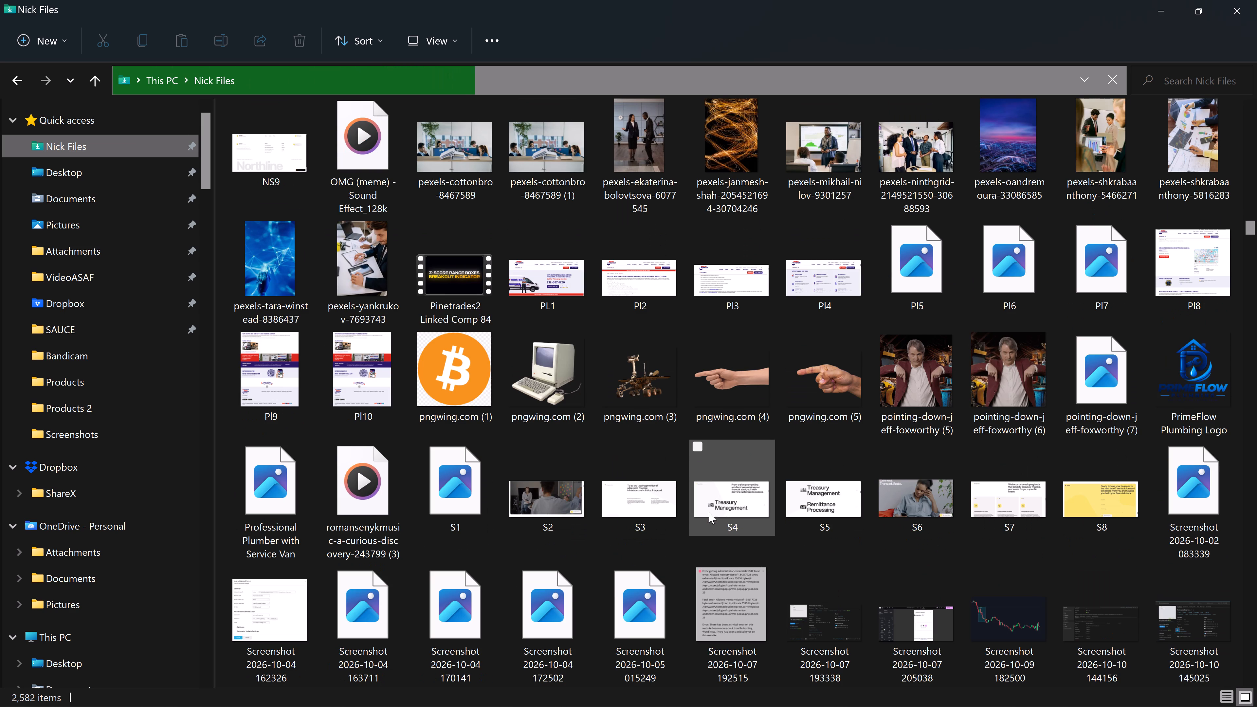
scroll(709, 512, "down", 1)
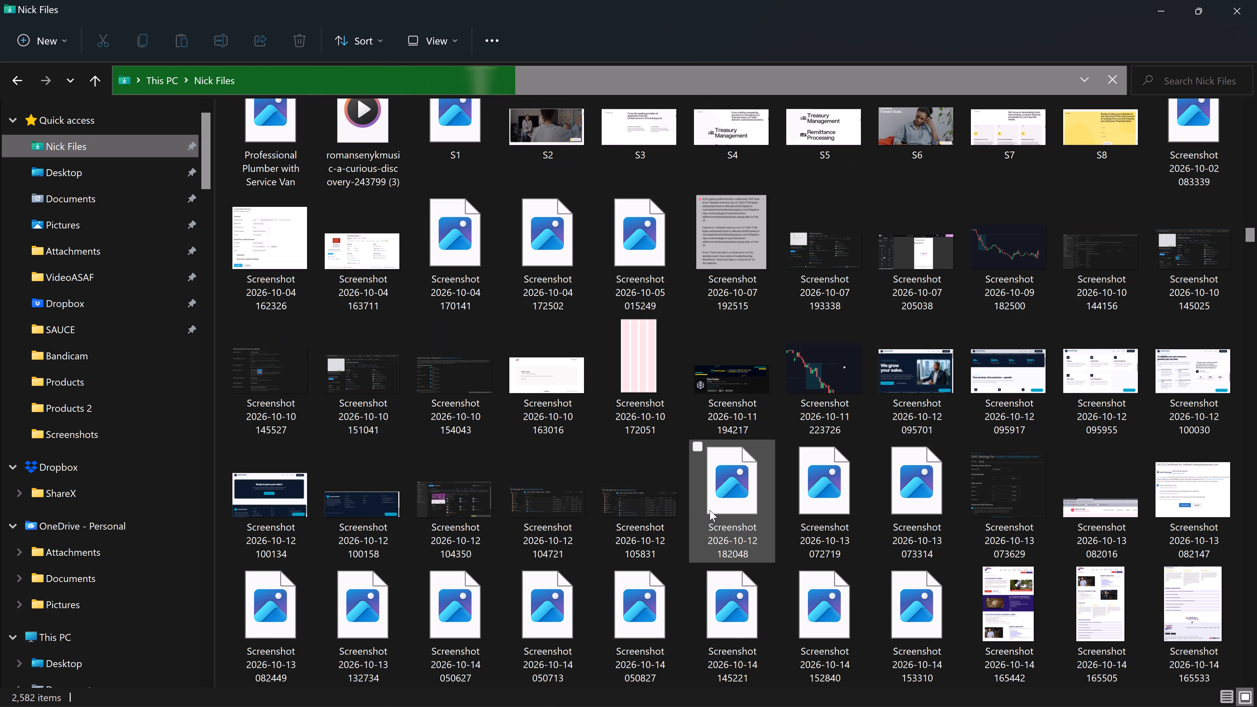
scroll(721, 497, "down", 1)
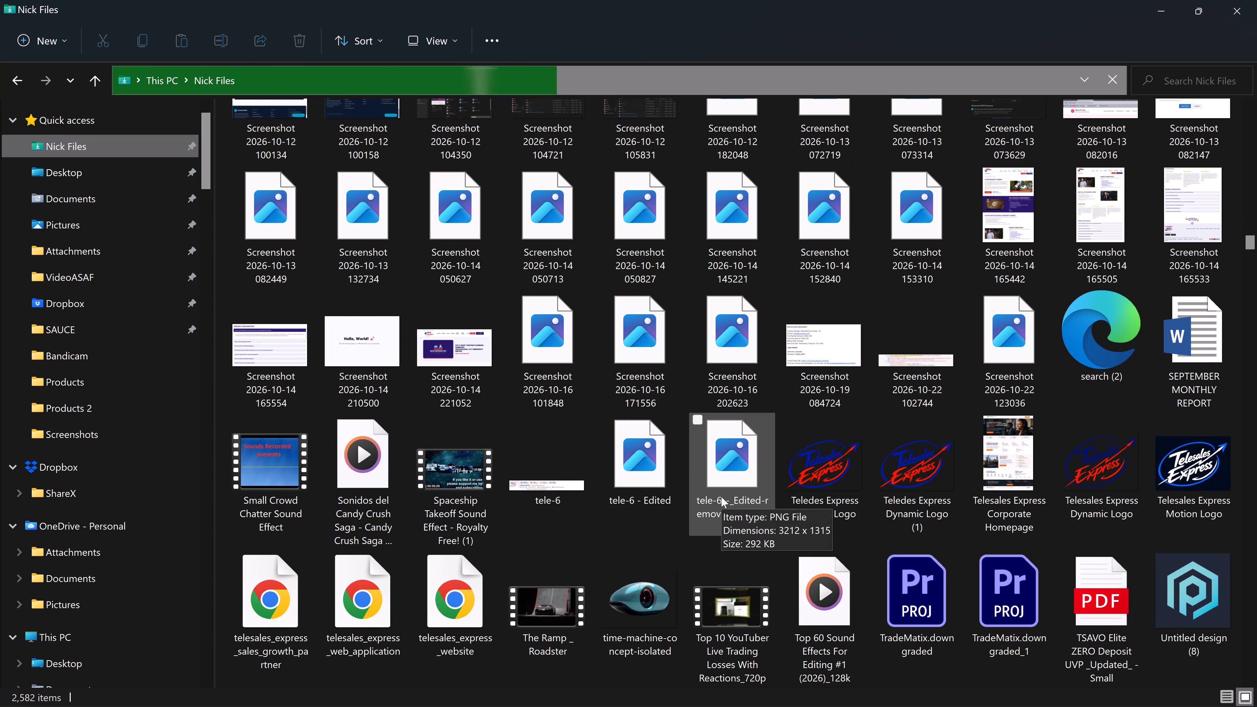
scroll(721, 497, "down", 1)
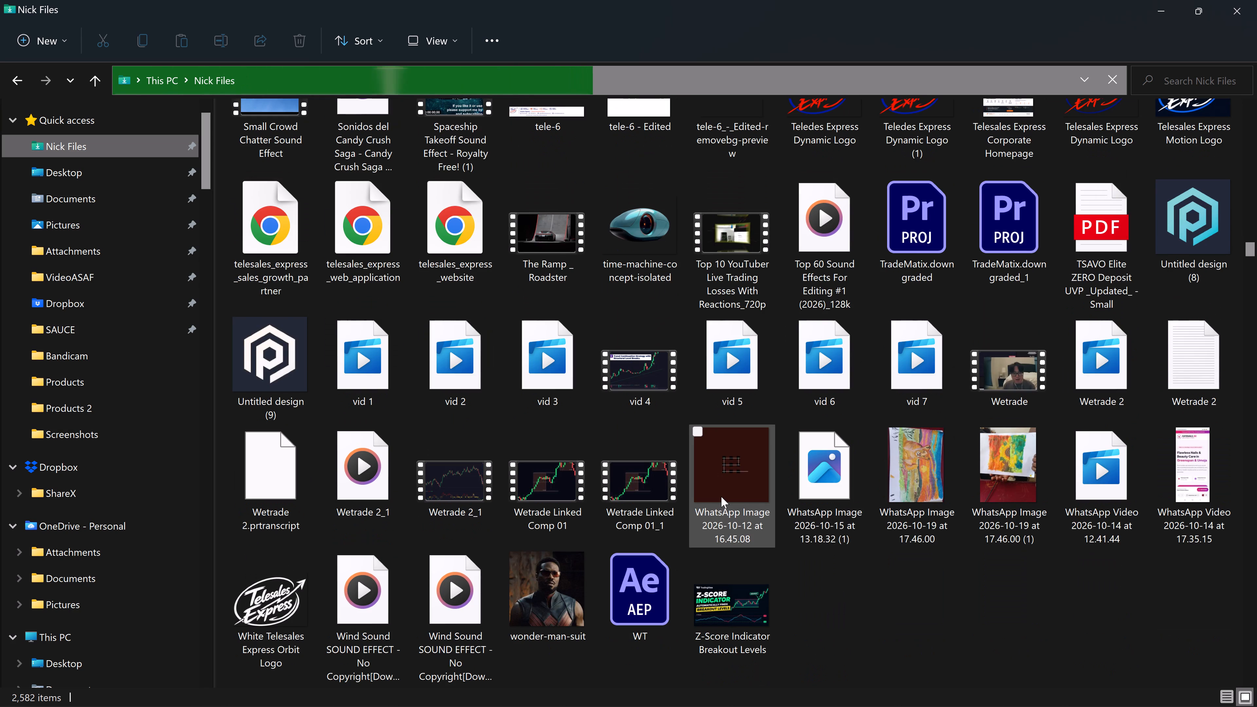
Look through the files older than last month, from the Video folders and numbered stock clips to names starting with B.
scroll(721, 497, "down", 3)
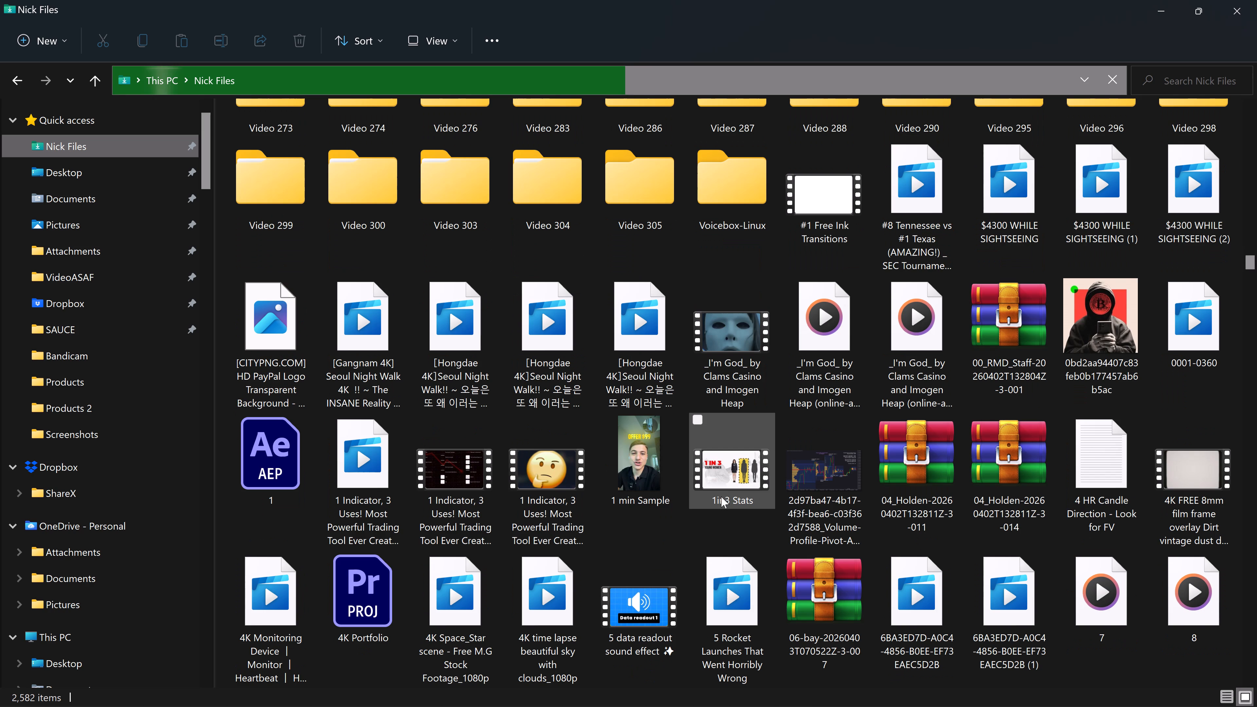
scroll(721, 495, "down", 1)
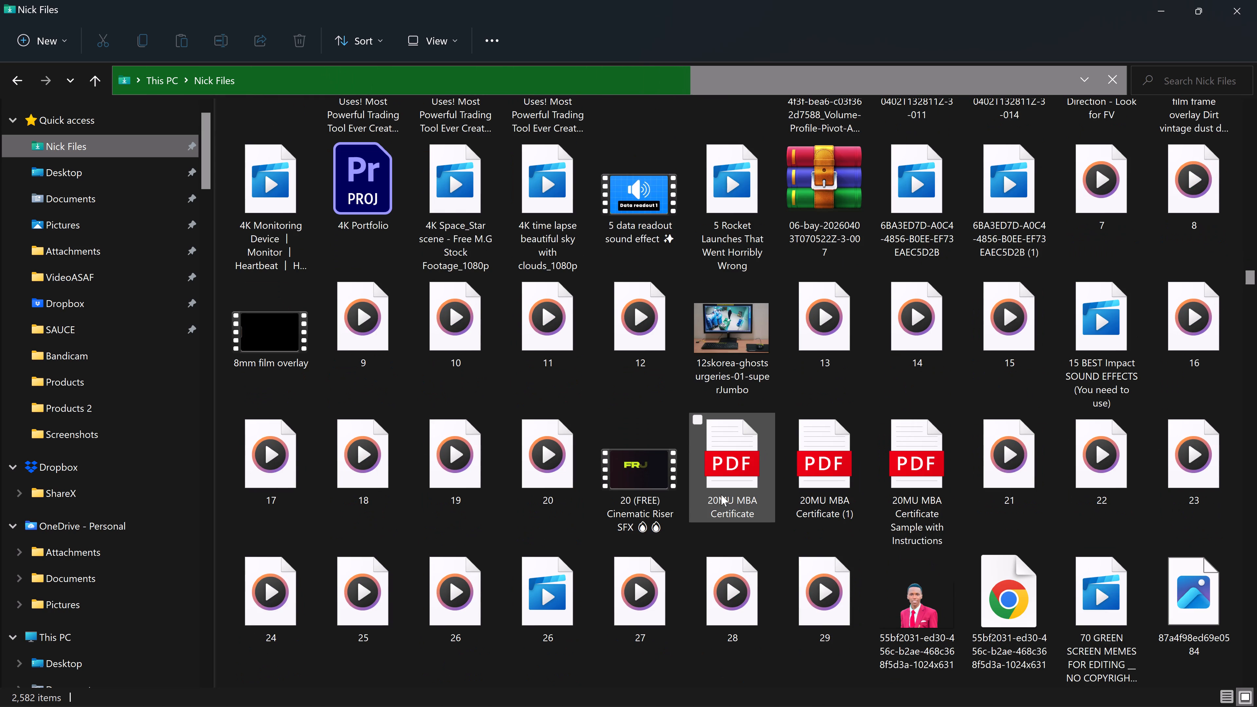
scroll(721, 495, "down", 3)
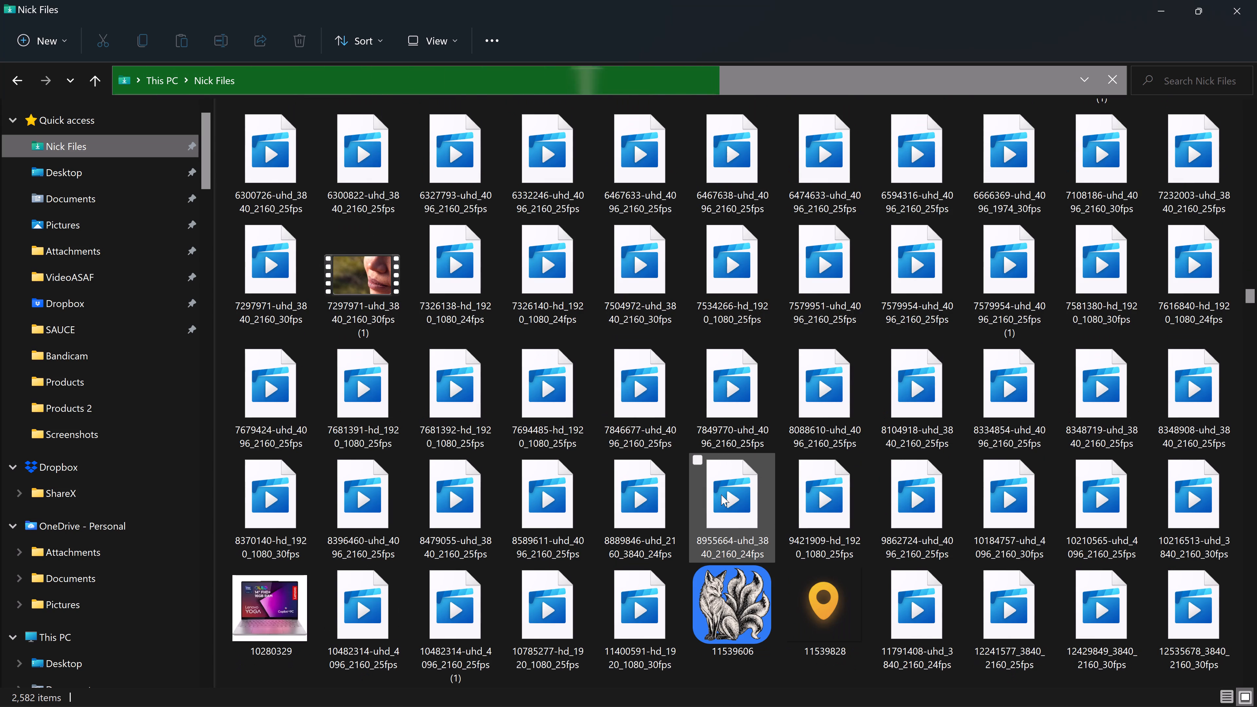
scroll(721, 495, "down", 1)
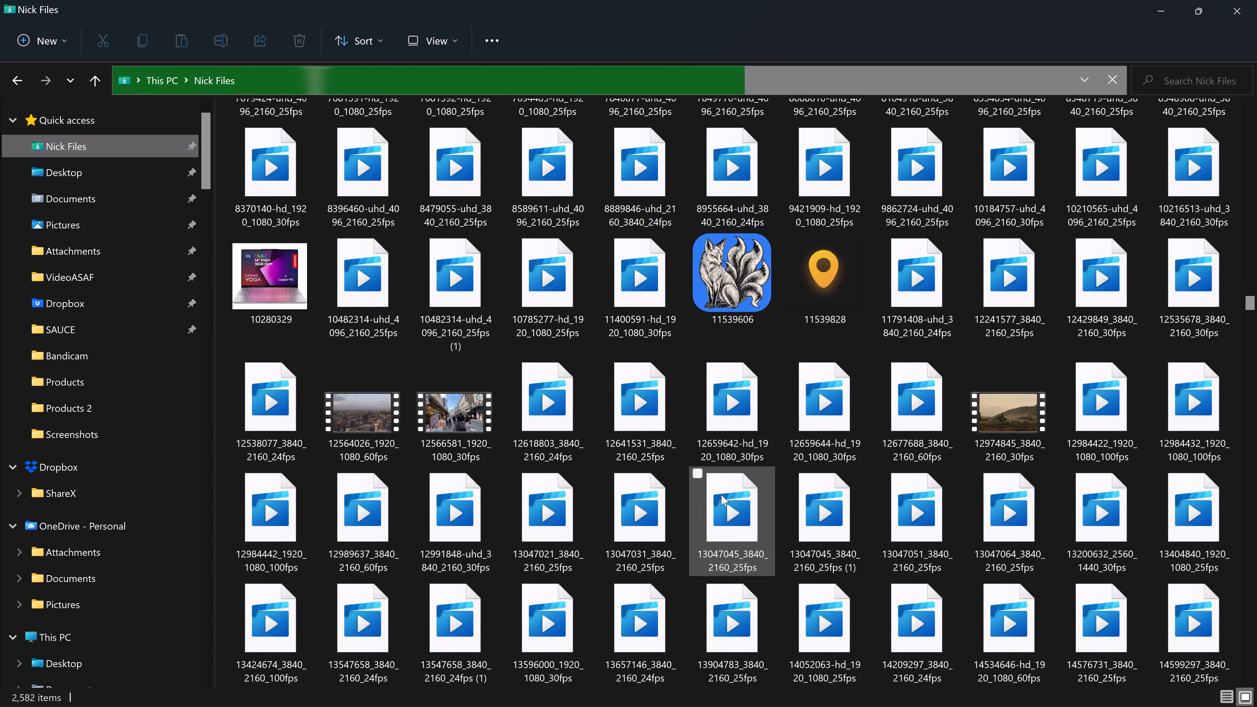
scroll(721, 495, "down", 1)
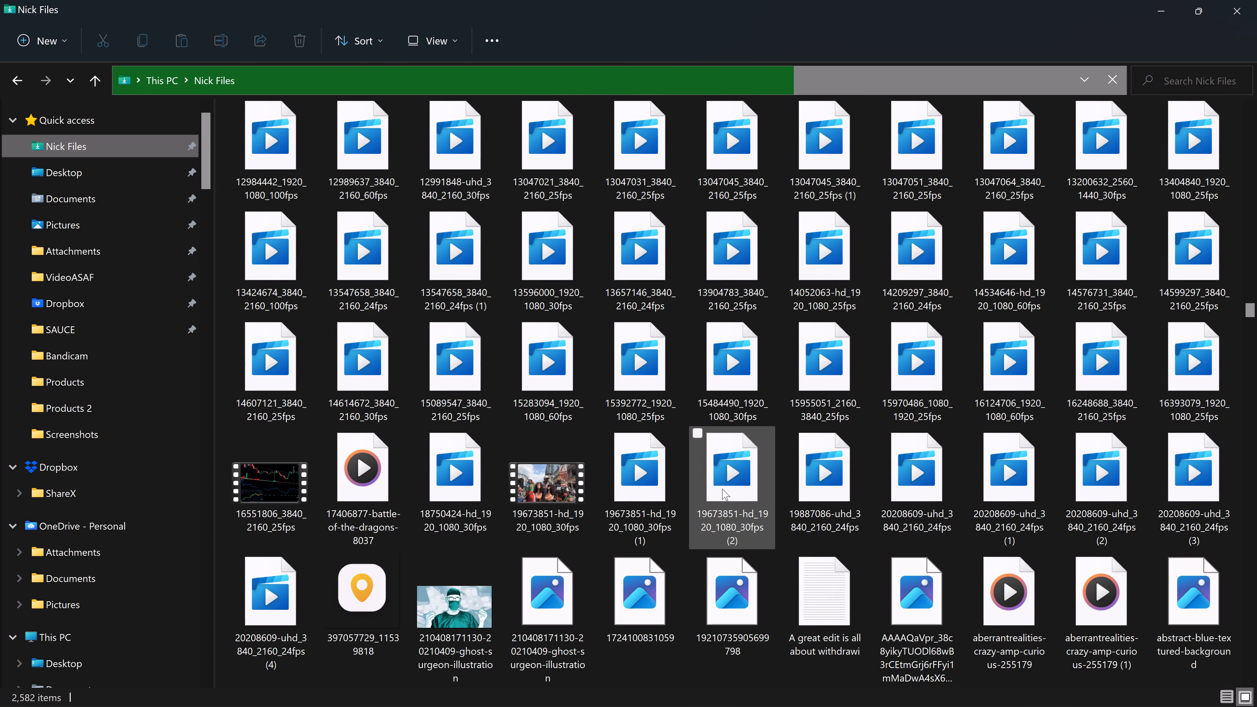
scroll(722, 489, "down", 2)
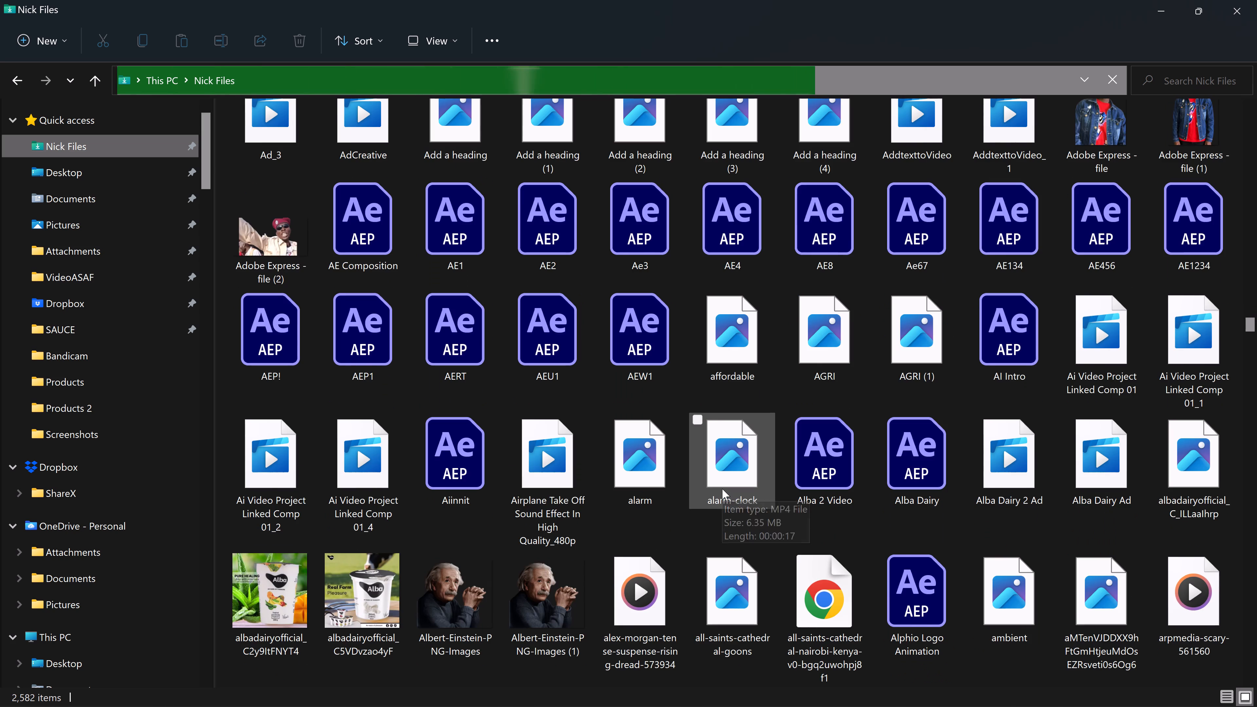
scroll(722, 489, "down", 1)
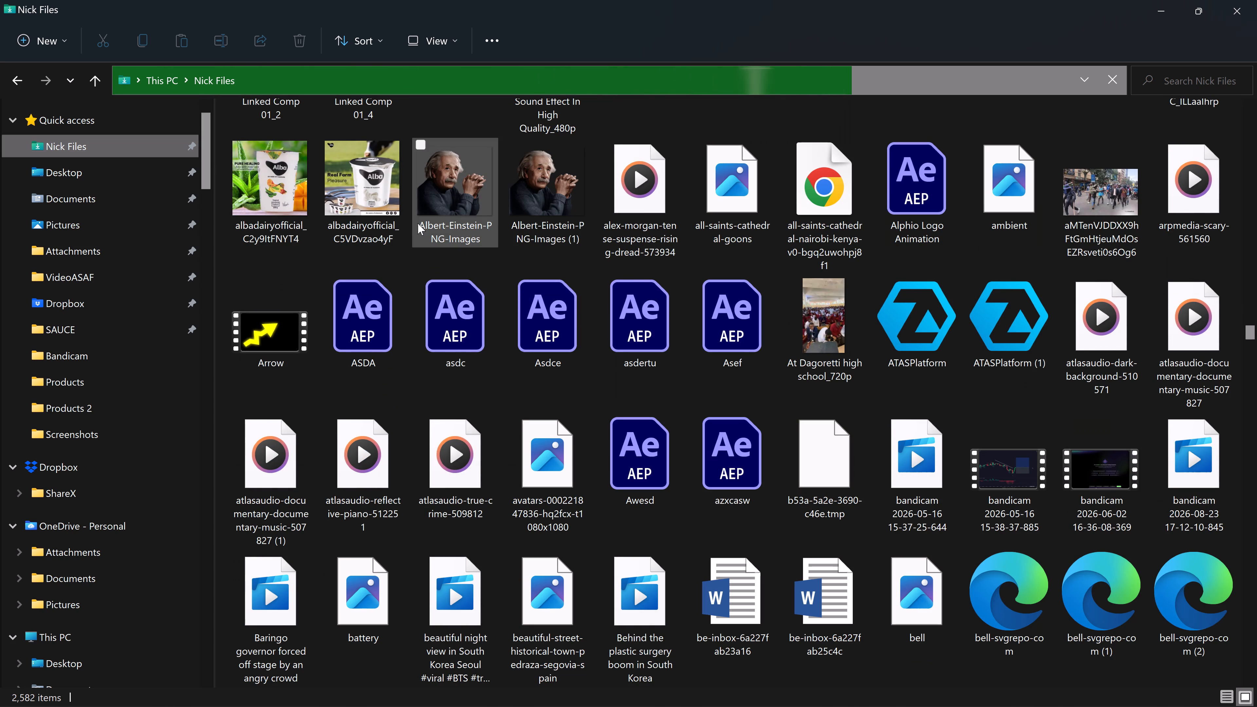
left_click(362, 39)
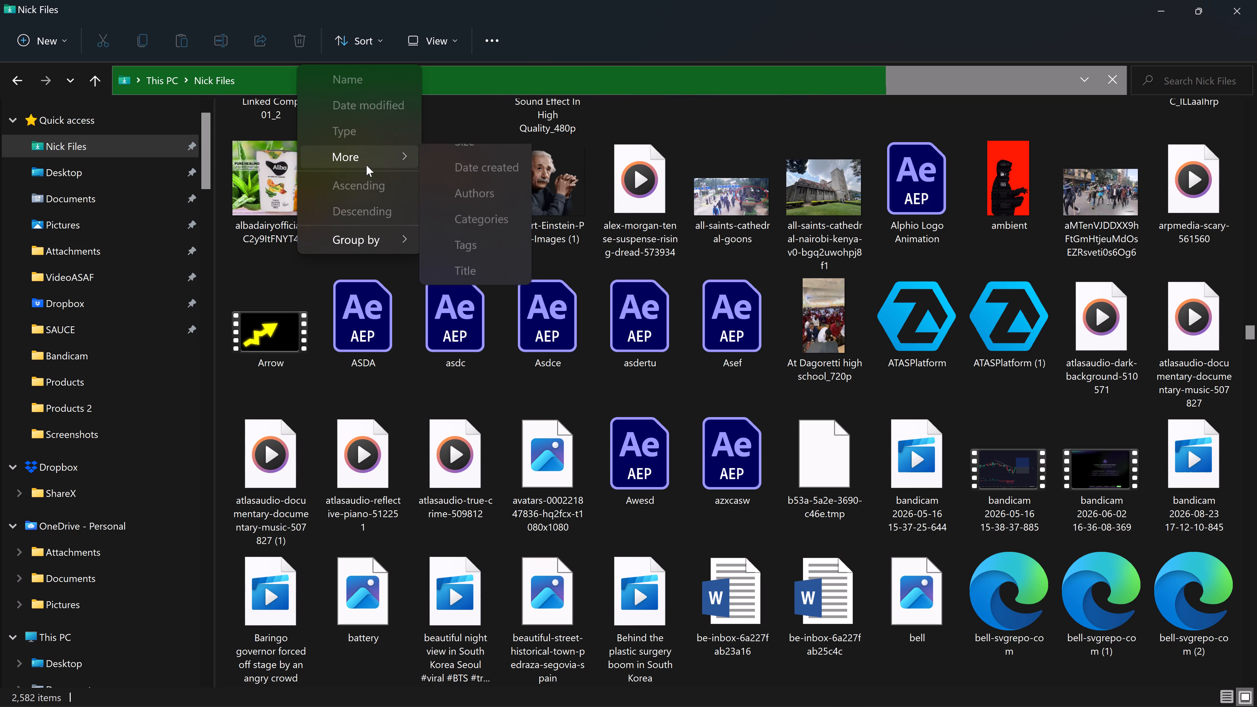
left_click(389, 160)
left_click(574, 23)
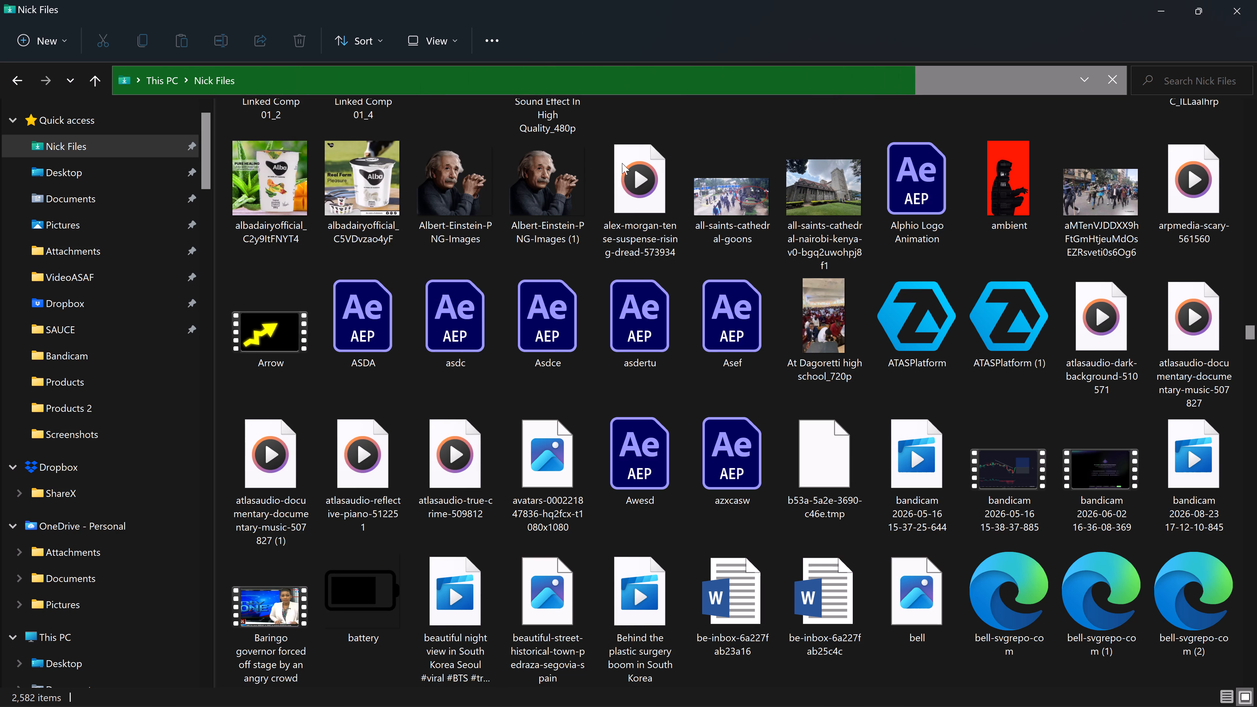
Look through the older Nick Files items with names starting with B through G for suitable clips and images.
scroll(615, 321, "down", 2)
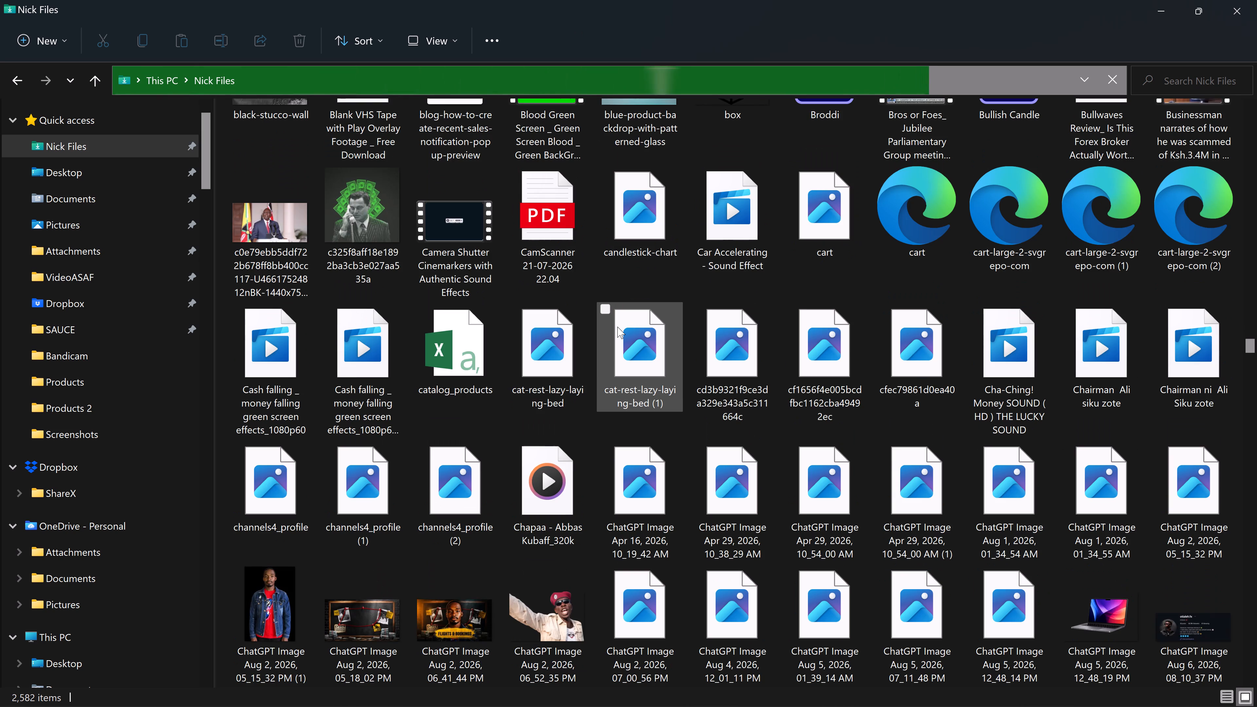
scroll(617, 328, "down", 2)
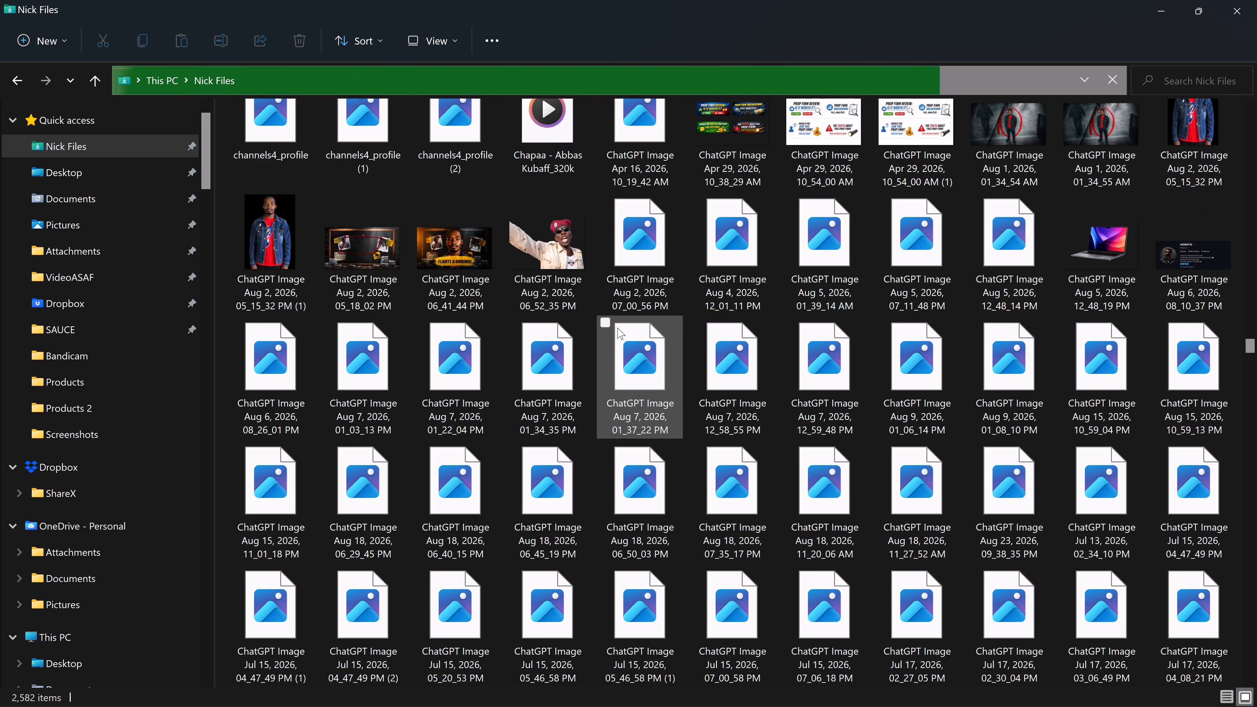
scroll(617, 328, "down", 5)
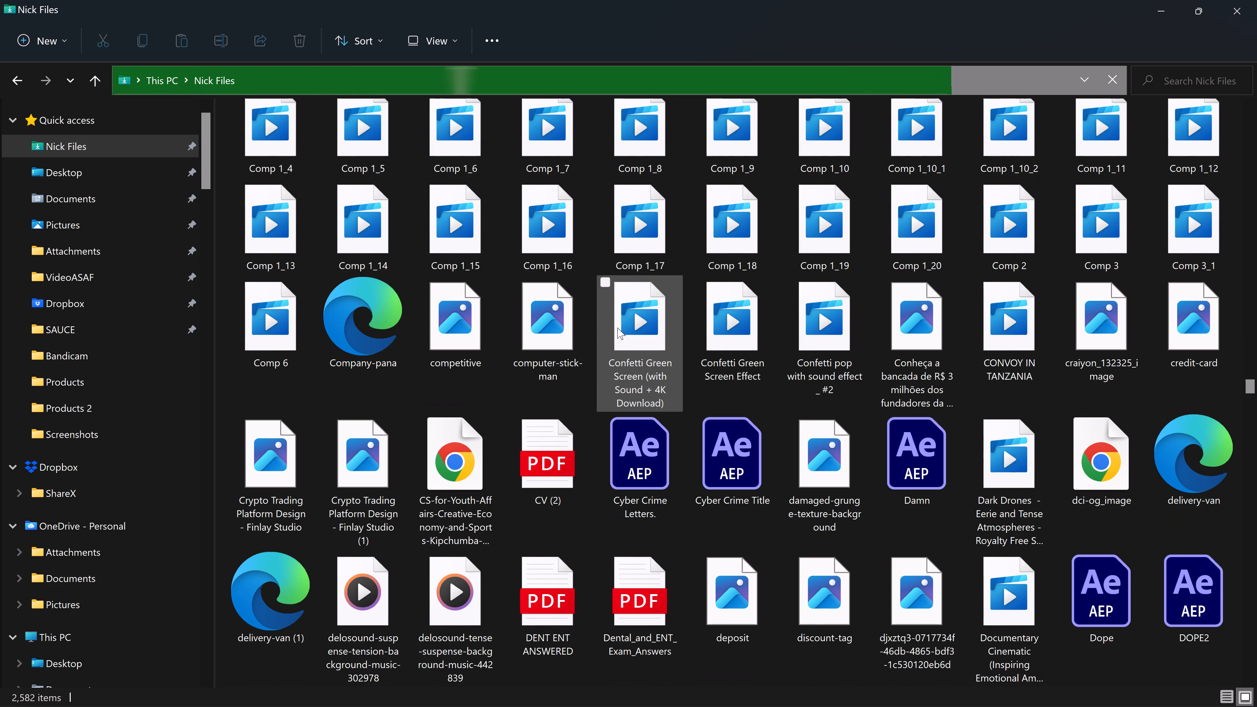
scroll(617, 328, "down", 1)
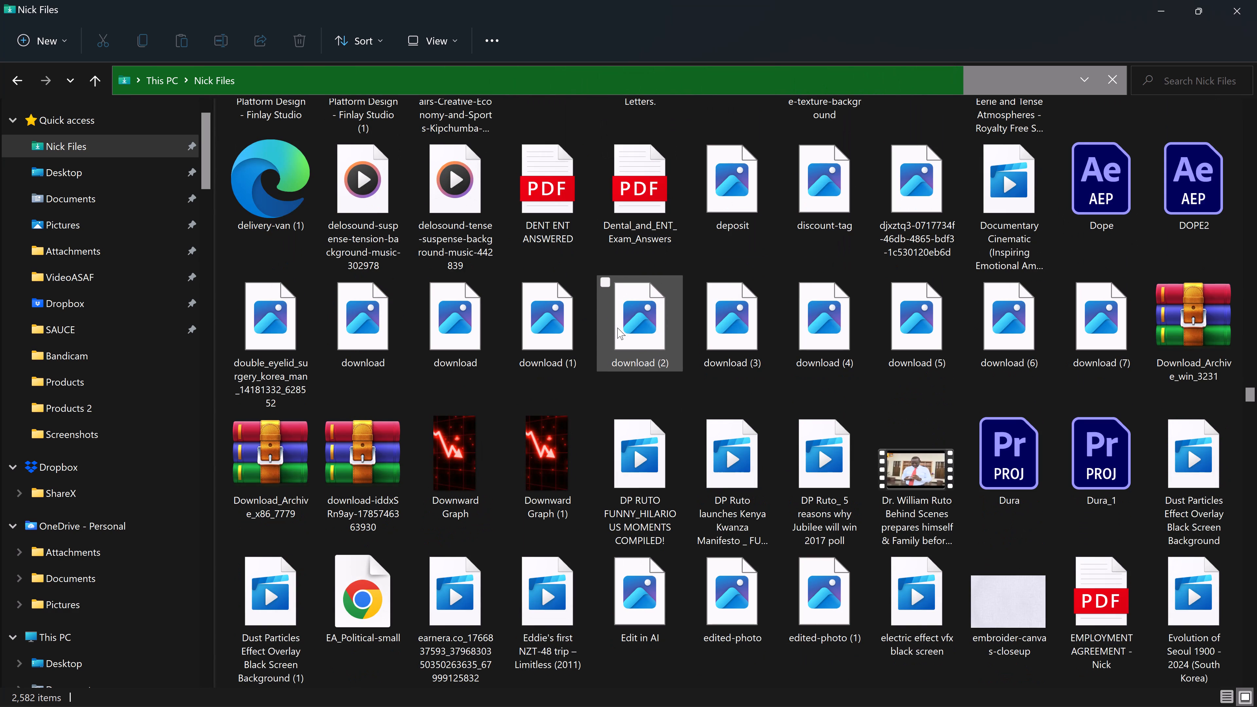
scroll(617, 328, "down", 3)
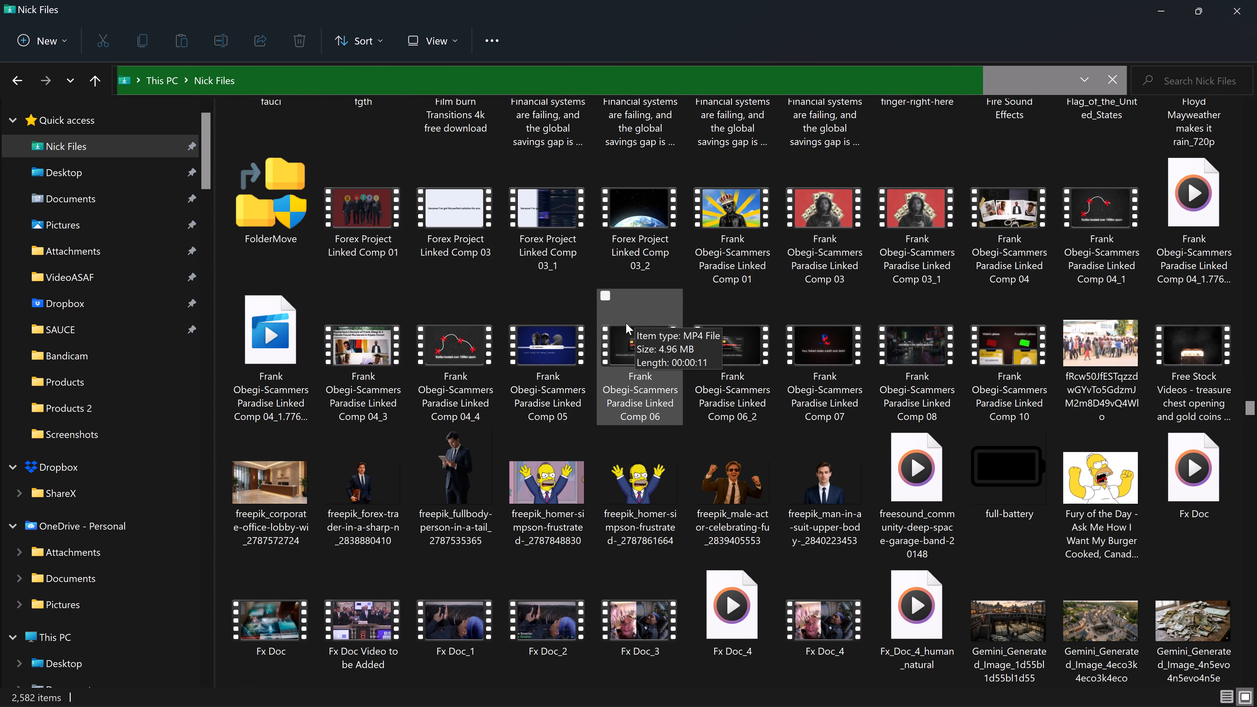
scroll(728, 440, "down", 1)
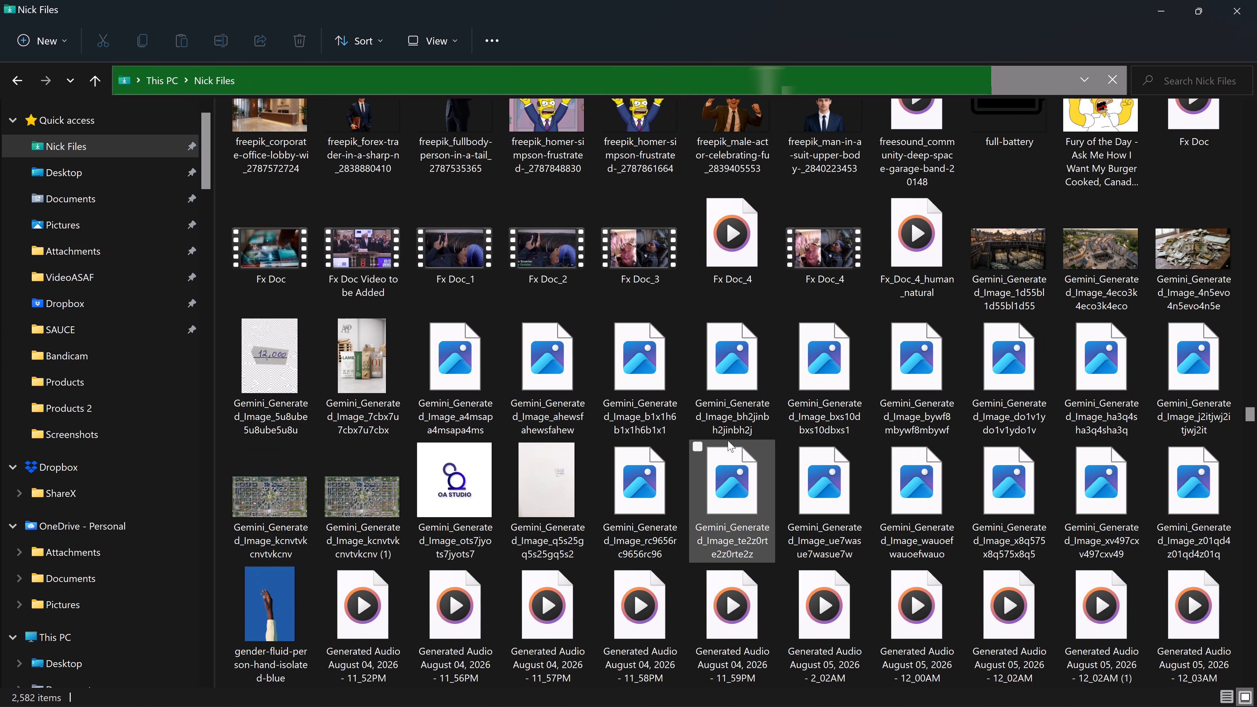
scroll(728, 439, "down", 2)
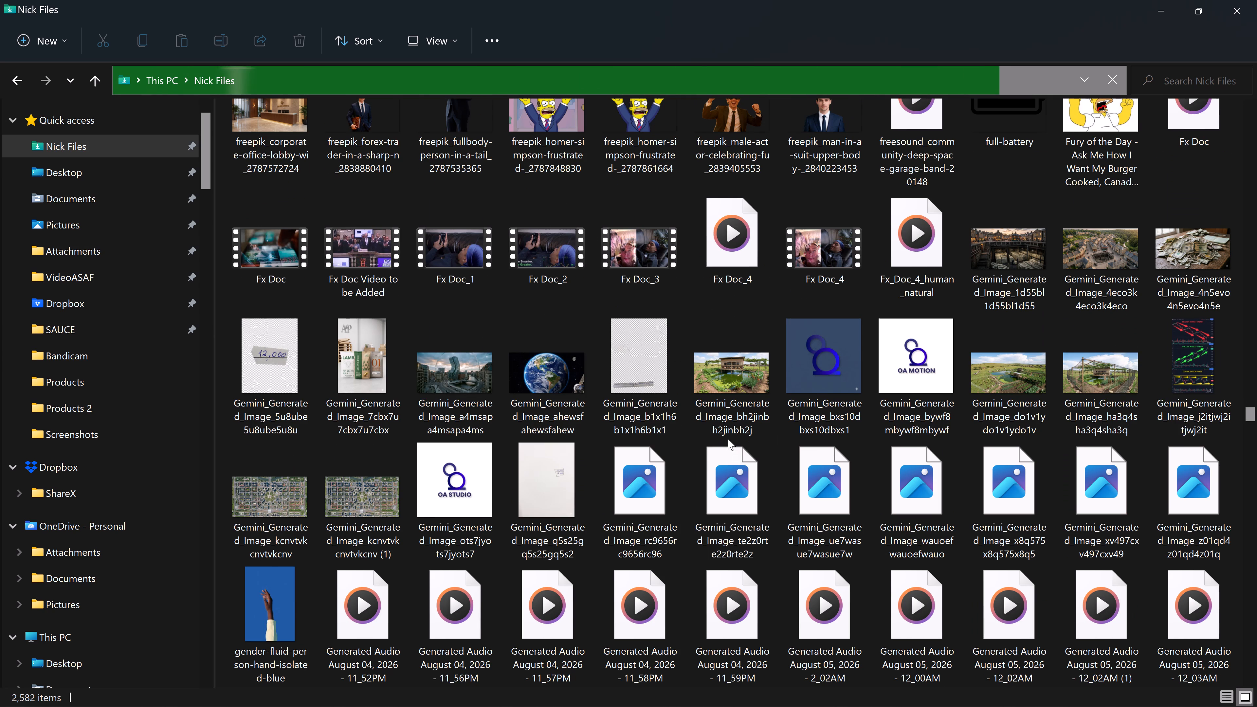
scroll(727, 441, "up", 6)
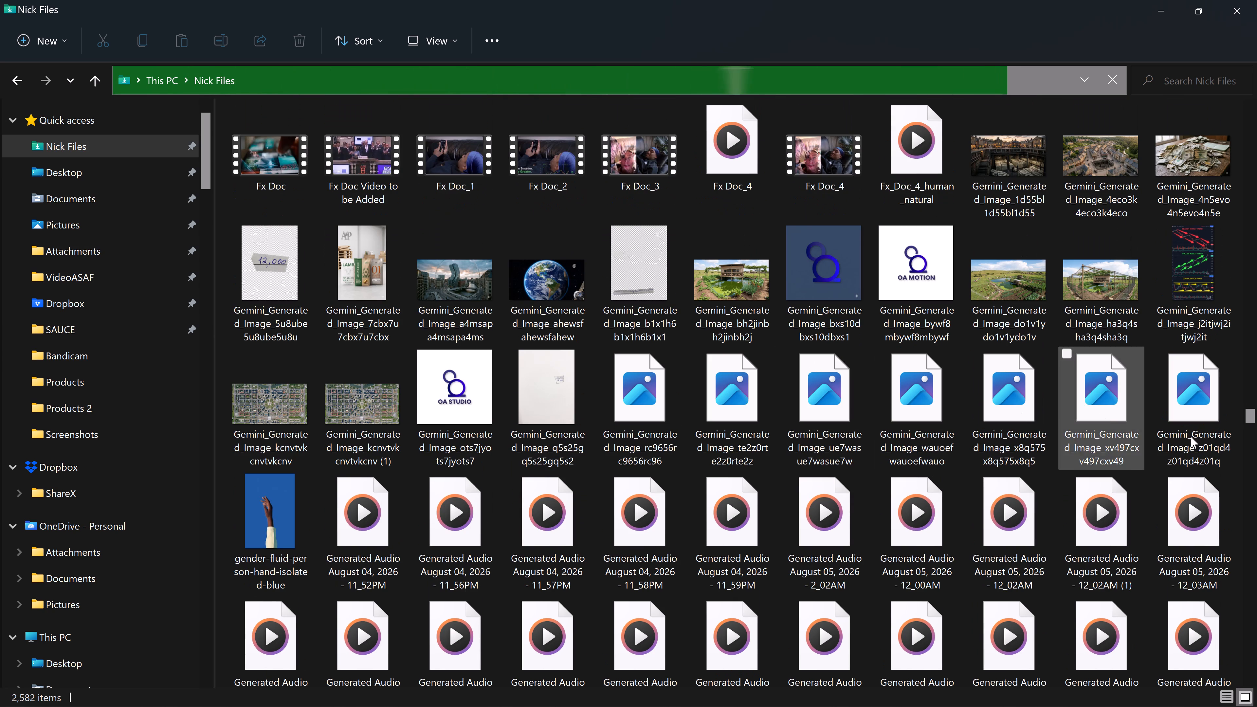
Return to the newest items in Nick Files and look through this week's and last week's files again for usable media.
left_click_drag(1249, 416, 1205, 57)
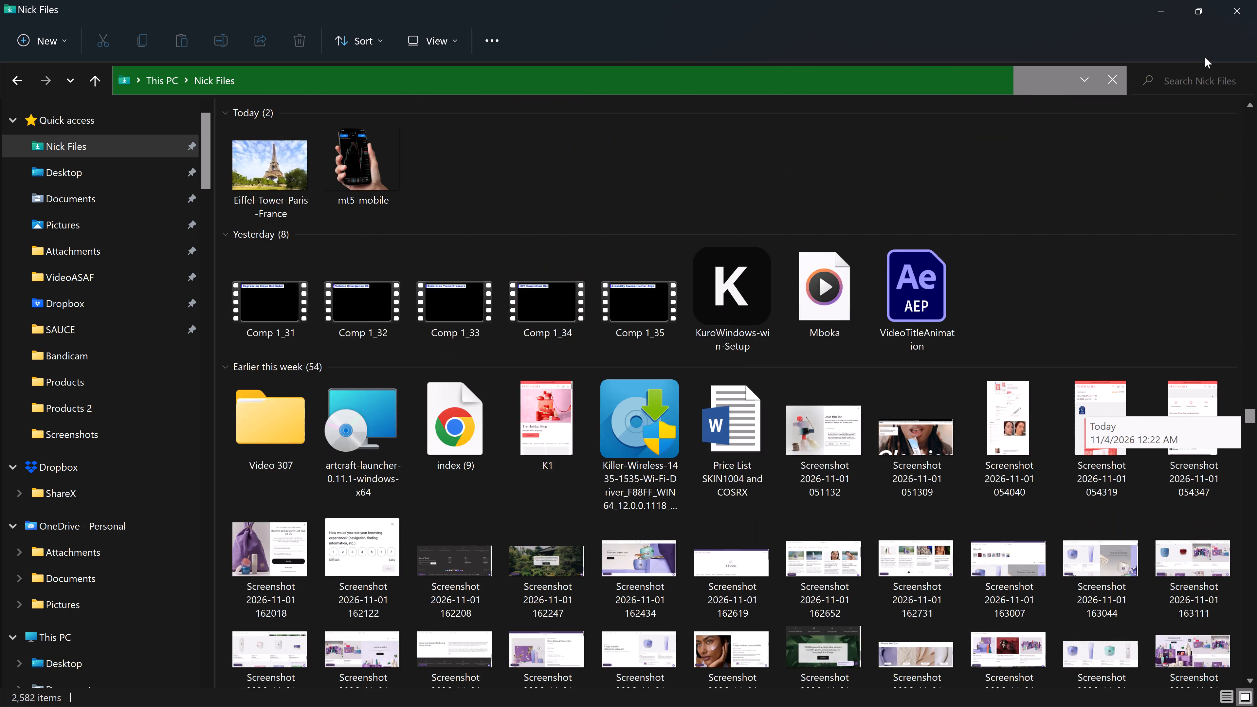
left_click_drag(1205, 57, 1205, 51)
scroll(1019, 314, "up", 9)
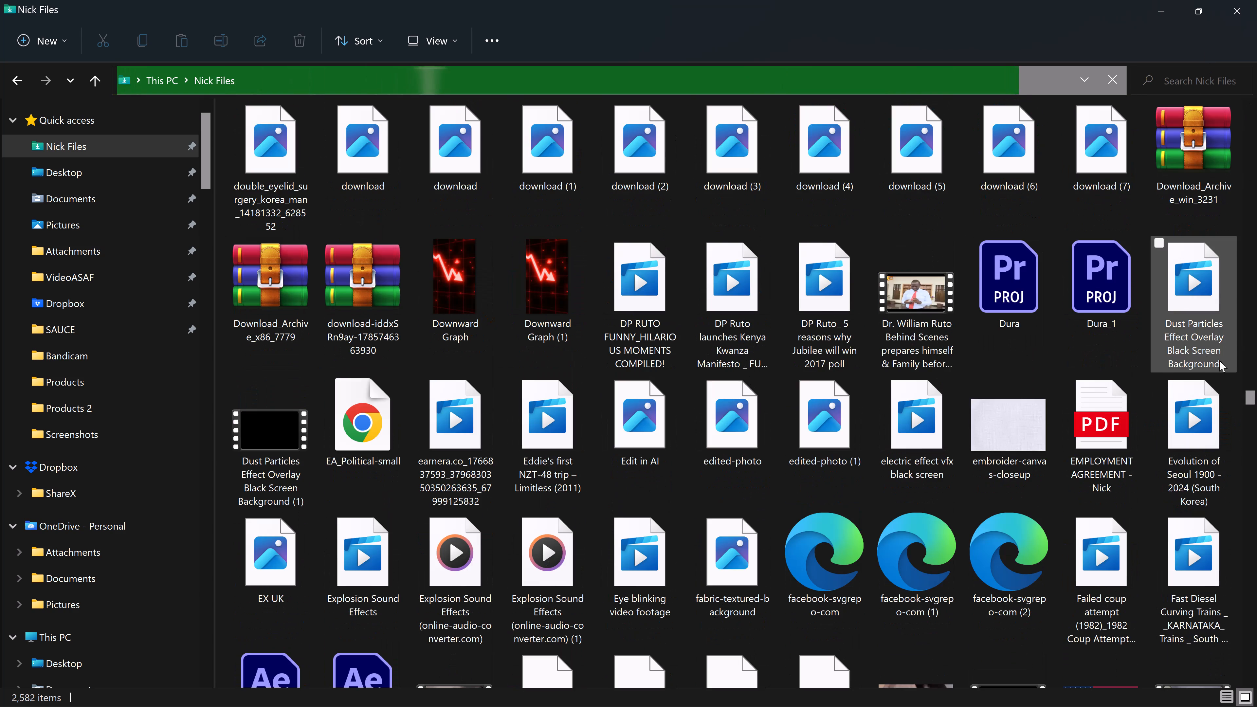
left_click_drag(1249, 395, 1176, 52)
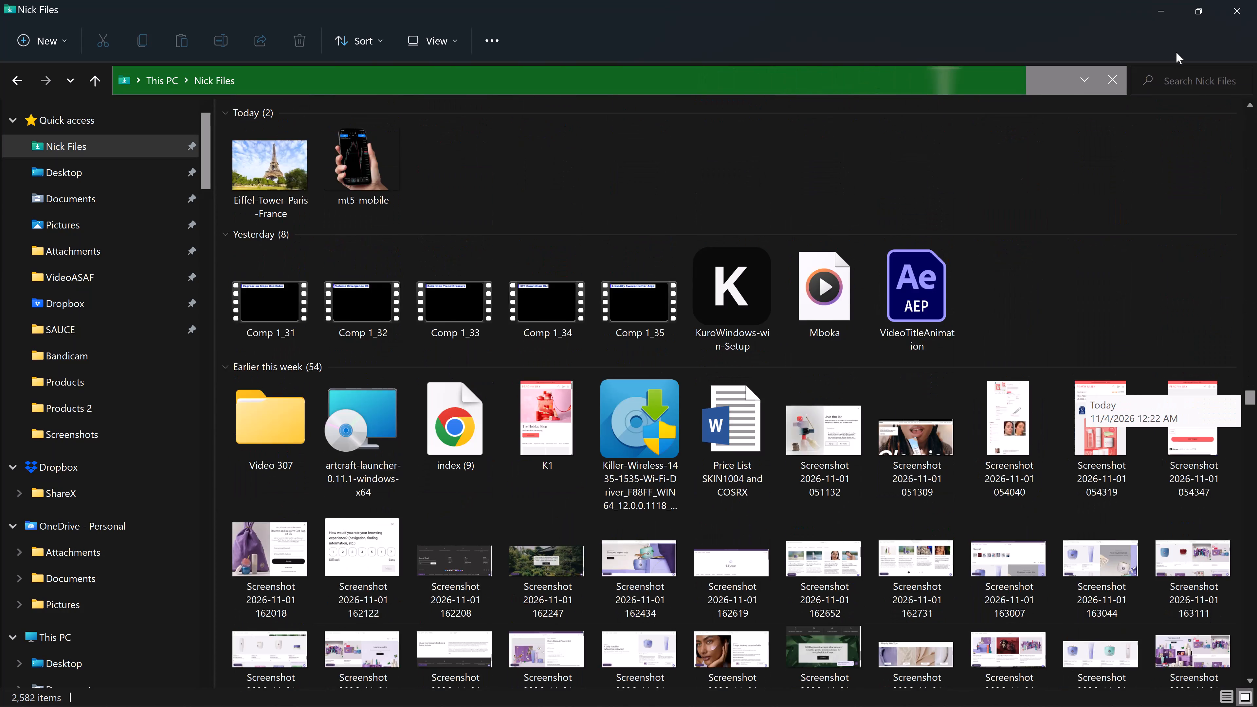
left_click_drag(1176, 52, 1244, 126)
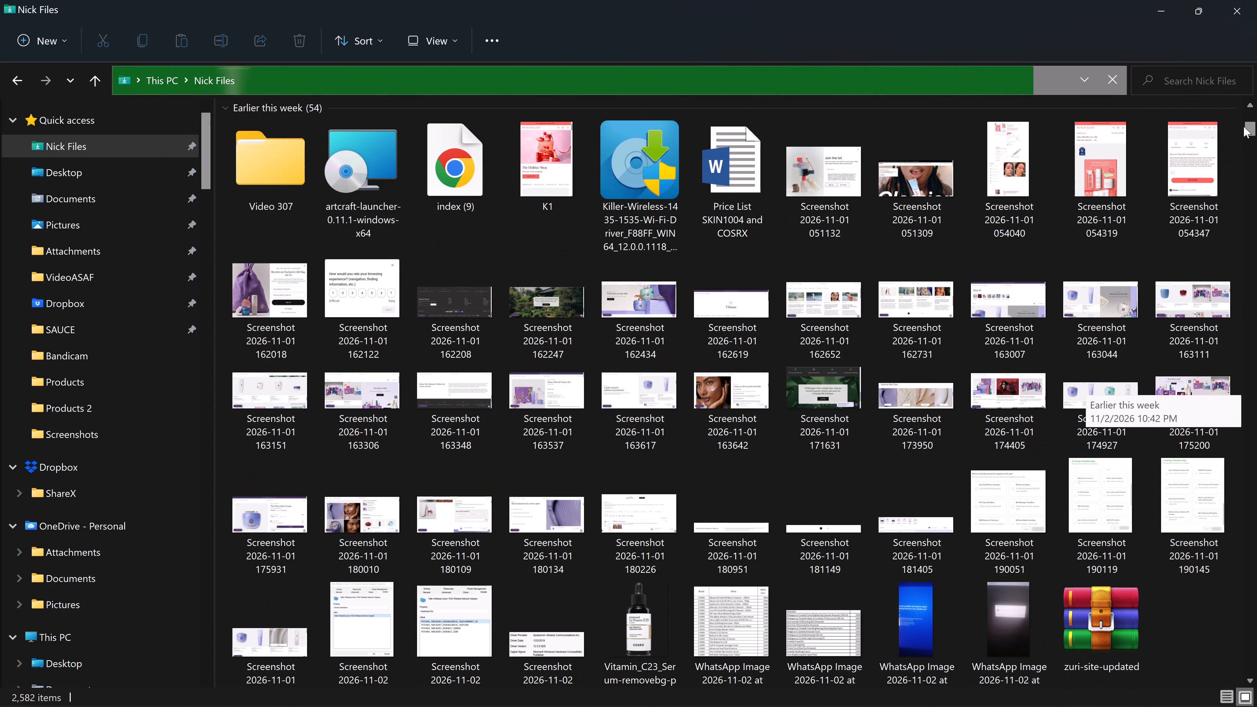
left_click_drag(1244, 126, 1241, 95)
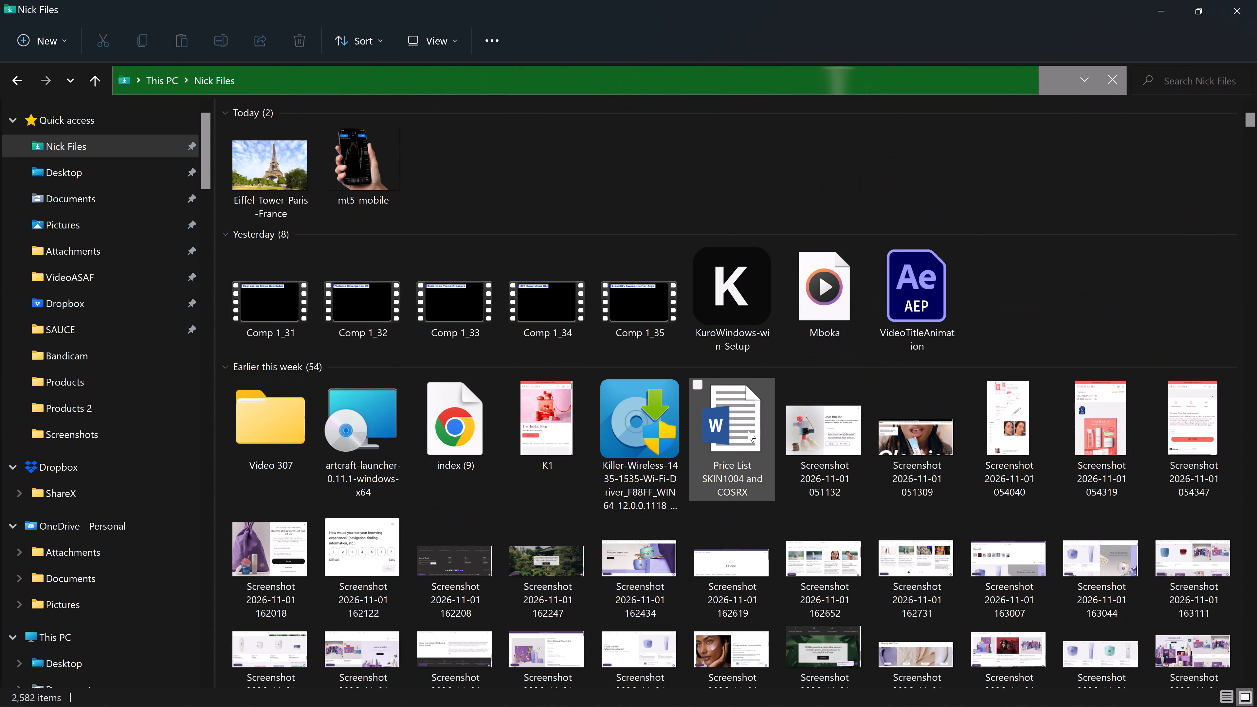
scroll(748, 430, "down", 1)
scroll(730, 453, "down", 1)
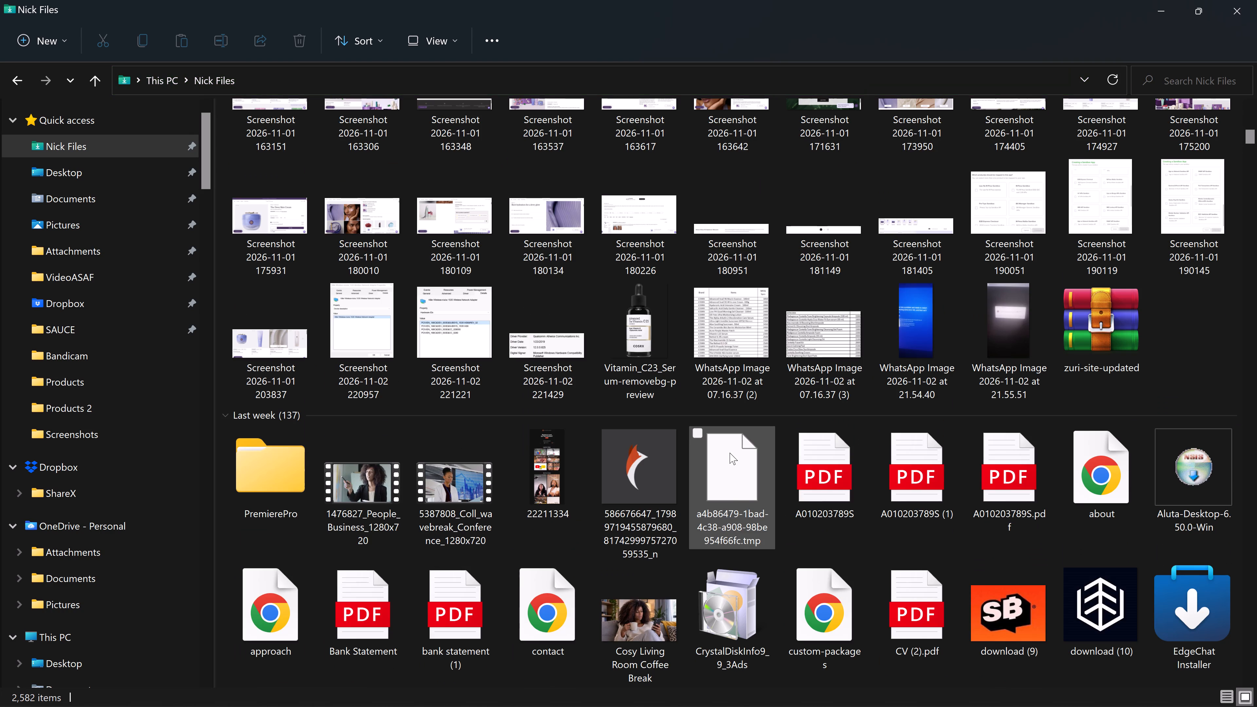
scroll(730, 453, "down", 3)
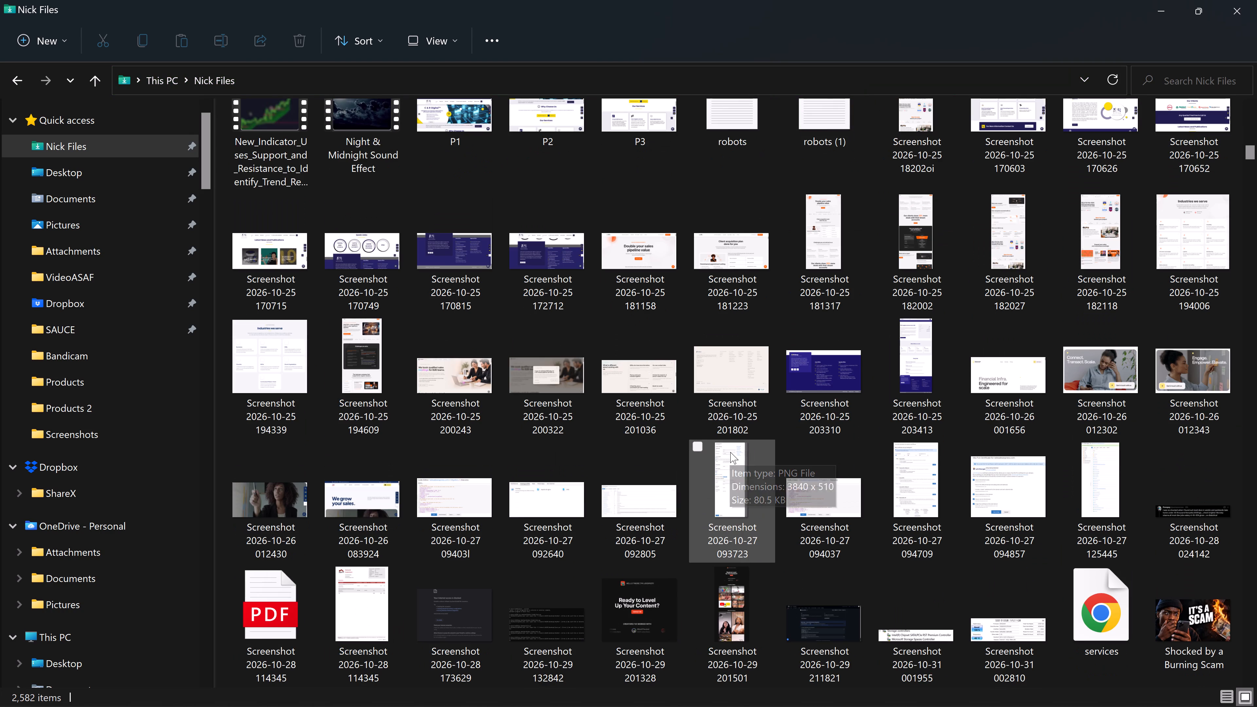
Look again through last month's files, from the Comp 1 folder to the Mboka and pexels items, and minimise the file window.
scroll(730, 452, "down", 2)
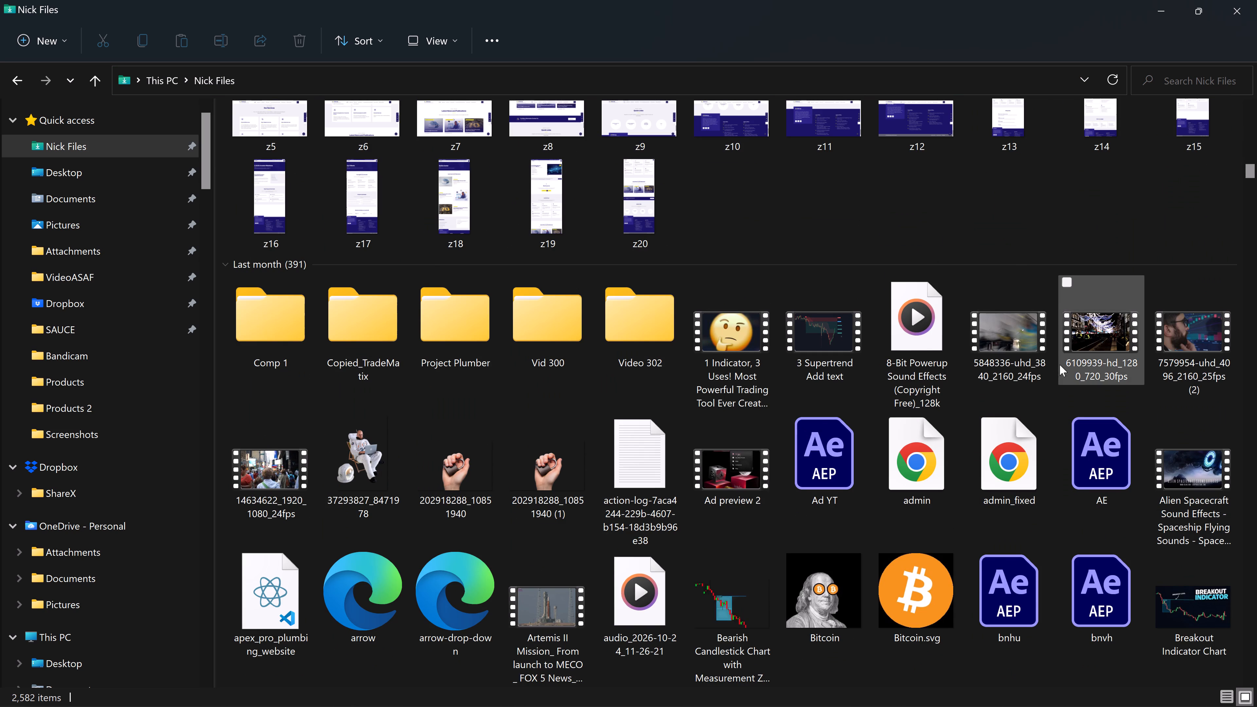
scroll(1030, 396, "down", 1)
scroll(730, 452, "down", 1)
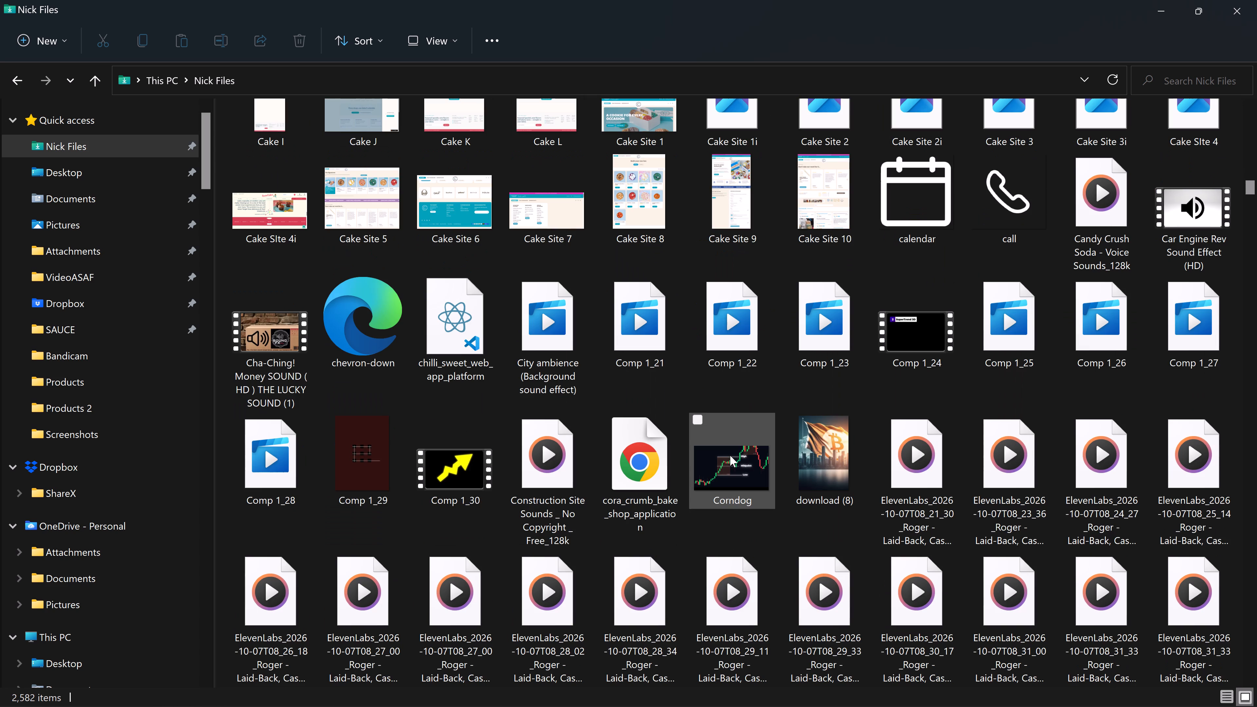
scroll(730, 455, "down", 2)
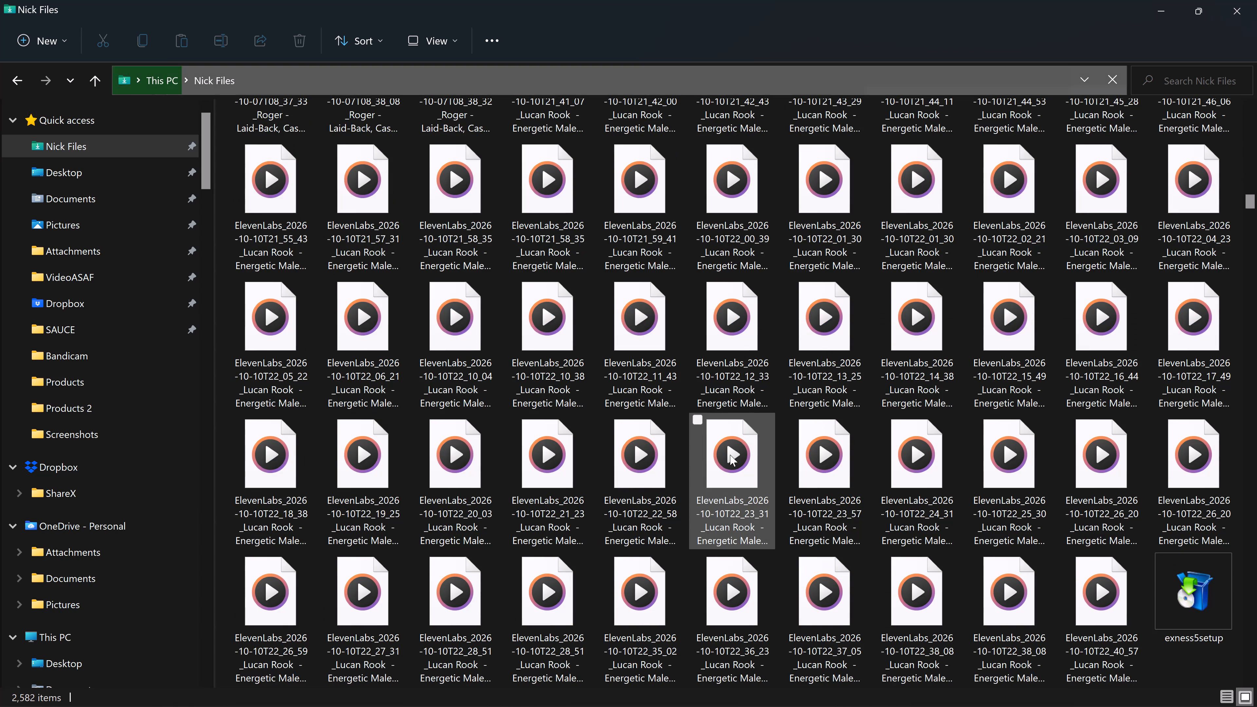
scroll(730, 455, "down", 4)
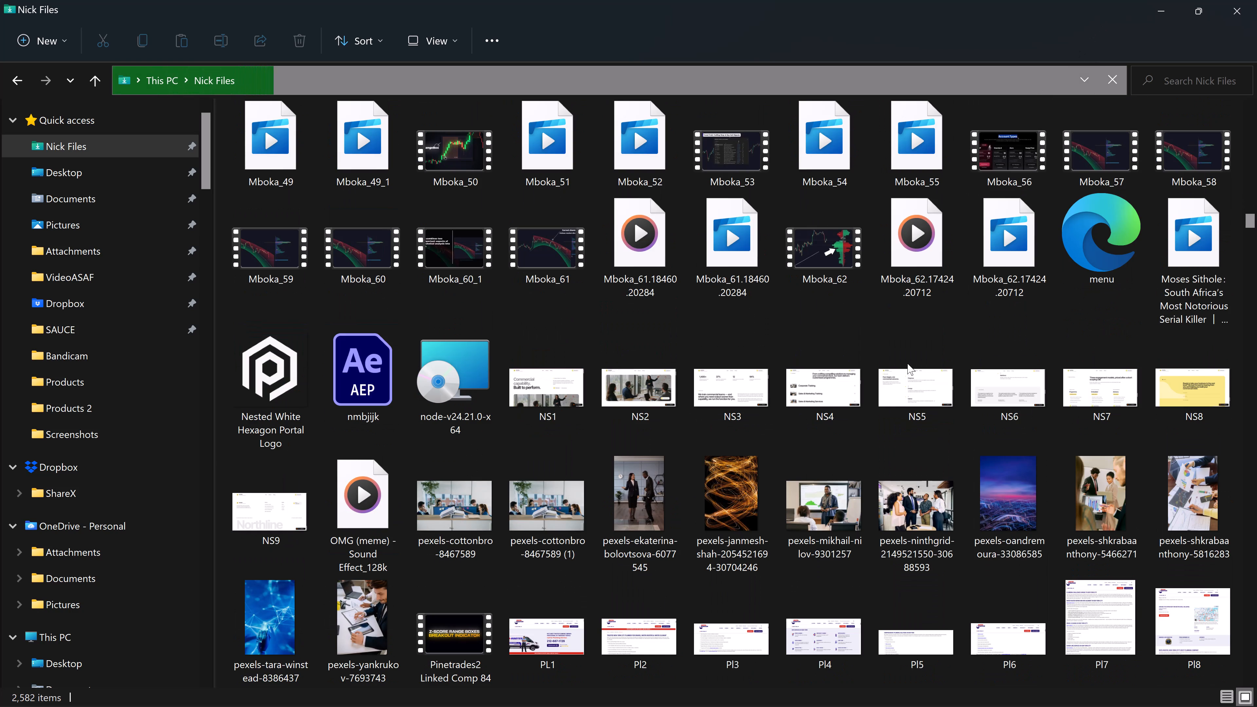
scroll(861, 403, "up", 1)
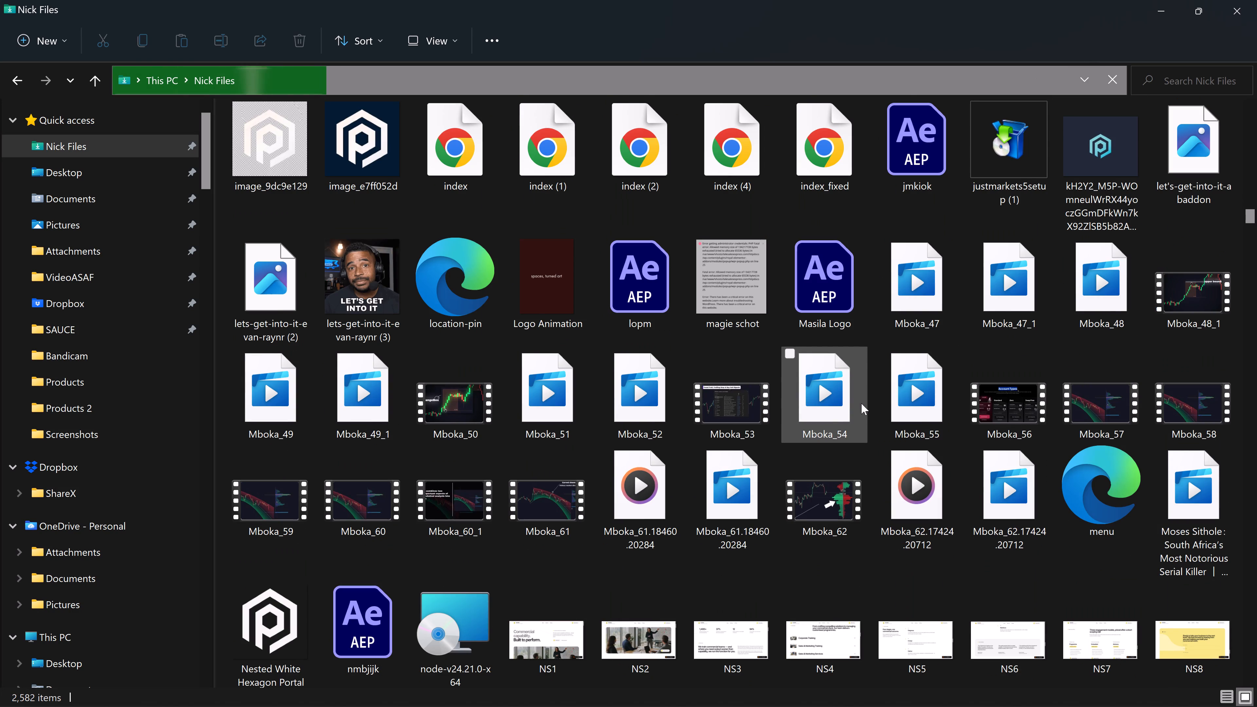
scroll(861, 403, "down", 3)
left_click(1151, 0)
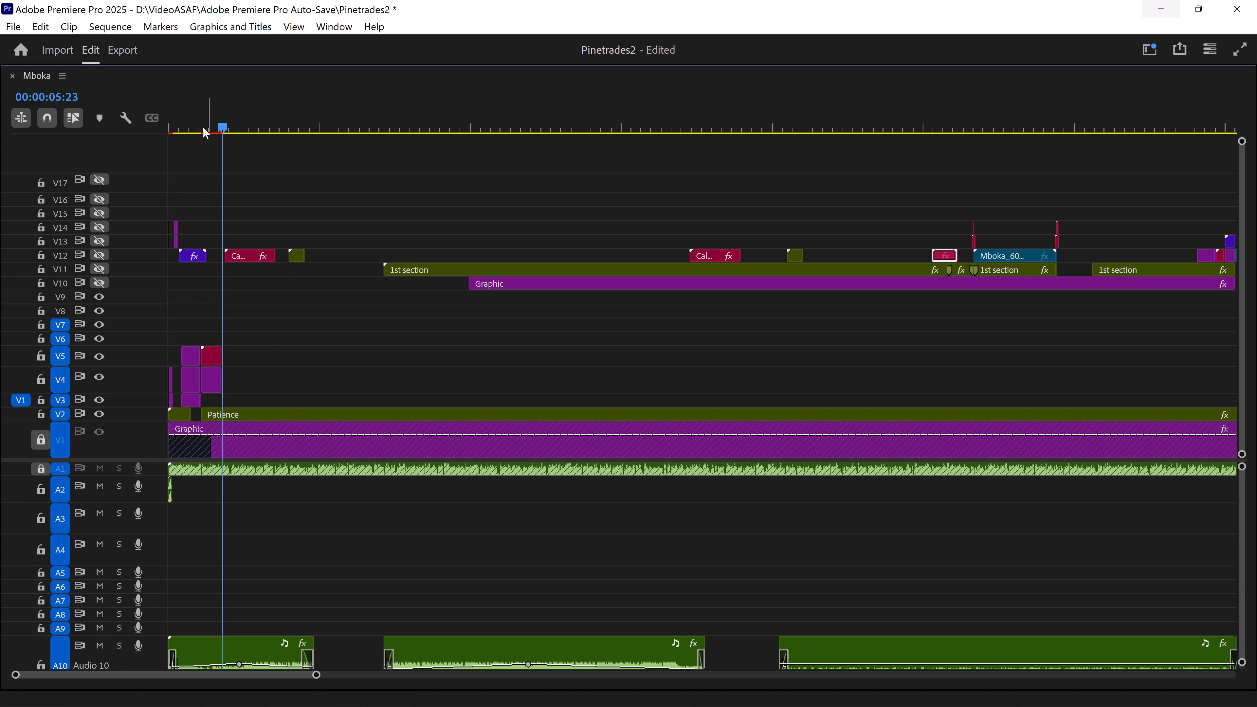
Restore the maximised timeline panel and play the Mboka opening through the phone shot and TREND REVERSAL title.
left_click_drag(203, 127, 175, 127)
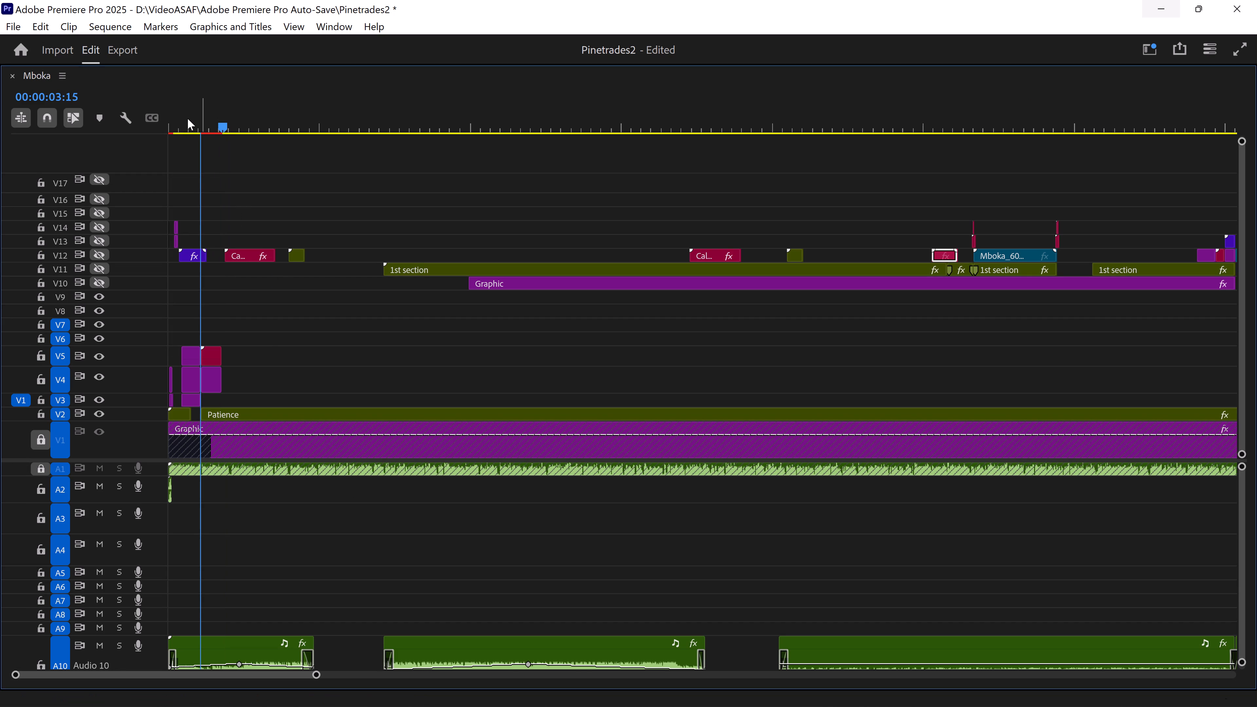
left_click(188, 118)
left_click(318, 323)
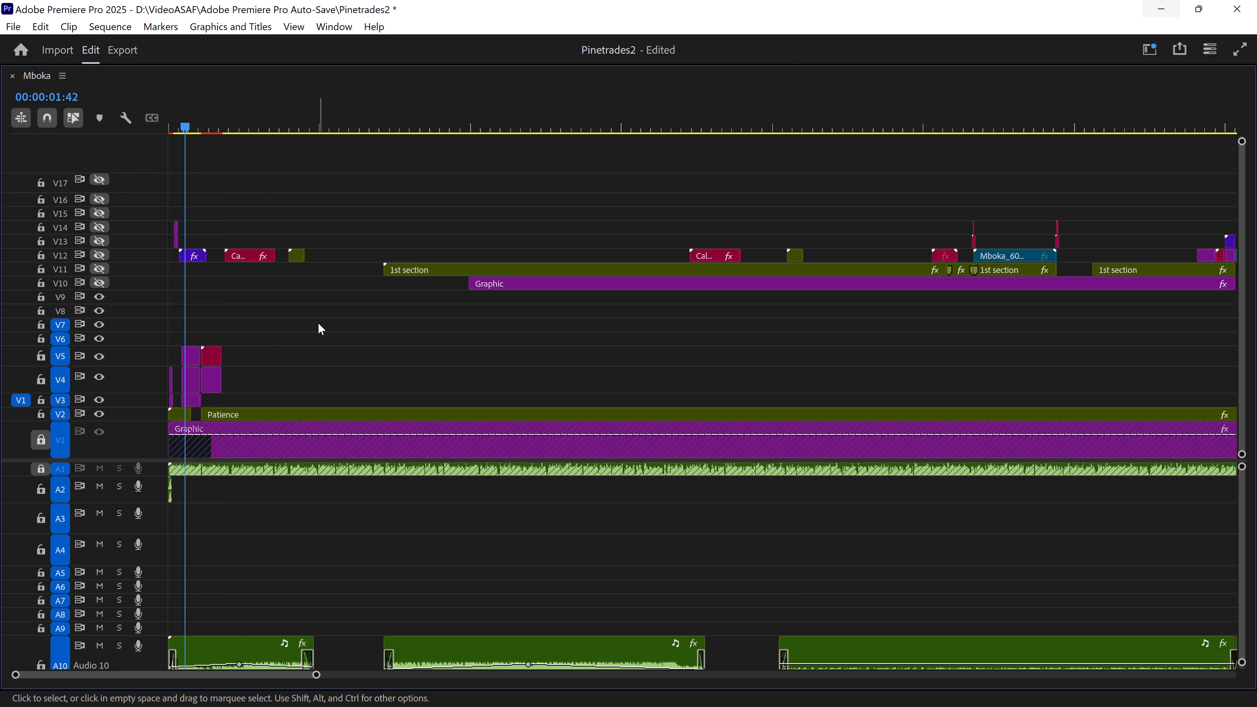
key("grave")
key("space")
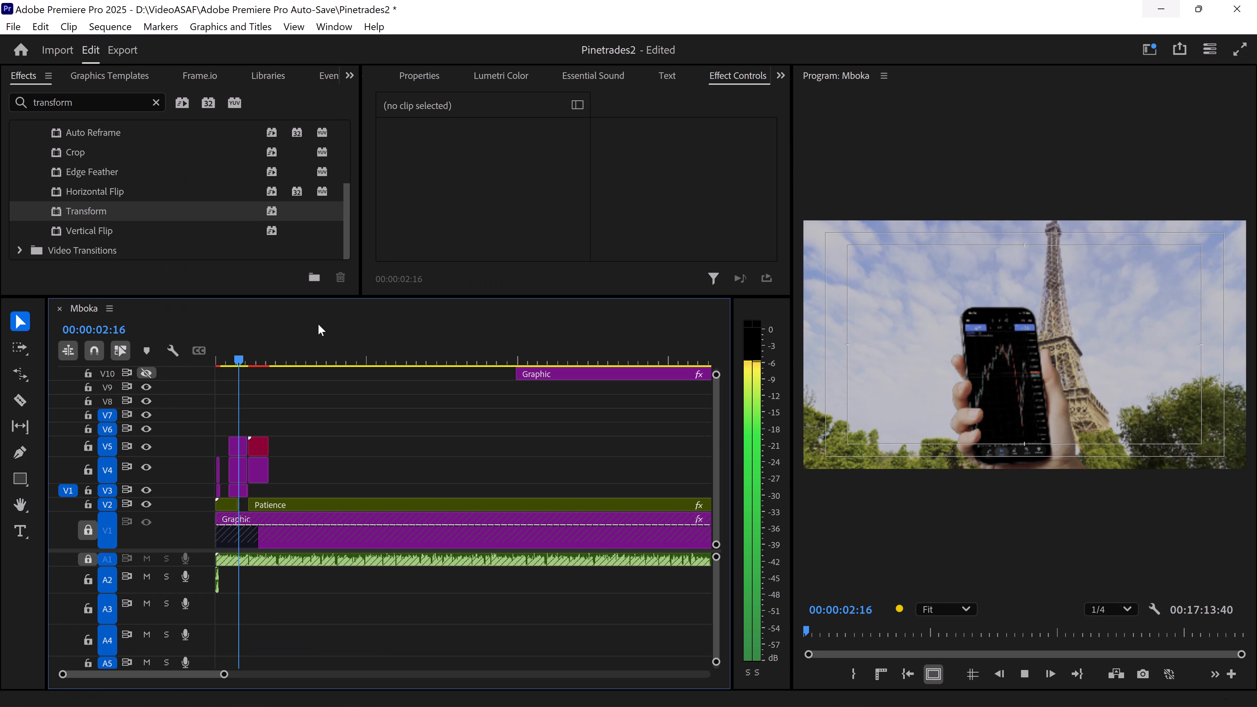
key("space")
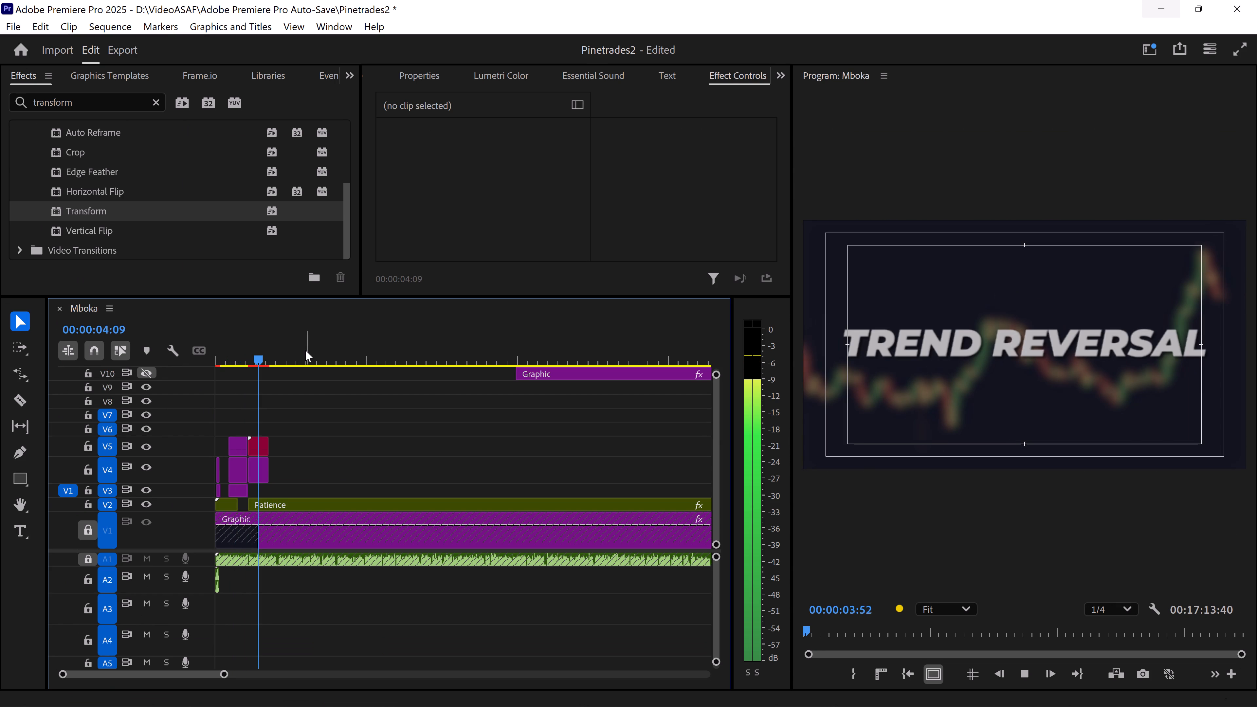
left_click_drag(234, 355, 228, 356)
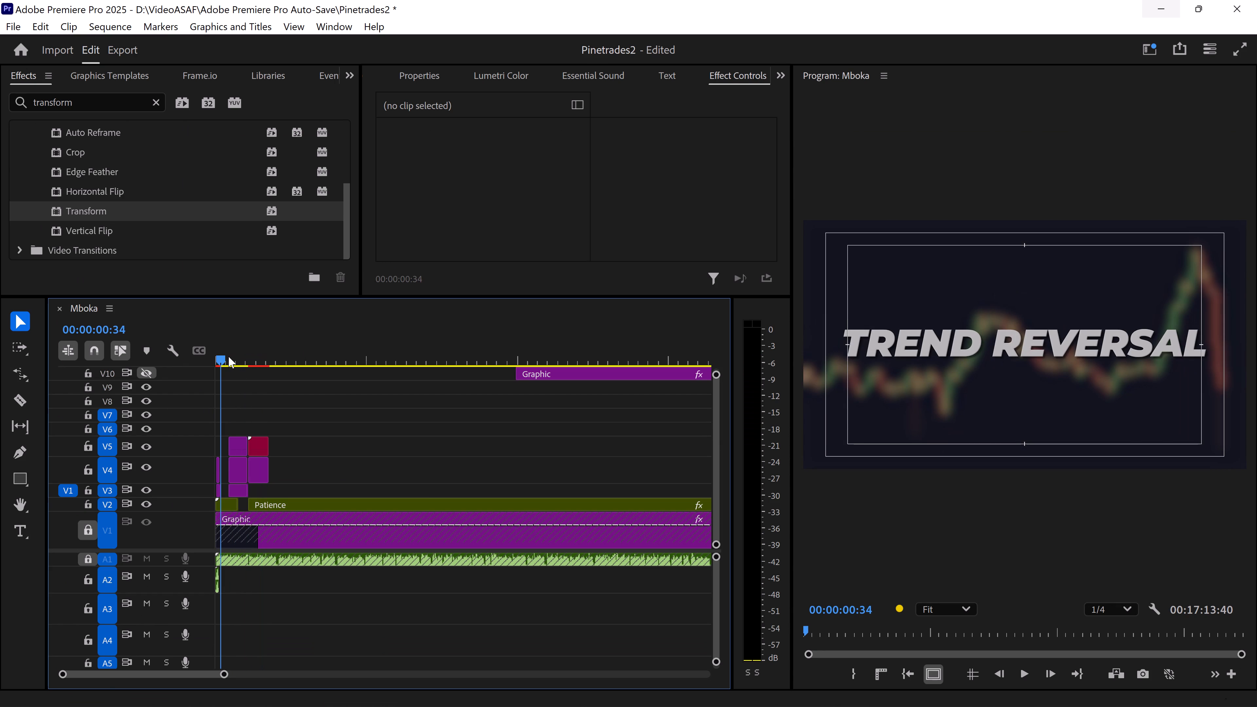
left_click_drag(228, 356, 229, 356)
key("space")
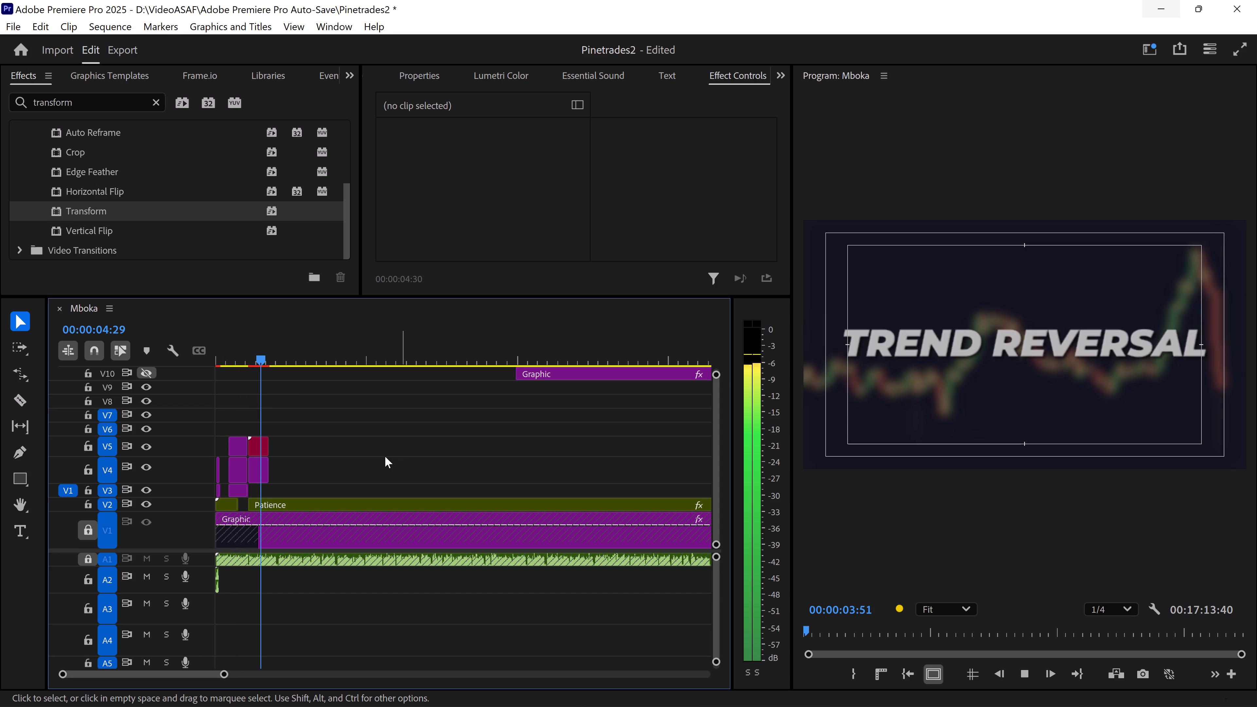
key("space")
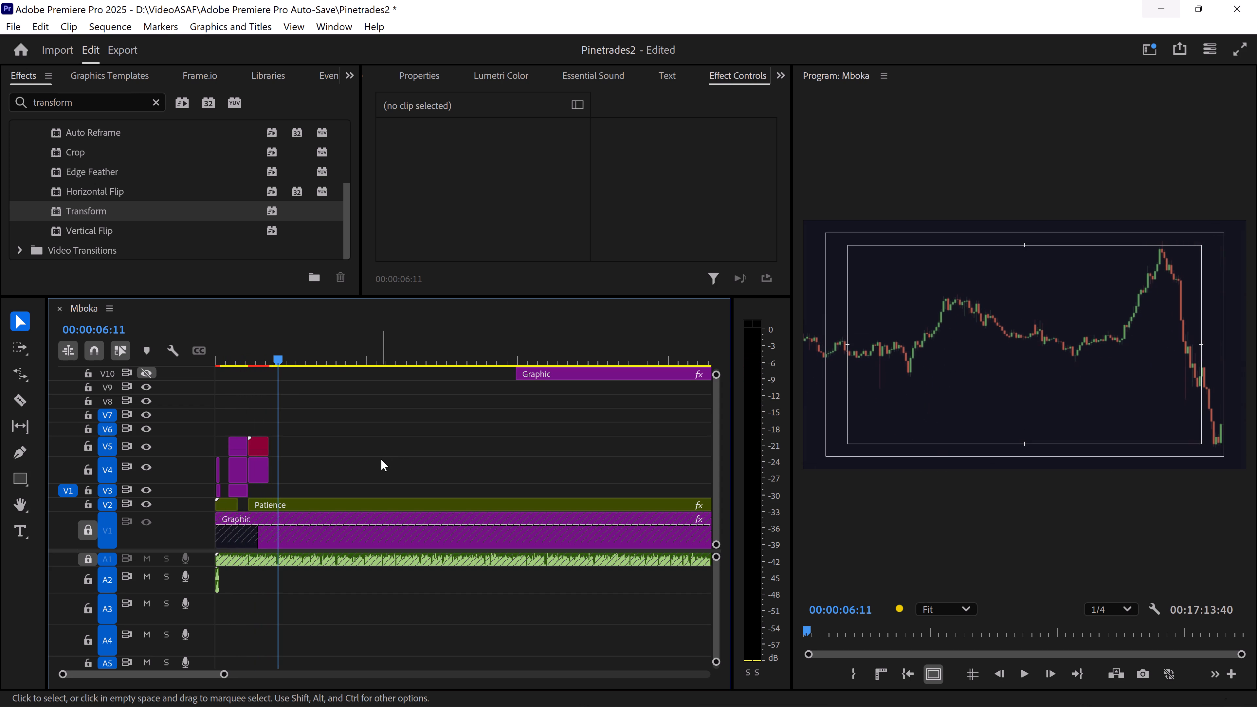
Zoom into the timeline's opening and replay the phone shot and its transition into the title to check the motion timing.
type("===")
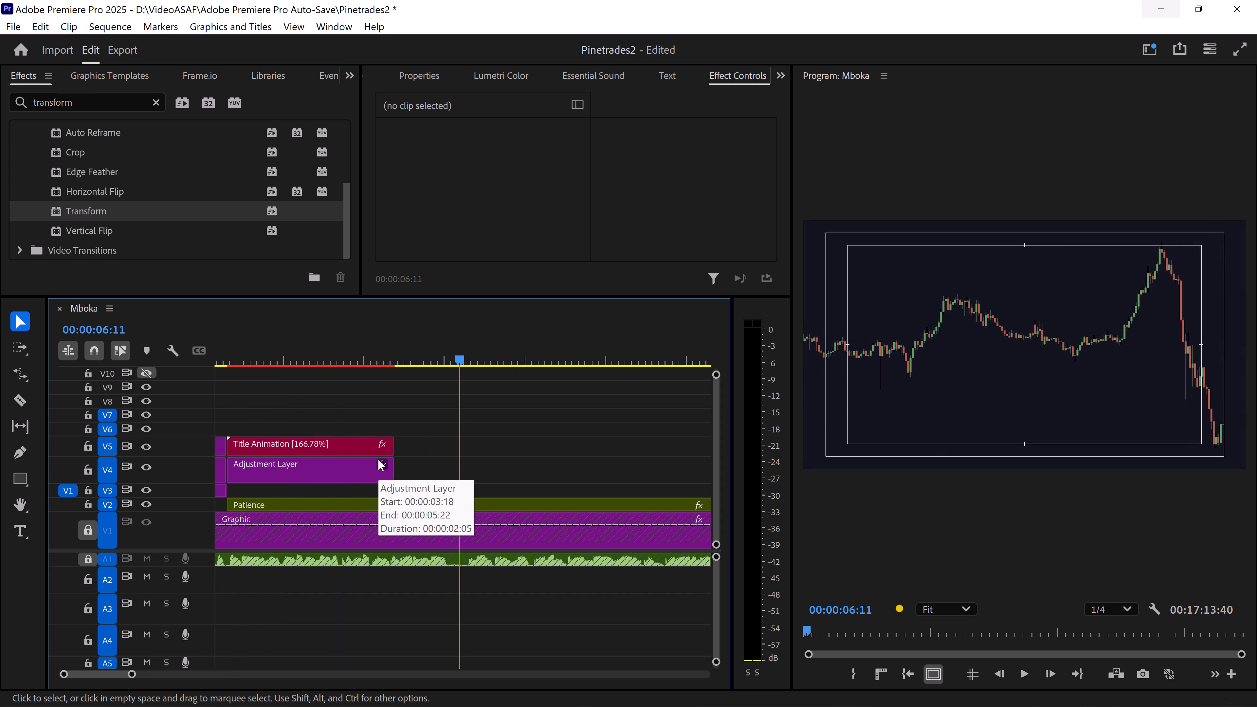
left_click_drag(352, 356, 233, 372)
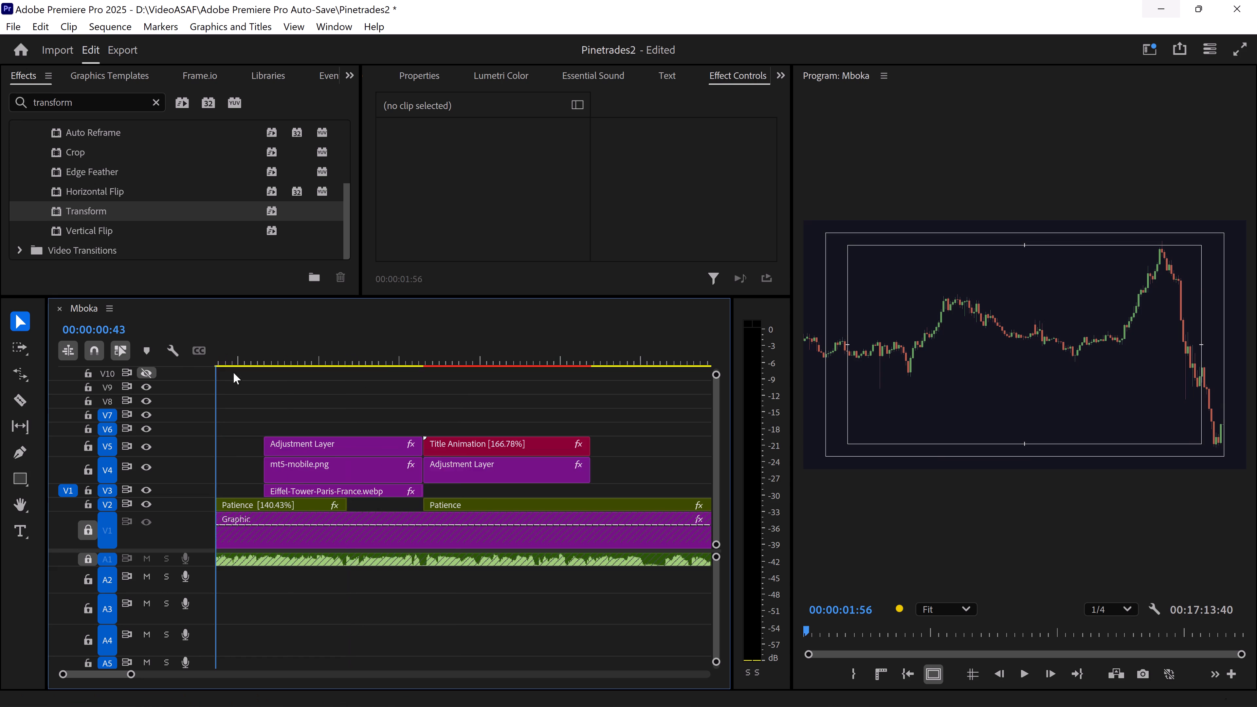
left_click_drag(233, 372, 282, 381)
key("space")
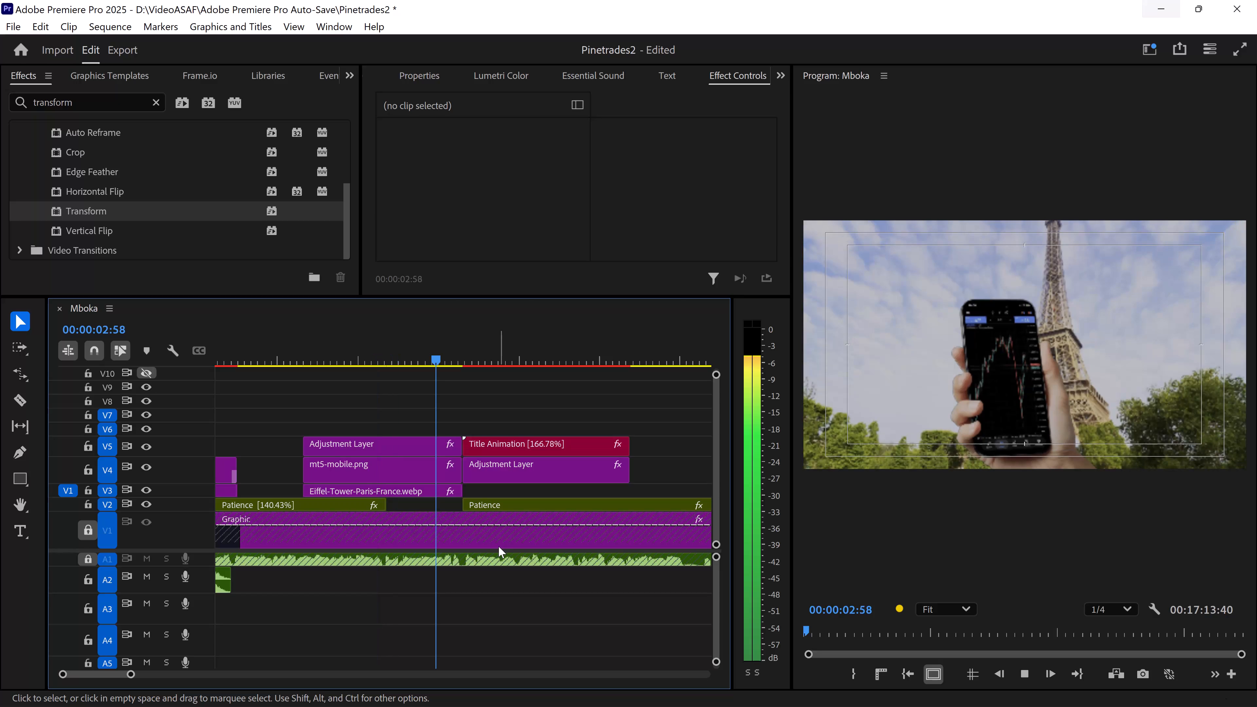
key("space")
left_click_drag(412, 353, 410, 353)
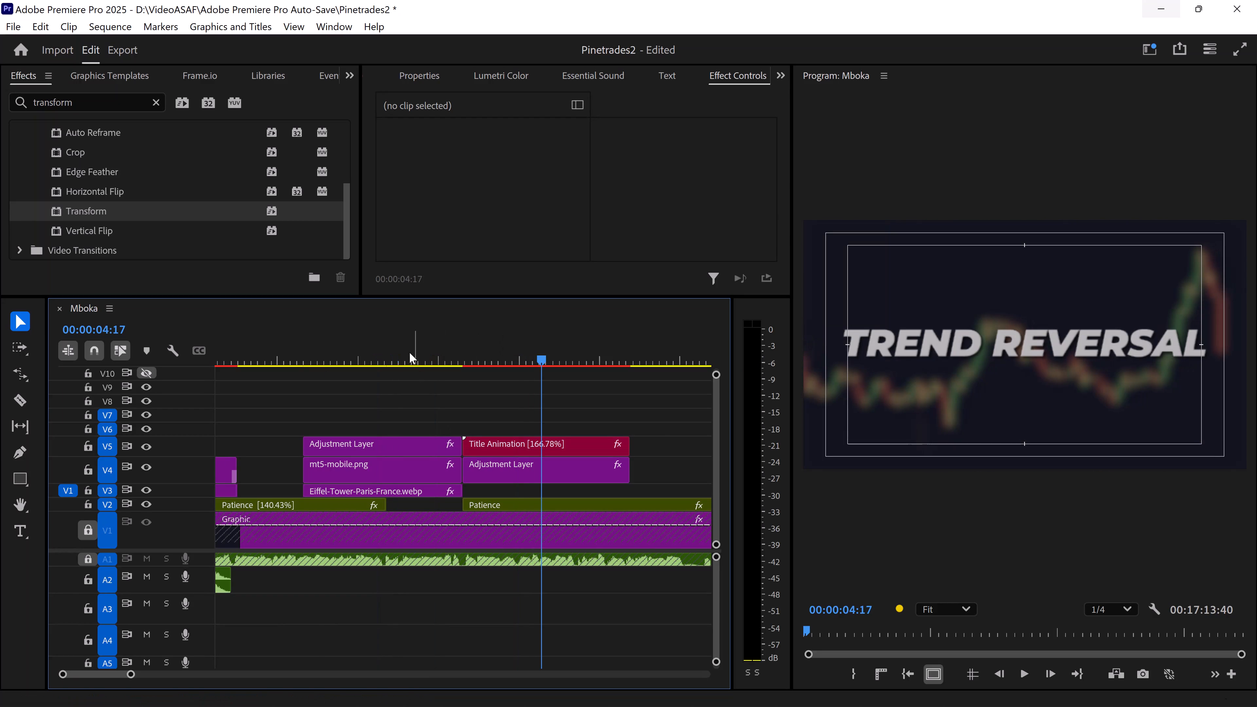
left_click_drag(410, 353, 434, 392)
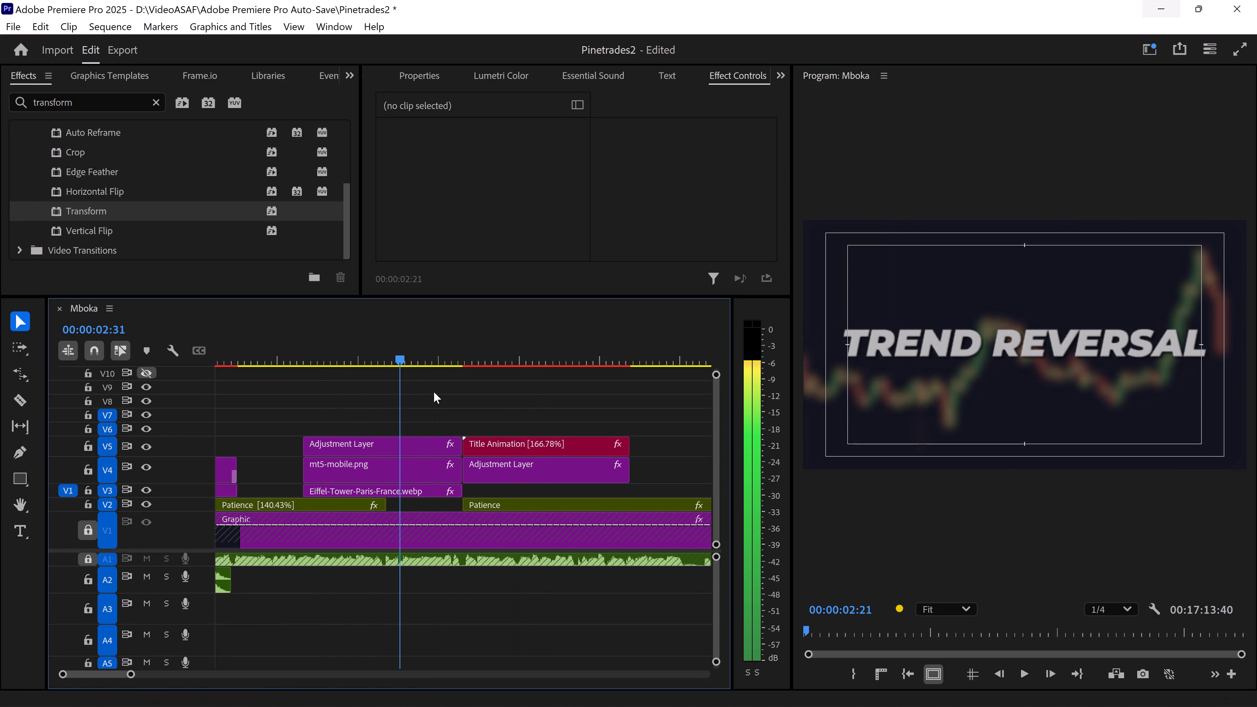
left_click_drag(434, 392, 304, 401)
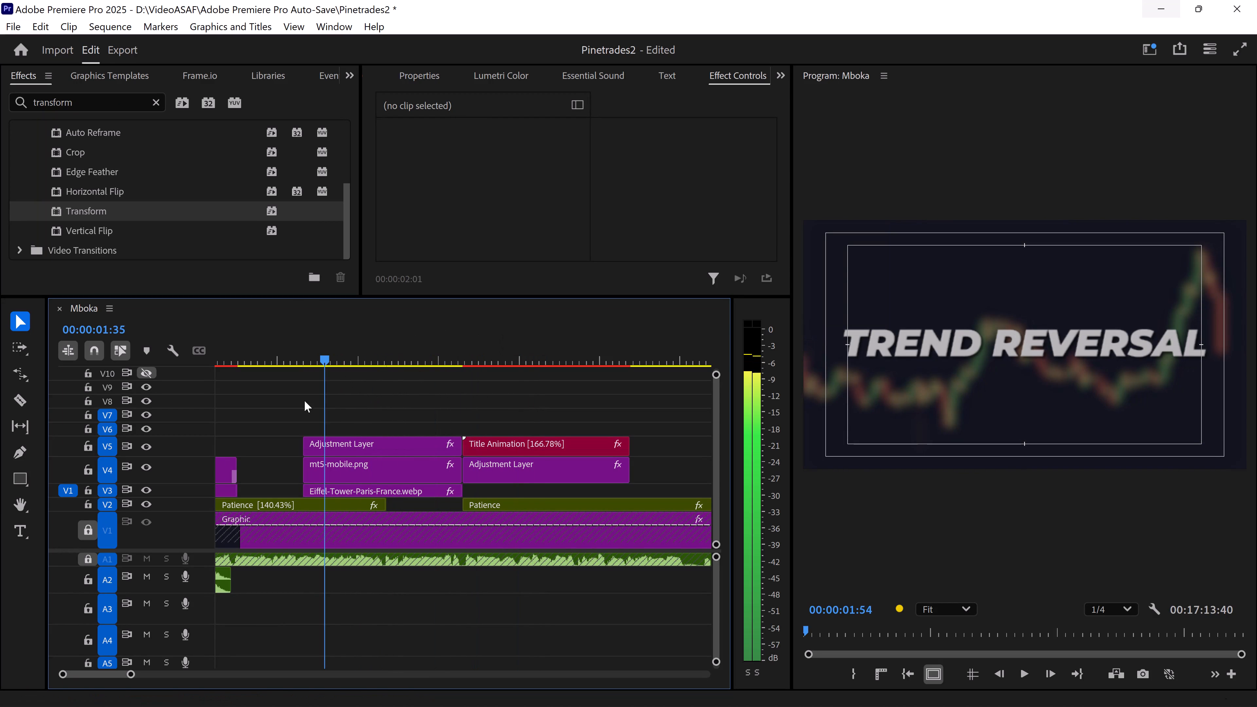
left_click_drag(304, 401, 295, 402)
key("space")
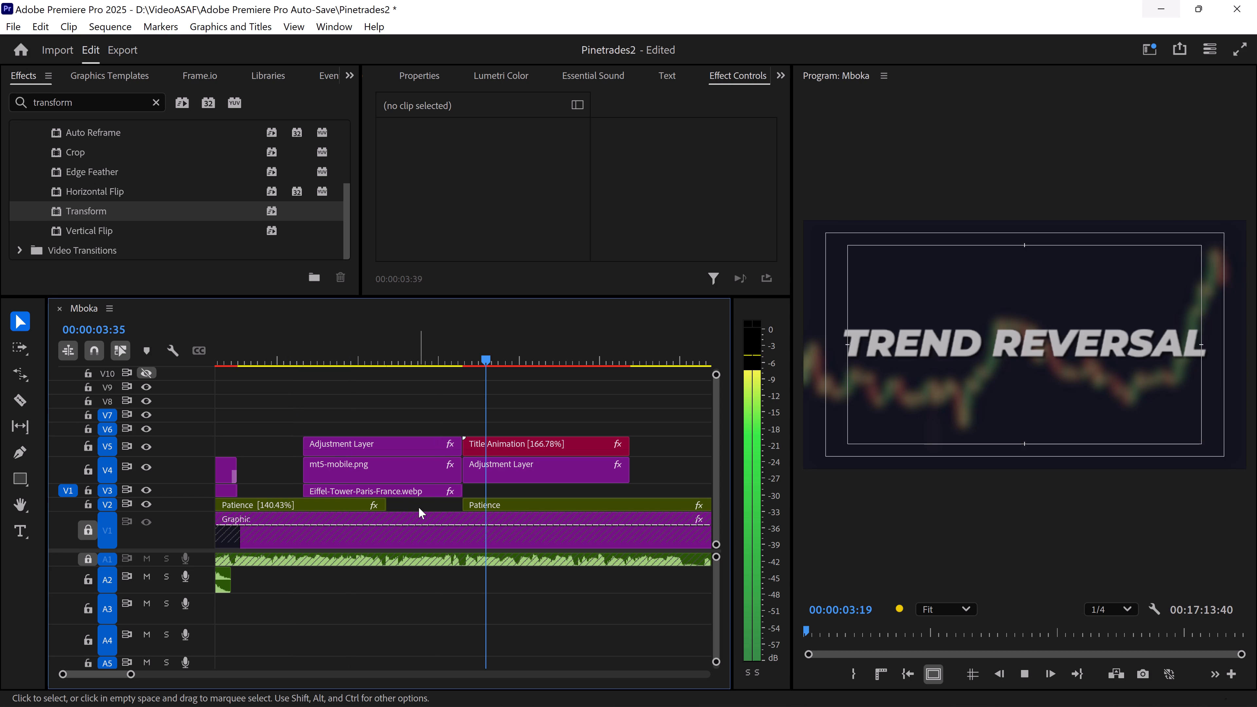
key("space")
Move the middle Transform Position and Scale keyframes of the adjustment layer above mt5-mobile.png later, to about 00:00:02:33.
left_click(421, 340)
left_click(394, 446)
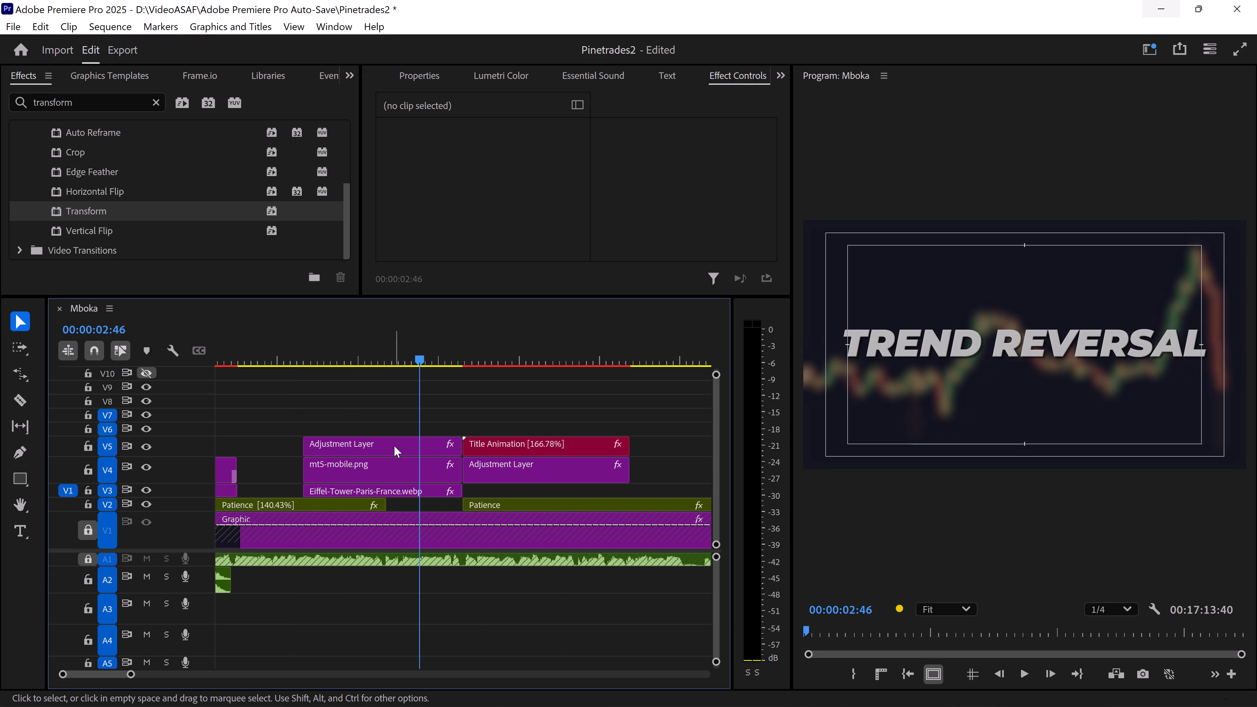
scroll(635, 152, "down", 9)
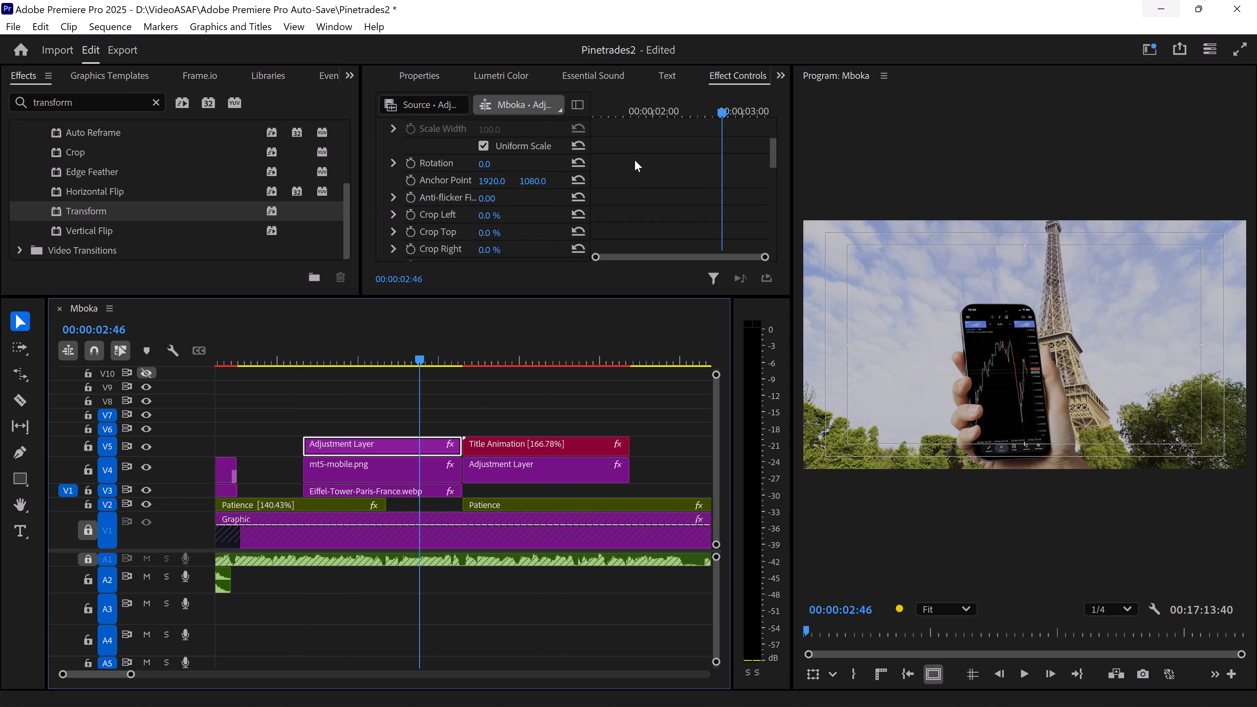
scroll(635, 160, "down", 19)
scroll(641, 158, "up", 3)
scroll(644, 196, "up", 2)
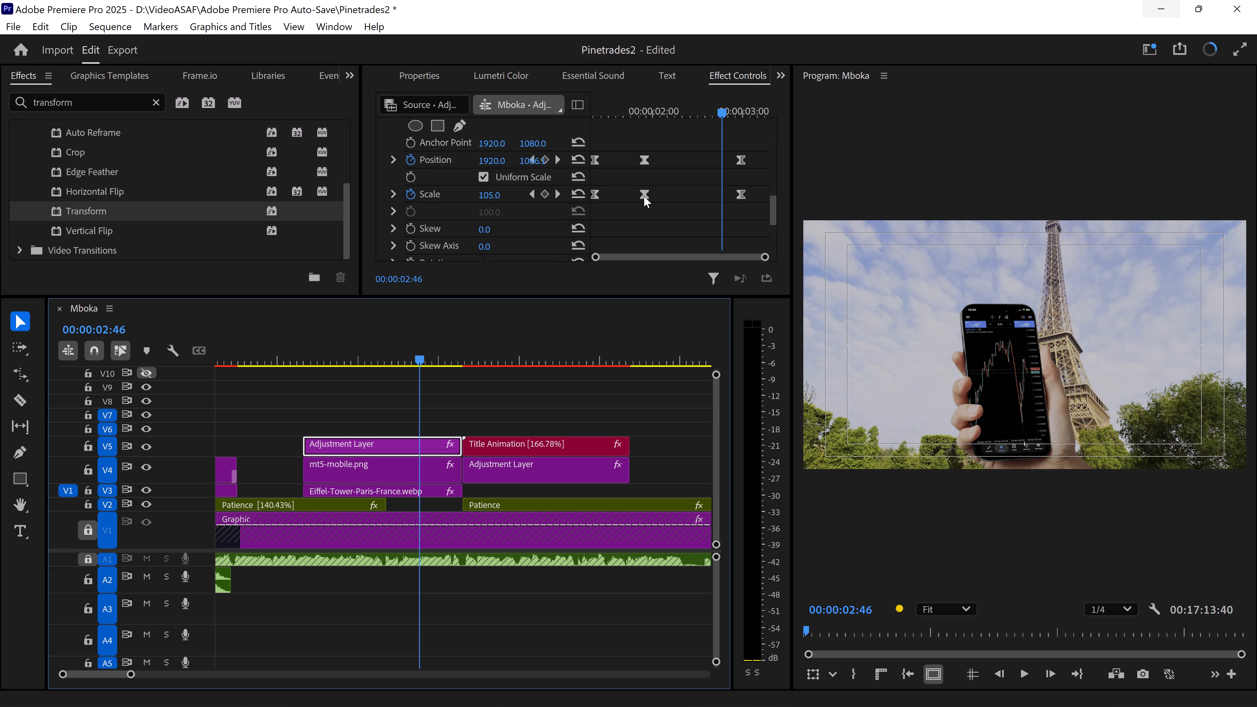
left_click_drag(672, 236, 618, 152)
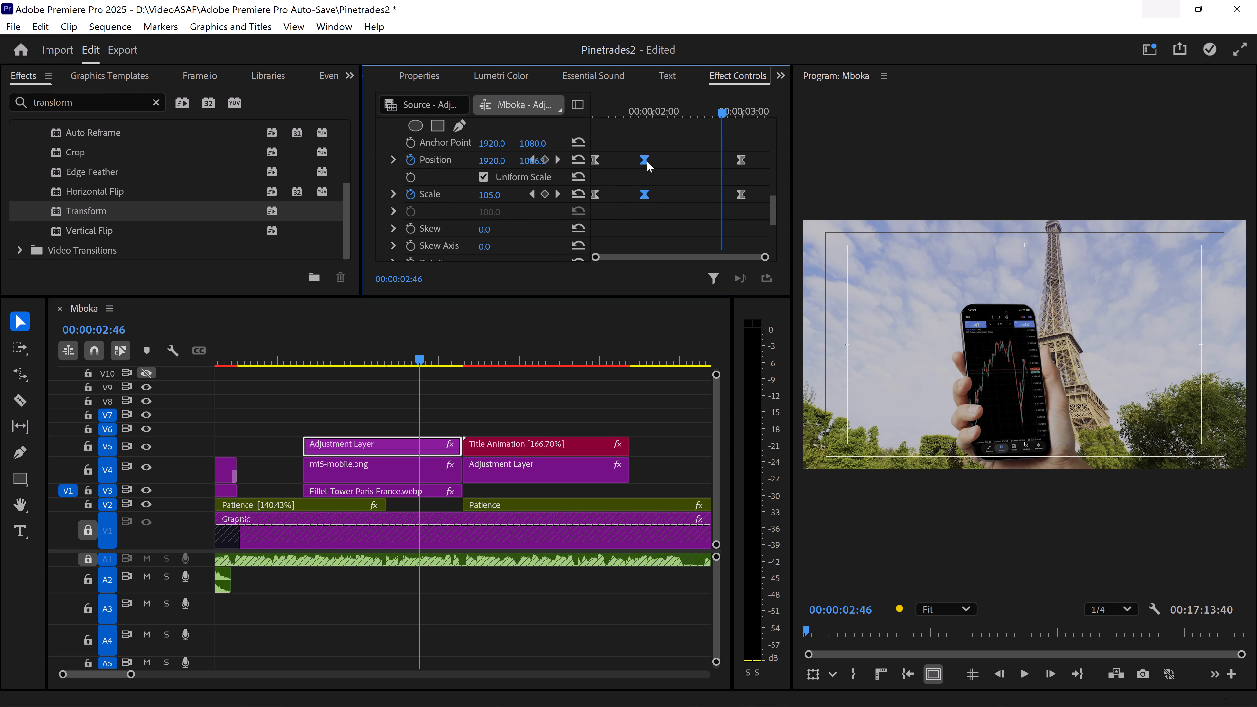
left_click_drag(647, 161, 704, 165)
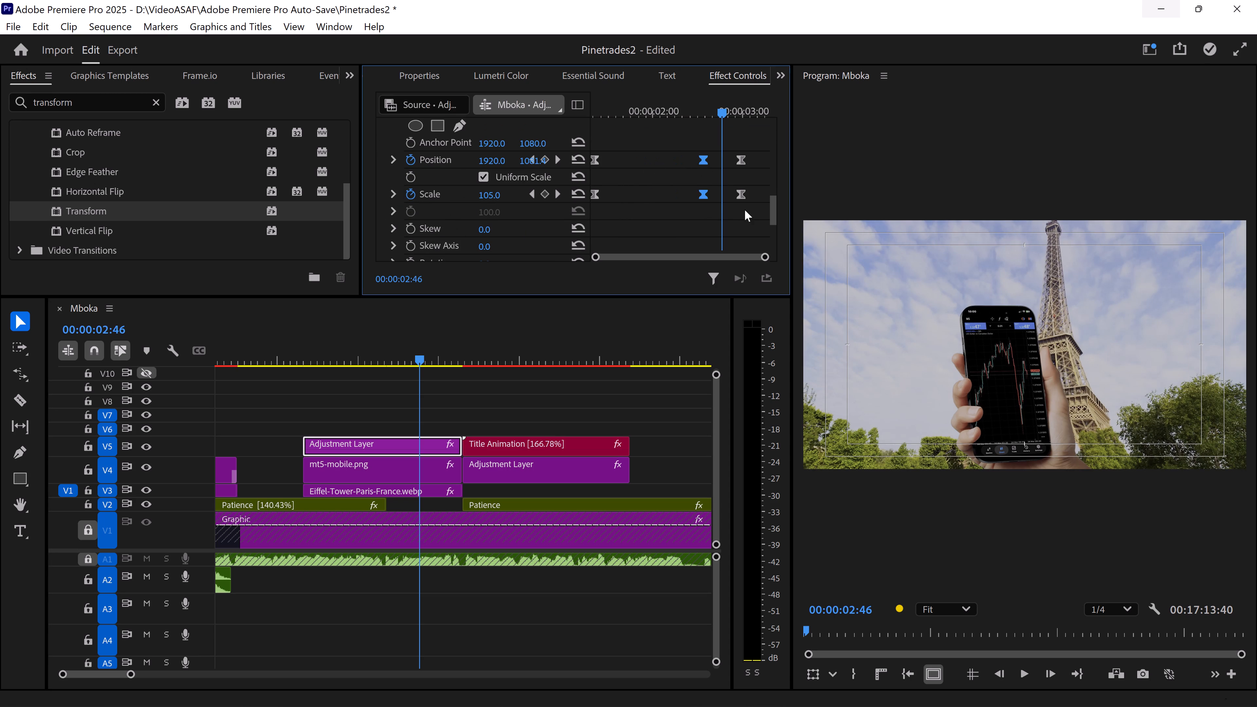
Play the phone shot from just before its adjustment layer into the title to review the retimed keyframes.
left_click_drag(717, 104, 489, 146)
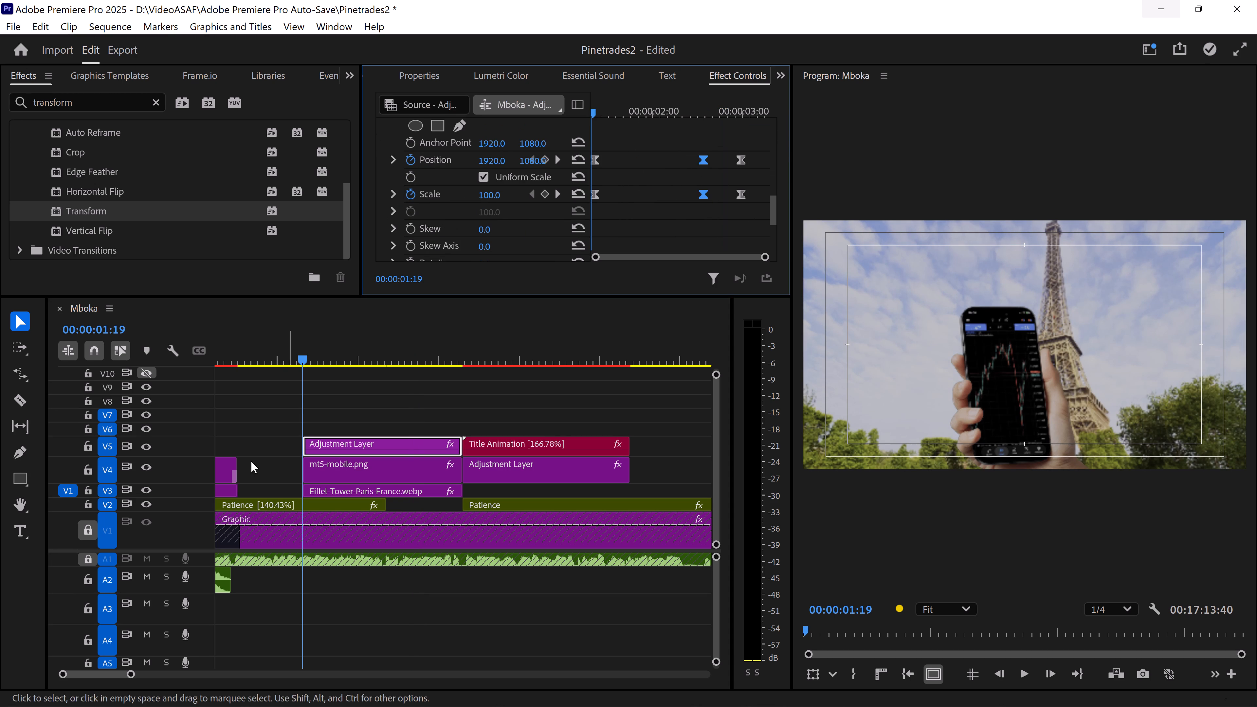
left_click(277, 350)
left_click_drag(353, 401, 356, 399)
key("space")
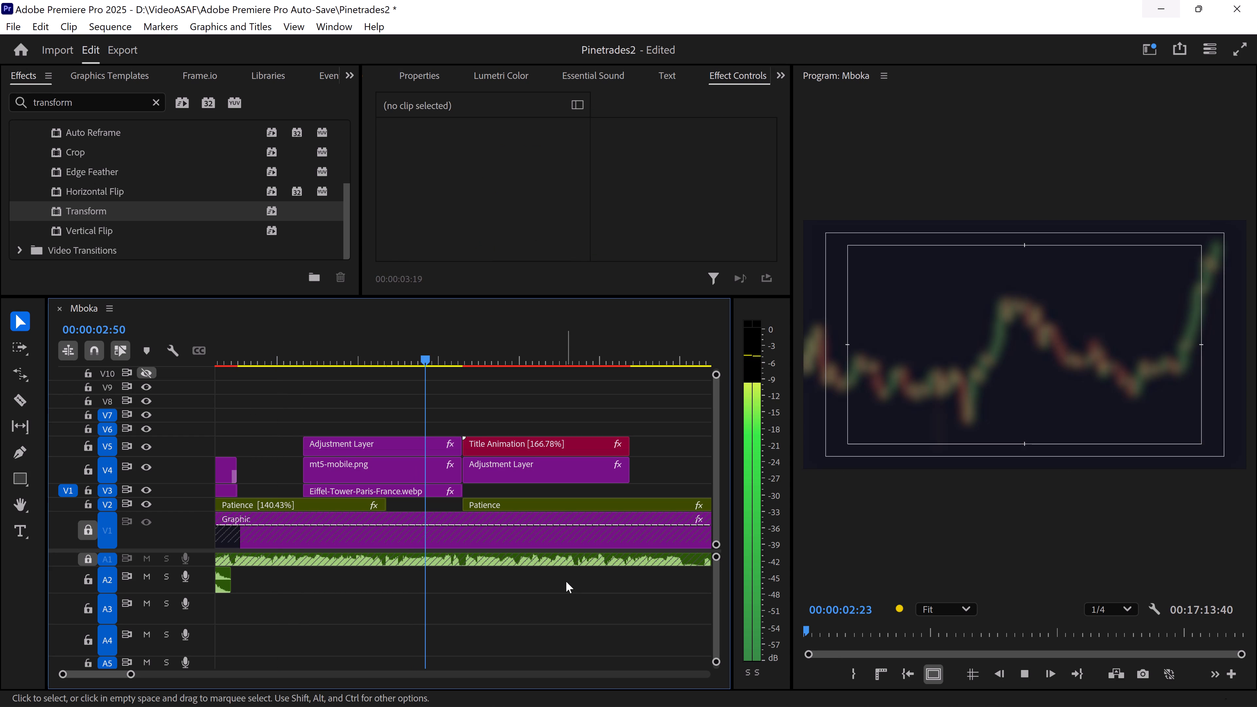
key("space")
left_click(504, 340)
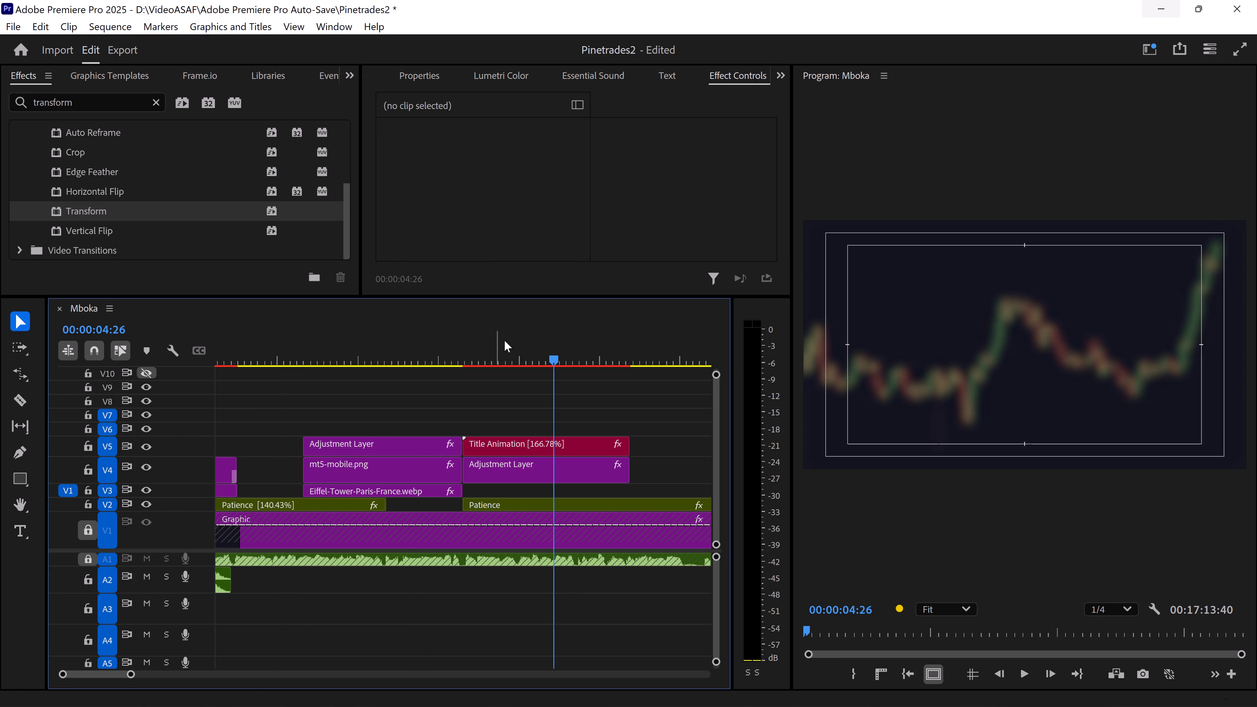
Move the Title Animation clip's second Position keyframe to 00:00:03:48 and set its temporal interpolation to Ease In.
left_click(509, 444)
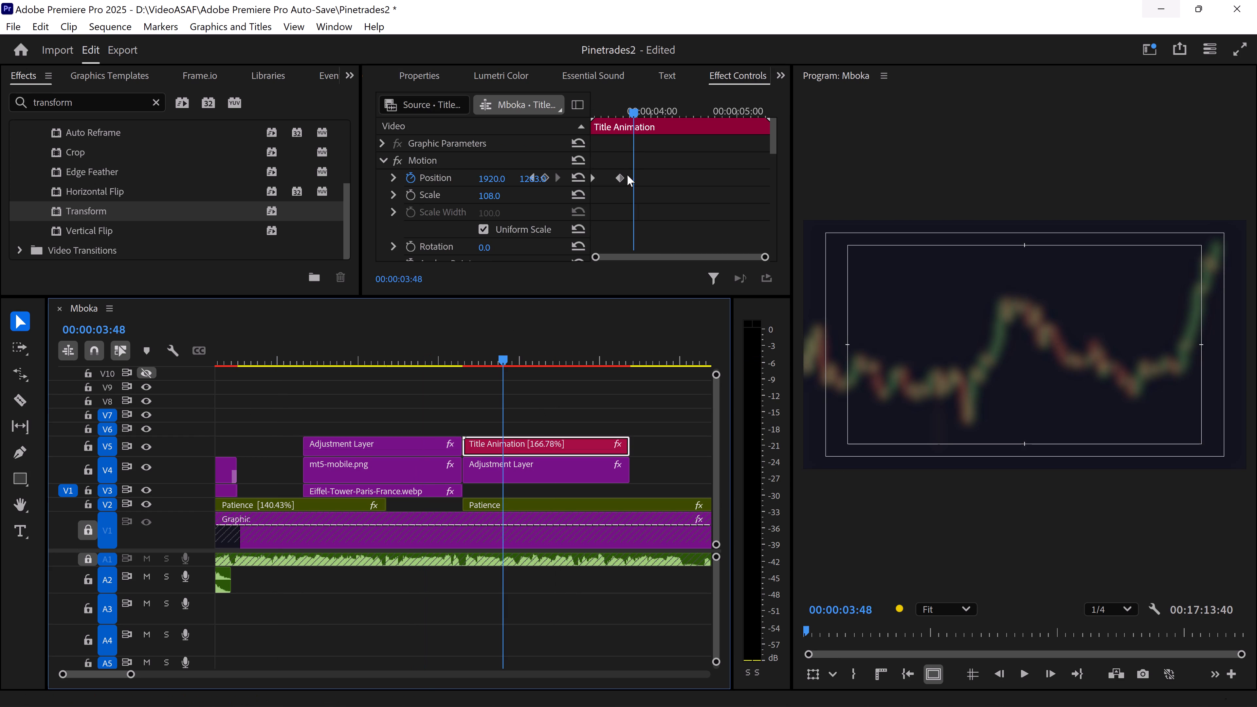
left_click_drag(621, 172, 634, 175)
right_click(634, 176)
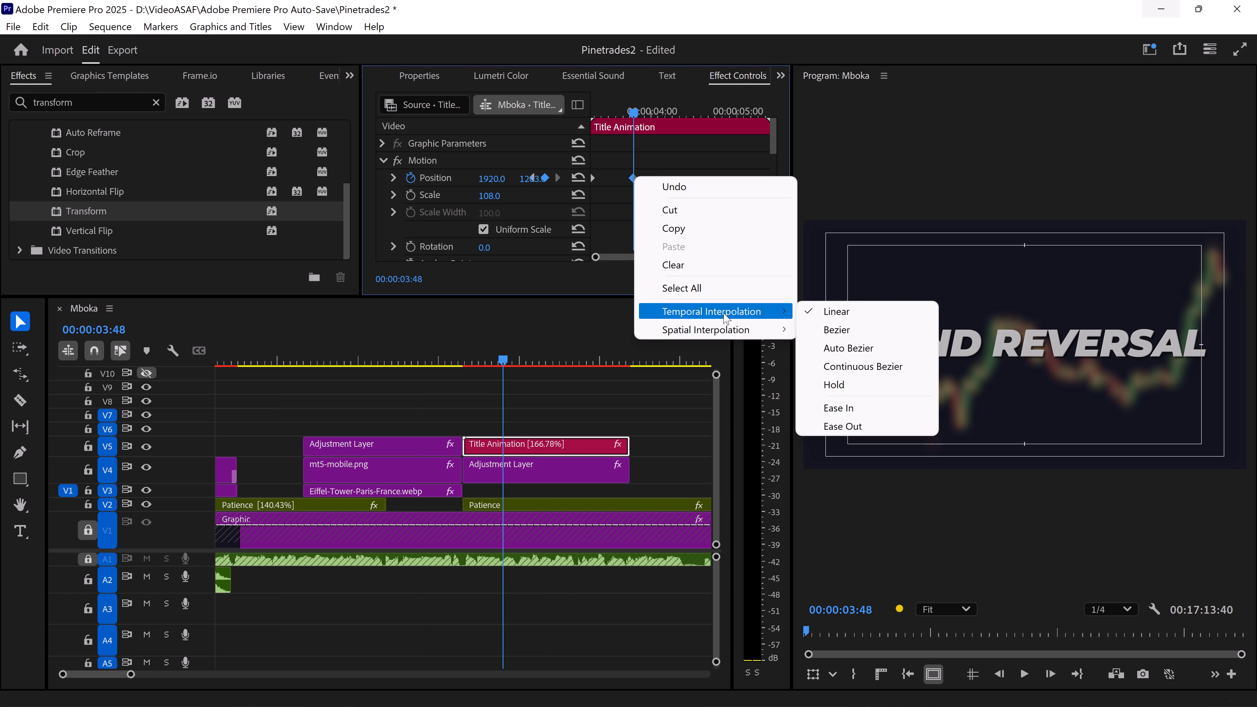
left_click(847, 410)
left_click(647, 407)
Play the title, the phone shot leading into it and the title's ending to review the eased motion.
key("space")
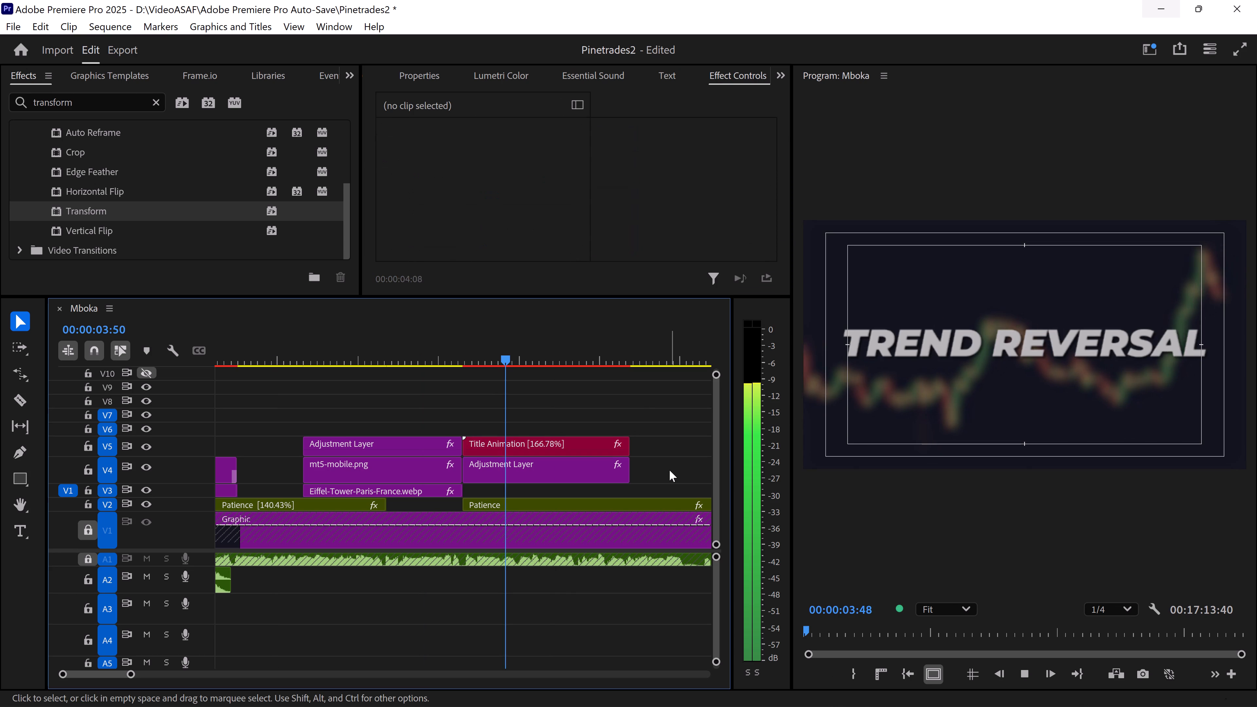
key("space")
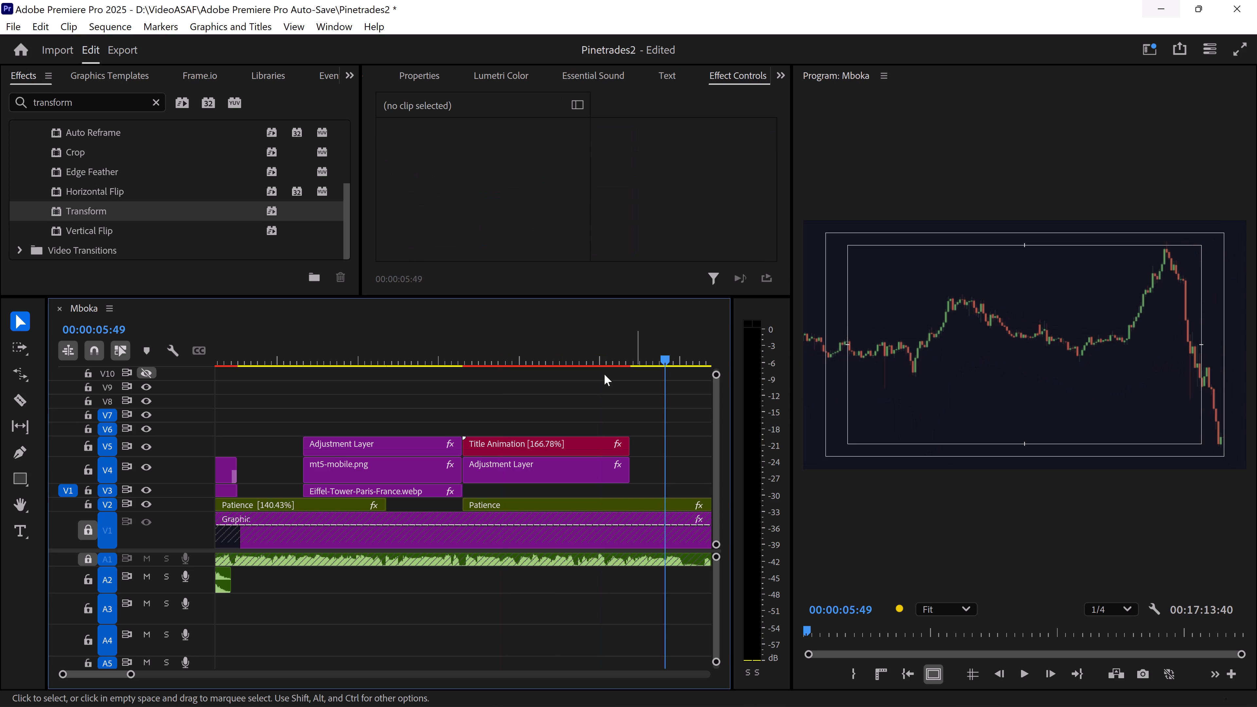
left_click_drag(583, 351, 304, 395)
key("space")
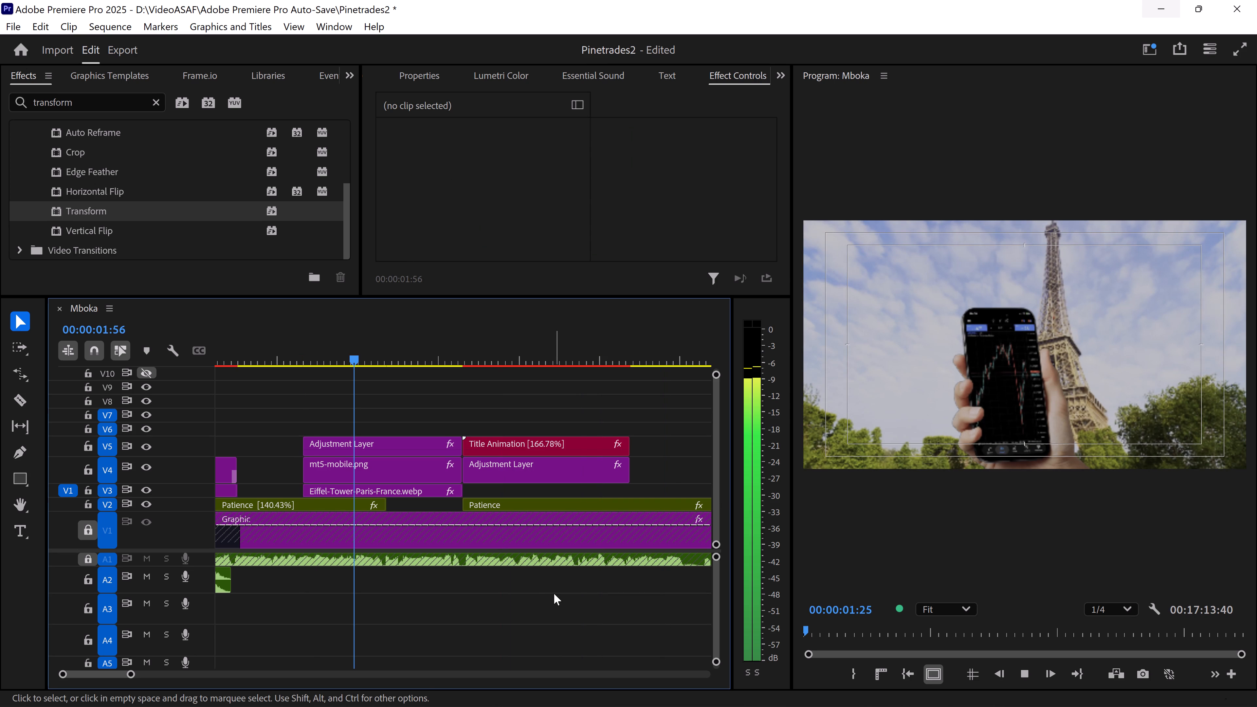
key("space")
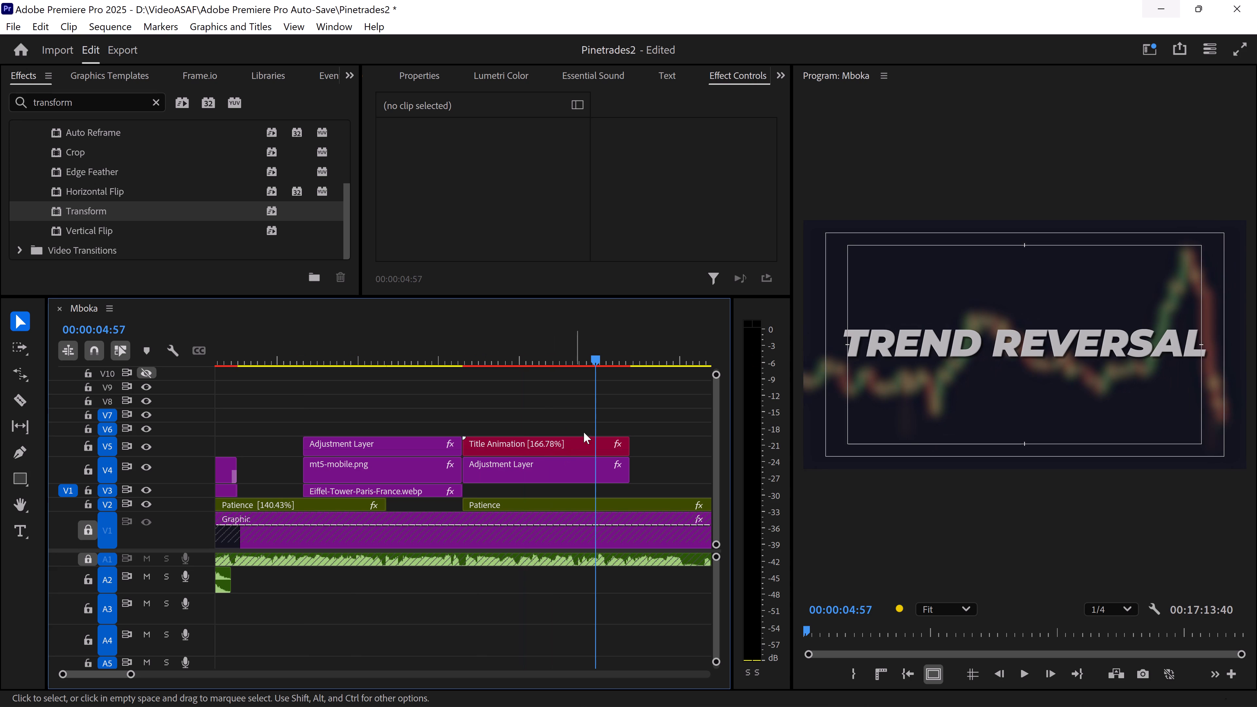
left_click_drag(596, 359, 599, 359)
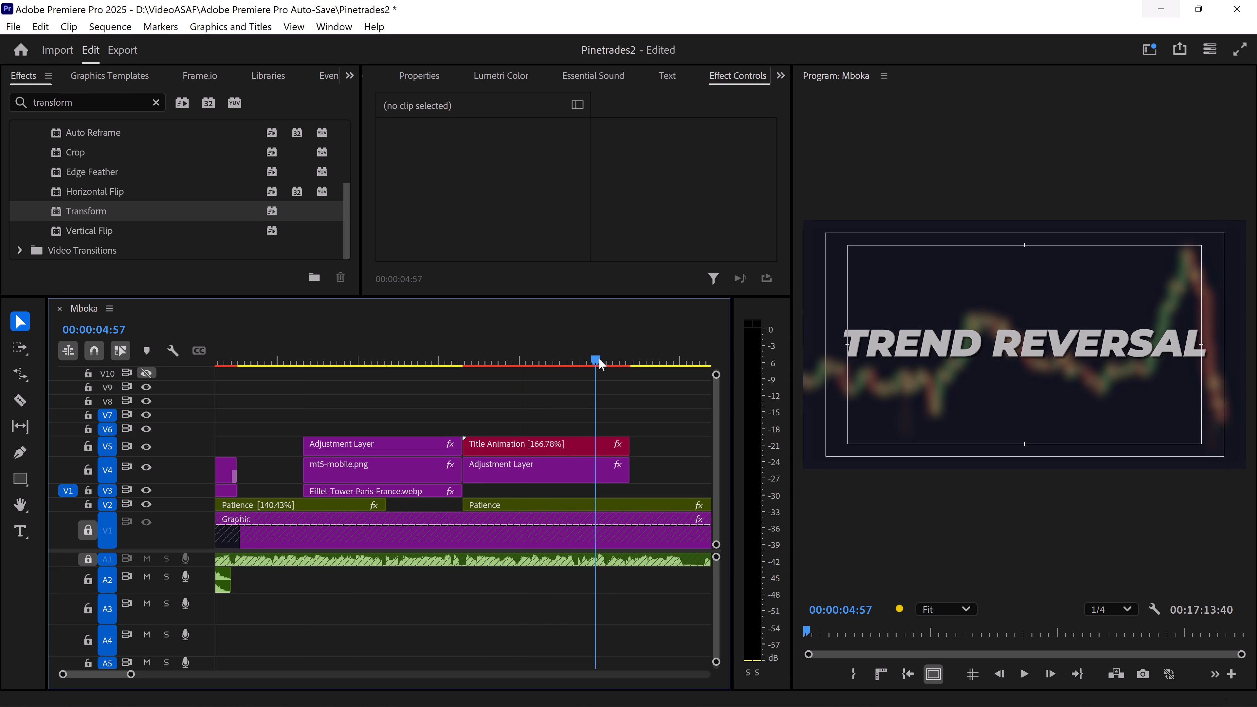
left_click_drag(599, 359, 608, 360)
key("space")
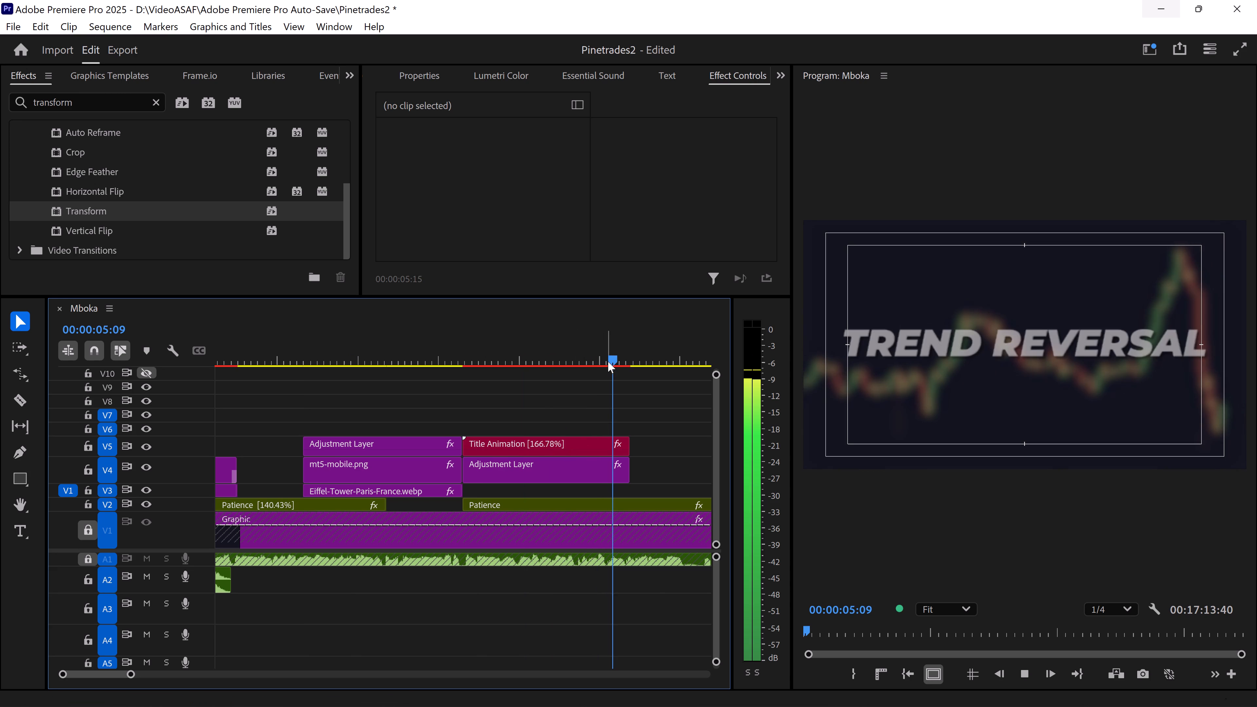
key("space")
Place the playhead at the end of the Title Animation clip, at 00:00:05:23.
scroll(414, 477, "up", 9)
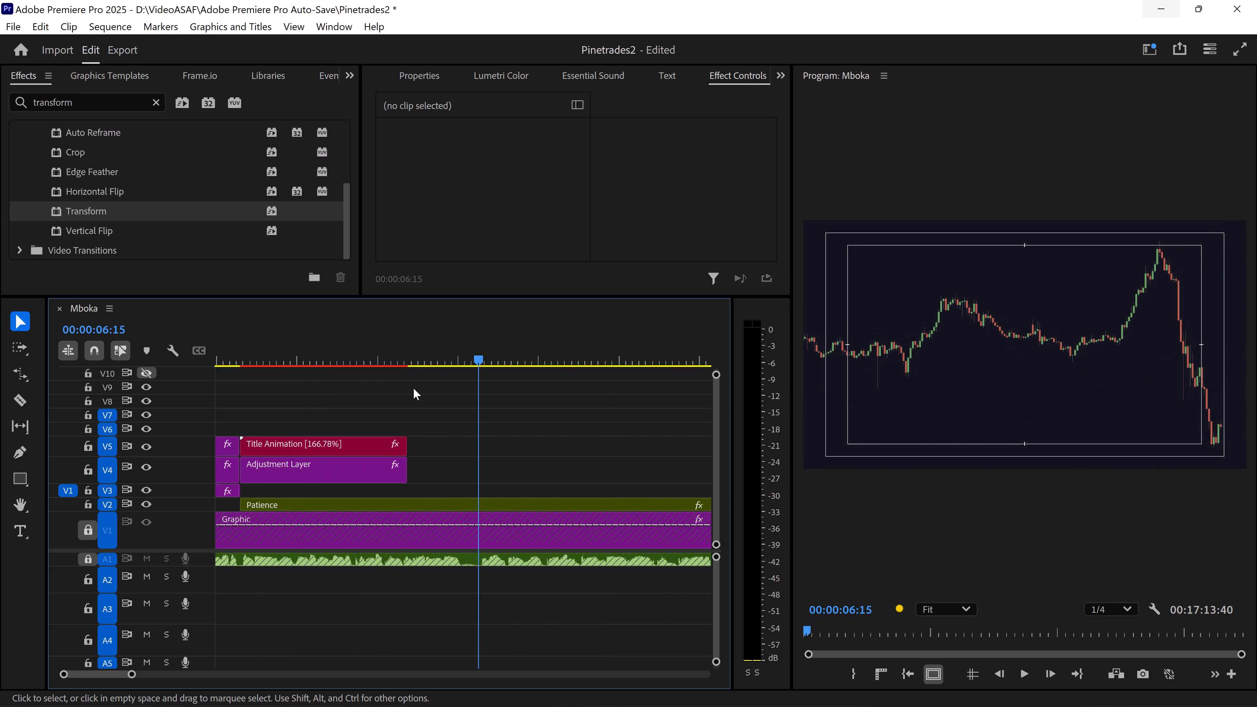
left_click_drag(420, 347, 409, 348, "shift")
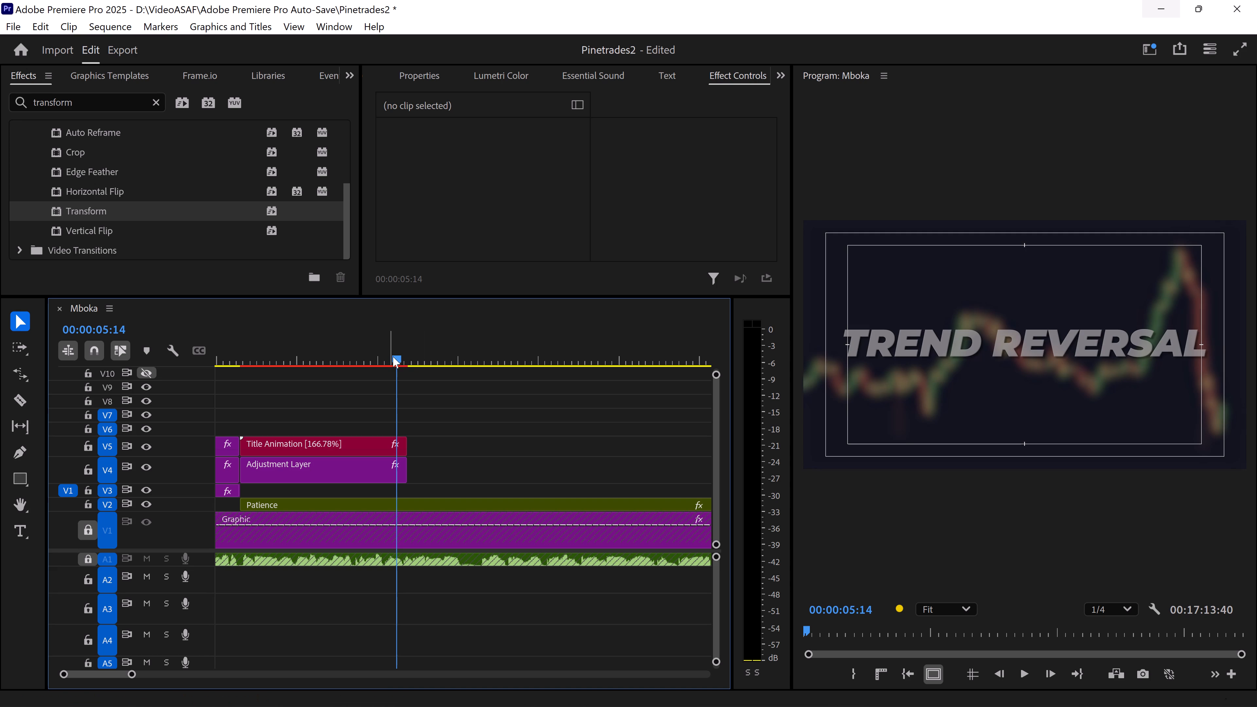
left_click_drag(394, 356, 408, 356)
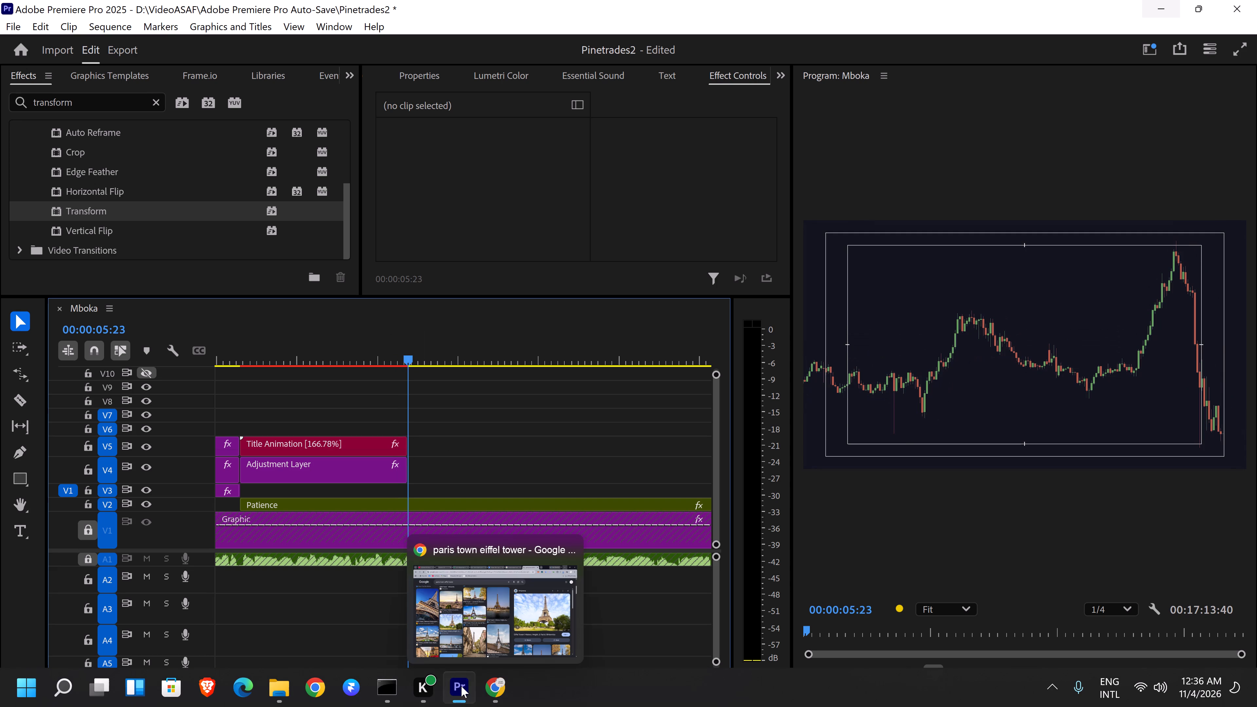
Switch to File Explorer and look through the Nick Files folder for a video clip for the section after the title.
left_click(286, 623)
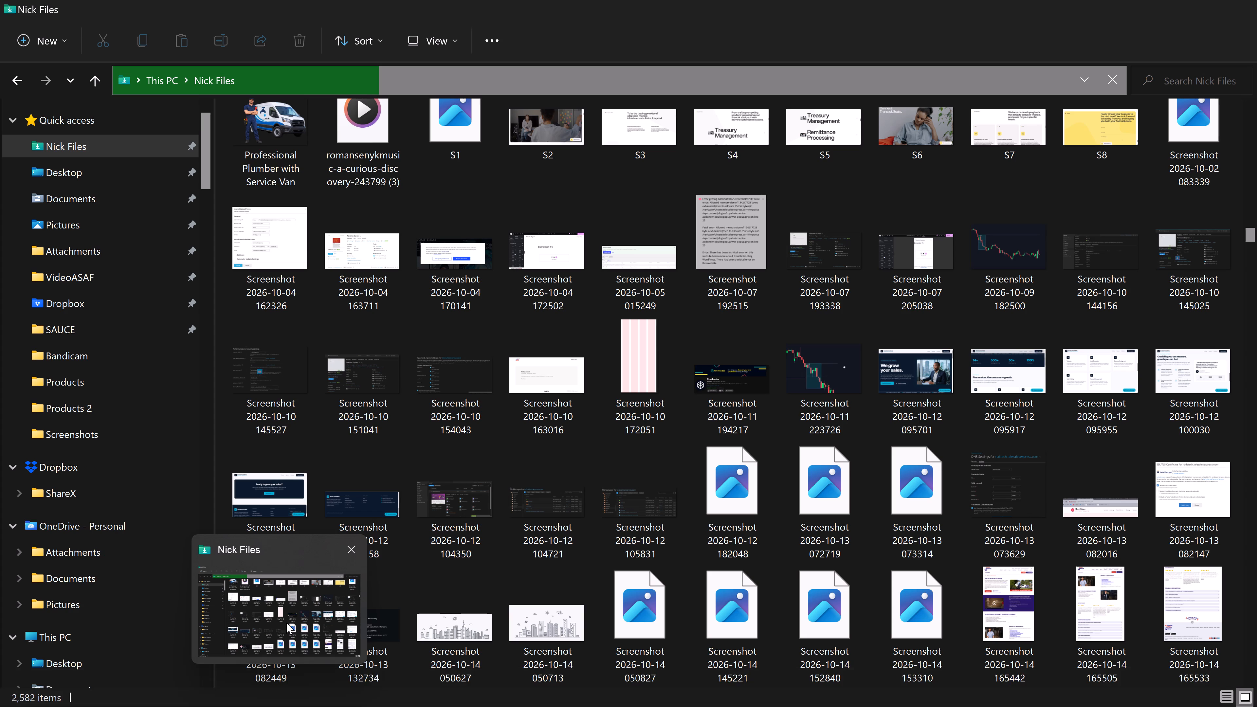
scroll(771, 460, "up", 5)
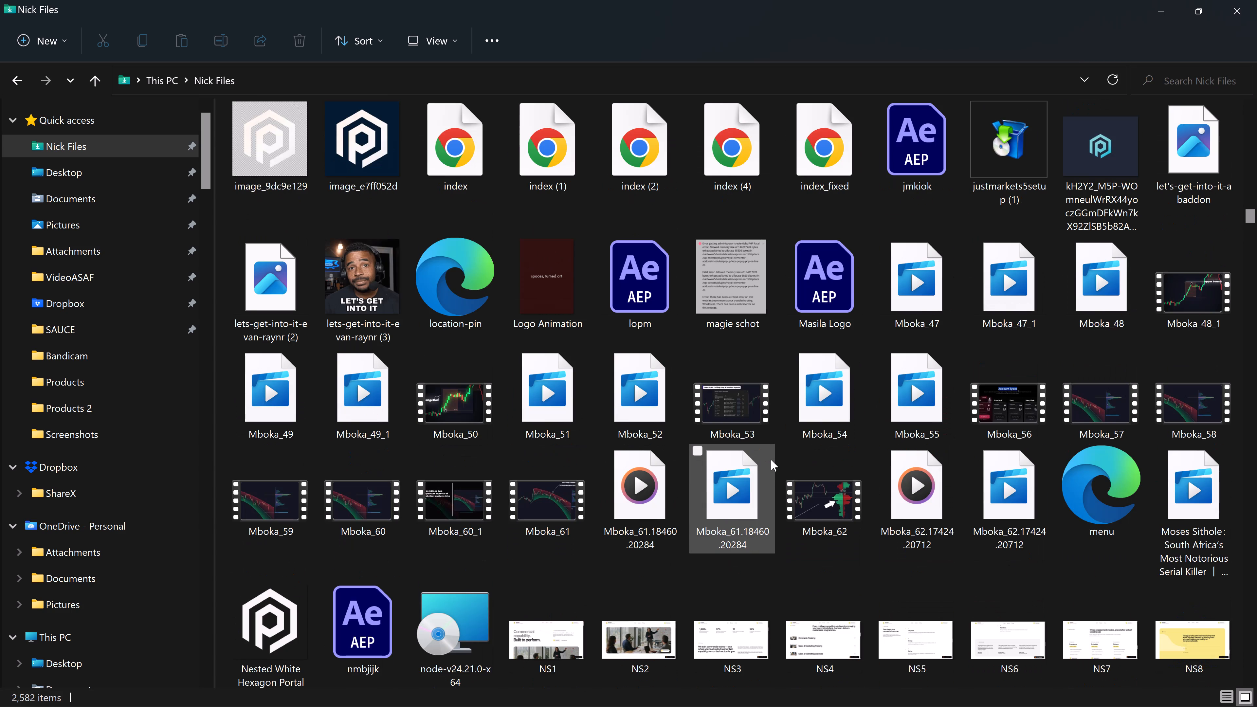
scroll(771, 460, "up", 3)
scroll(773, 457, "up", 18)
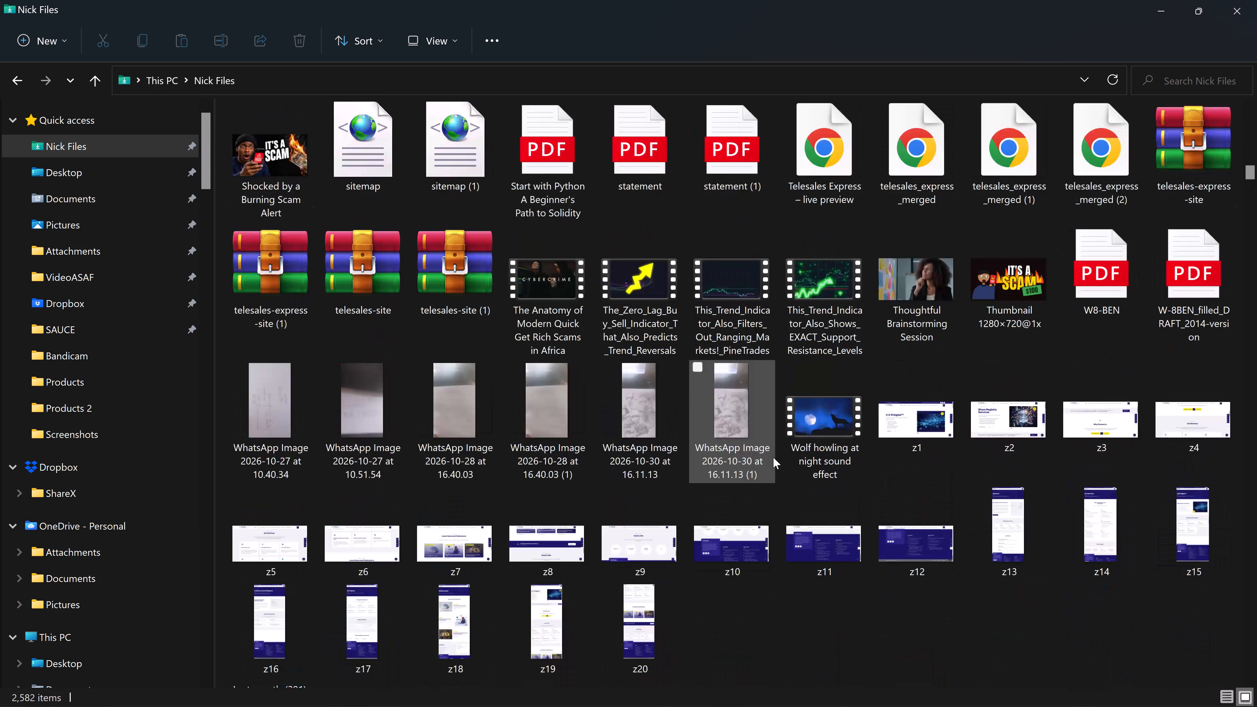
scroll(773, 457, "up", 13)
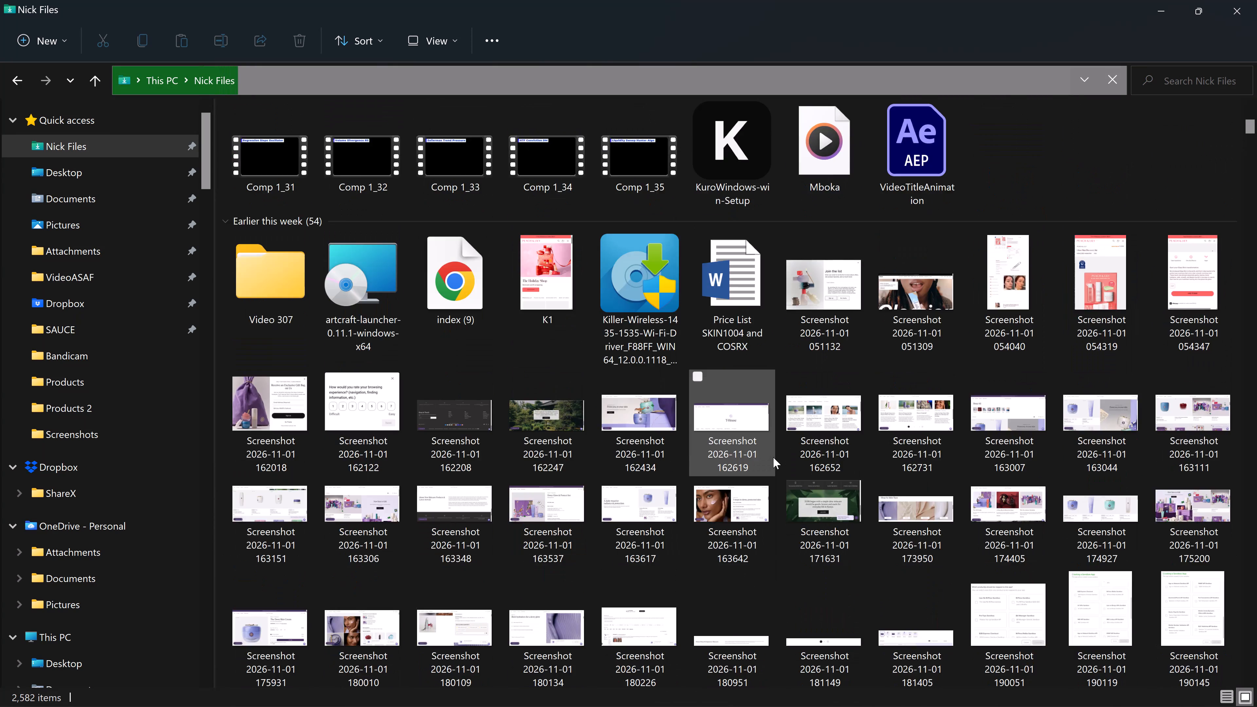
scroll(771, 457, "up", 5)
scroll(1004, 504, "down", 3)
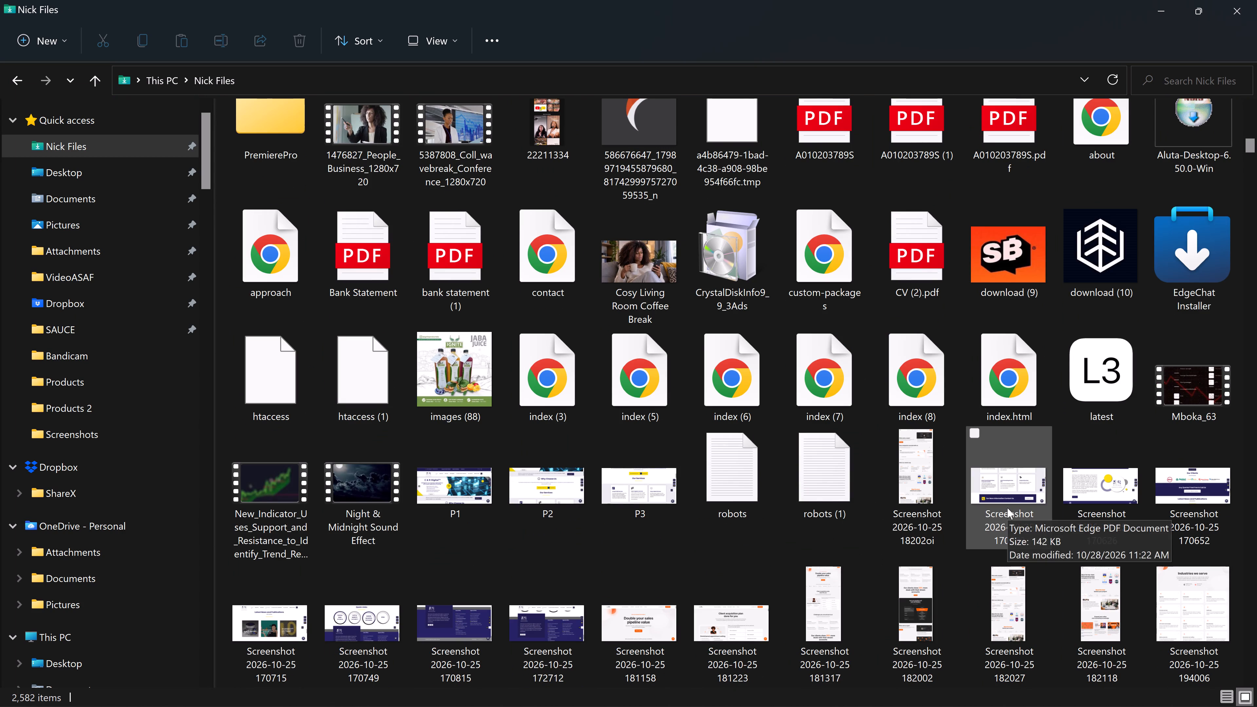
scroll(996, 519, "down", 5)
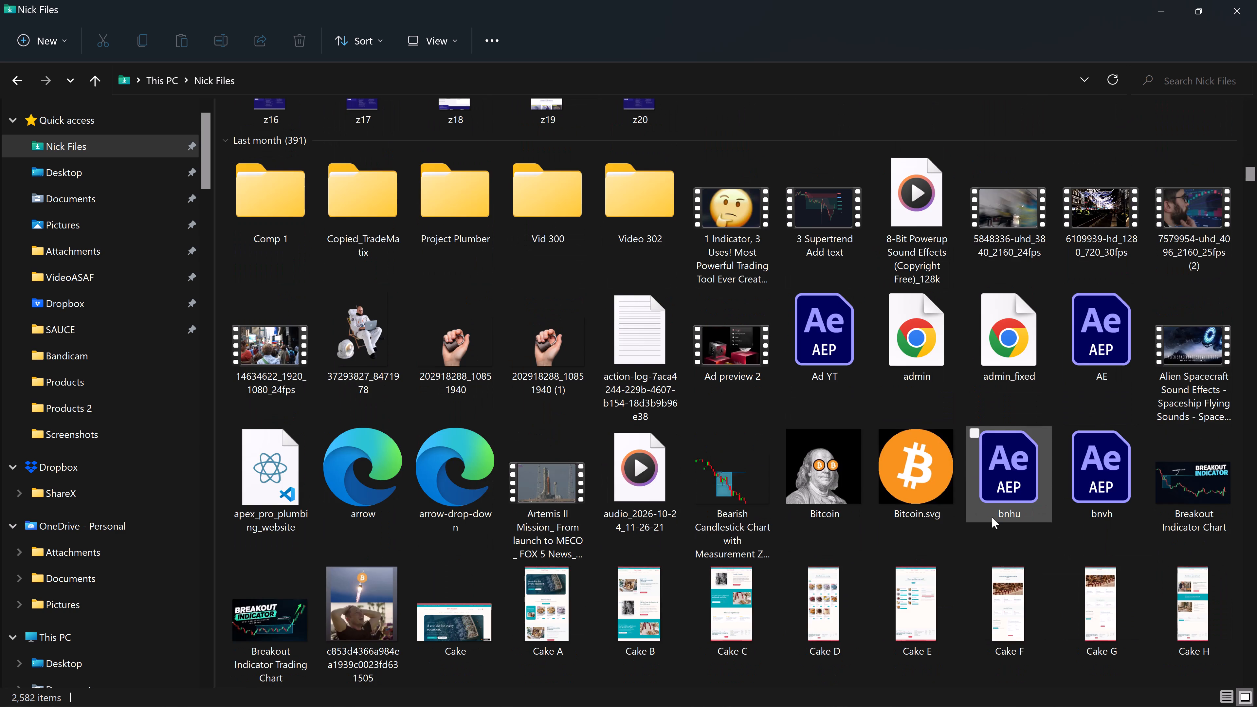
scroll(992, 517, "down", 4)
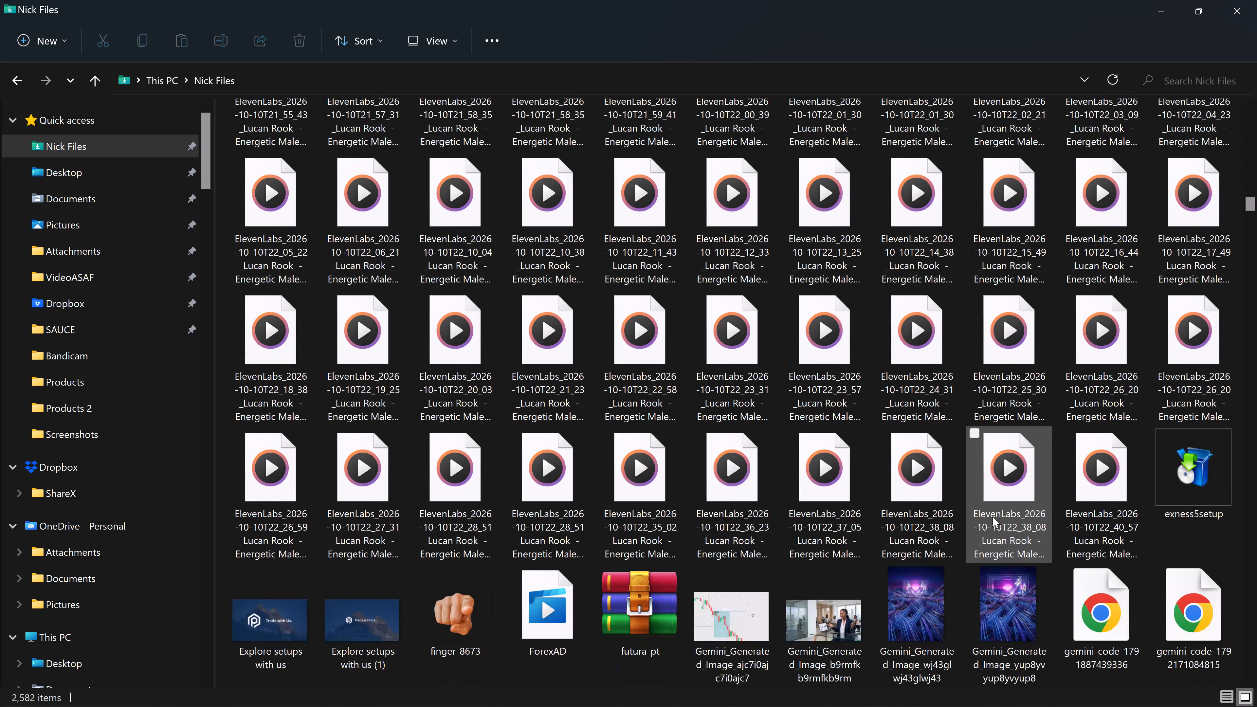
scroll(995, 513, "down", 6)
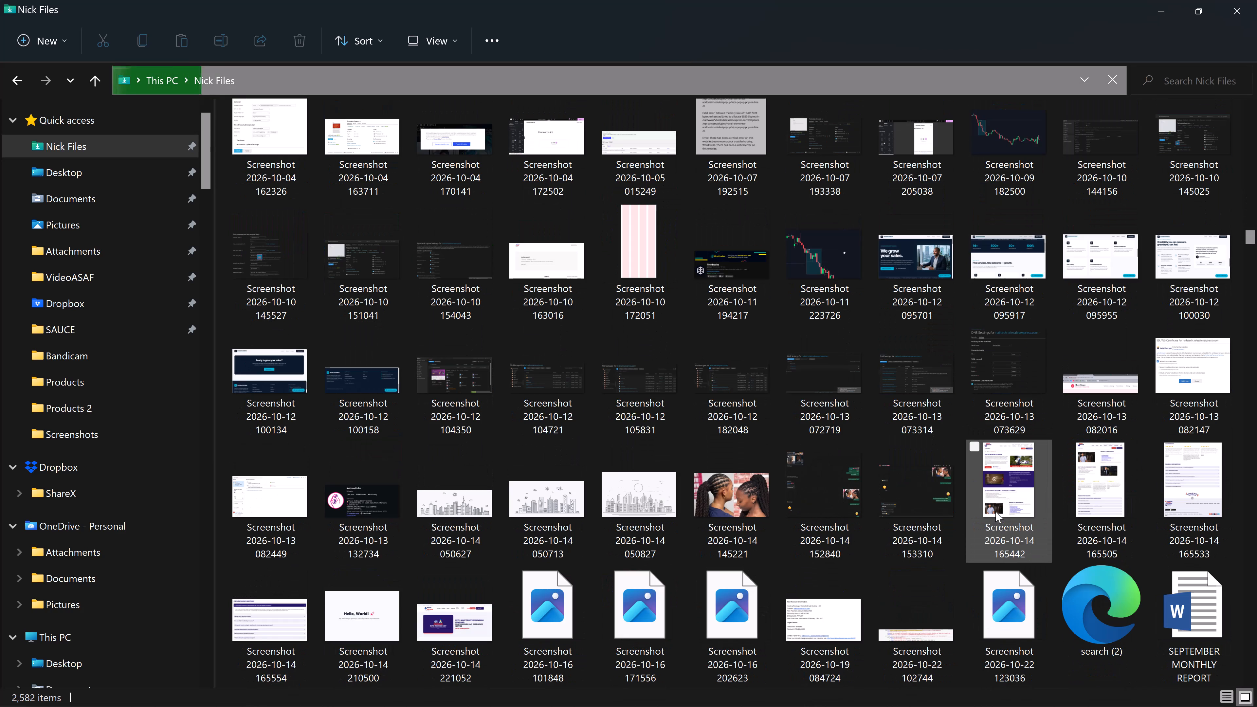
scroll(995, 511, "down", 5)
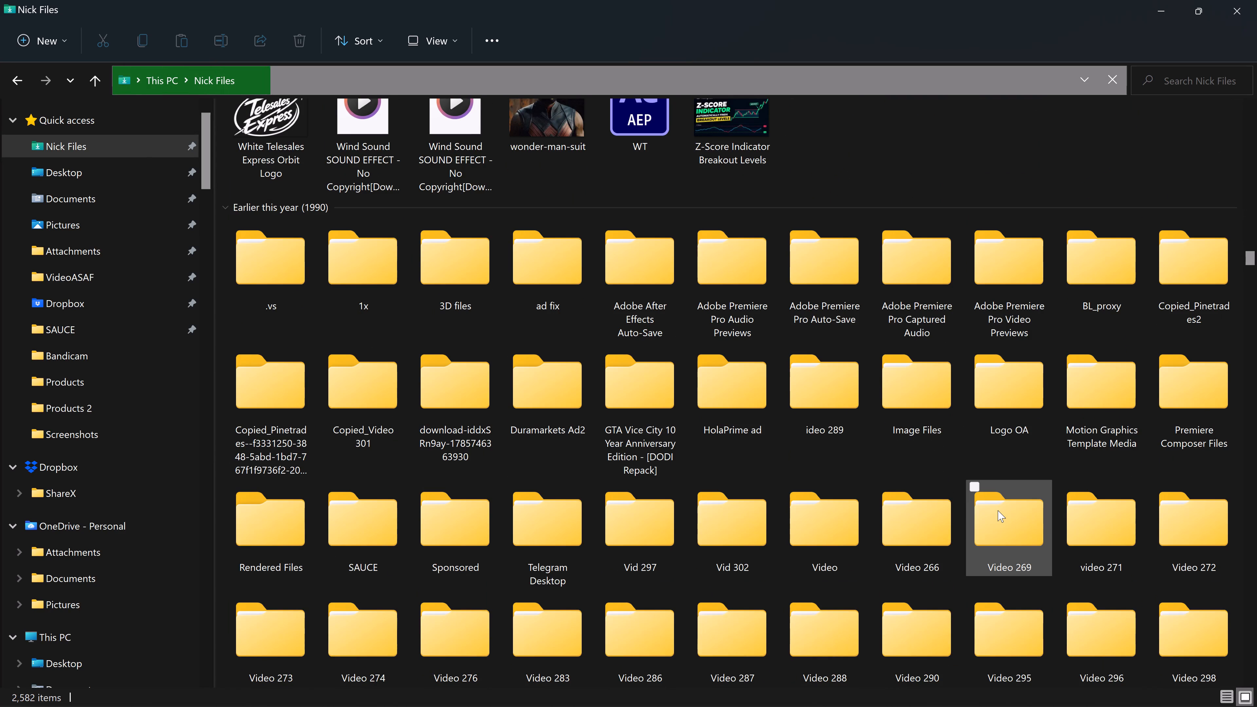
scroll(998, 510, "down", 3)
scroll(998, 510, "up", 2)
scroll(998, 508, "down", 1)
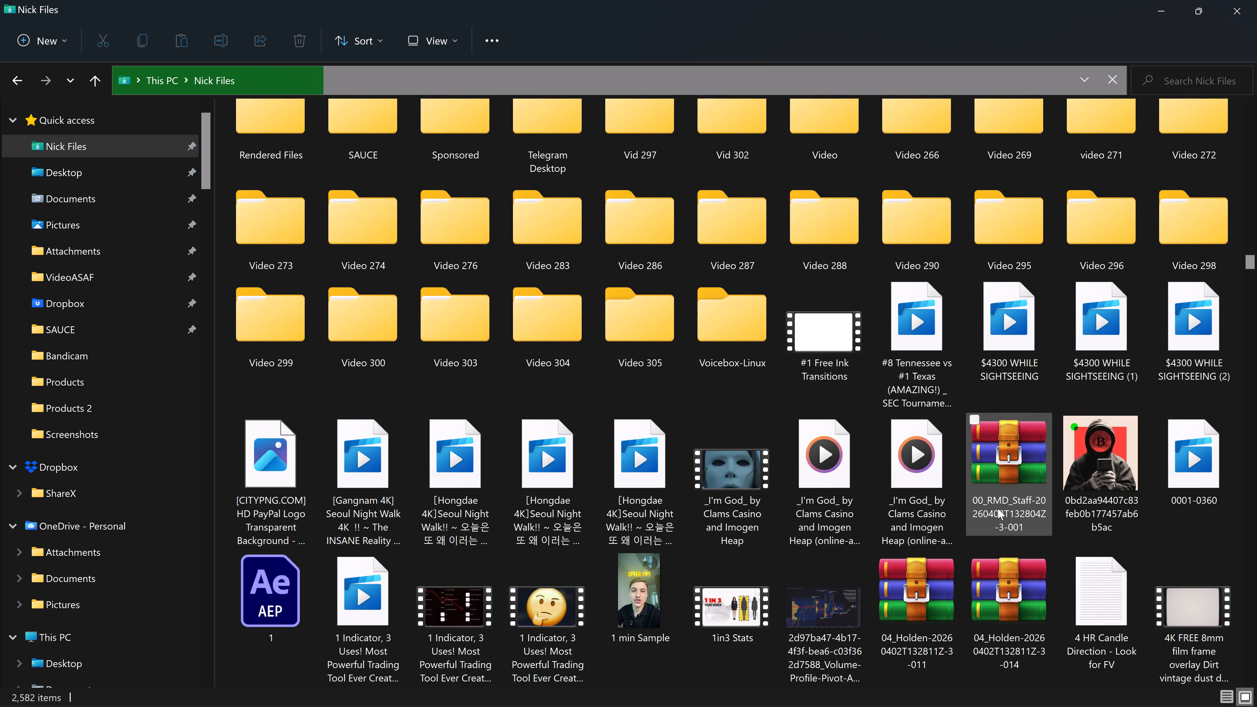
scroll(998, 508, "down", 1)
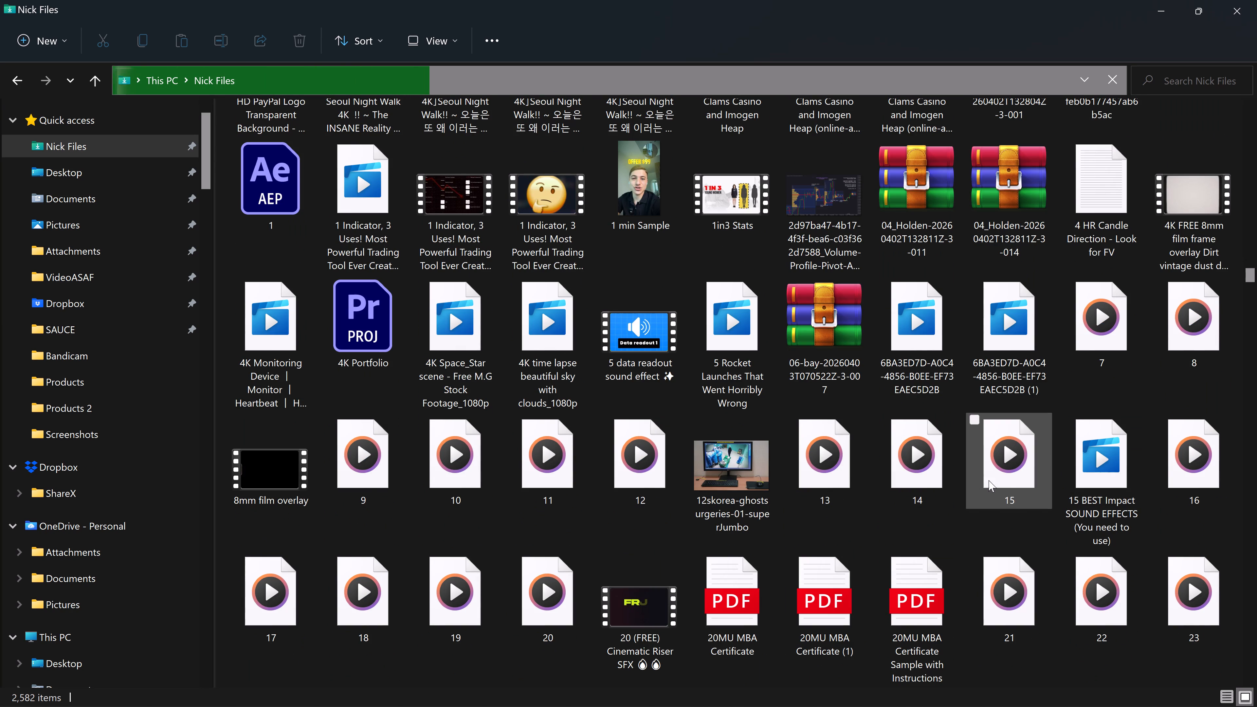
scroll(874, 501, "down", 4)
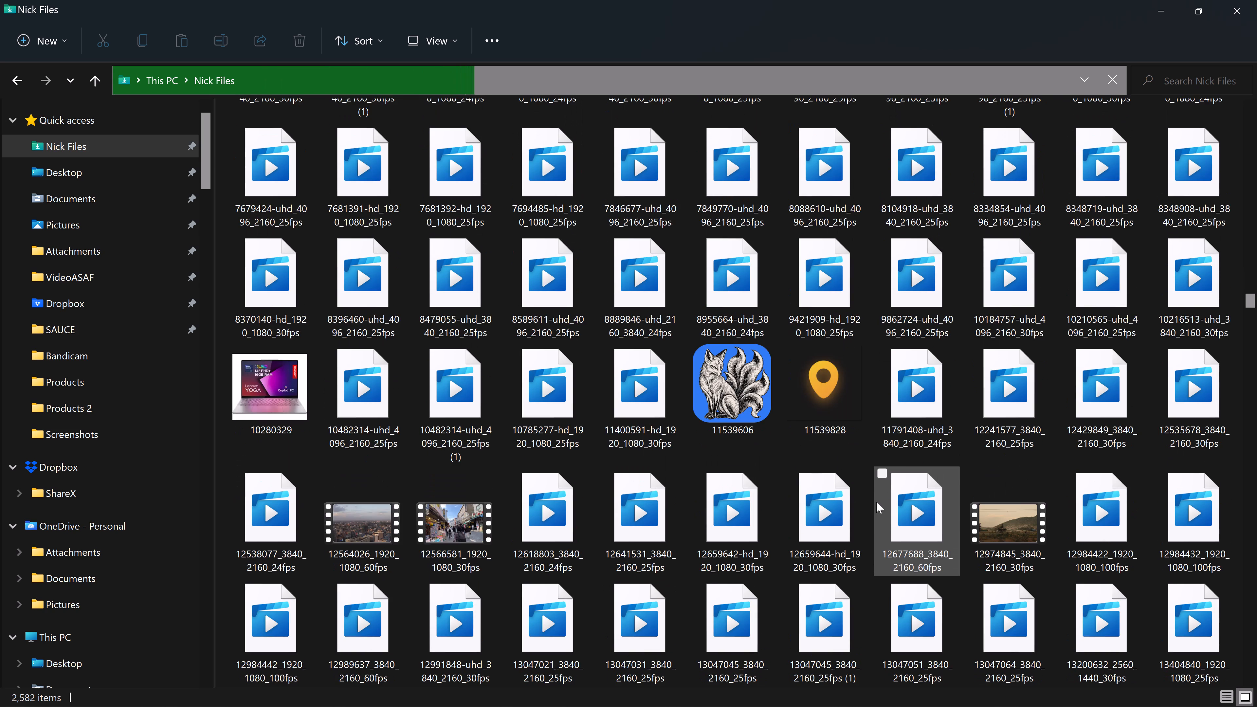
scroll(876, 502, "down", 4)
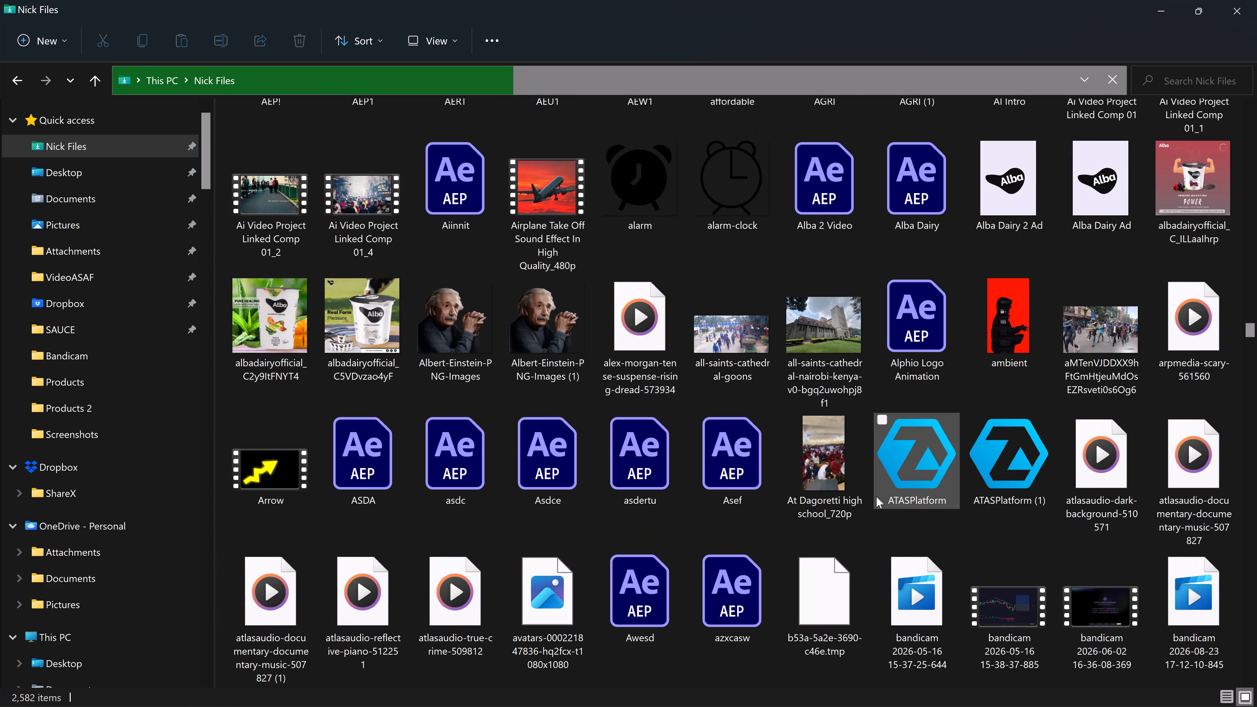
scroll(879, 494, "down", 10)
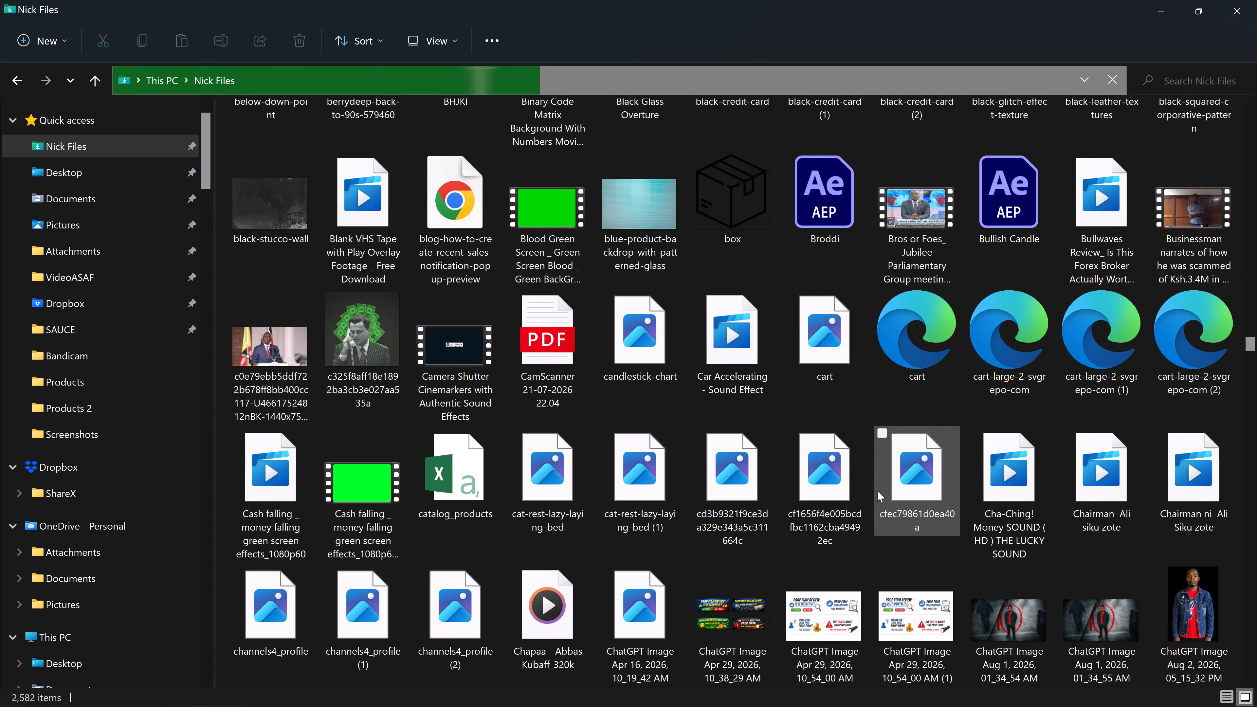
scroll(877, 491, "down", 20)
scroll(877, 491, "down", 7)
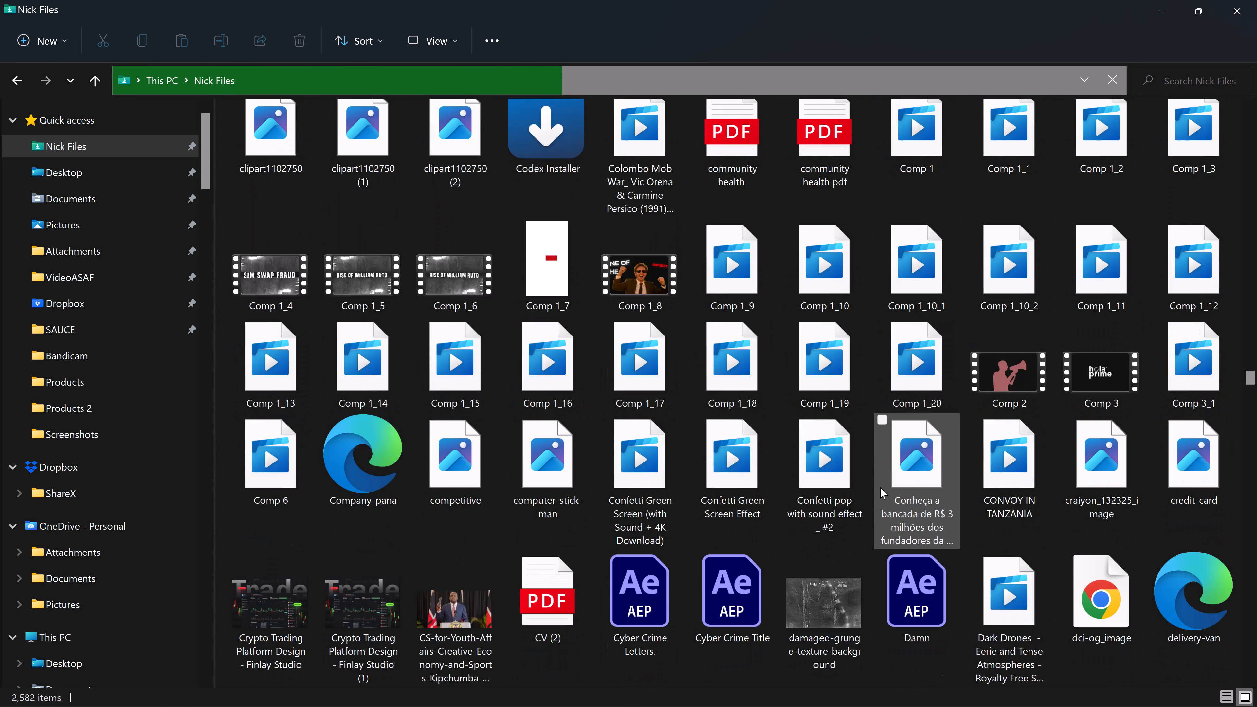
scroll(880, 487, "down", 20)
scroll(886, 481, "down", 4)
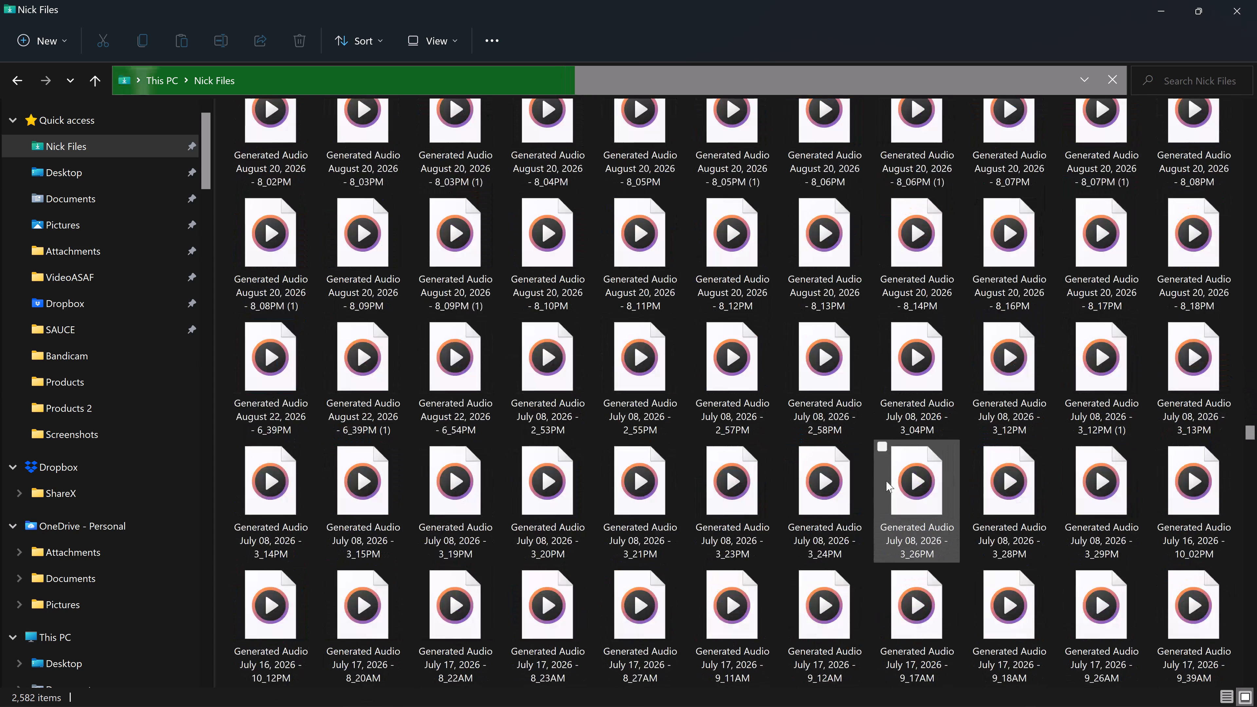
scroll(886, 481, "down", 19)
scroll(889, 475, "down", 14)
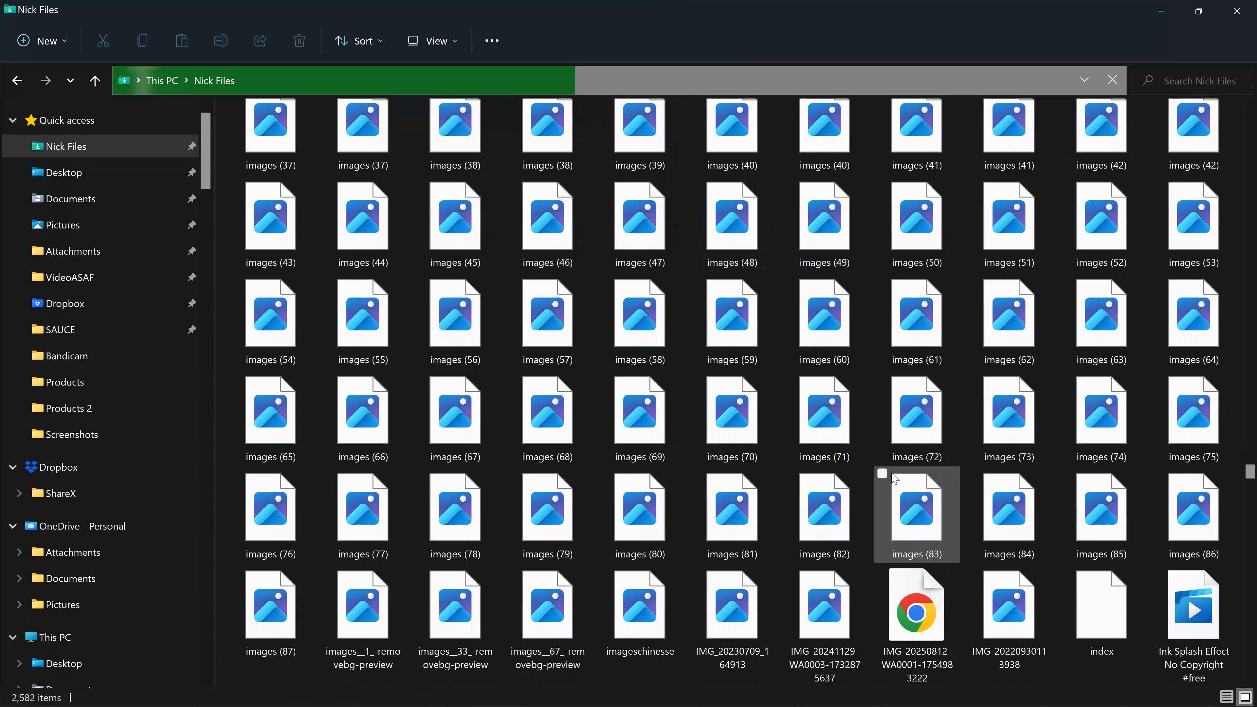
scroll(891, 473, "down", 20)
scroll(891, 473, "down", 15)
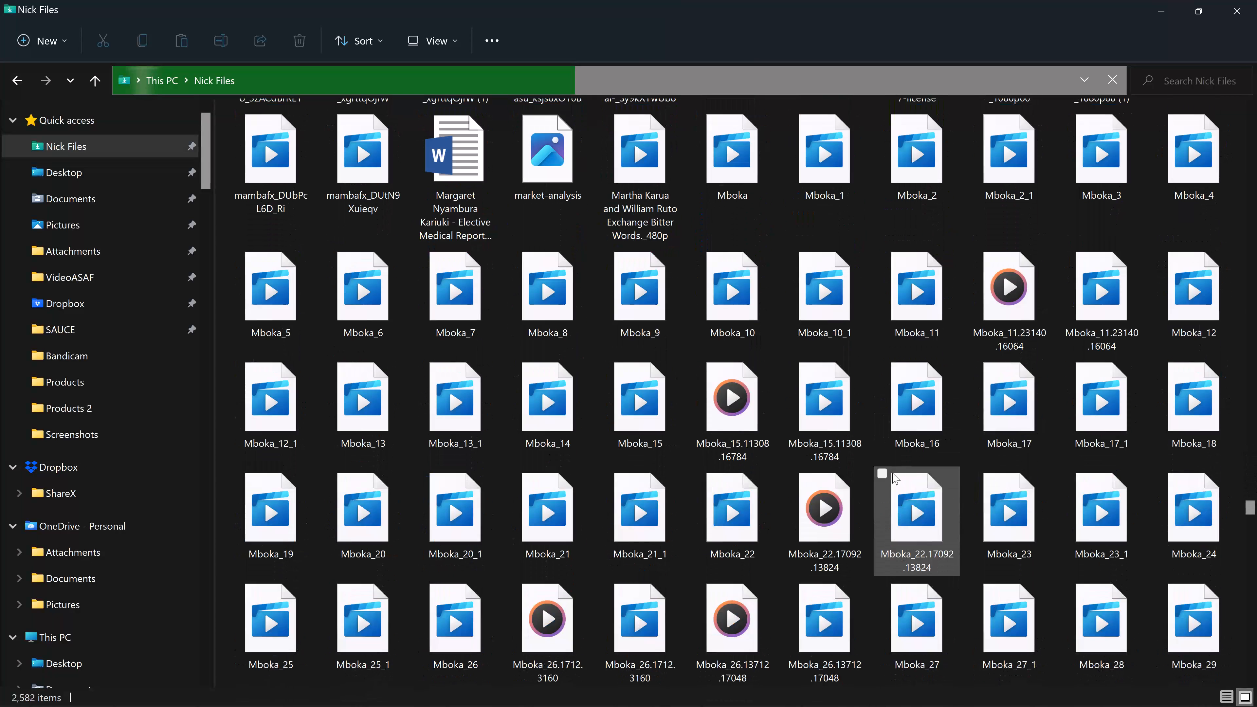
scroll(892, 473, "down", 20)
scroll(892, 470, "down", 8)
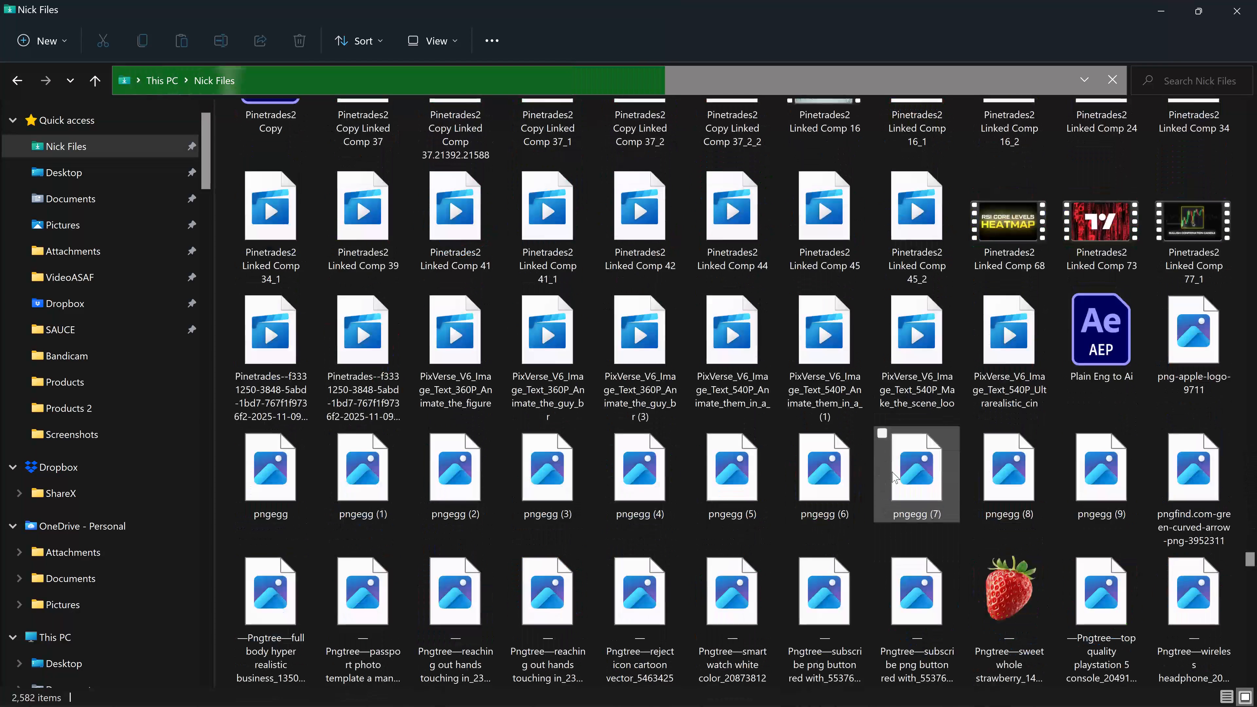
scroll(892, 472, "down", 1)
scroll(892, 472, "up", 3)
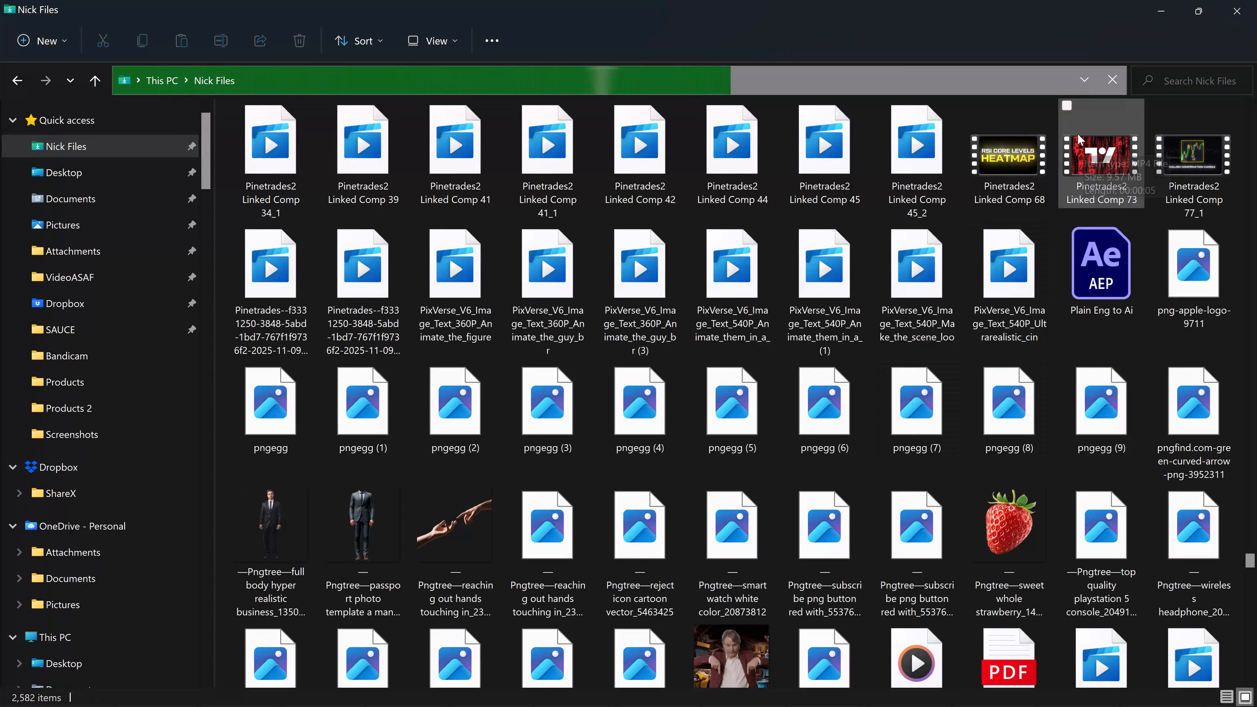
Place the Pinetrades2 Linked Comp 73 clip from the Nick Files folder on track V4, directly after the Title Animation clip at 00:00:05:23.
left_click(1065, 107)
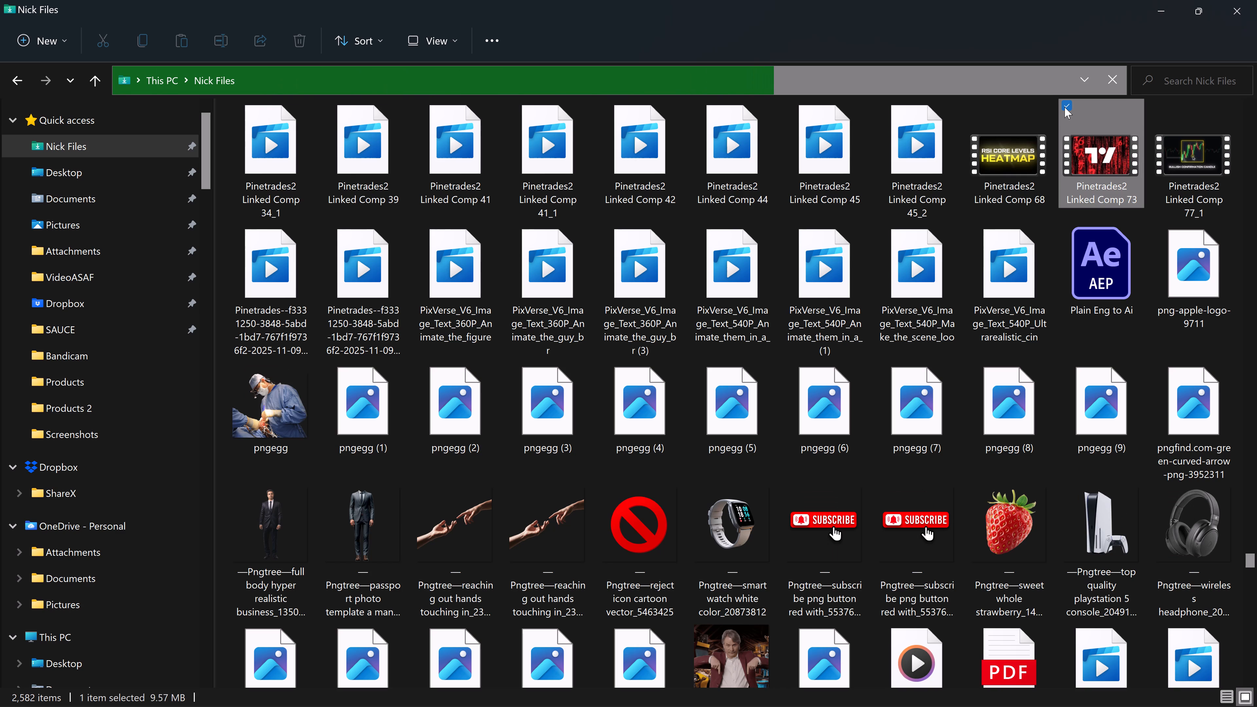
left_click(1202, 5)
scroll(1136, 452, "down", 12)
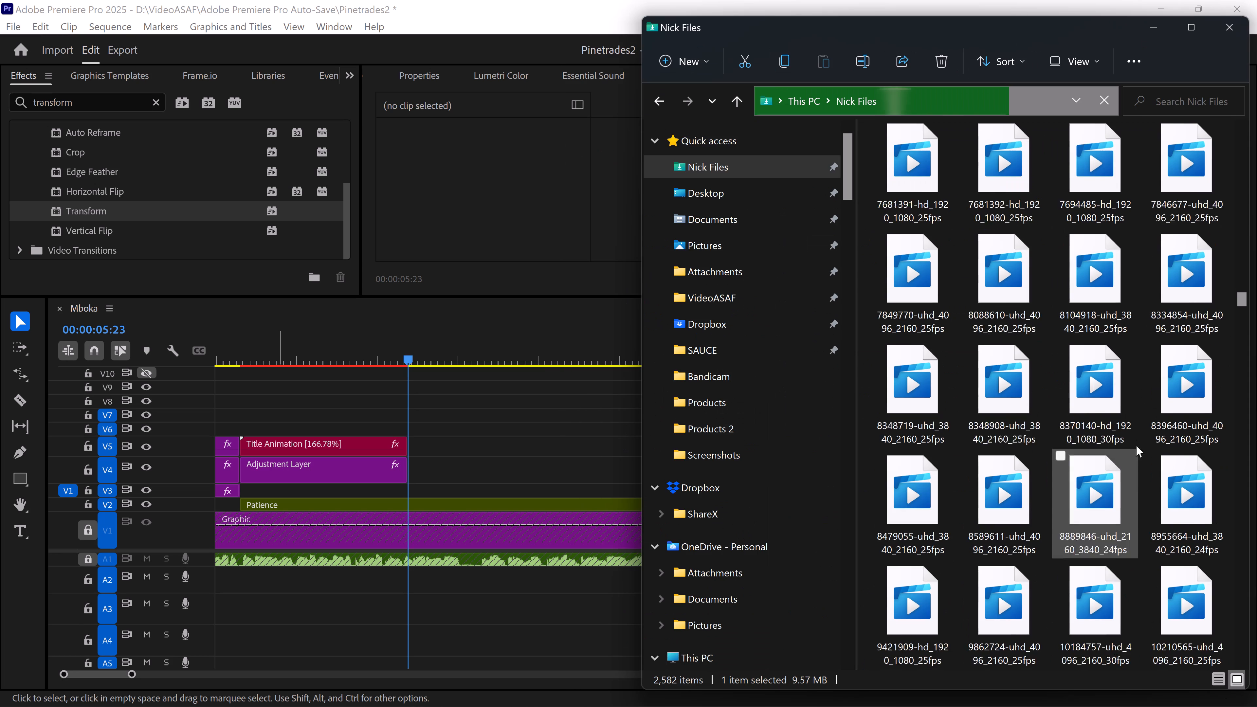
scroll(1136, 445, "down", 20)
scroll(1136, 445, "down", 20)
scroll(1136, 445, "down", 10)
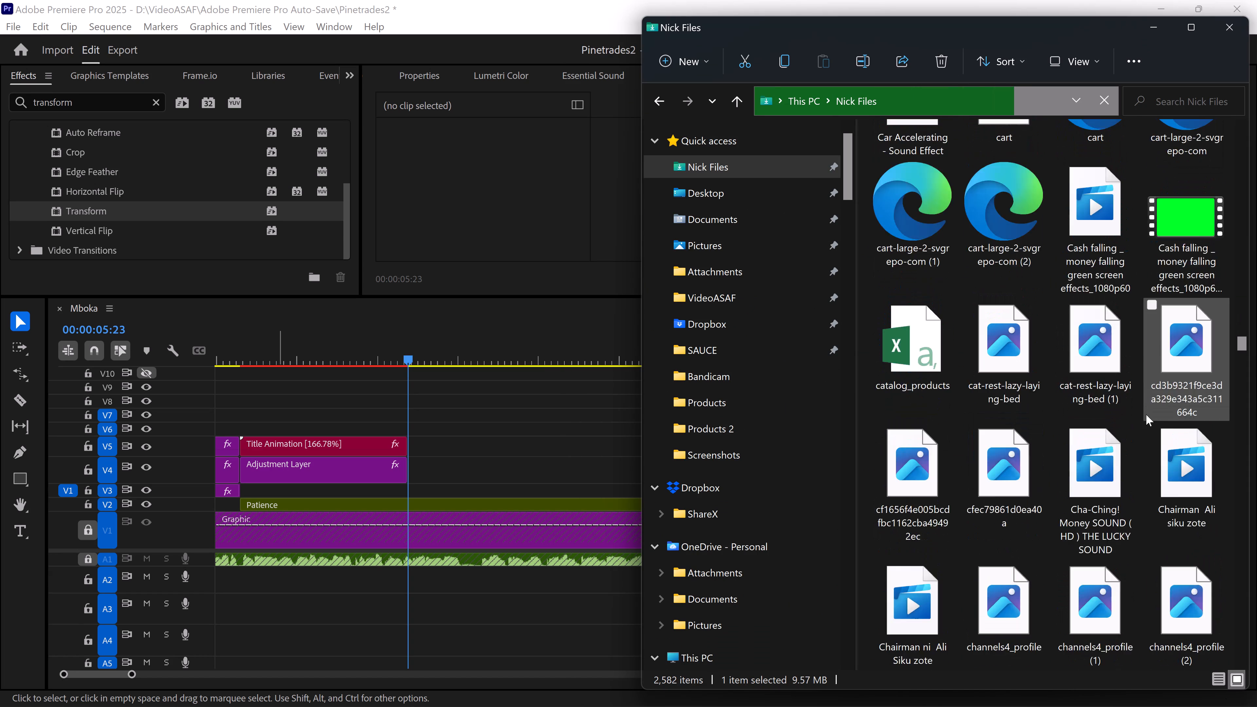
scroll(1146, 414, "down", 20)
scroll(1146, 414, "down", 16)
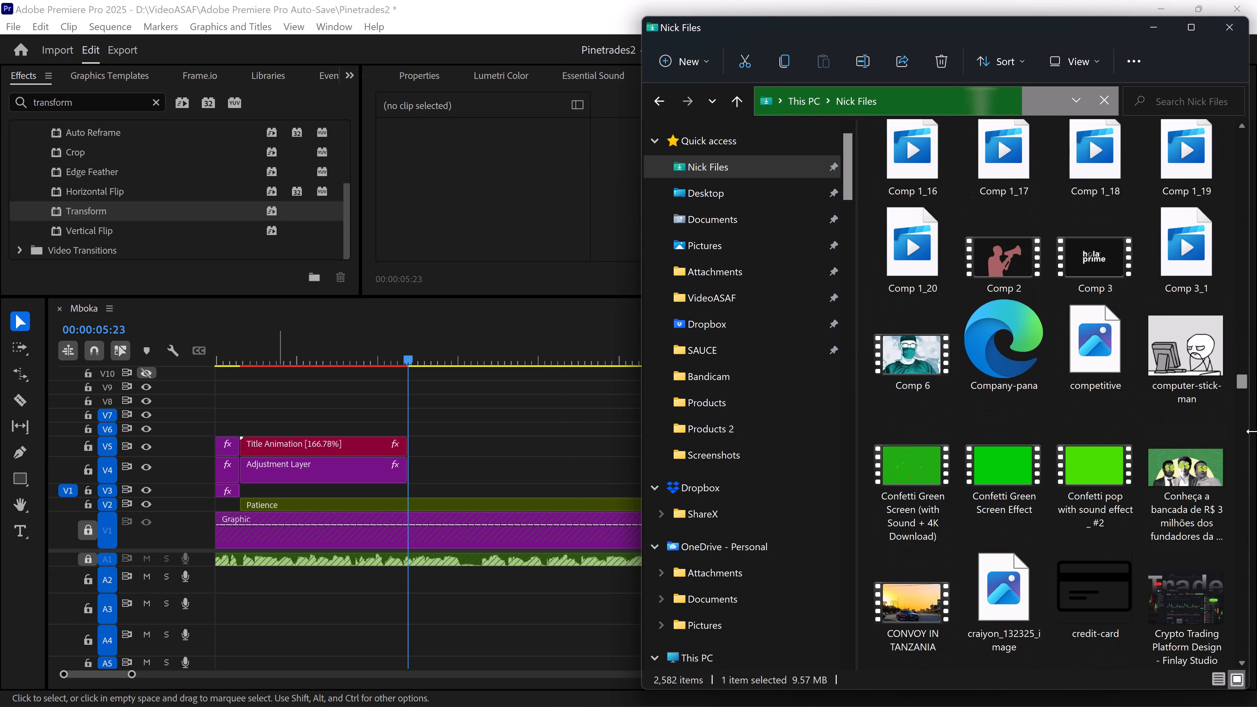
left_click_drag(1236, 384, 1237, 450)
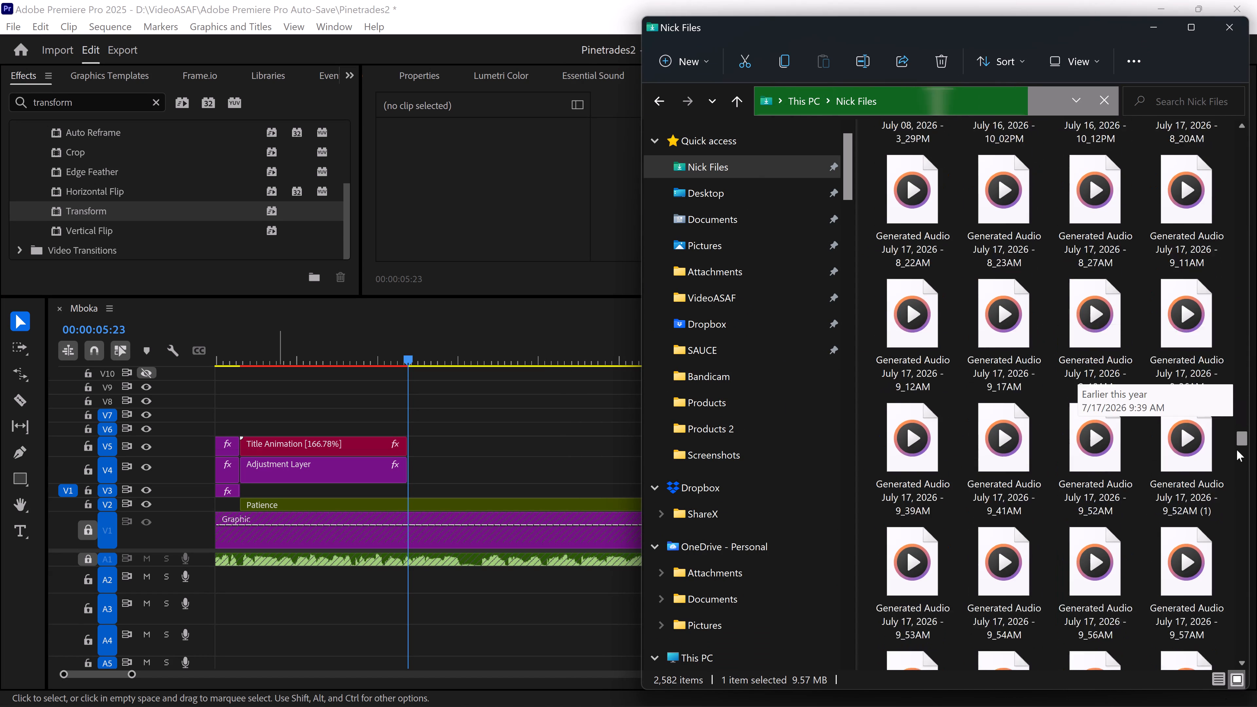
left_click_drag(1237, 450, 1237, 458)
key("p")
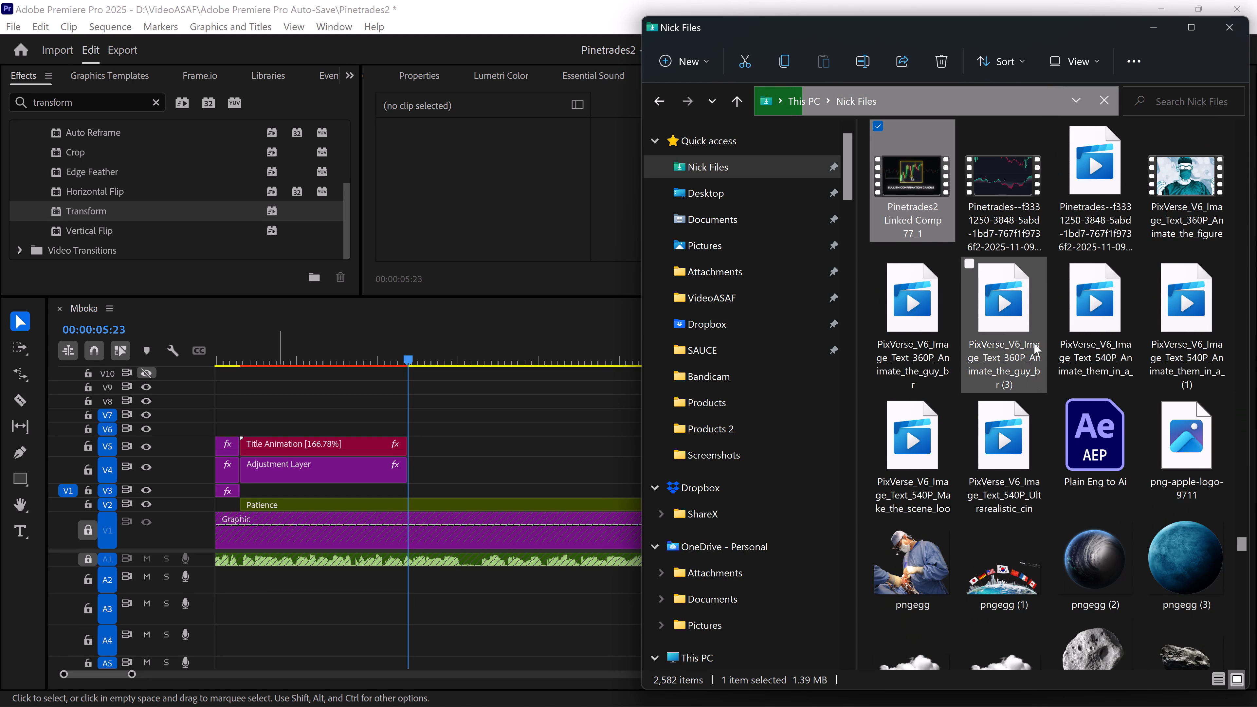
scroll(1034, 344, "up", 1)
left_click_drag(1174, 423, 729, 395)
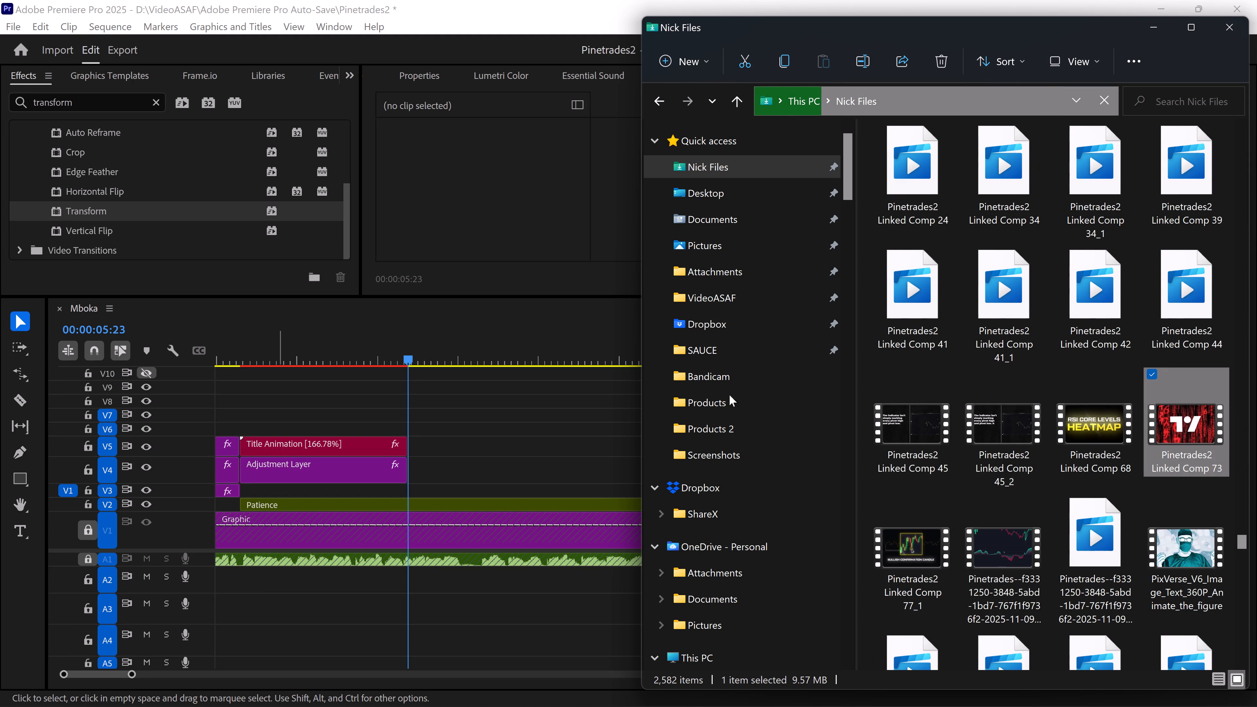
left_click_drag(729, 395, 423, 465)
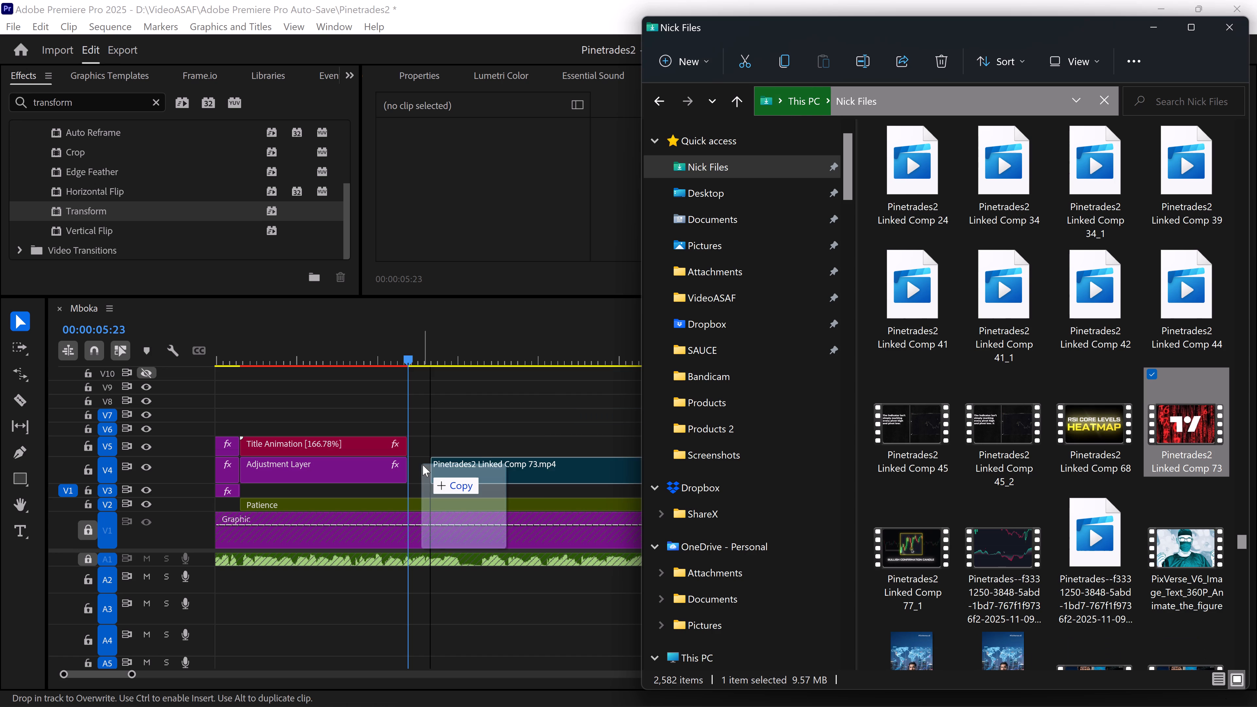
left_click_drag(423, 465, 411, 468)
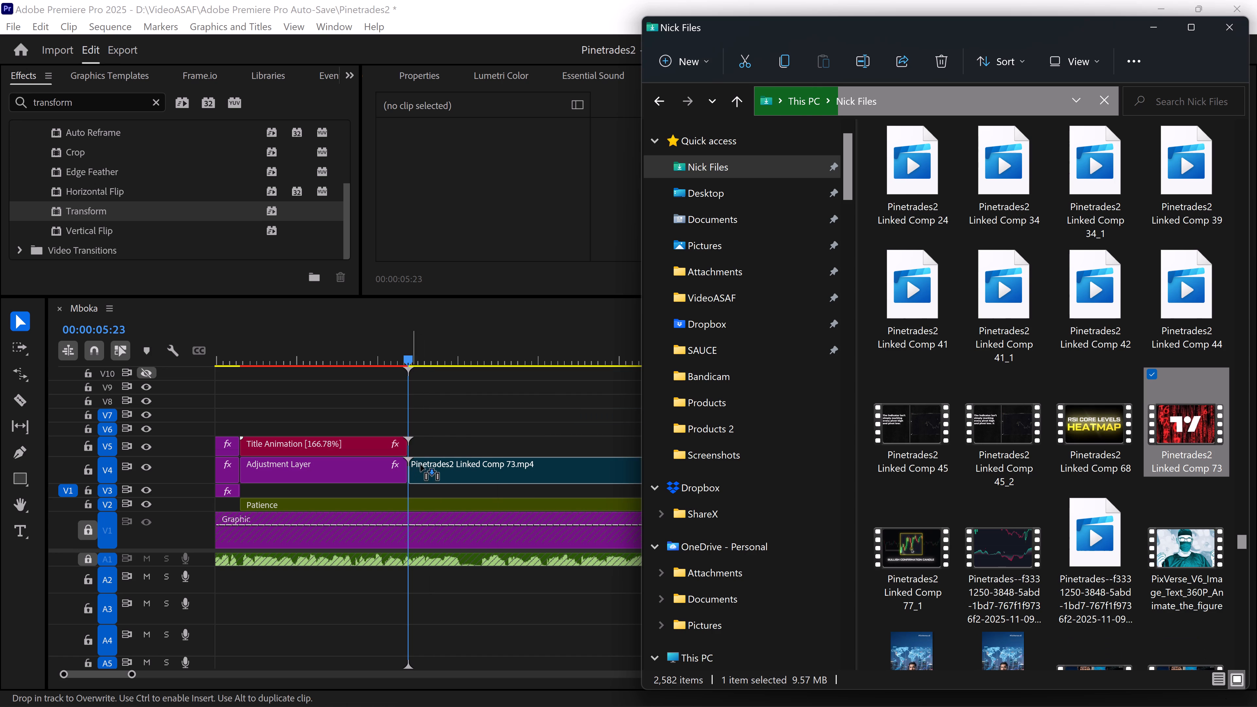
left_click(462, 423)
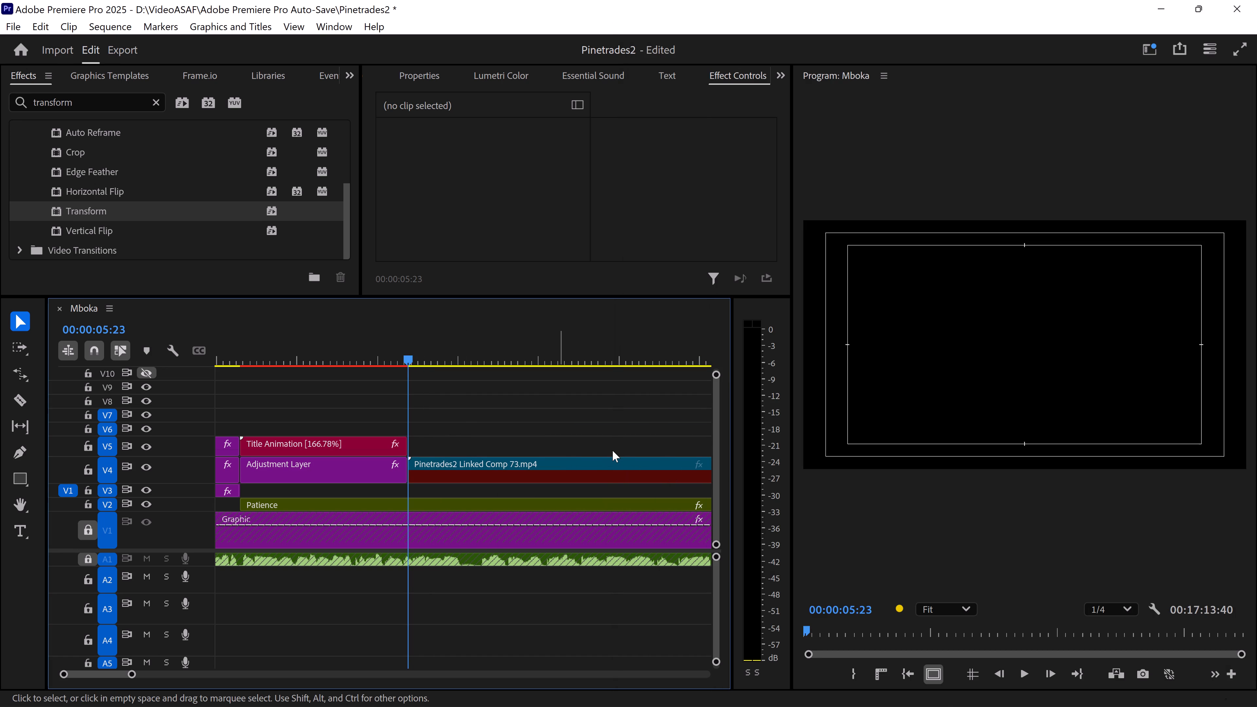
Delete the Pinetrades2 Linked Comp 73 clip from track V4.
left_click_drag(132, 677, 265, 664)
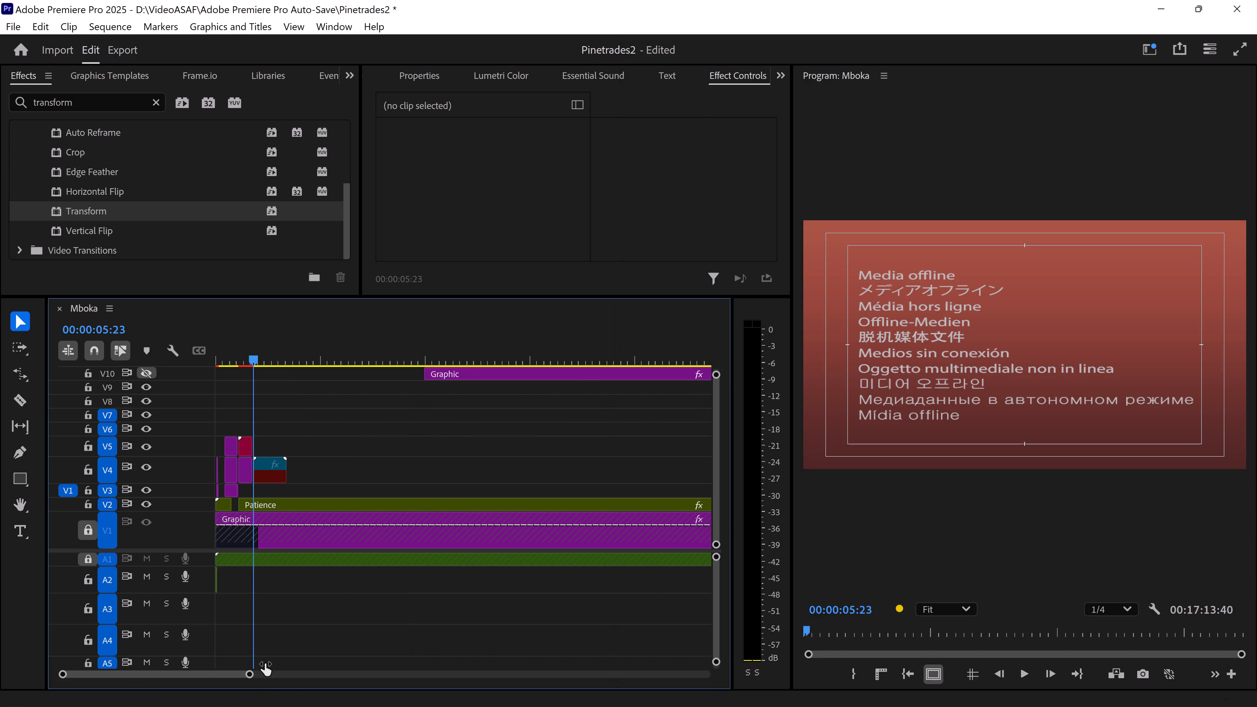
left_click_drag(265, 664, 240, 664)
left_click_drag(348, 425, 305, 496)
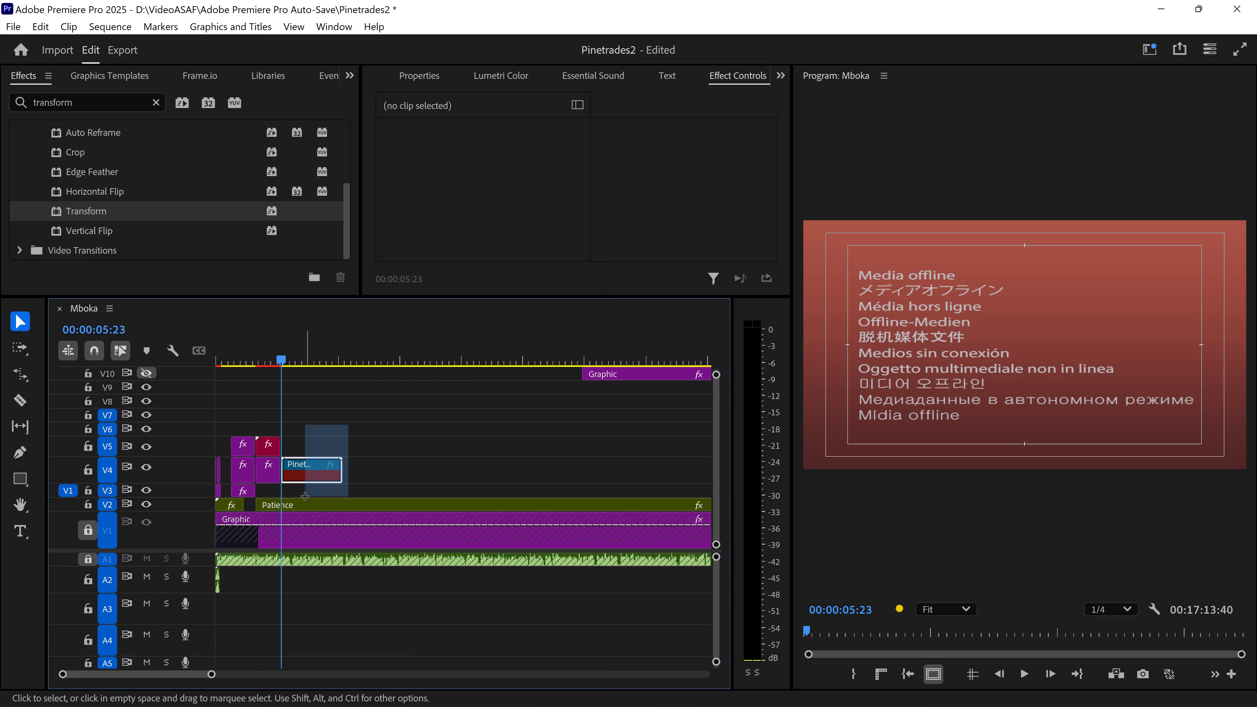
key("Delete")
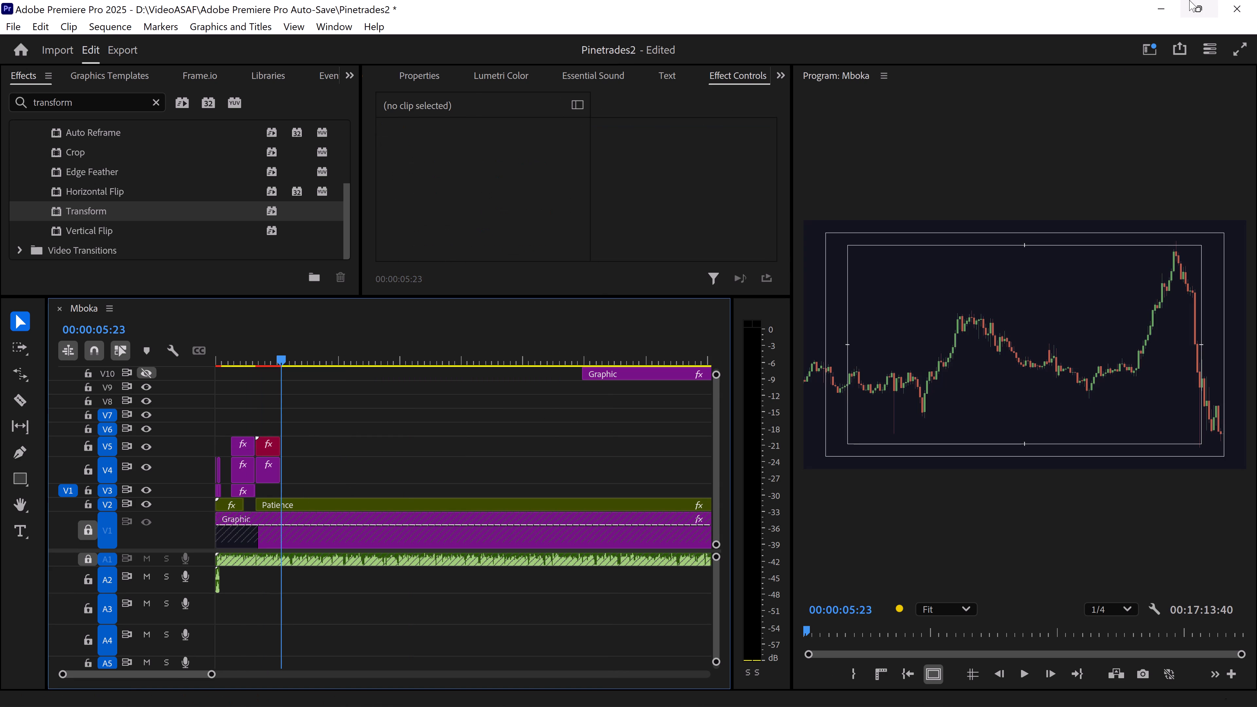
Reduce the Premiere Pro window from full screen and minimise the Nick Files window to reach the desktop.
left_click(1189, 0)
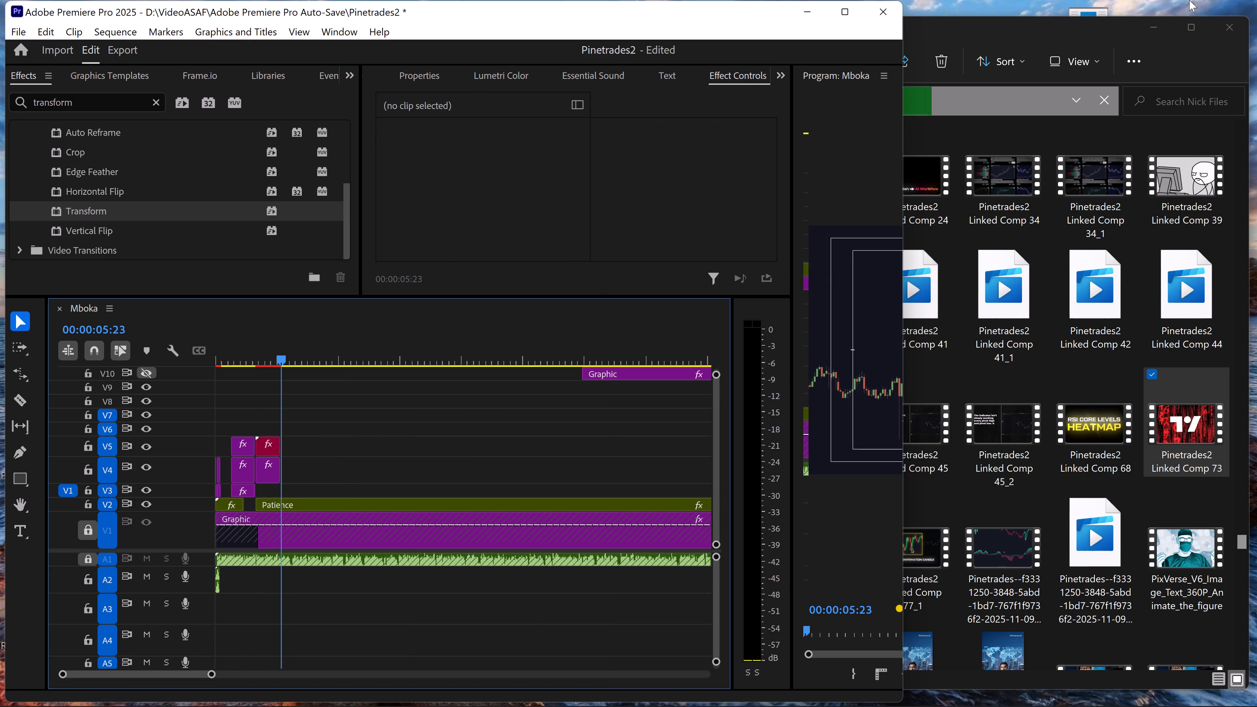
left_click(1148, 34)
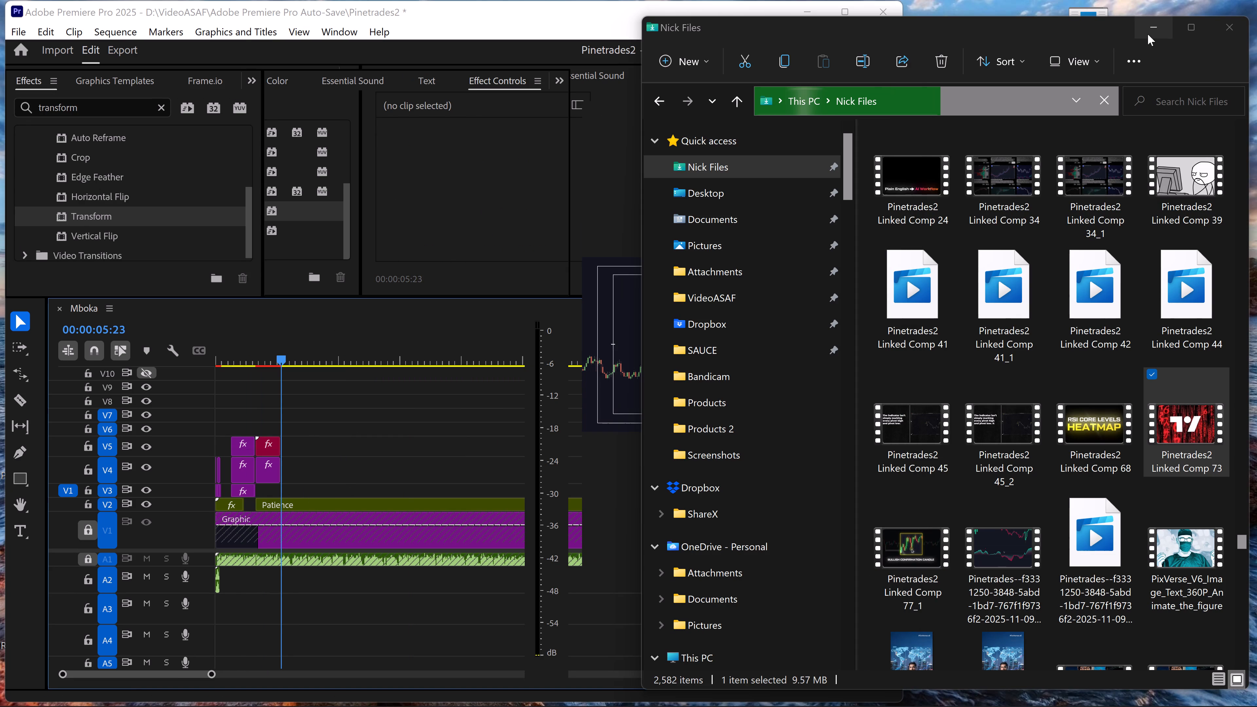
left_click(969, 305)
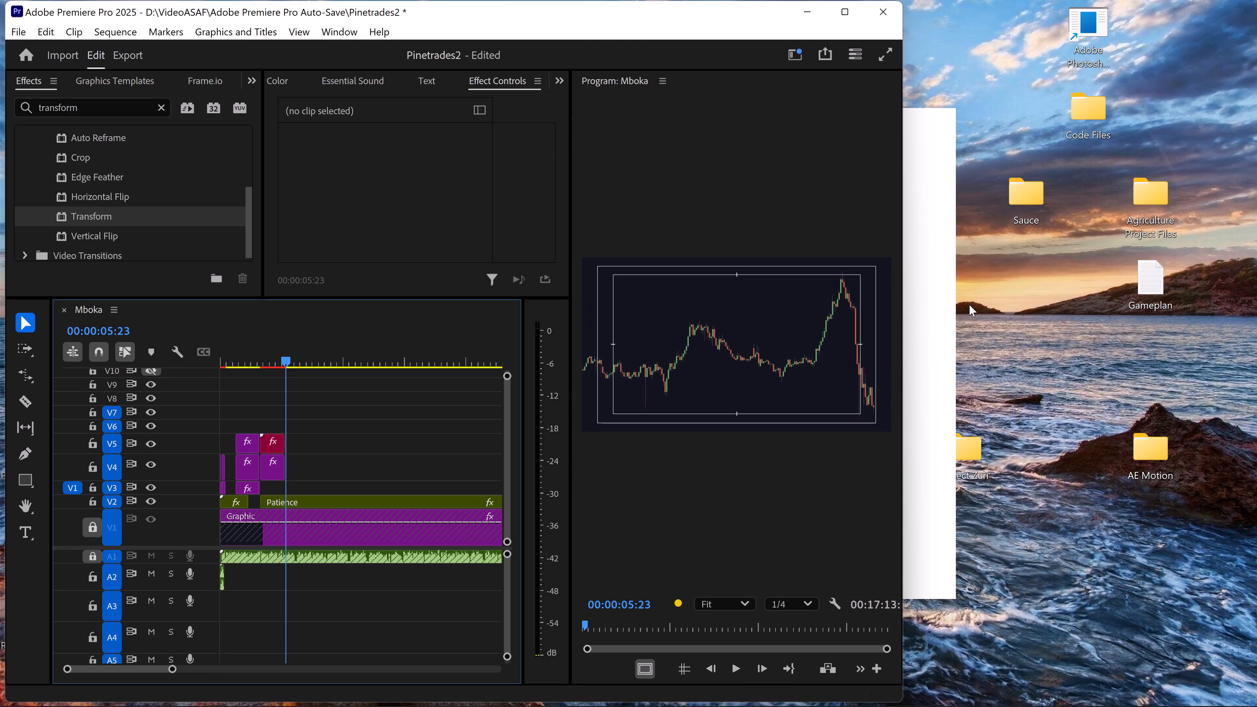
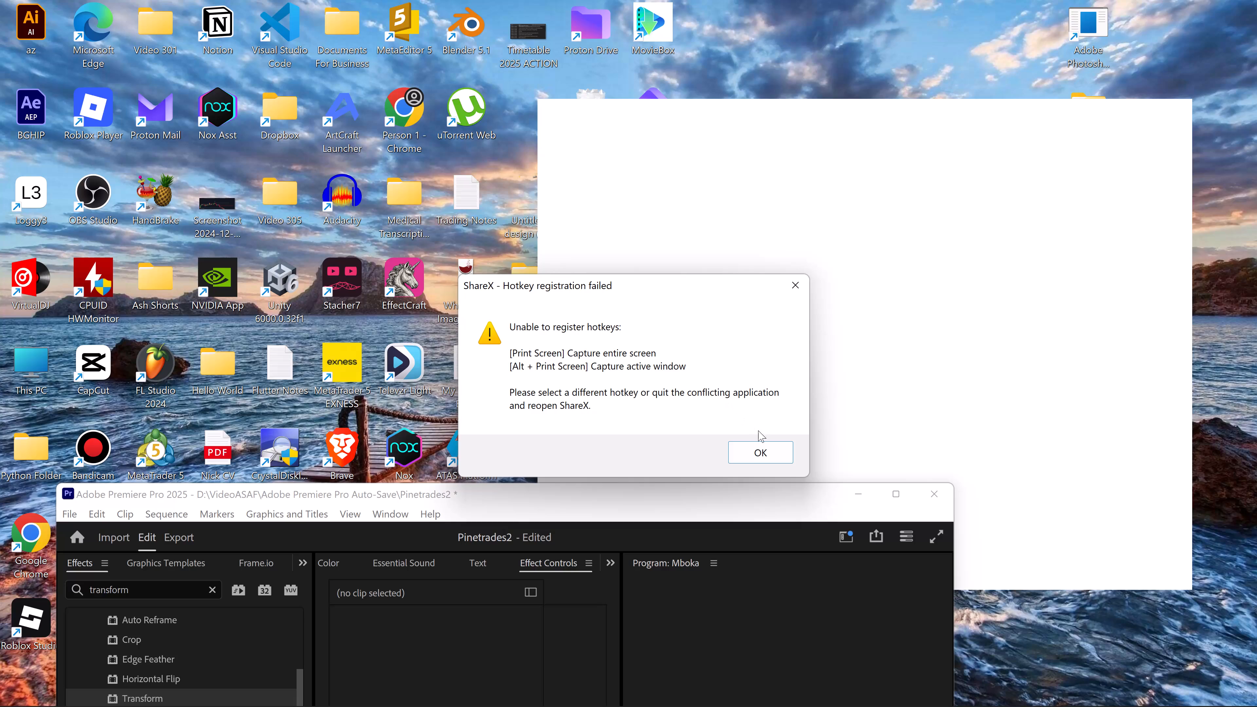
Dismiss the ShareX hotkey message, open the Pinetrades folder from the desktop, and restore Premiere Pro to full screen.
left_click(763, 448)
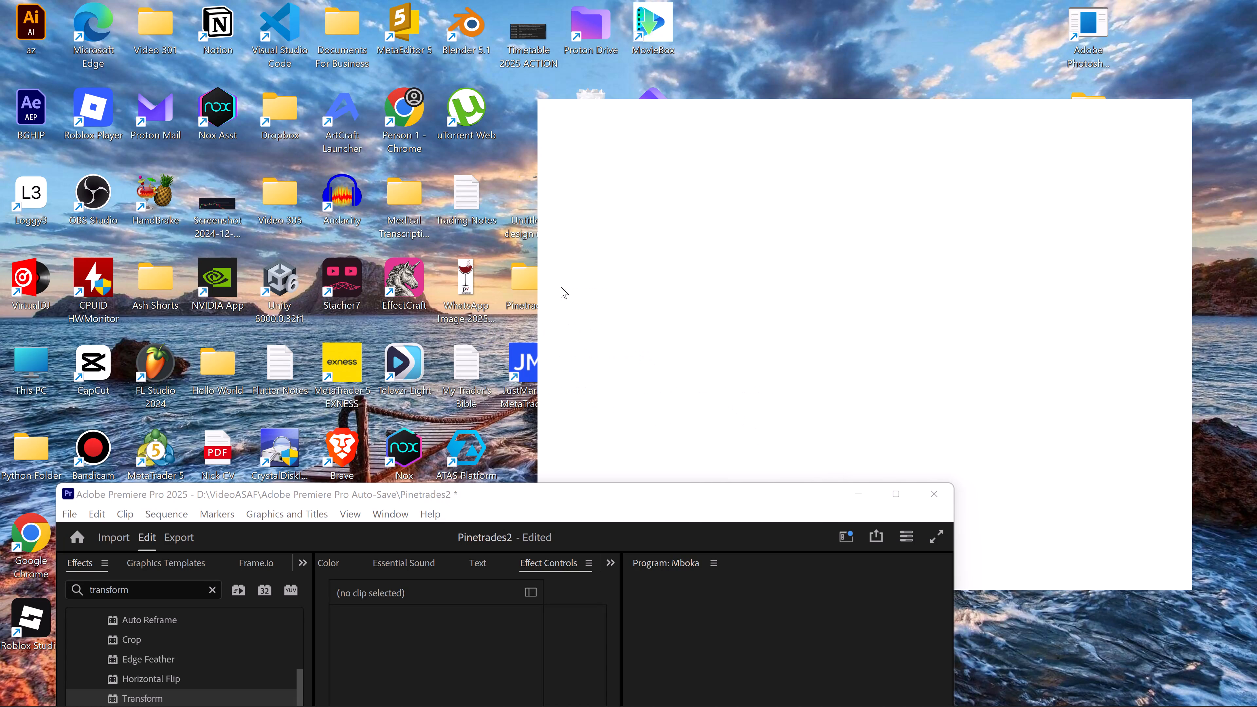
double_click(527, 277)
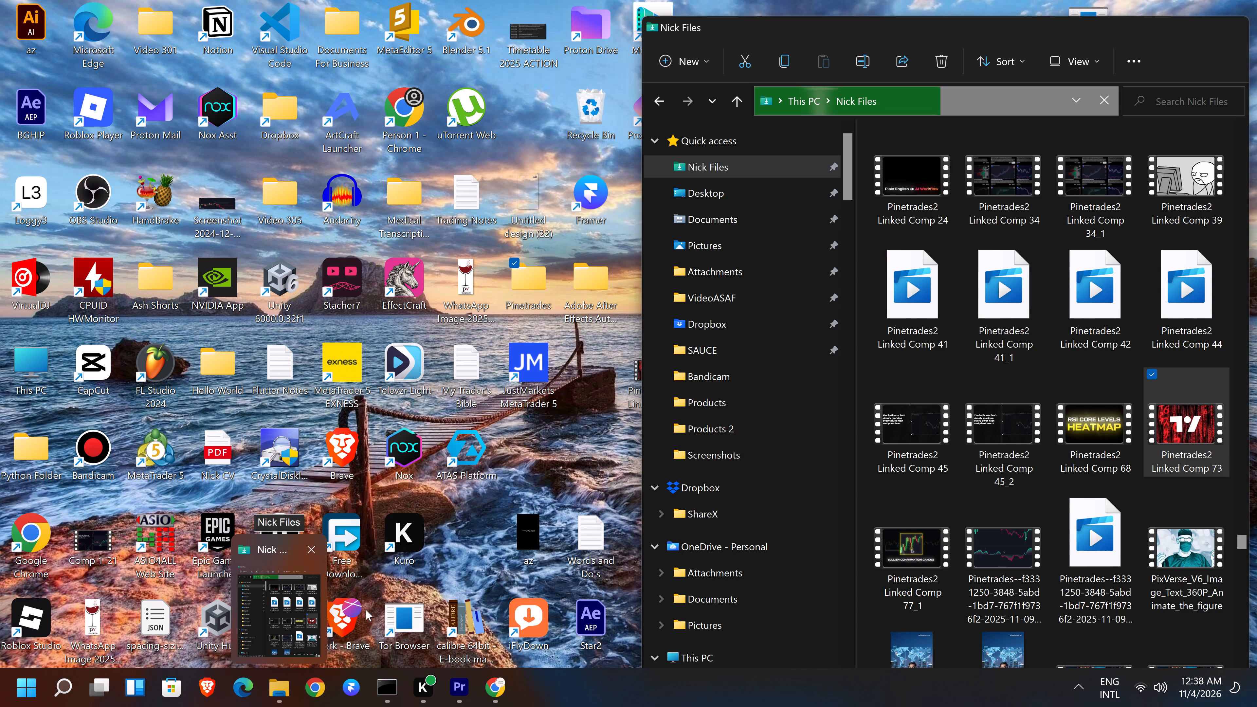
left_click_drag(420, 498, 418, 216)
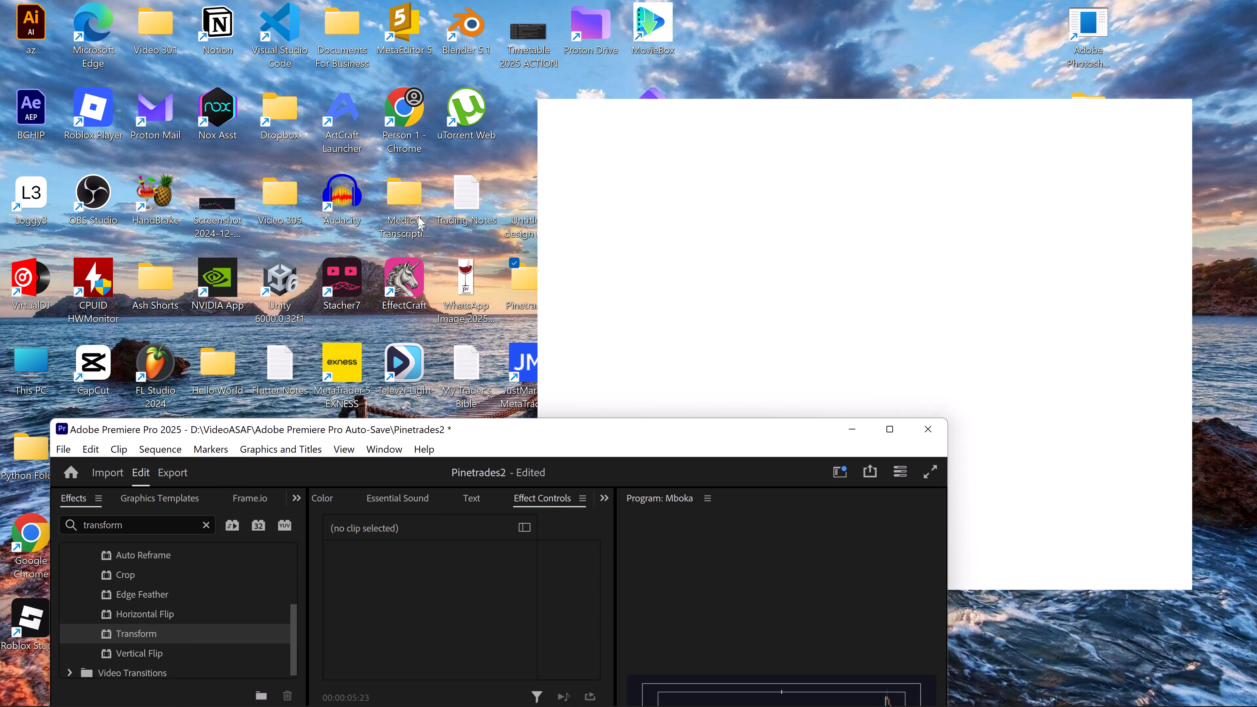
left_click_drag(418, 216, 400, 80)
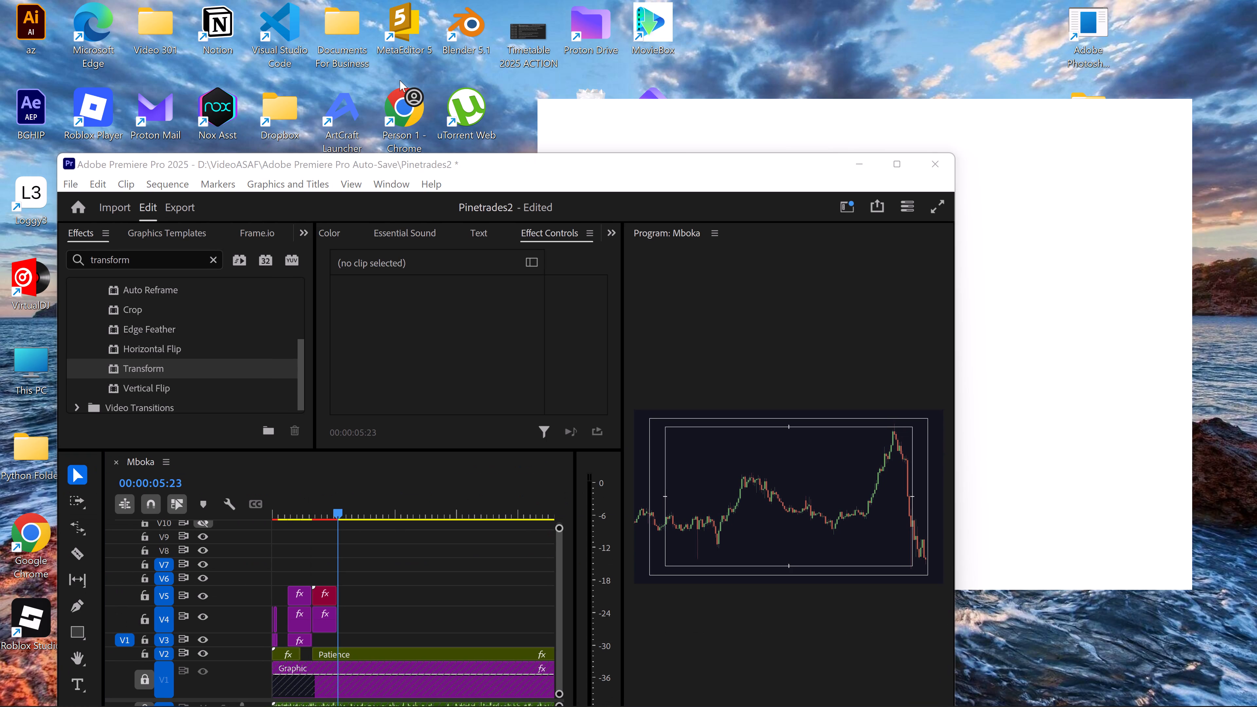
left_click_drag(400, 80, 400, 82)
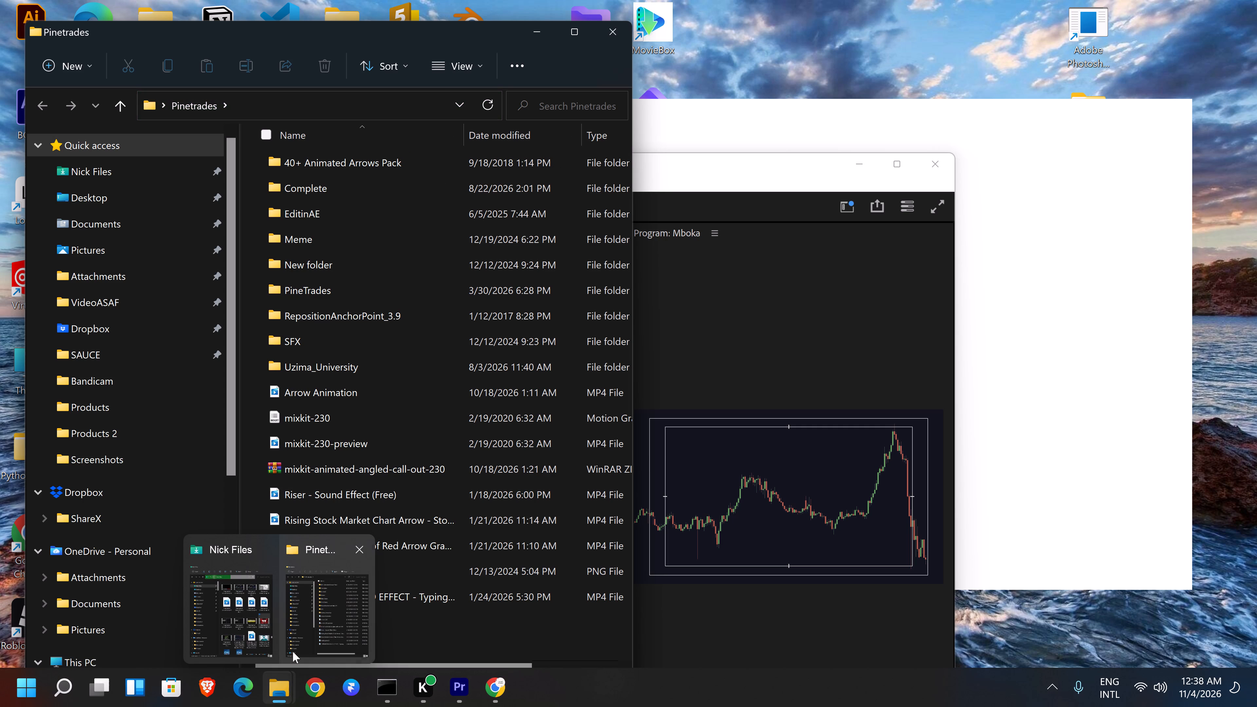
left_click(318, 612)
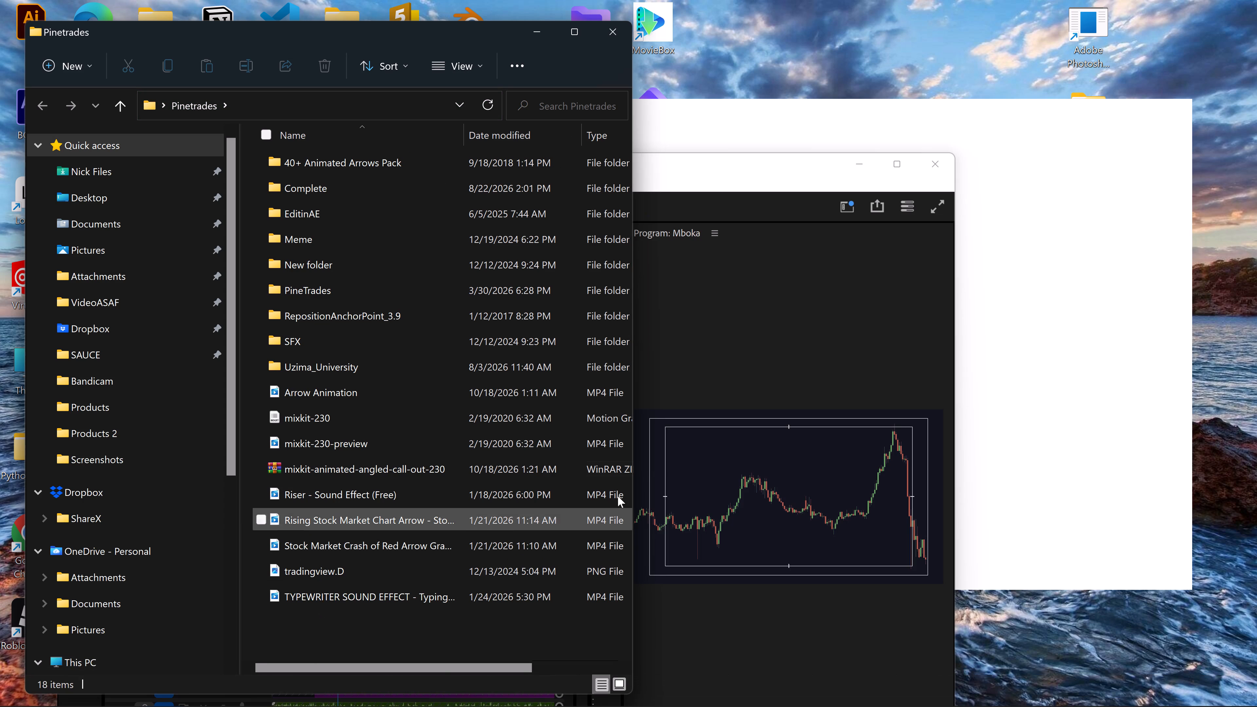
left_click(887, 159)
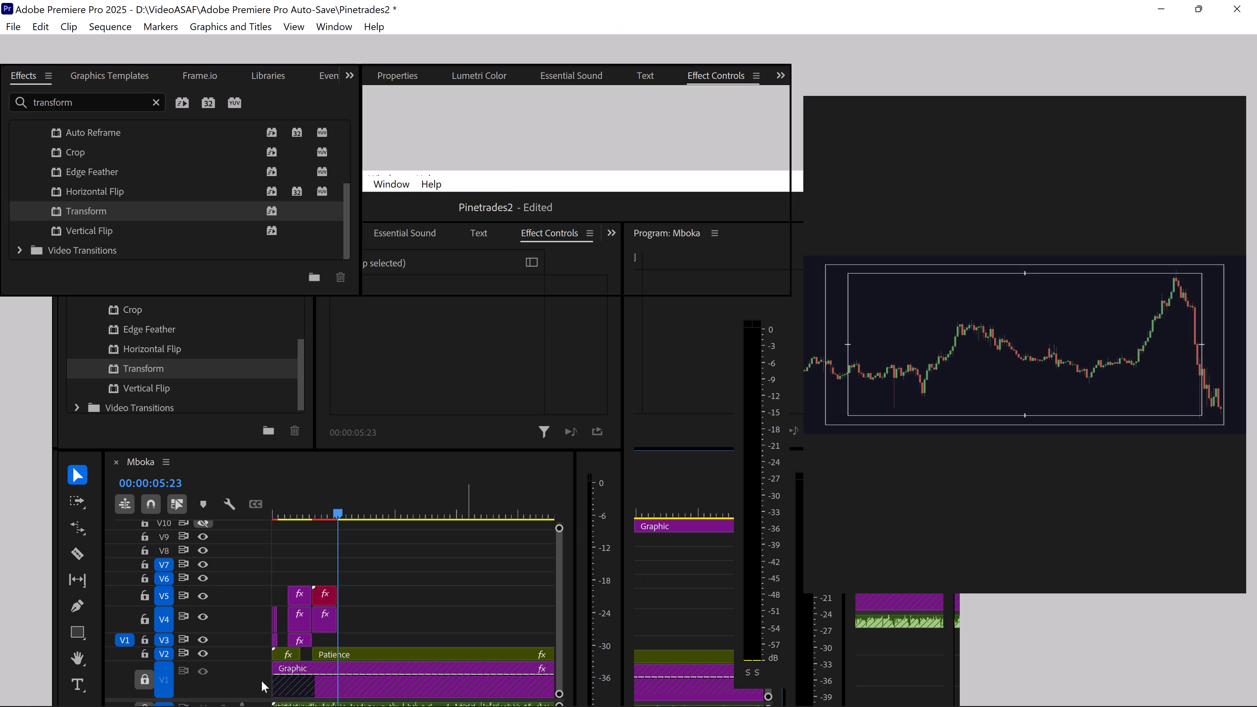
Copy the Pinetrades2 Linked Comp 73 clip from the Nick Files folder into the Pinetrades folder, and minimise Nick Files.
left_click(253, 621)
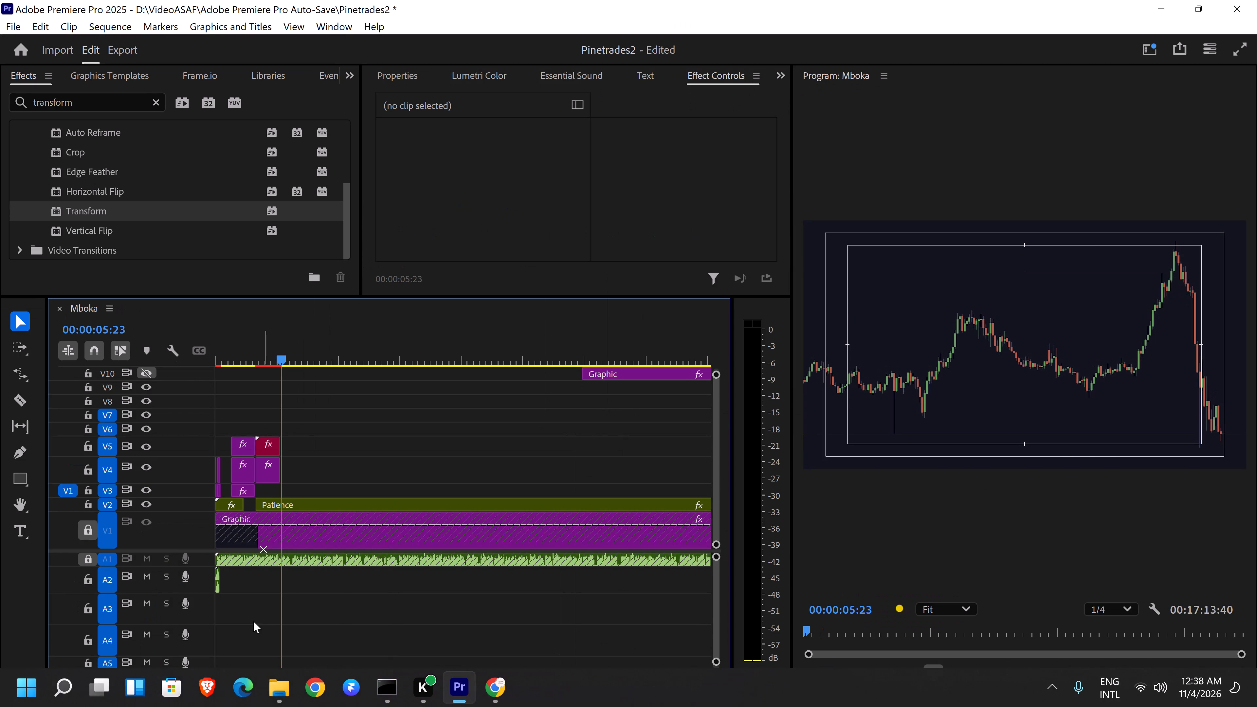
left_click(314, 600)
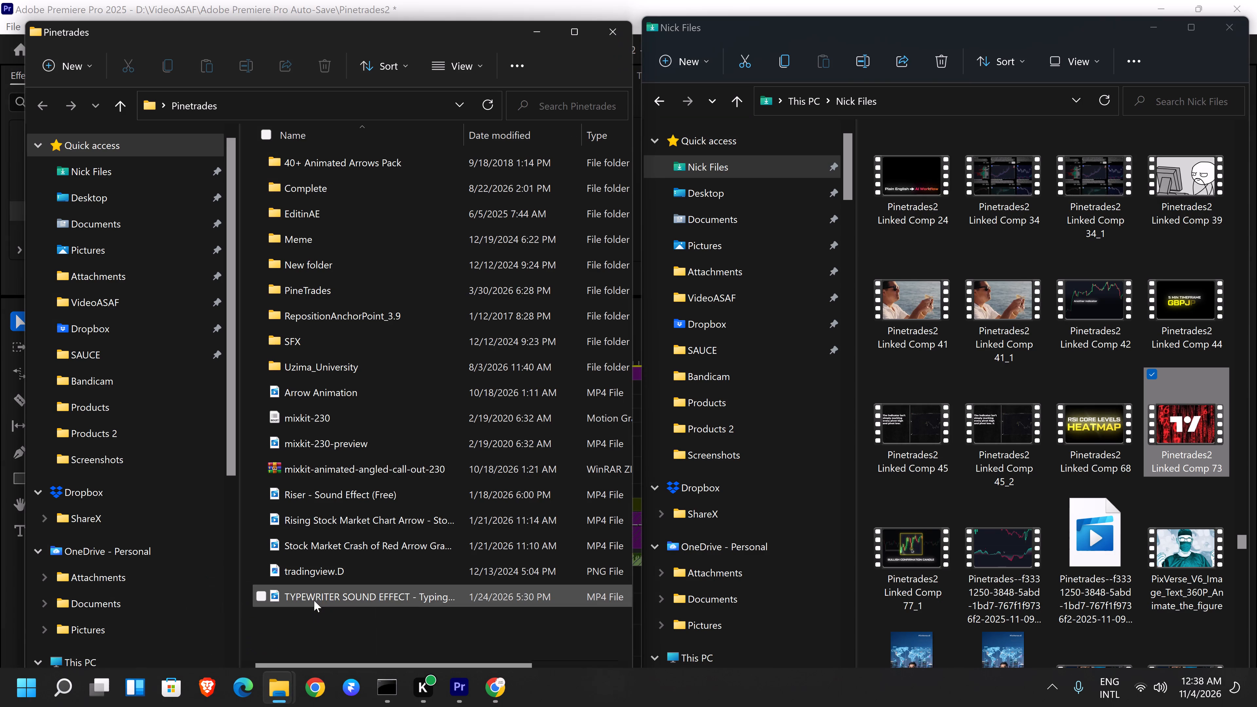
left_click_drag(1170, 417, 587, 520)
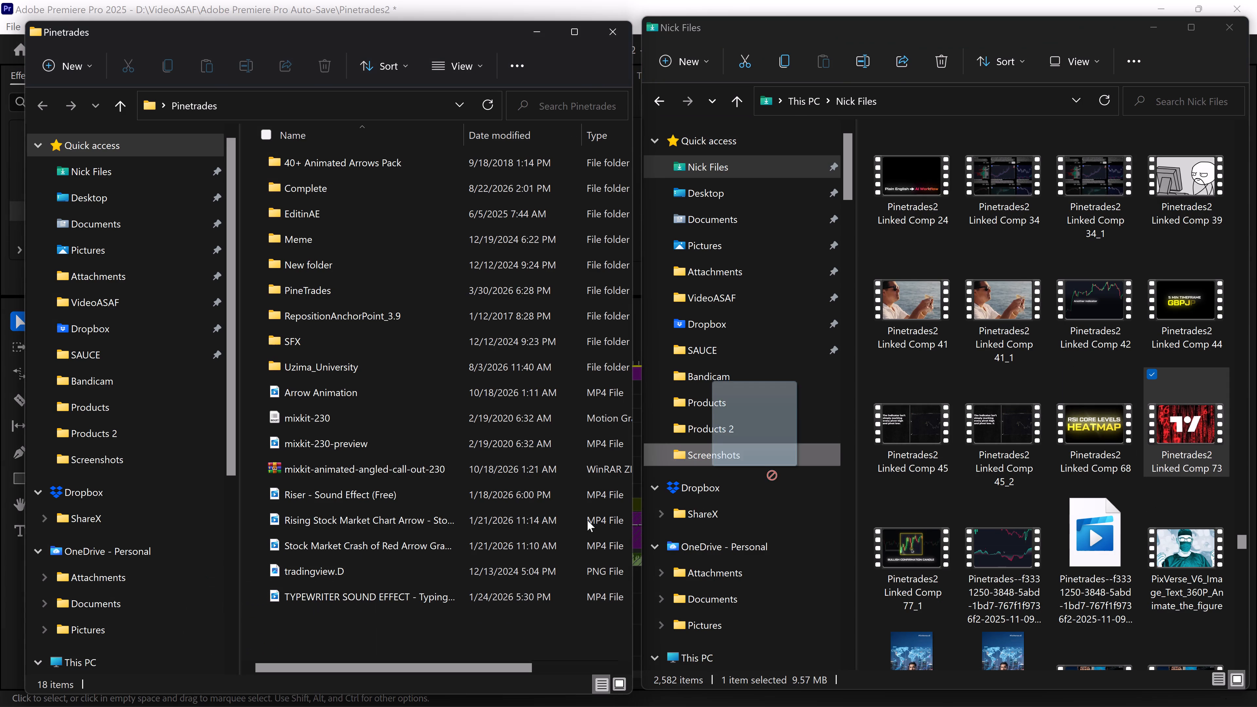
left_click_drag(587, 520, 356, 615)
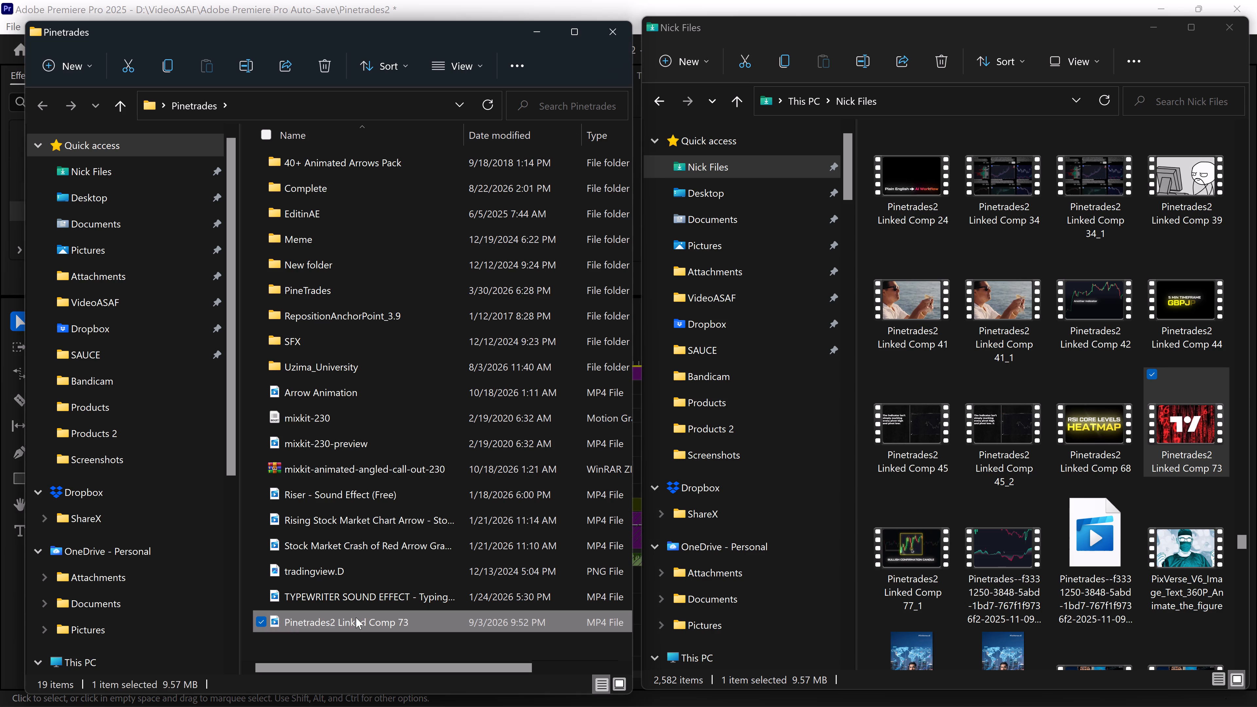
left_click(1151, 24)
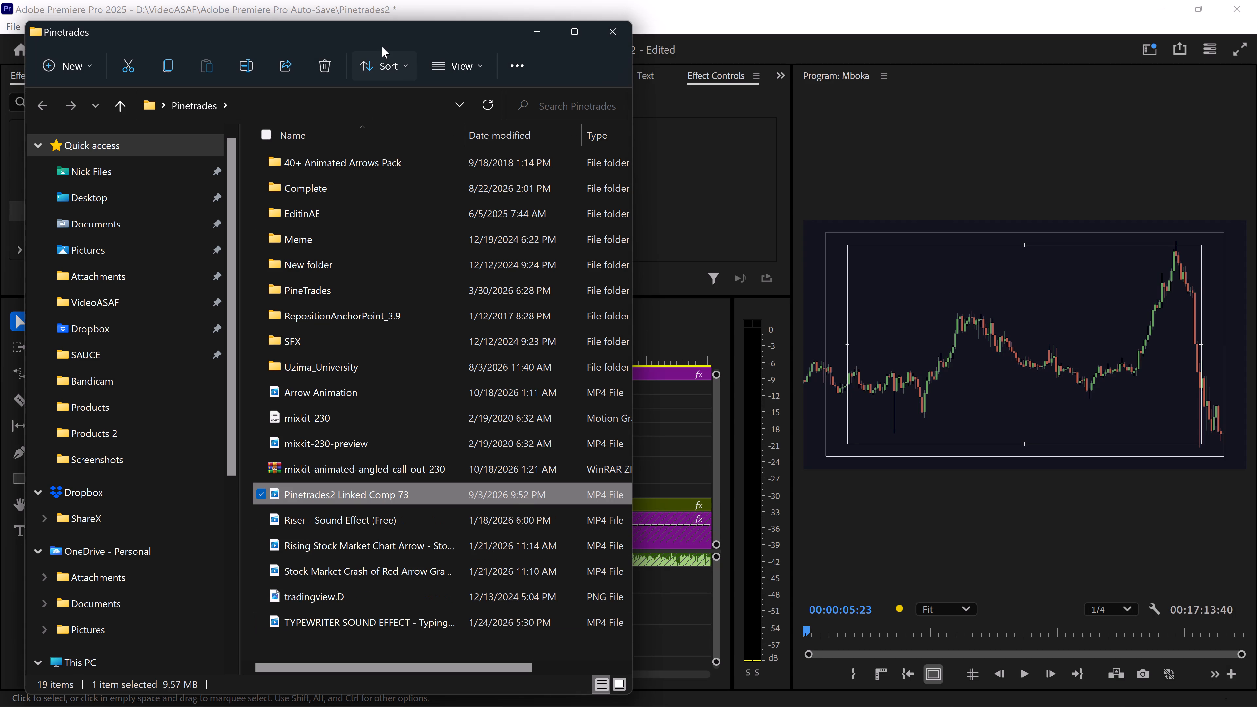
Place the Pinetrades2 Linked Comp 73 clip from the Pinetrades folder on track V4, directly after the Adjustment Layer at 00:00:05:23.
left_click_drag(382, 46, 548, 55)
left_click_drag(441, 32, 1084, 39)
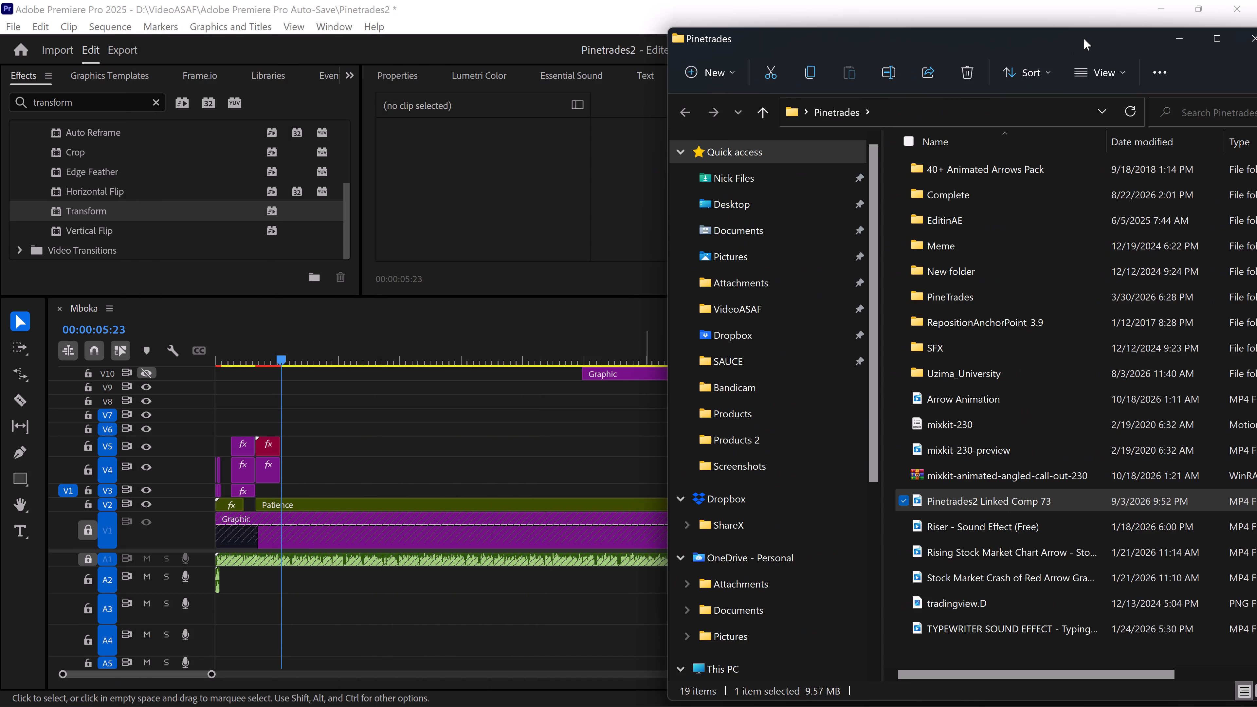
left_click_drag(1084, 39, 1079, 51)
left_click_drag(988, 511, 271, 487)
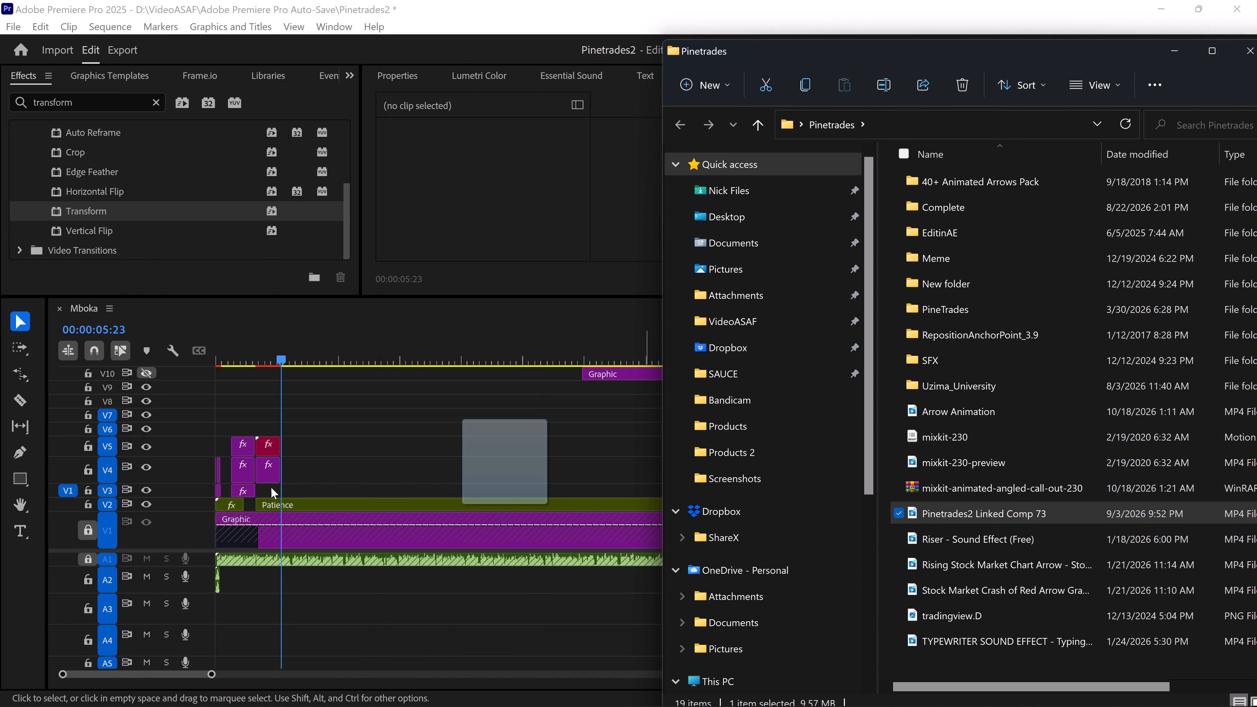
left_click_drag(271, 487, 286, 472)
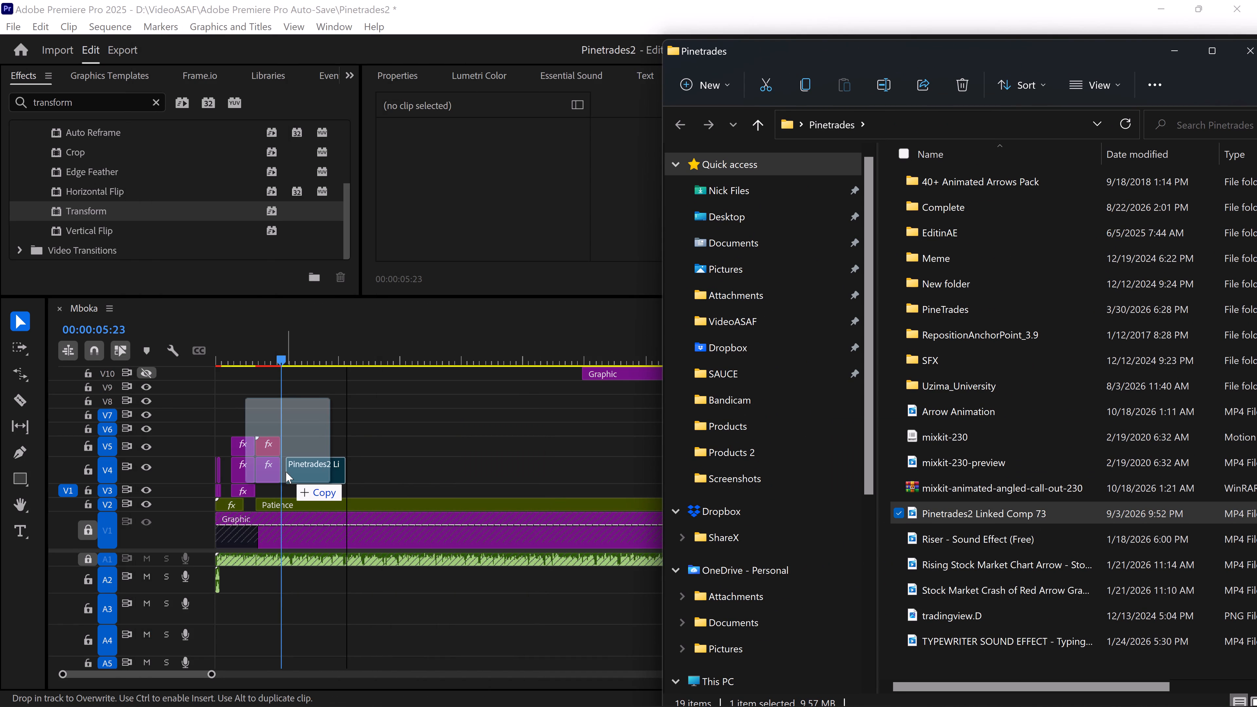
left_click_drag(286, 472, 281, 472)
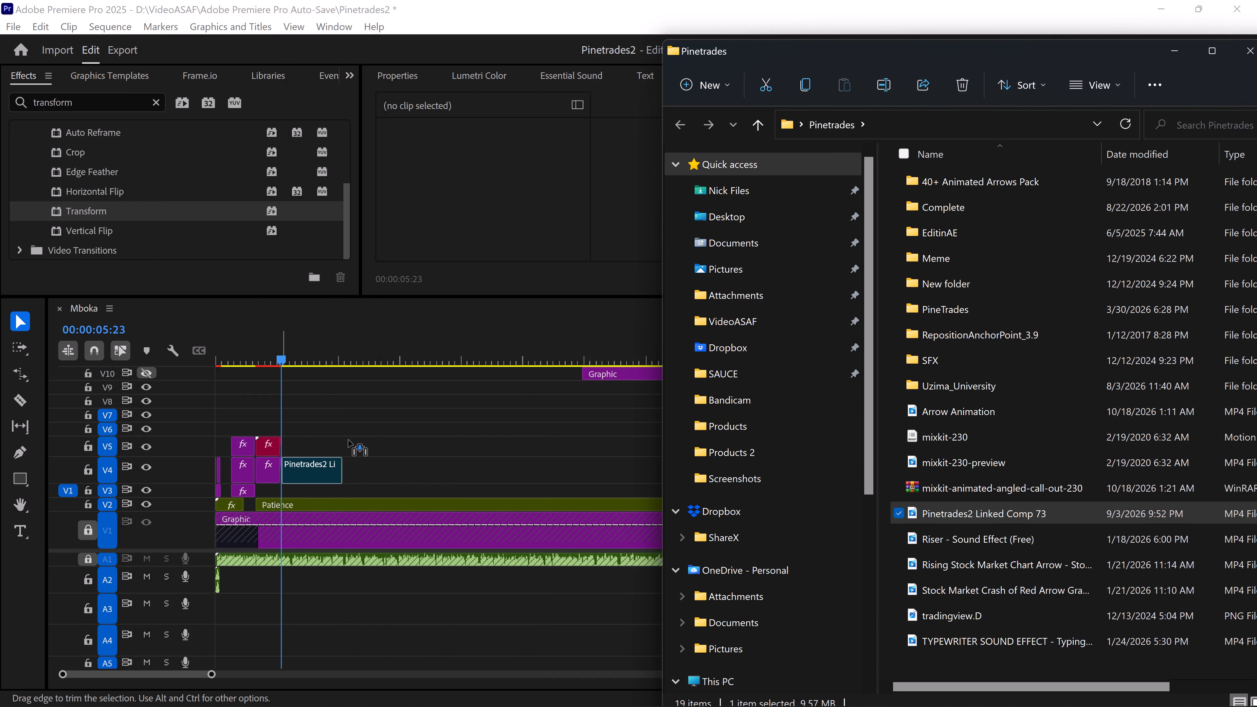
left_click(352, 434)
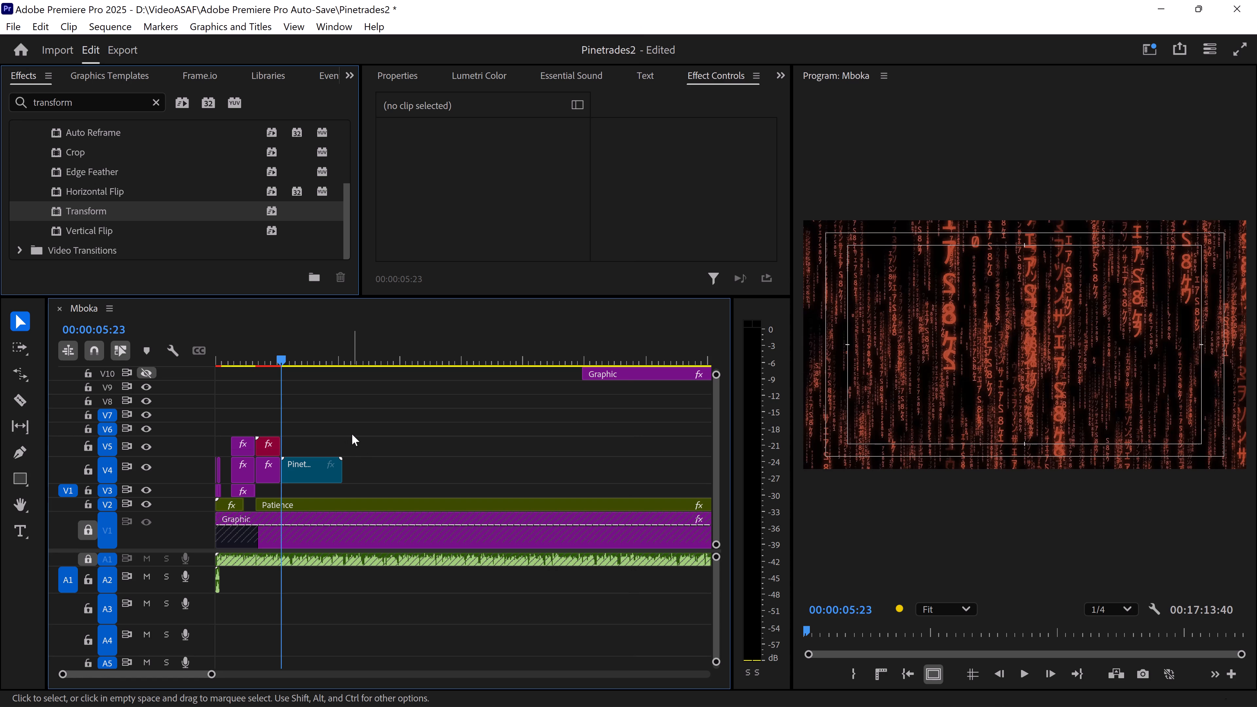
Play back the cut from the Title Animation to the Pinetrades2 Linked Comp 73 clip, and return the playhead to 00:00:05:23.
key("Right")
key("equal")
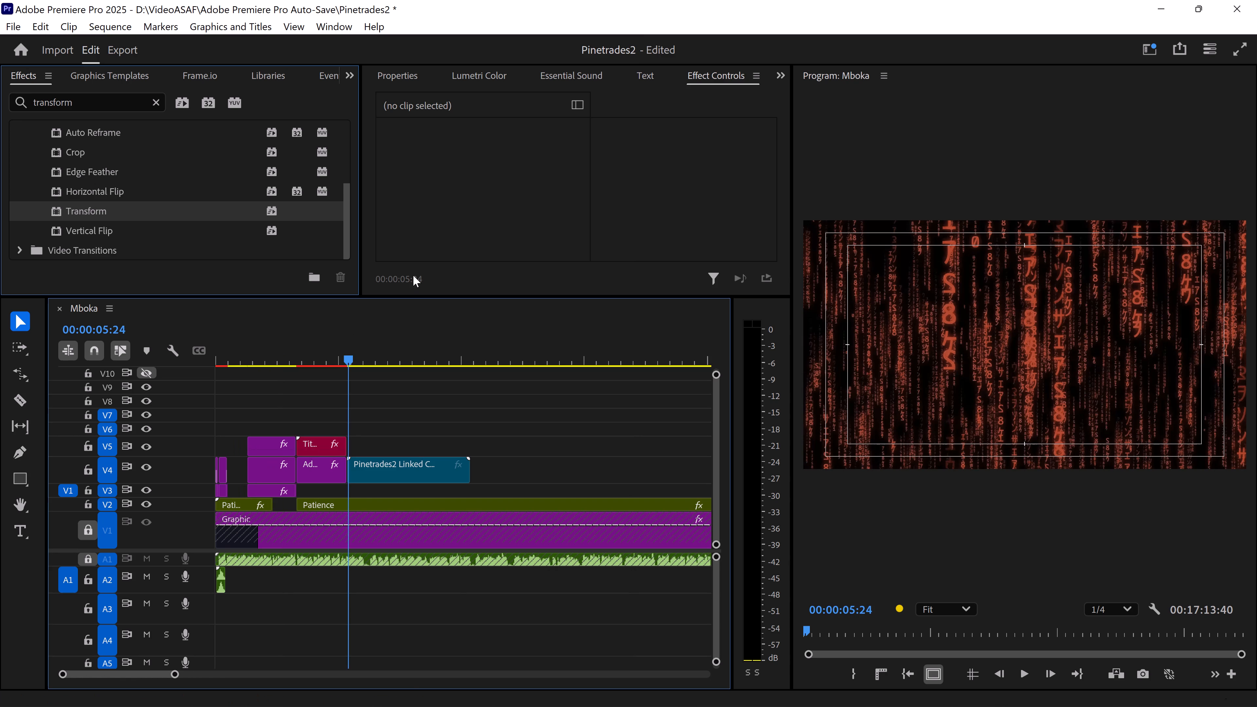
type("===")
left_click(403, 335)
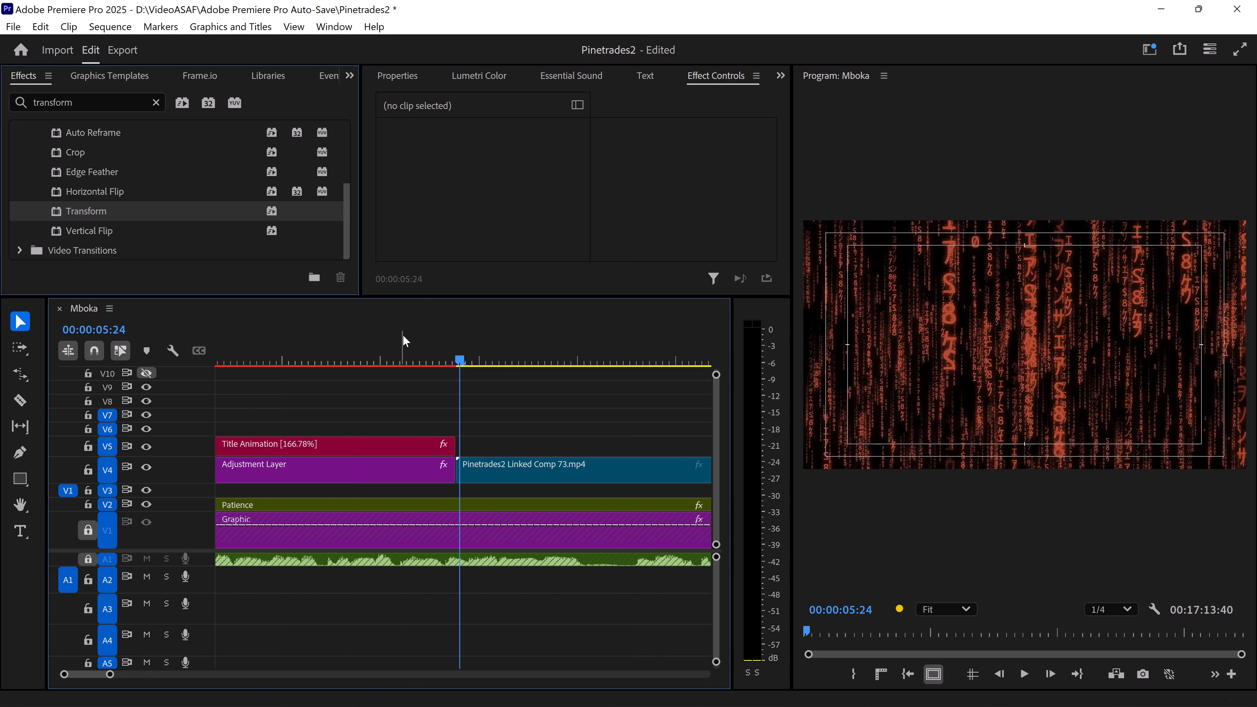
left_click(518, 368)
key("space")
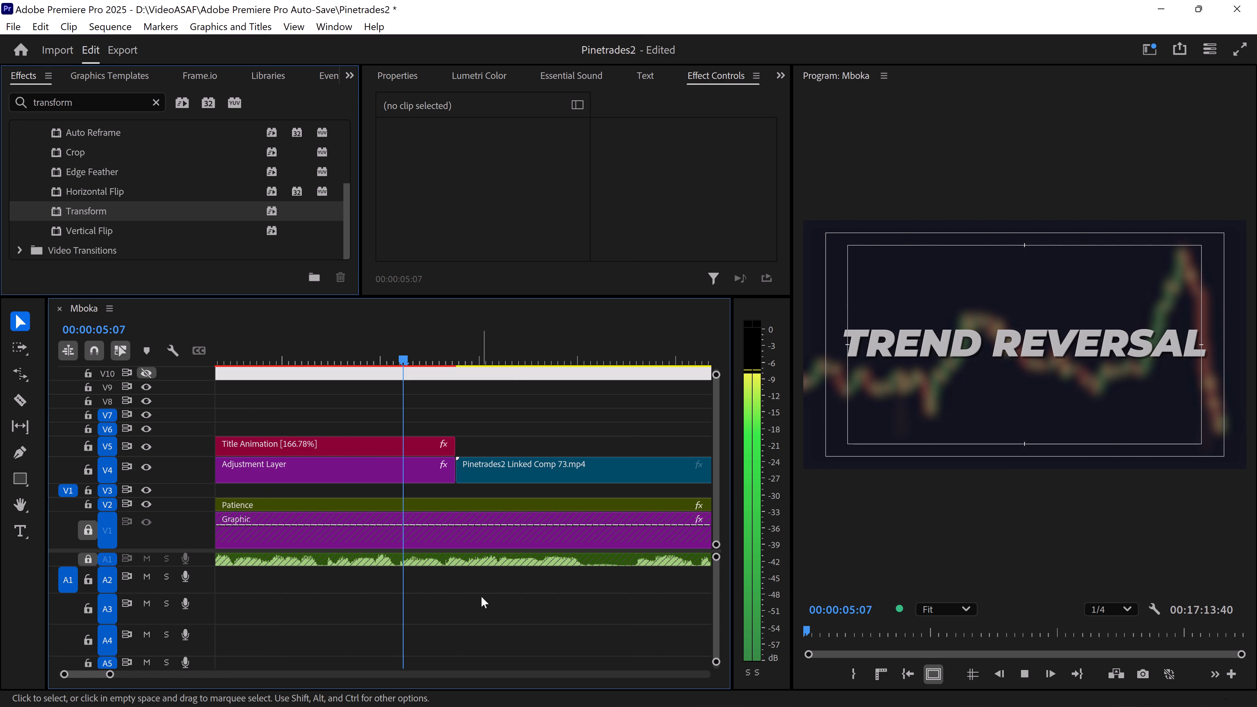
key("space")
left_click_drag(420, 357, 185, 397)
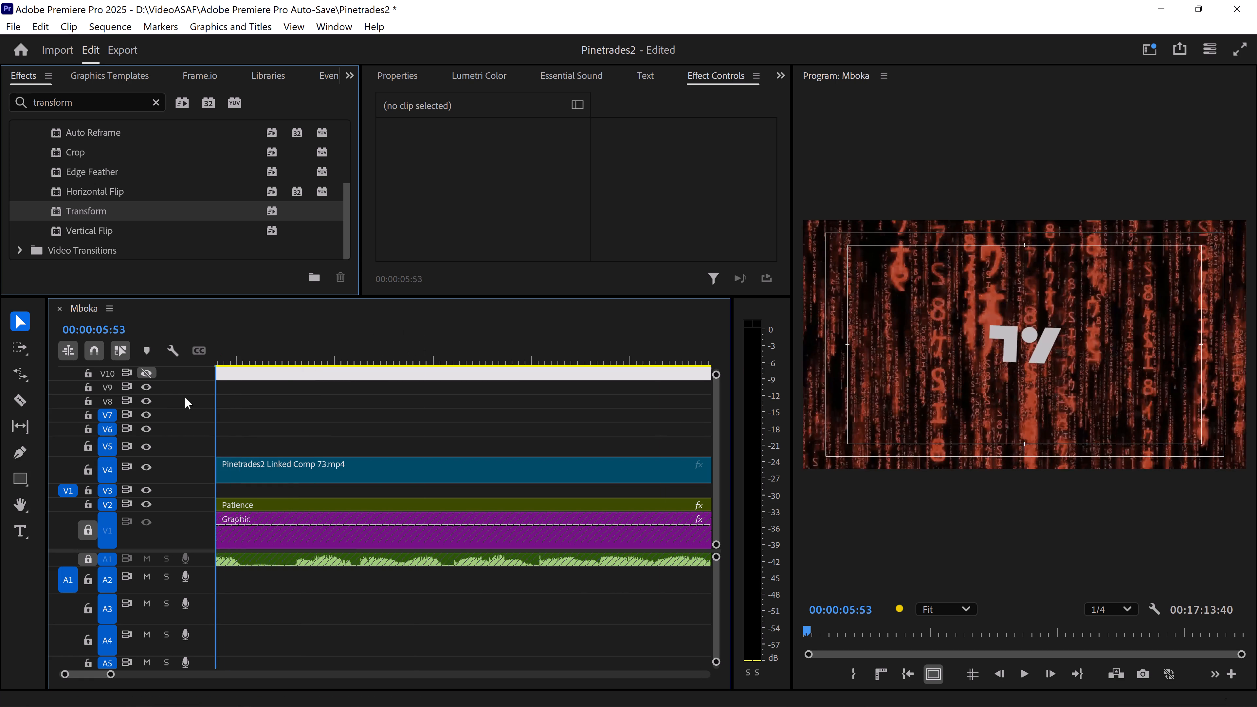
left_click_drag(185, 397, 410, 407)
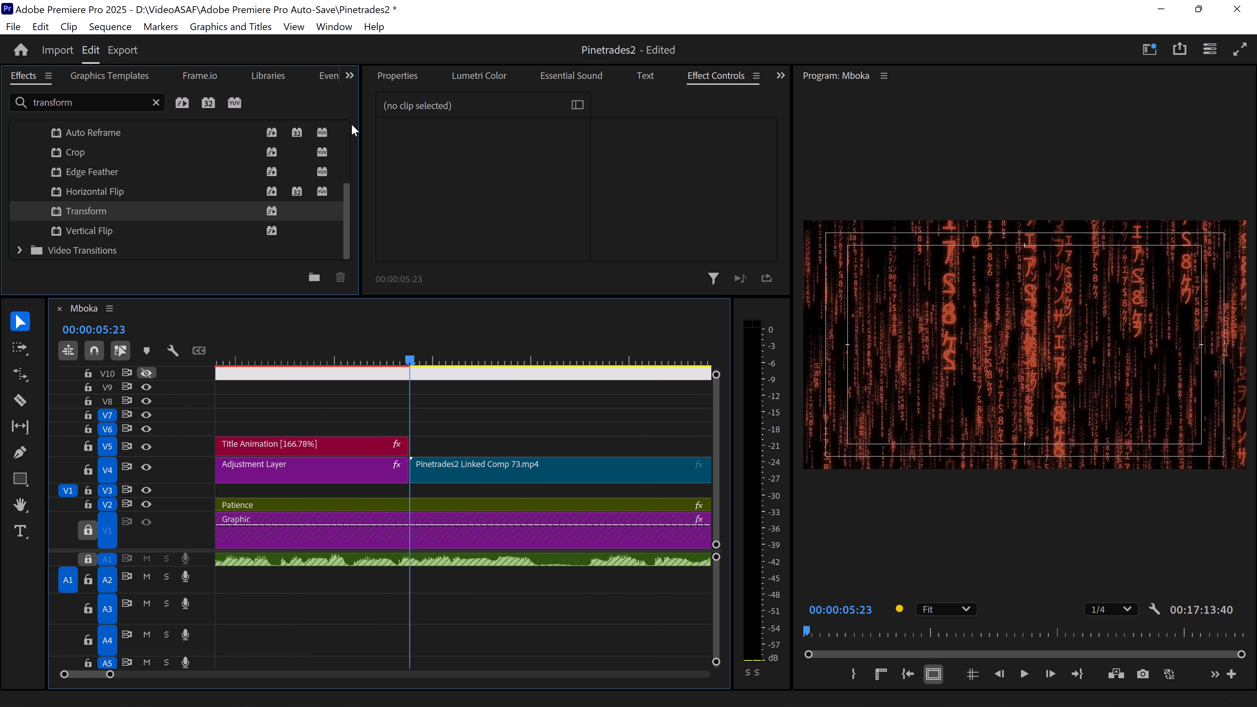
Bring up Premiere Composer and expand the Pan group in the Starter Pack's Transitions.
left_click(350, 74)
left_click(391, 194)
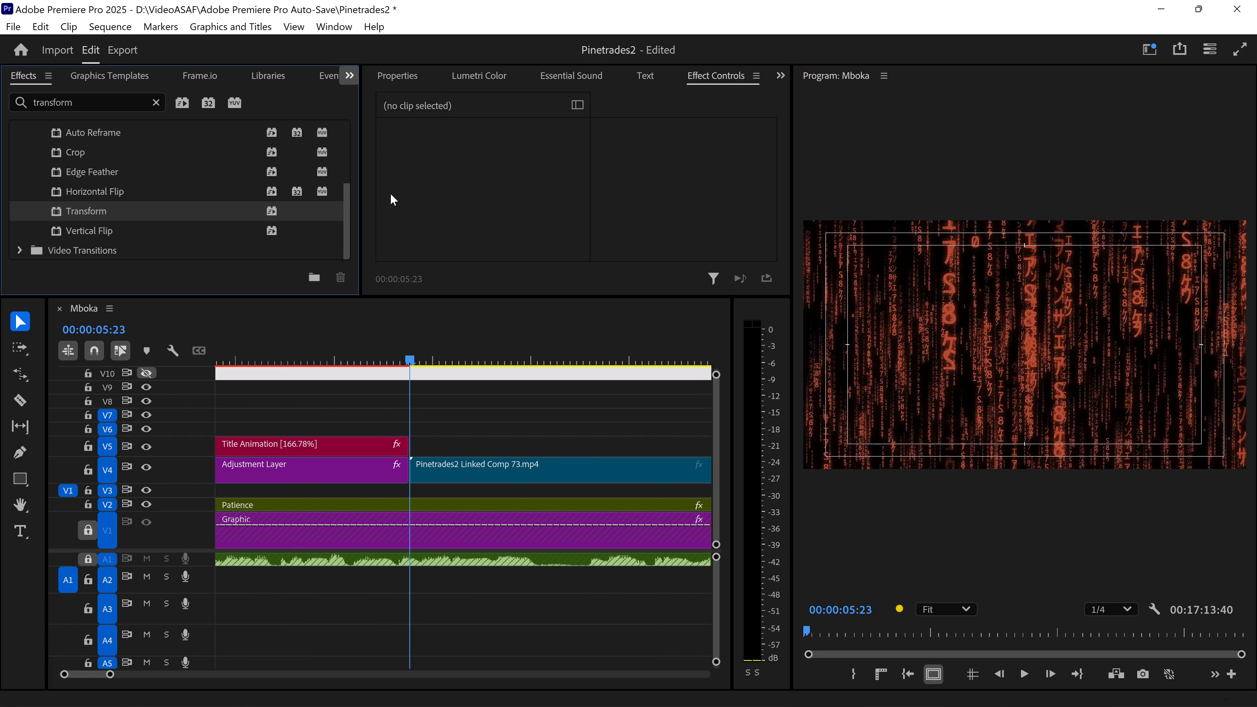
left_click(26, 187)
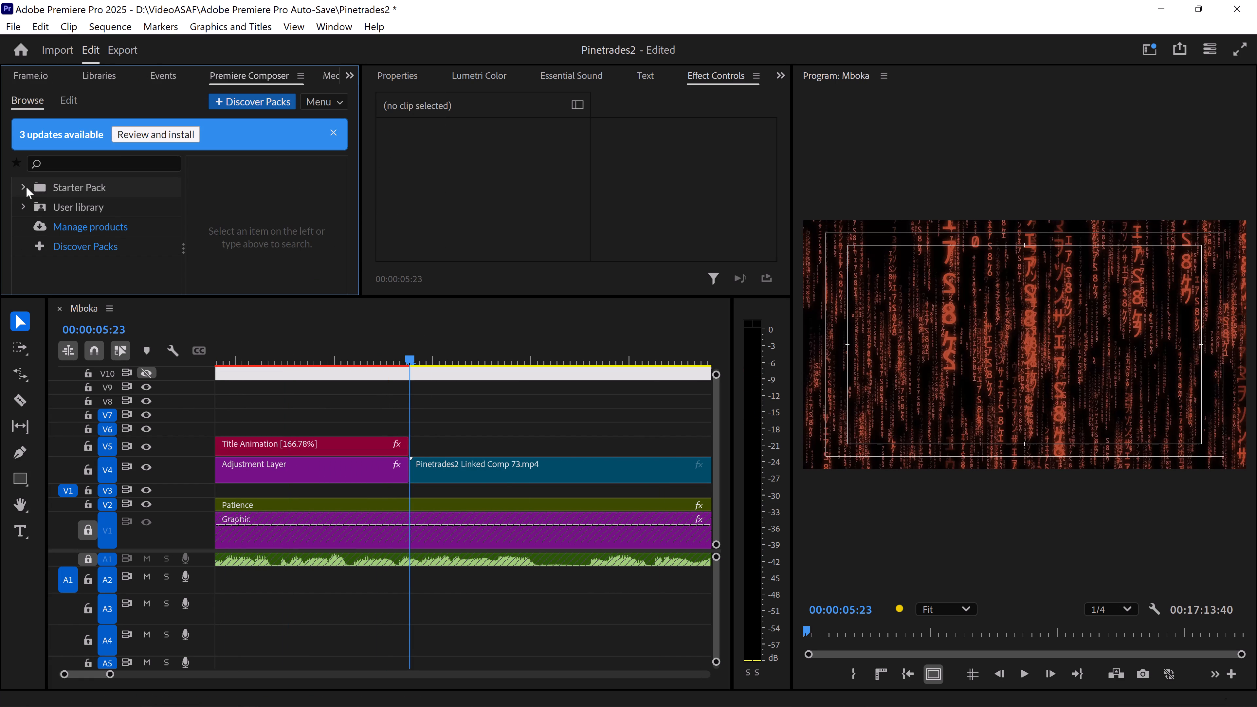
scroll(72, 227, "down", 1)
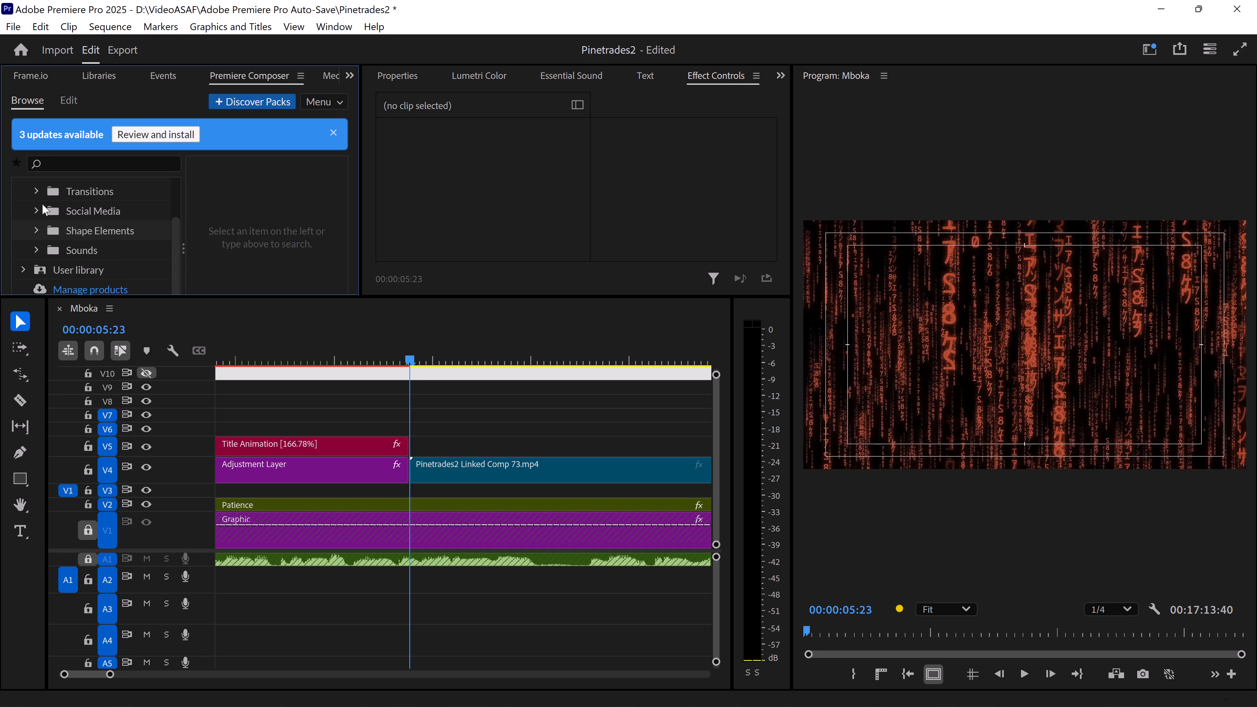
left_click(40, 190)
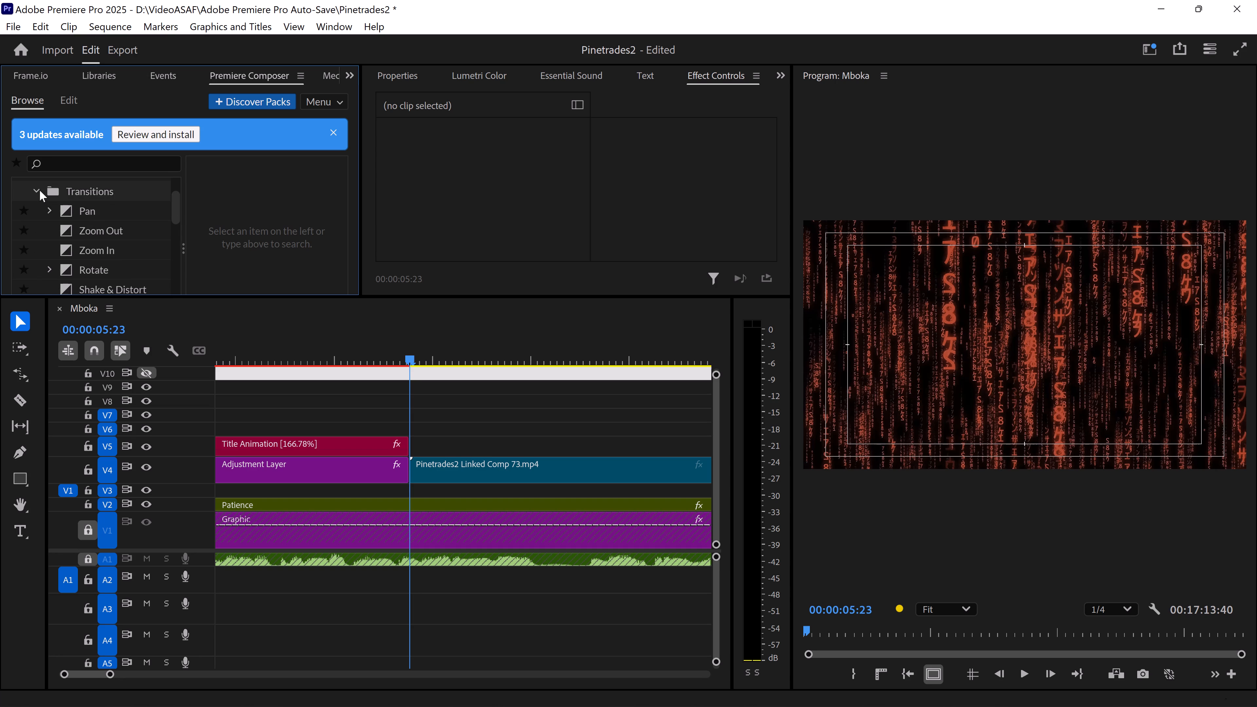
scroll(66, 232, "down", 2)
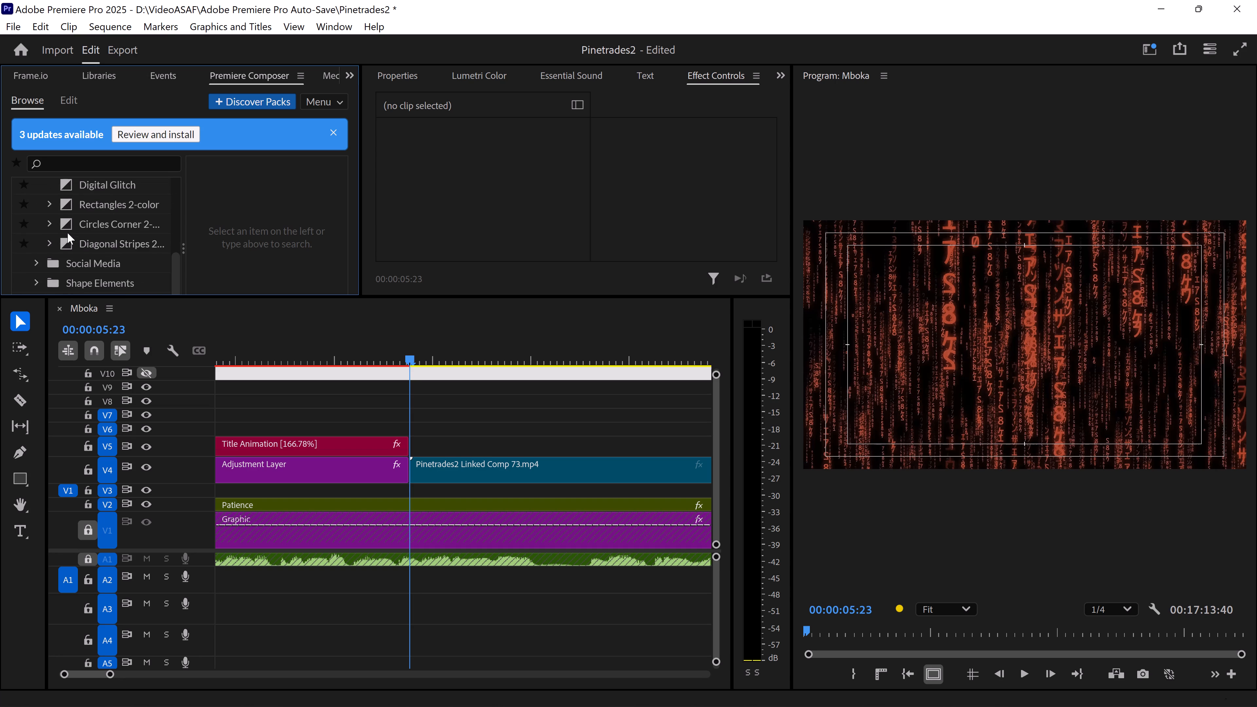
scroll(65, 233, "up", 2)
left_click(50, 208)
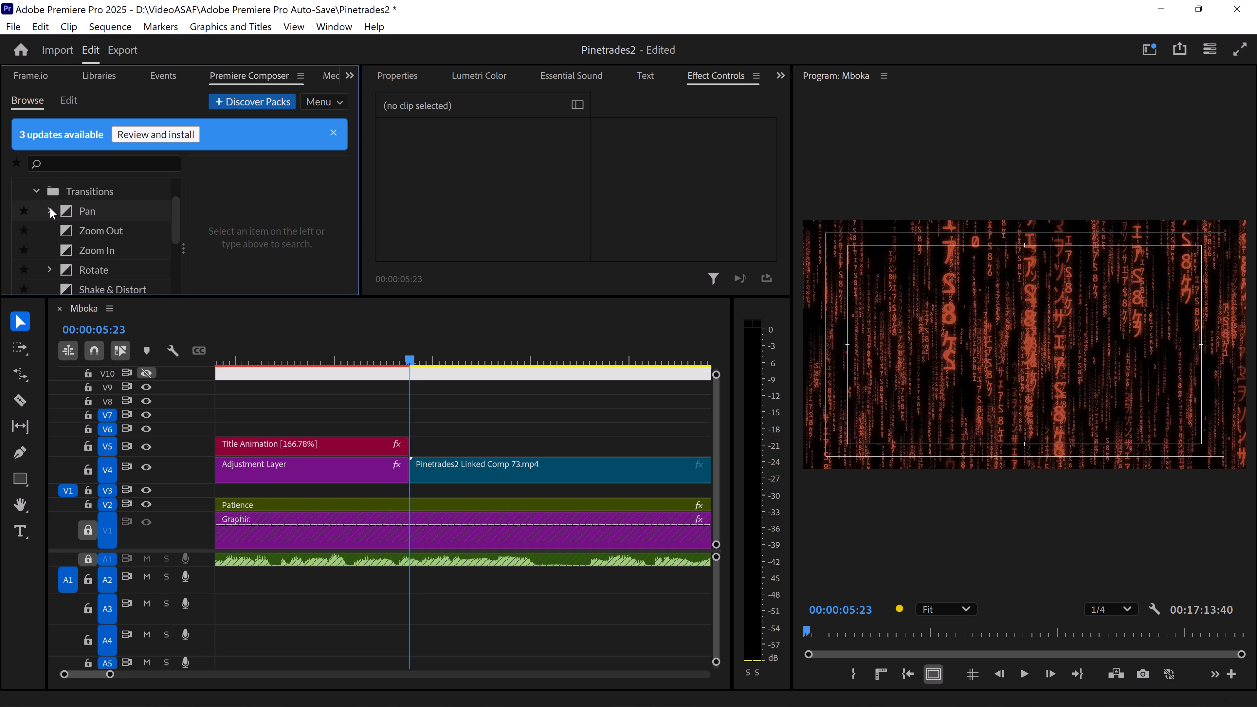
Place the Pan Top-Right transition on tracks V6 and V7 across the cut at 00:00:05:23, between the title and Pinetrades2 Linked Comp 73.
scroll(100, 244, "down", 1)
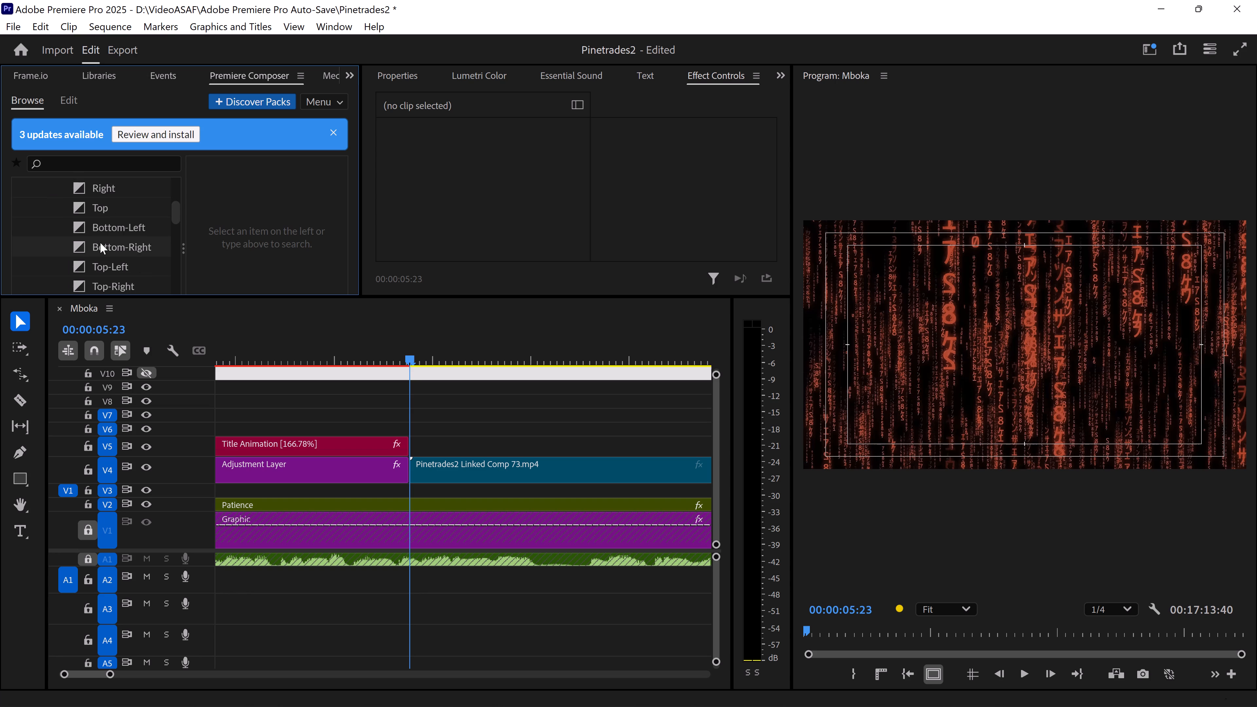
scroll(100, 243, "down", 3)
scroll(100, 243, "up", 2)
left_click_drag(99, 202, 123, 211)
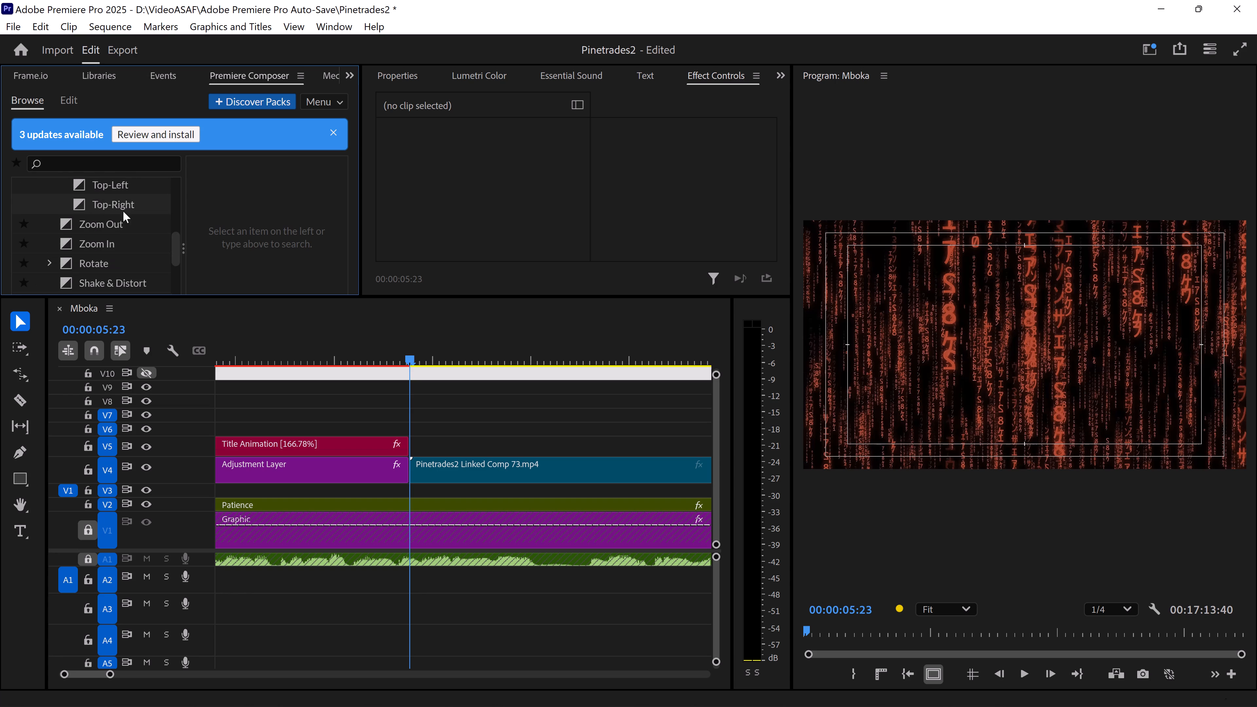
left_click_drag(123, 211, 412, 413)
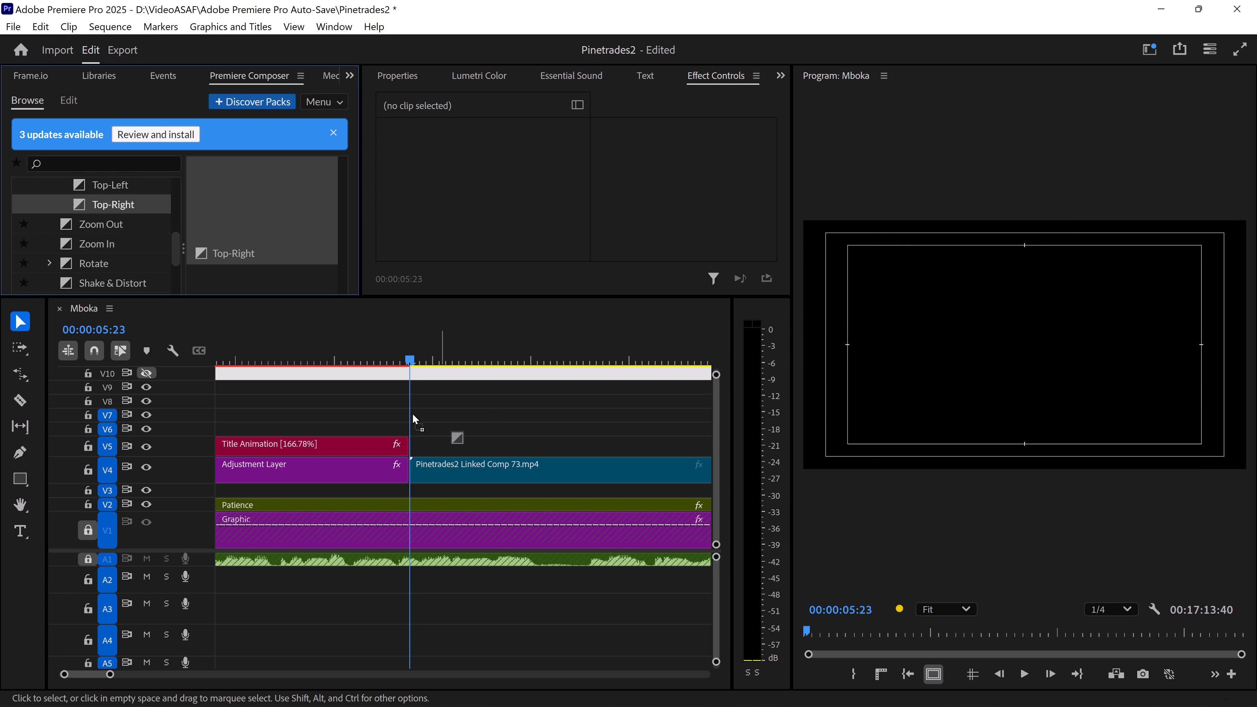
left_click_drag(412, 413, 415, 418)
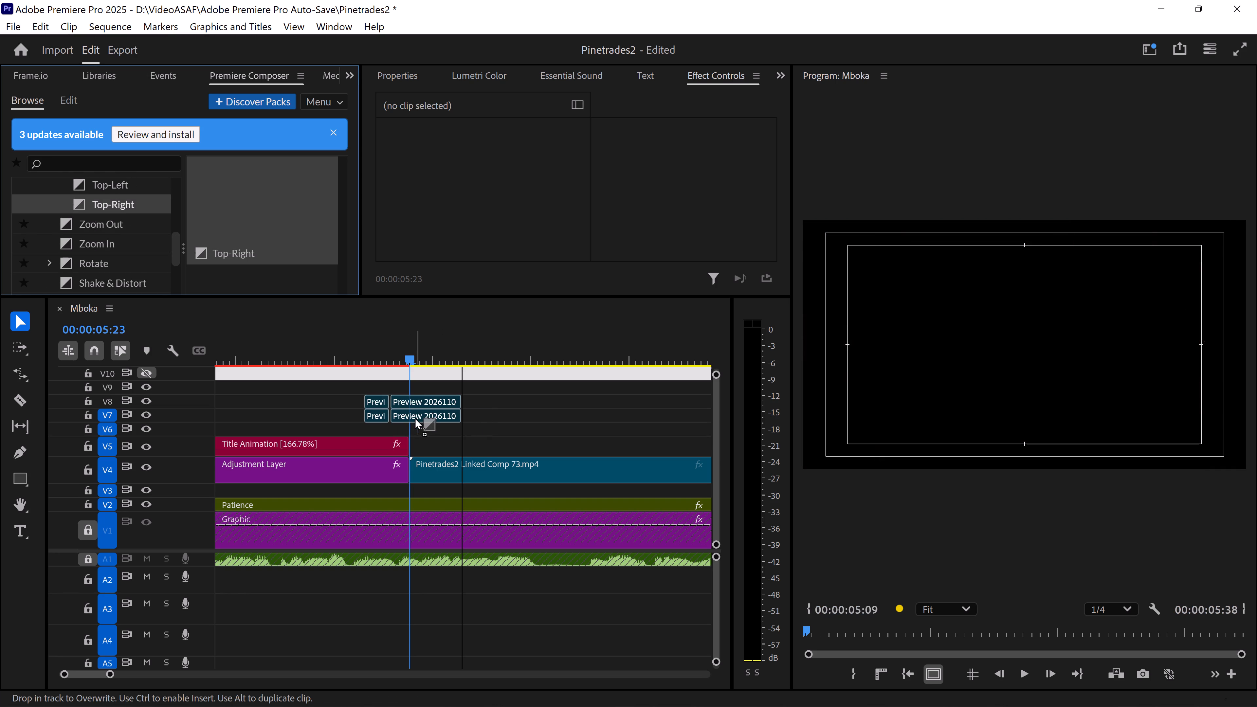
left_click_drag(415, 418, 416, 419)
left_click_drag(416, 419, 433, 424)
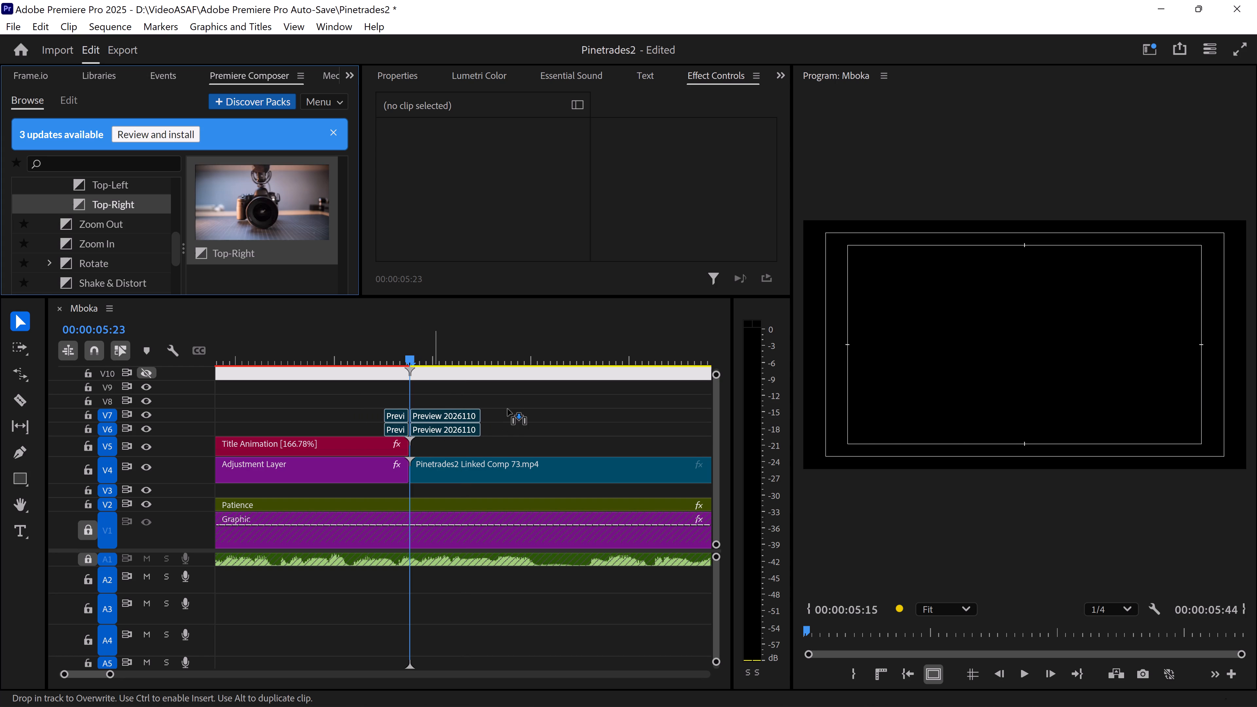
left_click(512, 349)
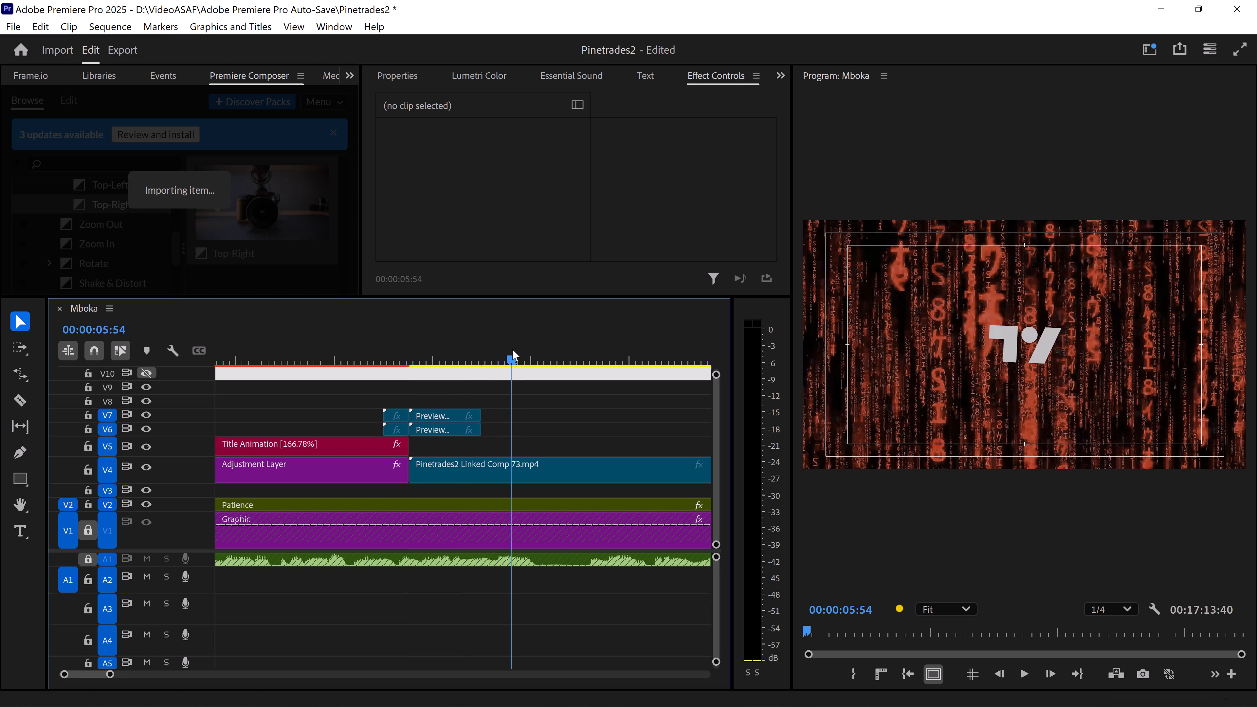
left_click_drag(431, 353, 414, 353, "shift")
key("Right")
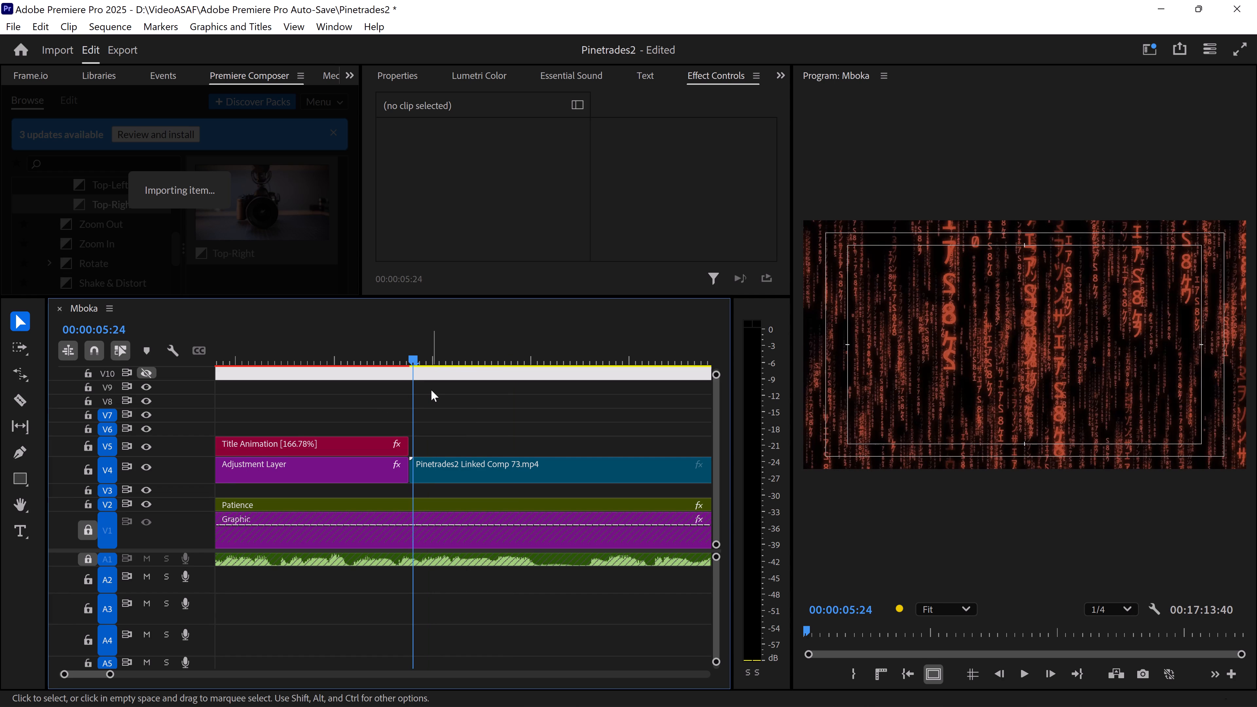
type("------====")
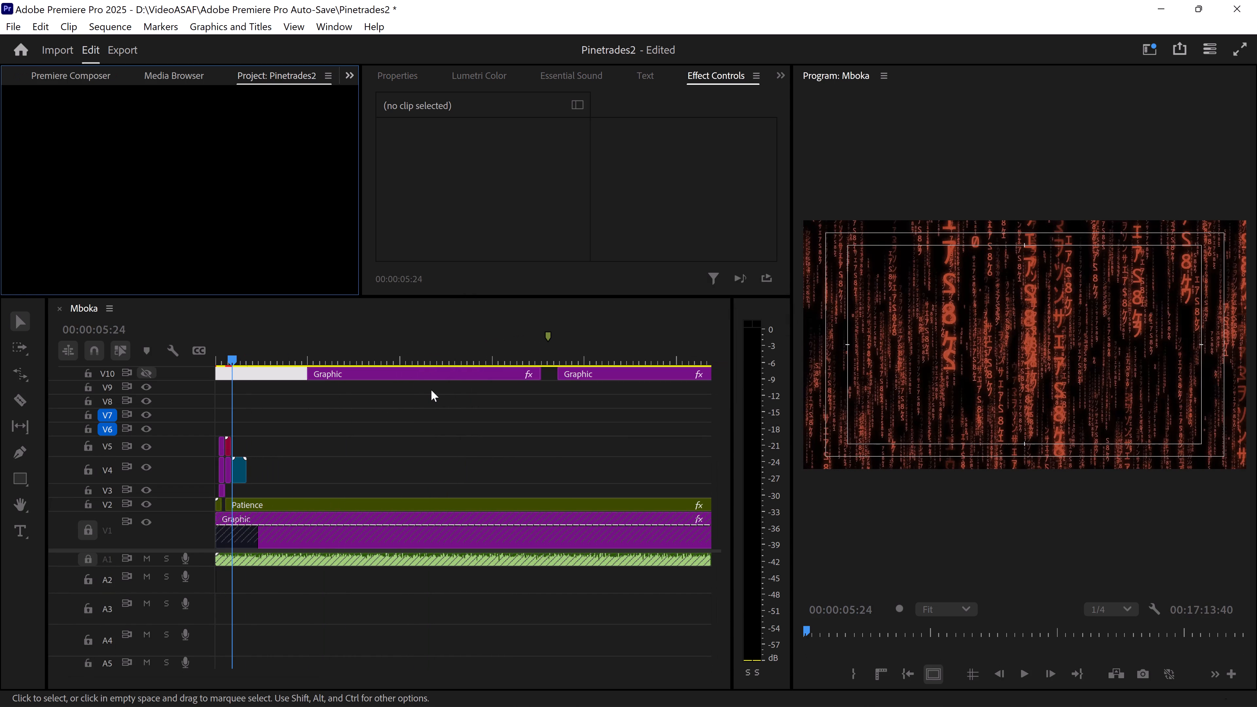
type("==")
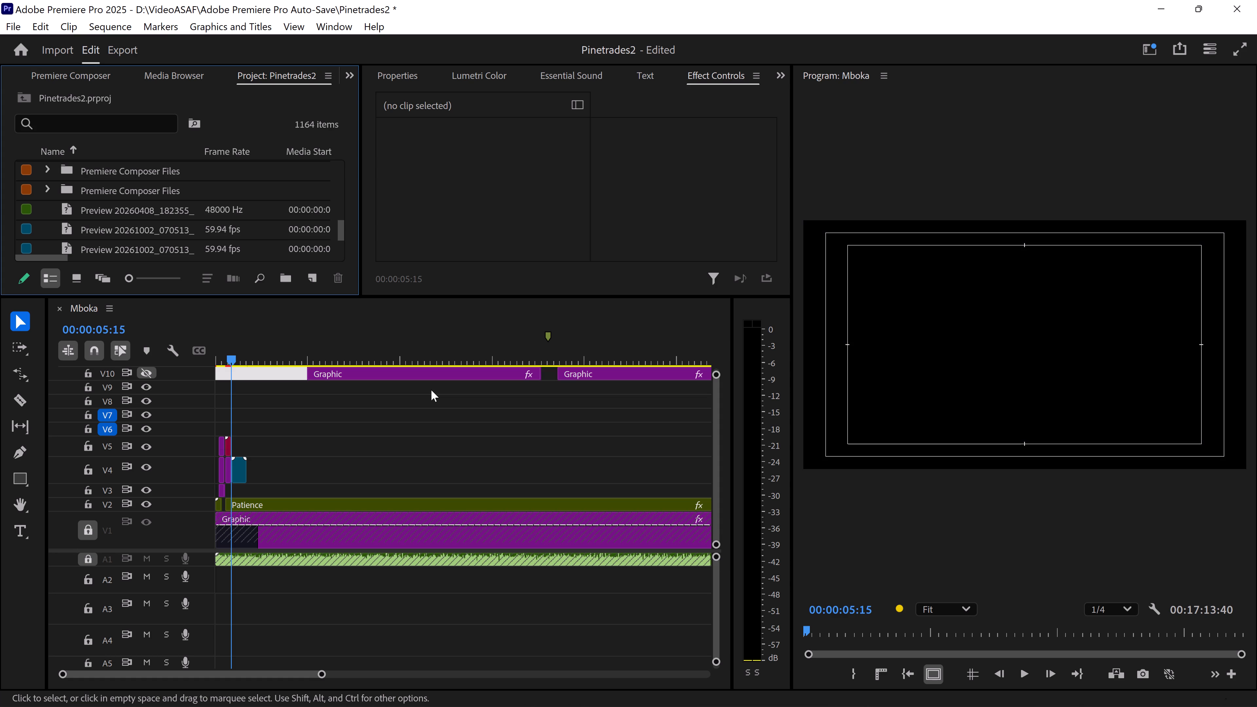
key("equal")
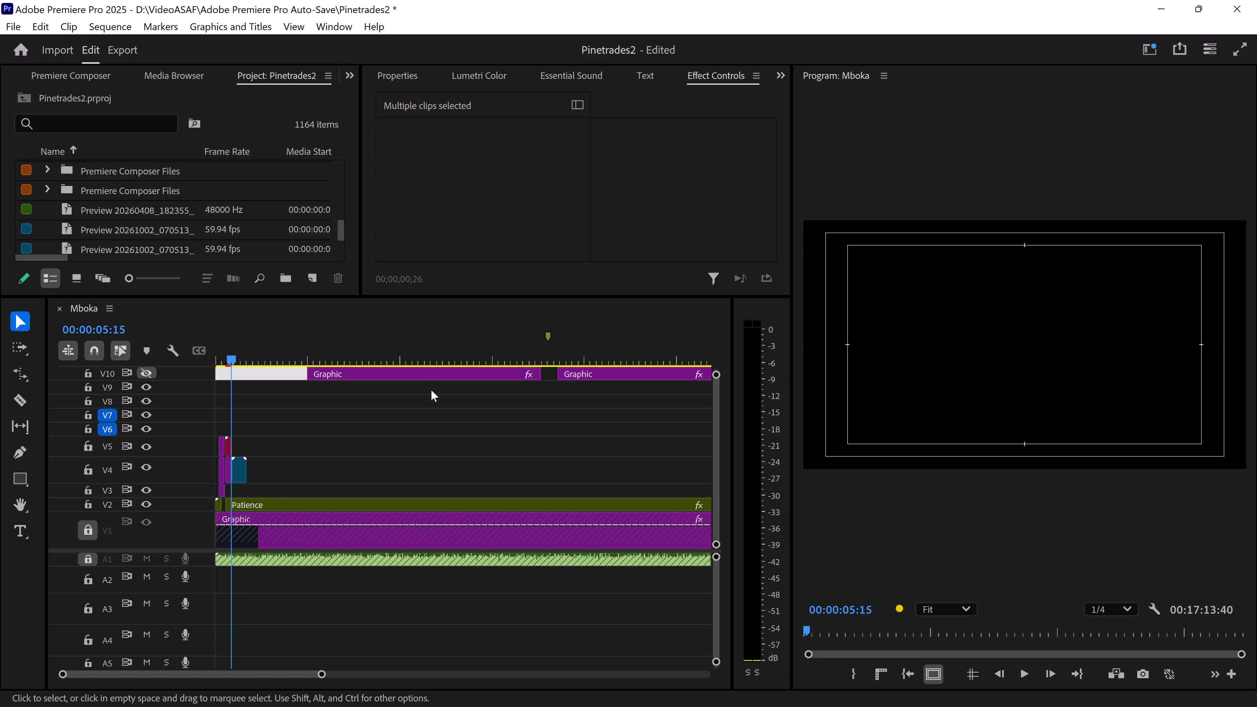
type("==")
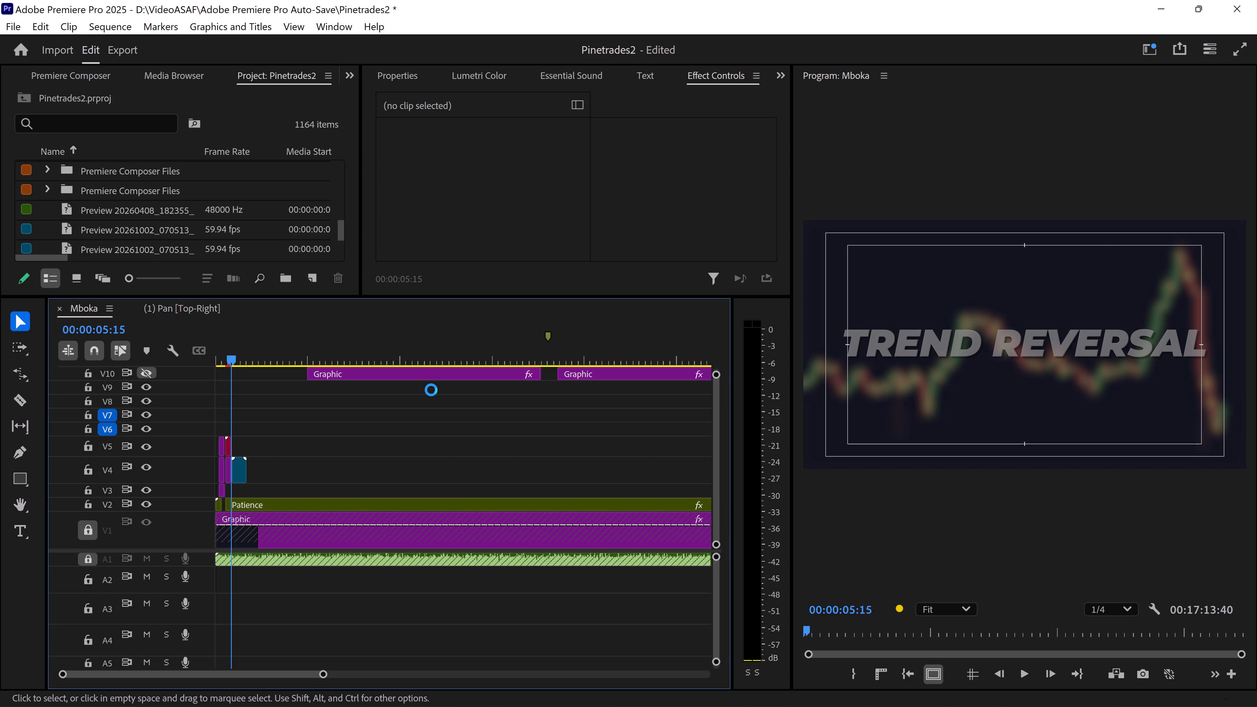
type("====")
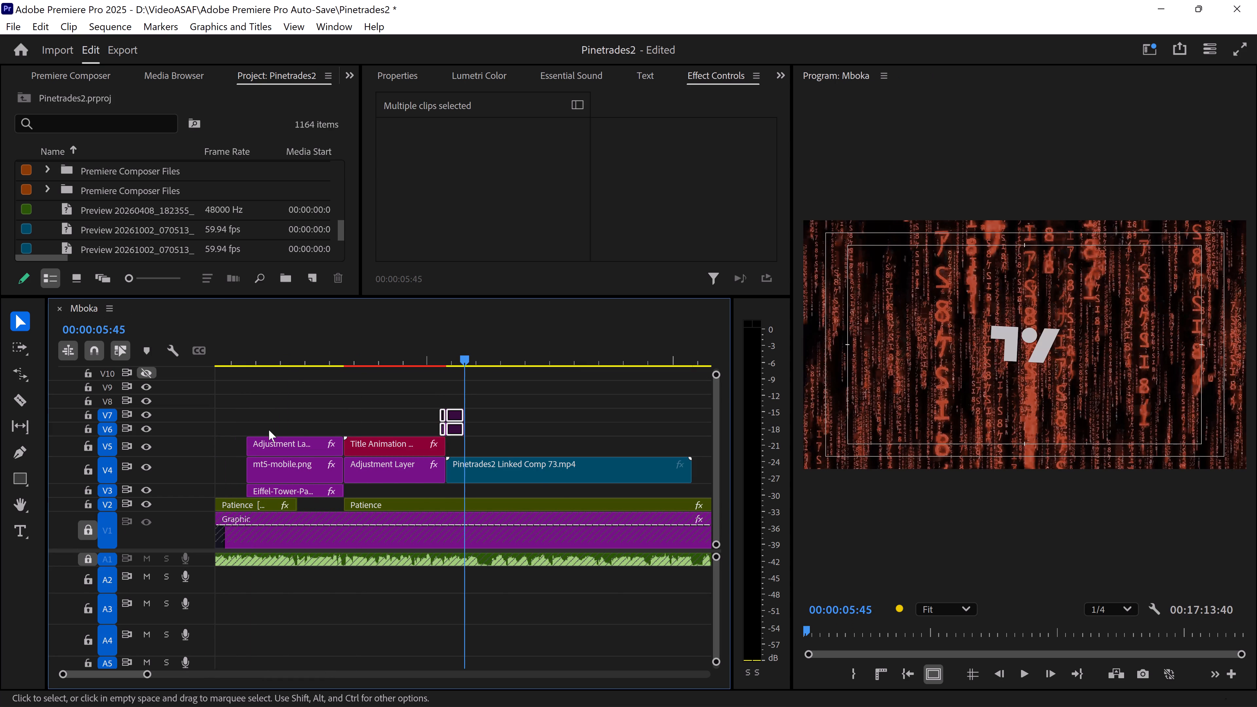
Play back the opening on the Mboka timeline from before the phone shot into the Trend Reversal title.
left_click(242, 359)
left_click(283, 405)
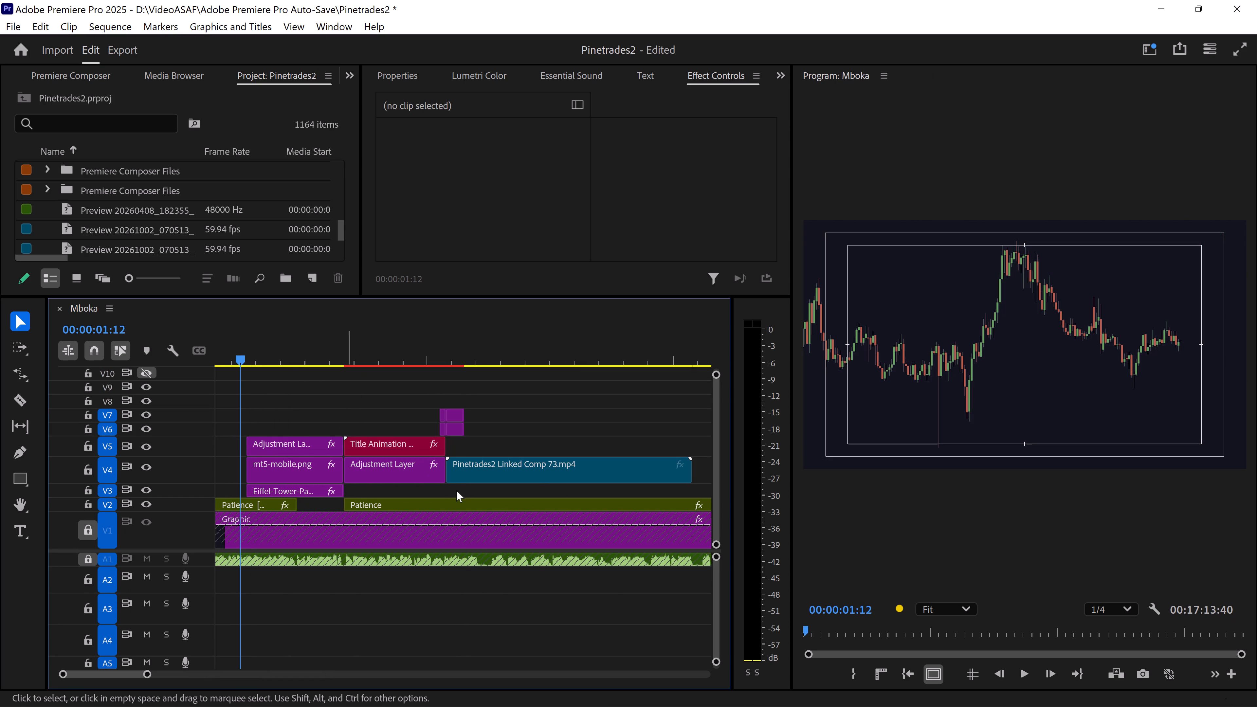
key("space")
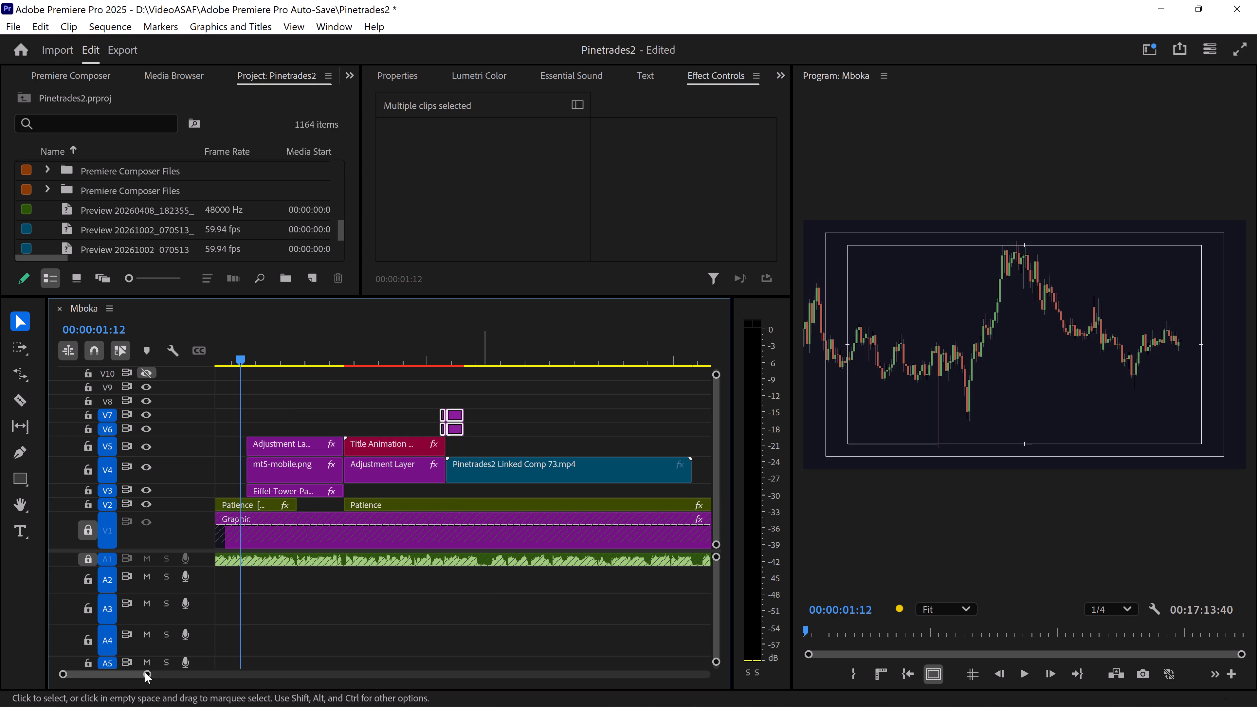
left_click(276, 406)
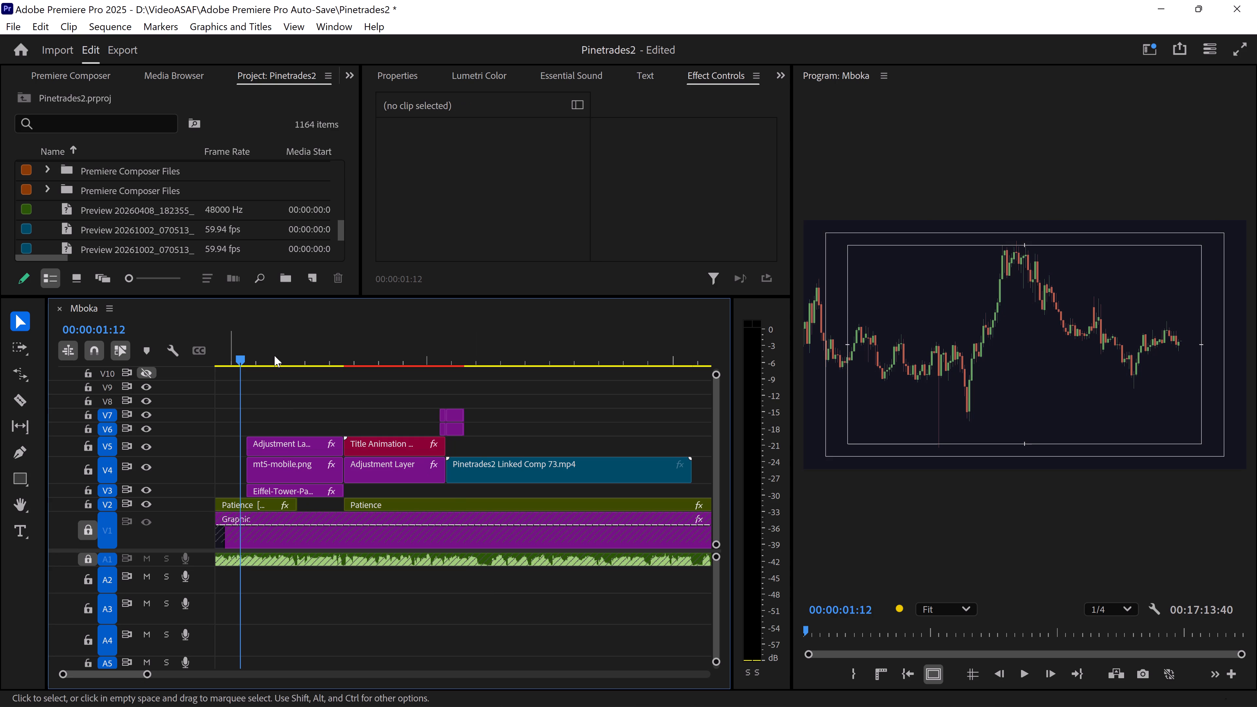
left_click(229, 358)
left_click(497, 351)
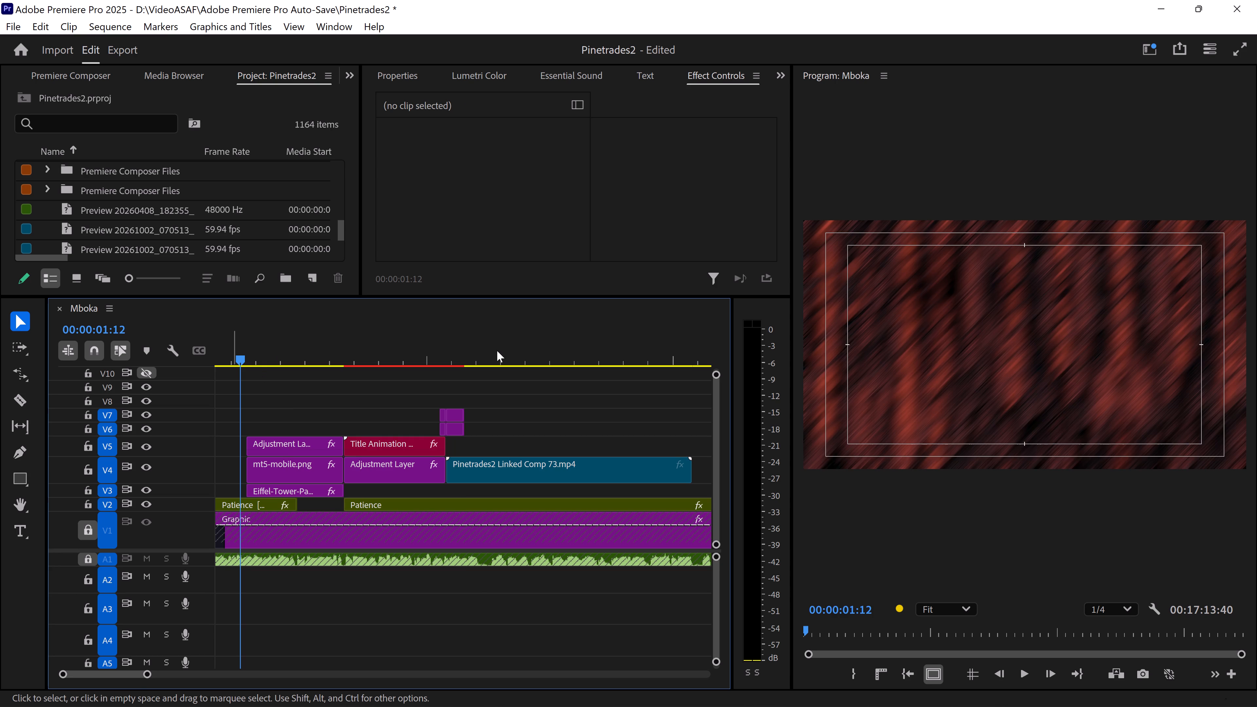
left_click(500, 422)
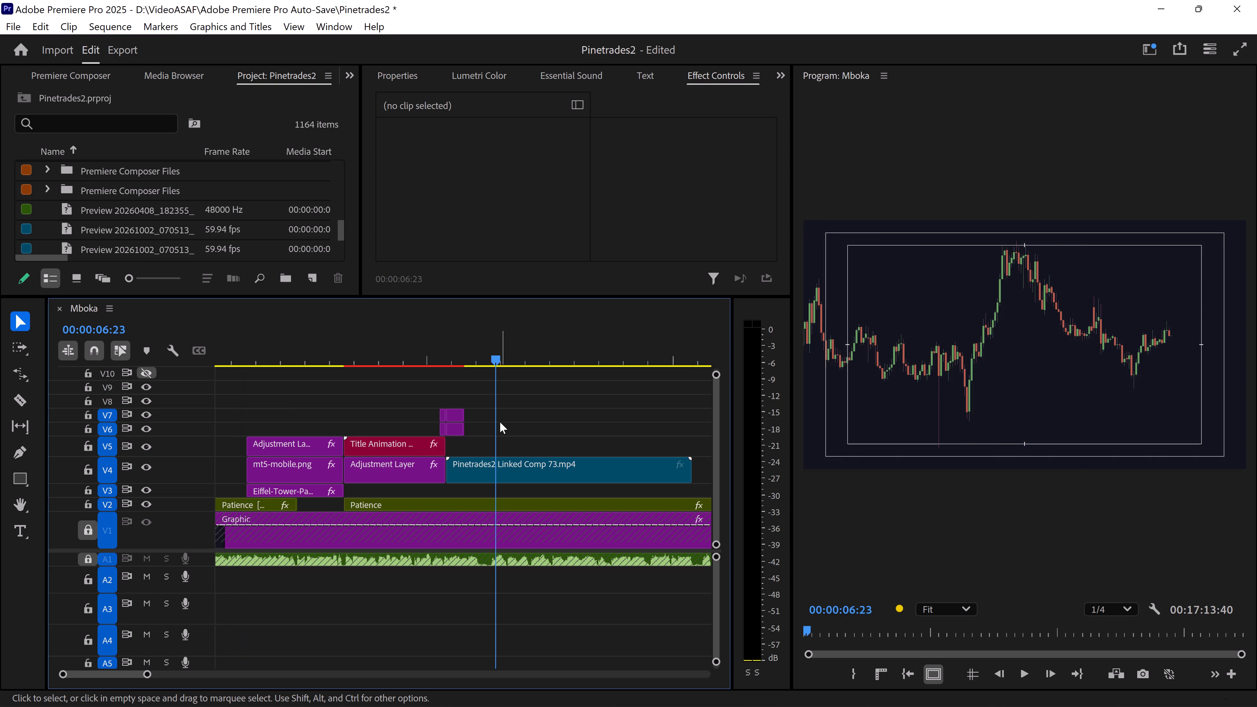
key("Right")
type("-----=====")
scroll(291, 462, "up", 4)
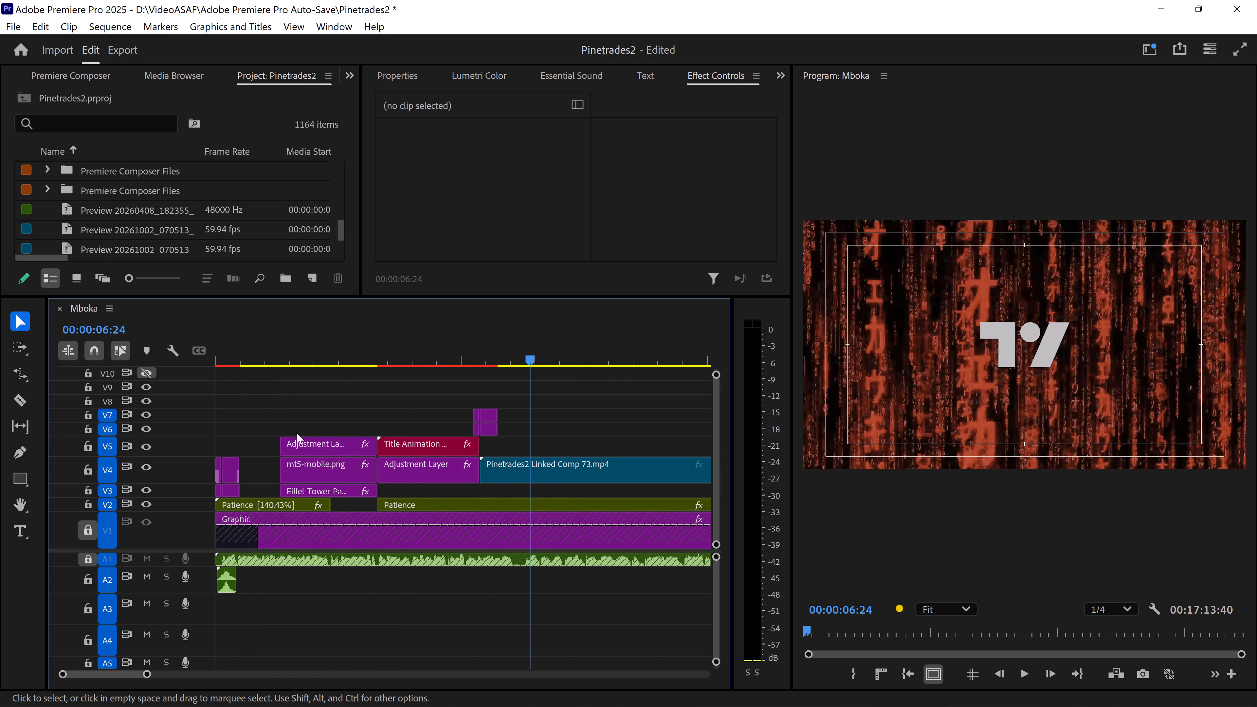
left_click(275, 351)
left_click(330, 416)
key("space")
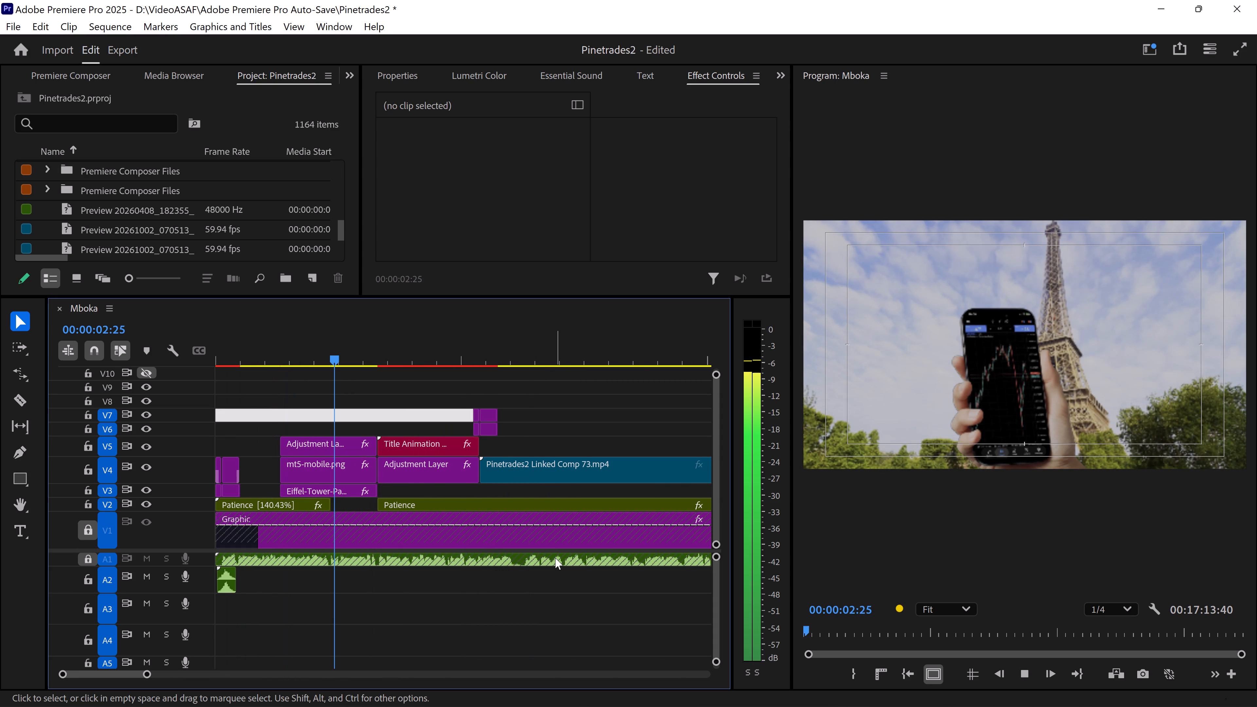
key("space")
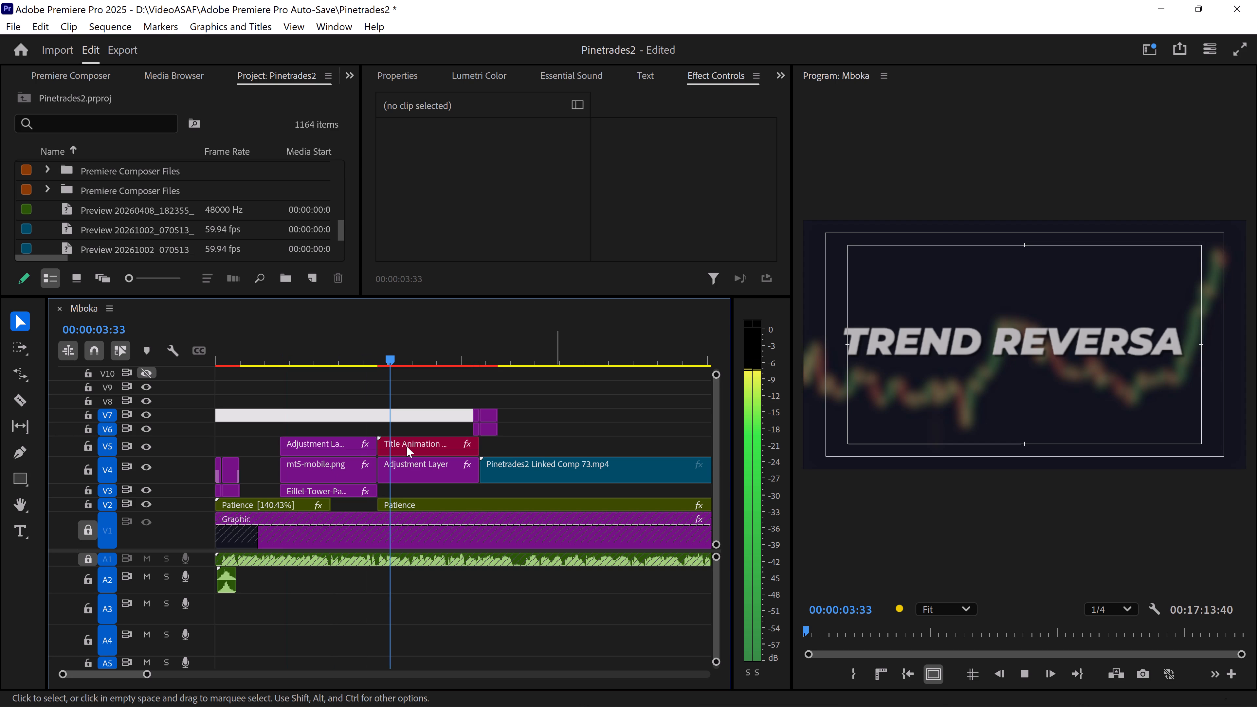
Apply Ease In to the last Transform Position and Scale keyframes on the phone shot's V5 Adjustment Layer, and lengthen the Position curve's incoming ease.
left_click_drag(358, 361, 340, 365)
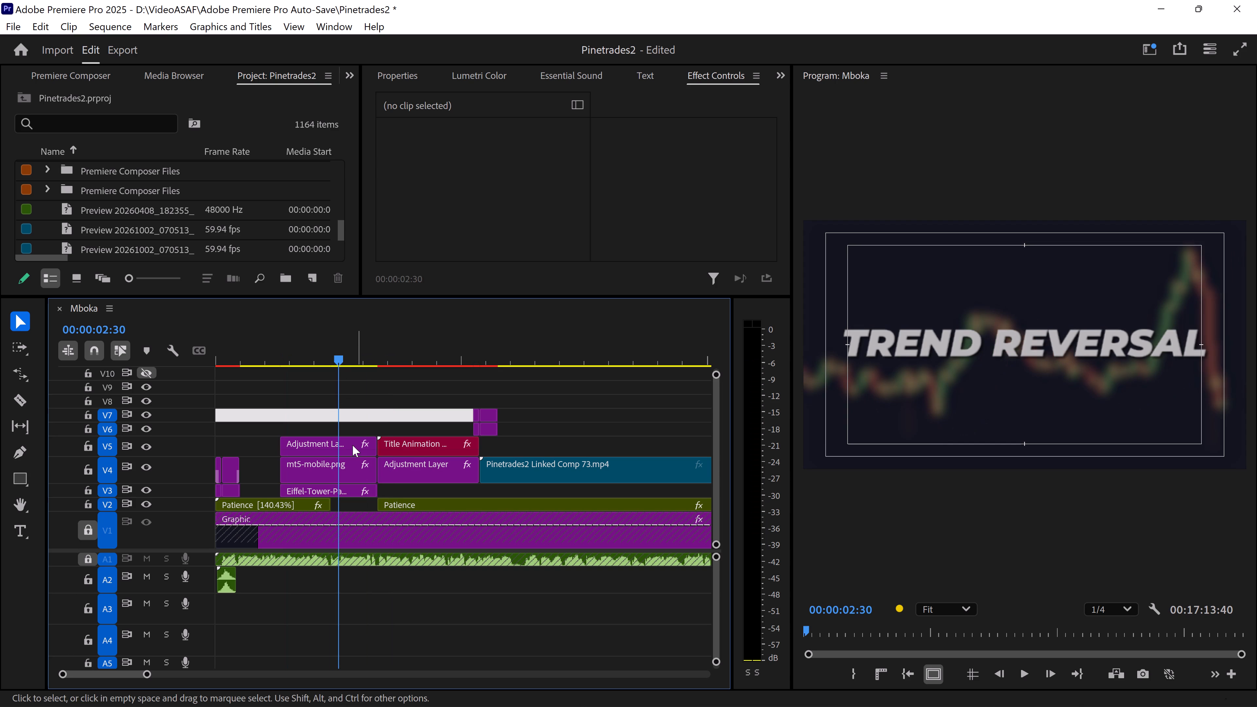
left_click(353, 445)
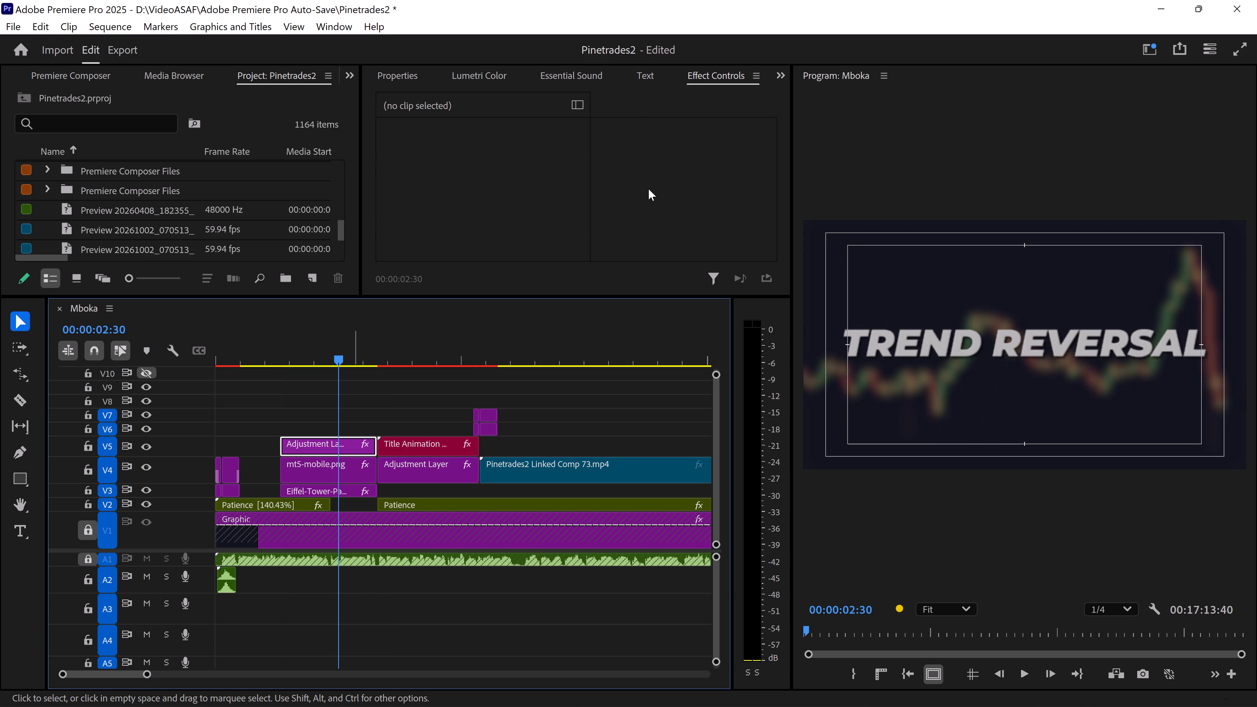
scroll(690, 184, "down", 11)
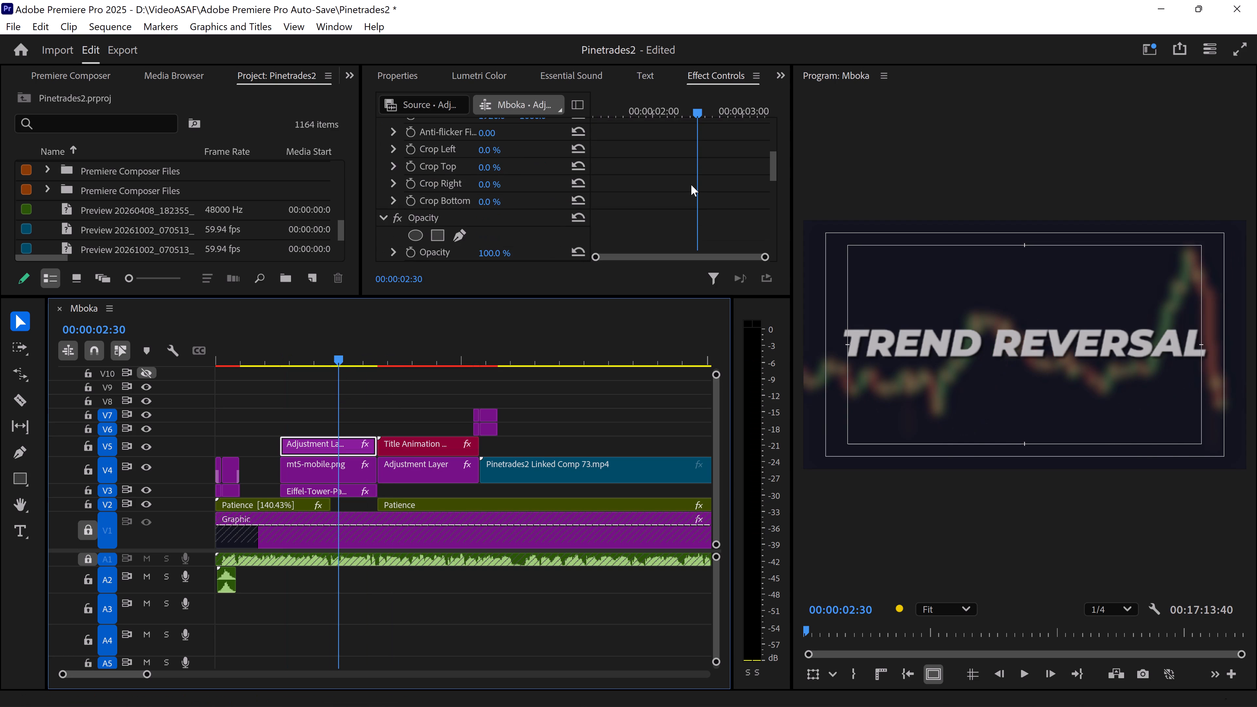
scroll(691, 185, "down", 11)
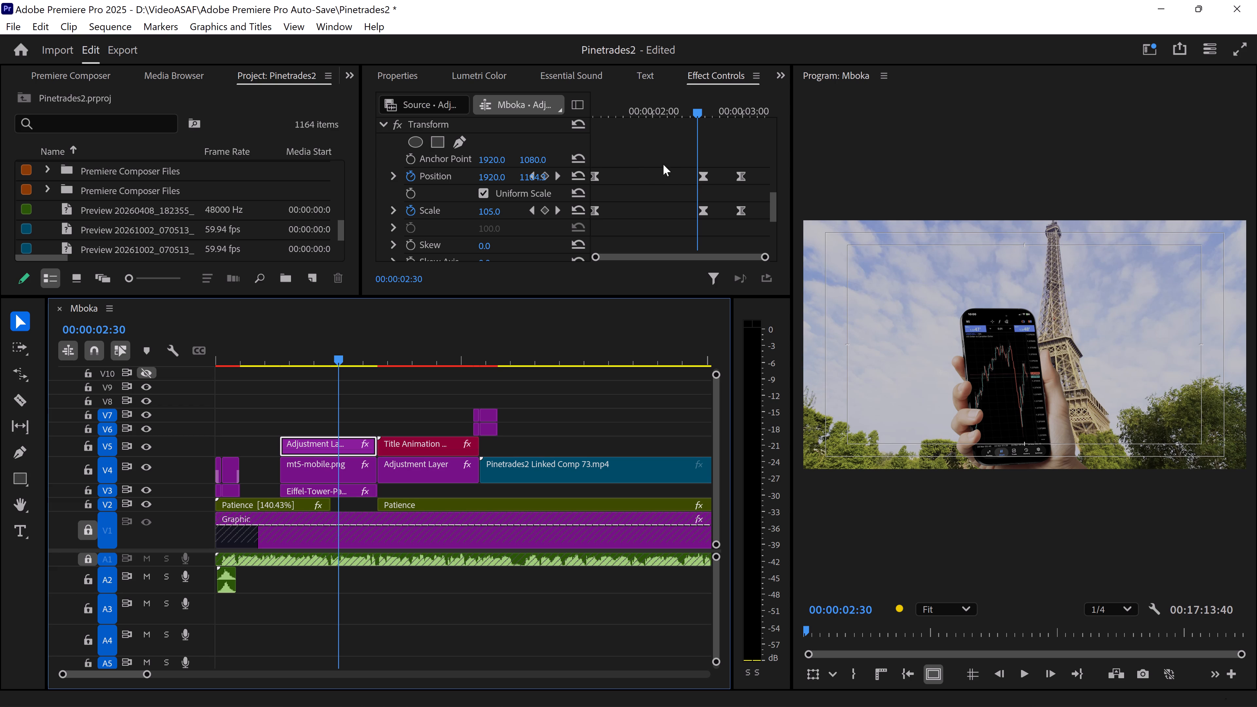
left_click_drag(747, 145, 578, 247)
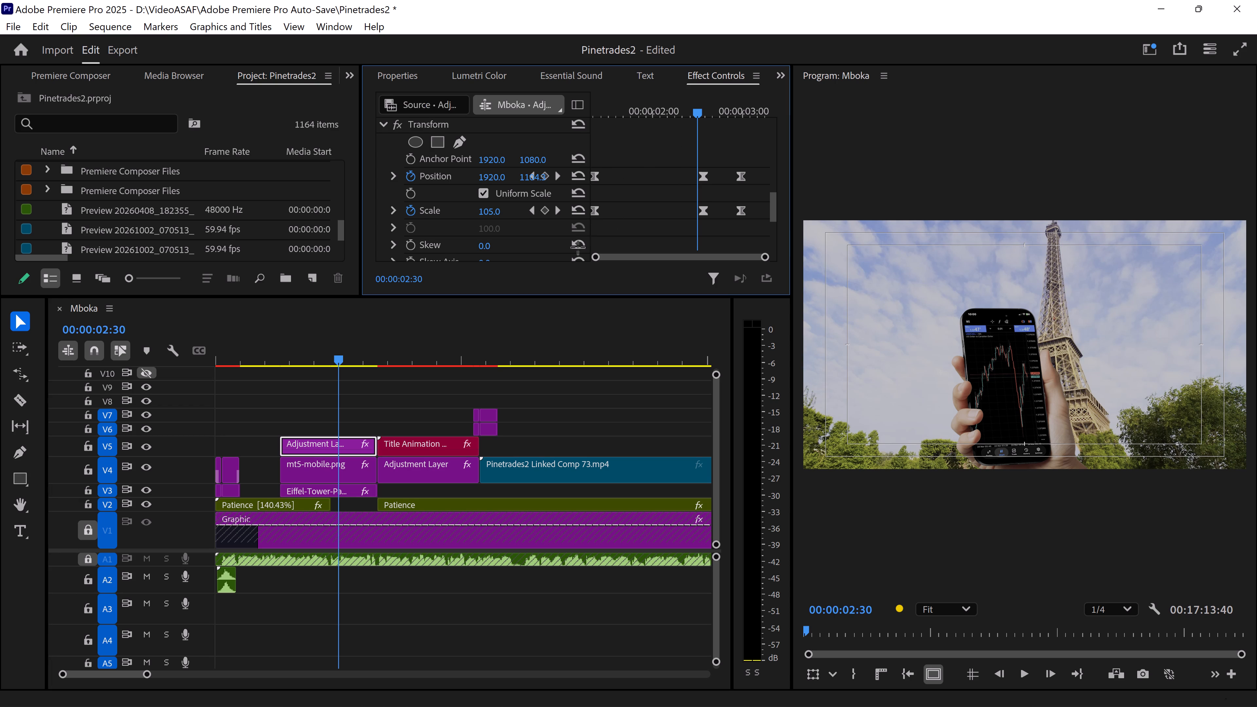
left_click_drag(578, 247, 577, 247)
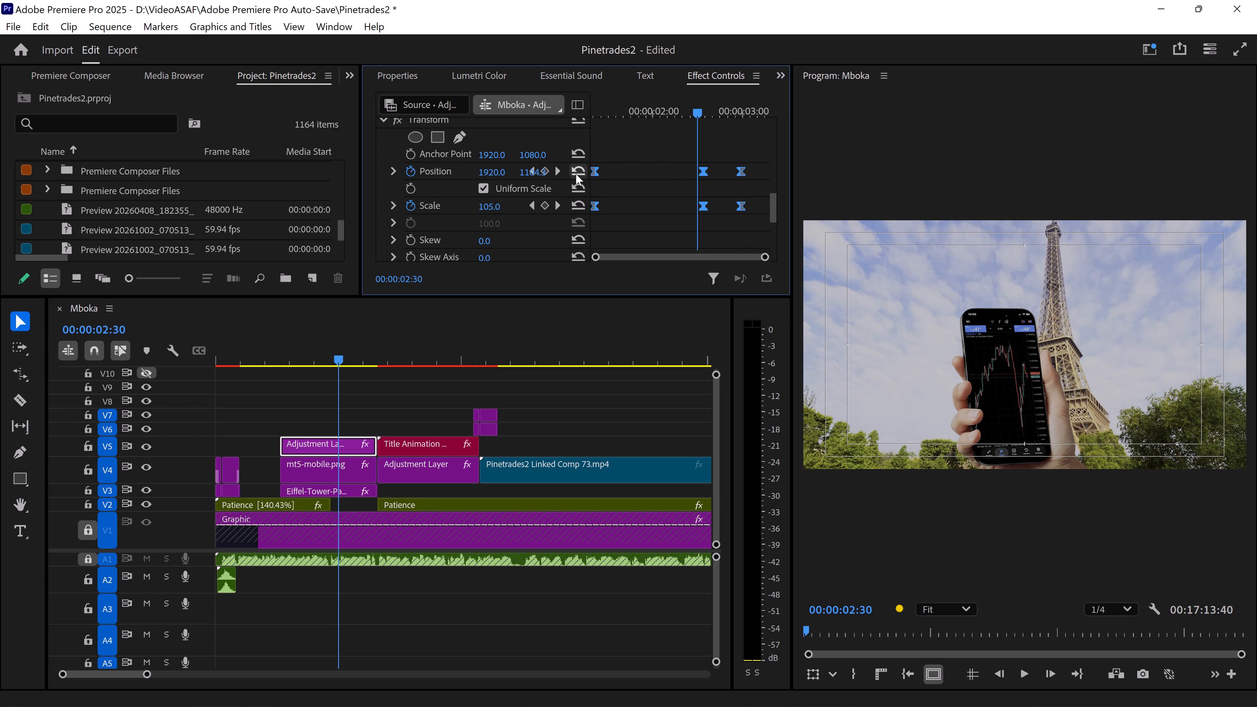
left_click(392, 169)
scroll(724, 198, "down", 2)
left_click_drag(758, 231, 731, 186)
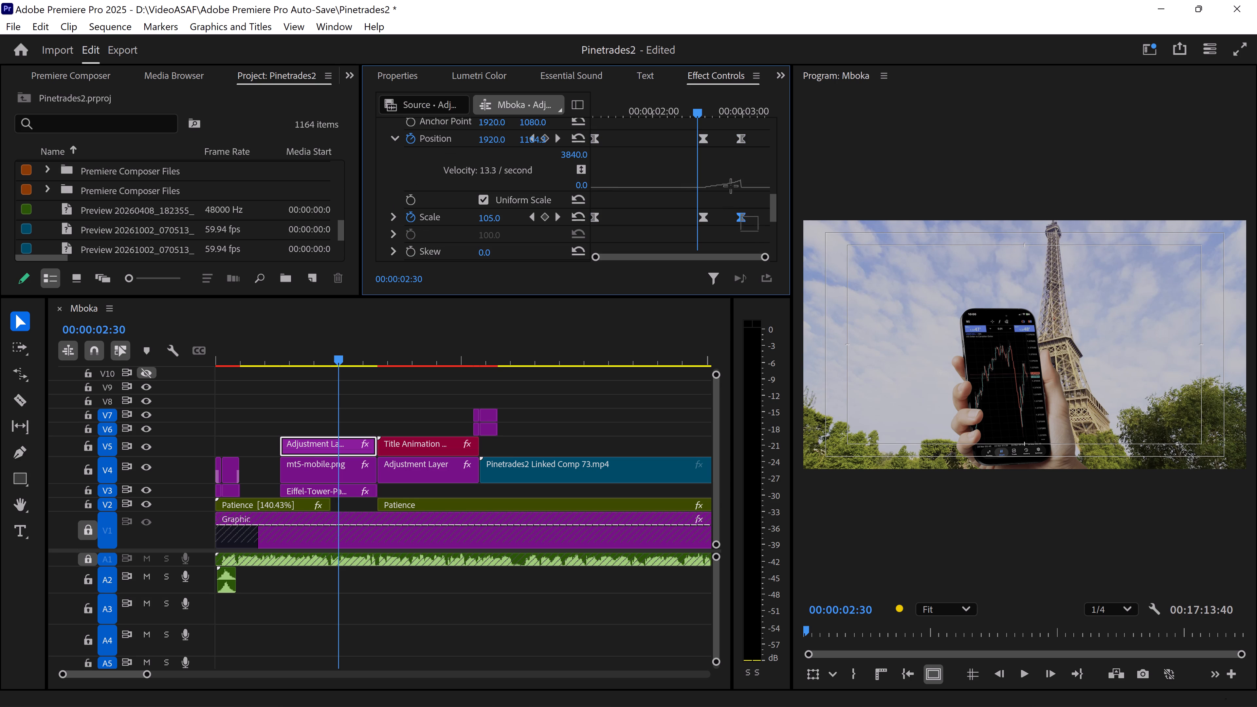
left_click_drag(731, 186, 729, 147)
right_click(737, 141)
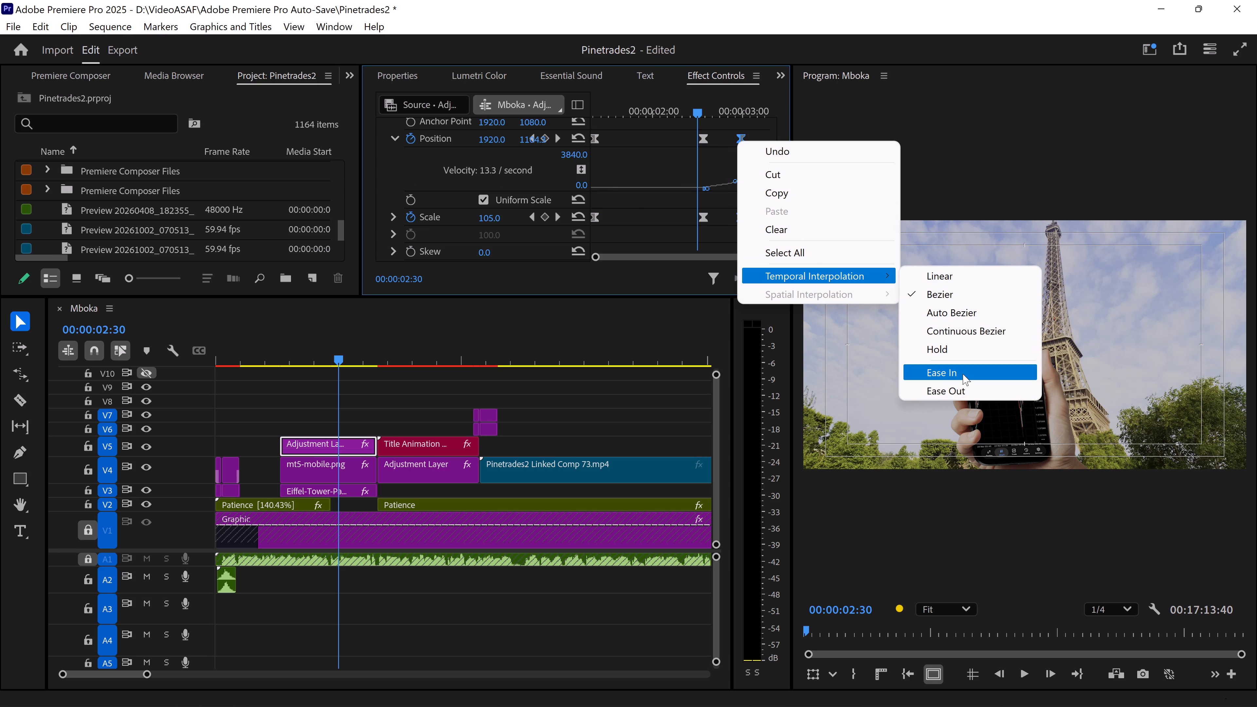
left_click(963, 374)
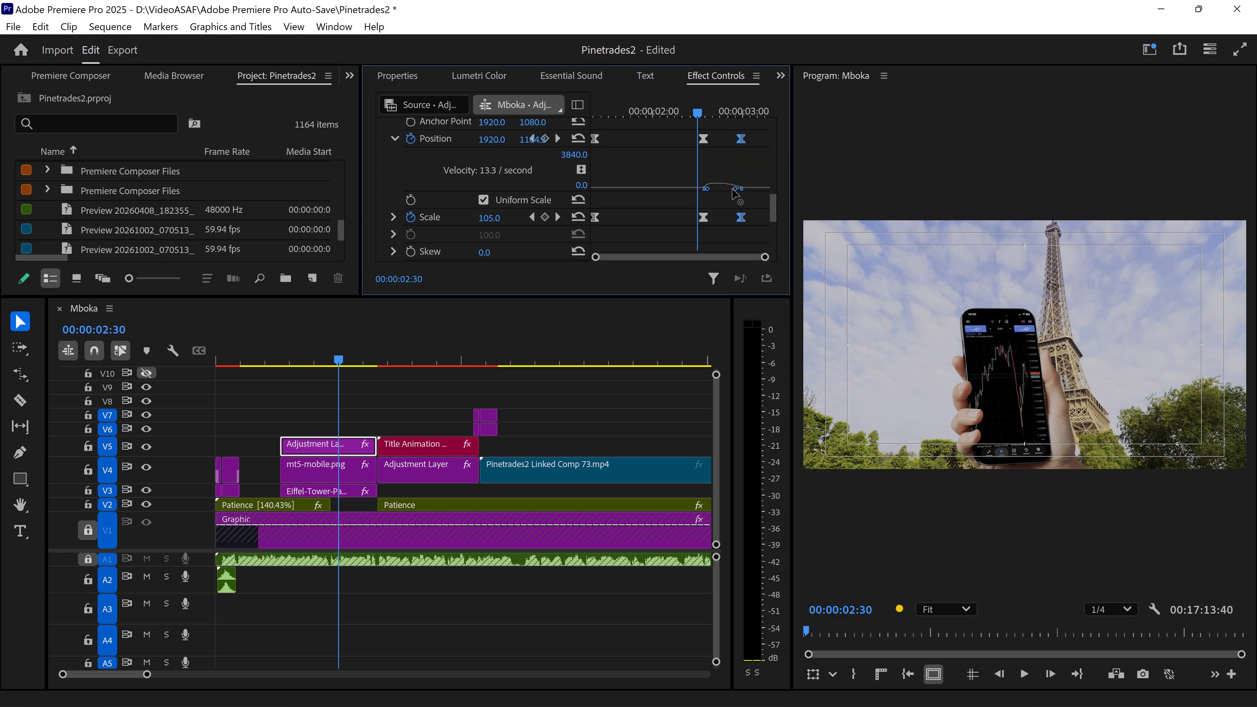
left_click_drag(733, 189, 719, 189)
Expand the Adjustment Layer's Transform Scale graph and examine its keyframes alongside the Position curve.
left_click_drag(744, 208, 685, 228)
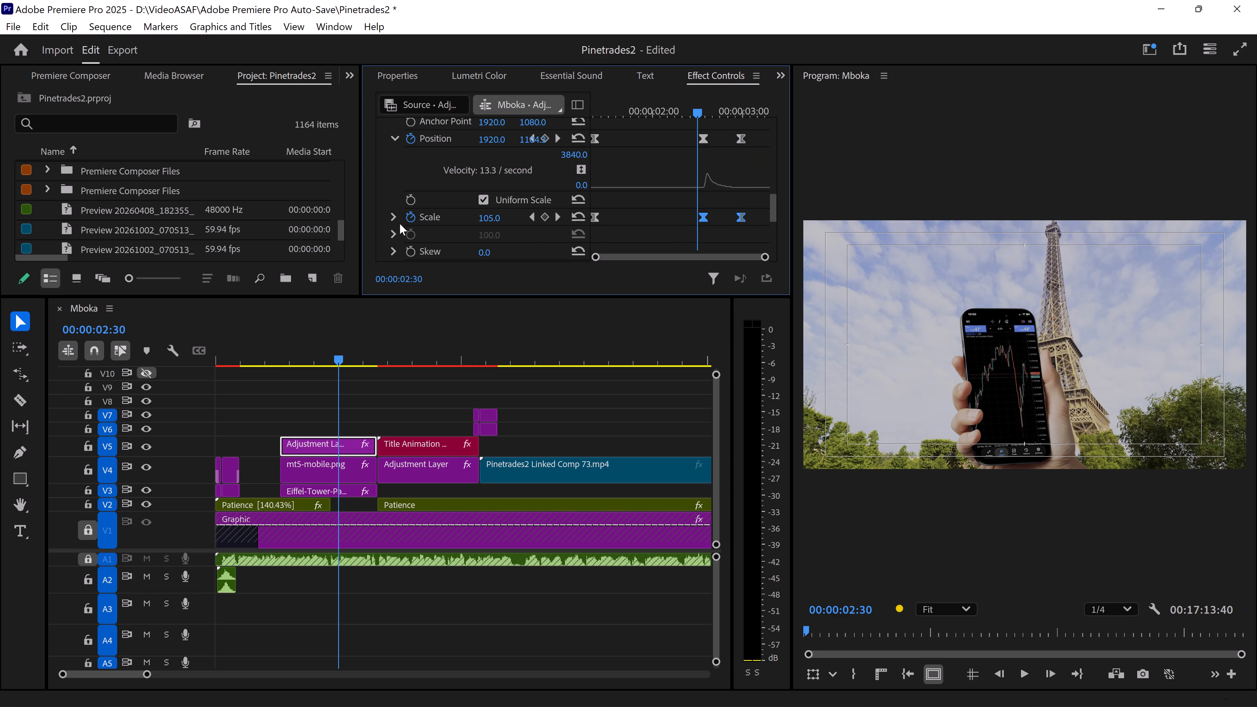
left_click(396, 218)
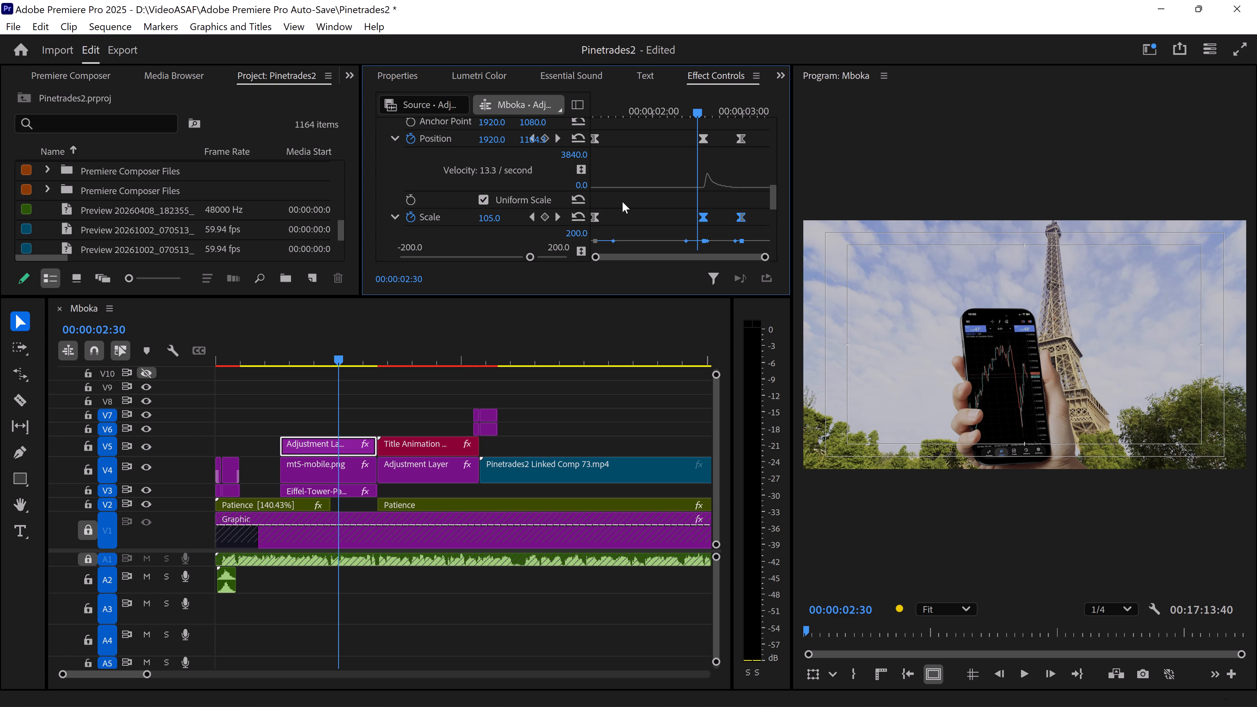
scroll(634, 198, "down", 1)
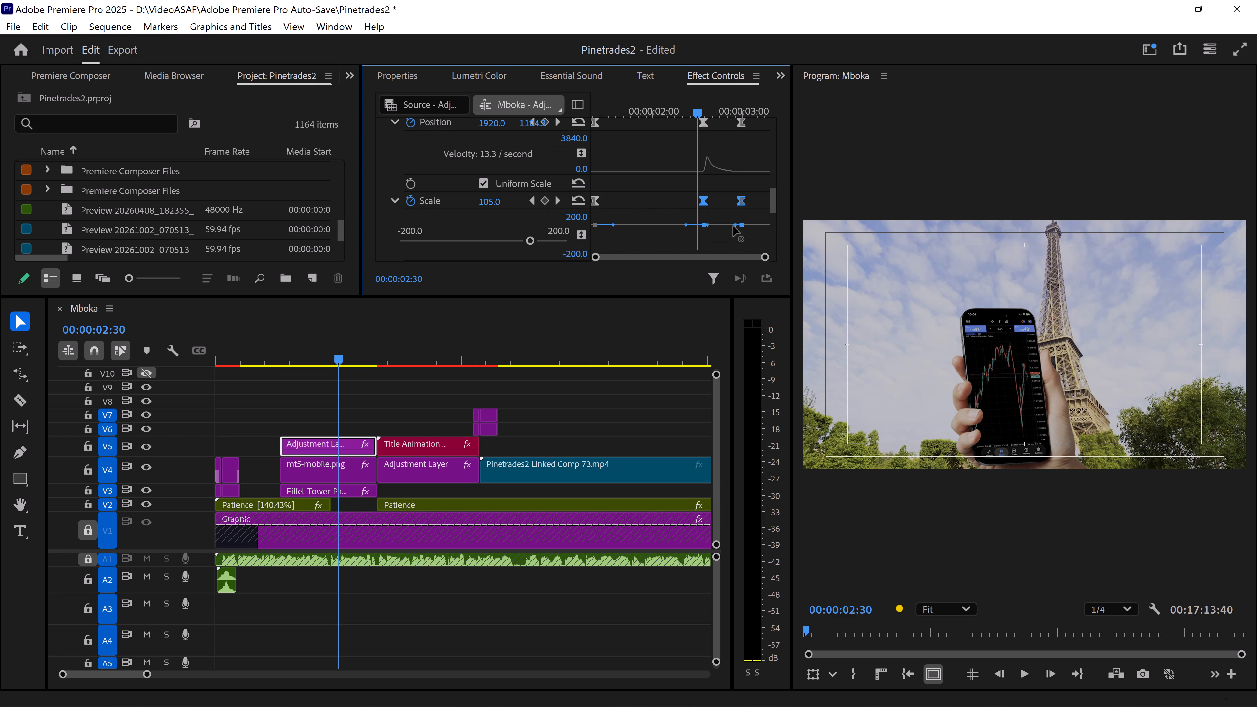
left_click(706, 242)
left_click_drag(716, 213, 609, 149)
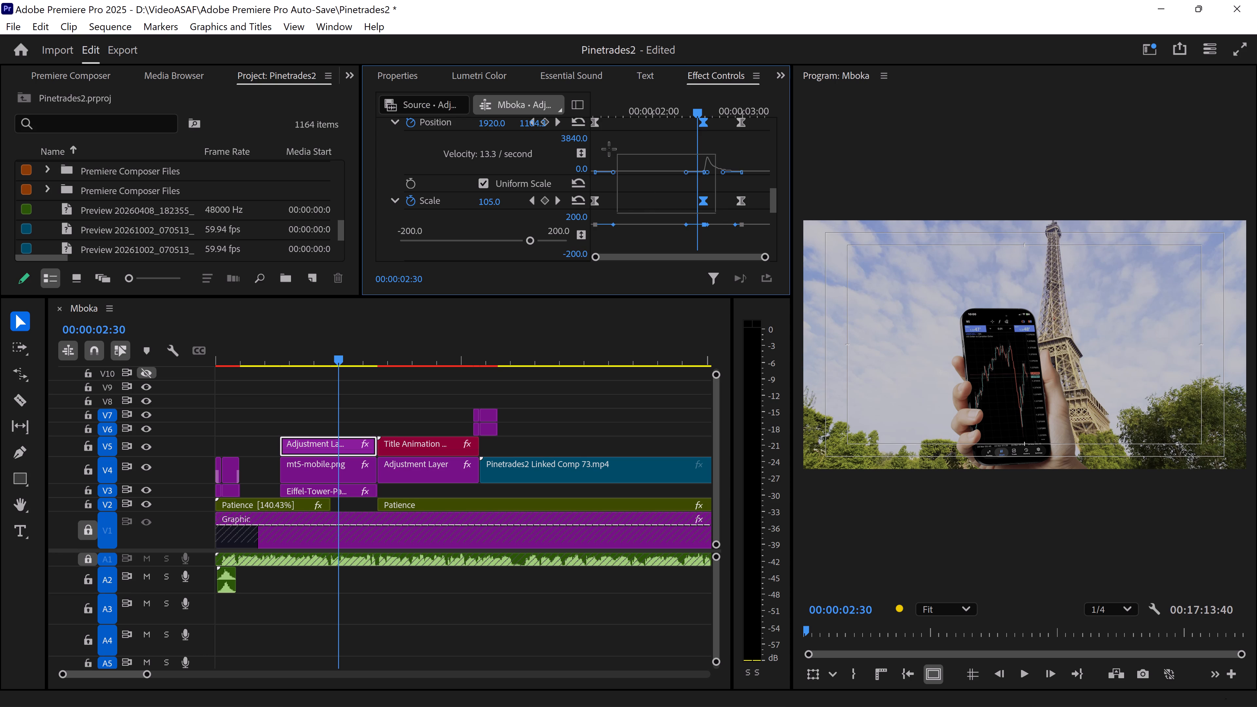
left_click_drag(609, 149, 709, 195)
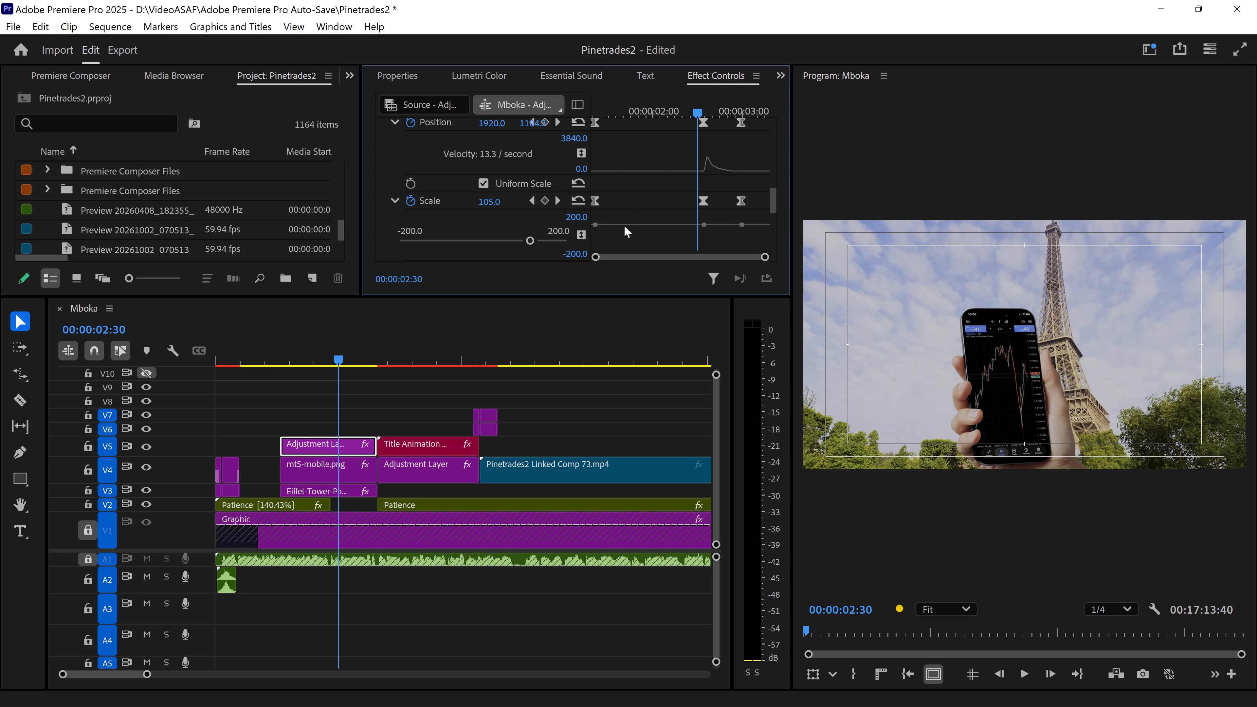
Play back the phone shot from near the start of the V5 Adjustment Layer into the title.
left_click_drag(337, 355, 290, 354)
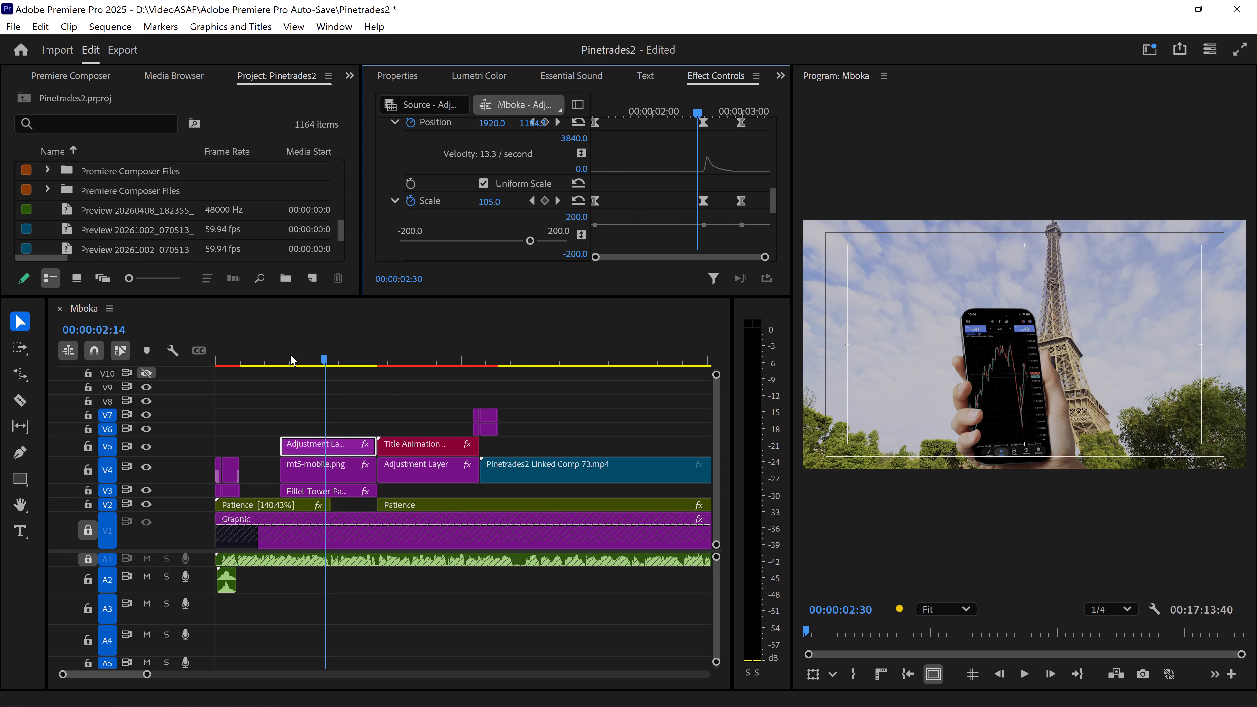
left_click_drag(290, 354, 292, 354)
key("space")
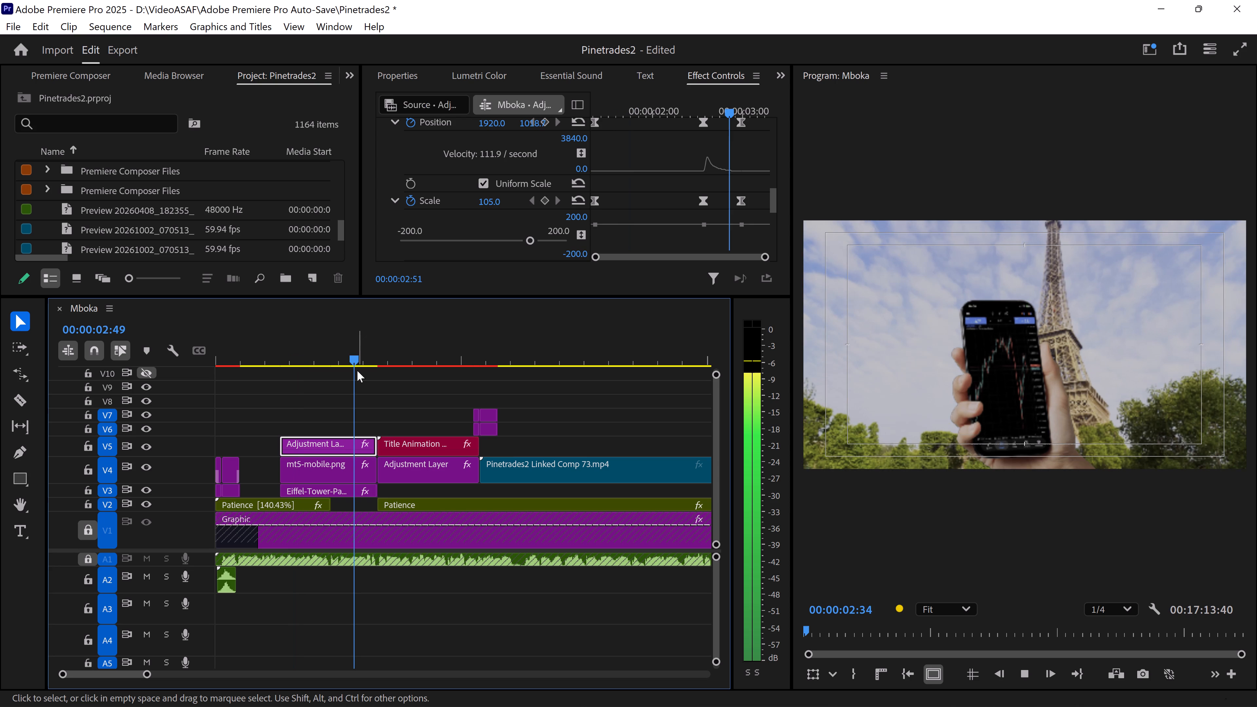
key("space")
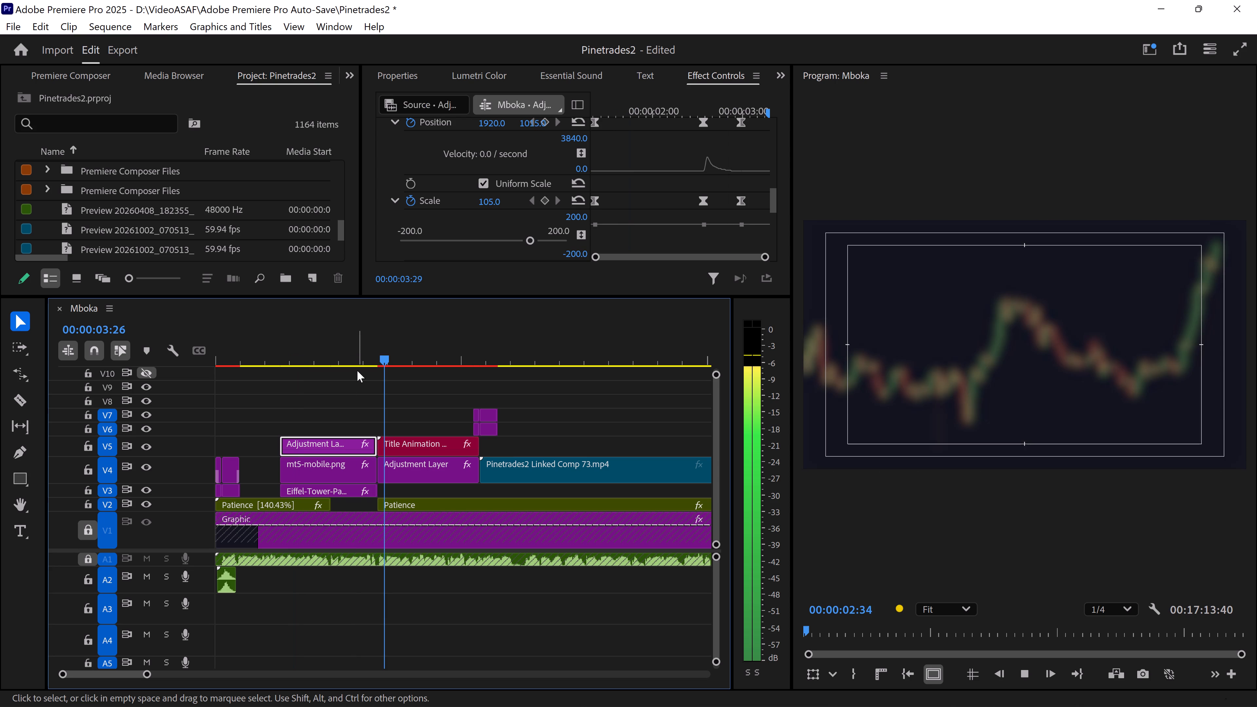
Move the Adjustment Layer's last Transform Position and Scale keyframes earlier, closer to the middle pair, to speed up the final move.
left_click_drag(750, 215, 725, 123)
left_click_drag(740, 122, 720, 125)
Play back the phone shot into the title, from its later part and again from just before the V5 Adjustment Layer.
left_click(349, 355)
left_click(395, 390)
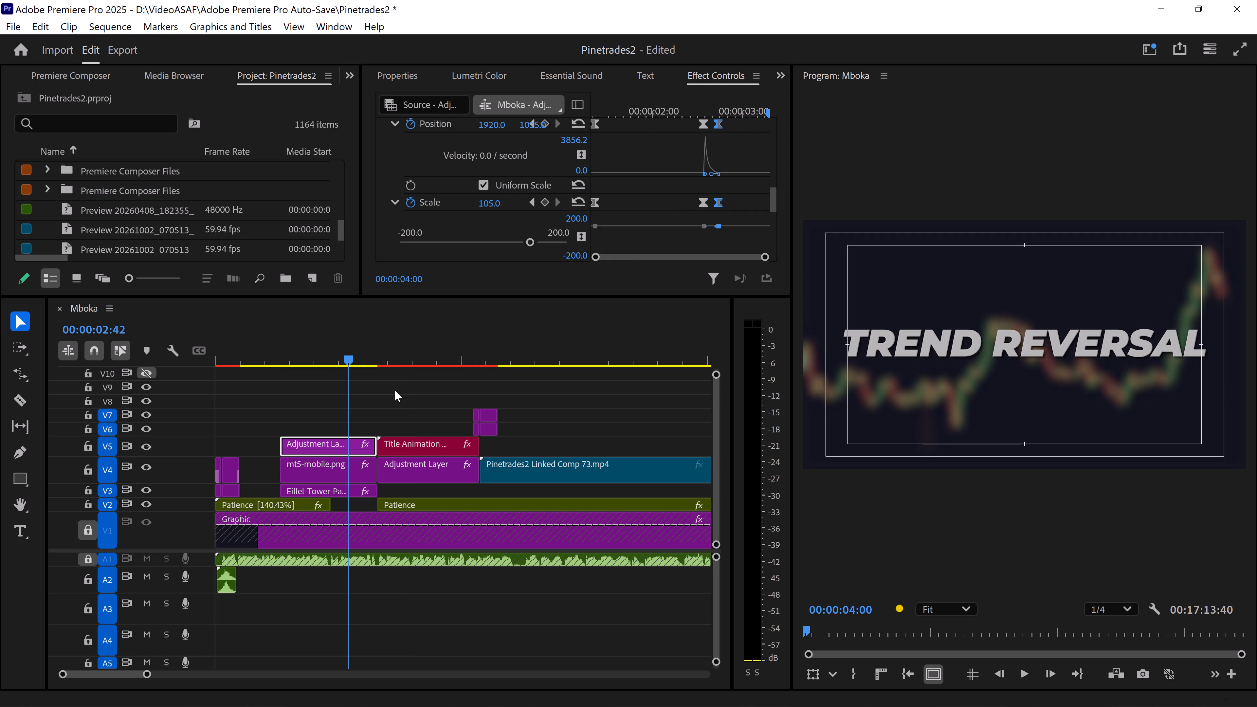
key("space")
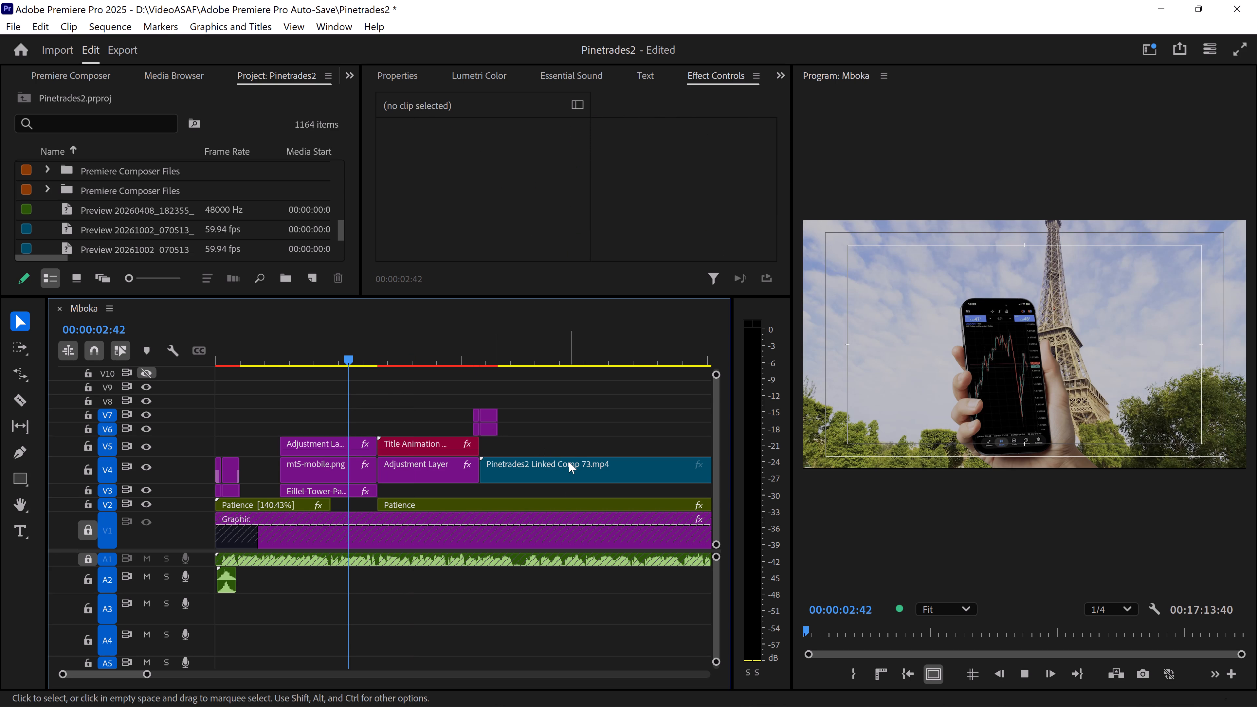
key("space")
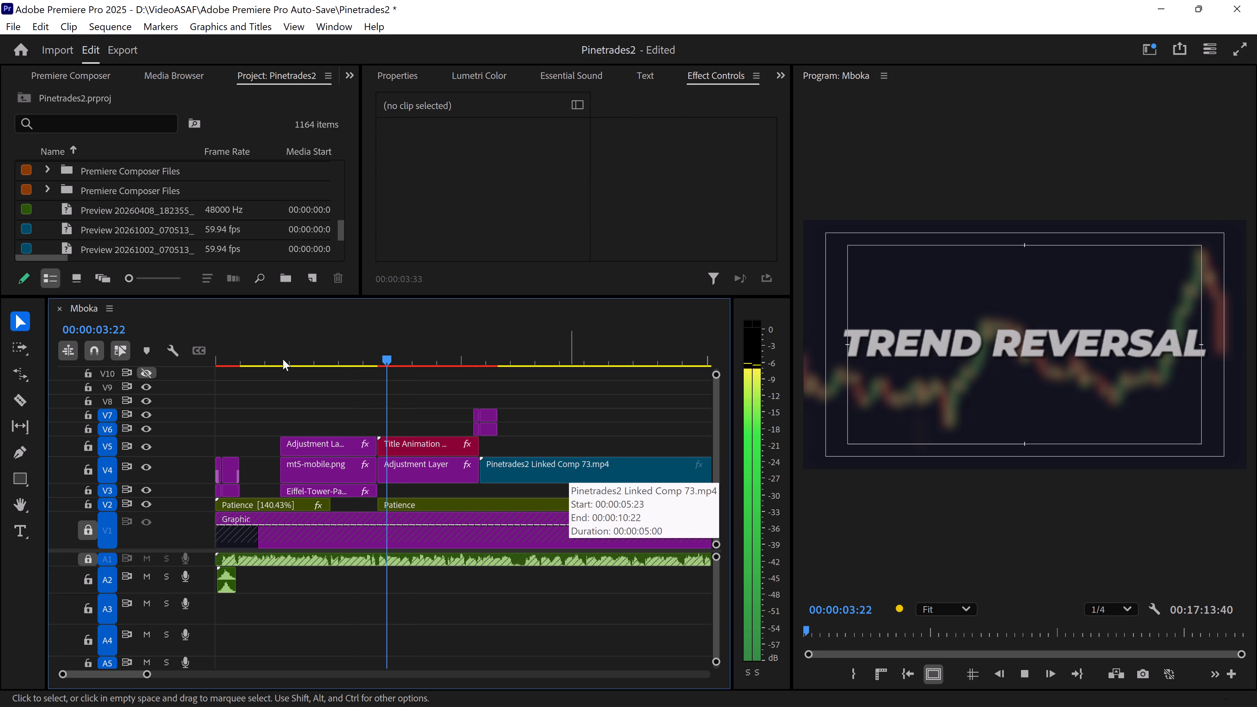
left_click(283, 355)
left_click(283, 355)
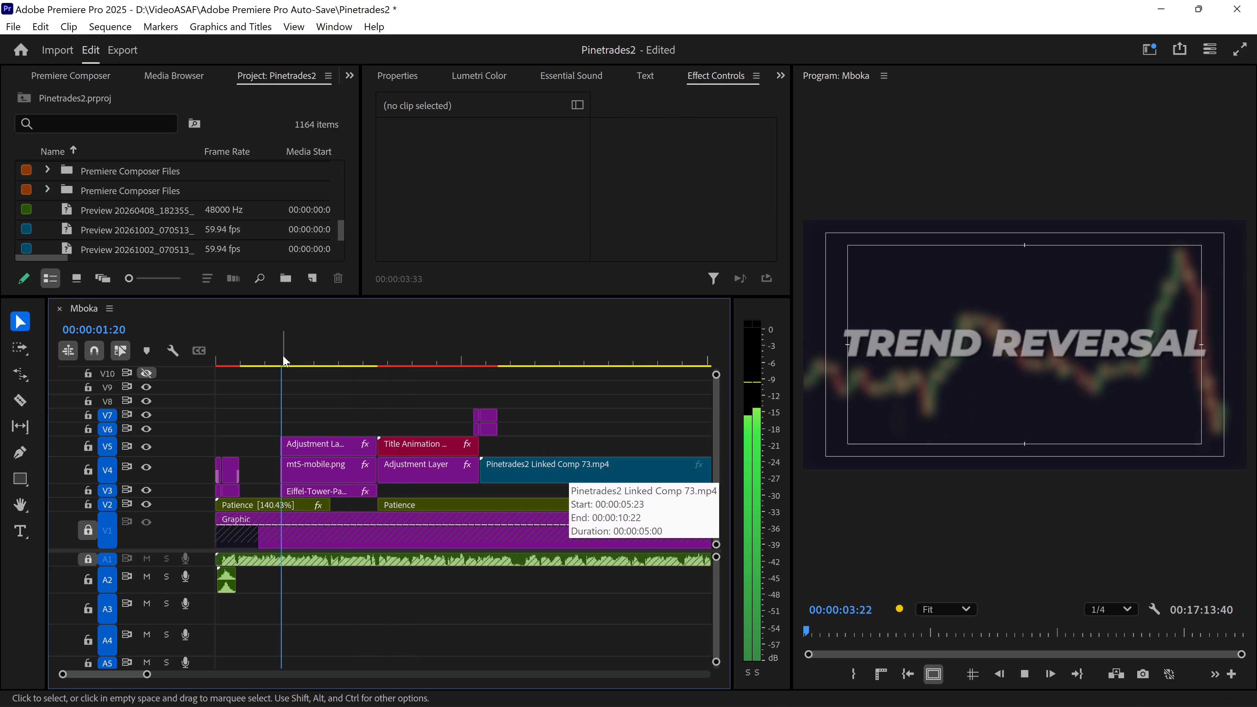
left_click(283, 355)
left_click(276, 353)
left_click(324, 383)
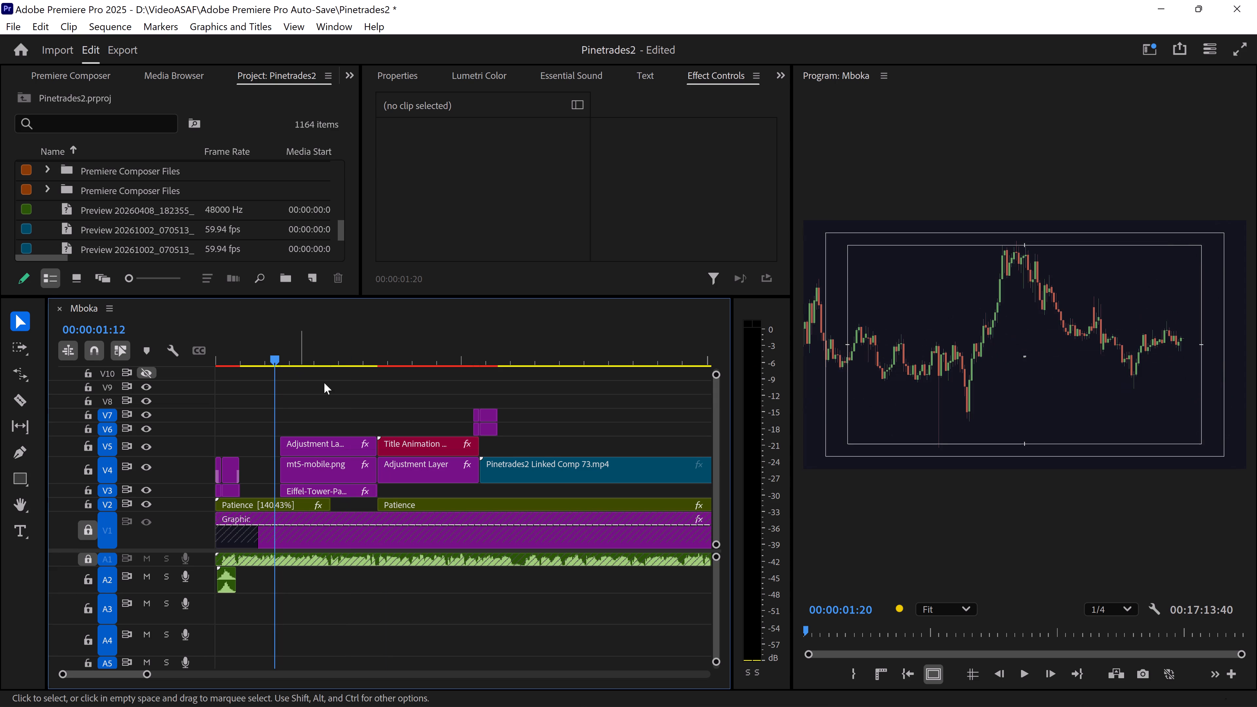
key("space")
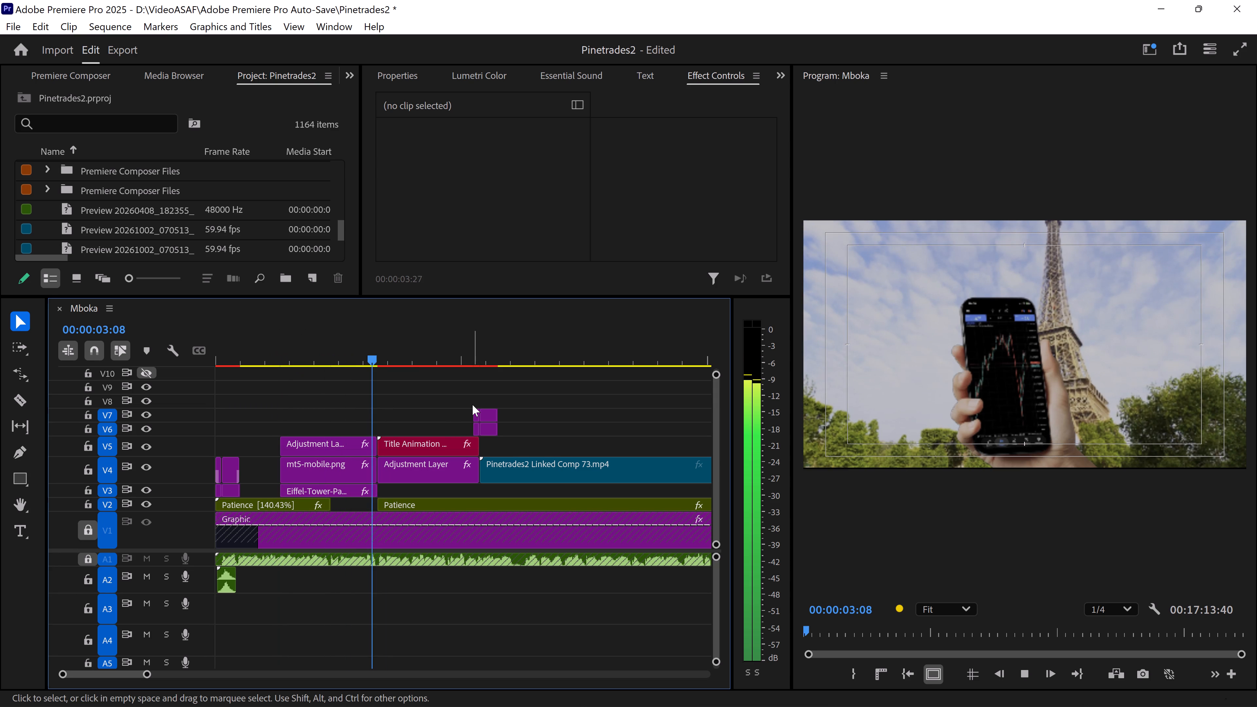
key("space")
Delete the last Transform Position and Scale keyframes on the phone shot's V5 Adjustment Layer.
left_click(363, 354)
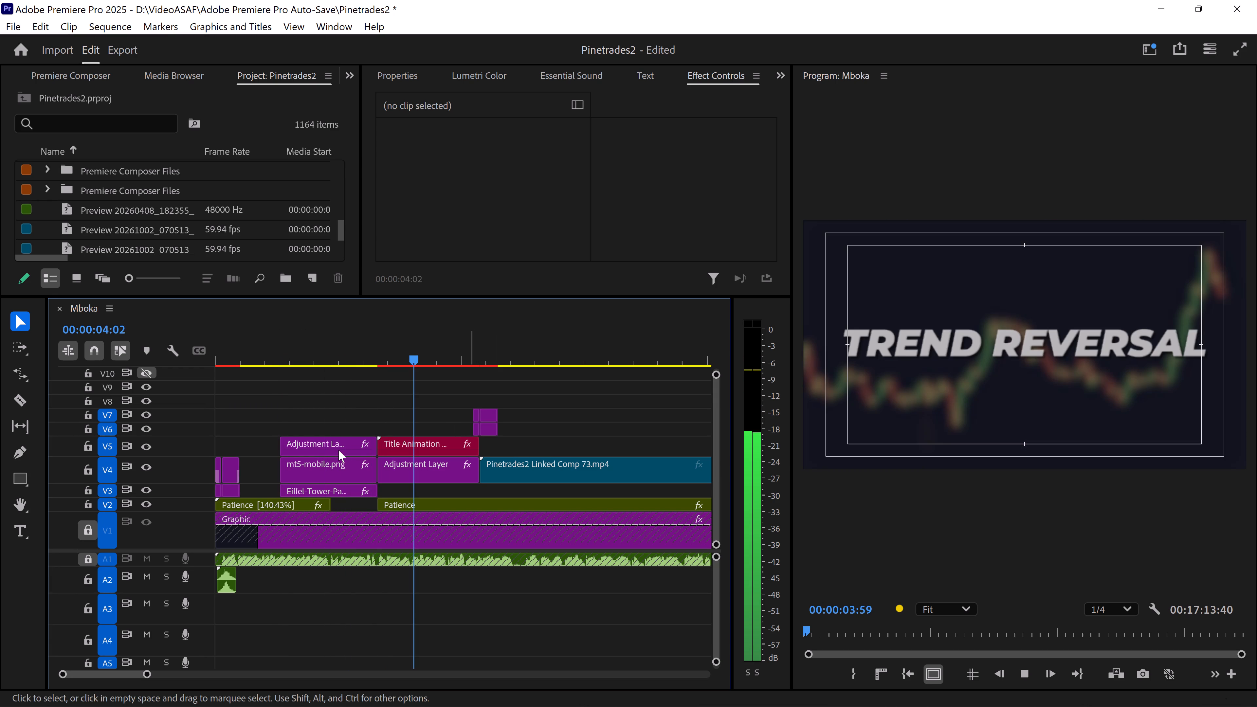
left_click(337, 449)
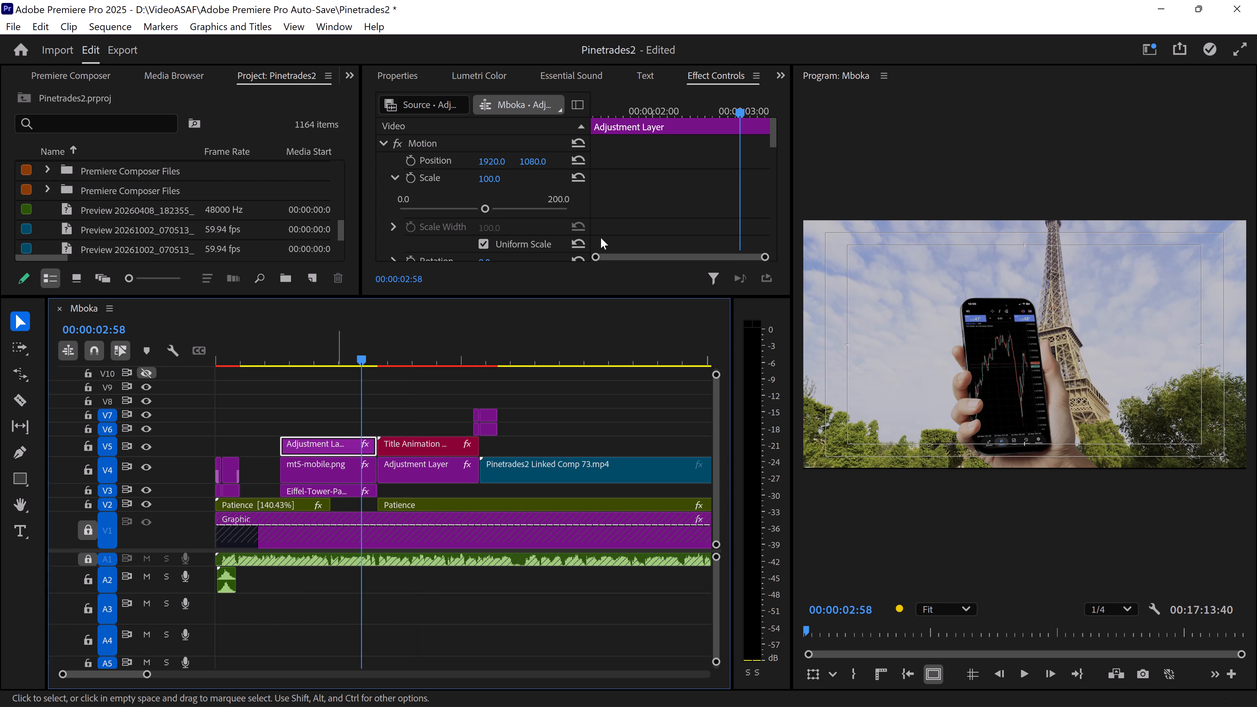
scroll(627, 213, "down", 16)
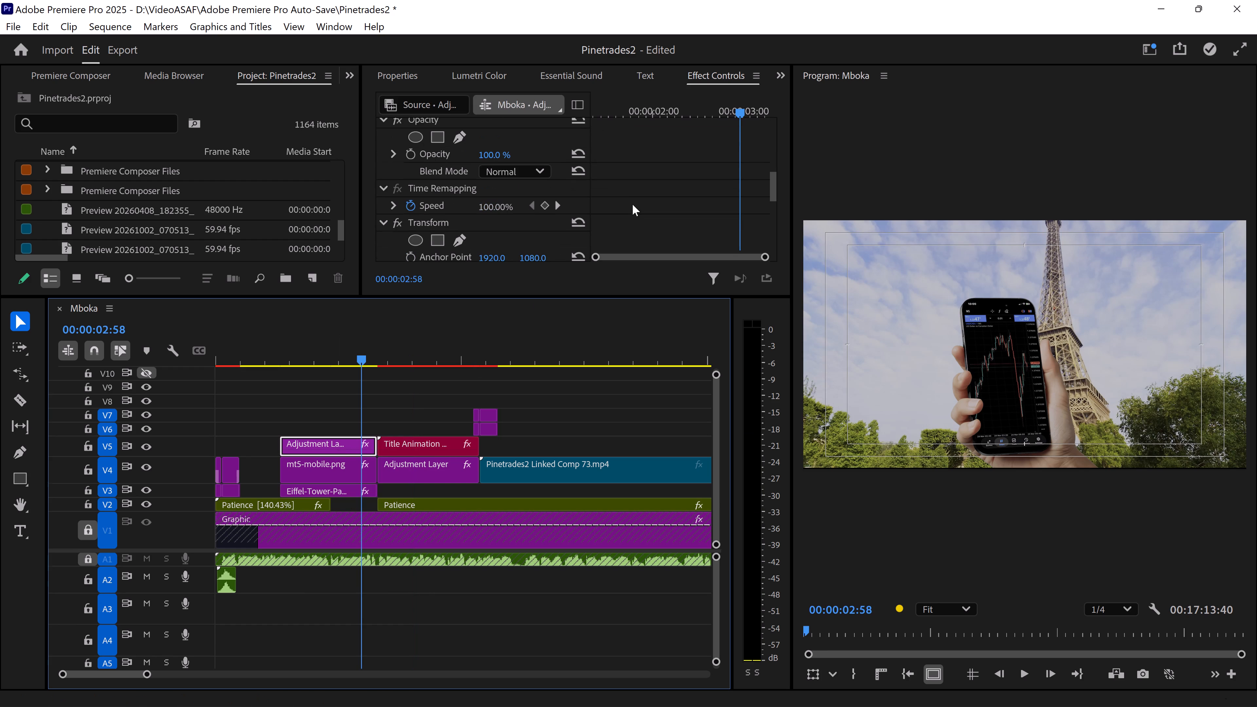
scroll(632, 199, "down", 7)
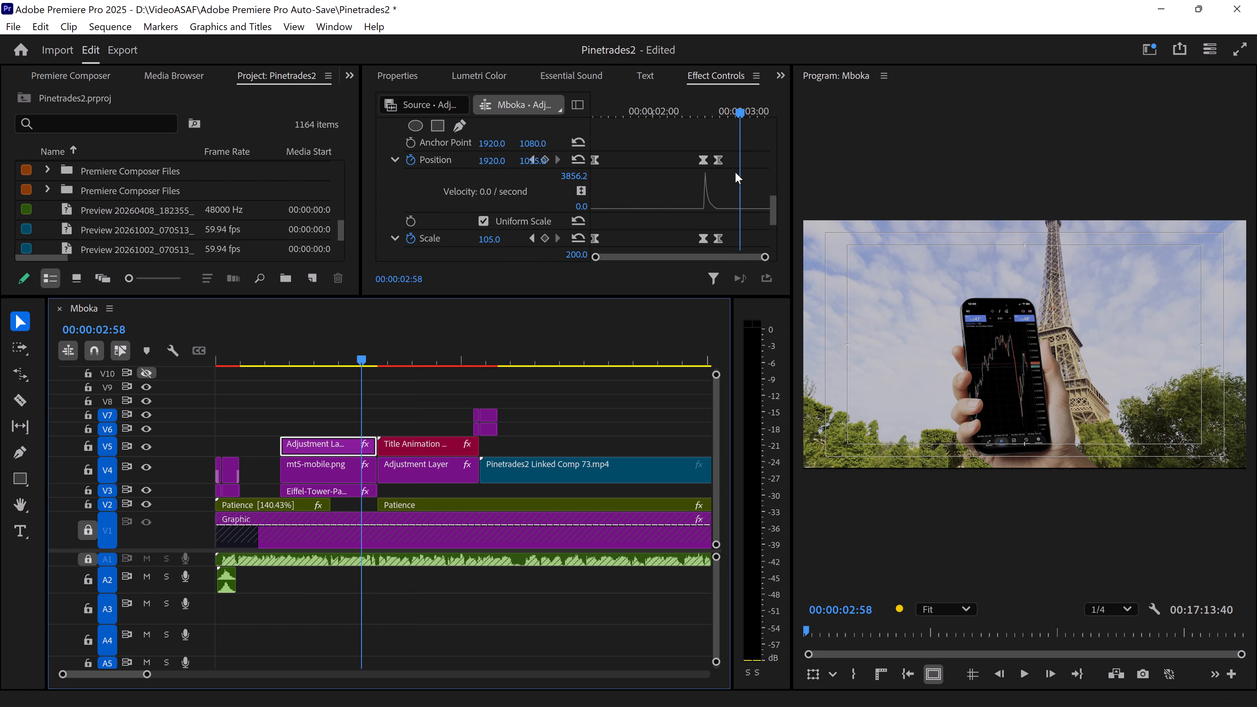
left_click_drag(718, 146, 719, 247)
left_click_drag(726, 245, 708, 219)
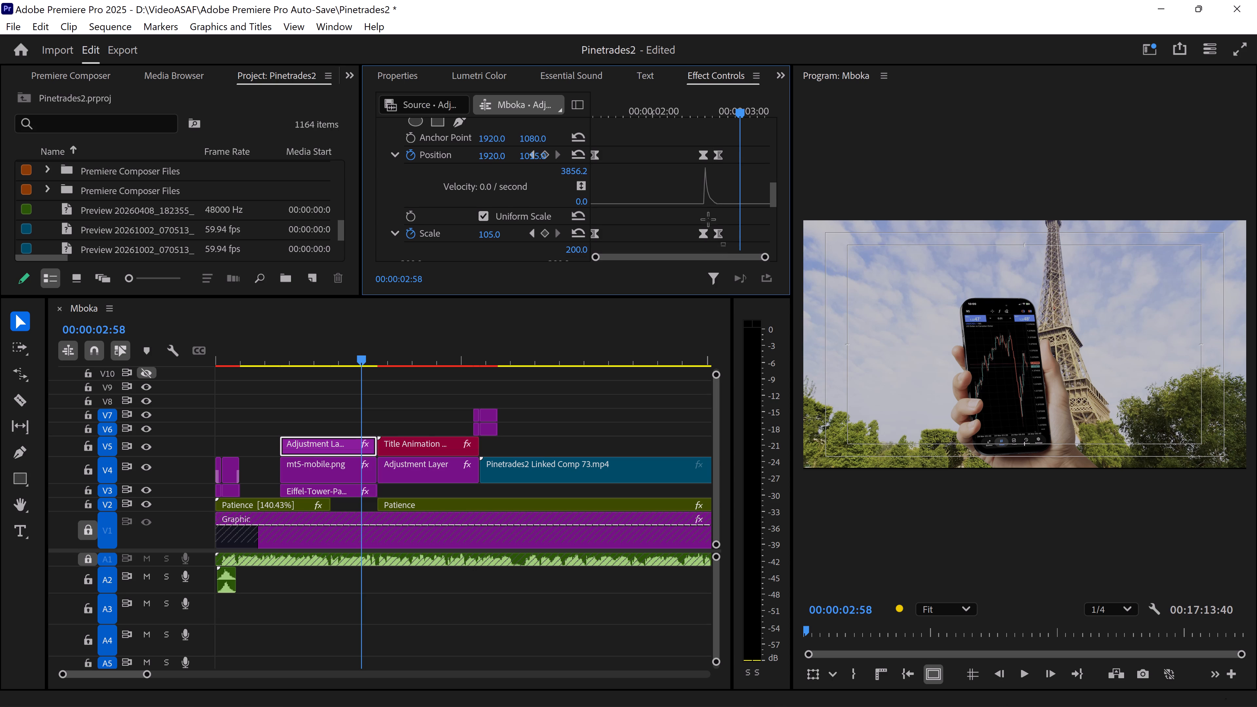
left_click_drag(708, 219, 714, 158)
key("Delete")
Set the second Transform keyframes to Position X 1884 and Scale 108, and move the pair earlier, shortly before 00:00:02:00.
left_click_drag(738, 109, 713, 115, "shift")
left_click_drag(487, 236, 490, 236)
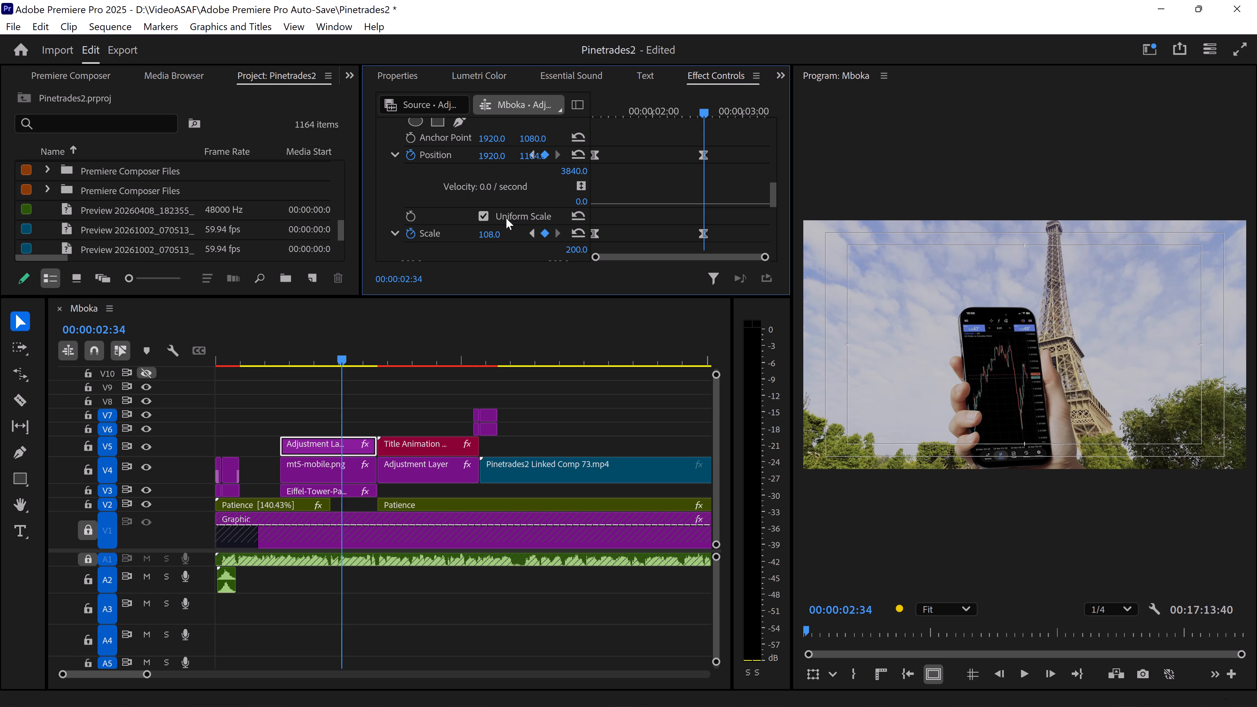
left_click_drag(491, 156, 467, 156)
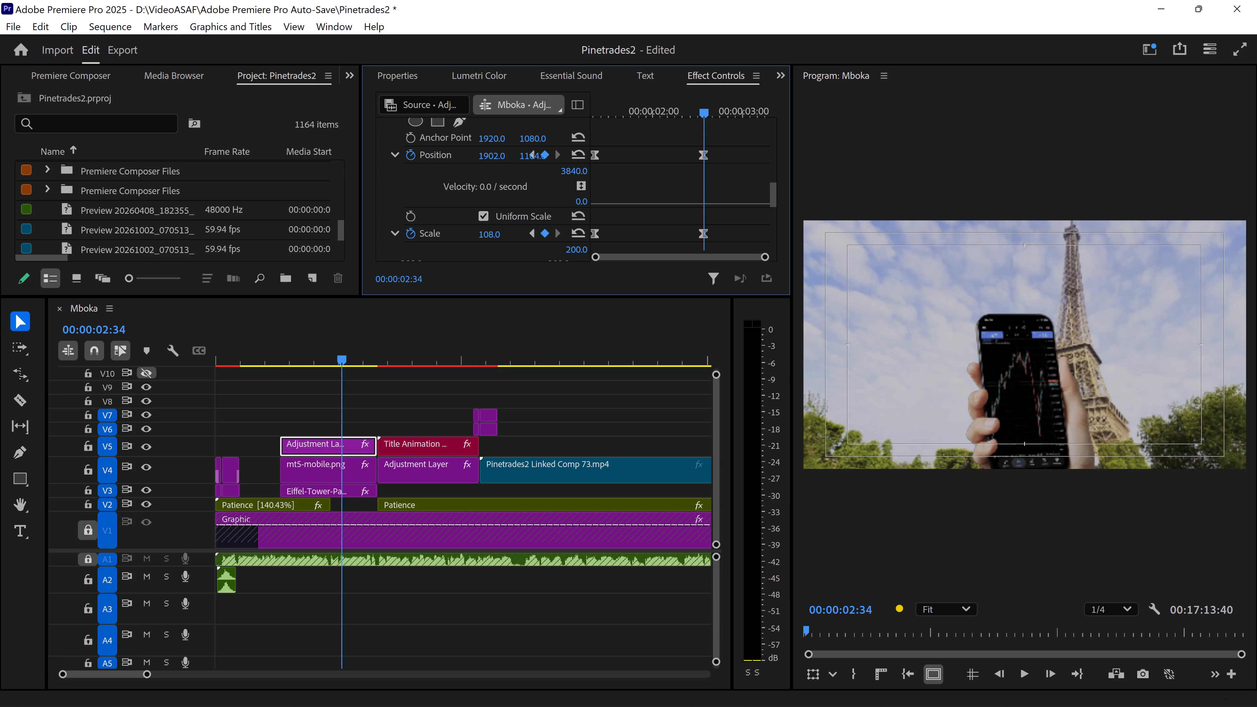
left_click_drag(467, 156, 462, 156)
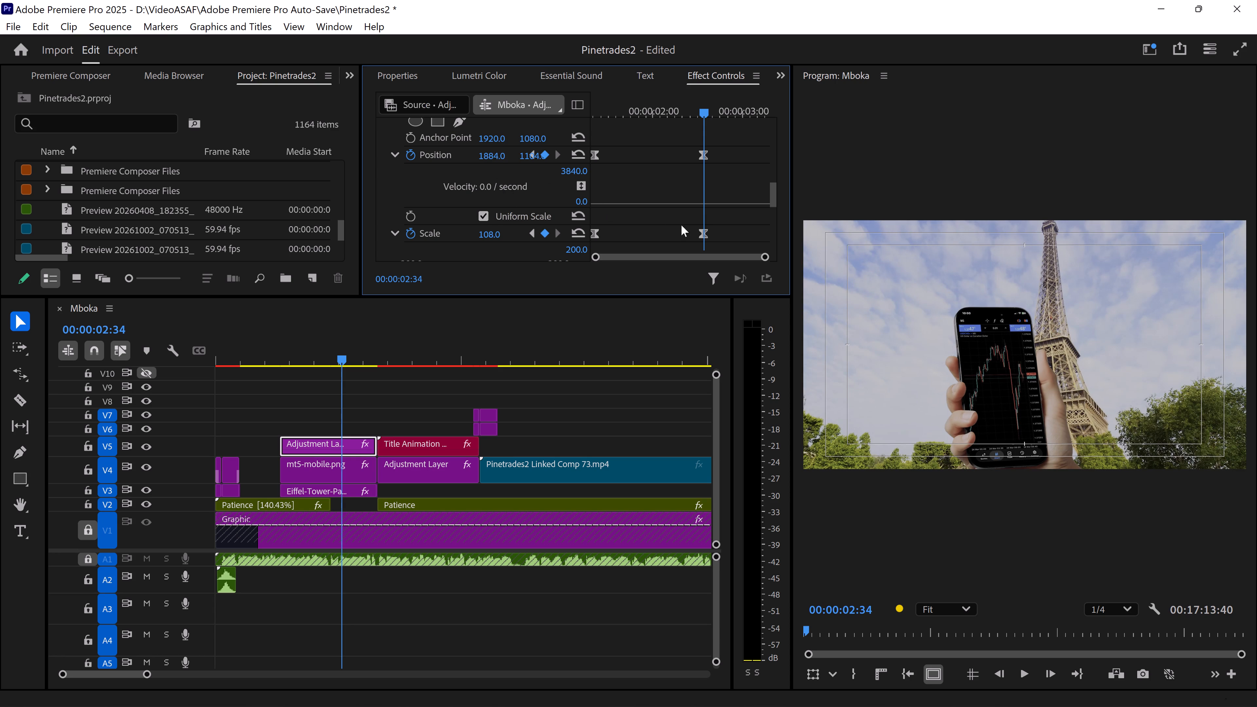
left_click_drag(719, 236, 667, 154)
left_click_drag(699, 158, 679, 156)
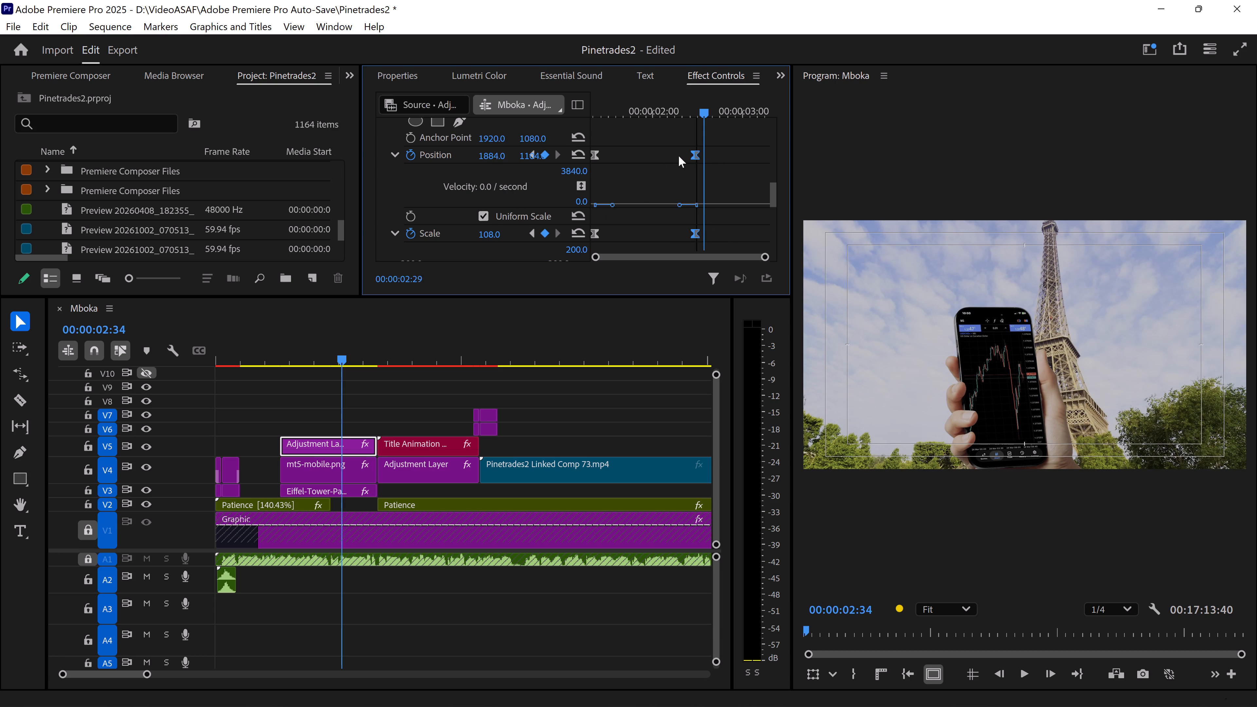
left_click_drag(679, 156, 638, 161)
Add Transform keyframes at 00:00:02:11 with Position X 1833 and Scale 104.
left_click_drag(704, 111, 664, 115)
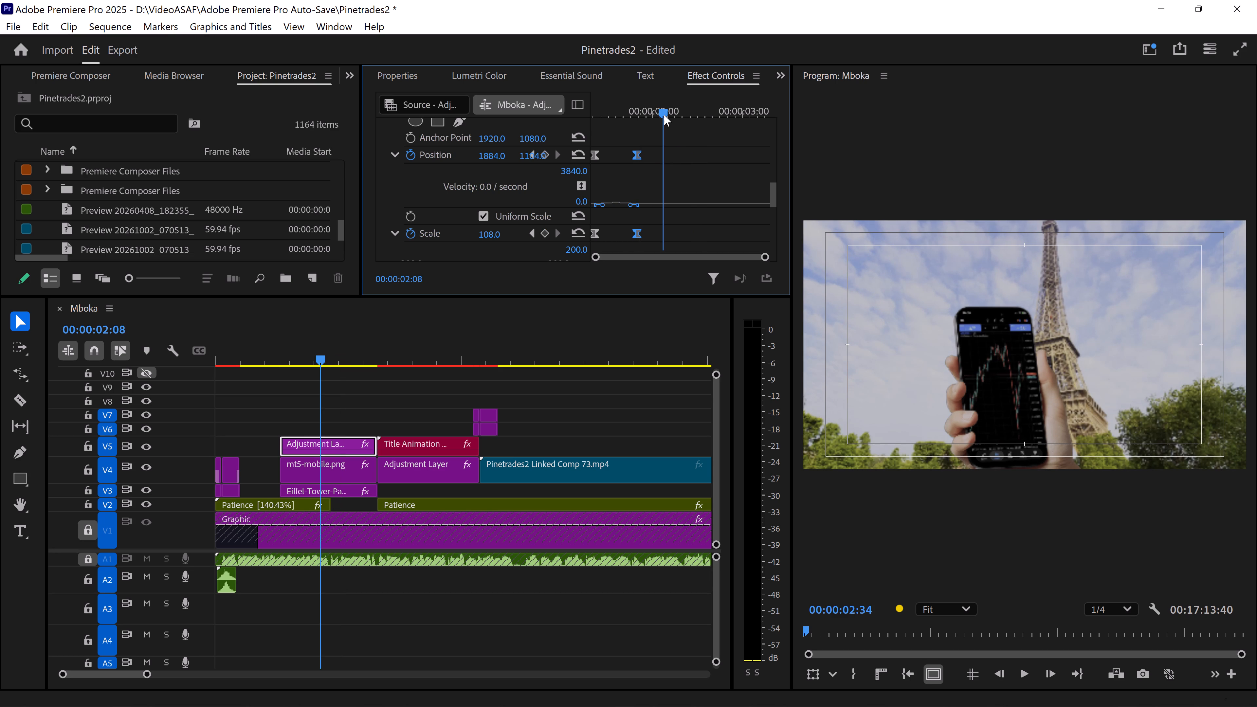
left_click_drag(664, 115, 669, 117)
left_click_drag(494, 155, 477, 155)
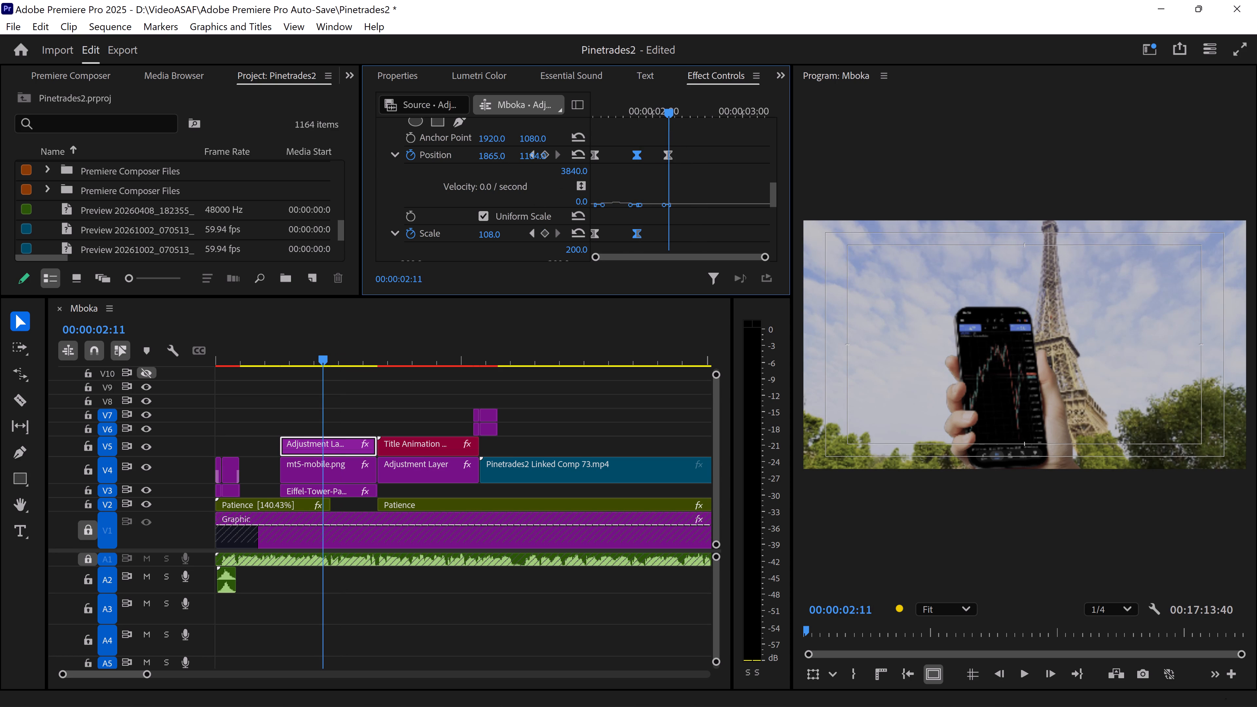
left_click_drag(477, 155, 452, 155)
left_click_drag(497, 235, 488, 235)
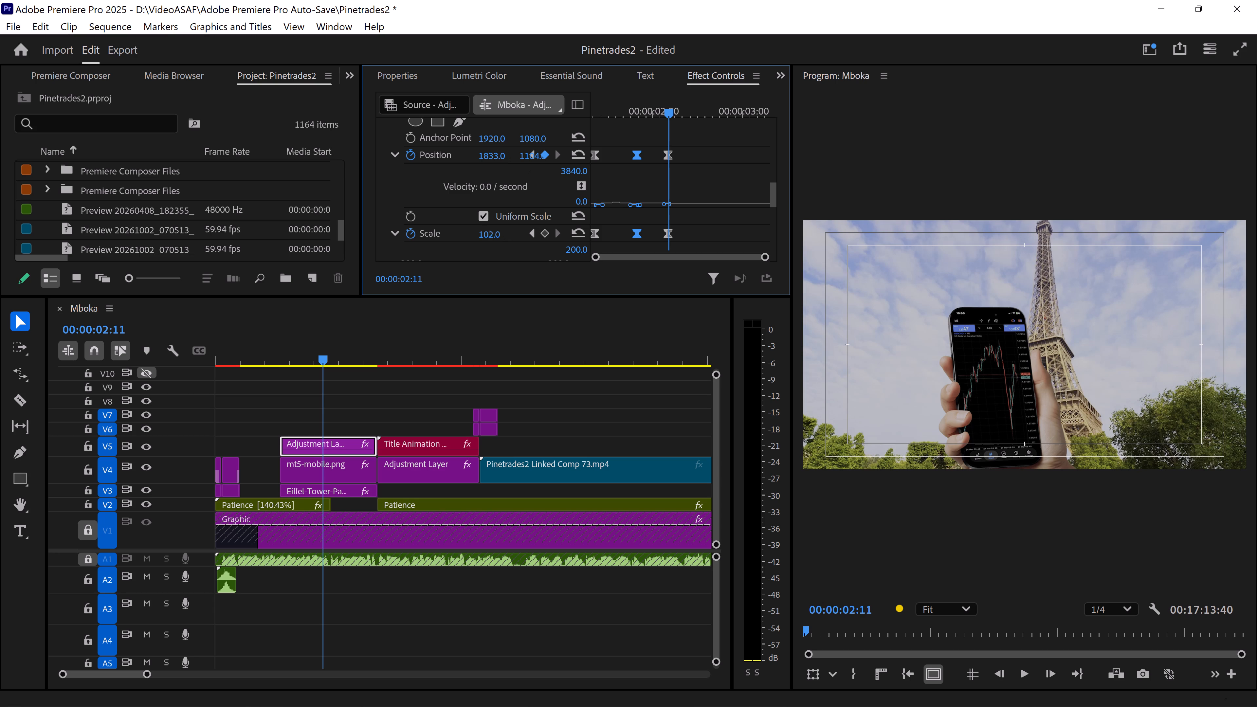
left_click_drag(488, 235, 493, 235)
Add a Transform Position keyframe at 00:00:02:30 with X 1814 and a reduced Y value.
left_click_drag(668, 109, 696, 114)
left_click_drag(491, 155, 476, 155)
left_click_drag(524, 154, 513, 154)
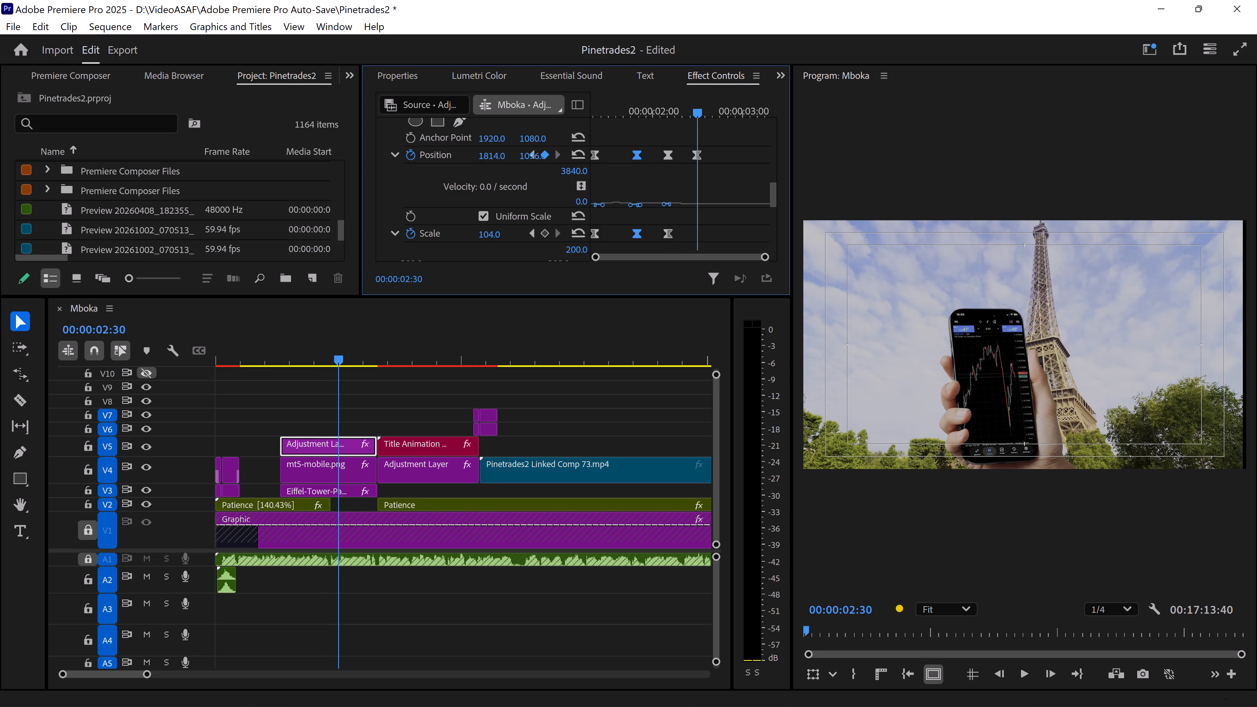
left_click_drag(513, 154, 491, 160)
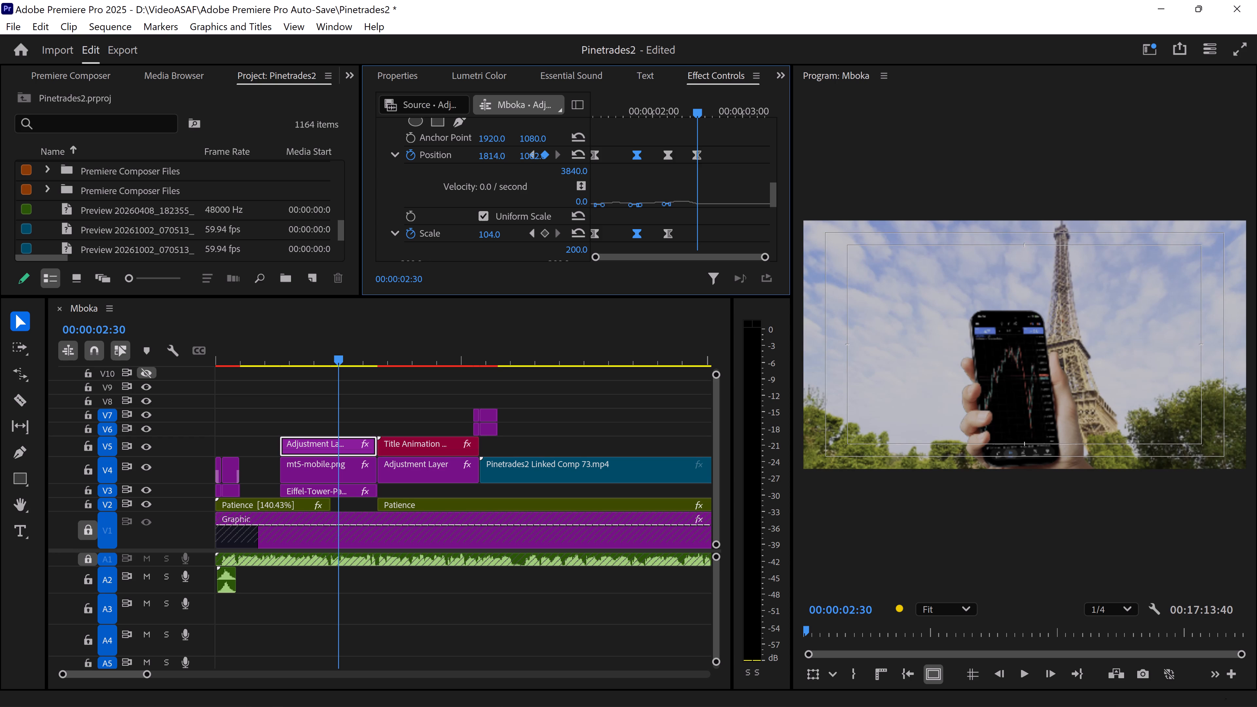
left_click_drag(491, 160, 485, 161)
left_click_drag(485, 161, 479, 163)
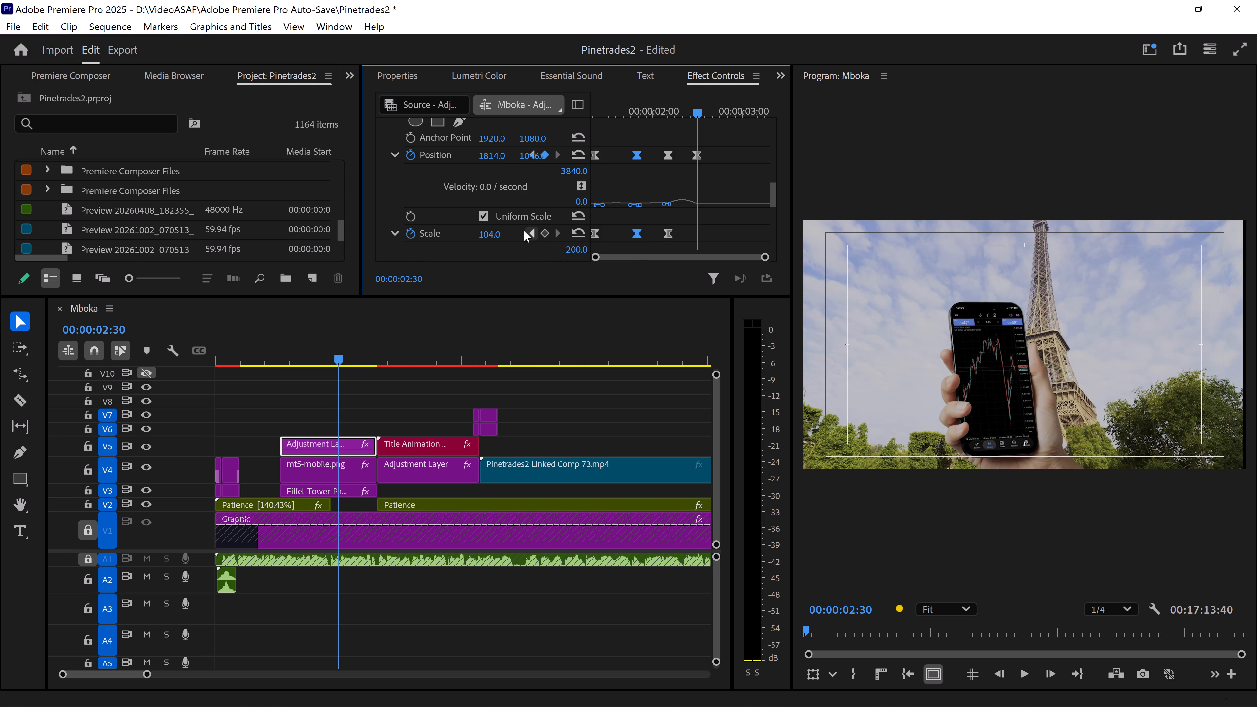
Play back the phone shot from the start of the V5 Adjustment Layer.
left_click_drag(694, 109, 576, 136)
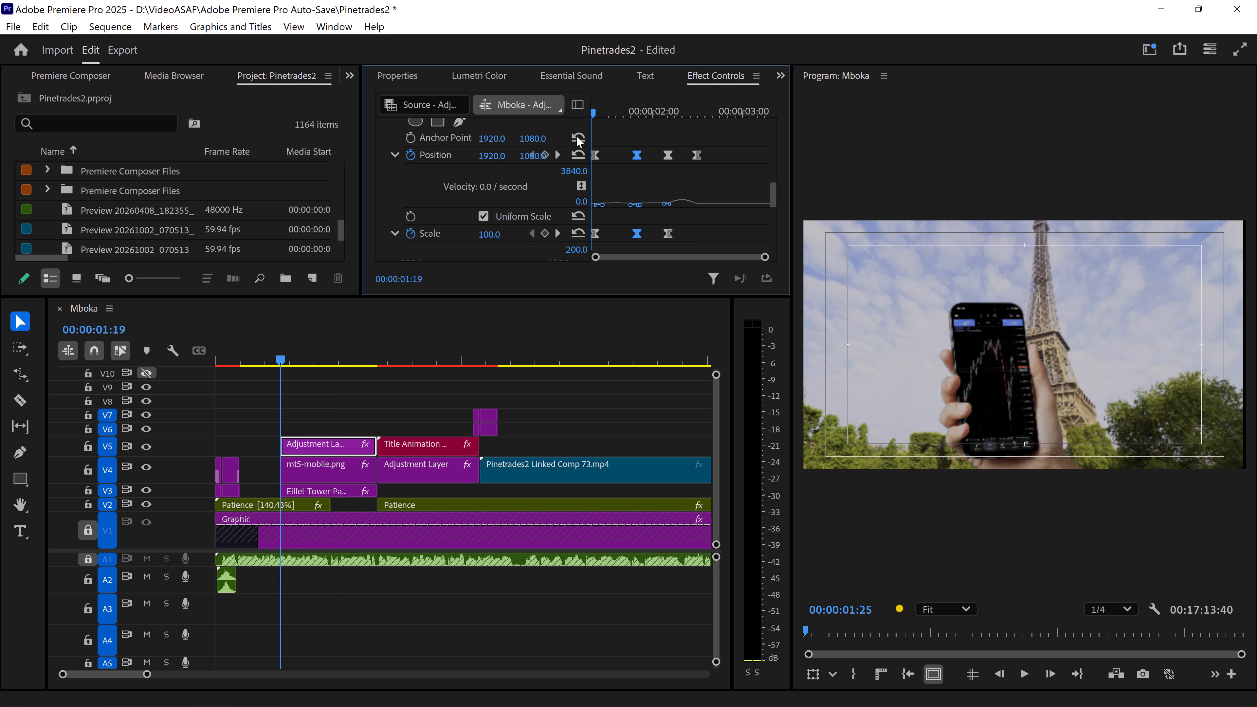
left_click_drag(576, 136, 568, 139)
key("space")
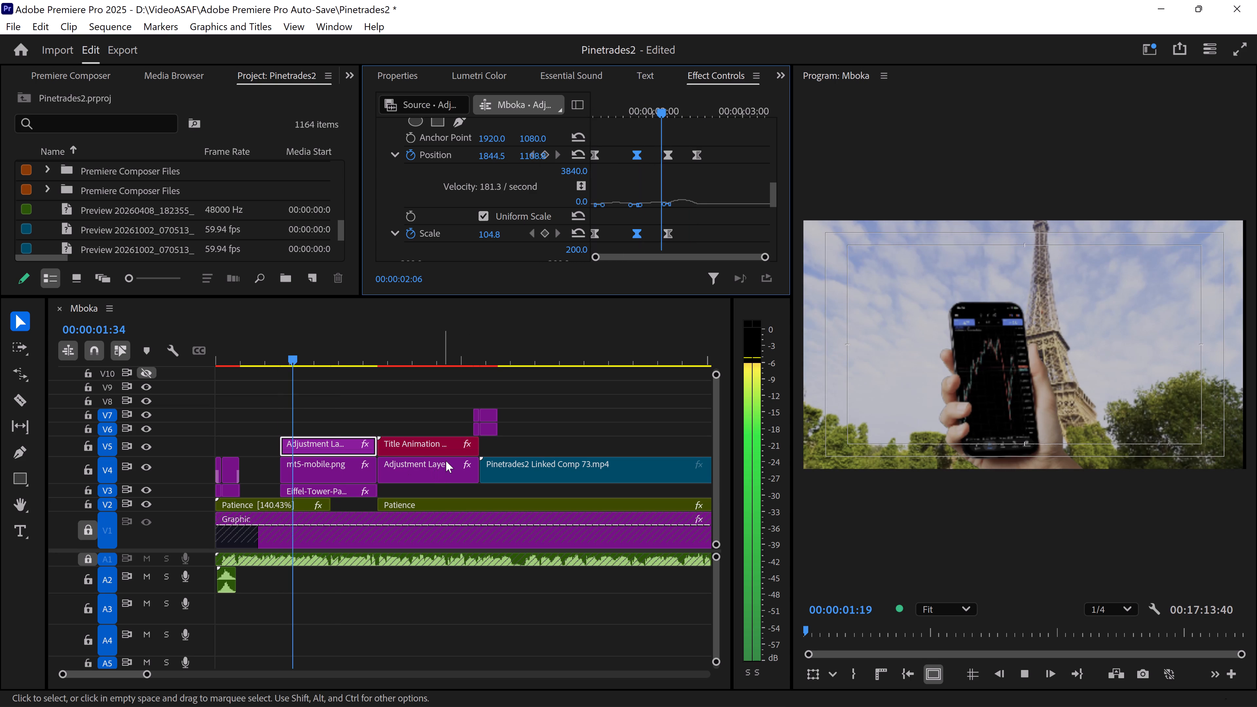
key("space")
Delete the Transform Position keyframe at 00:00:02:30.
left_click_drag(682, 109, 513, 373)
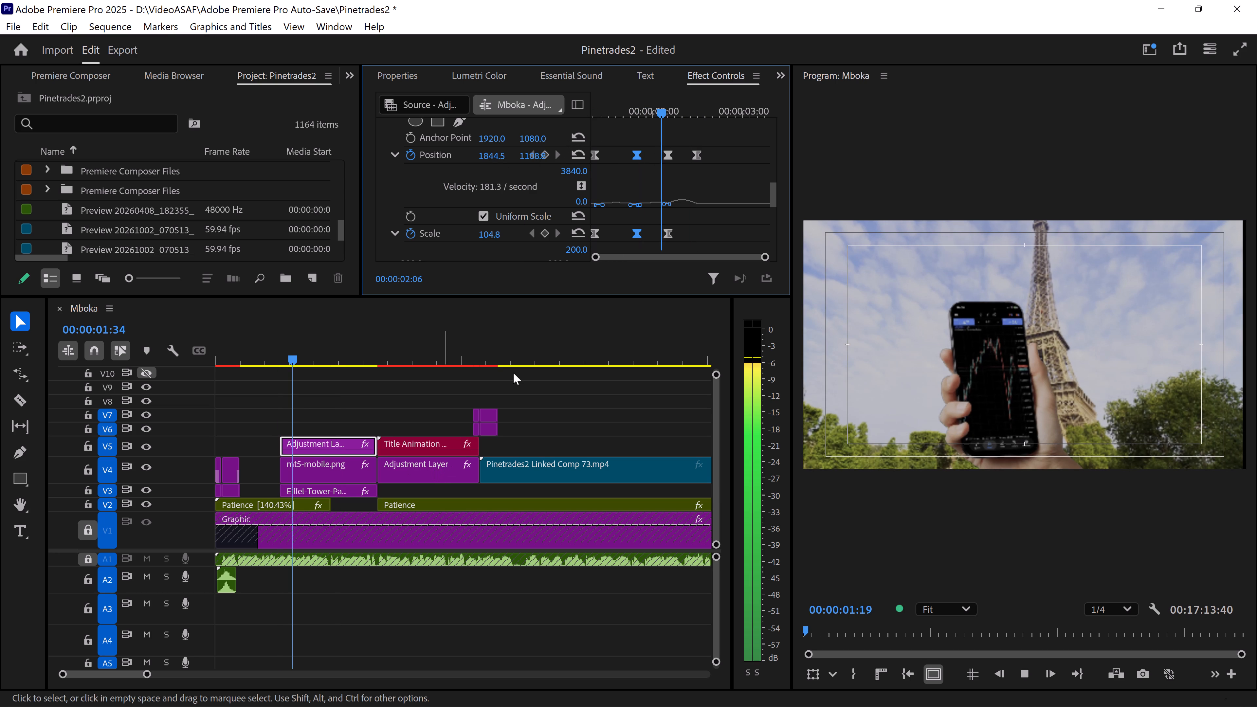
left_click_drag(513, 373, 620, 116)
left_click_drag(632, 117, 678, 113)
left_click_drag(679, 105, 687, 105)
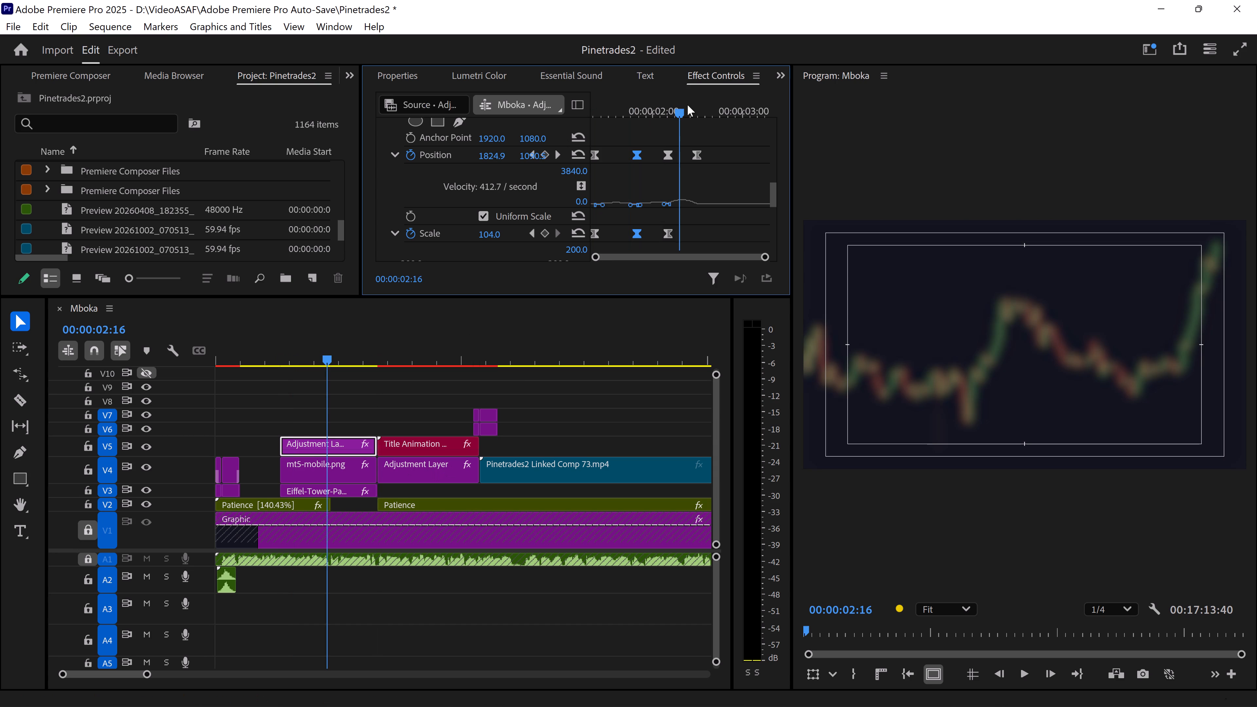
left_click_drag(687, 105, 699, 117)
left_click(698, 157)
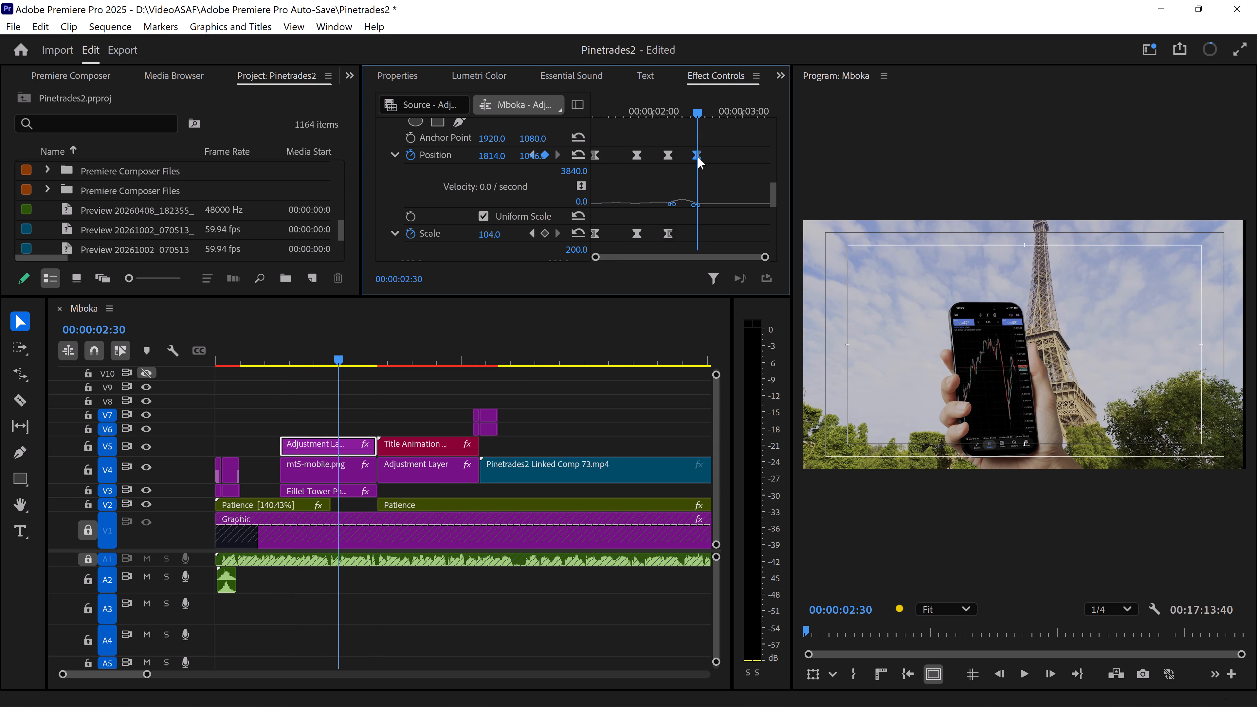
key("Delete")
Copy the second pair of Transform Position and Scale keyframes to 00:00:02:30 and the third pair to 00:00:02:43.
left_click_drag(620, 132, 630, 159)
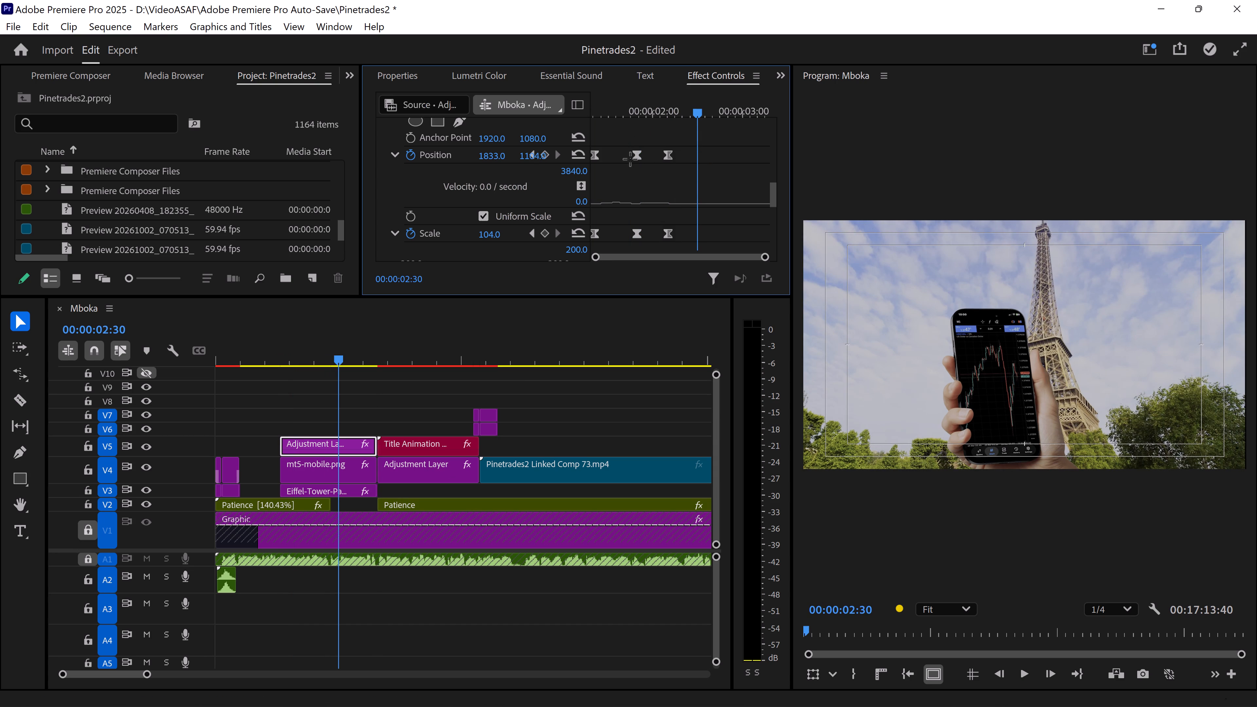
left_click_drag(630, 159, 650, 229)
key("ctrl+c")
key("ctrl+v")
left_click_drag(701, 105, 720, 110)
left_click_drag(656, 136, 676, 231)
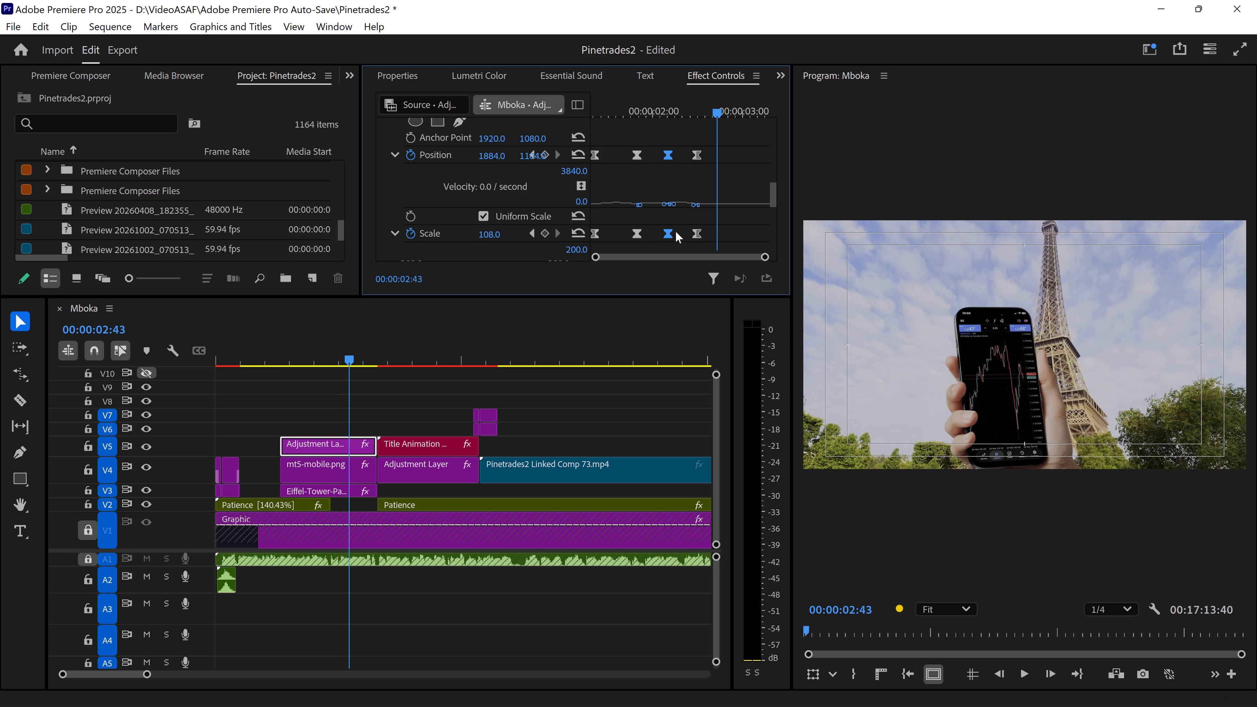
key("ctrl+c")
key("ctrl+v")
Copy the Transform Position and Scale keyframes at 00:00:02:30 to 00:00:02:57.
left_click_drag(720, 114, 739, 118)
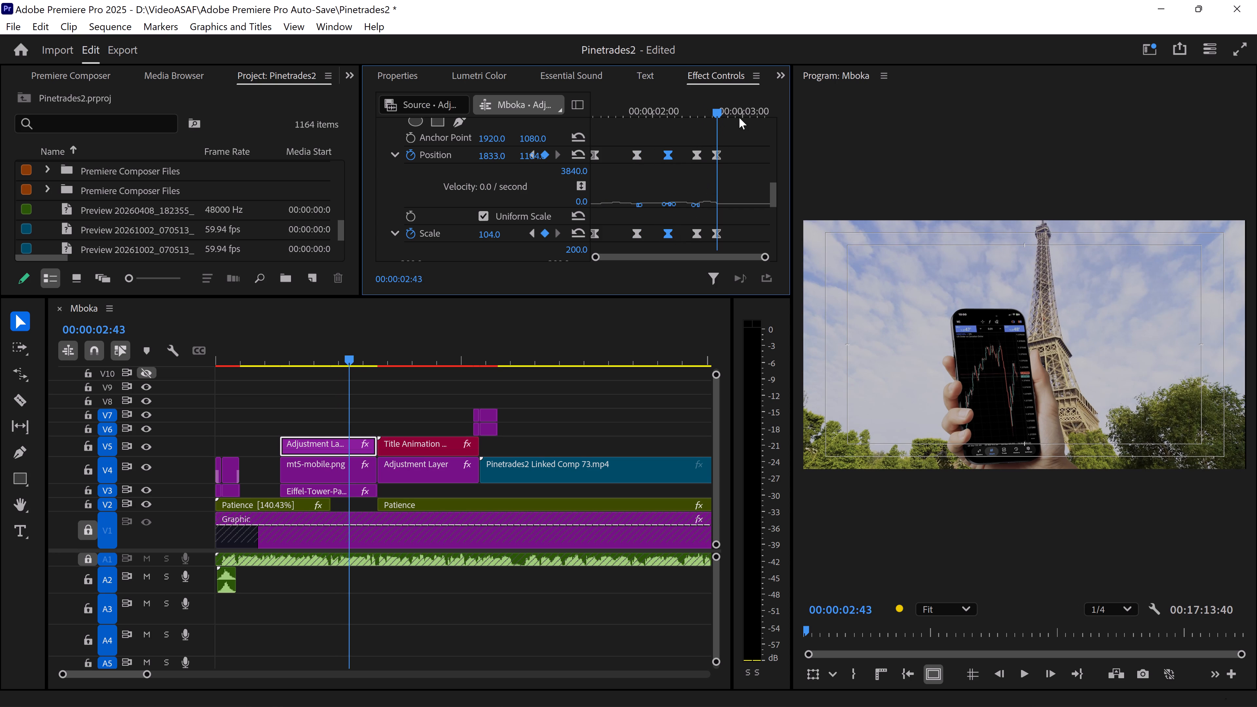
left_click_drag(739, 118, 742, 119)
left_click_drag(690, 134, 706, 238)
key("ctrl+c")
key("ctrl+v")
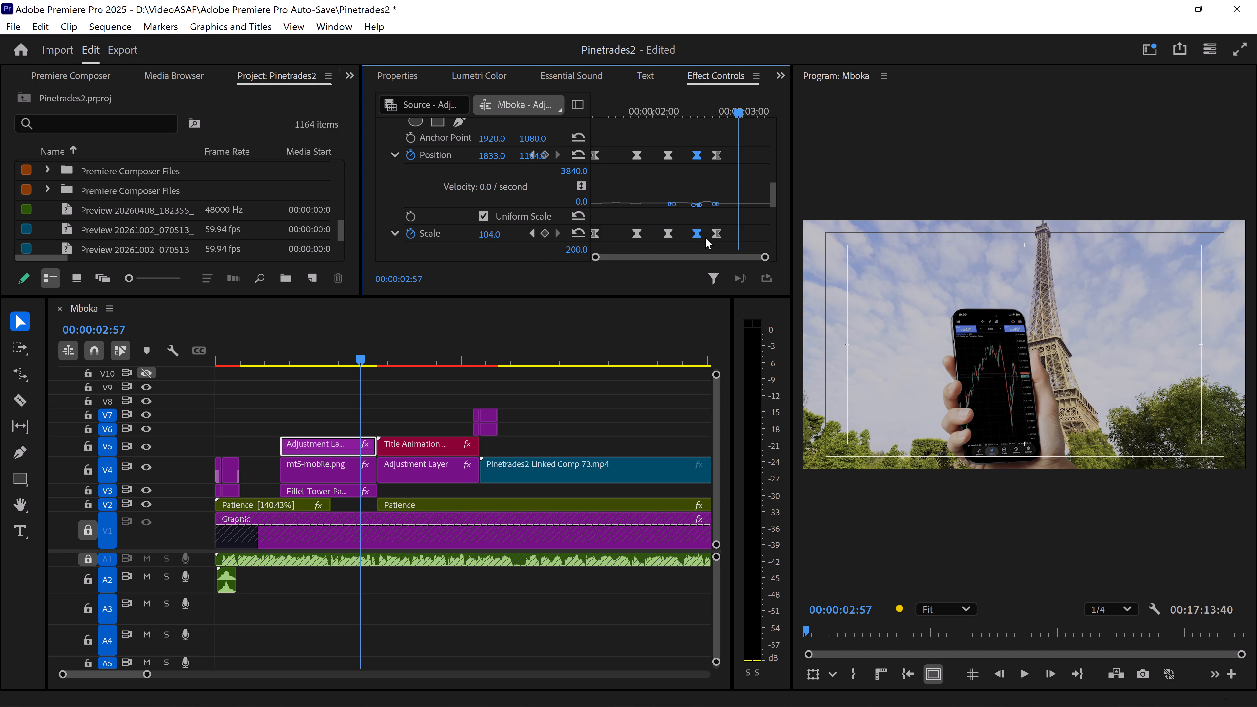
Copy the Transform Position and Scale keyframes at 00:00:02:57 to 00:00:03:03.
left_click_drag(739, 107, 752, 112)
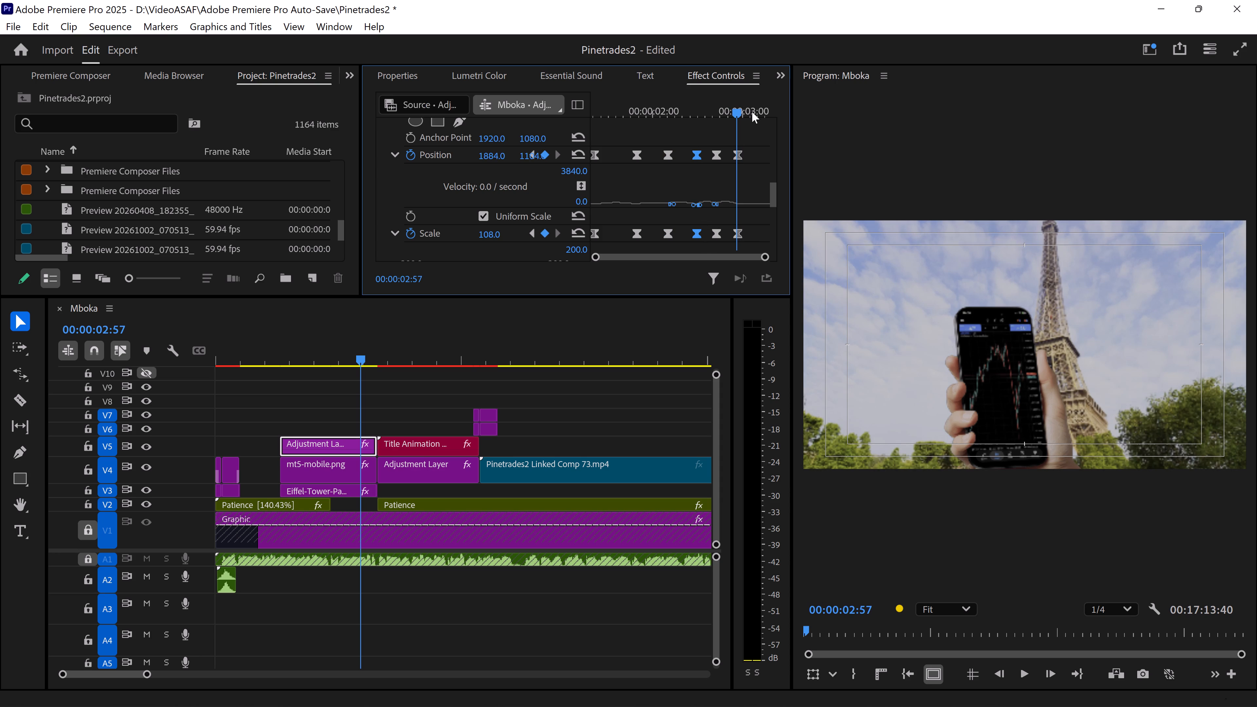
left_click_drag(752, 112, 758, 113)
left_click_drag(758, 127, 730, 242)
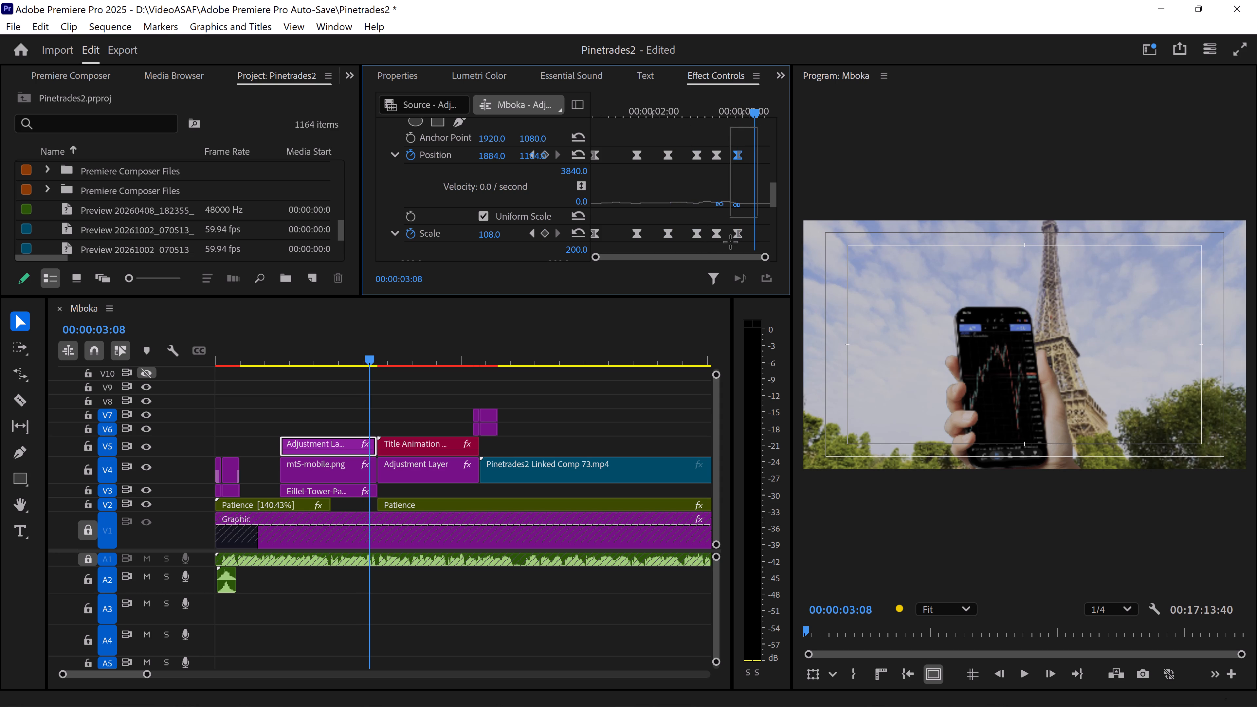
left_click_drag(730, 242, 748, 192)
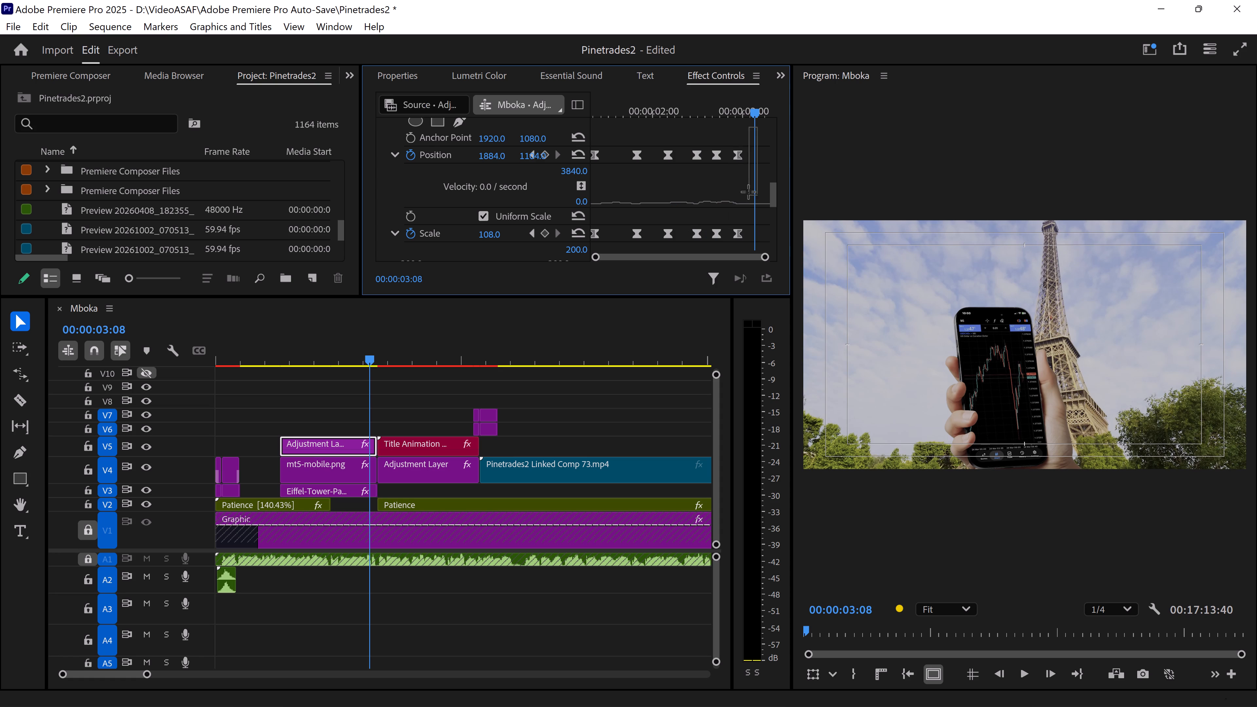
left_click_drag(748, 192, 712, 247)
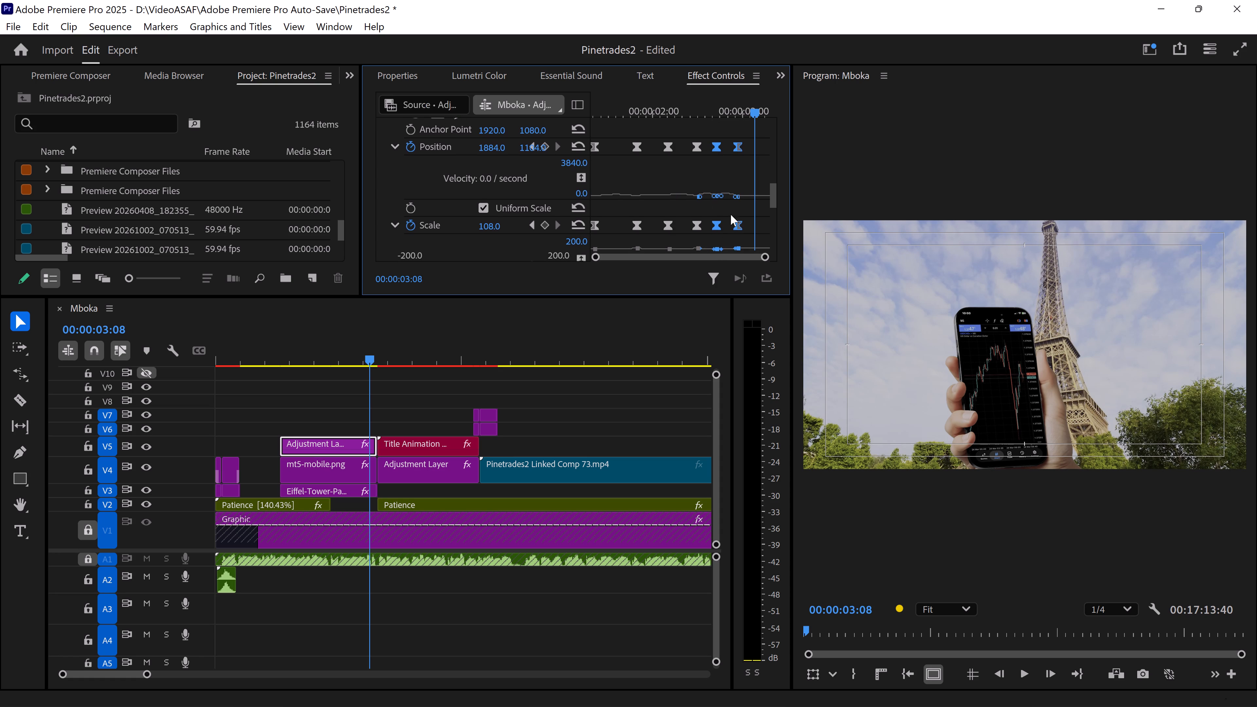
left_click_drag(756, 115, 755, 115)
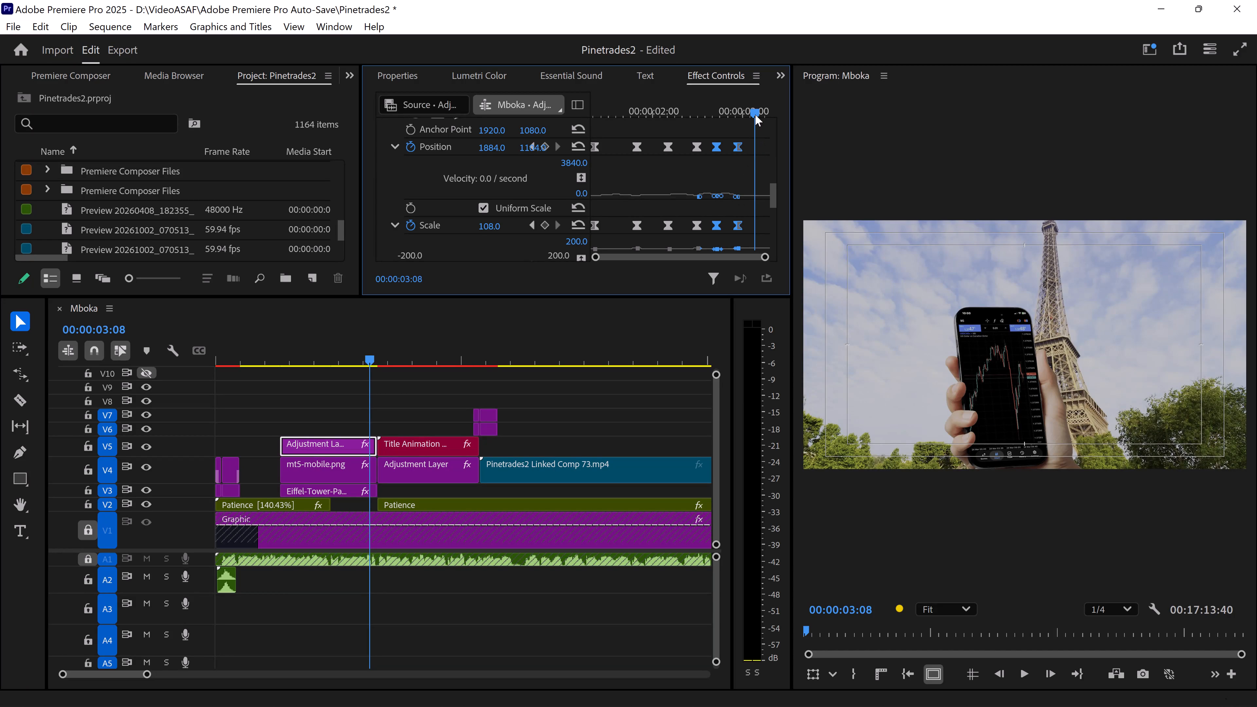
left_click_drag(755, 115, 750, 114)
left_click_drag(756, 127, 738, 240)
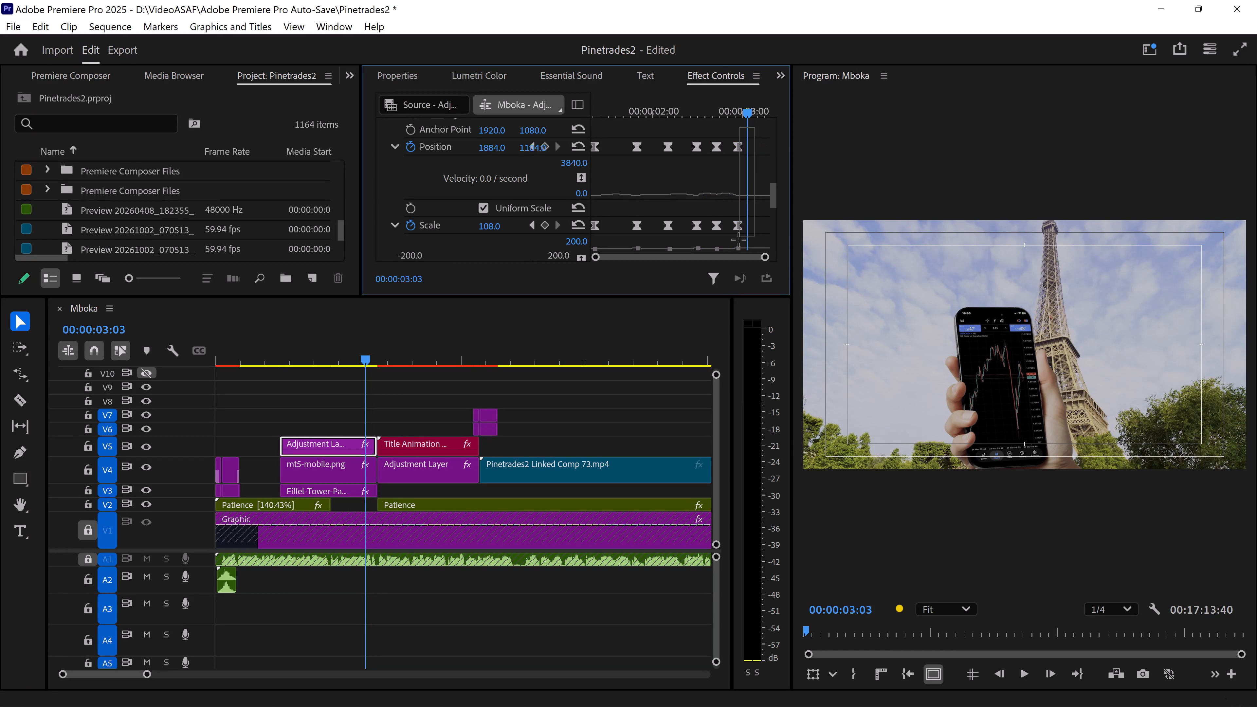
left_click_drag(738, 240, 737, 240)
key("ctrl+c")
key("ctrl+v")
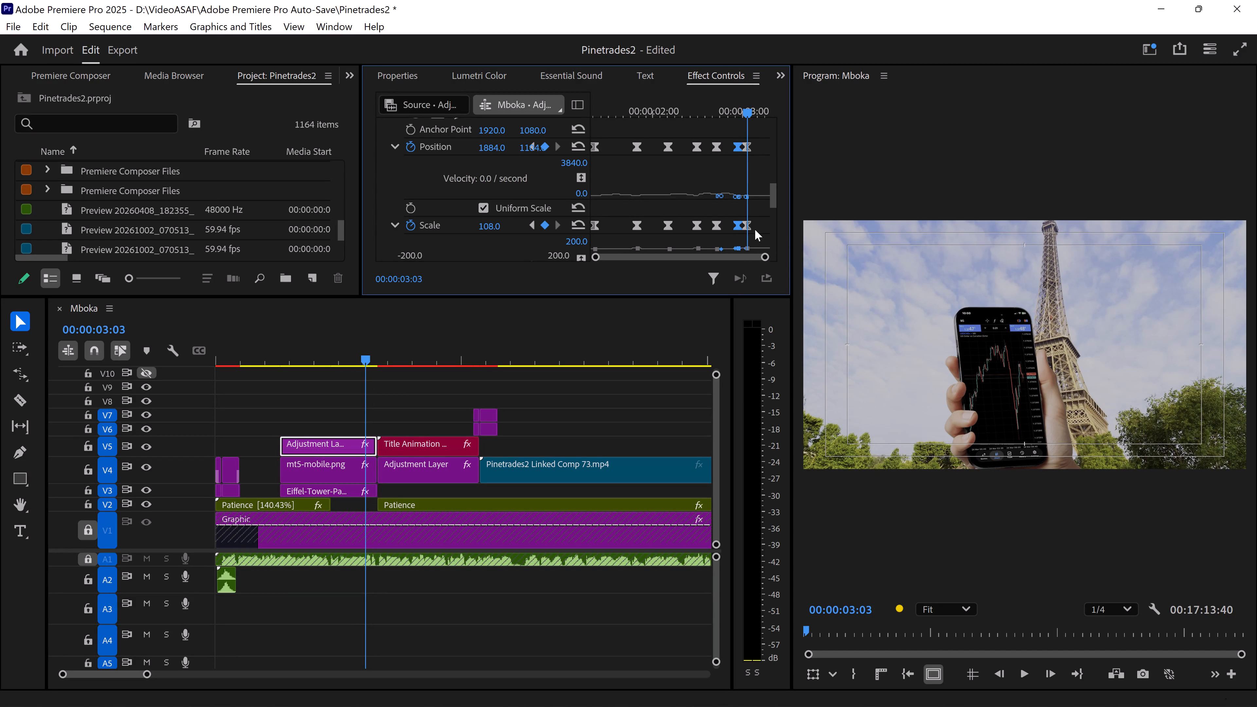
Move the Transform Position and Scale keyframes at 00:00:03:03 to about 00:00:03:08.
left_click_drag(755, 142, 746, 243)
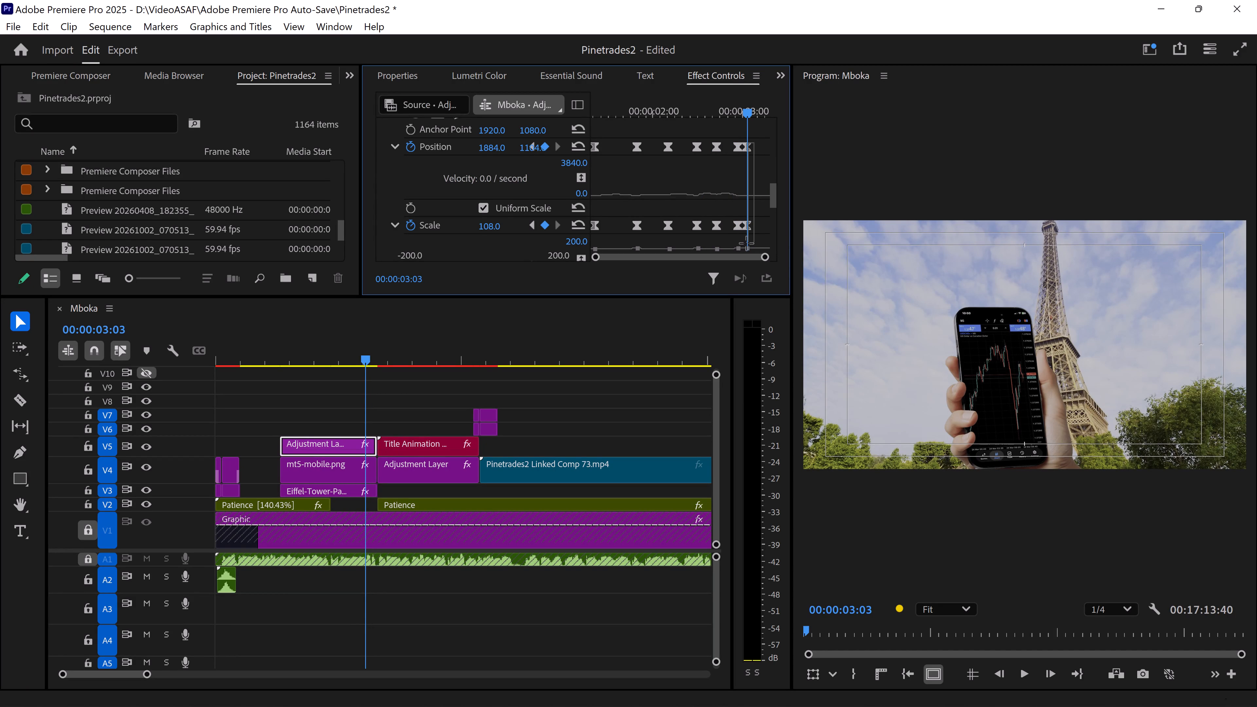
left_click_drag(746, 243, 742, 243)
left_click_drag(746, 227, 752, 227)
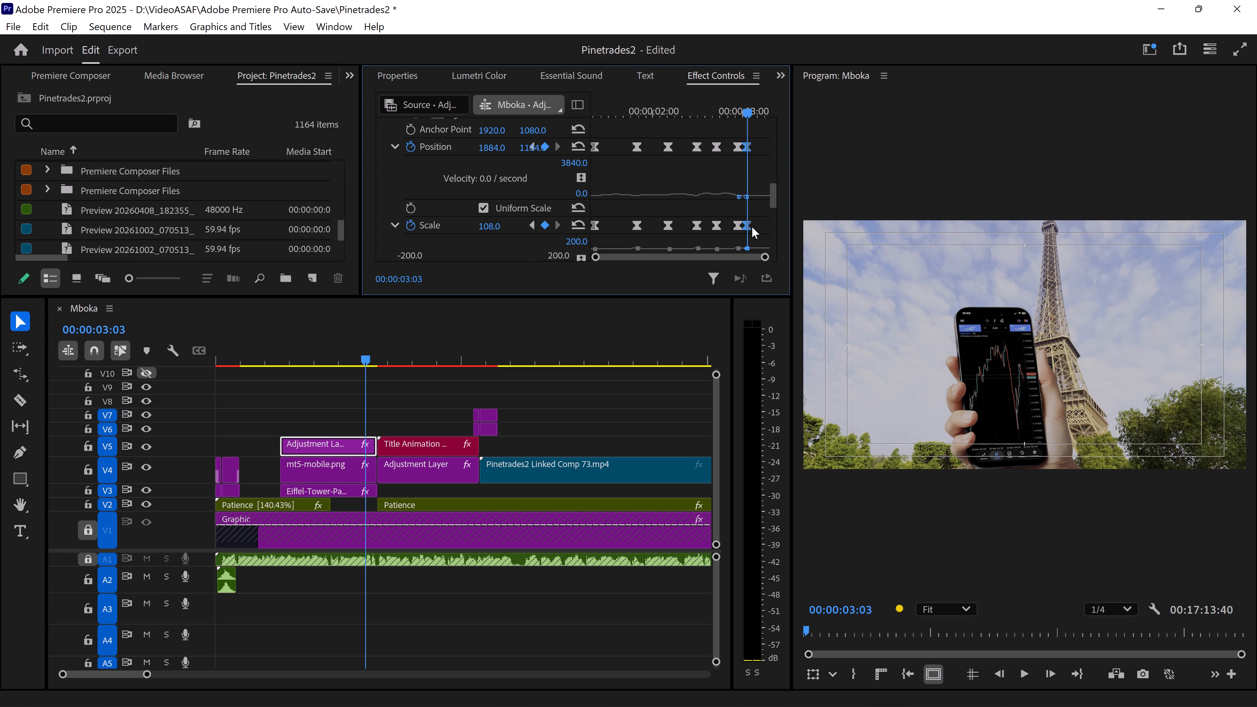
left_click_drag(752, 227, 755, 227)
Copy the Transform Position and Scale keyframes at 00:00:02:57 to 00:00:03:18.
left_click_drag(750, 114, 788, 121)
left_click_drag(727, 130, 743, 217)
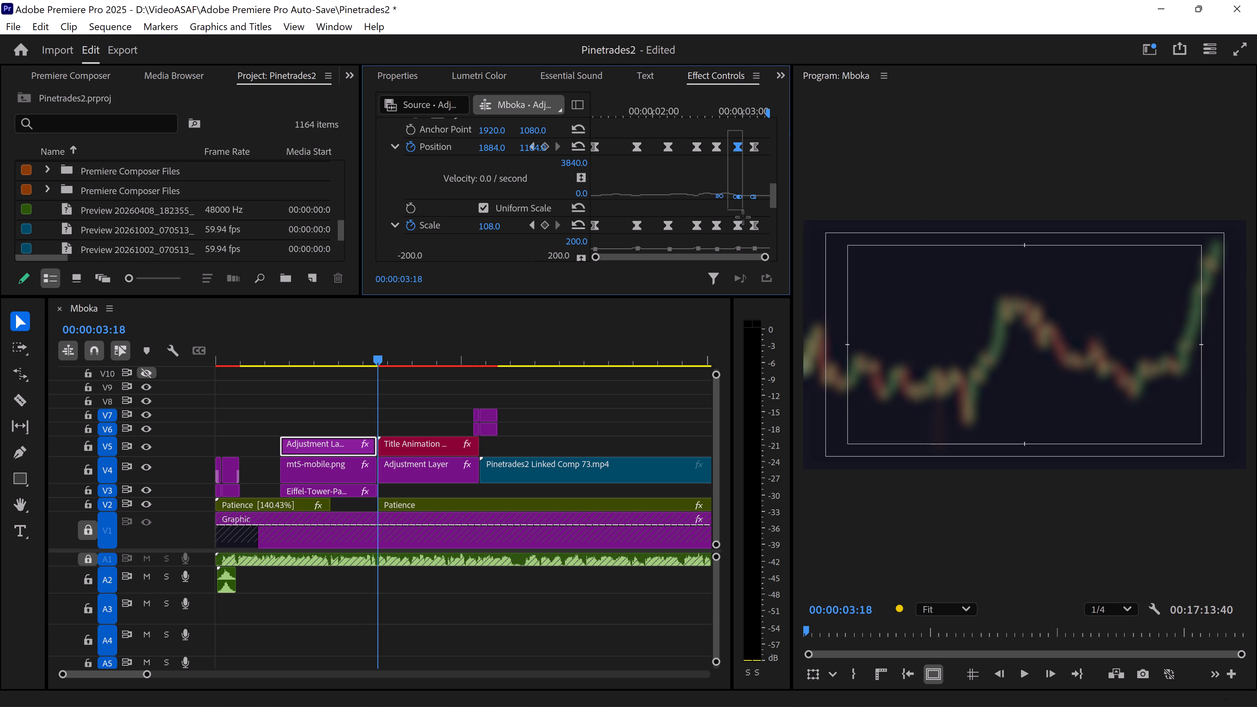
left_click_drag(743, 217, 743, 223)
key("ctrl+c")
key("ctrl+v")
Play back the phone shot from before the V5 Adjustment Layer to review the repeated movement.
left_click(261, 354)
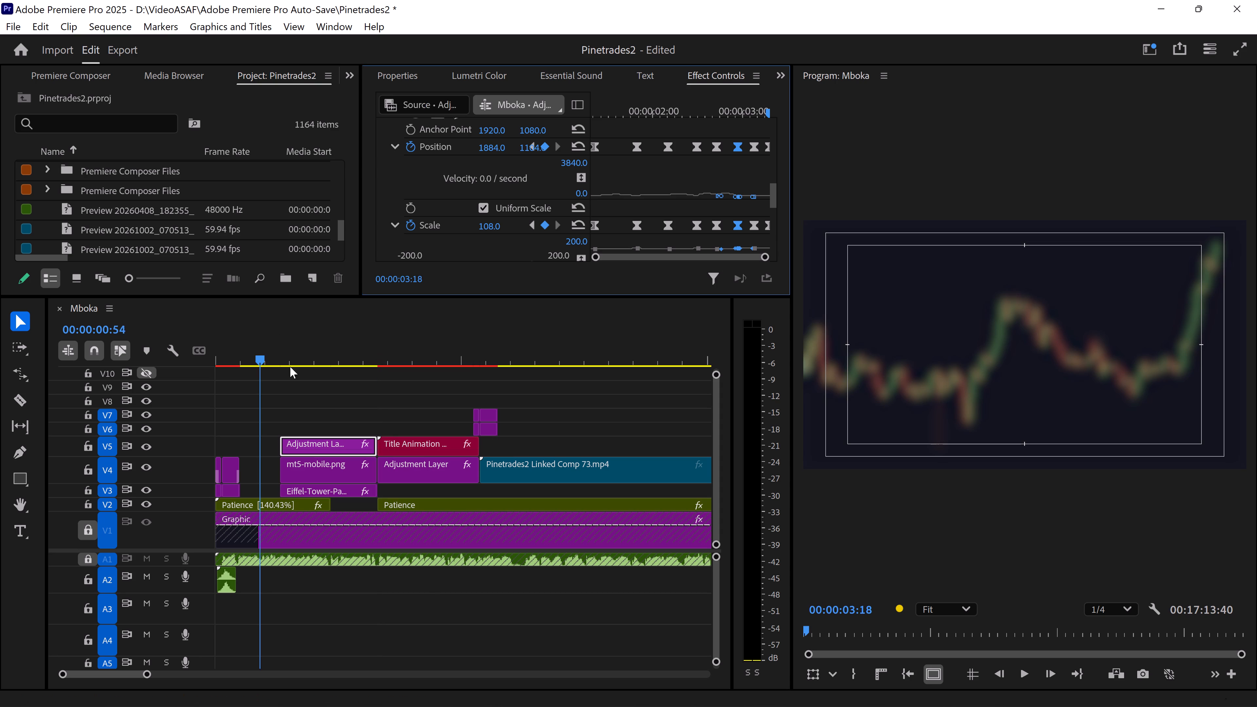
left_click(316, 380)
key("space")
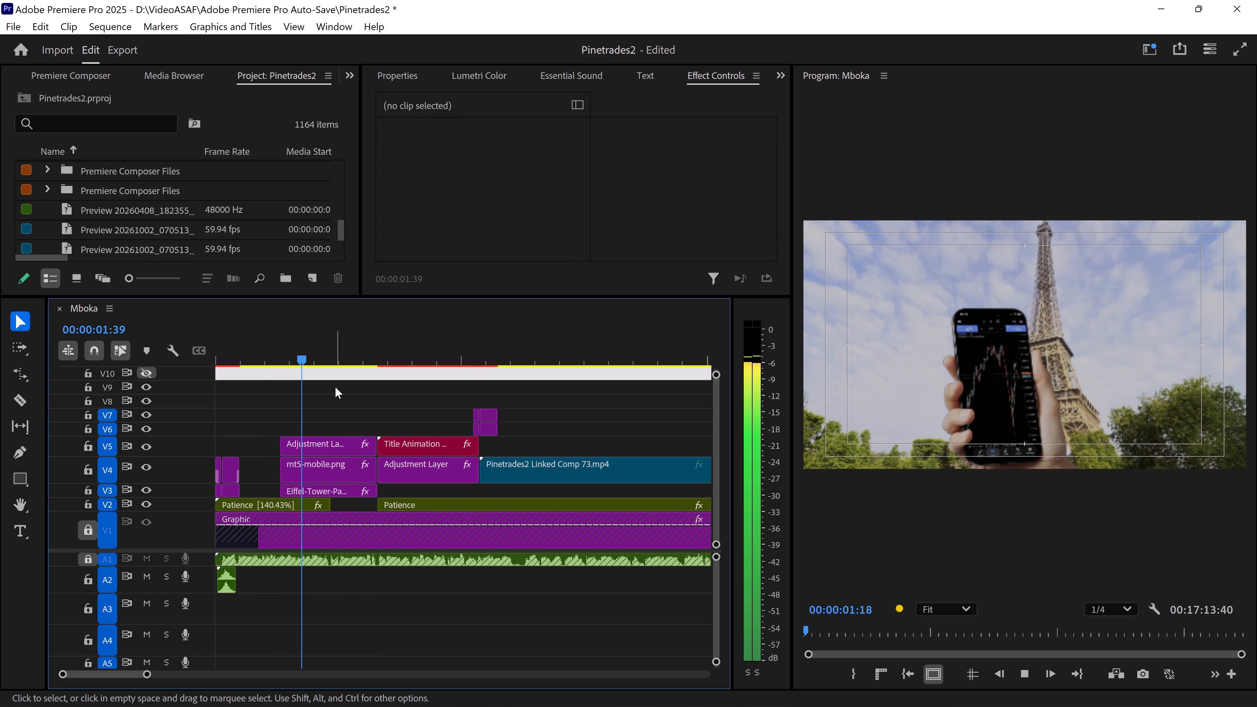
key("space")
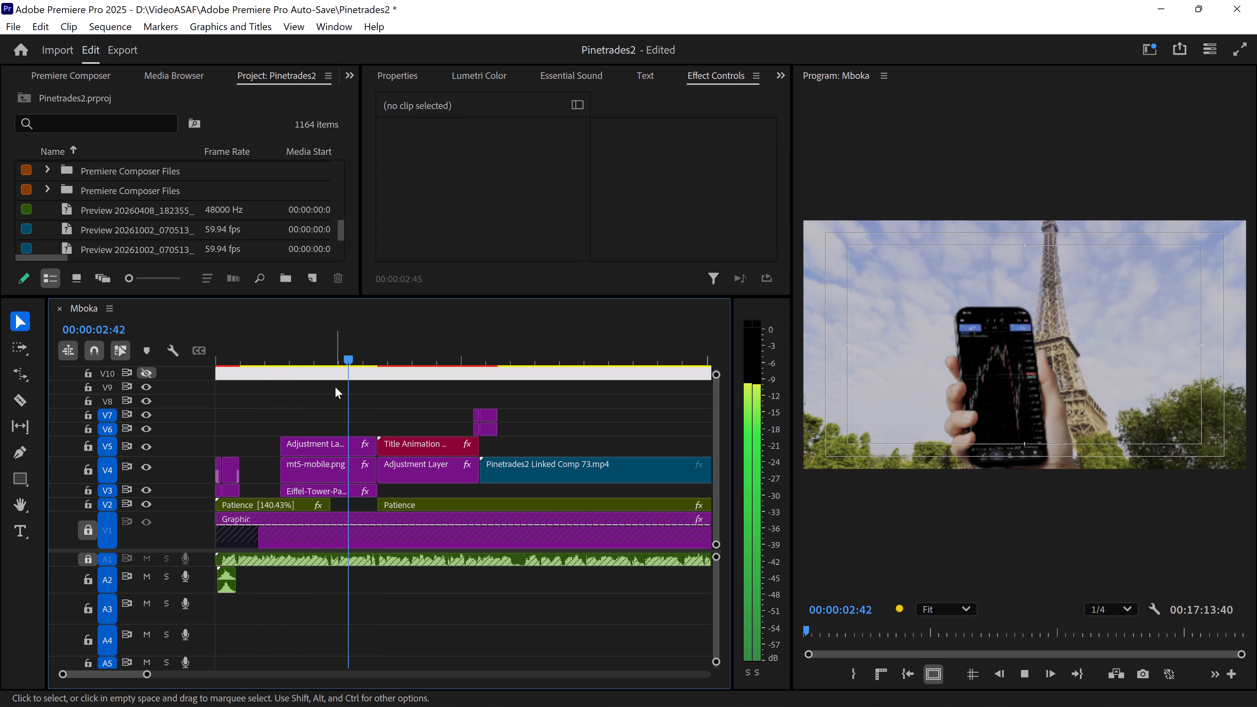
left_click(332, 356)
left_click(326, 353)
left_click_drag(324, 353, 315, 353)
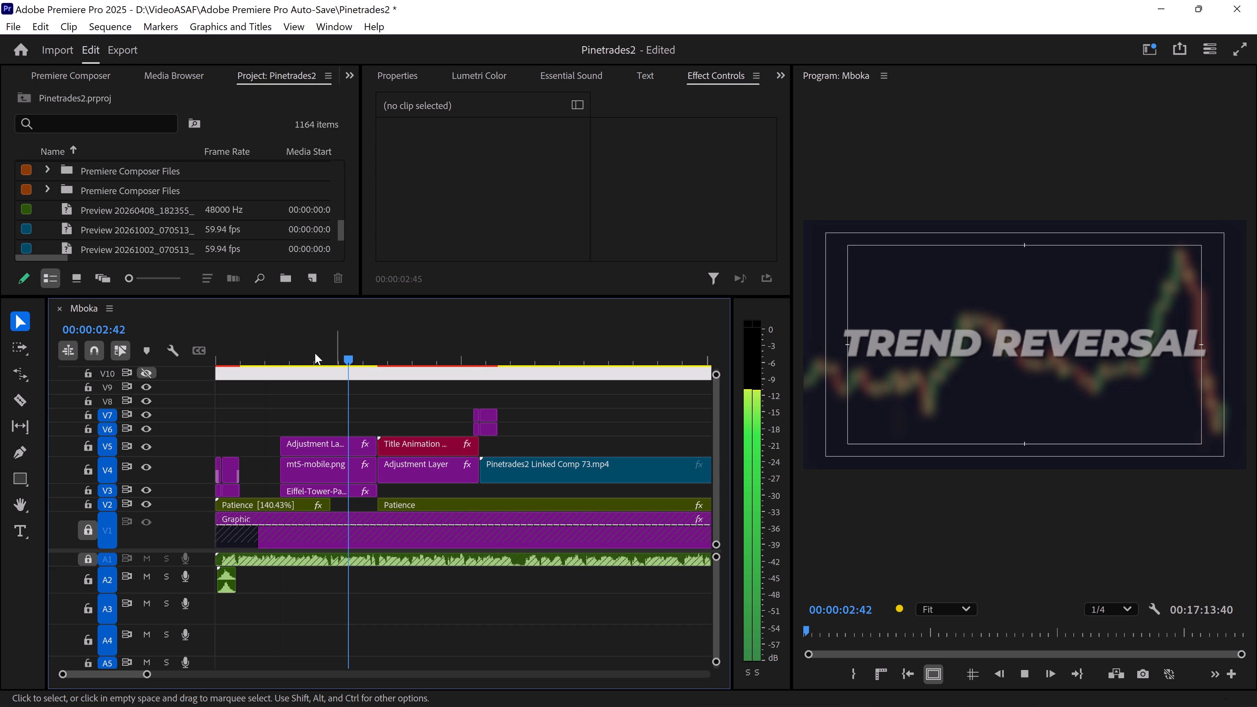
left_click_drag(315, 353, 317, 354)
left_click_drag(329, 356, 317, 357)
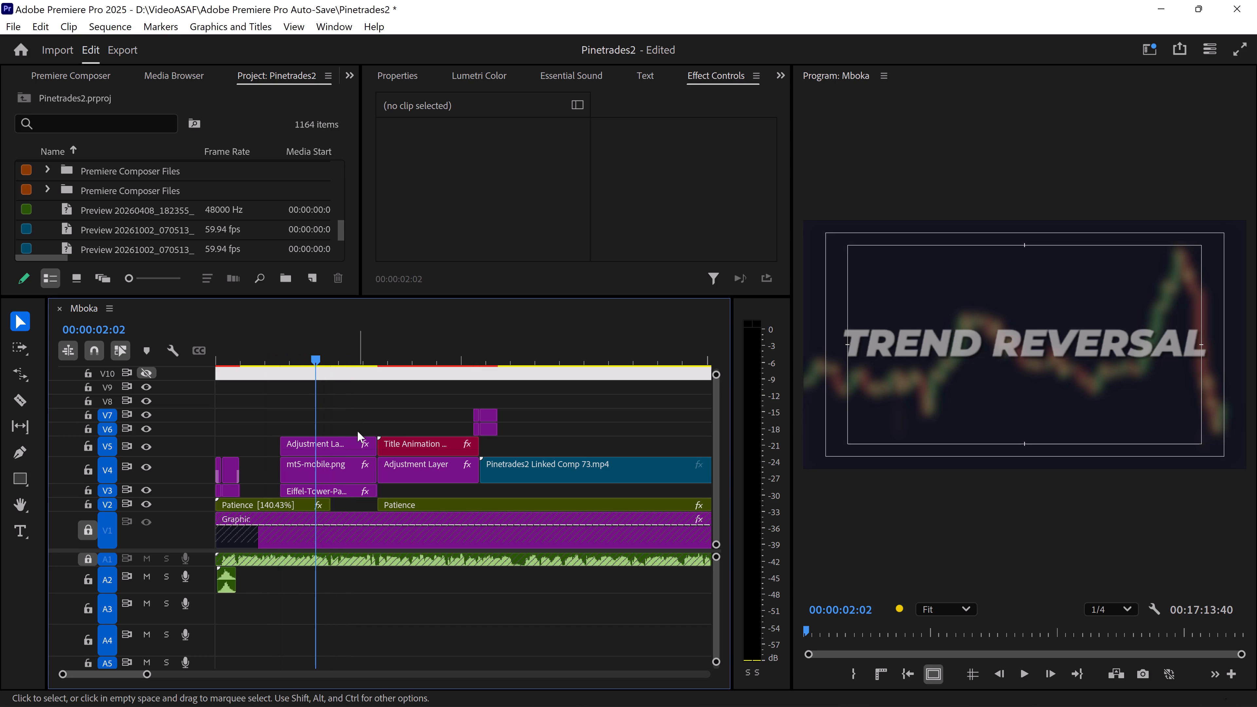
Delete all Transform Position and Scale keyframes after 00:00:01:50 on the V5 Adjustment Layer.
left_click(355, 440)
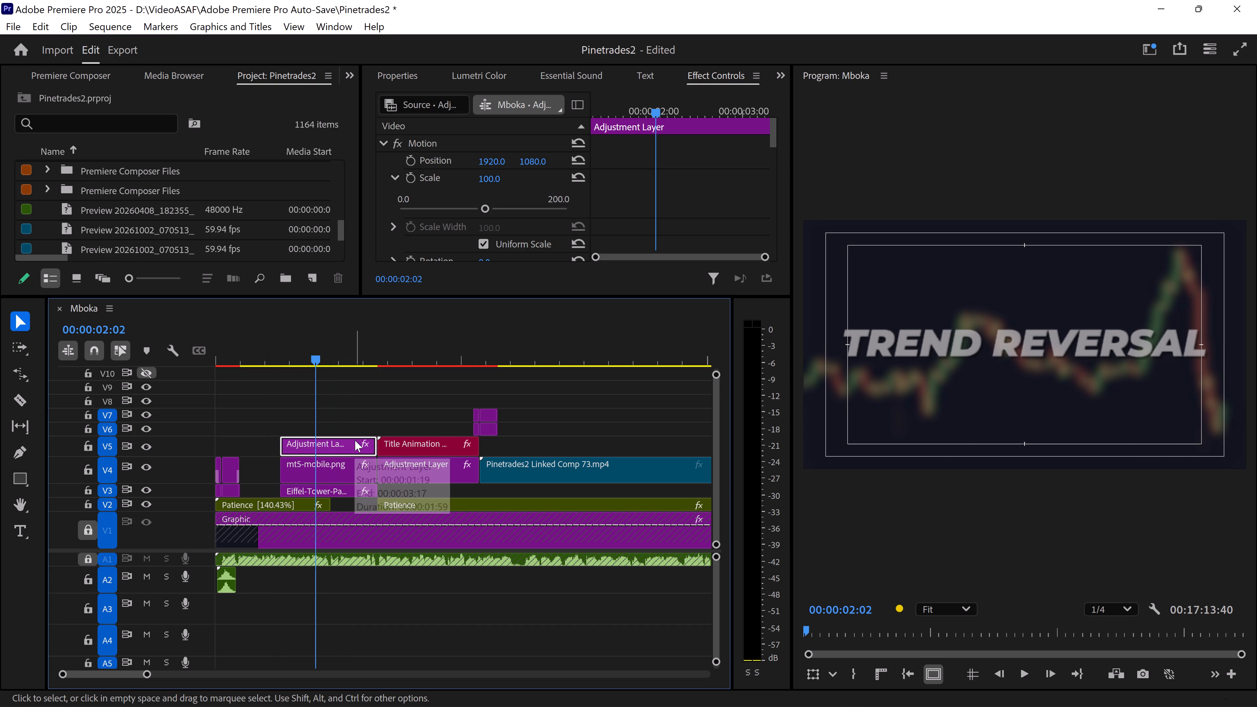
scroll(666, 188, "down", 18)
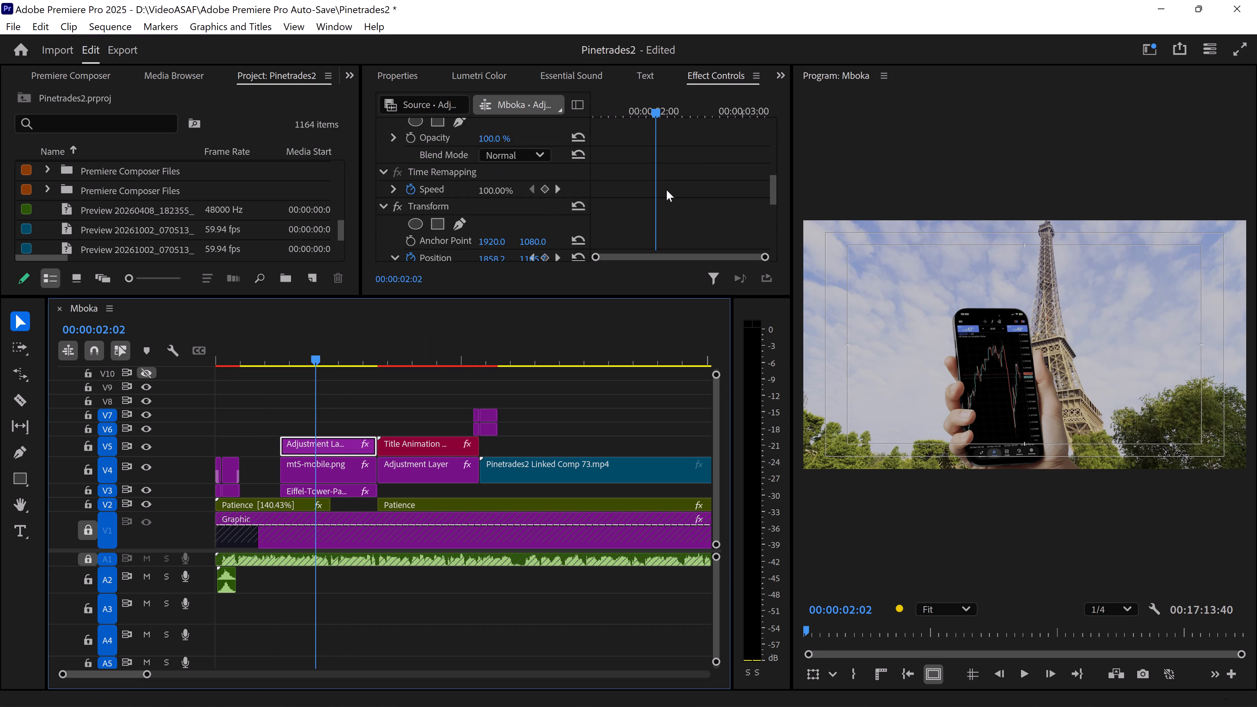
scroll(666, 190, "down", 5)
scroll(683, 163, "down", 1)
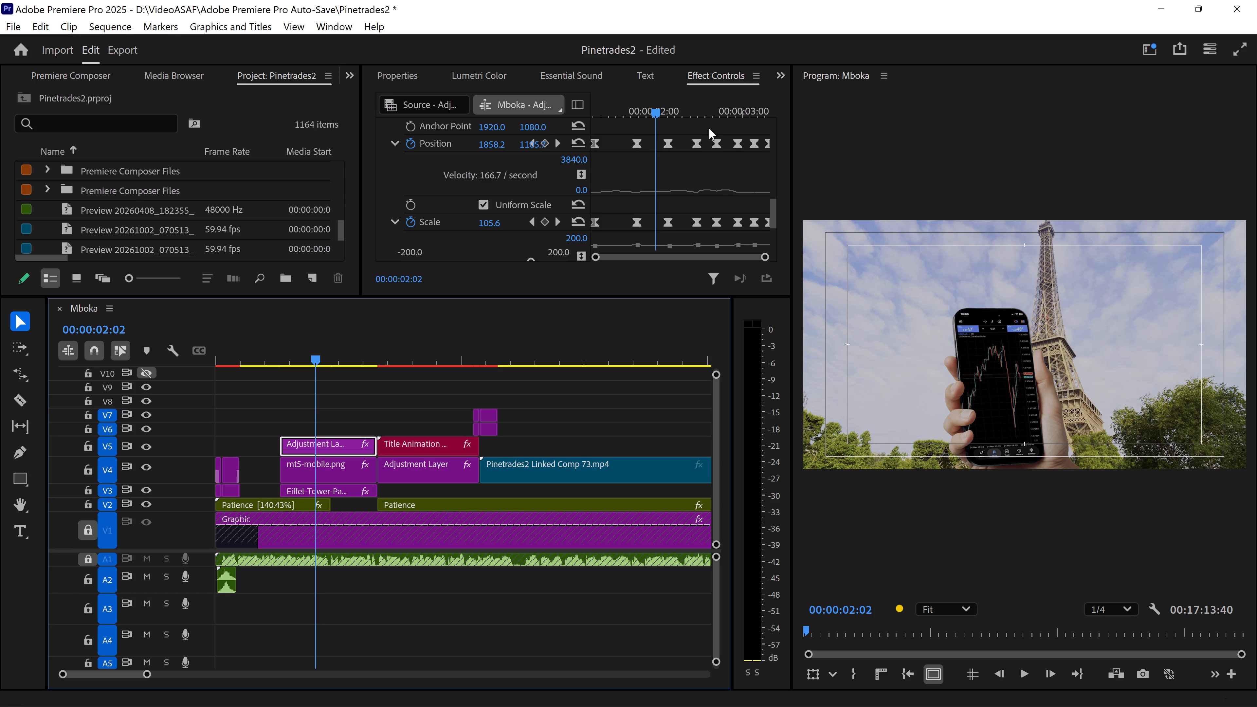
left_click_drag(709, 128, 776, 240)
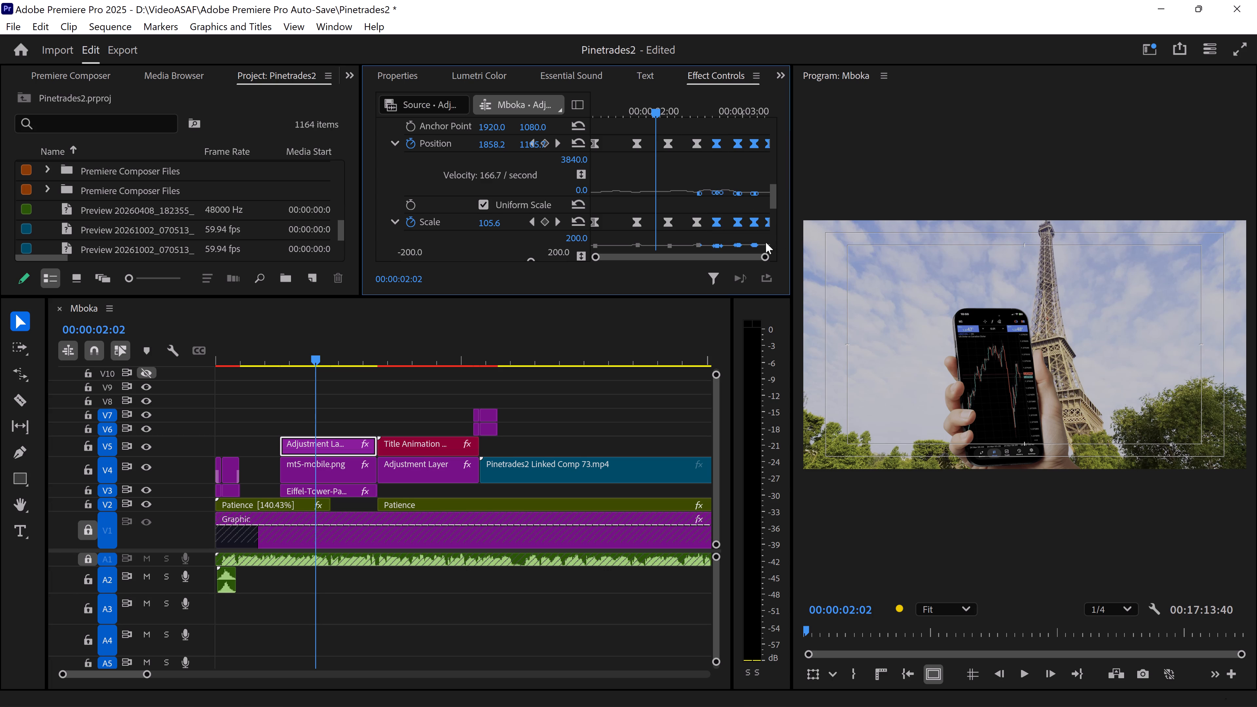
key("Delete")
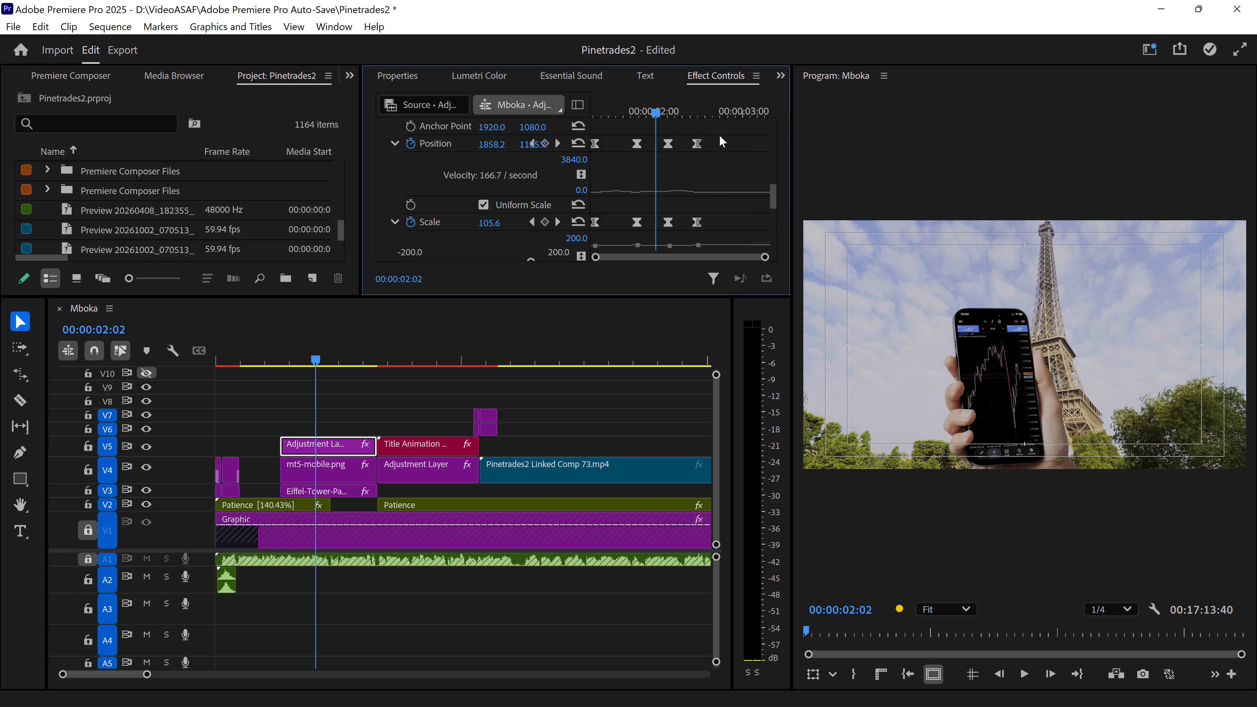
left_click_drag(721, 134, 662, 245)
key("Delete")
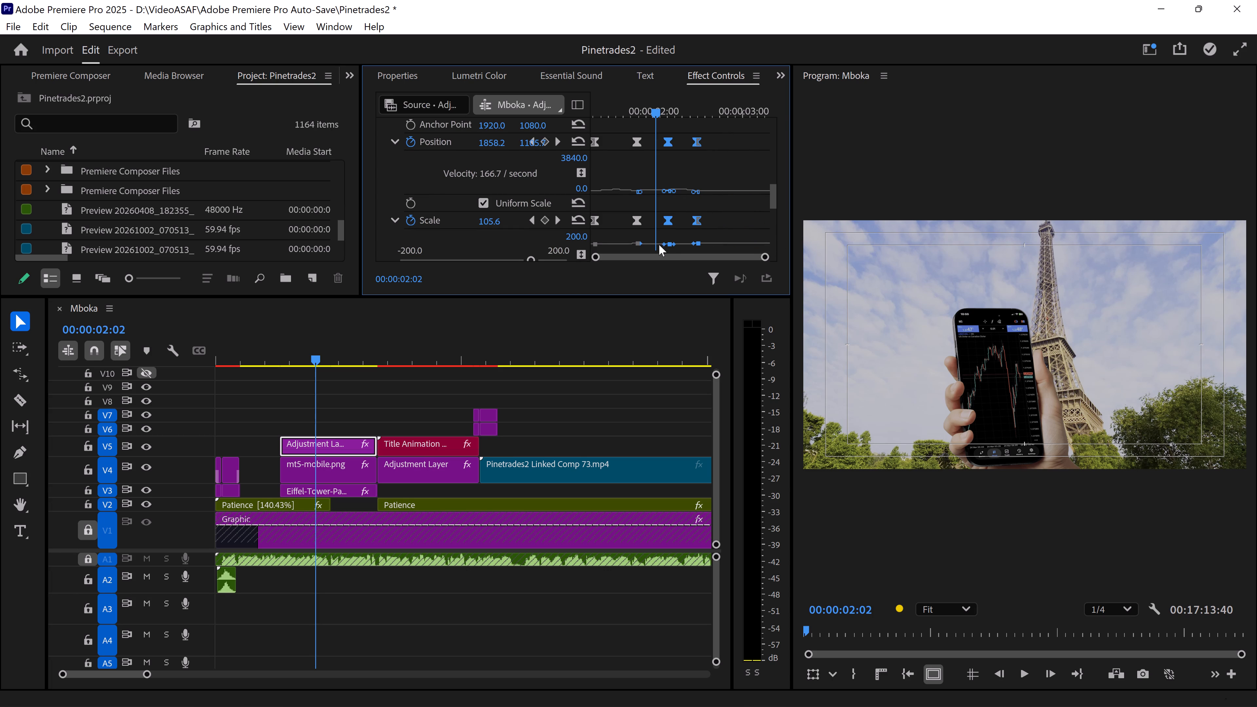
Set the horizontal Transform Position to 1835 at the 00:00:01:50 keyframe.
left_click_drag(651, 108, 583, 120)
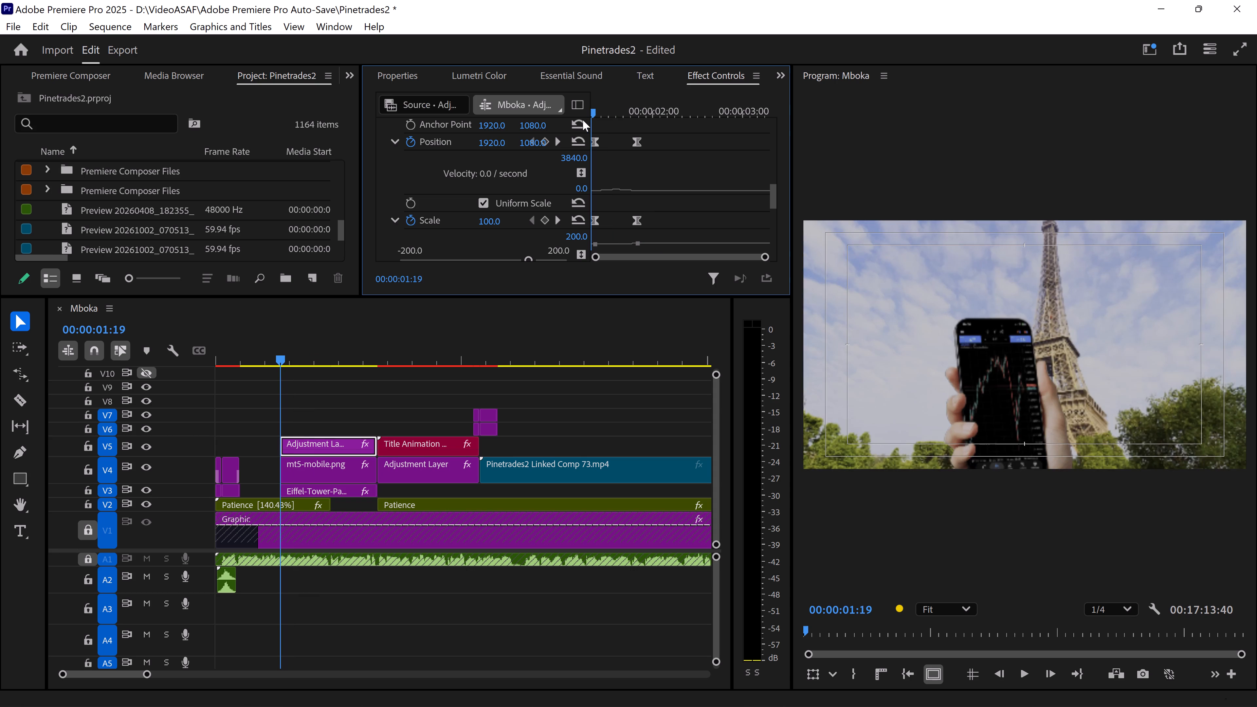
left_click_drag(583, 120, 620, 129)
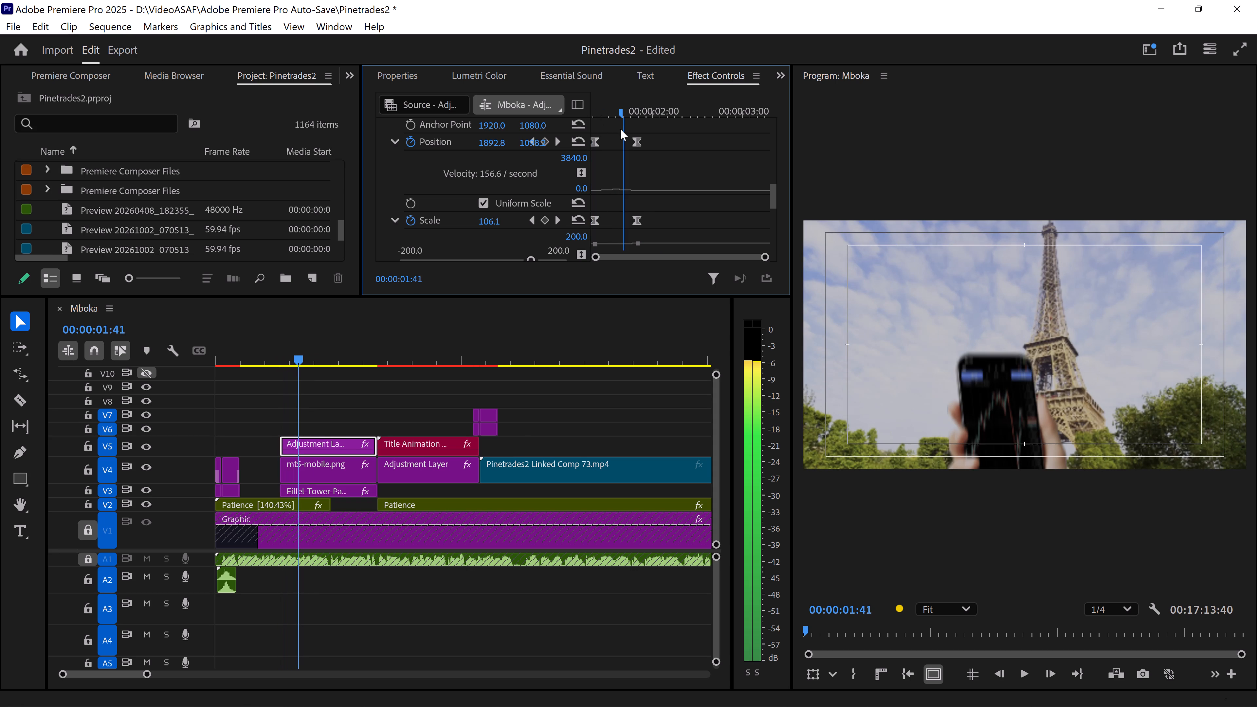
left_click_drag(620, 129, 634, 133)
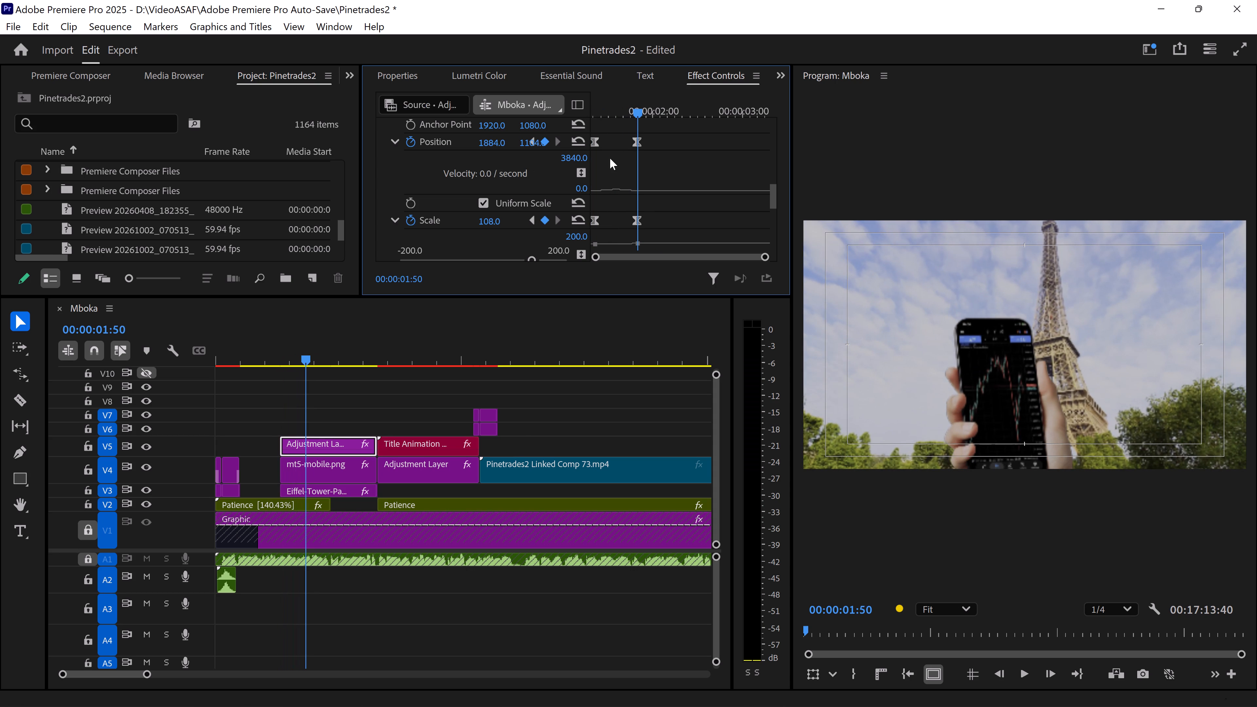
left_click_drag(492, 145, 464, 143)
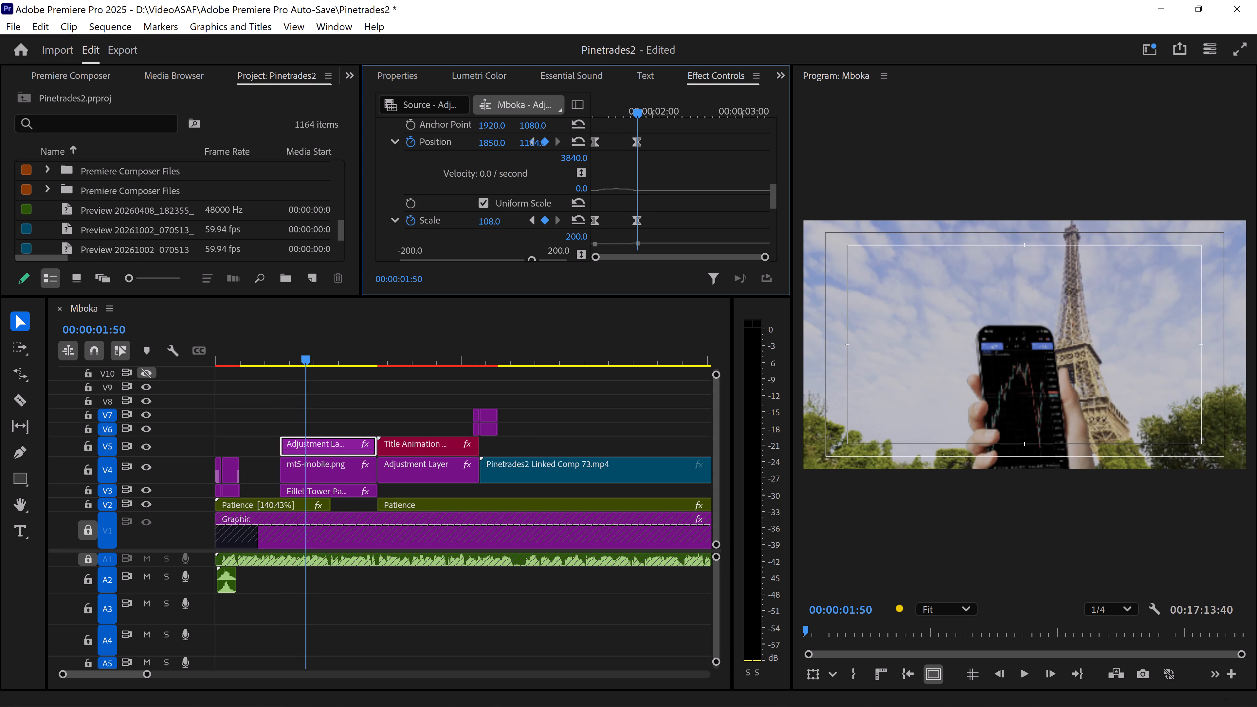
left_click_drag(464, 143, 451, 143)
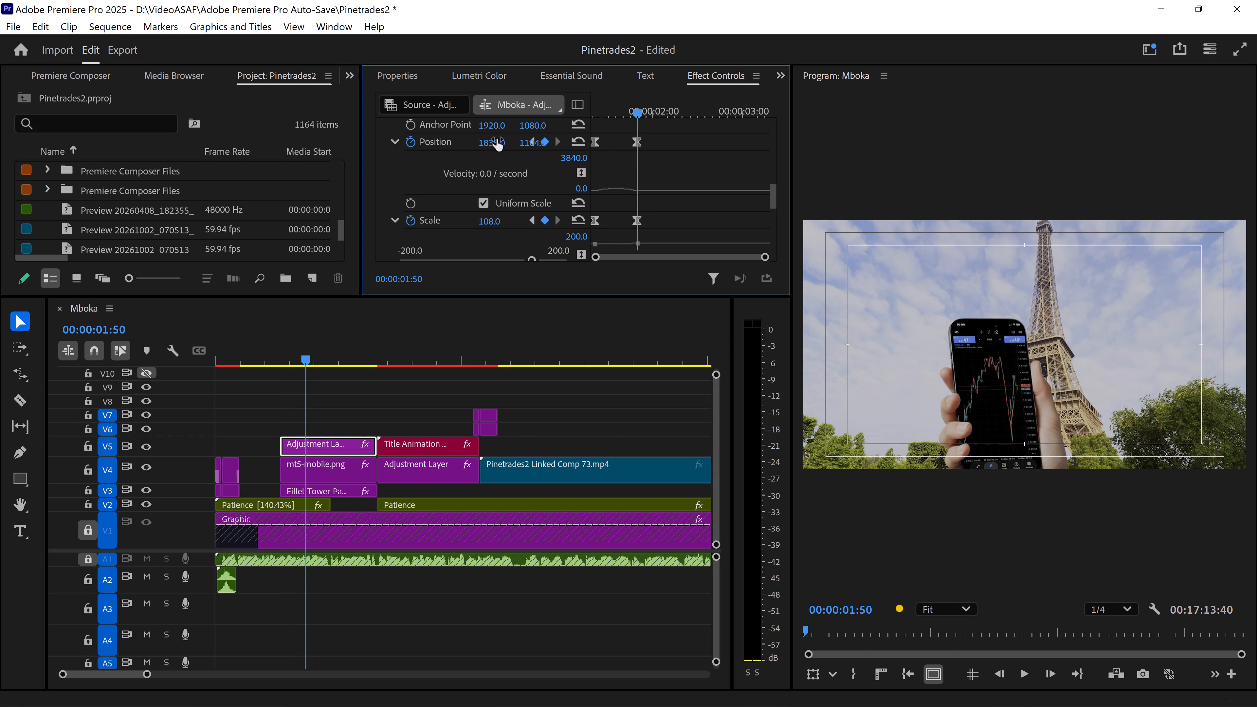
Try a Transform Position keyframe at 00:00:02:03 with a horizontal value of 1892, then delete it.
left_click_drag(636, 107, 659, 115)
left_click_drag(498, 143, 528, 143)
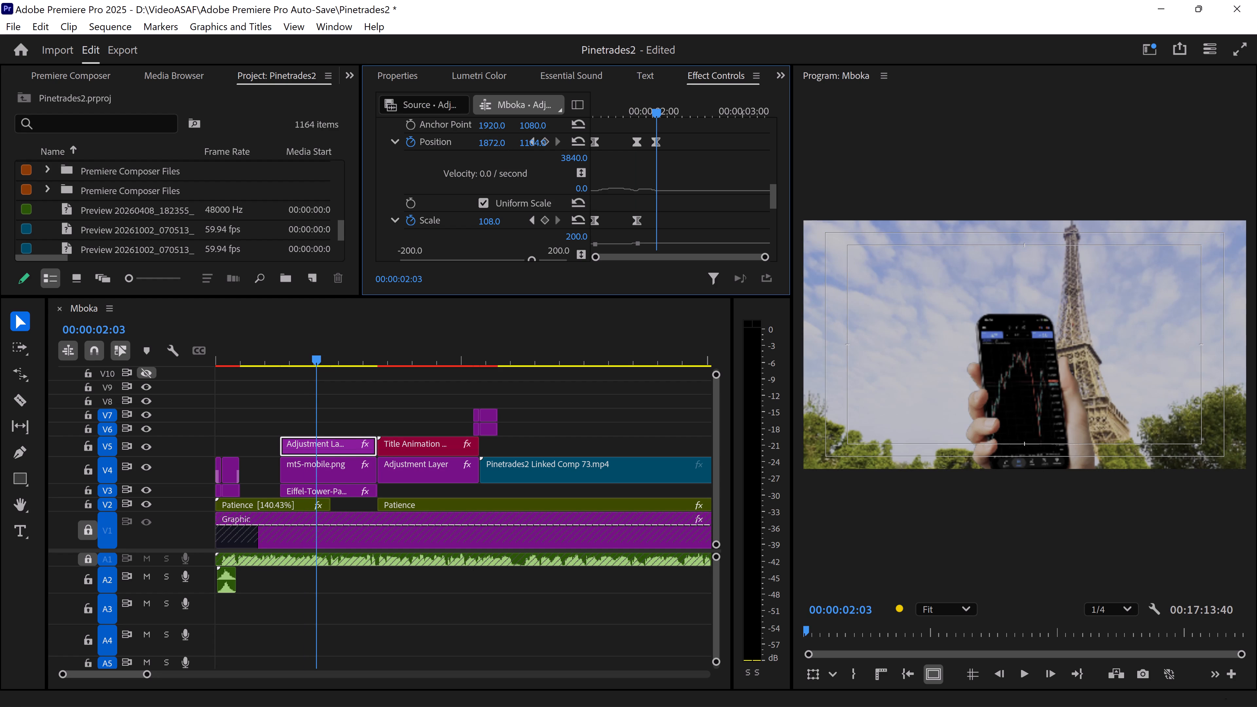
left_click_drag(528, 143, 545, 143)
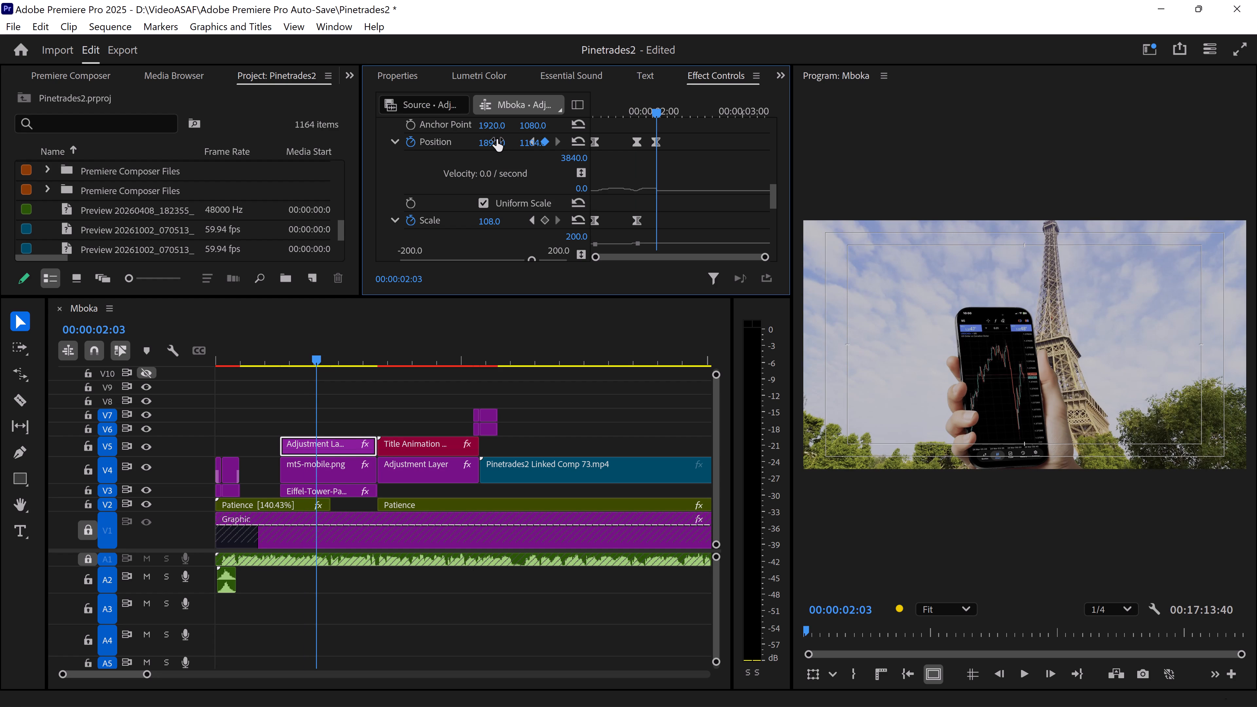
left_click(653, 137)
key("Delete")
Play back the phone shot from the start of the V5 Adjustment Layer.
left_click_drag(641, 100, 643, 102)
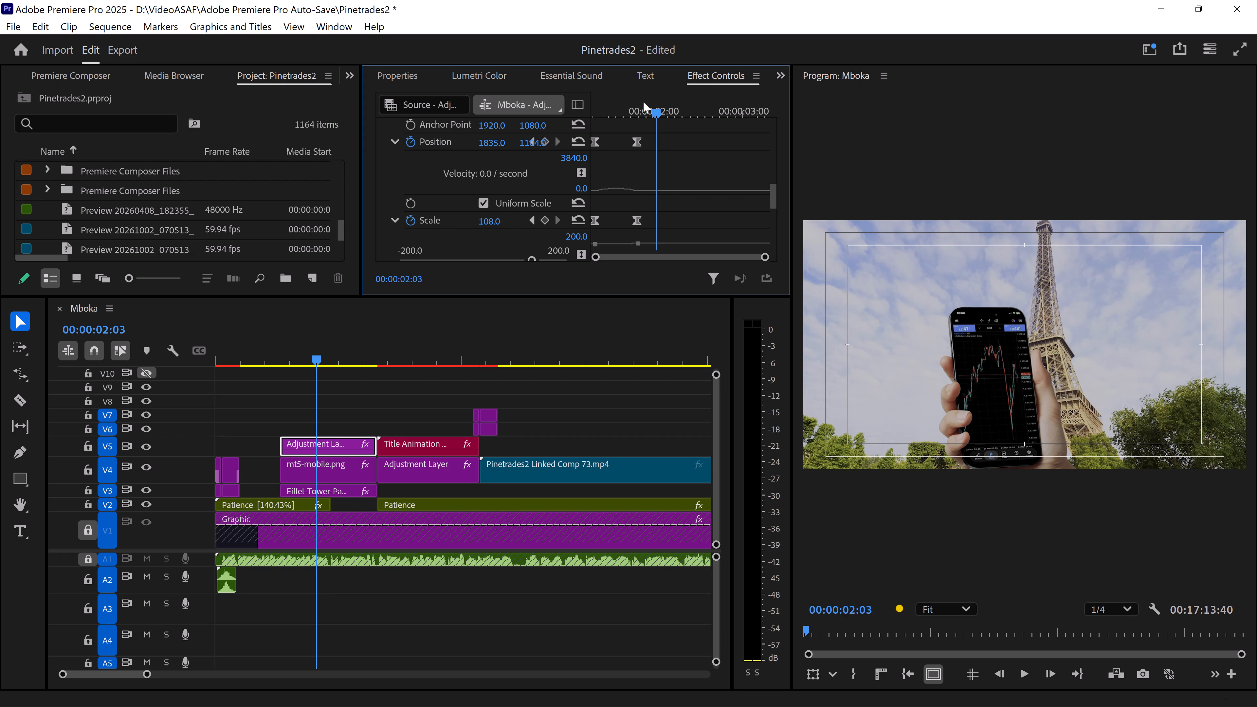
left_click_drag(643, 102, 535, 122)
key("space")
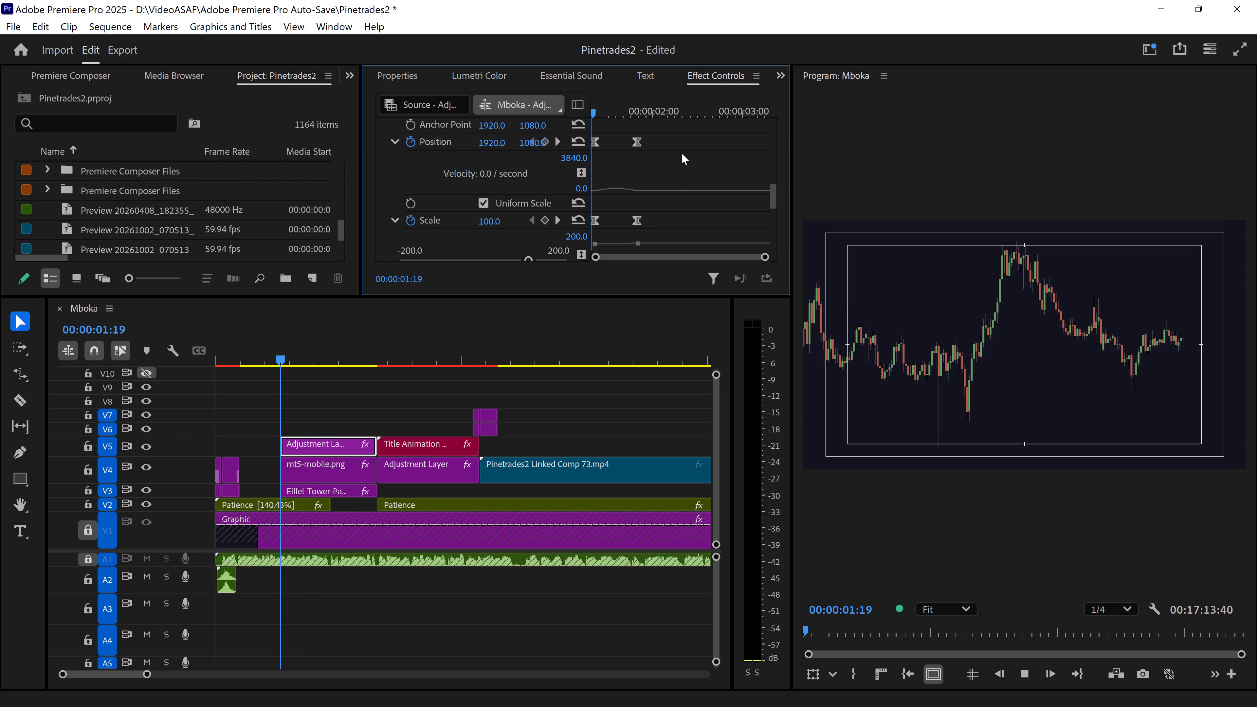
key("space")
Move the Transform Position and Scale keyframes at 00:00:01:50 slightly earlier.
left_click_drag(665, 134, 628, 230)
left_click_drag(634, 221, 628, 221)
Add a Transform Position keyframe at 00:00:01:56 with a horizontal value of about 1750.
left_click_drag(672, 112, 654, 115)
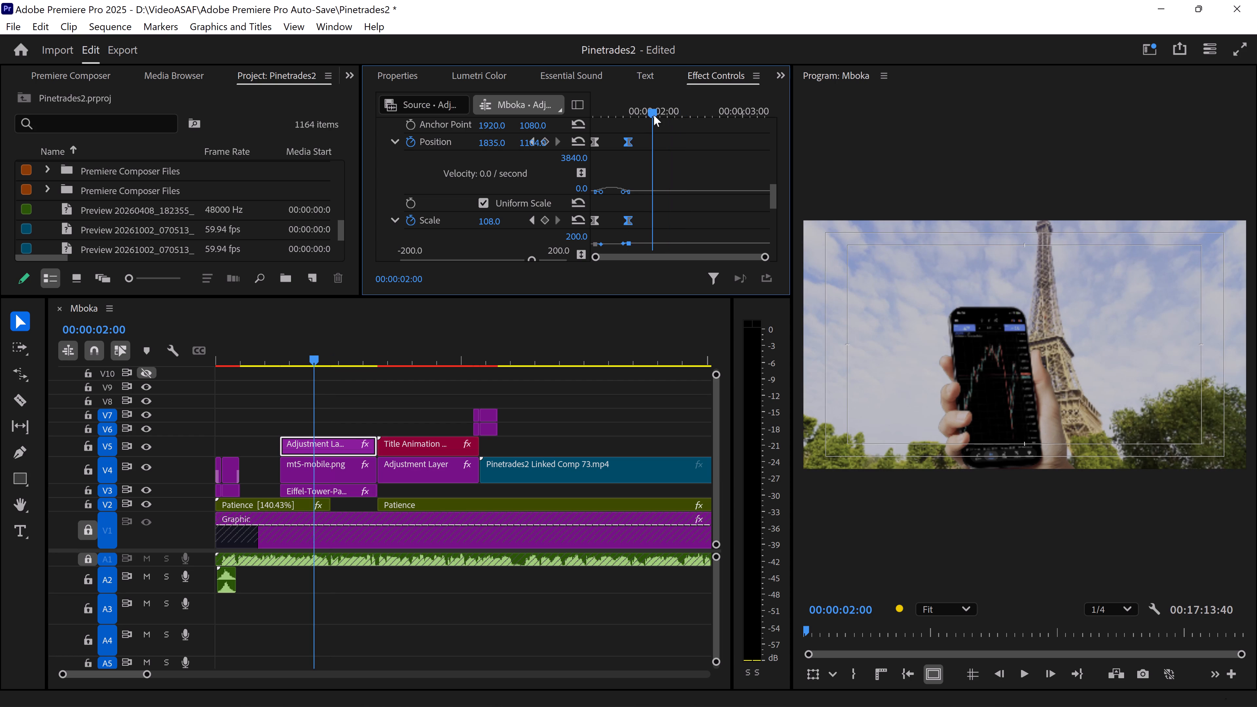
left_click_drag(654, 115, 648, 118)
left_click_drag(488, 142, 485, 139)
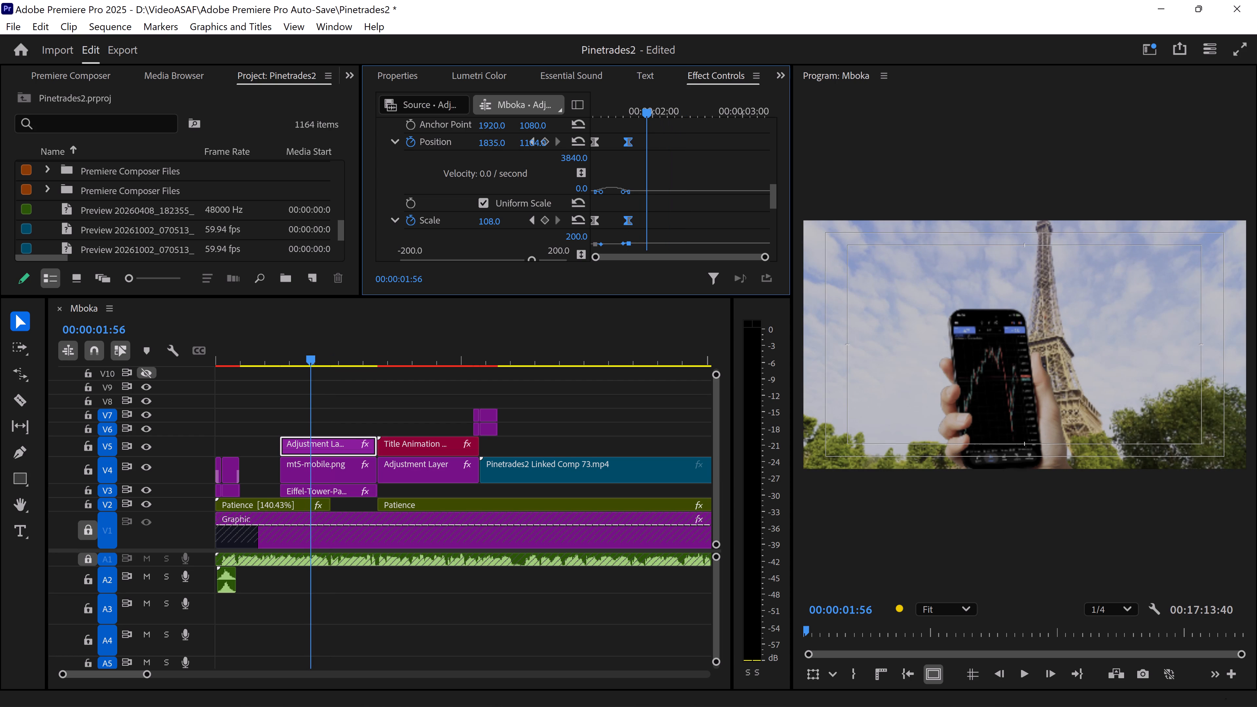
left_click_drag(485, 139, 406, 139)
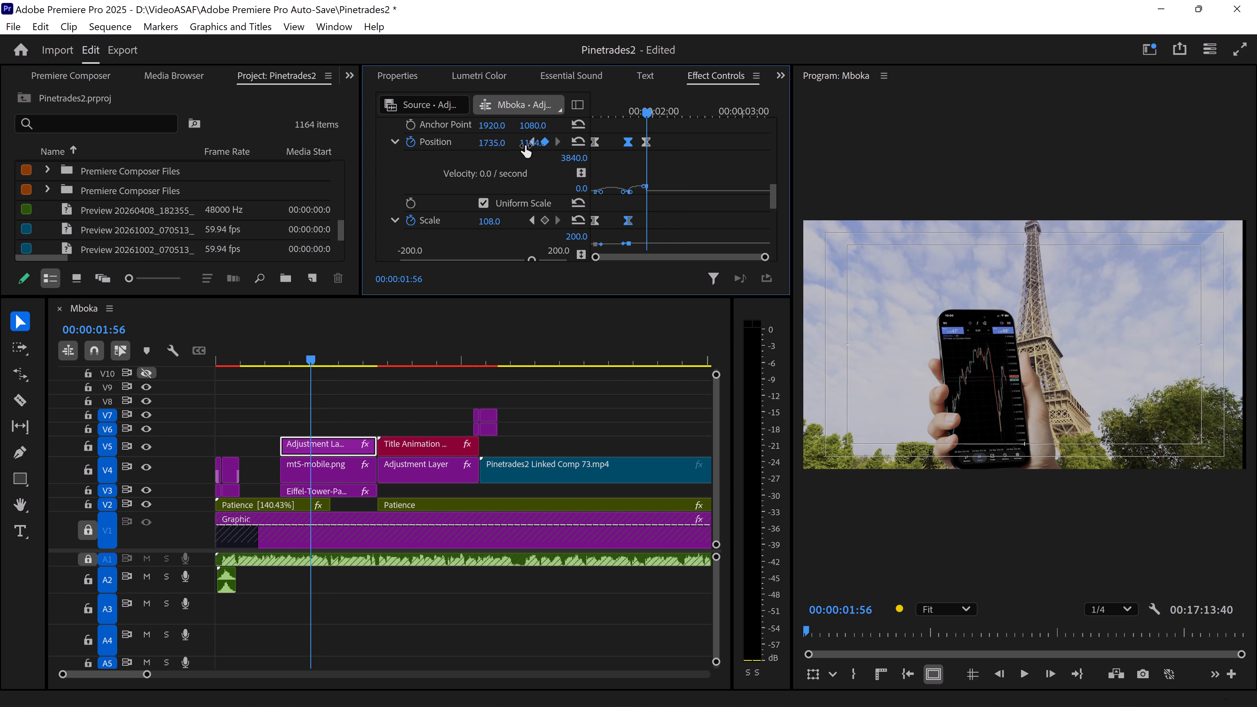
left_click_drag(499, 146, 511, 147)
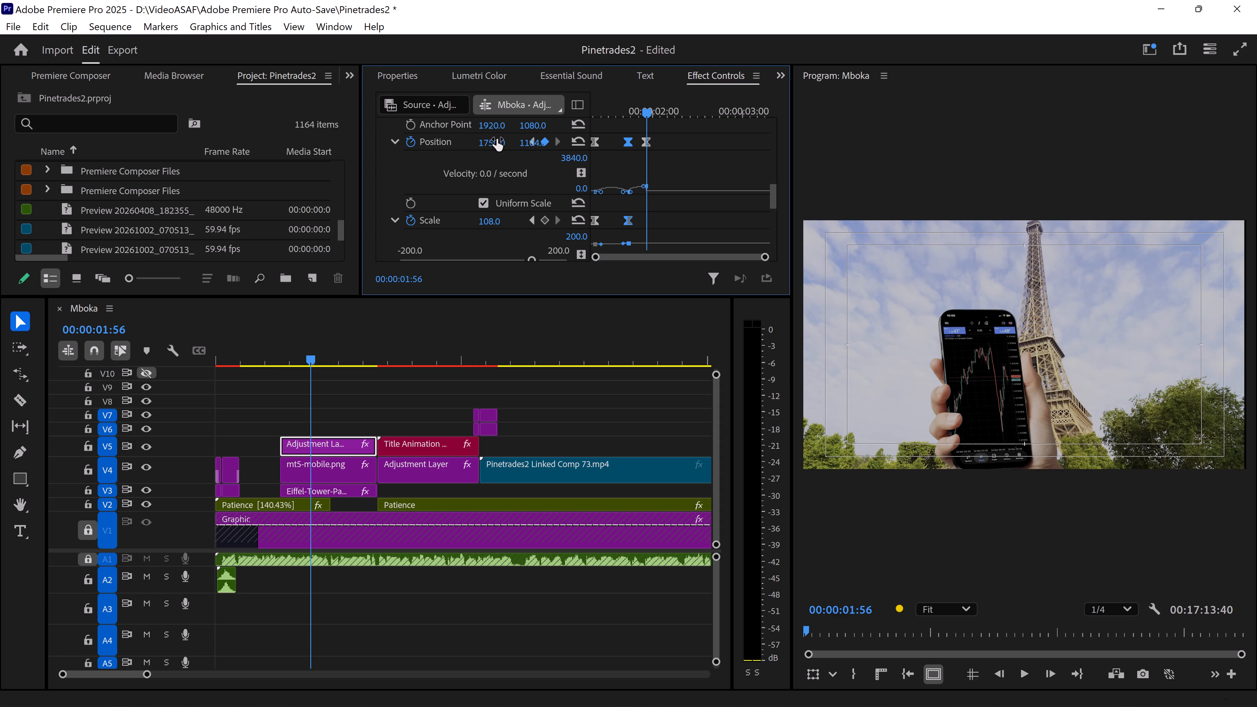
Set the horizontal value of the Transform Position keyframe at 00:00:01:56 to 1772.
left_click_drag(491, 144, 509, 145)
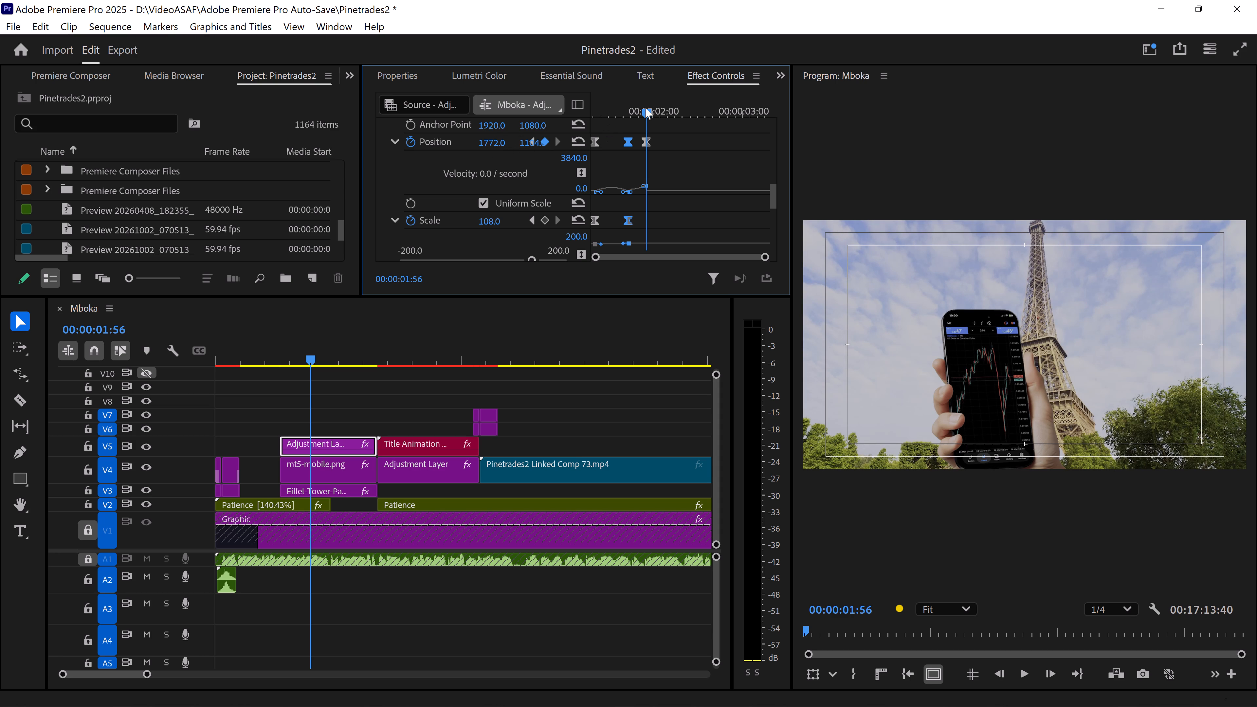
Copy the 1835 Position and 108 Scale keyframes to 00:00:02:07, and the 1772 Position keyframe to 00:00:02:17.
left_click_drag(645, 108, 664, 108)
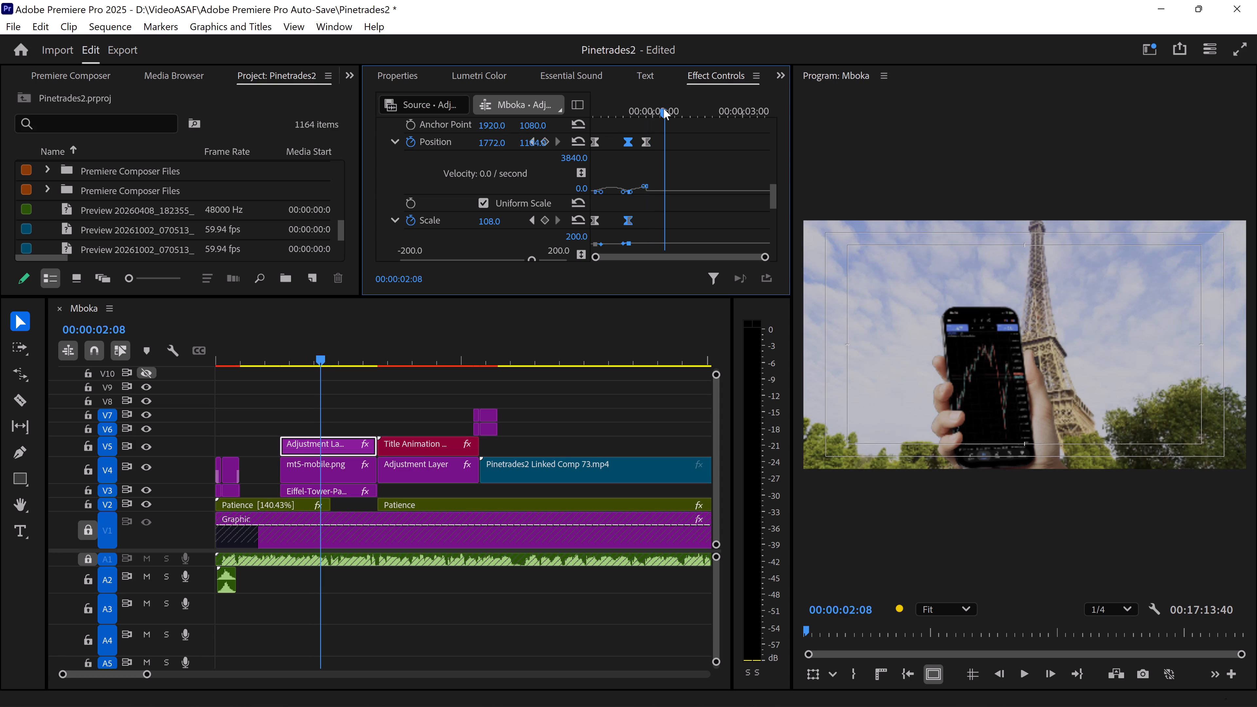
left_click_drag(664, 108, 662, 108)
left_click(628, 136)
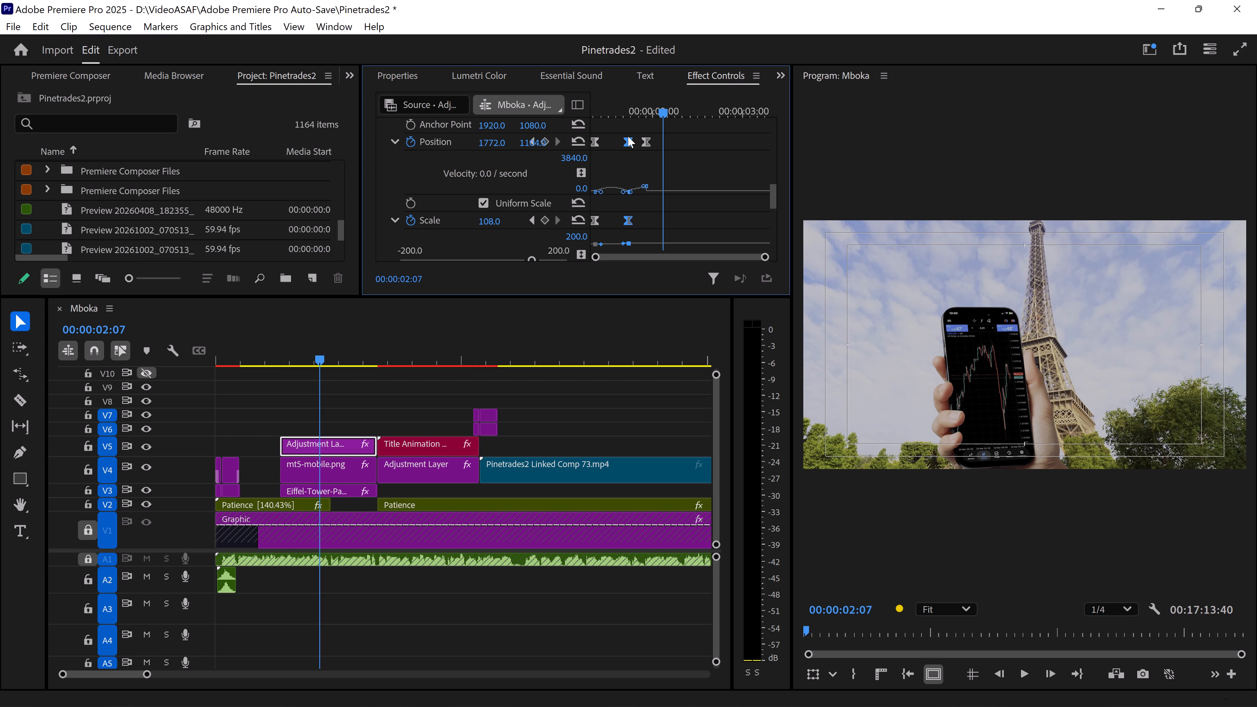
key("ctrl+c")
key("ctrl+v")
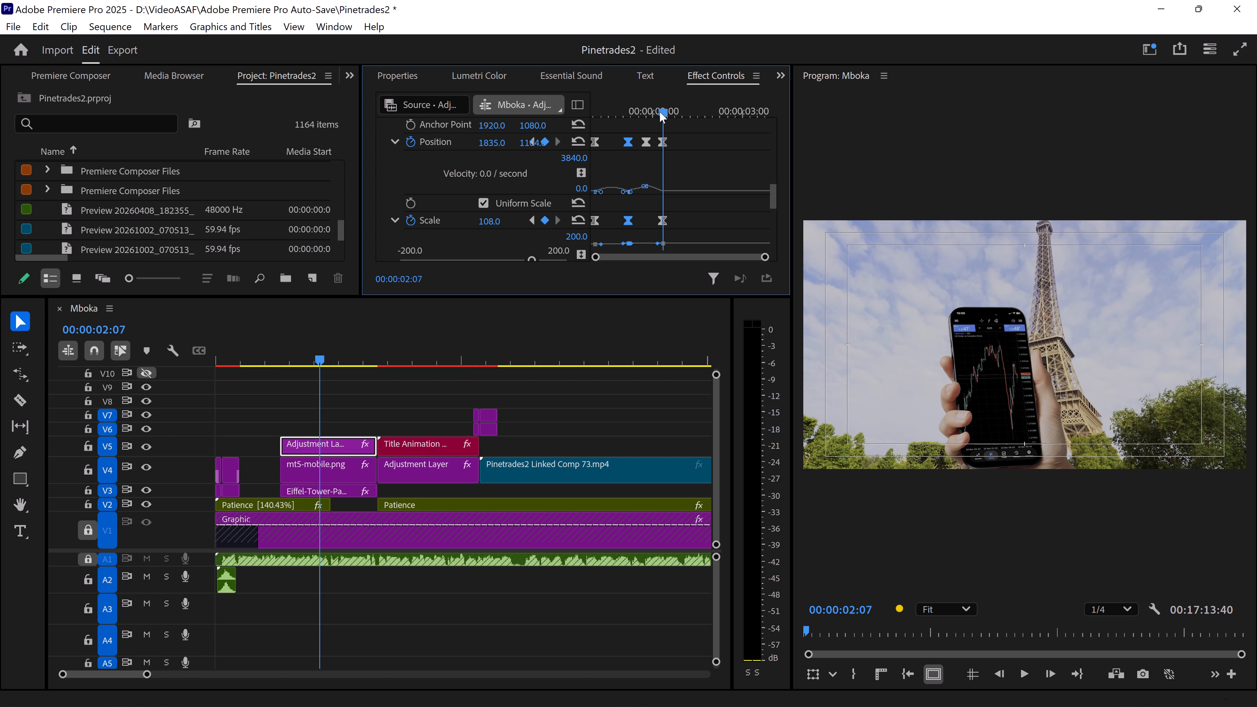
left_click_drag(661, 112, 675, 114)
left_click(647, 144)
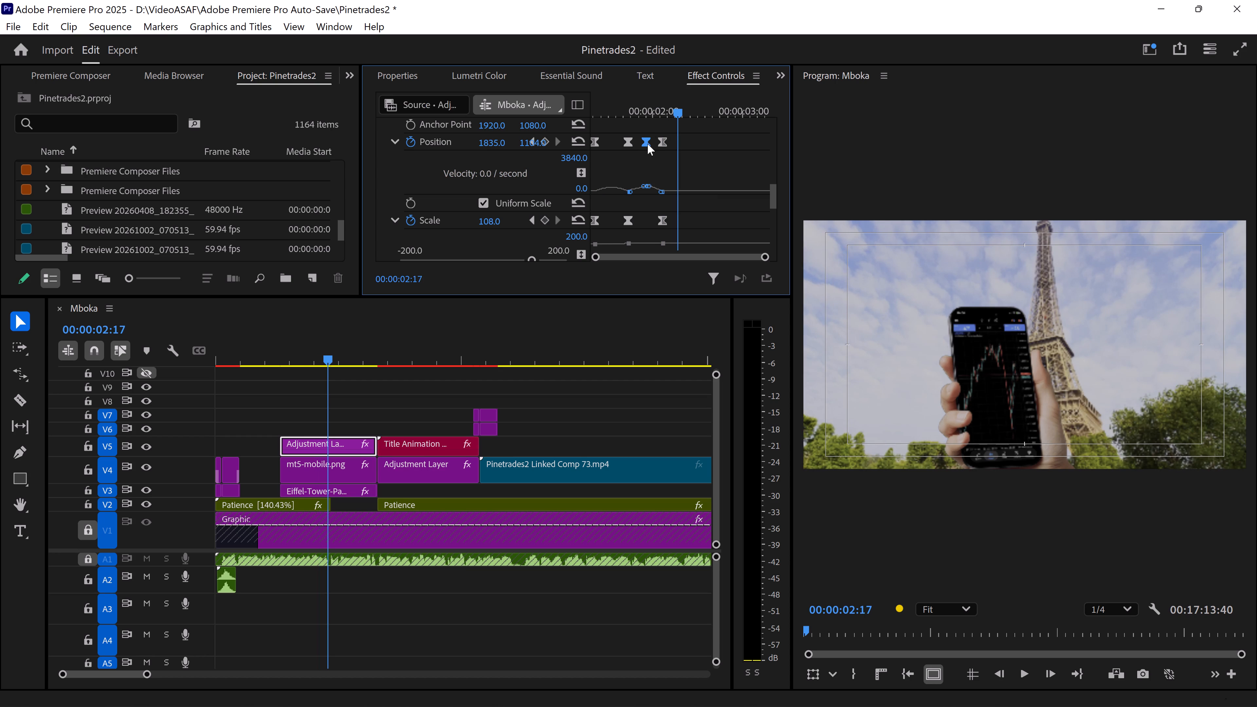
key("ctrl+c")
key("ctrl+v")
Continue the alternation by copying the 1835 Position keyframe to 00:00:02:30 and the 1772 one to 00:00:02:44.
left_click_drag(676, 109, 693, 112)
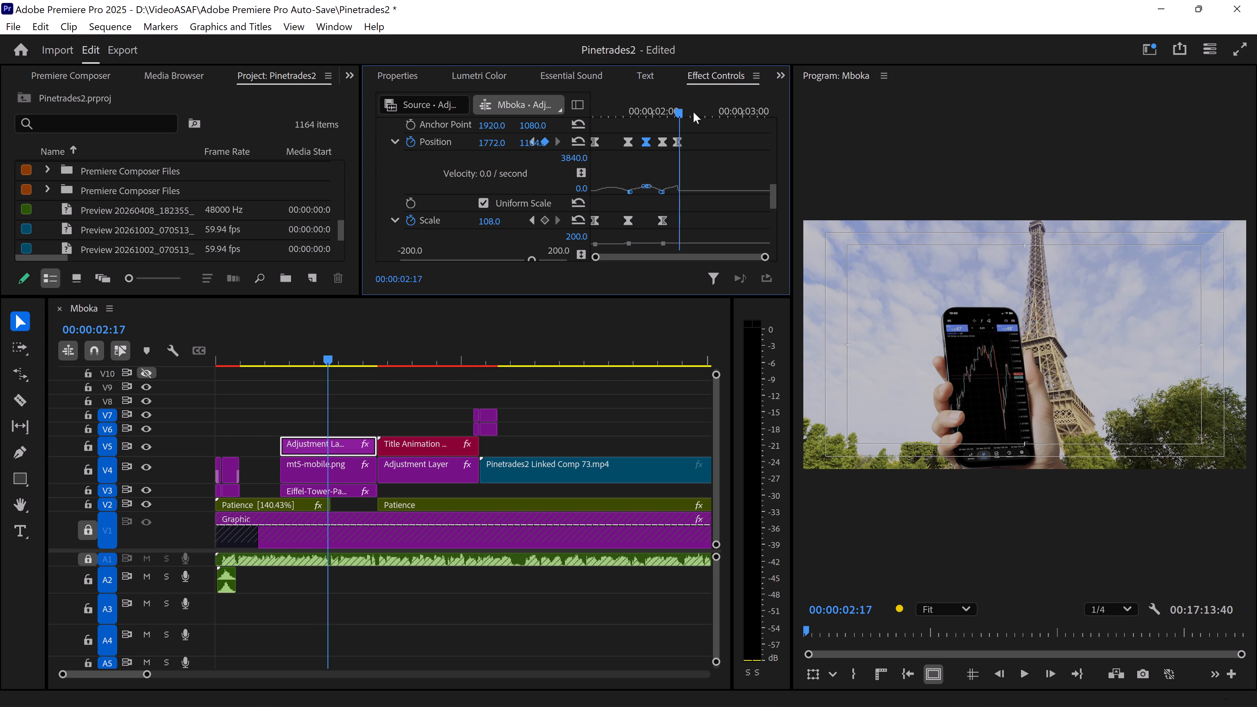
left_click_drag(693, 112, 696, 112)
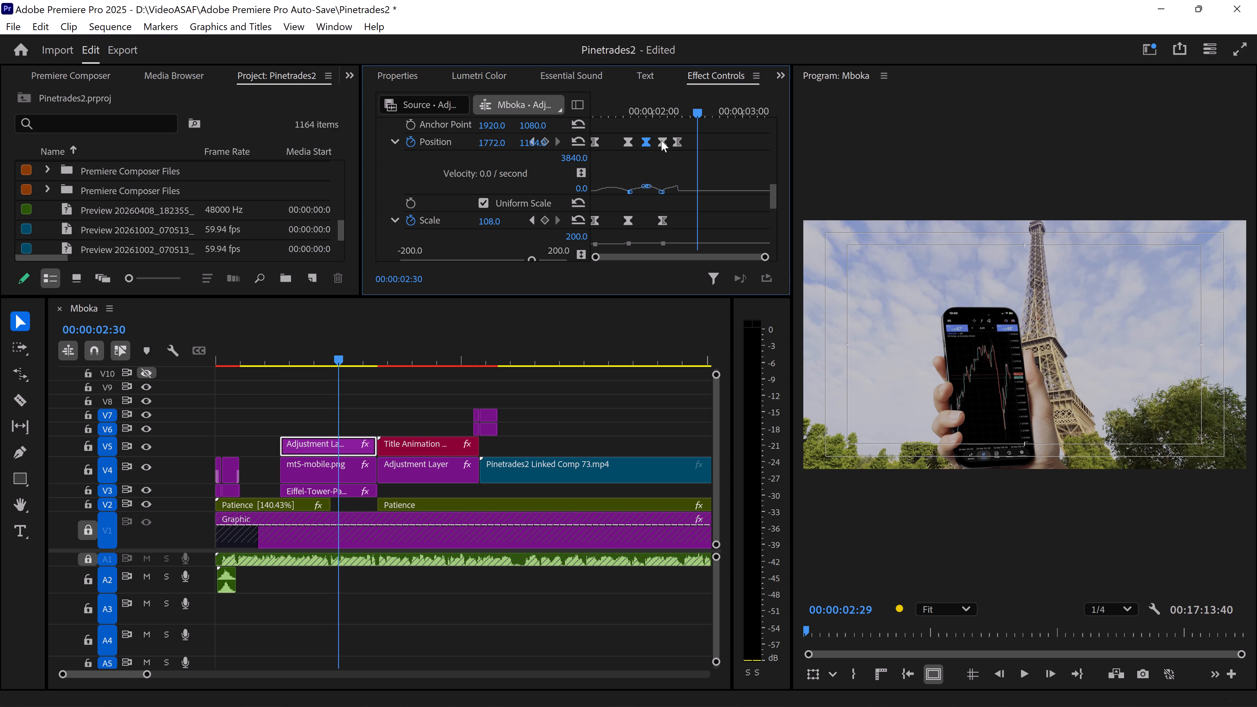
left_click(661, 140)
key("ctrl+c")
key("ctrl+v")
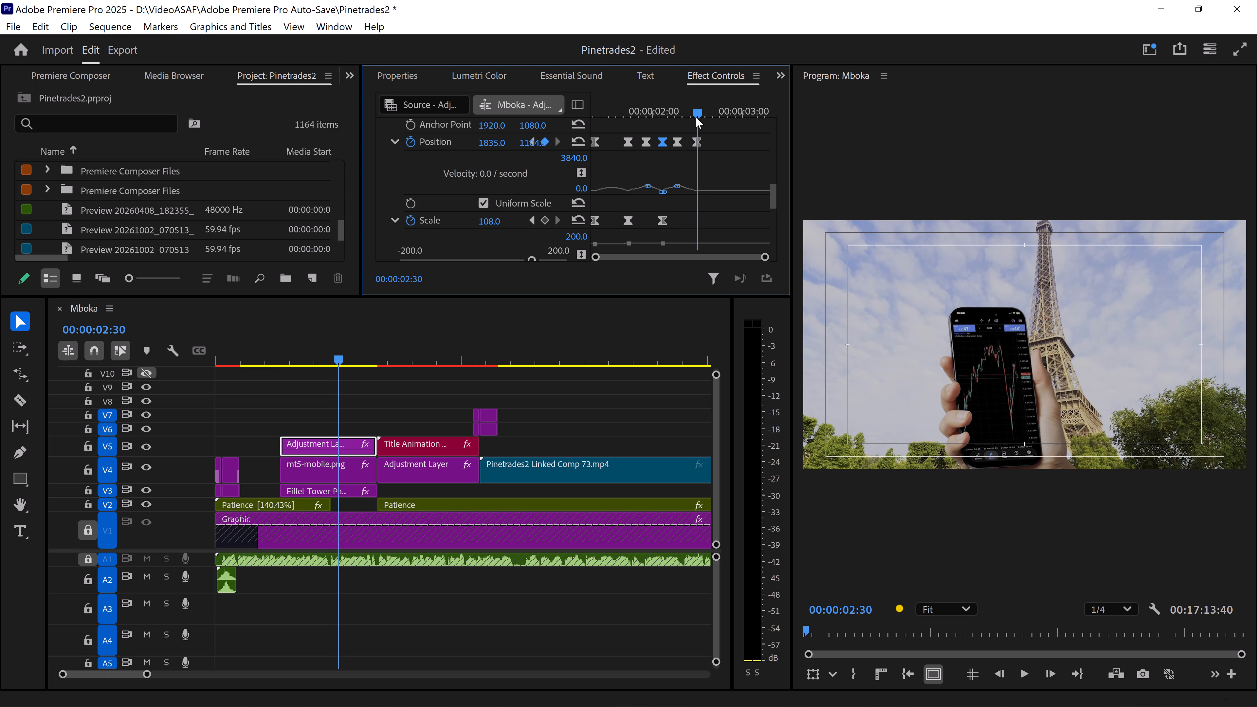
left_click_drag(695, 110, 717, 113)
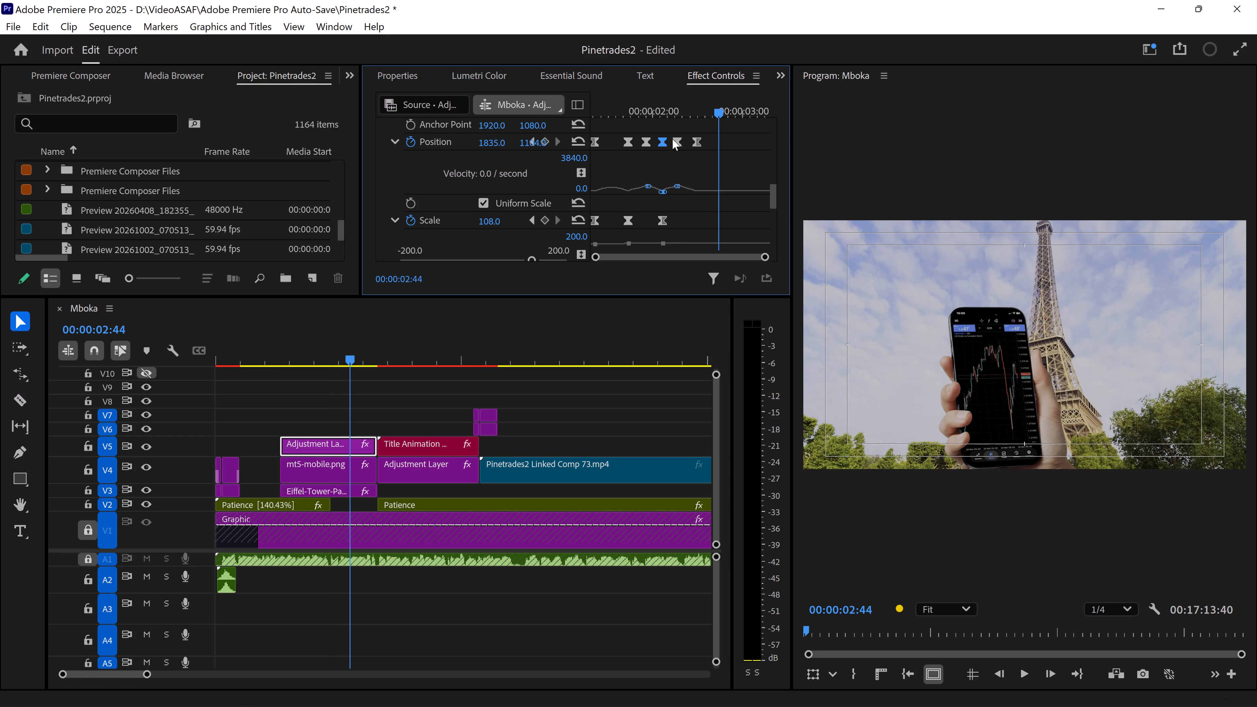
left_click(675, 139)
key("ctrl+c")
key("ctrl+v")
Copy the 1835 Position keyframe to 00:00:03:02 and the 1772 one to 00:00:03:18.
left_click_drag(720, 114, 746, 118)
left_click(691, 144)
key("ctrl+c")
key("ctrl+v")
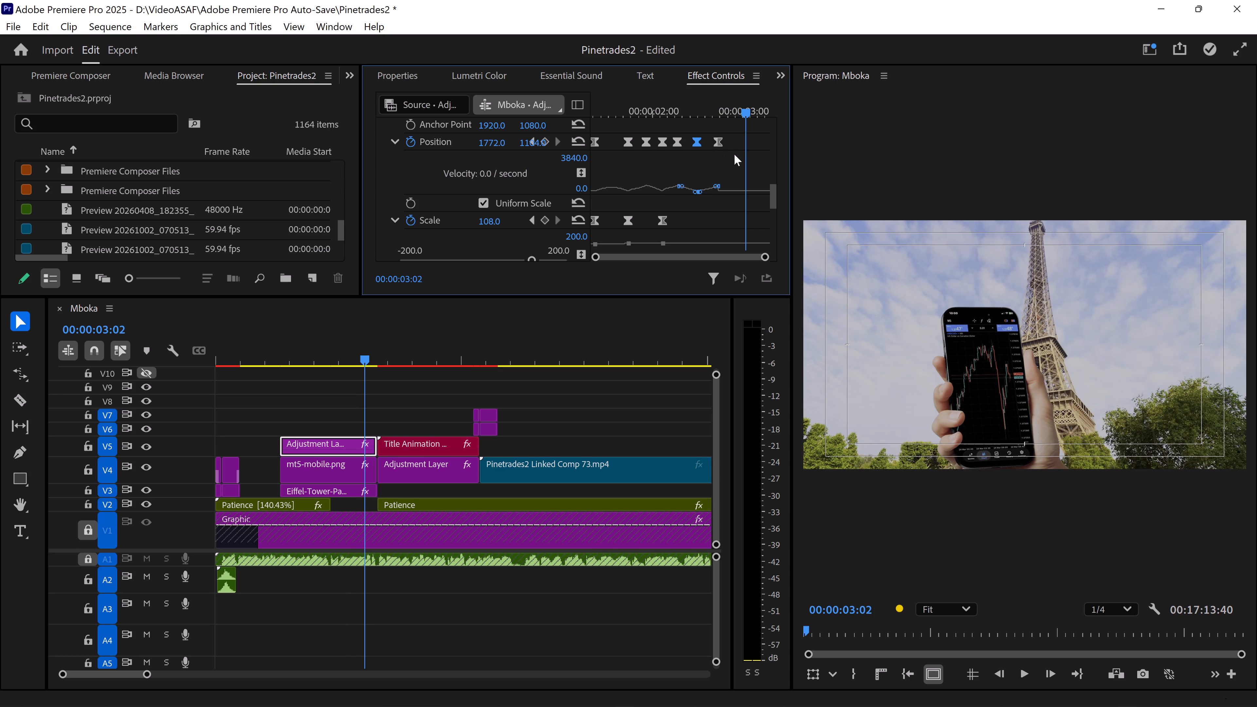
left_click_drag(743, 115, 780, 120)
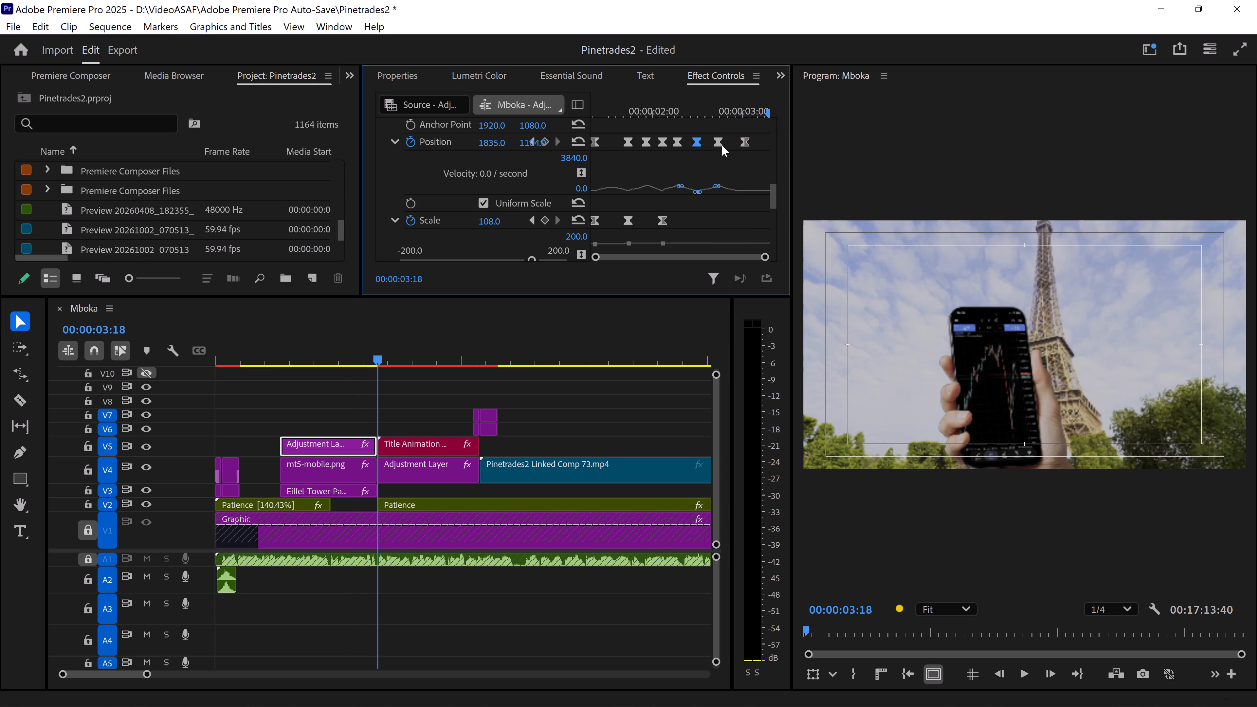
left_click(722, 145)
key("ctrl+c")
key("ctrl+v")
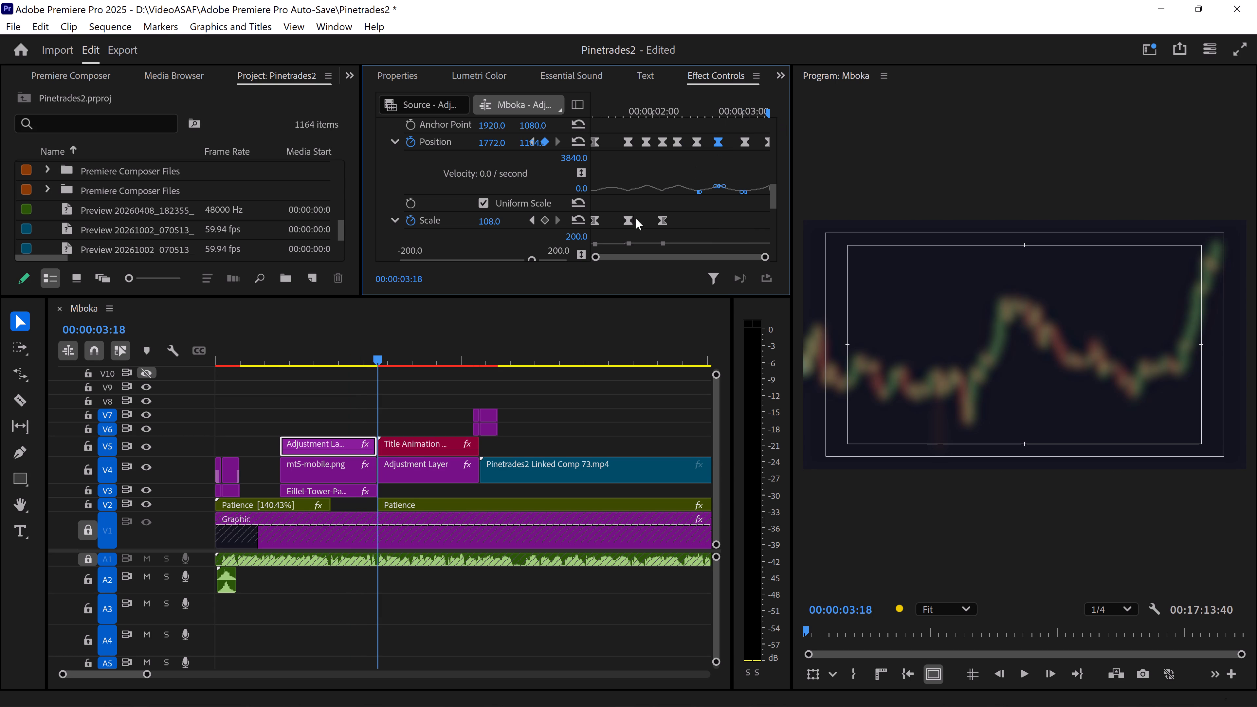
Play back the phone shot from 00:00:01:08, just before the V5 Adjustment Layer.
left_click_drag(268, 348, 272, 348)
left_click(314, 378)
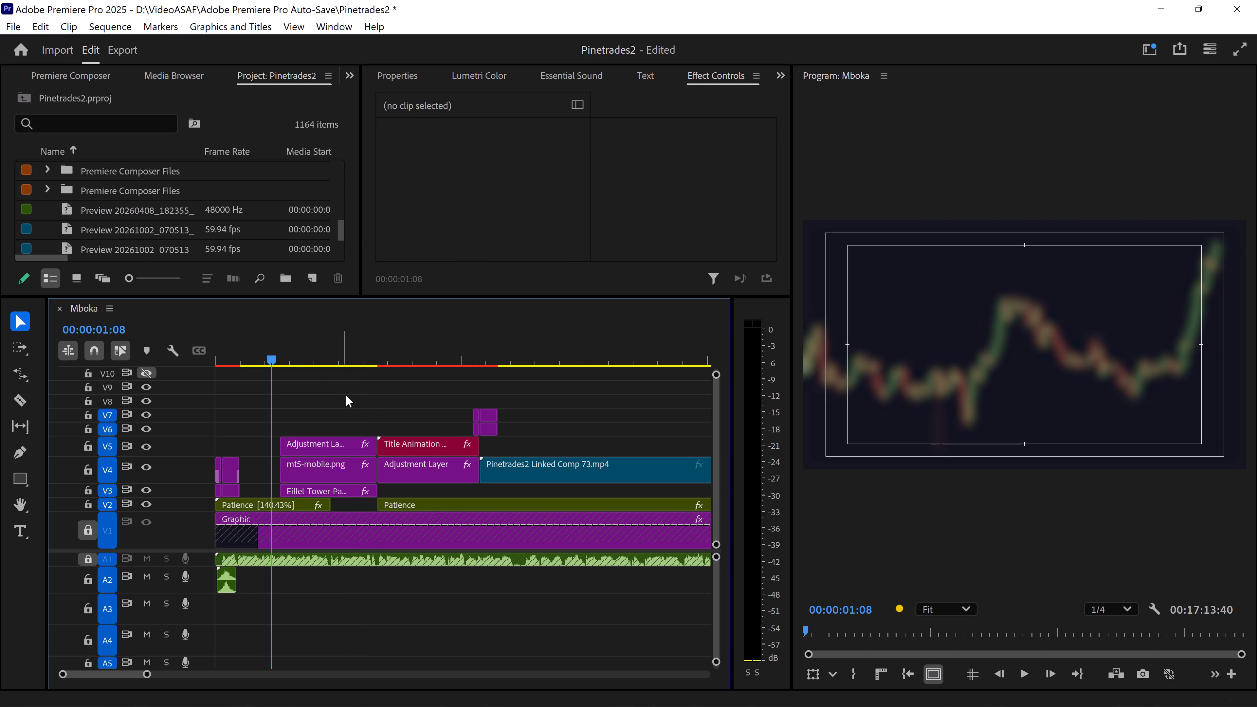
key("space")
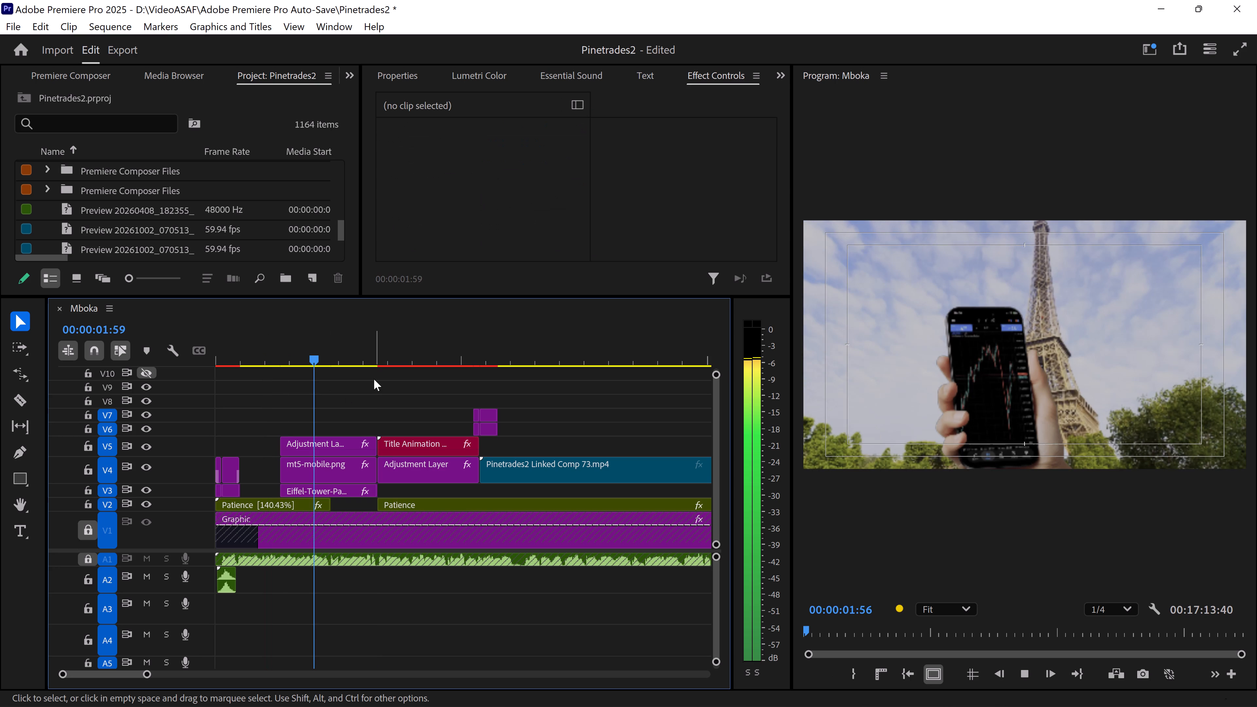
key("space")
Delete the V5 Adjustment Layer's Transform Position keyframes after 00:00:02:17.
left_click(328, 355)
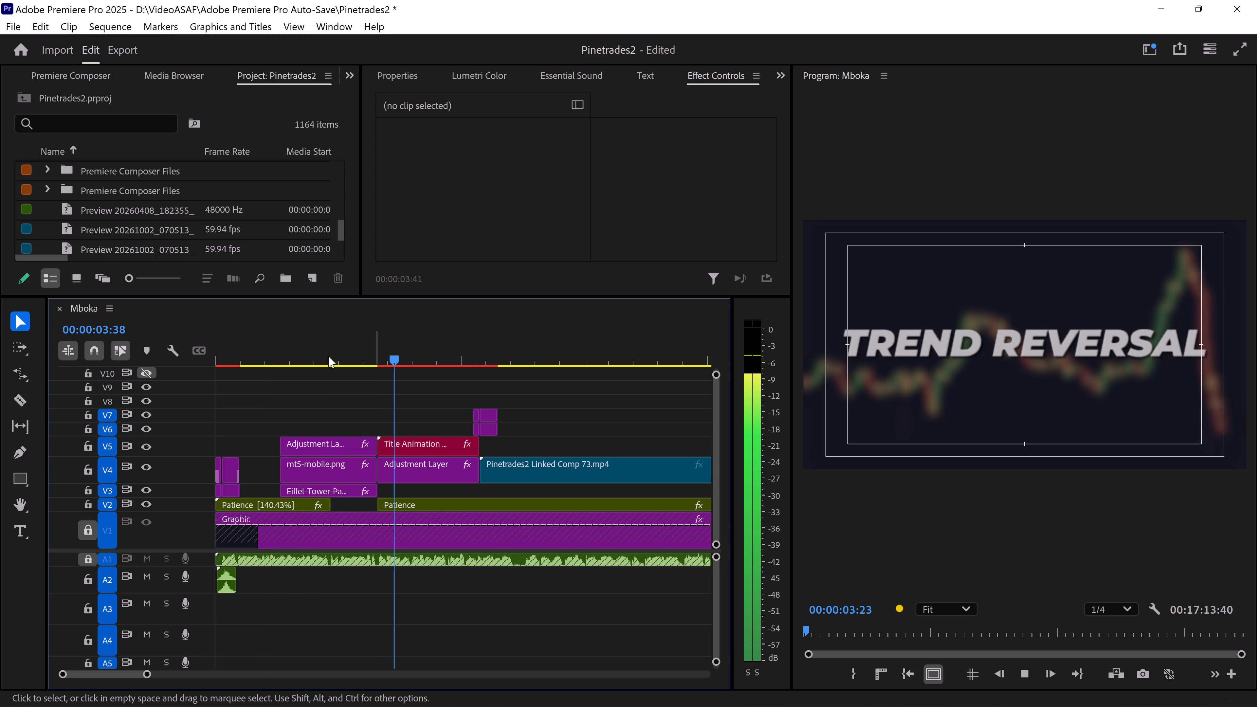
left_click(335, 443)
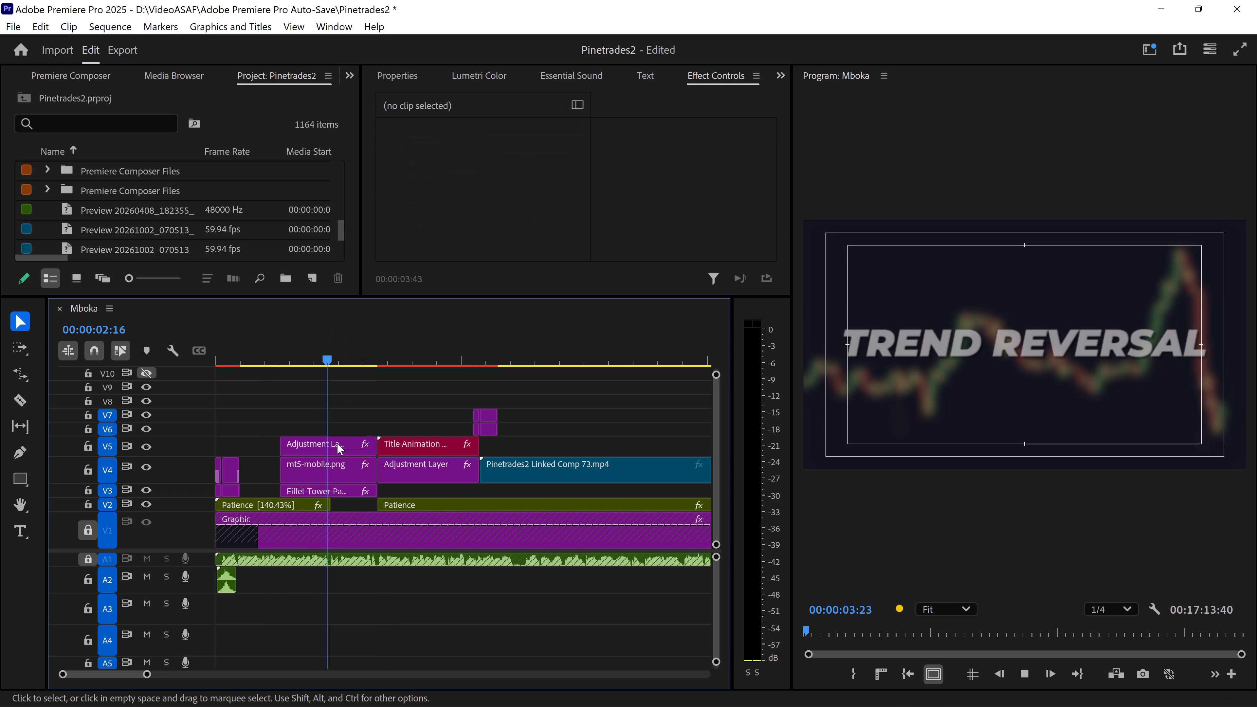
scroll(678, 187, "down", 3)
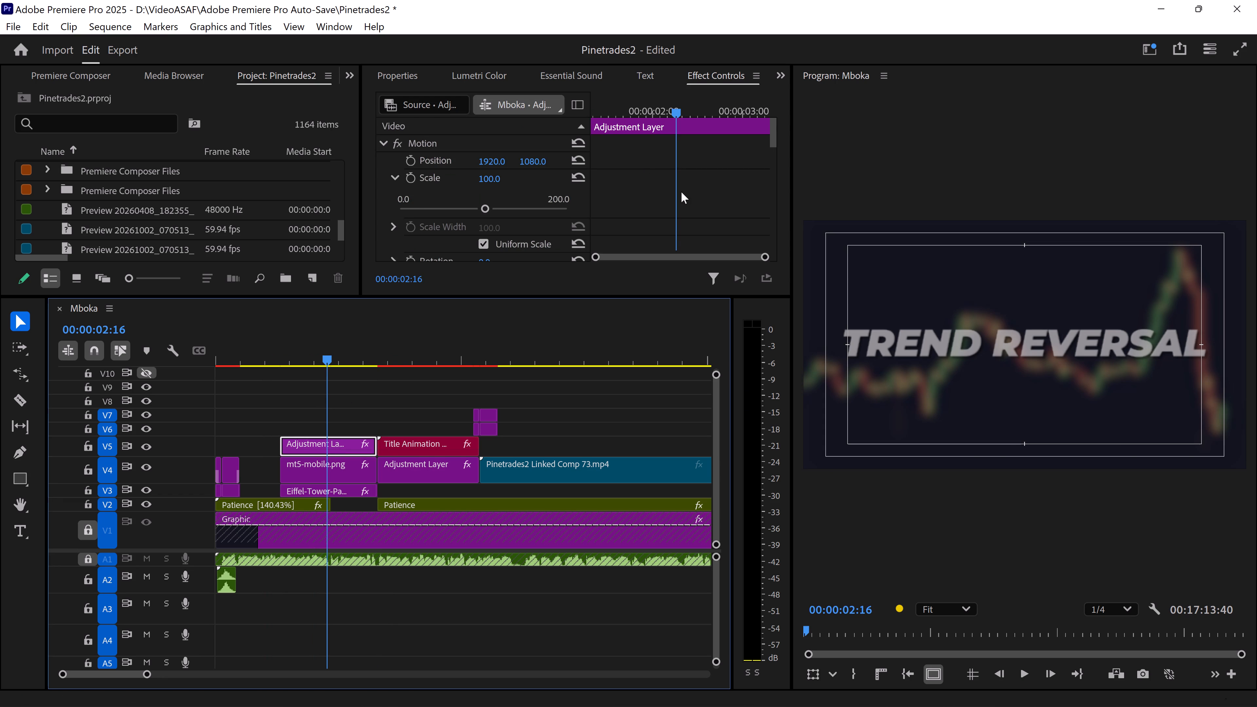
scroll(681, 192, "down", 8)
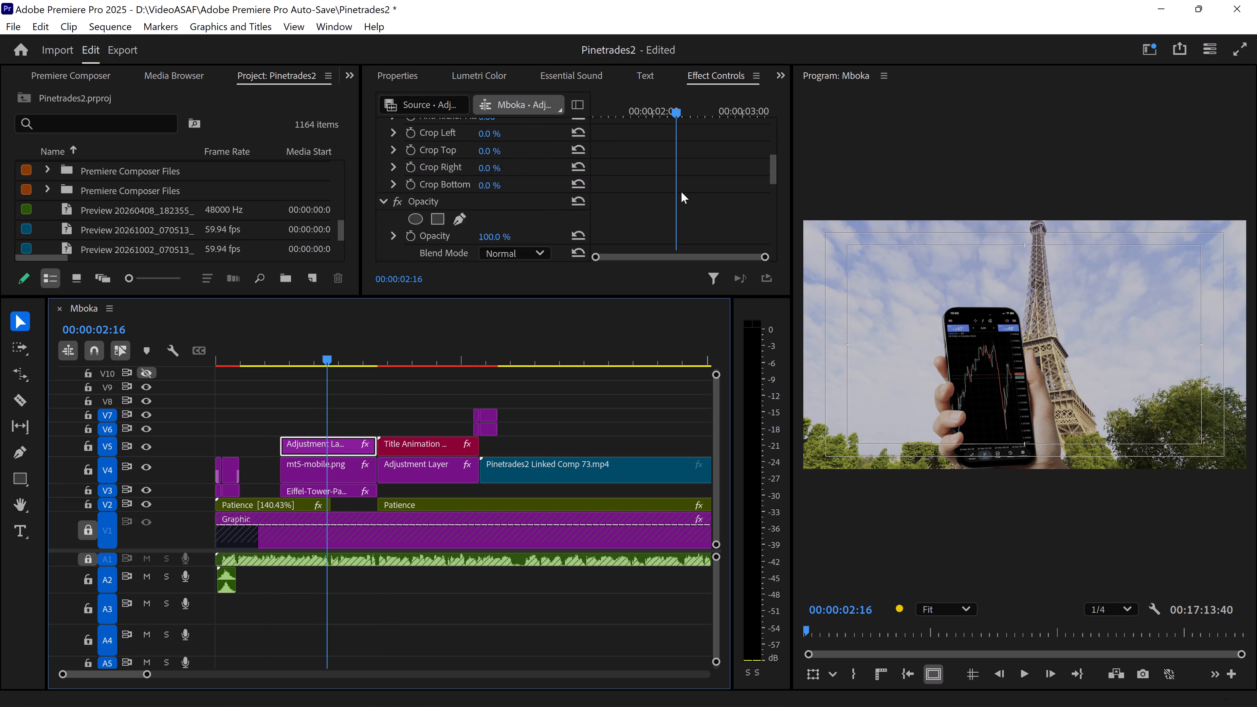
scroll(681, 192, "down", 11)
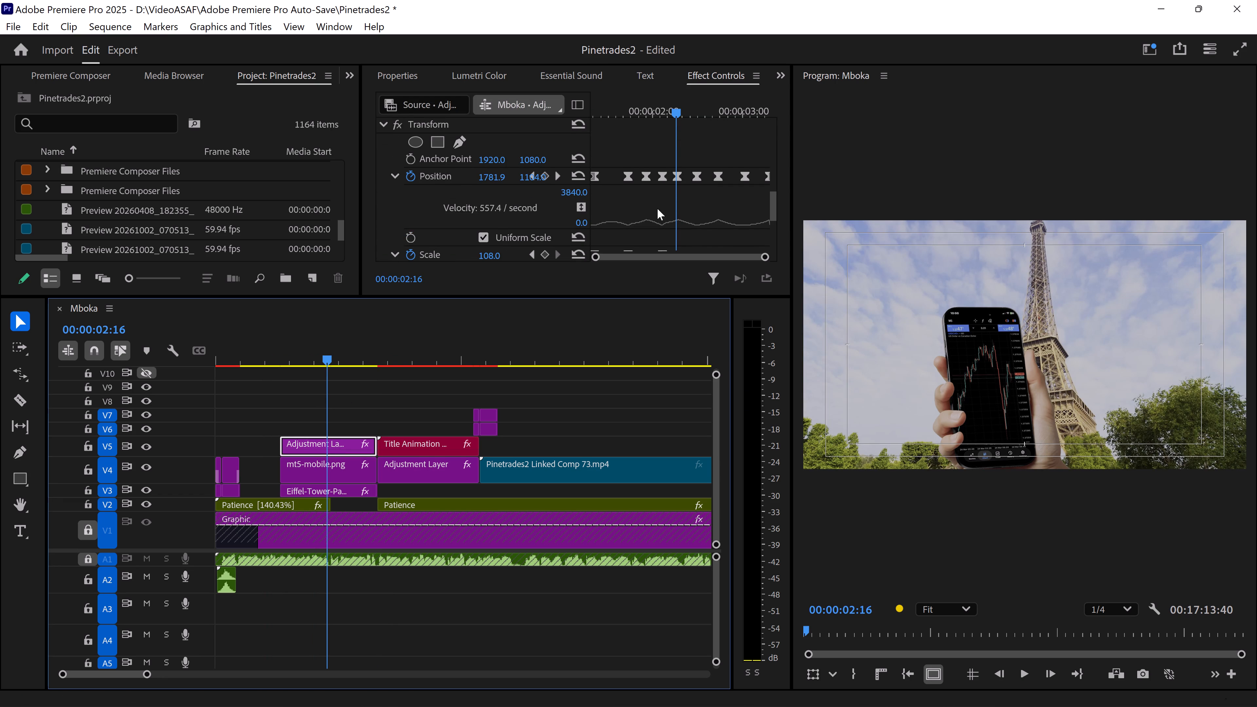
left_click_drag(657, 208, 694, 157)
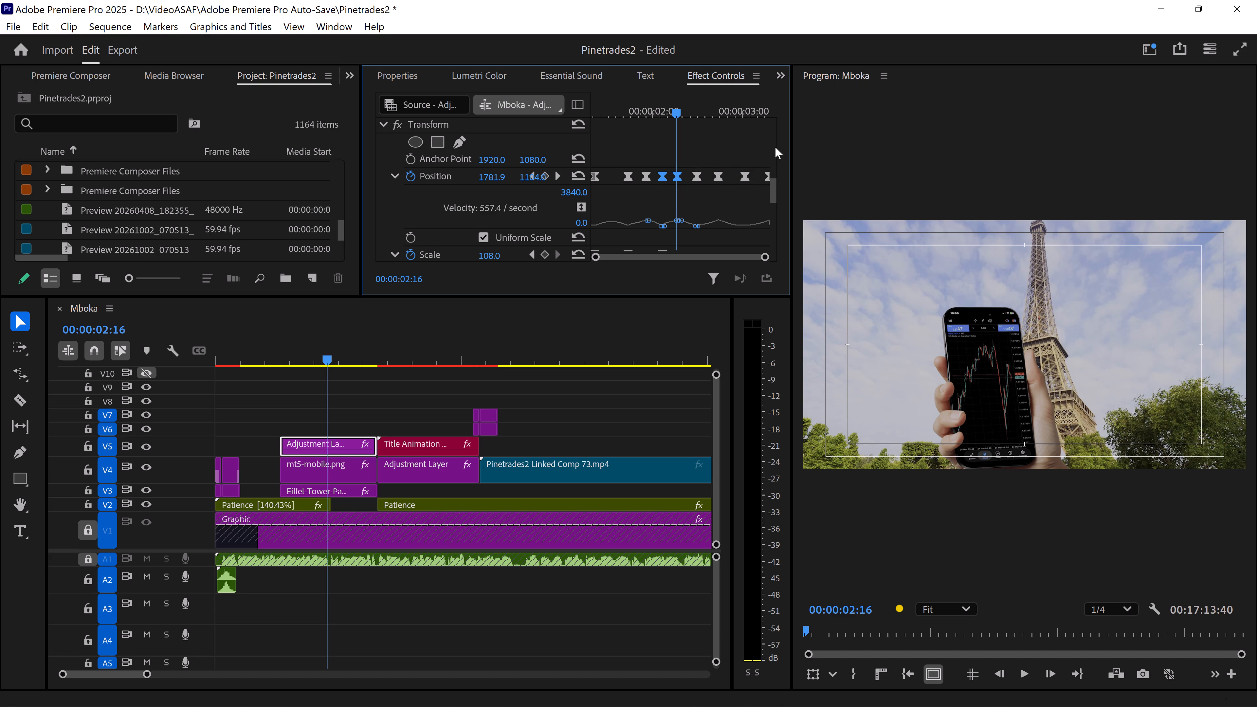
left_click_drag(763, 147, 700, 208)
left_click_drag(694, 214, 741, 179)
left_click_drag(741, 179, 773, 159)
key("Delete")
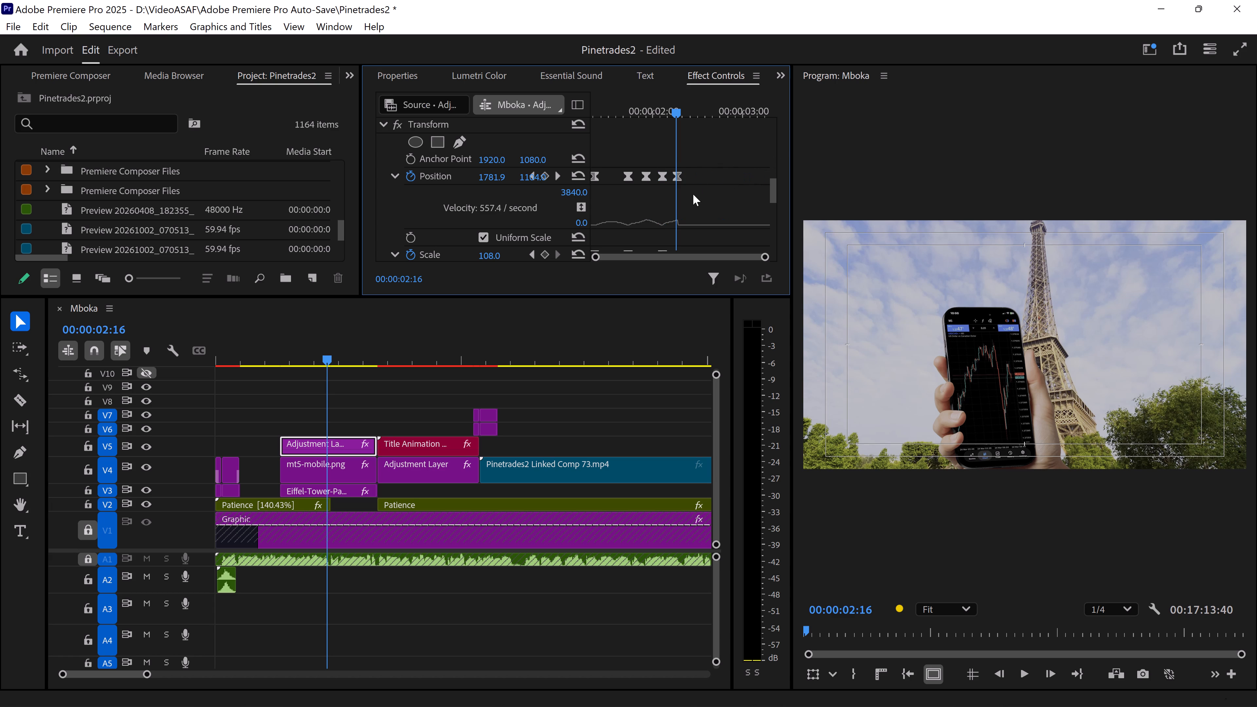
Space out the last three Position keyframes, moving the final one to 00:00:02:34, the middle to 00:00:02:16 and the first slightly later.
left_click_drag(681, 181, 703, 180)
left_click_drag(660, 180, 671, 178)
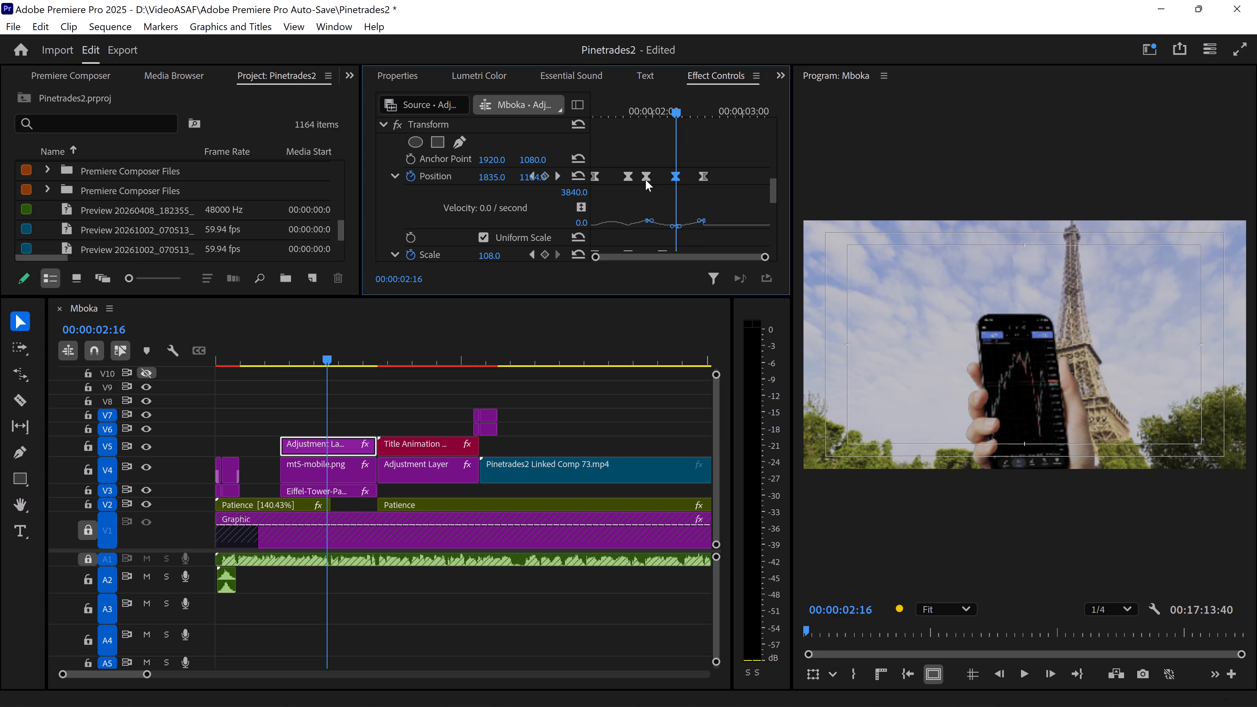
left_click_drag(646, 180, 655, 180)
Copy the last two Transform Position keyframes and paste them starting at 00:00:02:56.
left_click_drag(678, 114, 683, 114)
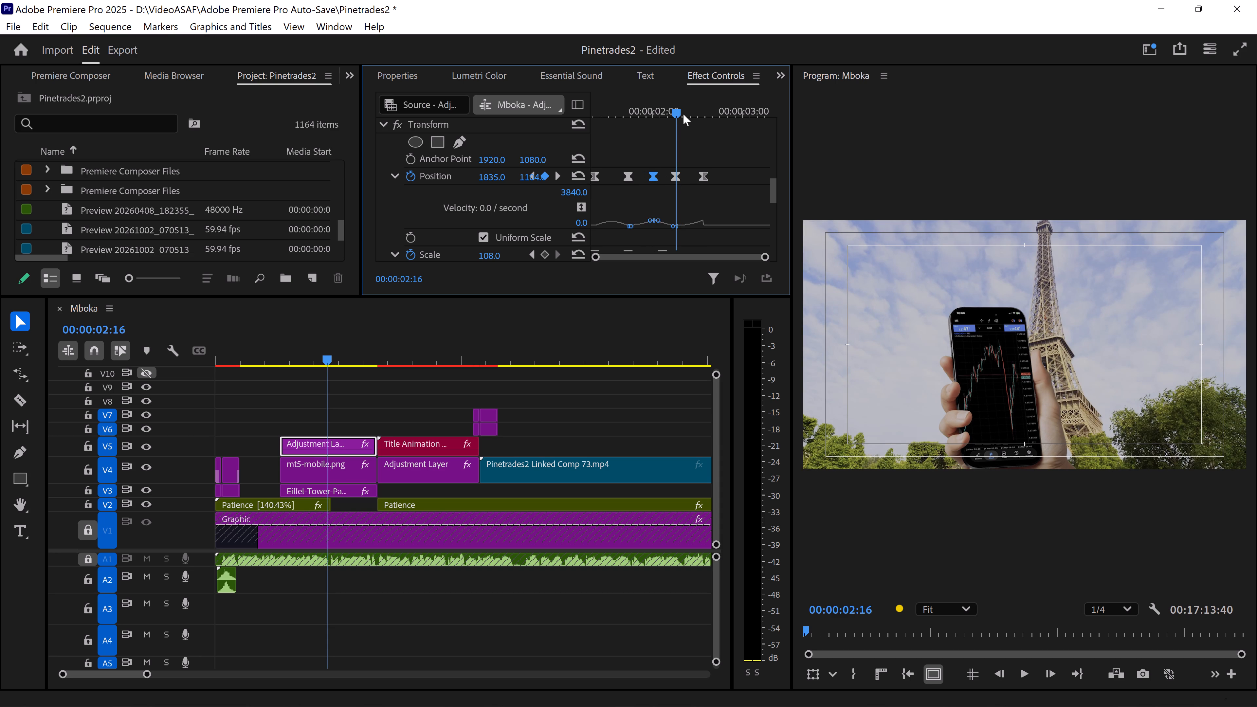
left_click_drag(683, 114, 700, 118)
left_click_drag(720, 194, 674, 159)
key("ctrl+c")
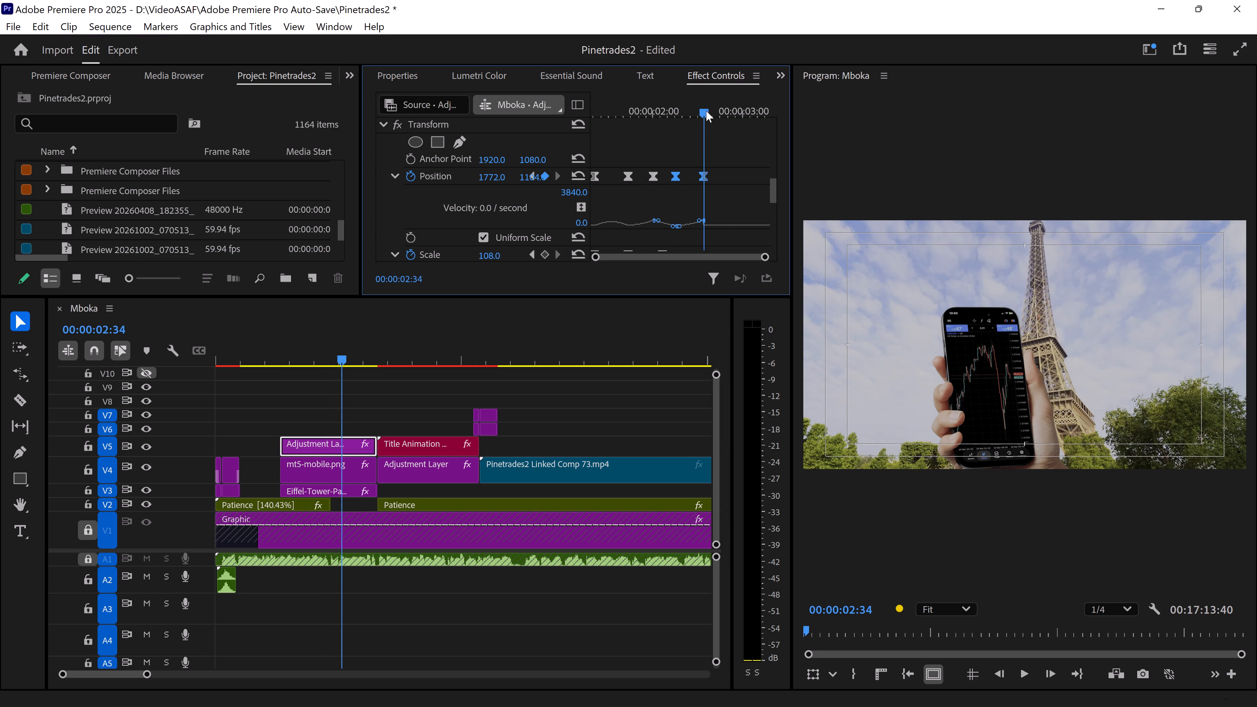
left_click_drag(706, 111, 739, 117)
key("ctrl+v")
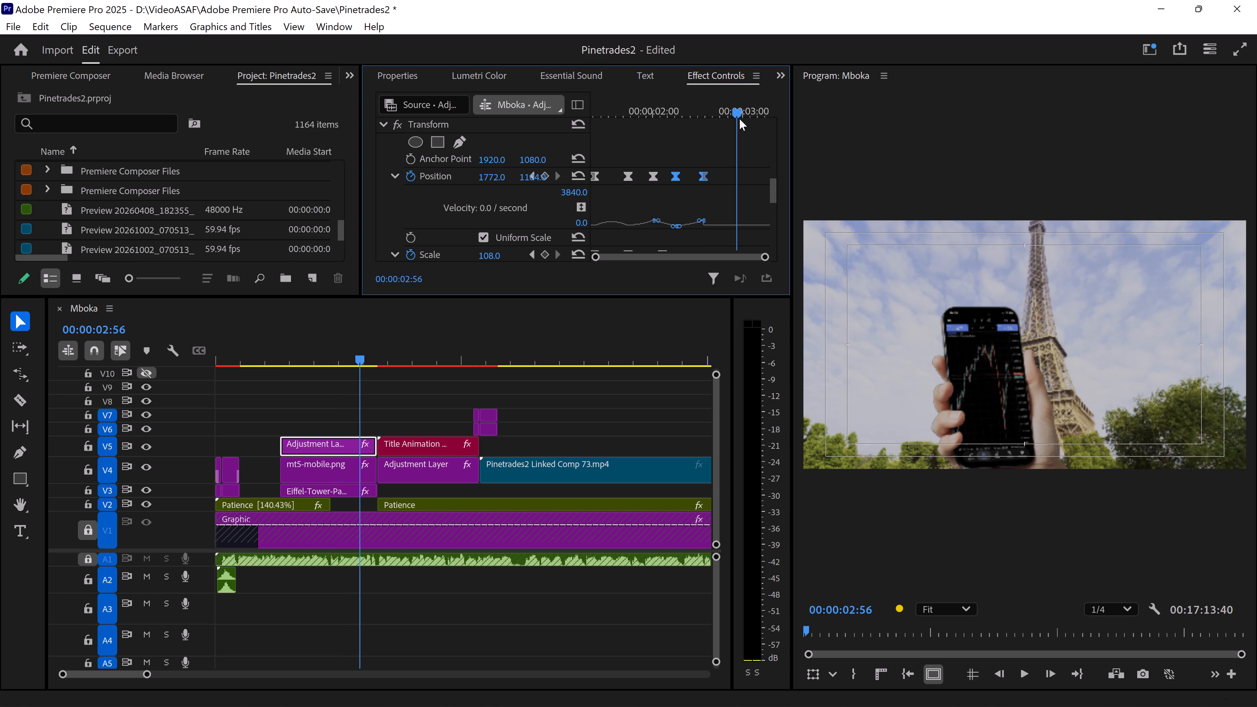
Play back the phone shot from 00:00:01:19 and scrub through its Position movement around 00:00:02:19.
left_click_drag(608, 109, 558, 113)
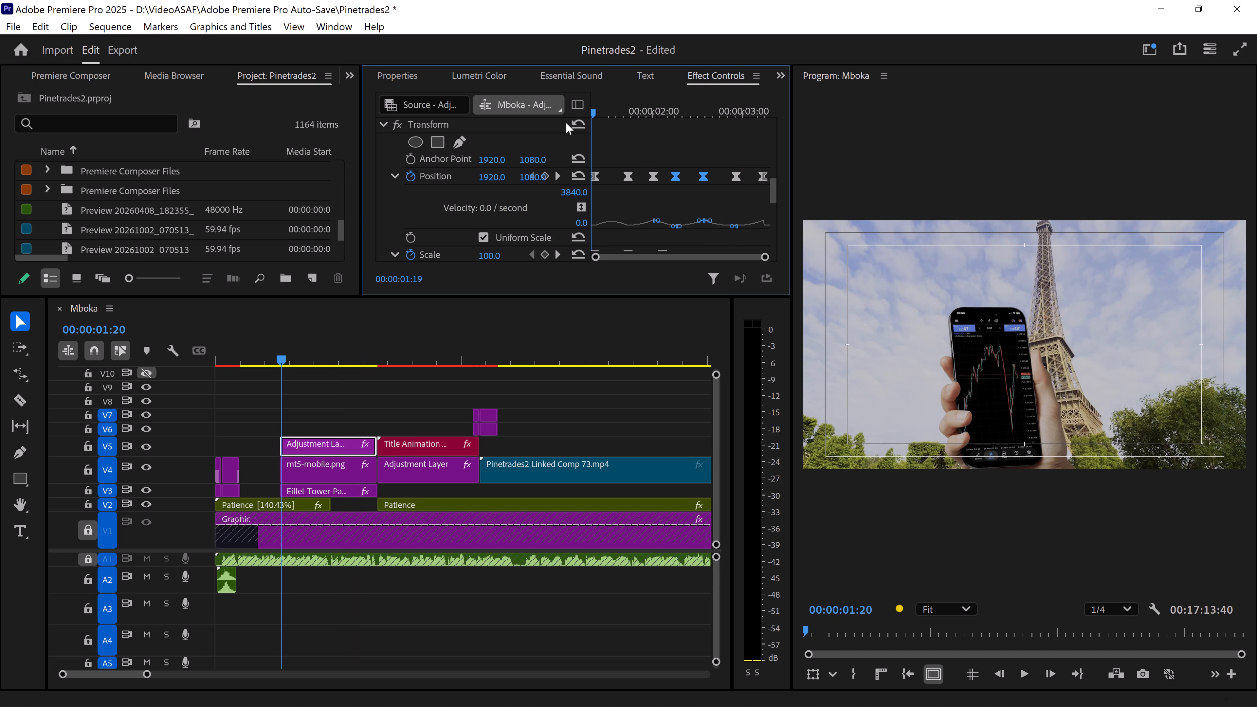
key("space")
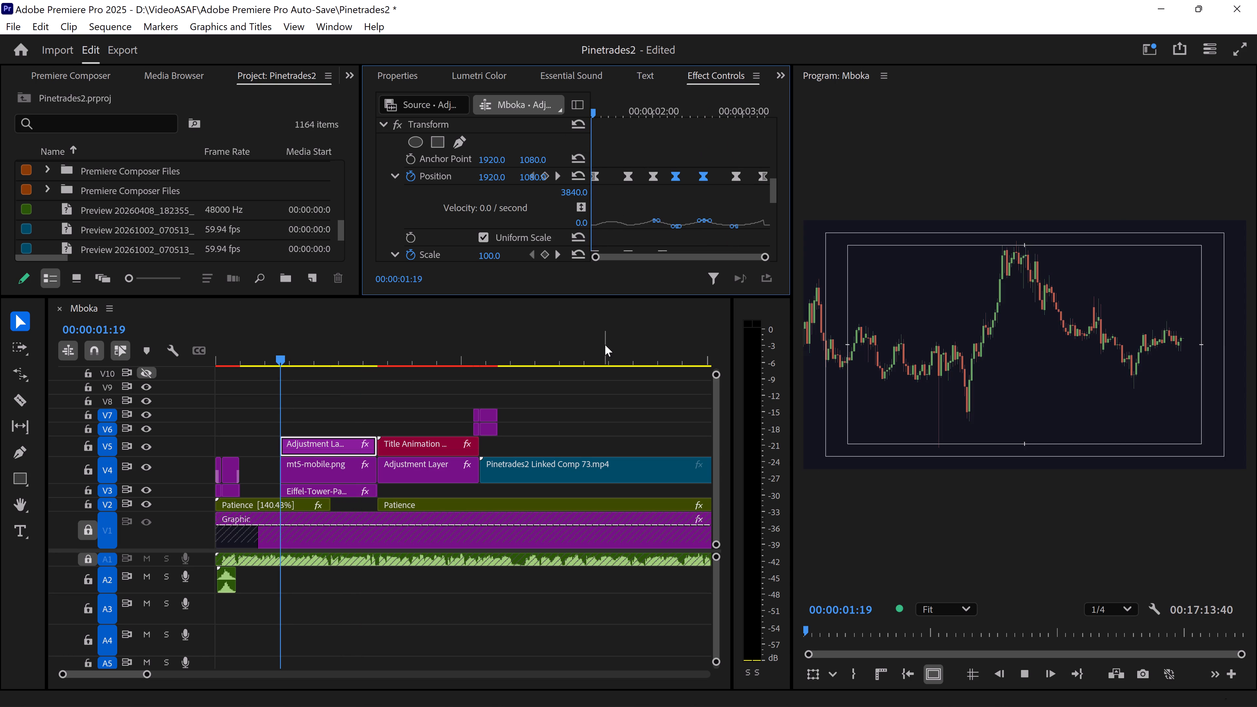
key("space")
left_click_drag(625, 107, 683, 122)
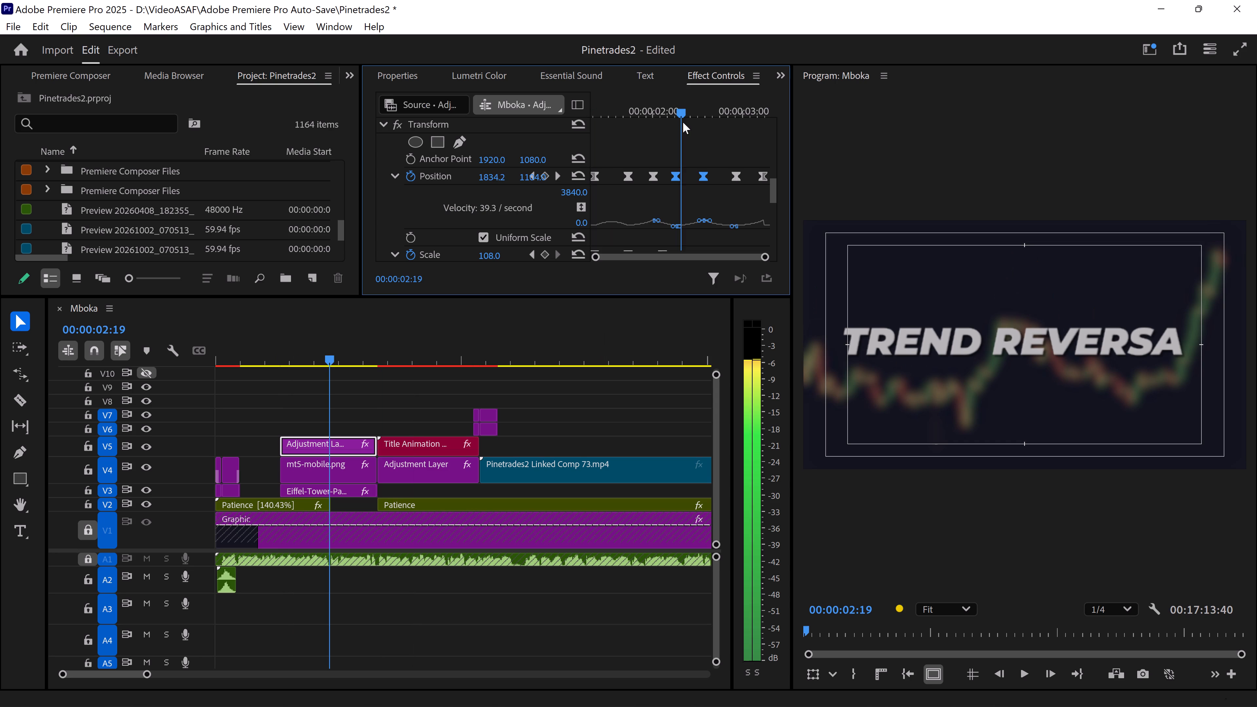
left_click_drag(683, 122, 673, 125)
Duplicate the V5 Adjustment Layer onto V6 directly above it.
left_click(371, 407)
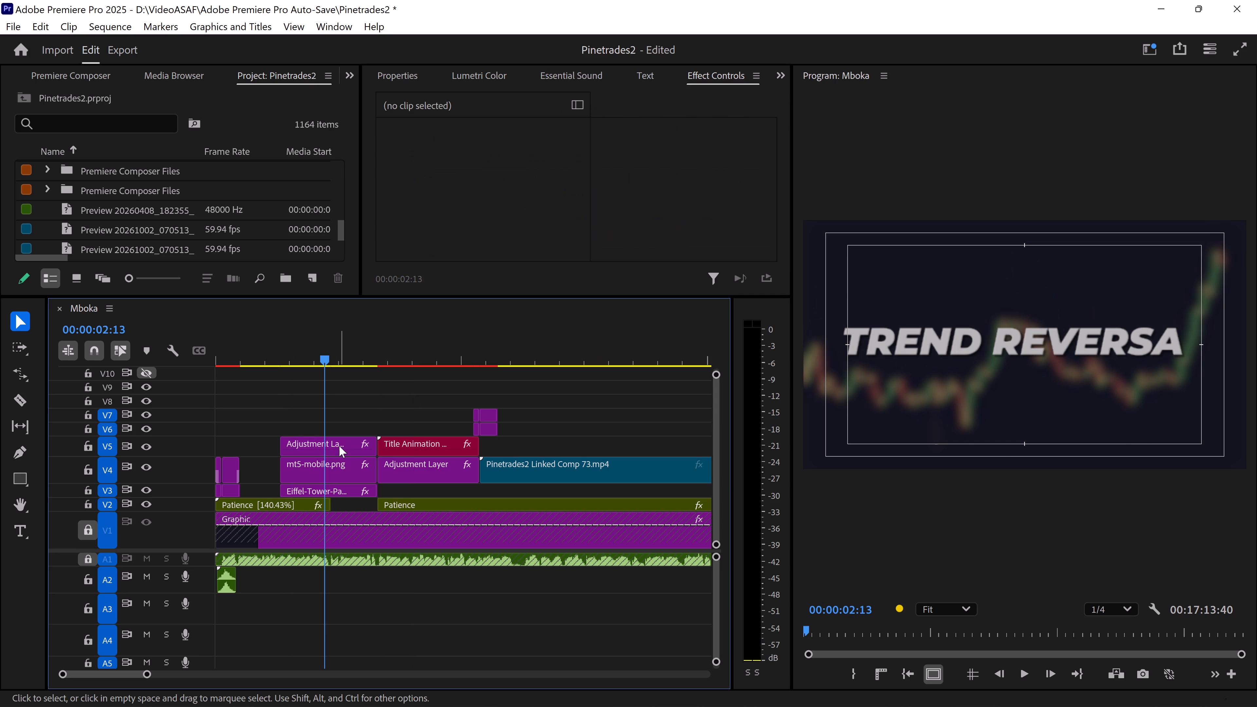
left_click_drag(339, 446, 346, 424, "alt")
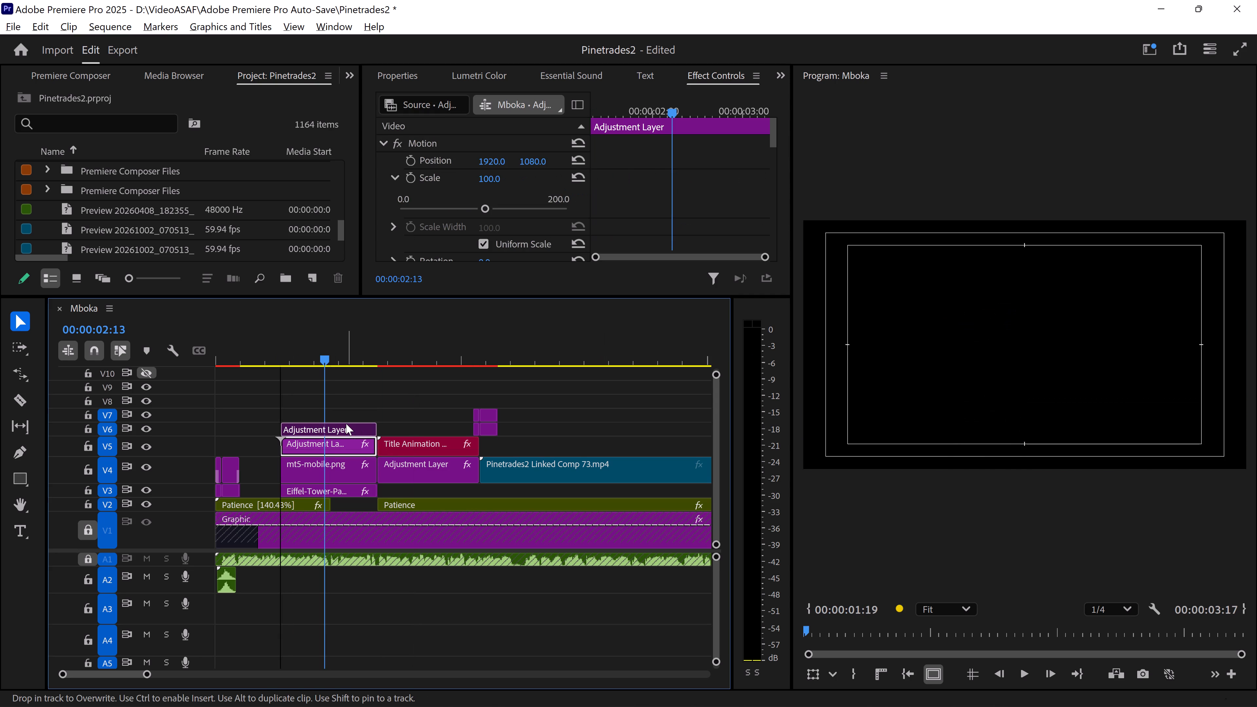
left_click(348, 426, "alt")
Remove all Transform Position and Scale keyframes from the duplicated Adjustment Layer on V6.
scroll(647, 157, "down", 9)
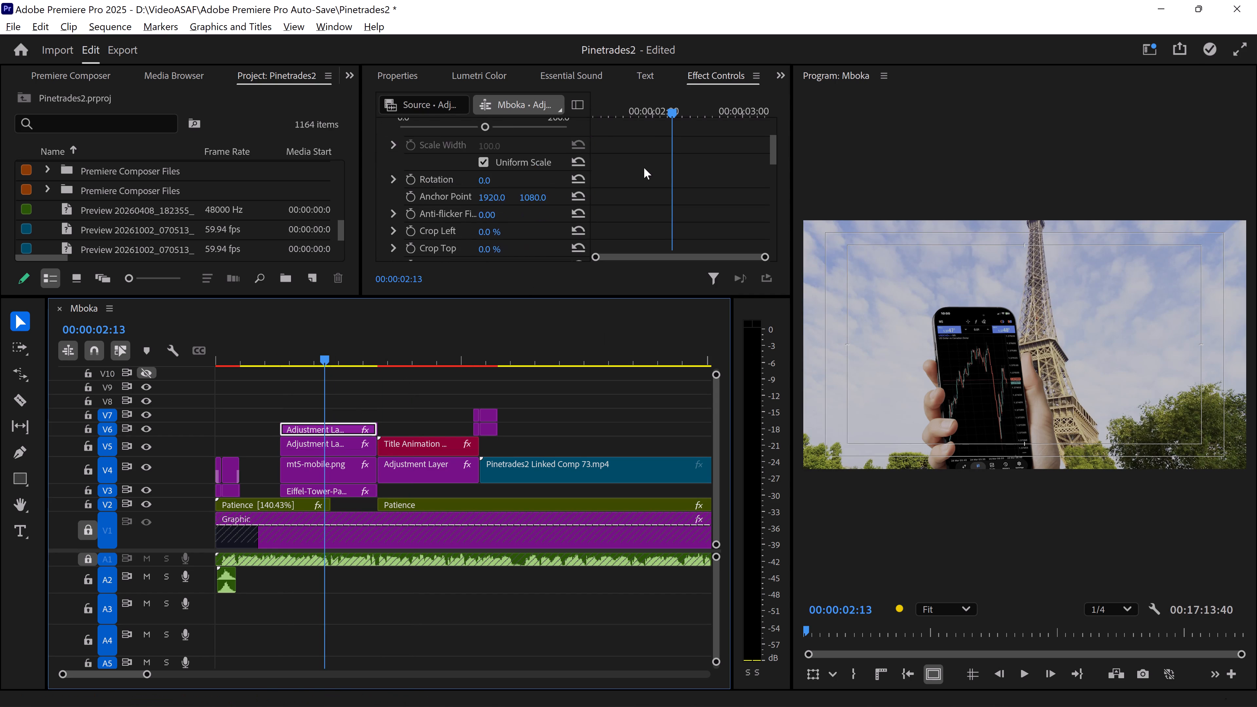
scroll(644, 168, "down", 15)
scroll(629, 179, "up", 2)
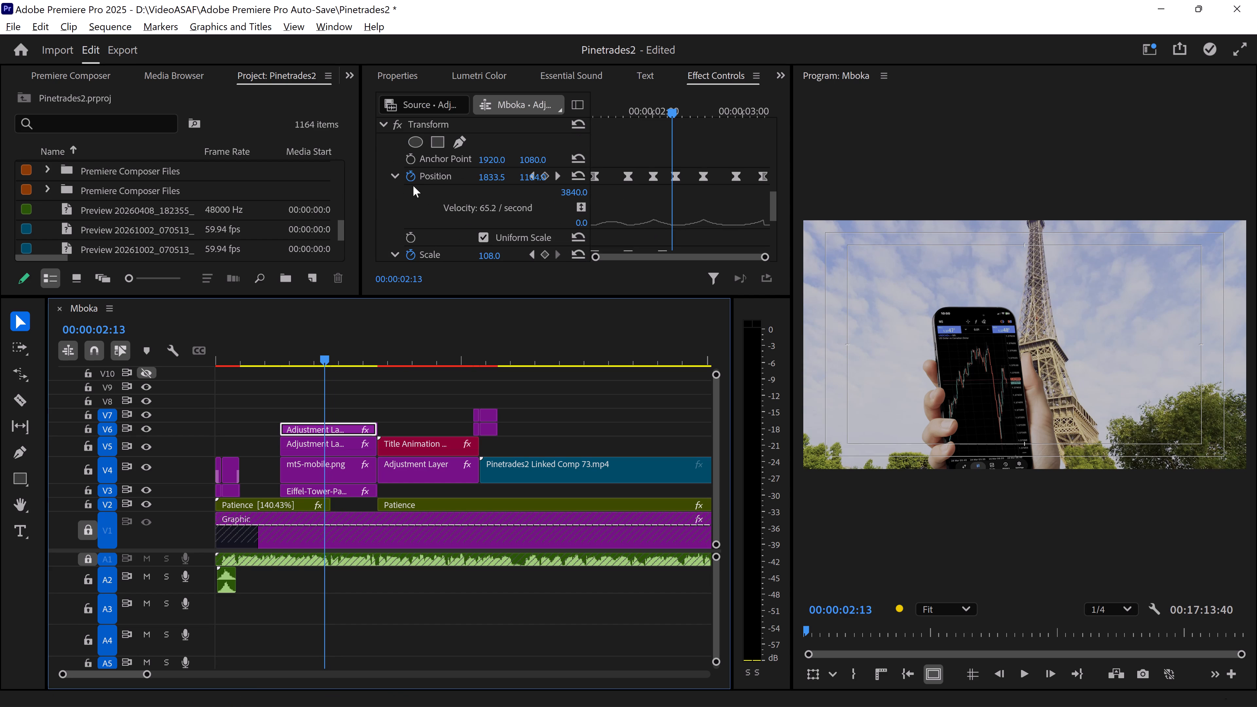
left_click(410, 182)
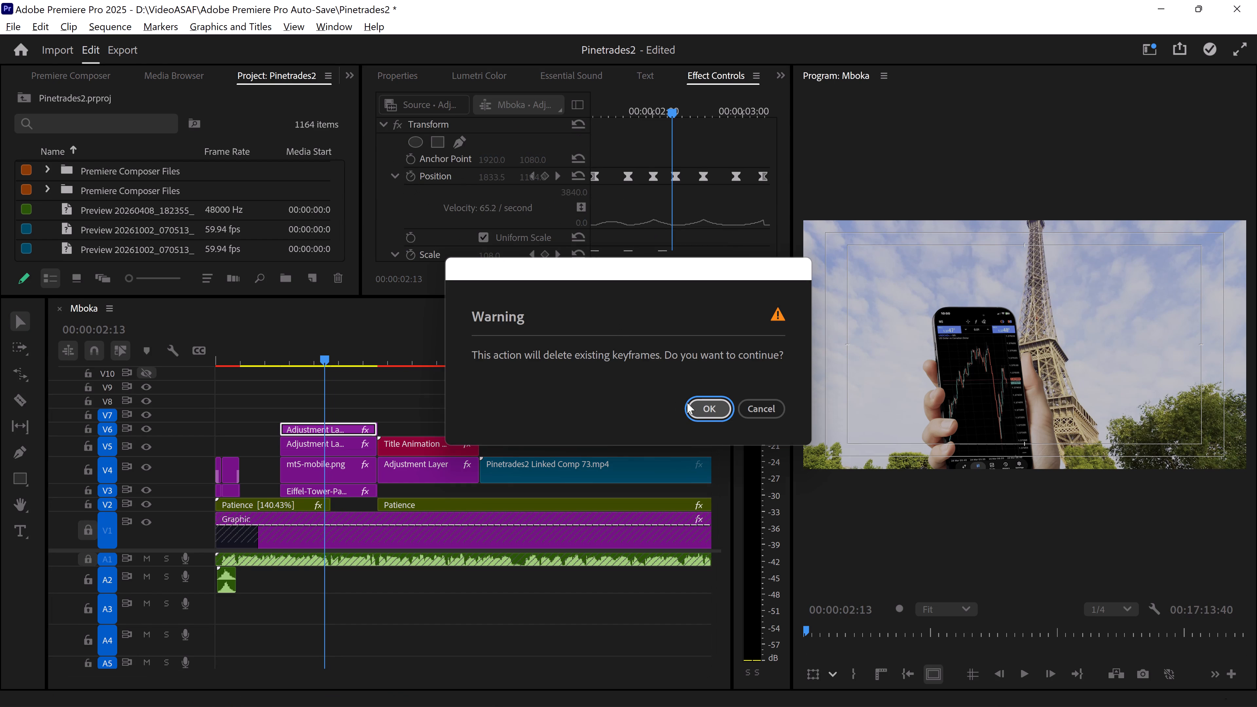
left_click(701, 406)
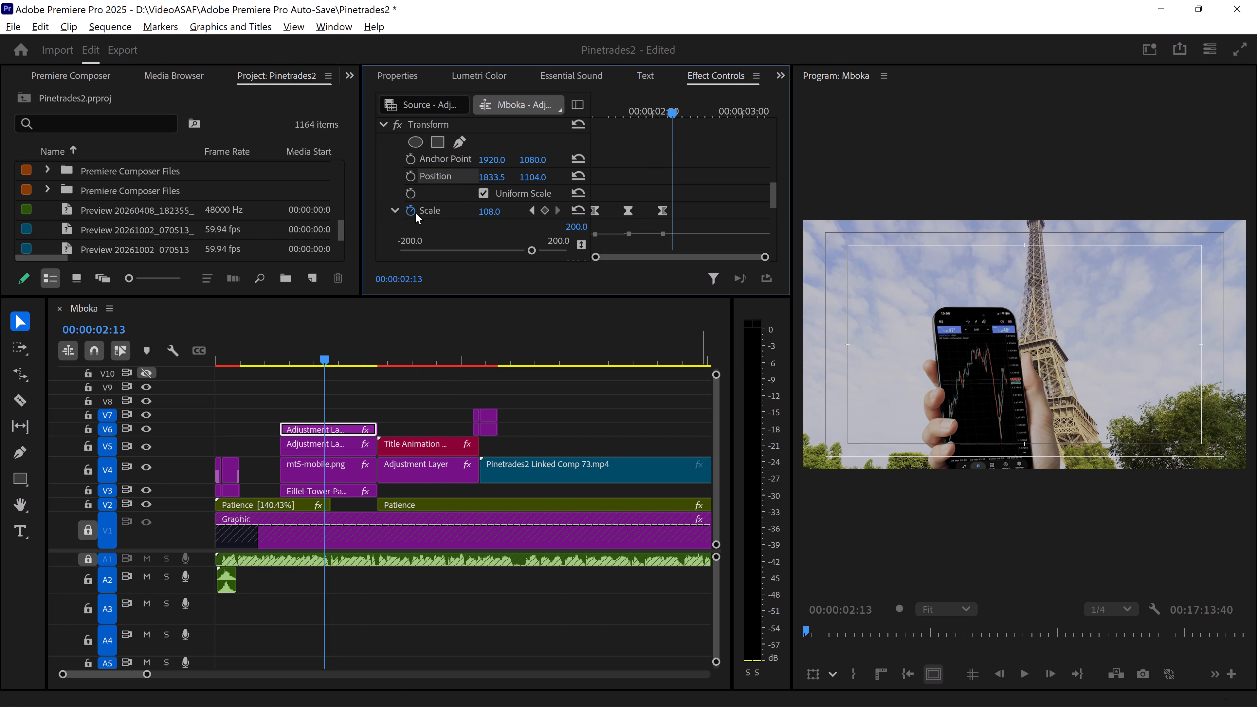
left_click(415, 212)
left_click(710, 406)
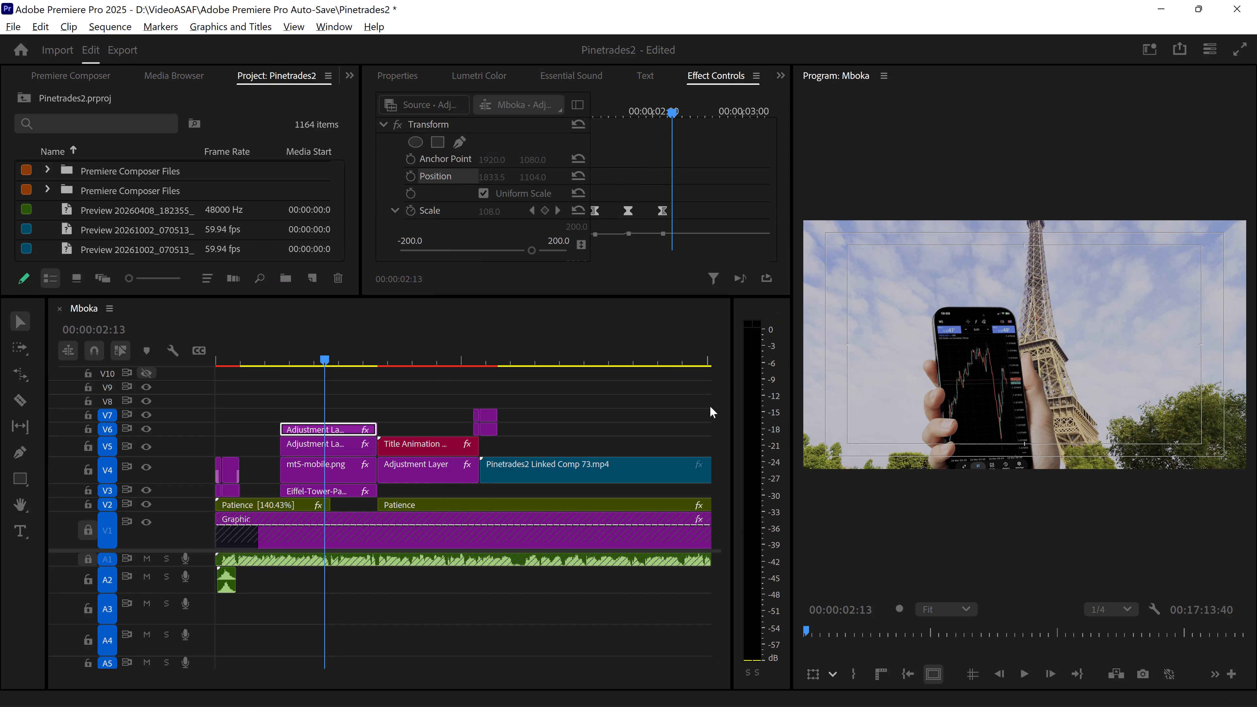
Keyframe the V6 layer's Transform Scale from 108 at the clip's start to 121 at its end.
left_click(413, 211)
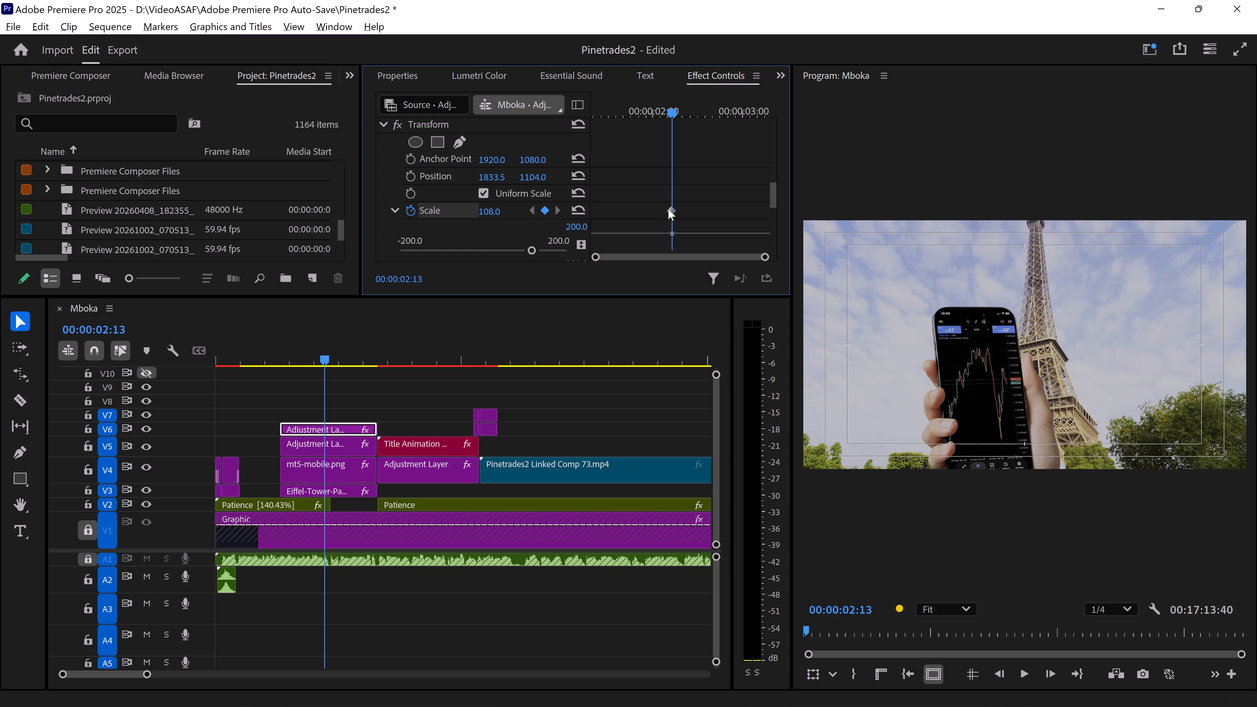
left_click_drag(671, 209, 574, 208)
left_click_drag(490, 212, 498, 212)
left_click_drag(498, 212, 501, 212)
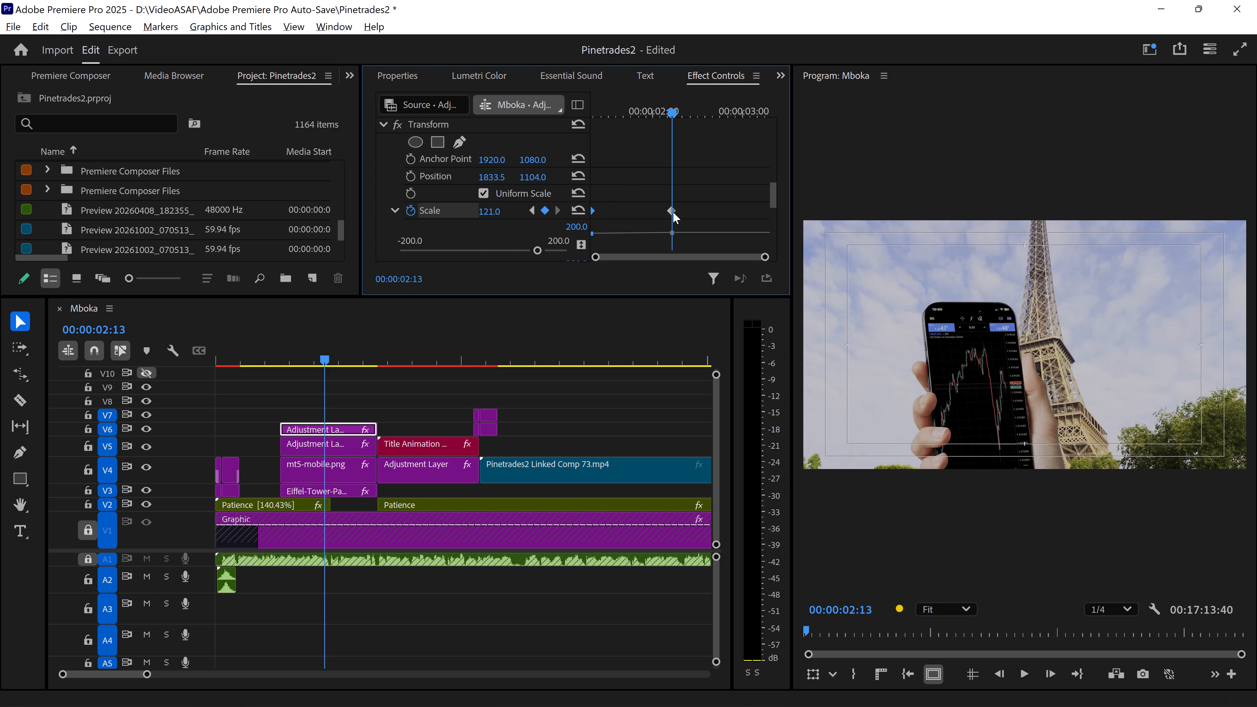
left_click_drag(673, 212, 848, 224)
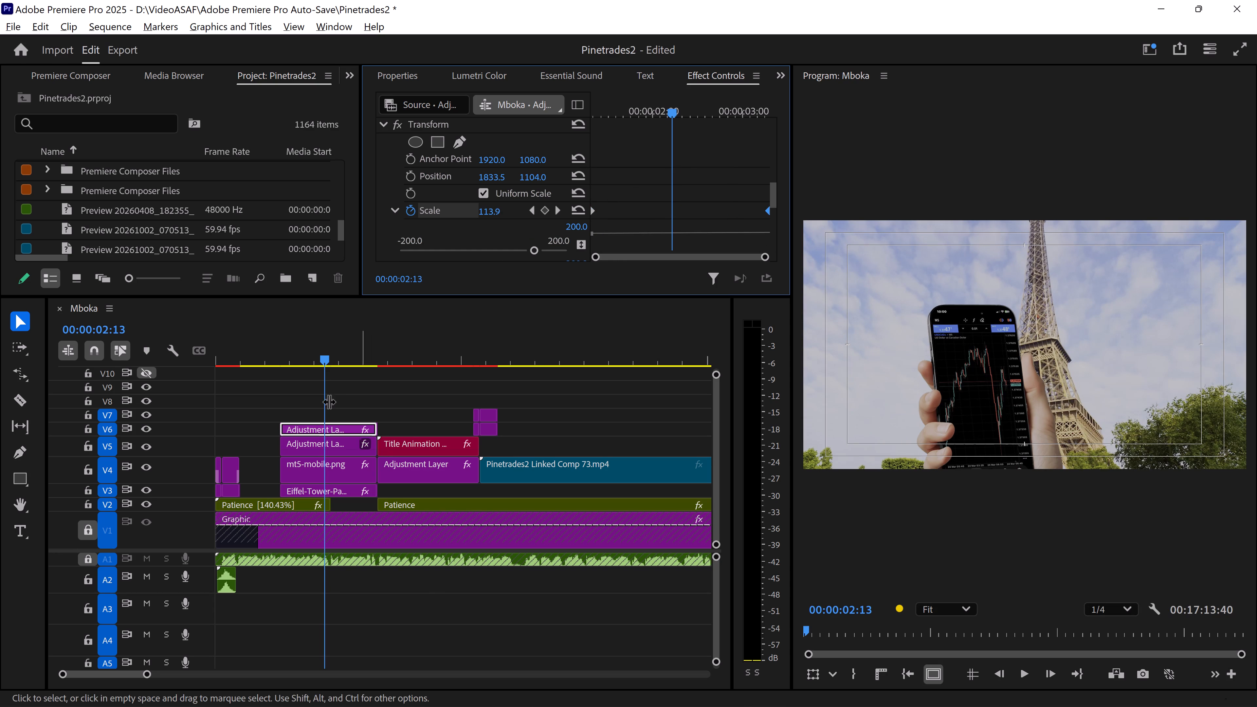
Play back the phone shot from near its start to review the scale movement.
left_click(265, 351)
left_click_drag(319, 385, 323, 385)
key("space")
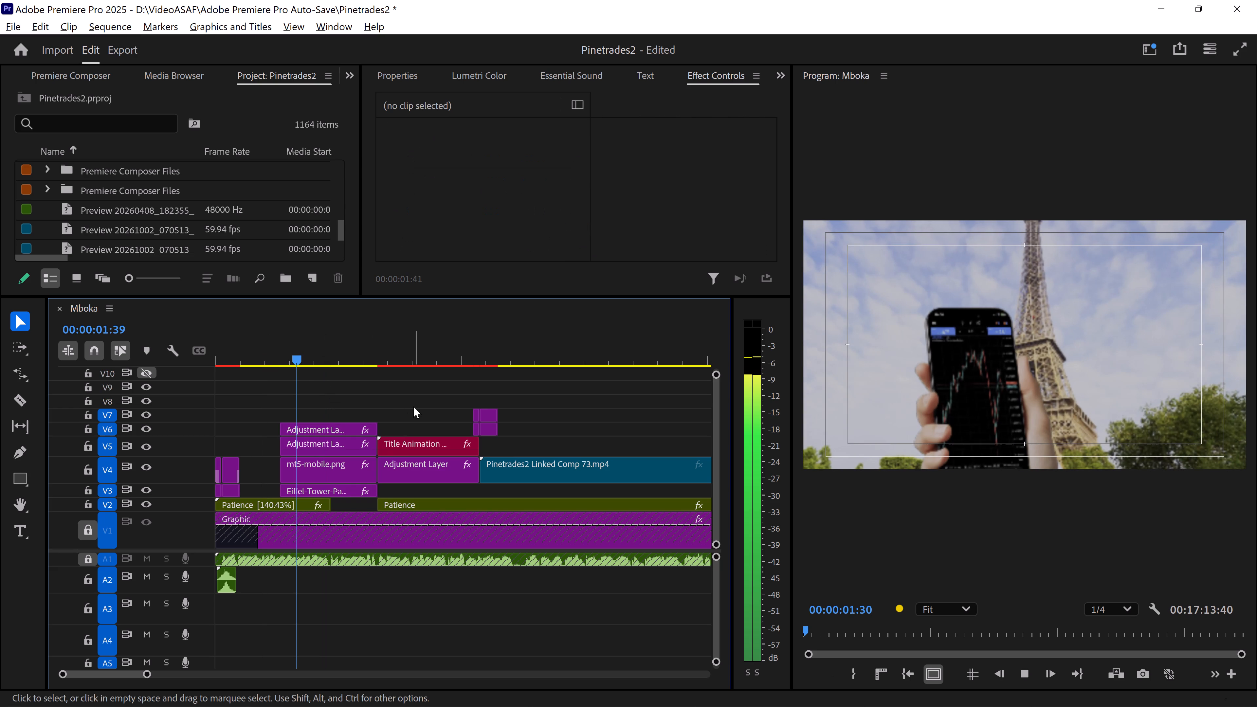
key("space")
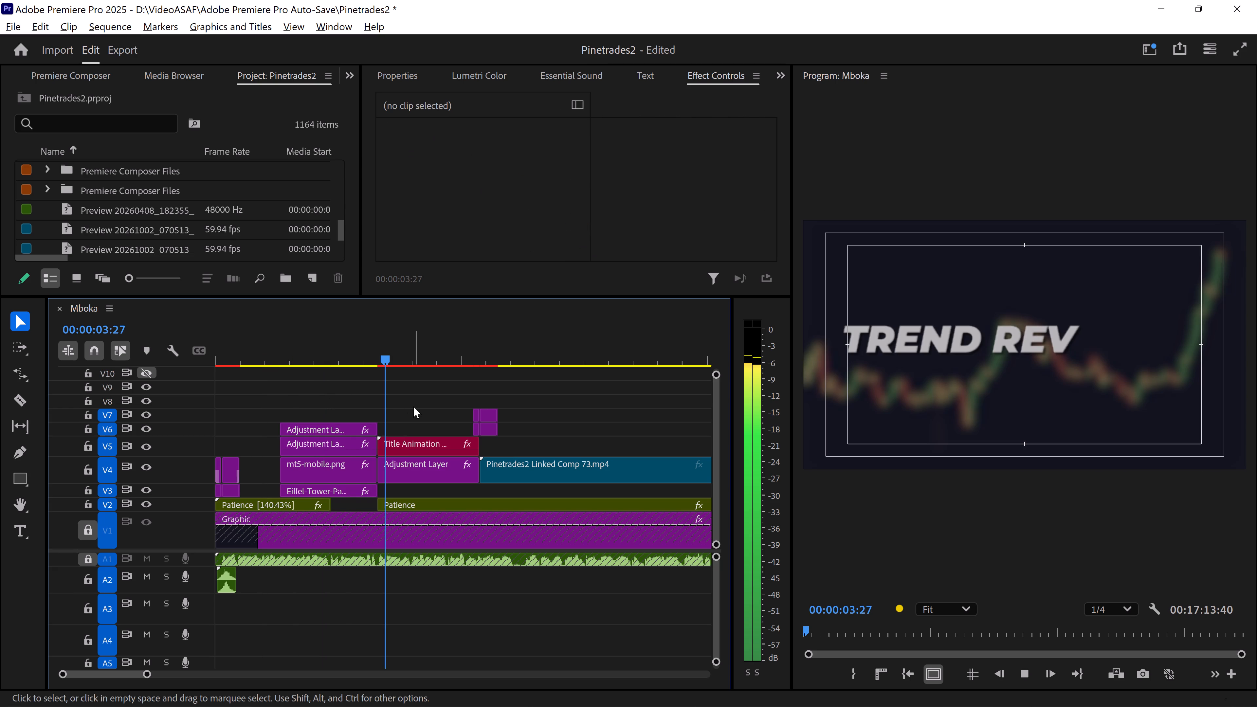
left_click(345, 359)
left_click(359, 348)
Move the V6 layer's final Scale keyframe to 00:00:02:51 and set its value to 109.
left_click(359, 357)
left_click(345, 422)
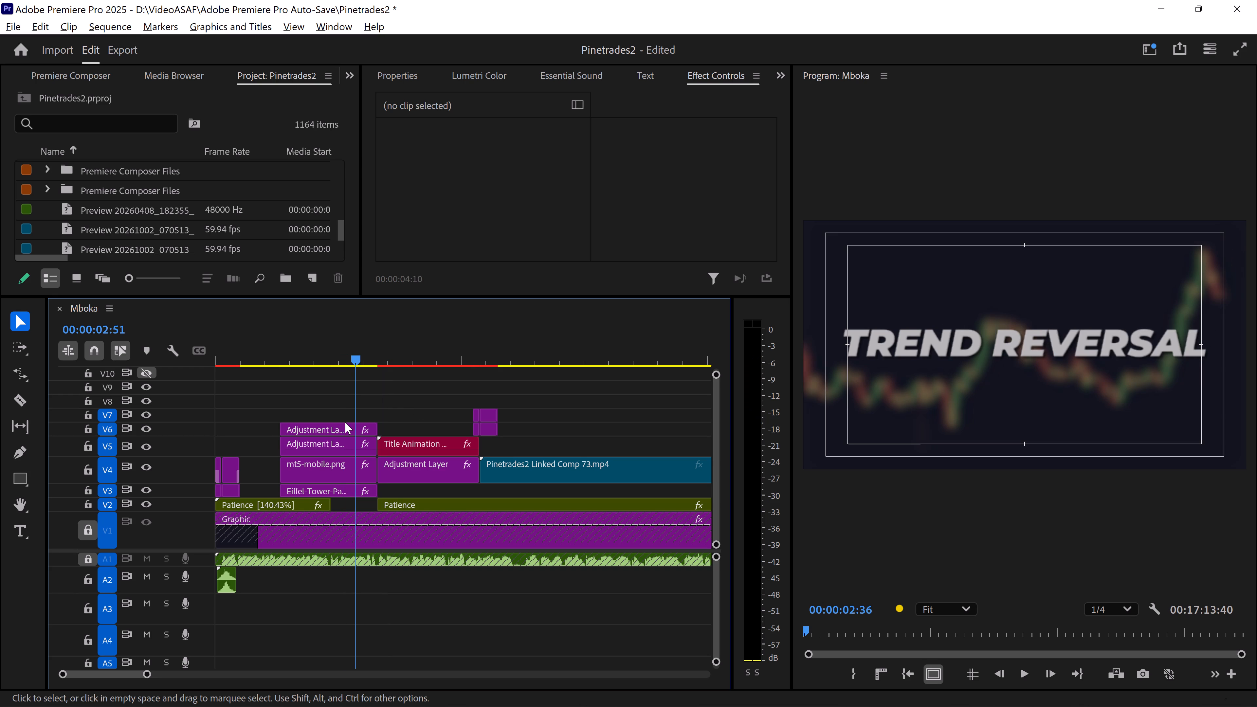
scroll(653, 181, "down", 6)
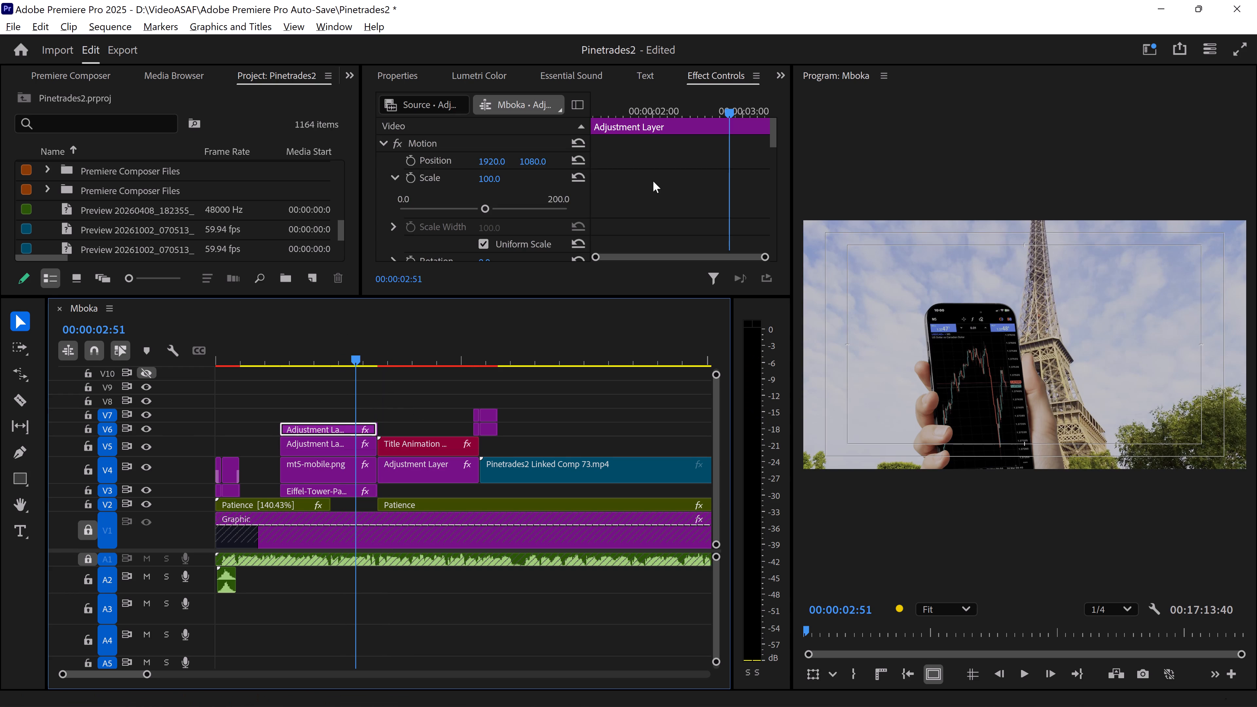
scroll(653, 181, "down", 19)
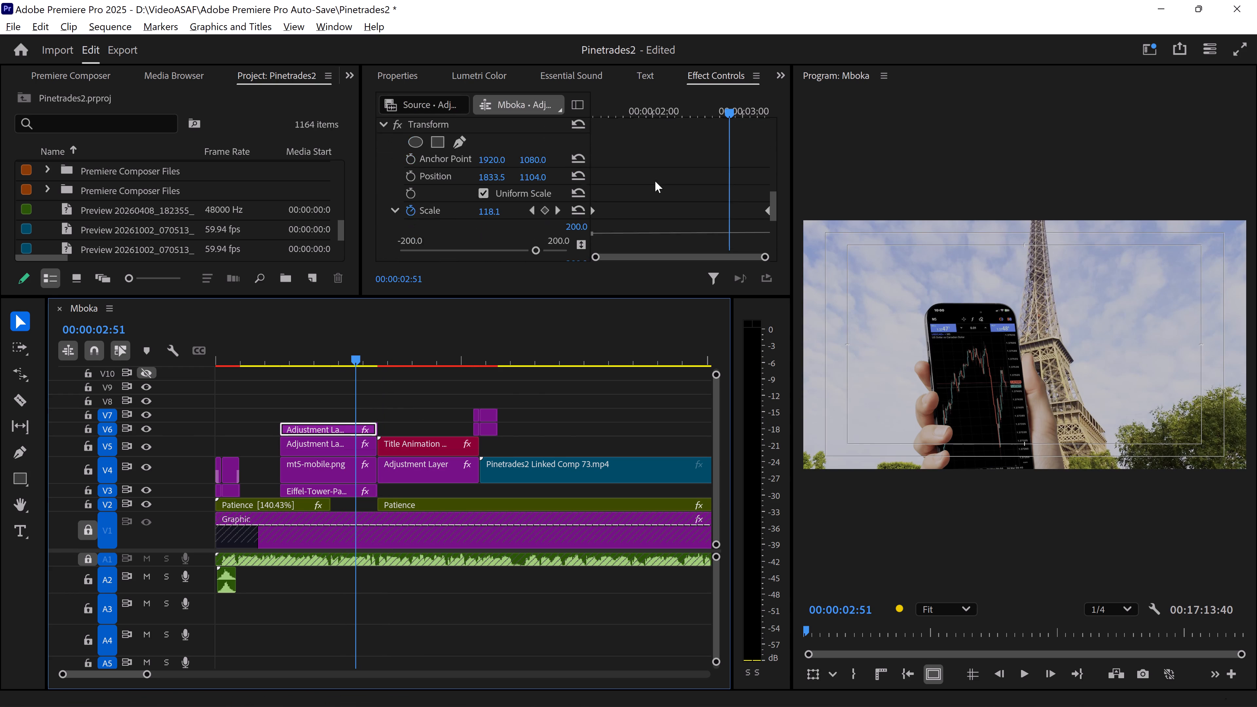
left_click_drag(766, 164, 734, 164)
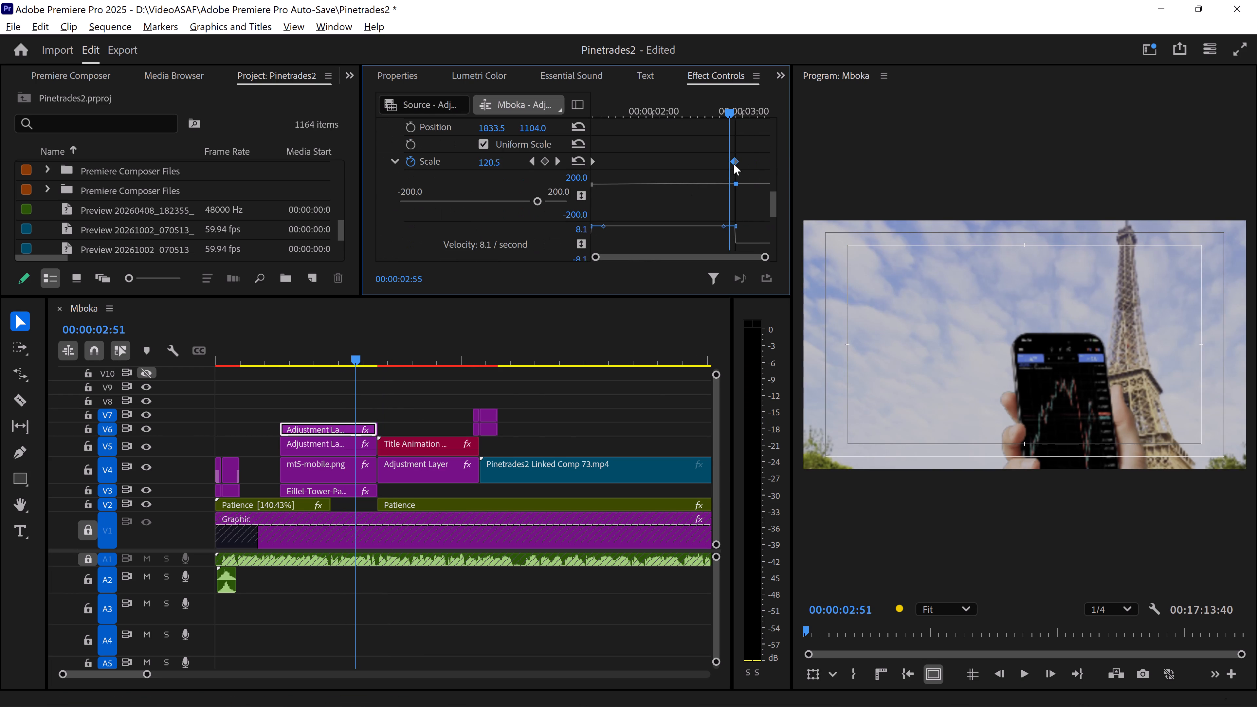
left_click_drag(734, 164, 728, 166)
left_click_drag(491, 161, 454, 163)
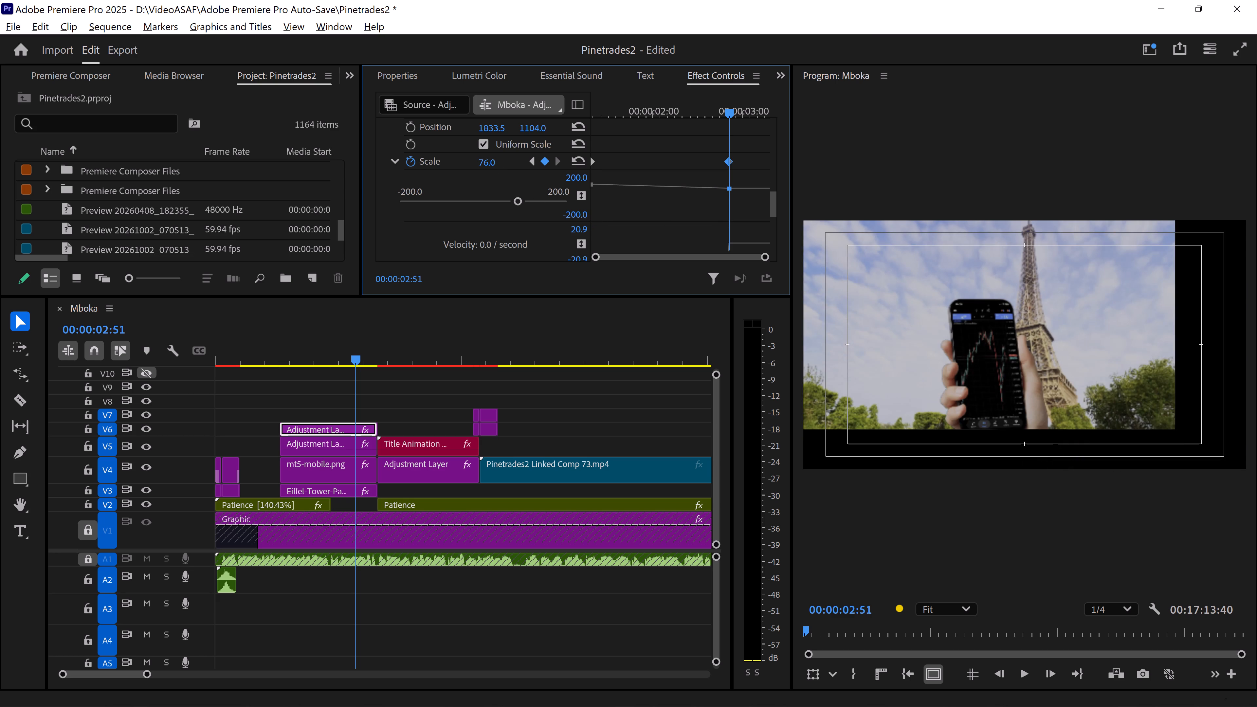
left_click_drag(454, 163, 477, 168)
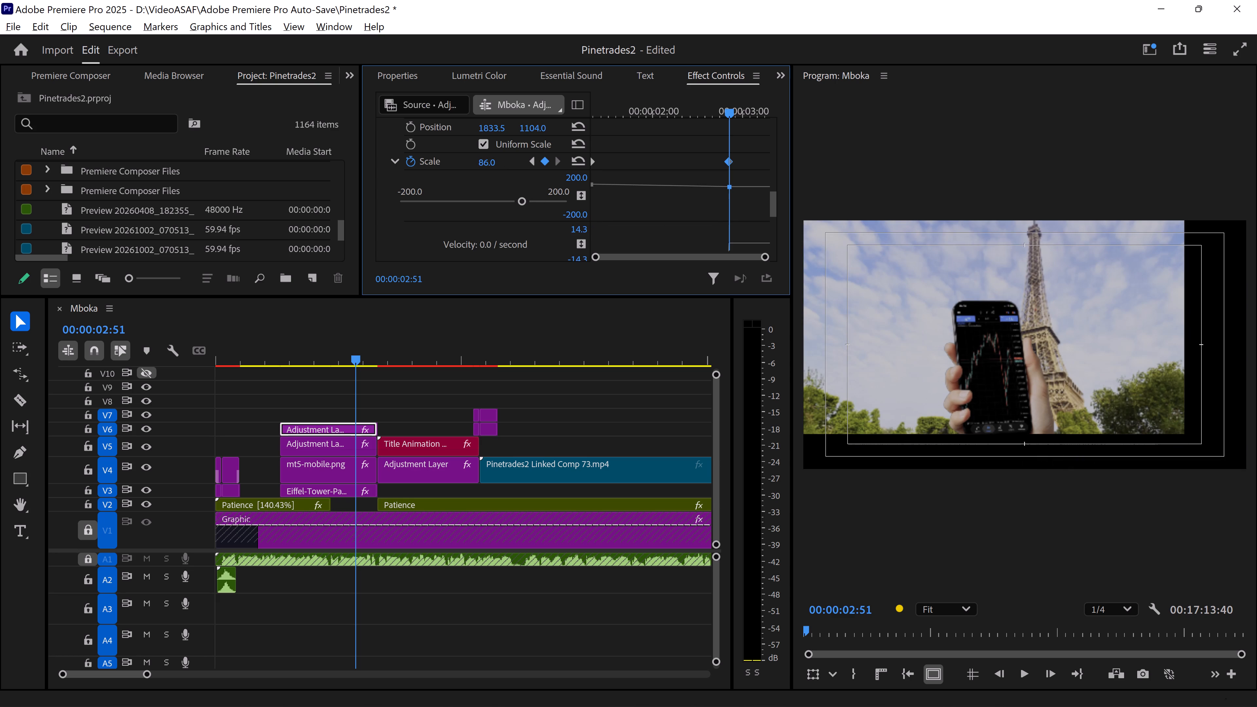
left_click_drag(477, 168, 485, 167)
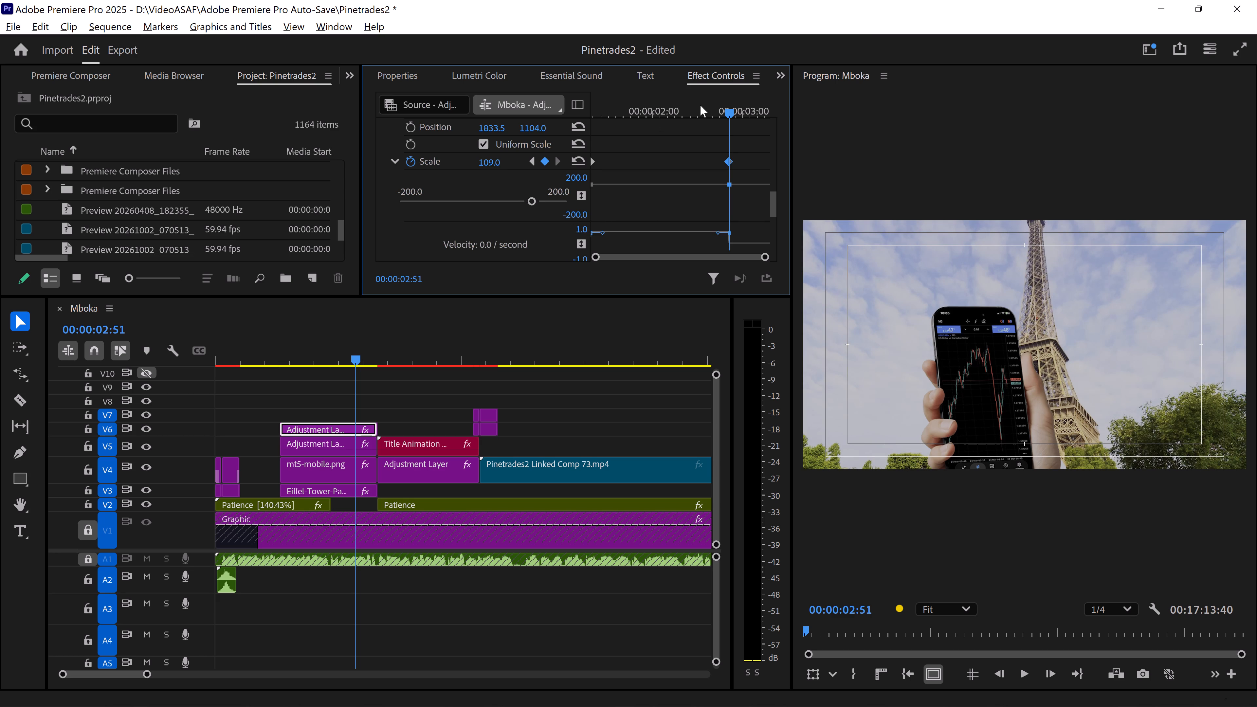
Set the V6 layer's first Scale keyframe at 00:00:01:19 to 102 and move the final one to the clip's end.
left_click_drag(723, 104, 562, 116)
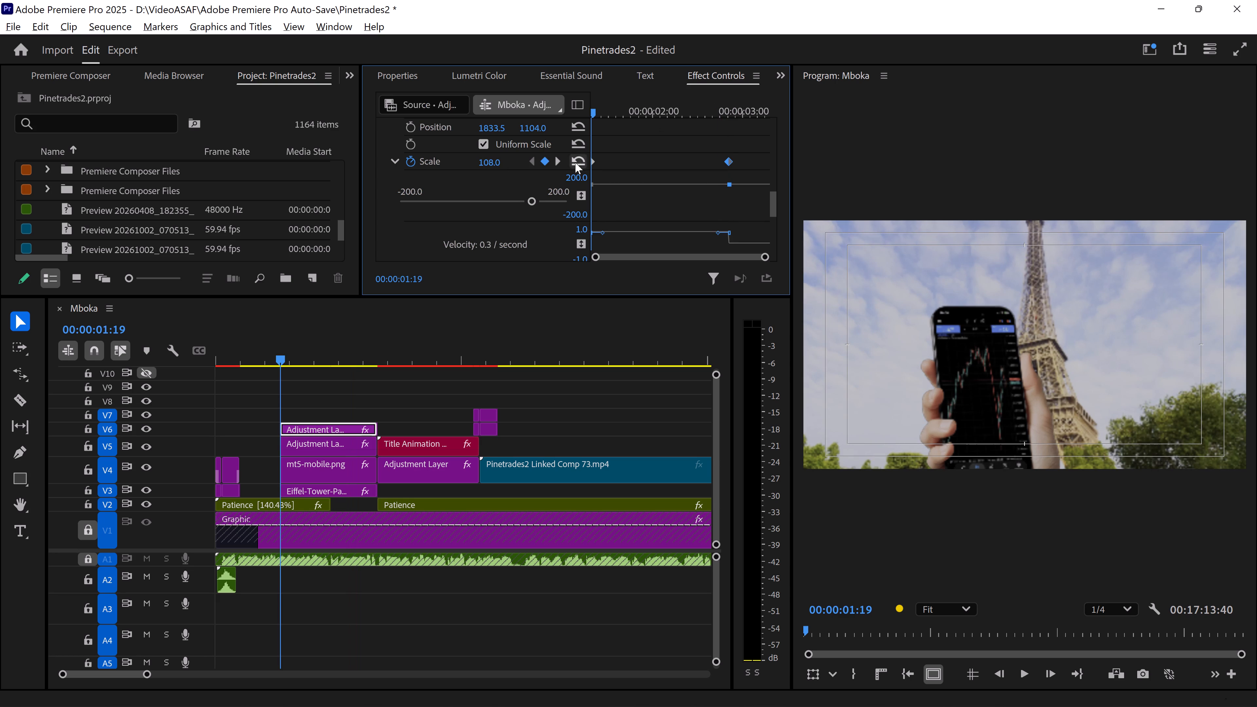
left_click_drag(500, 162, 492, 162)
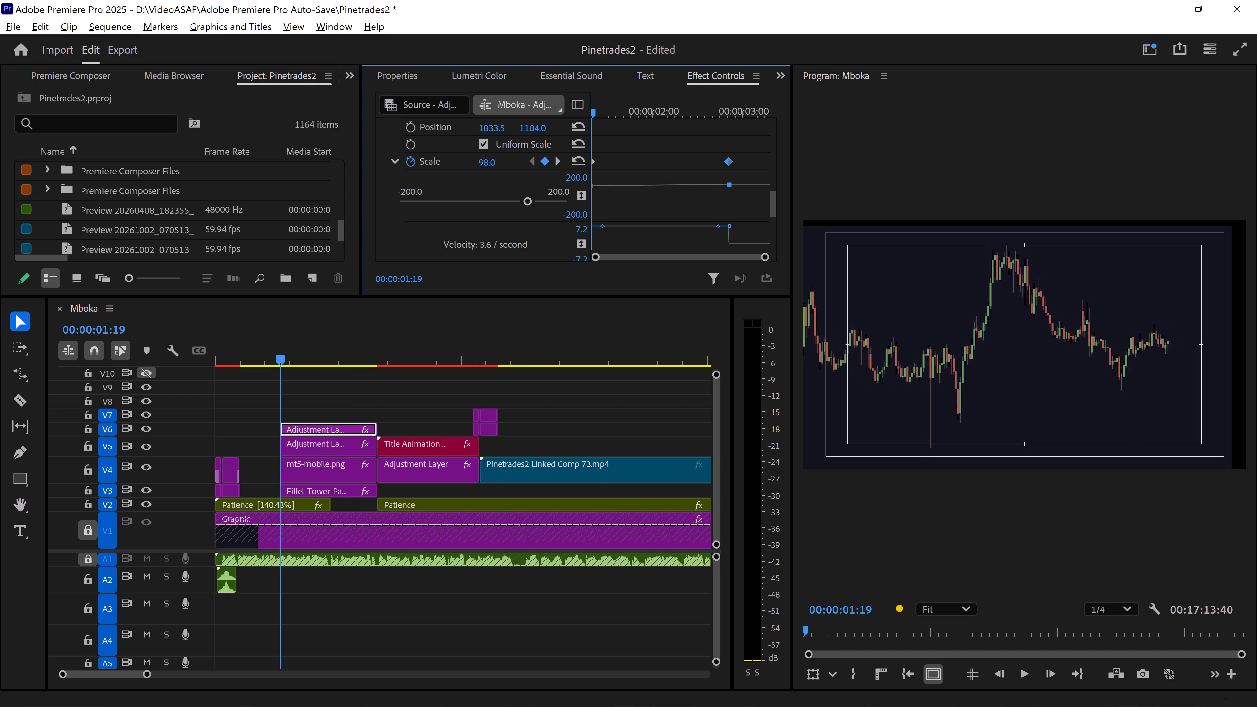
left_click_drag(492, 162, 495, 162)
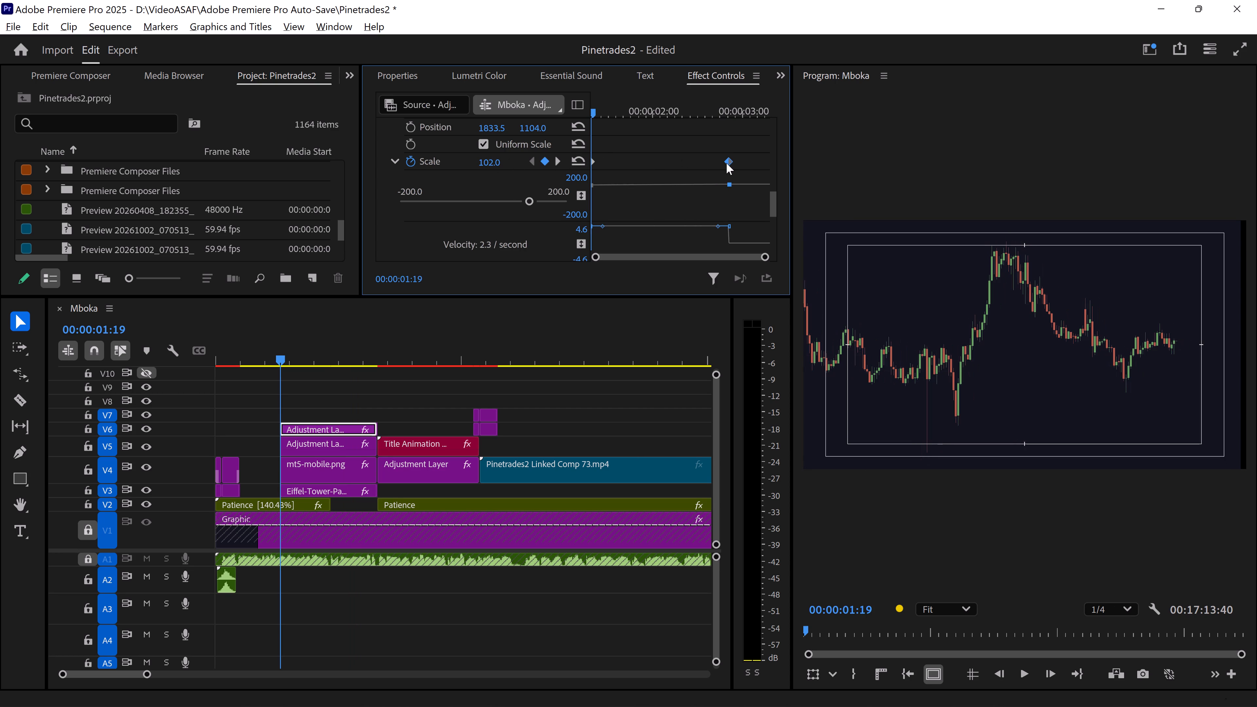
left_click_drag(729, 163, 825, 163)
Play back the phone shot from 00:00:01:19 and scrub through it to review the slower zoom.
key("space")
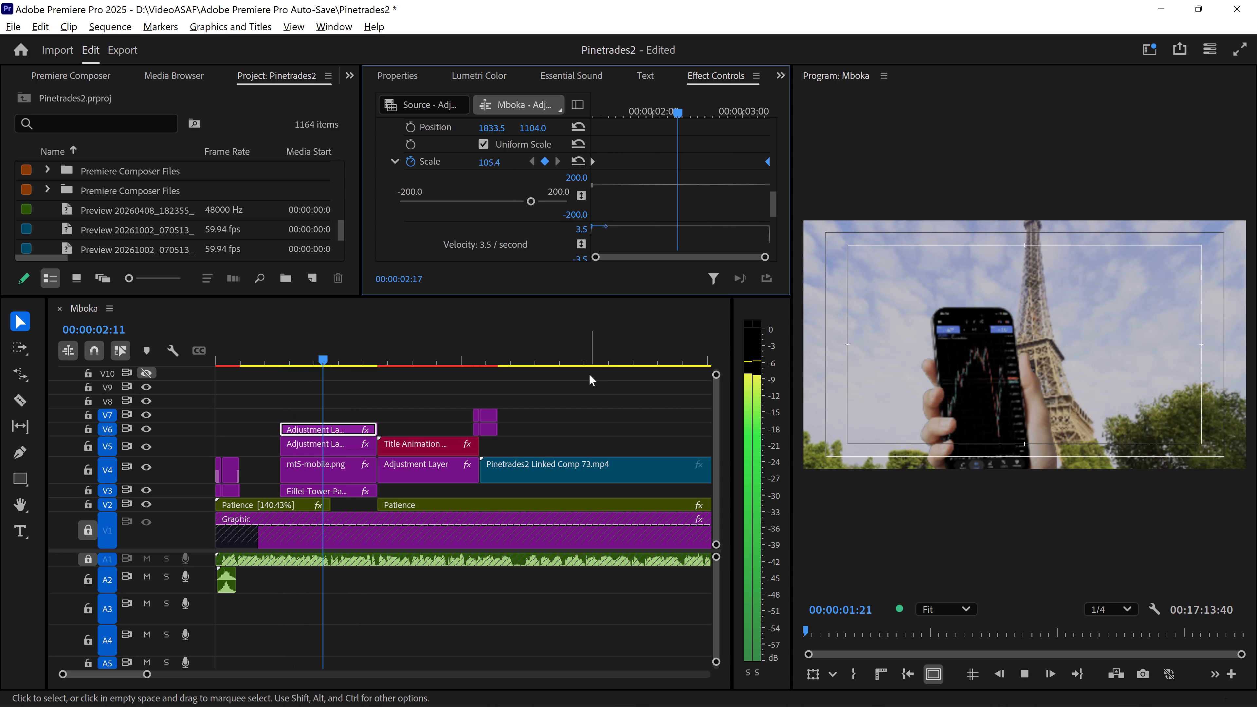
key("space")
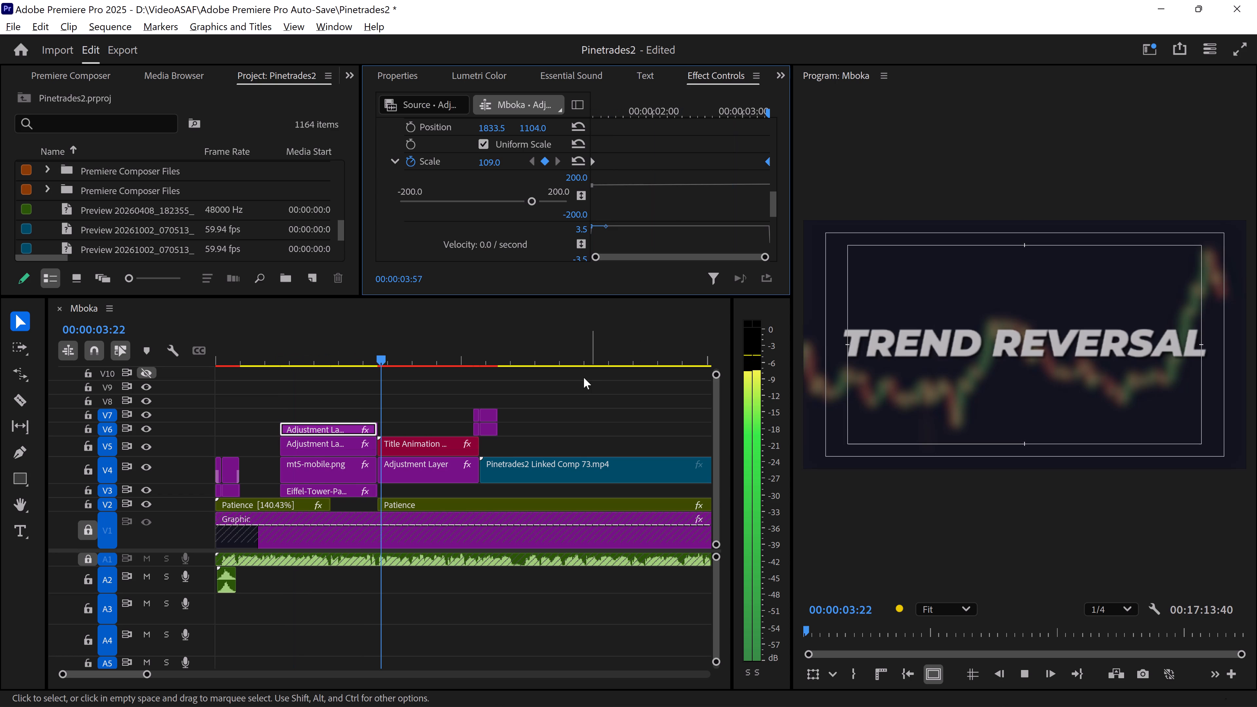
left_click_drag(358, 354, 280, 365)
left_click_drag(302, 352, 310, 352)
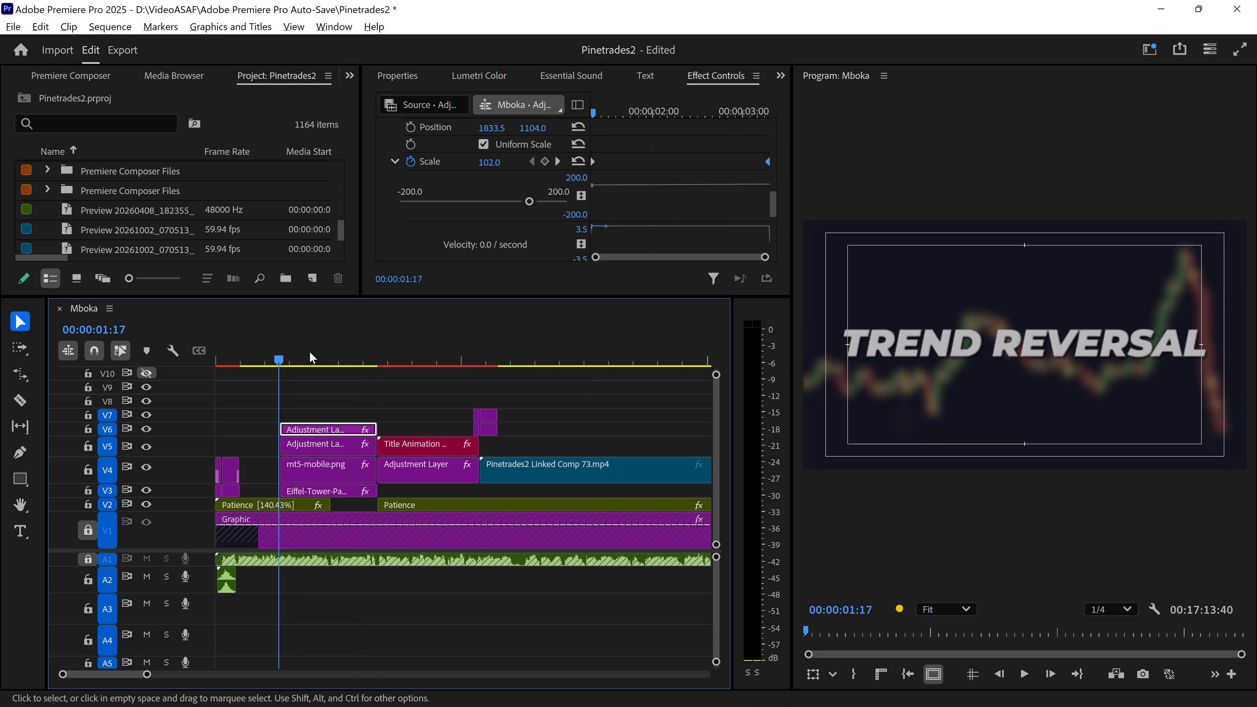
left_click_drag(310, 352, 313, 353)
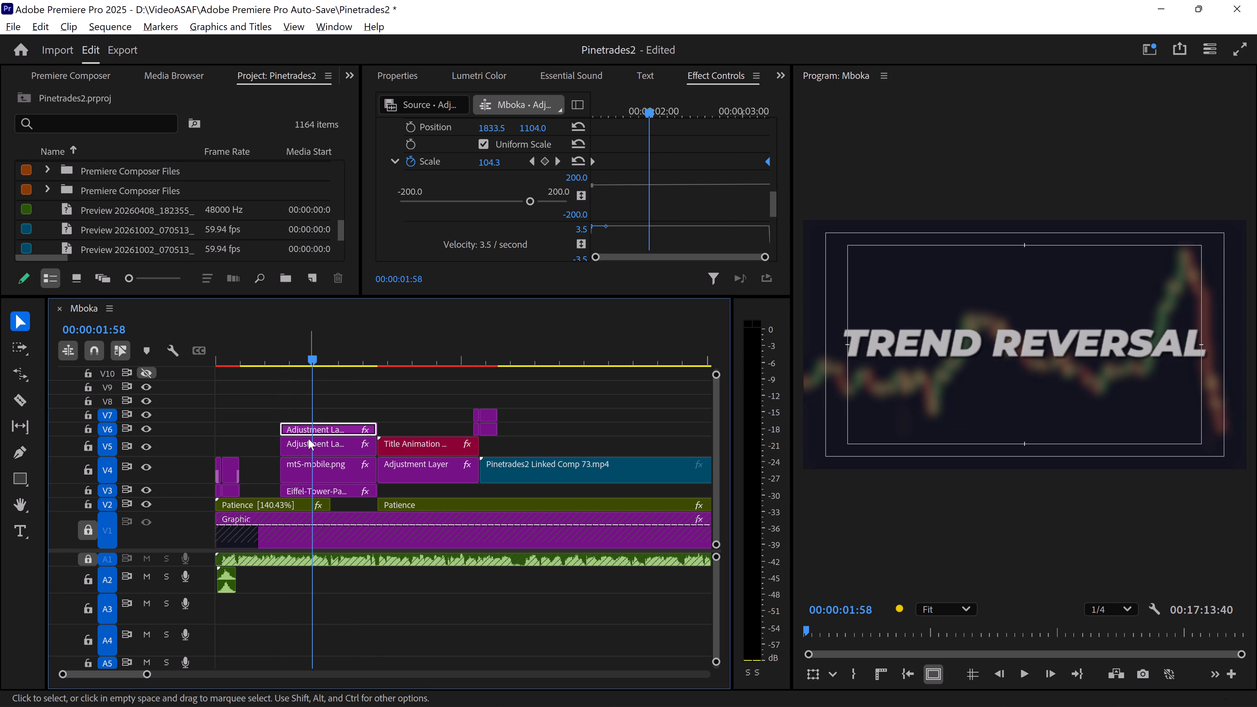
Set the horizontal Transform Position of the V5 Adjustment Layer's keyframe at 00:00:01:44 to 1789.
left_click(314, 445)
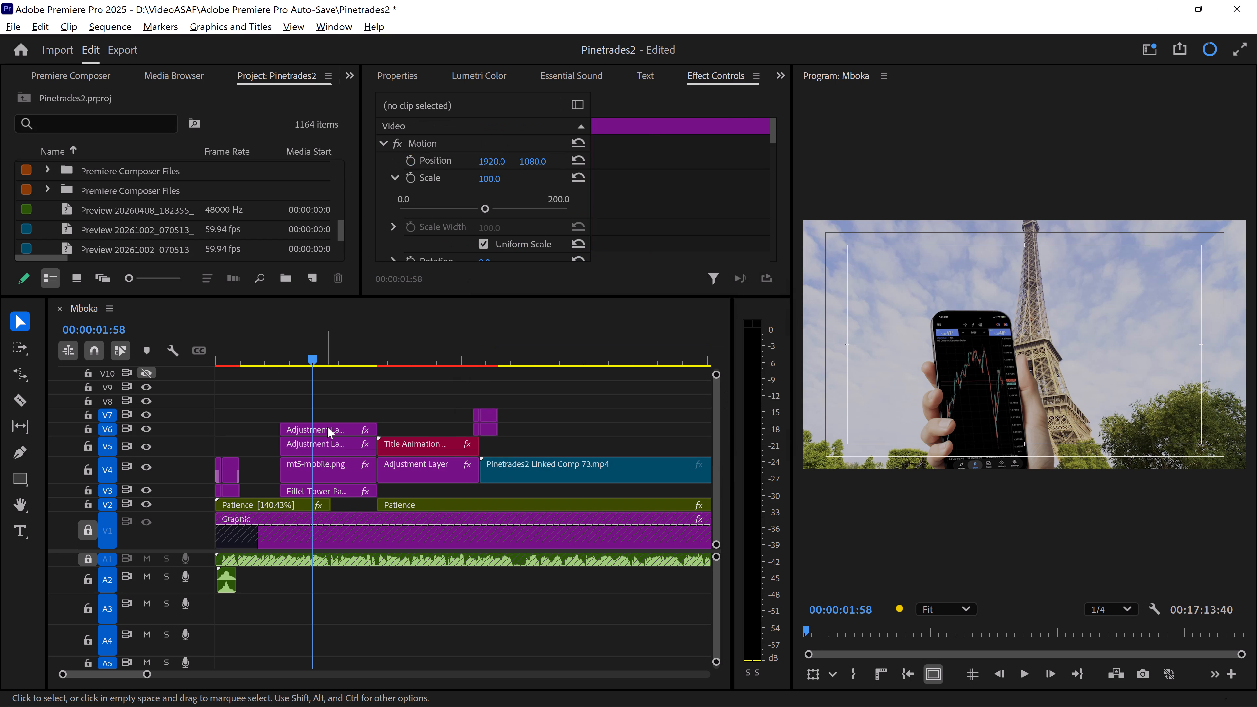
left_click(328, 436)
scroll(594, 200, "down", 9)
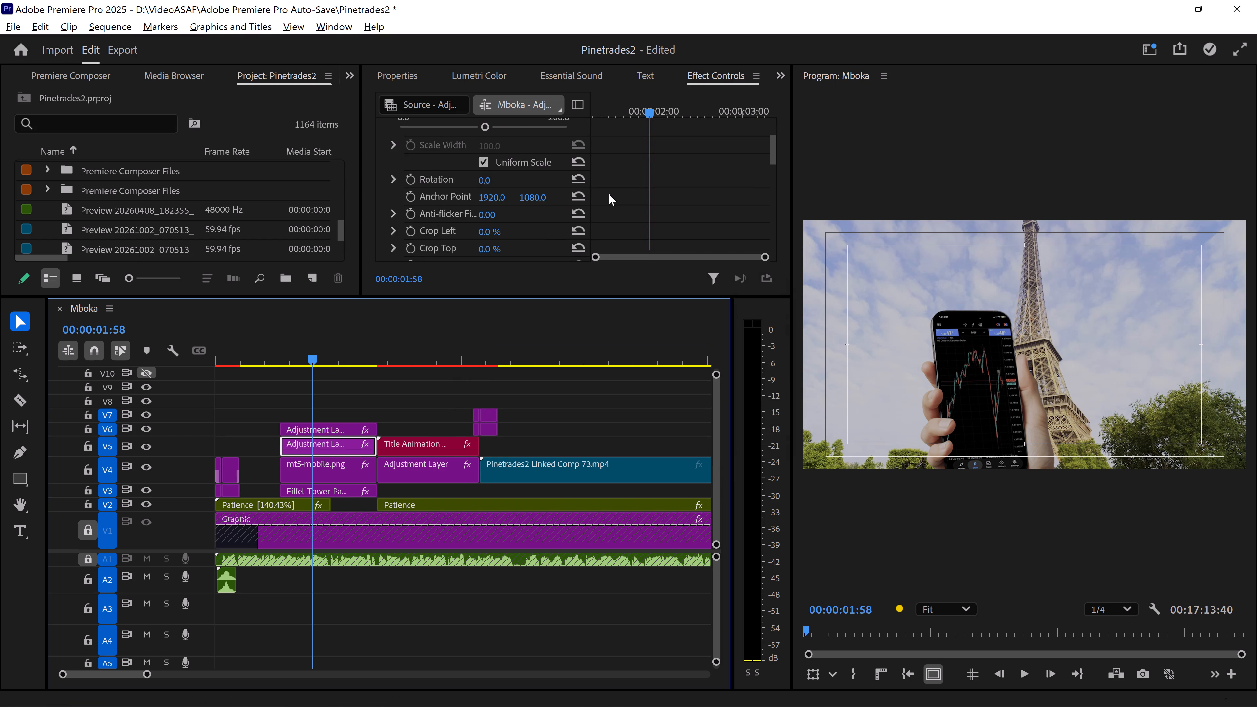
scroll(609, 194, "down", 16)
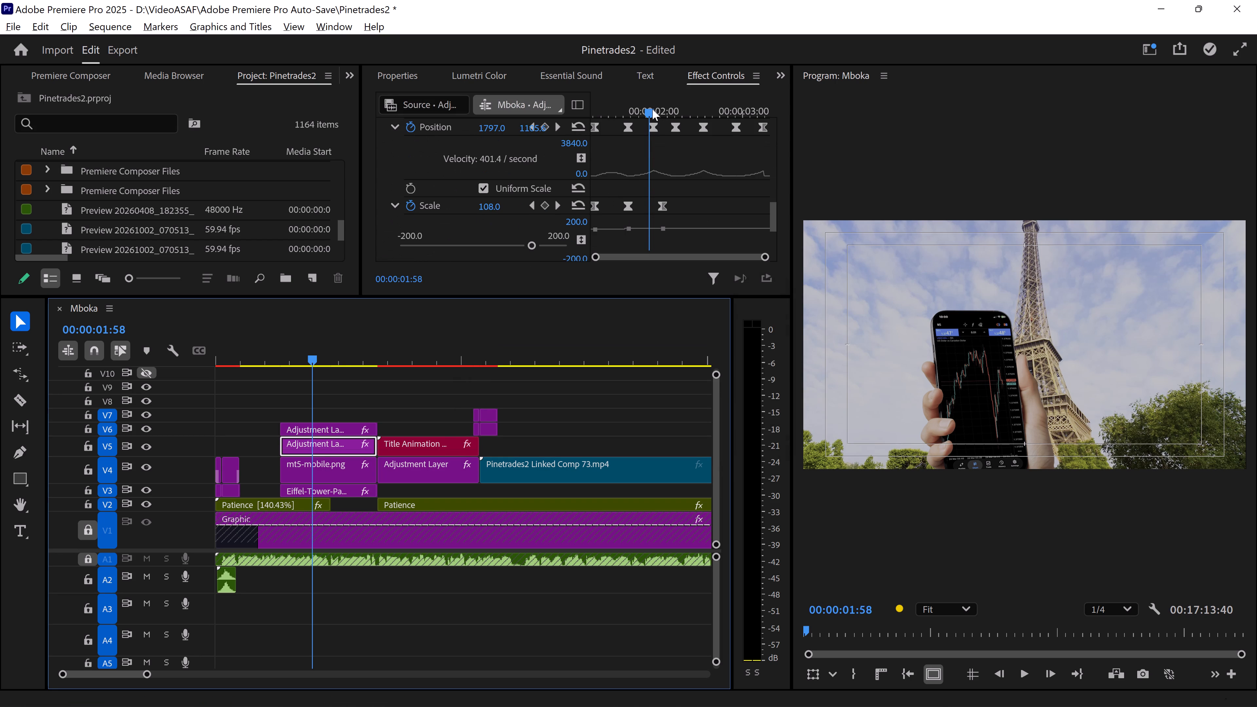
left_click_drag(652, 109, 628, 109, "shift")
left_click_drag(496, 125, 462, 135)
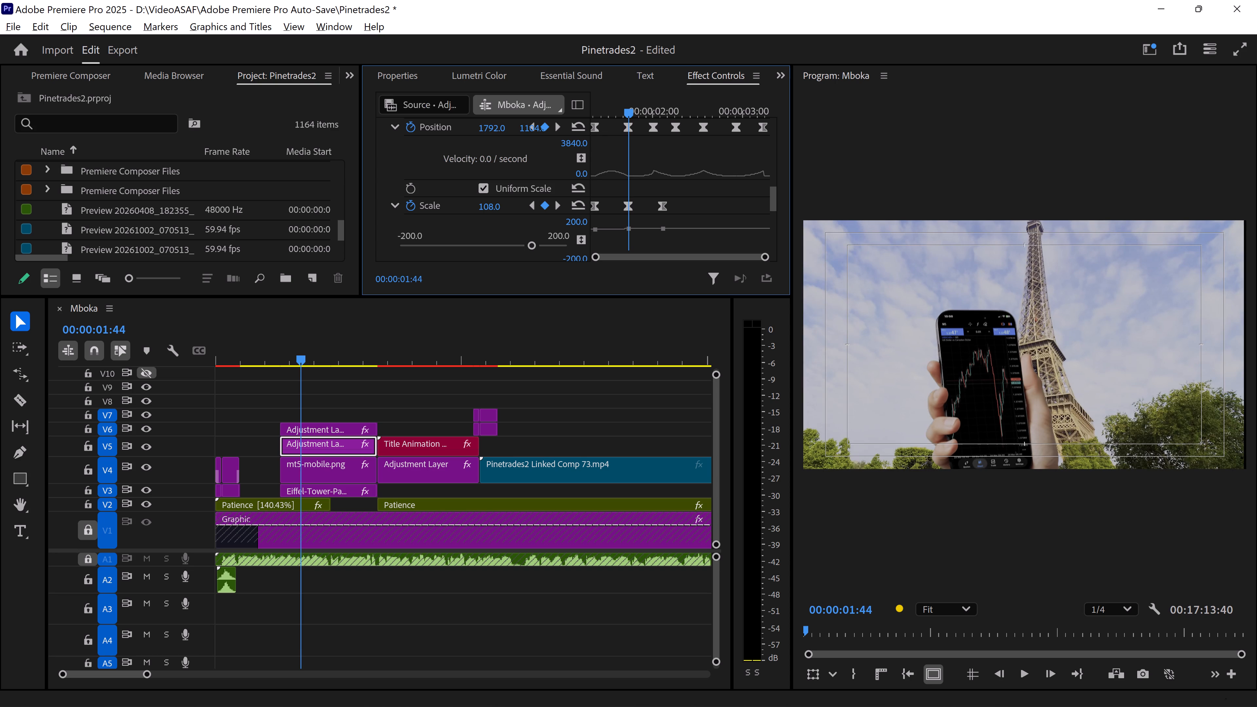
left_click_drag(462, 135, 459, 136)
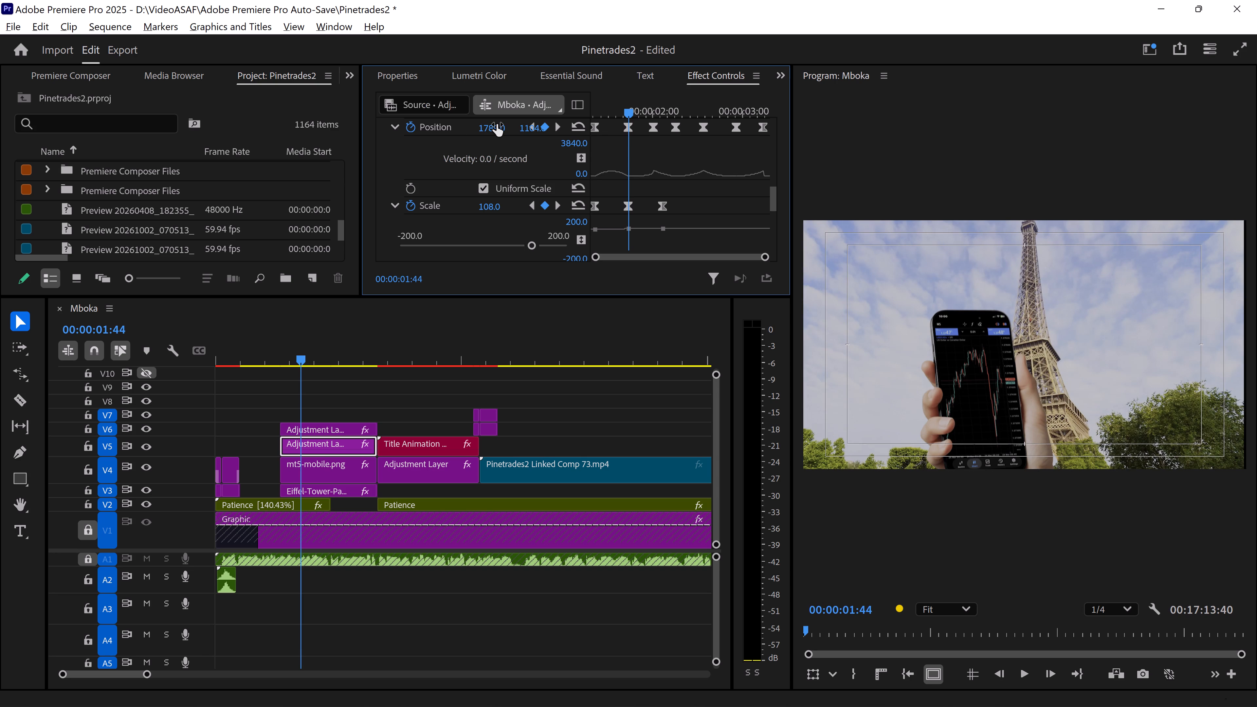
Scrub the phone shot between the V5 Adjustment Layer's Position keyframes at 00:00:01:44 and 00:00:02:16 to examine the horizontal sway.
left_click_drag(632, 113, 673, 114)
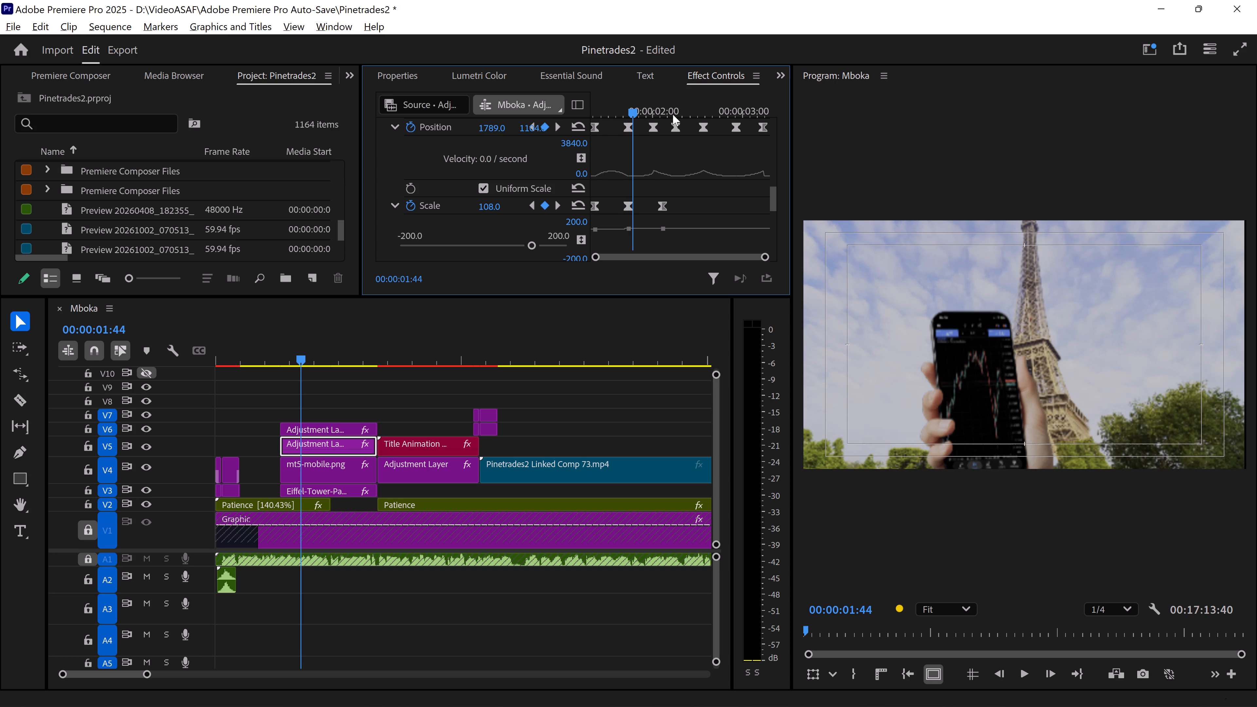
left_click_drag(673, 114, 680, 114)
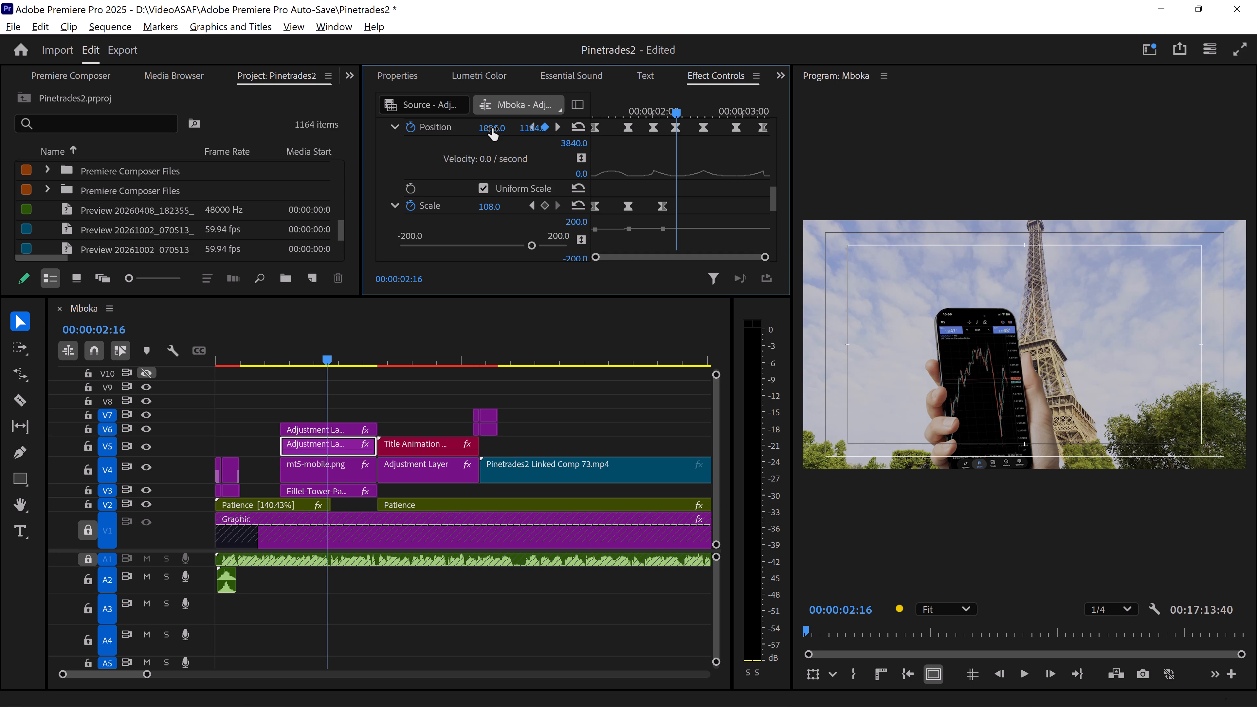
left_click(627, 128)
left_click_drag(674, 108, 633, 109)
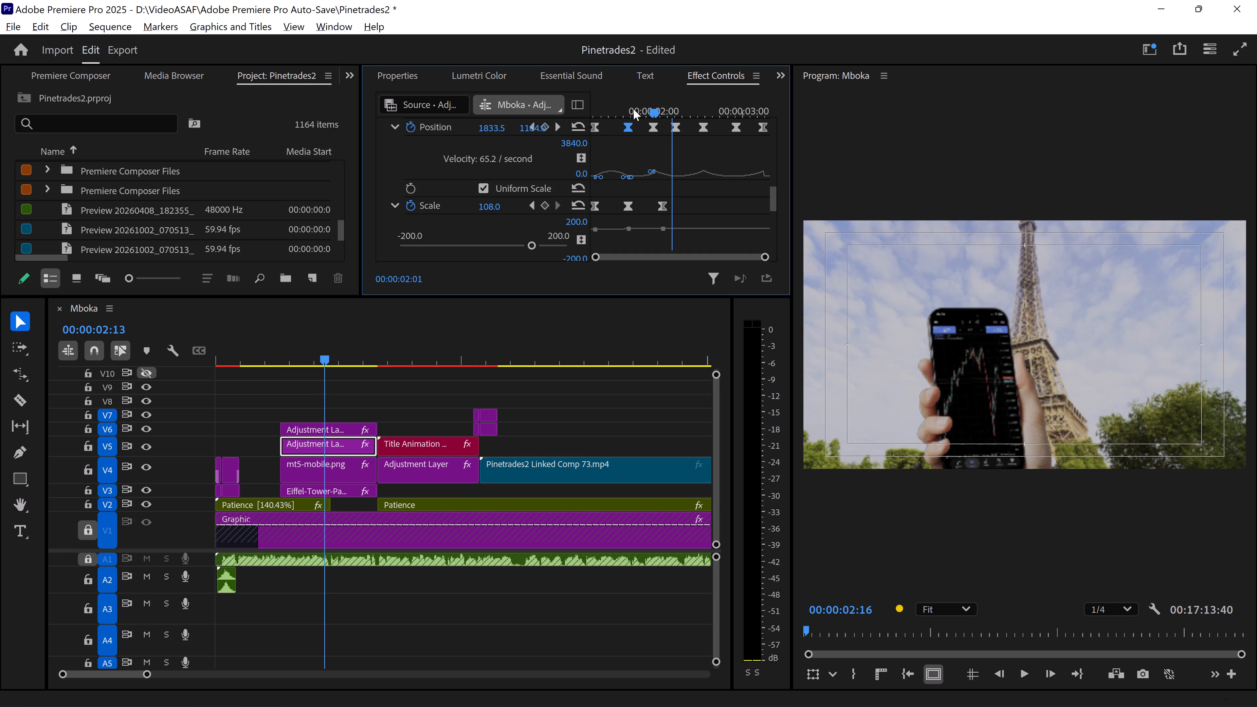
left_click_drag(633, 109, 668, 115)
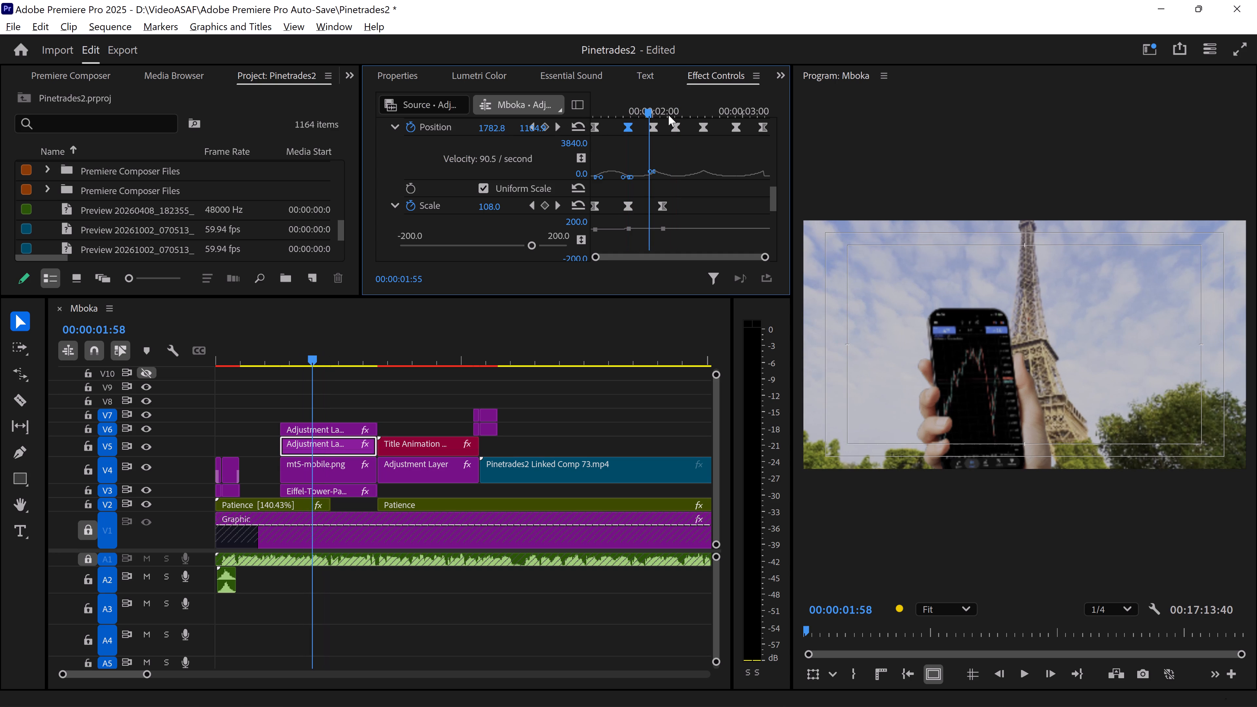
left_click_drag(668, 115, 678, 115)
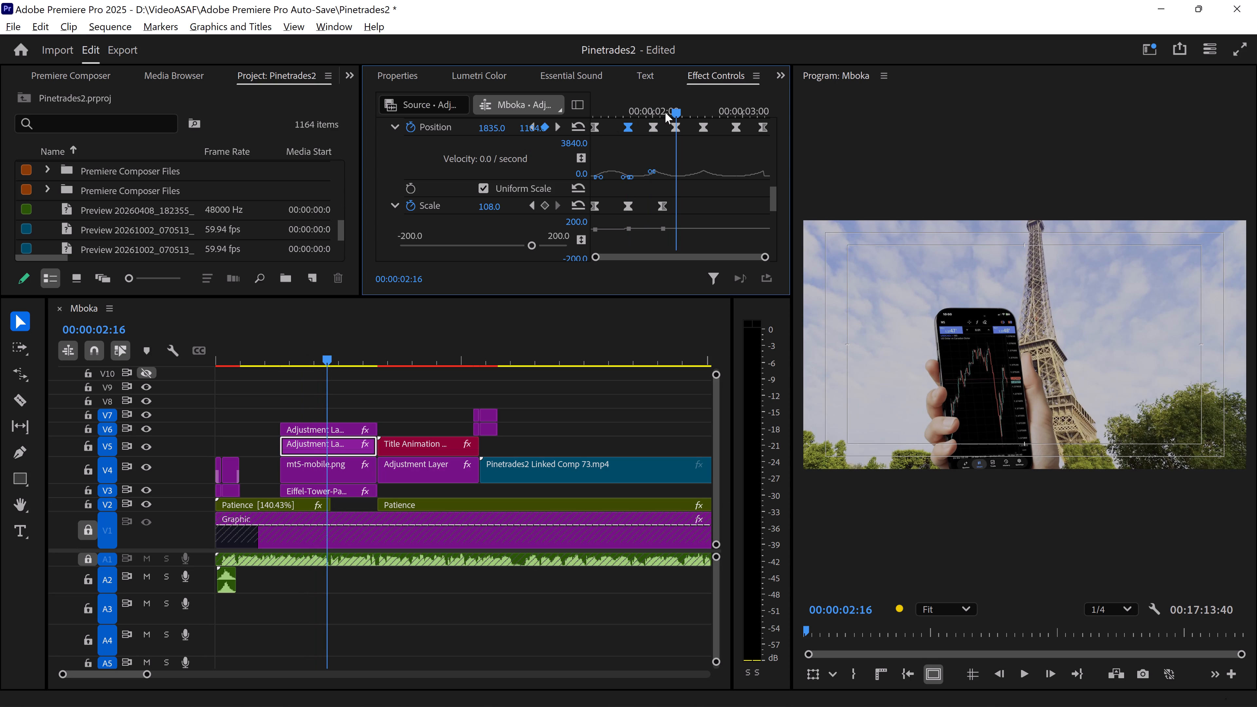
left_click_drag(680, 107, 652, 107)
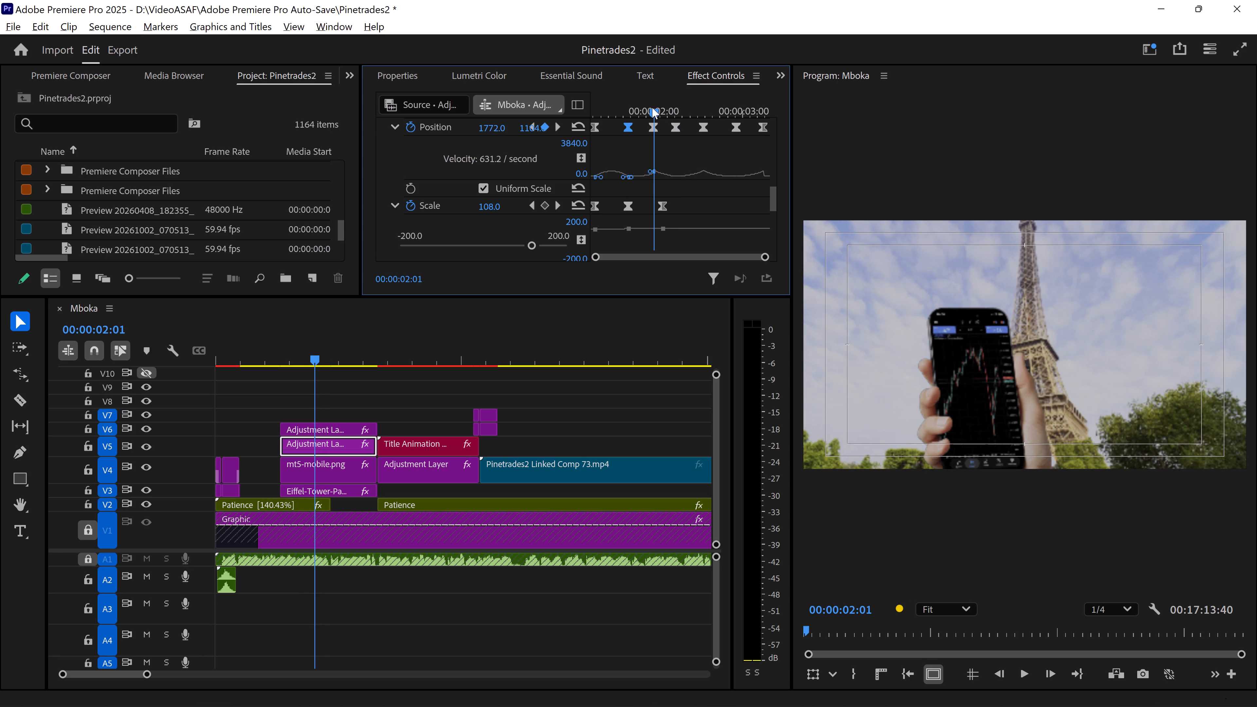
left_click_drag(652, 107, 687, 109)
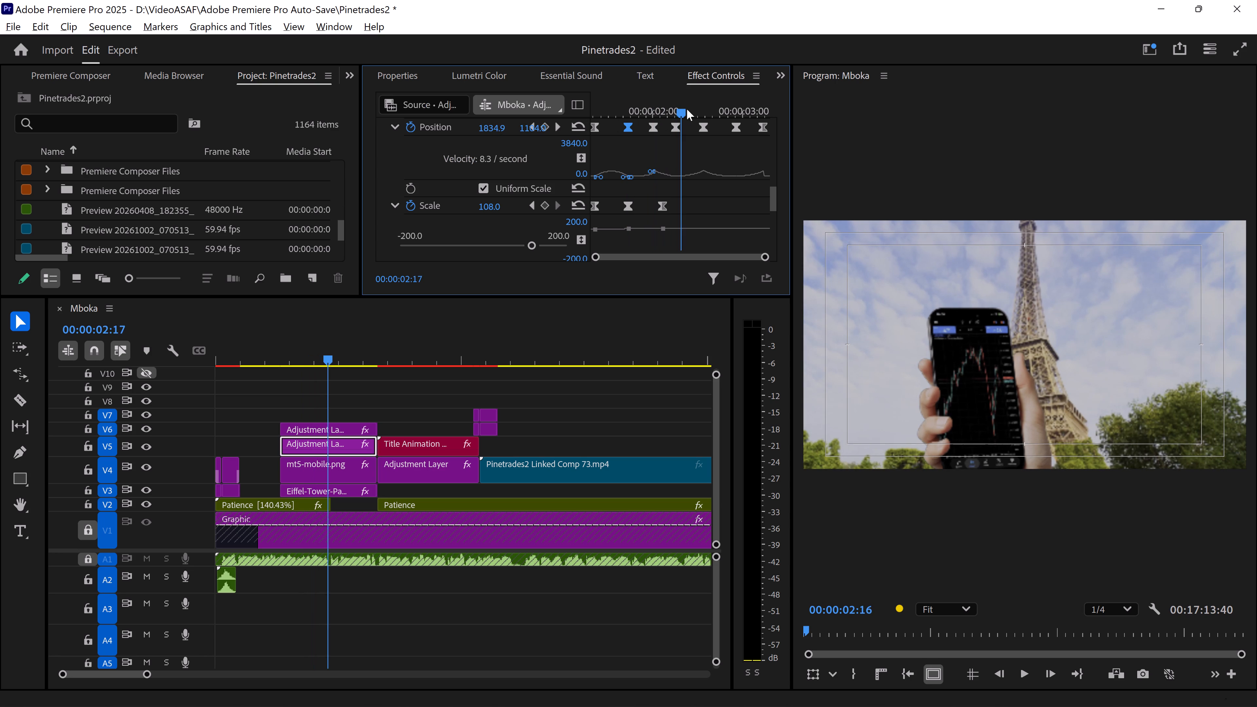
left_click_drag(687, 109, 644, 110)
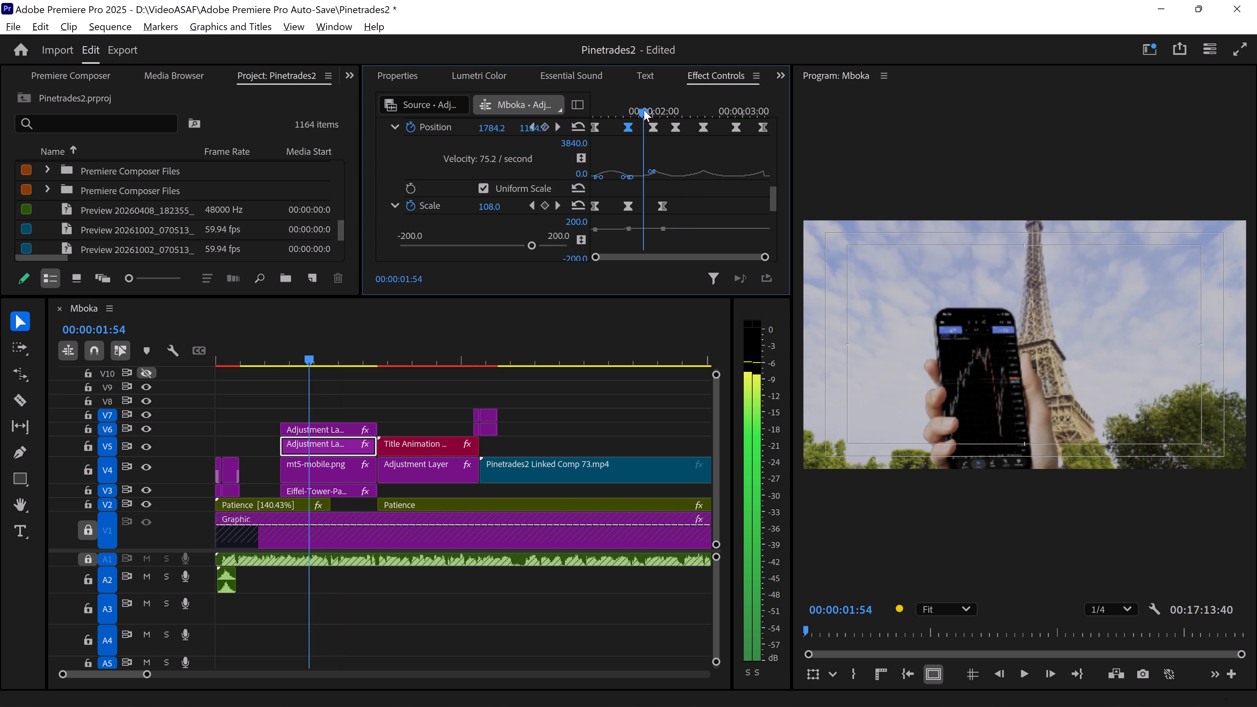
left_click_drag(644, 110, 647, 112)
Undo the last horizontal Position change on the V5 Adjustment Layer's keyframe at 00:00:01:44.
key("ctrl+z")
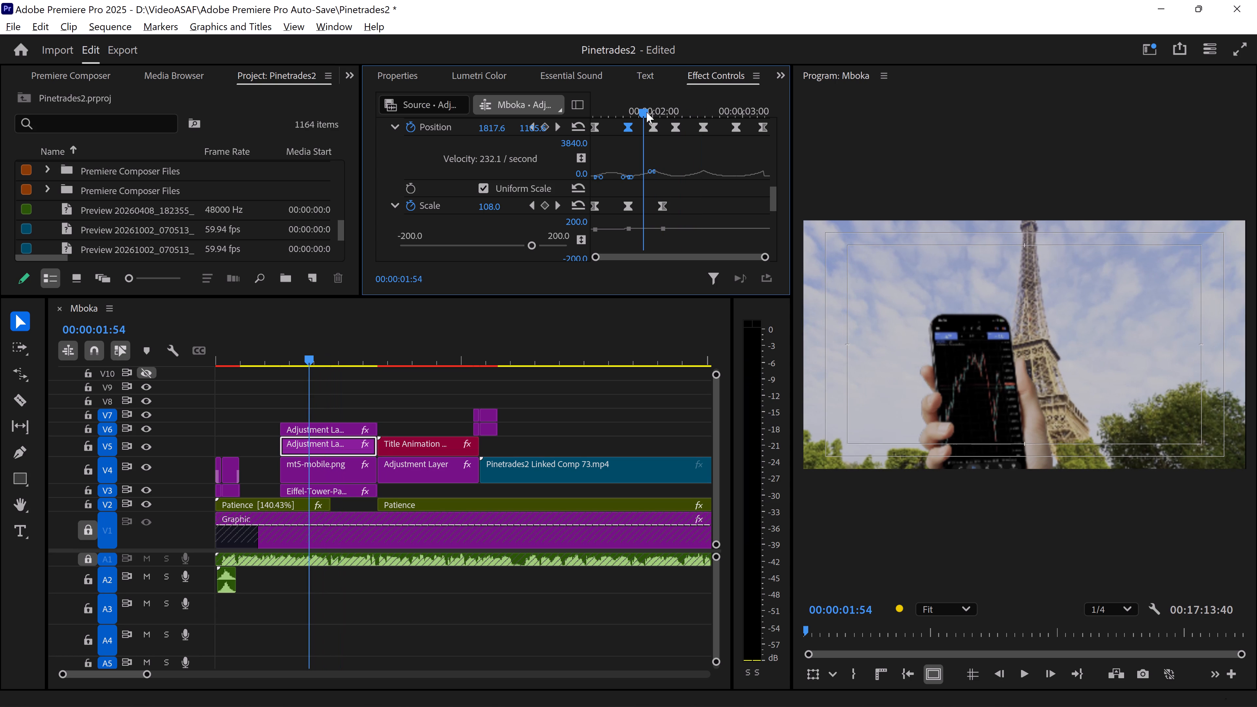
Scrub the shot's opening and lower the vertical Transform Position value of the V5 layer's keyframe at 00:00:01:44.
left_click_drag(647, 112, 590, 115)
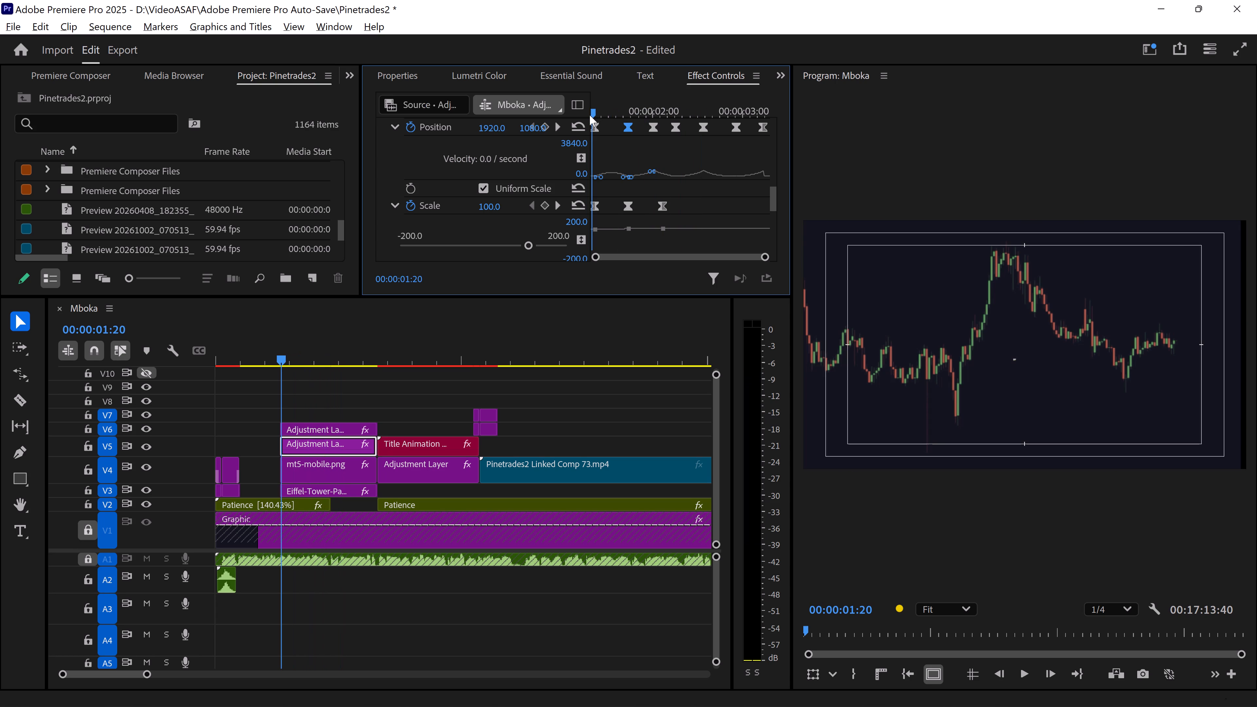
left_click_drag(590, 115, 654, 118)
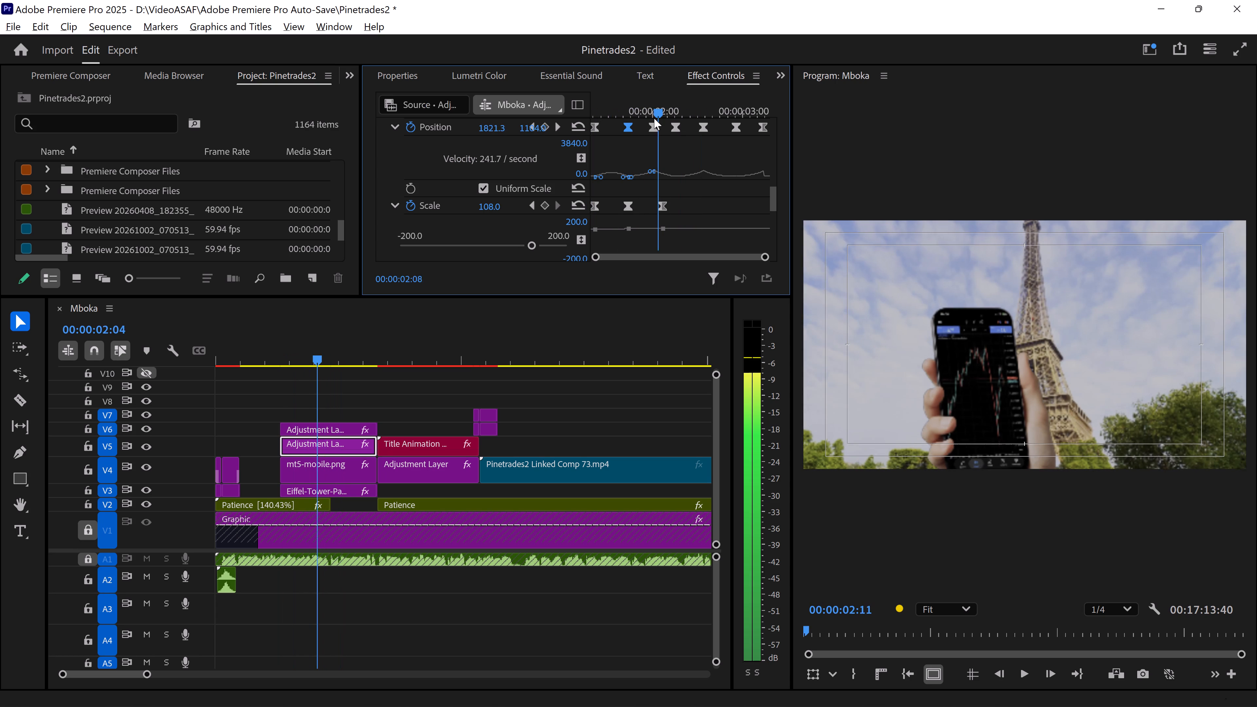
left_click_drag(654, 118, 629, 120)
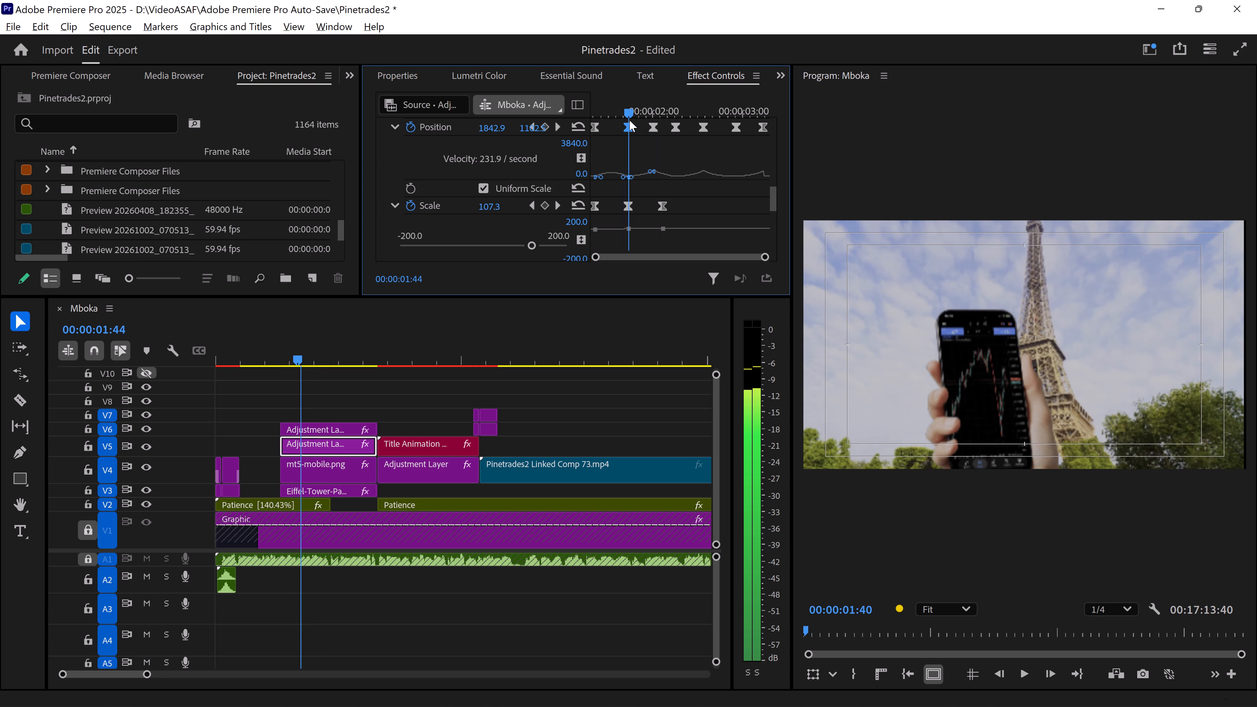
left_click_drag(629, 120, 629, 121)
left_click_drag(525, 129, 479, 129)
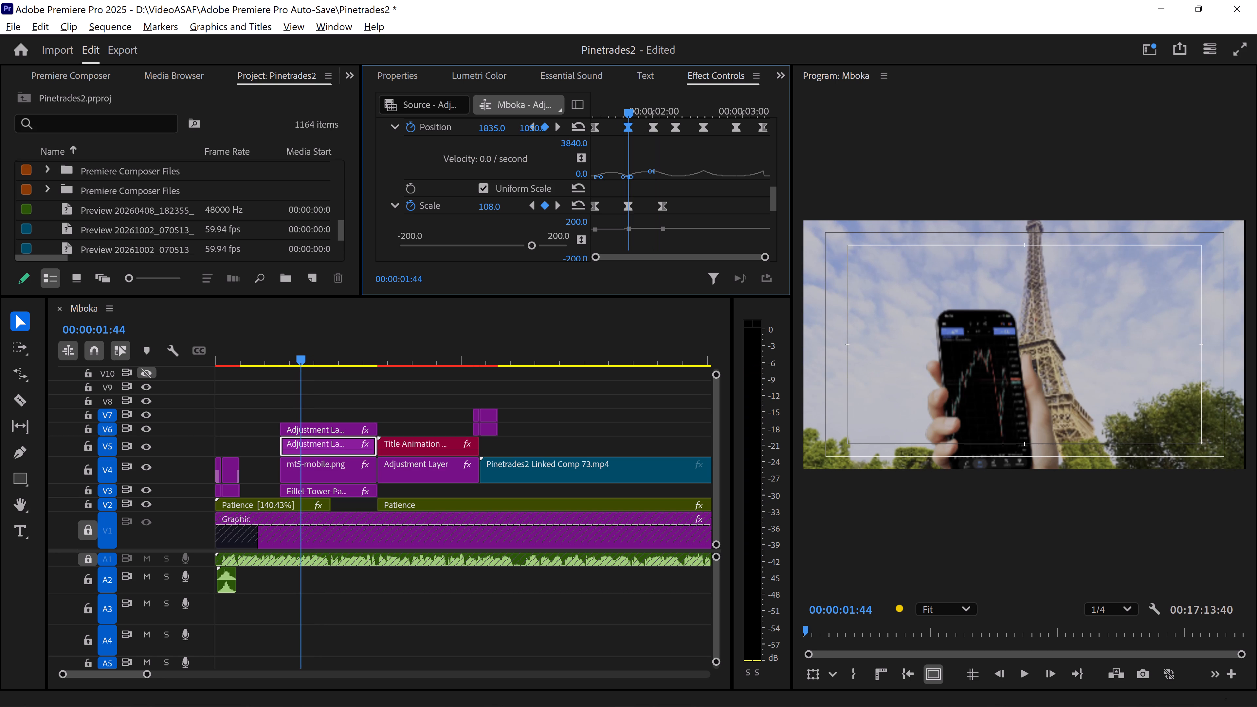
left_click_drag(479, 129, 481, 132)
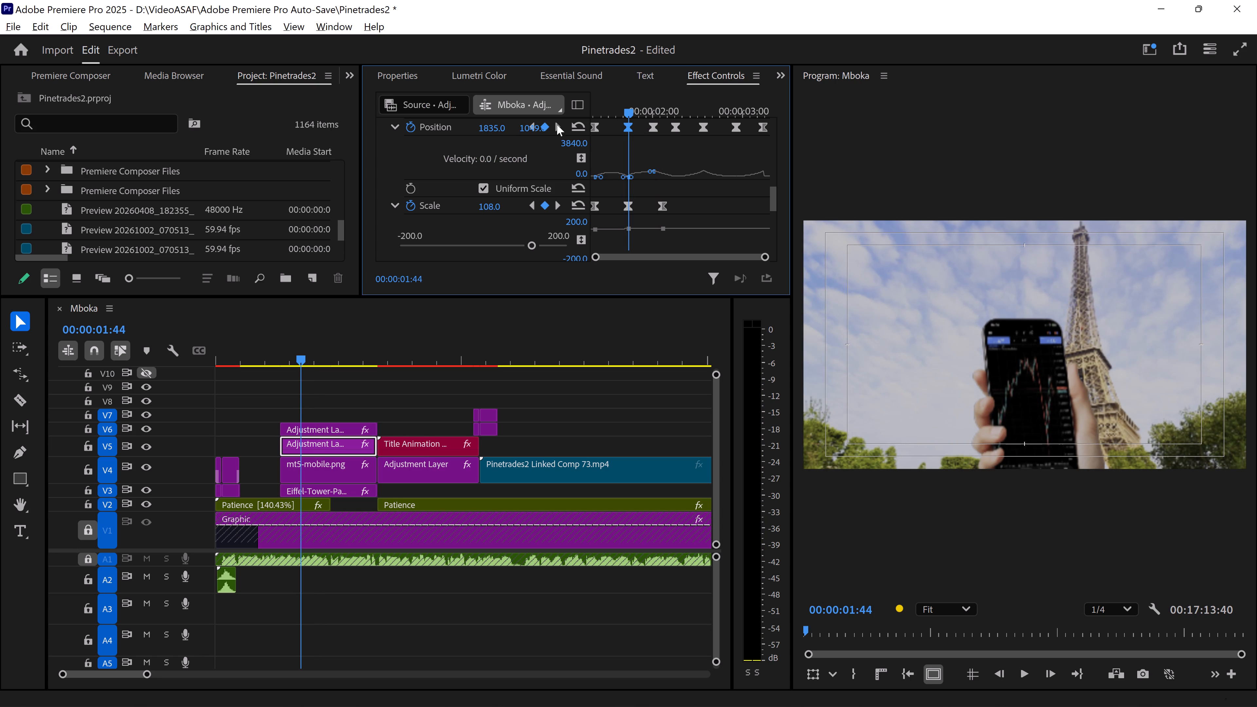
Lower the vertical Transform Position value of the V5 Adjustment Layer's keyframe at 00:00:02:16, shifting the phone shot slightly upward.
left_click_drag(630, 112, 667, 113)
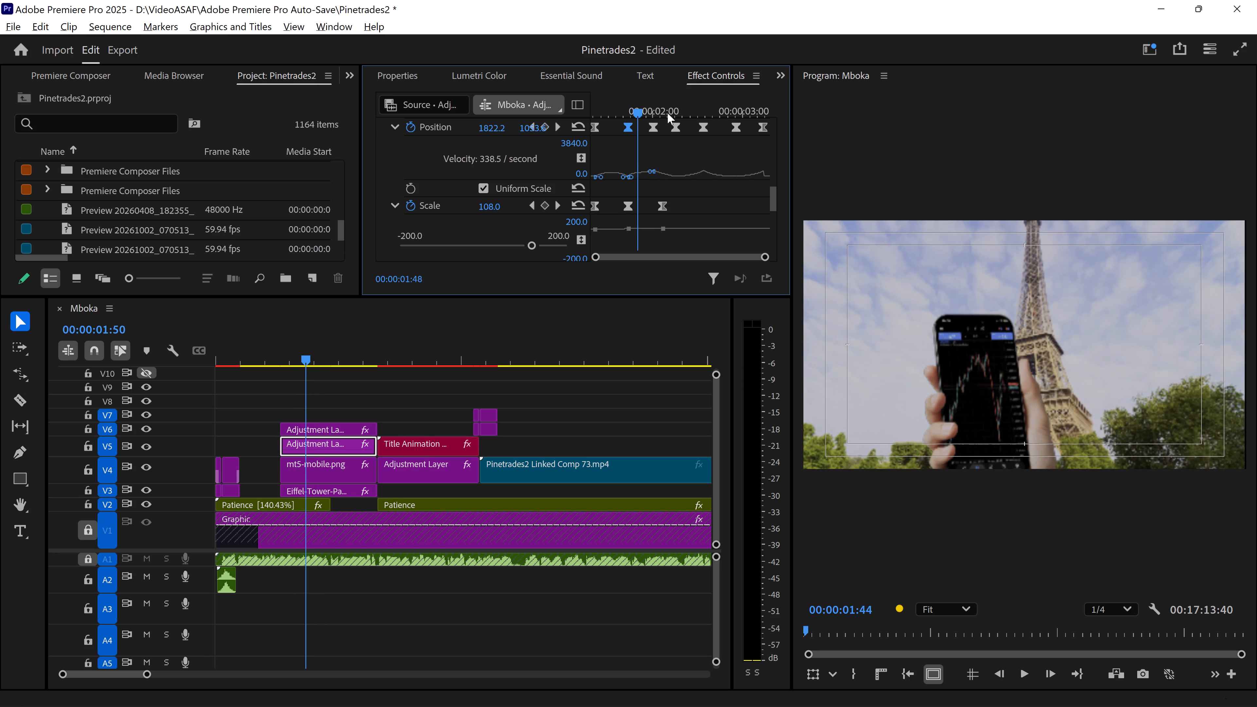
left_click_drag(667, 113, 678, 115)
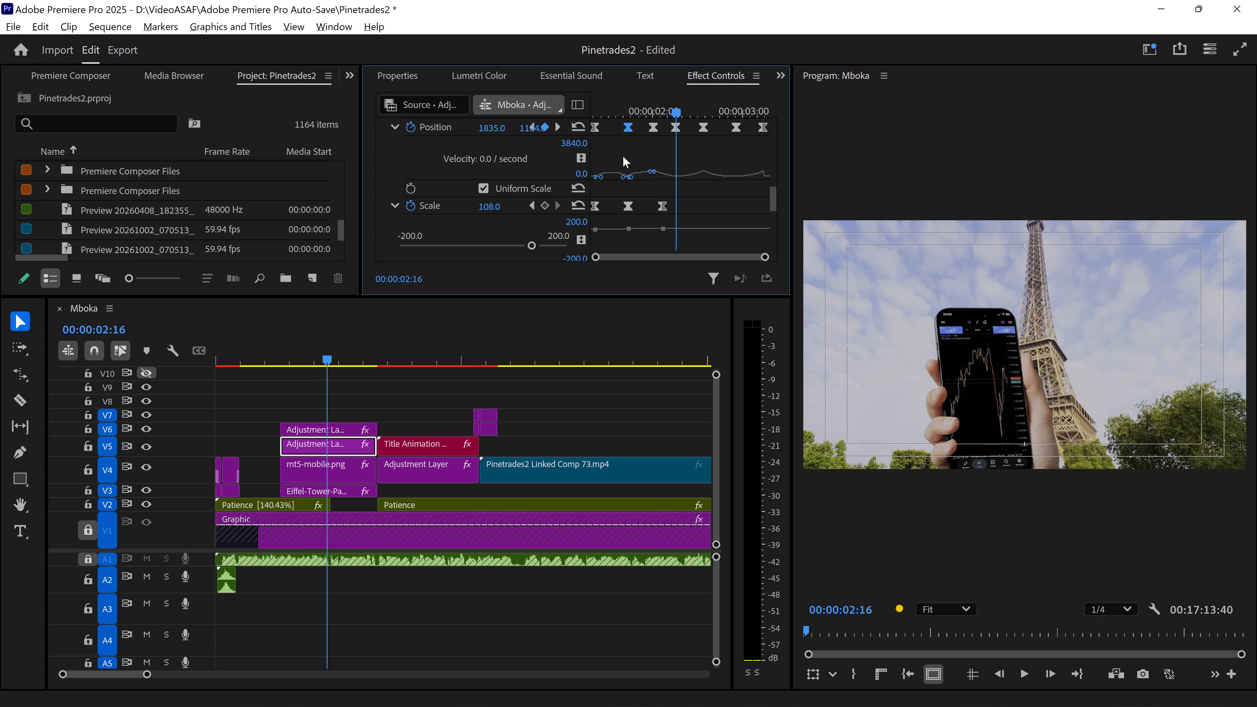
left_click_drag(523, 124, 488, 128)
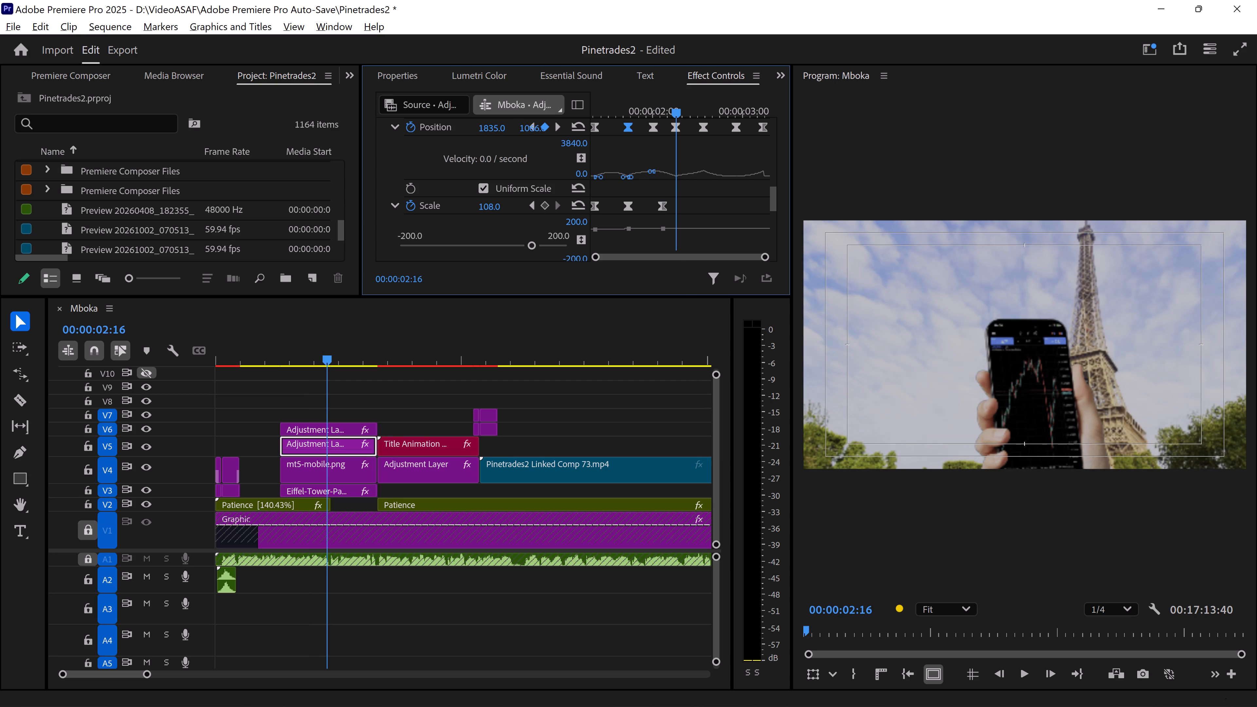
left_click_drag(488, 128, 469, 134)
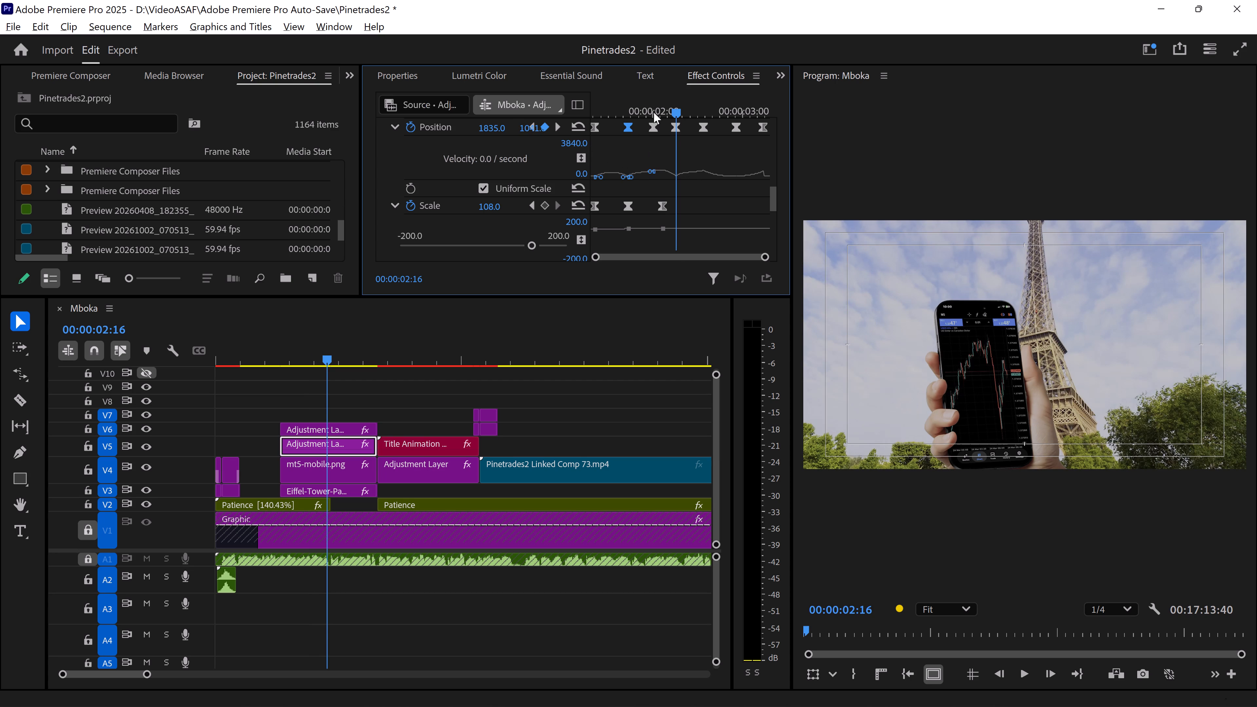
Raise the vertical Transform Position value of the V5 Adjustment Layer's keyframe at 00:00:02:56, shifting the phone shot downward.
left_click_drag(674, 109, 737, 120)
left_click_drag(526, 126, 563, 126)
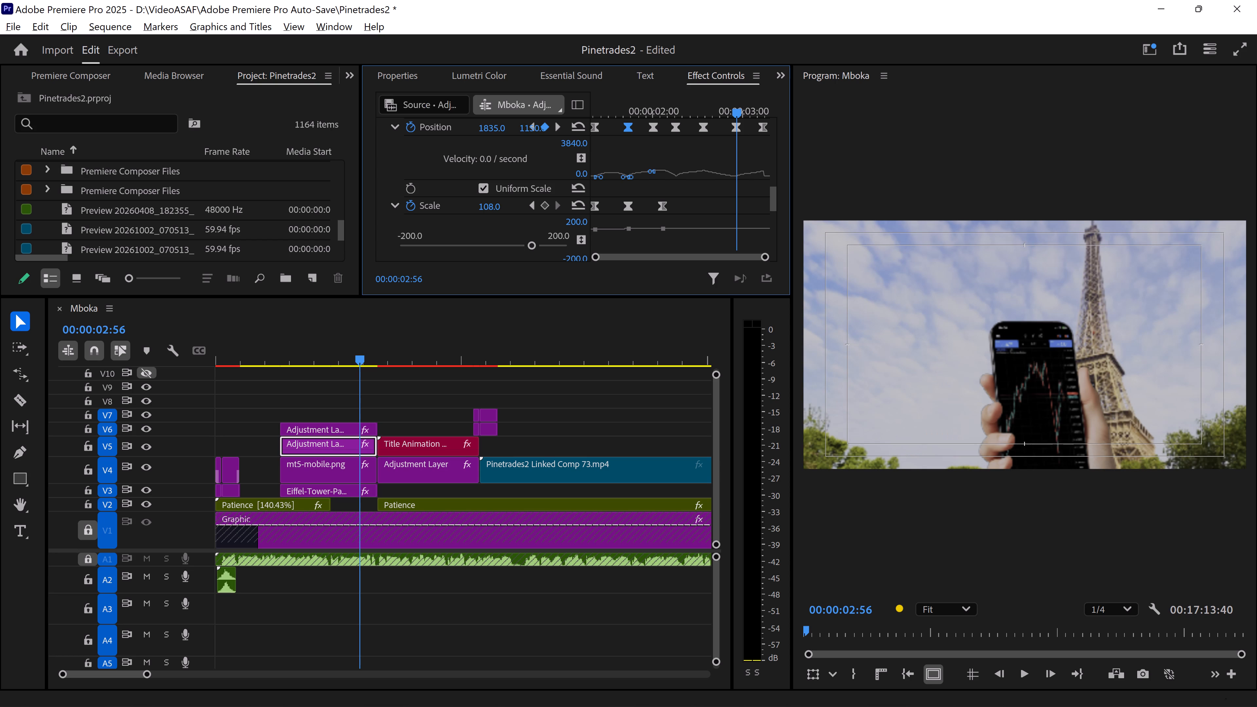
left_click_drag(563, 126, 564, 126)
Lower the vertical Transform Position value of the V5 Adjustment Layer's final keyframe at 00:00:03:14.
left_click_drag(735, 113, 767, 113)
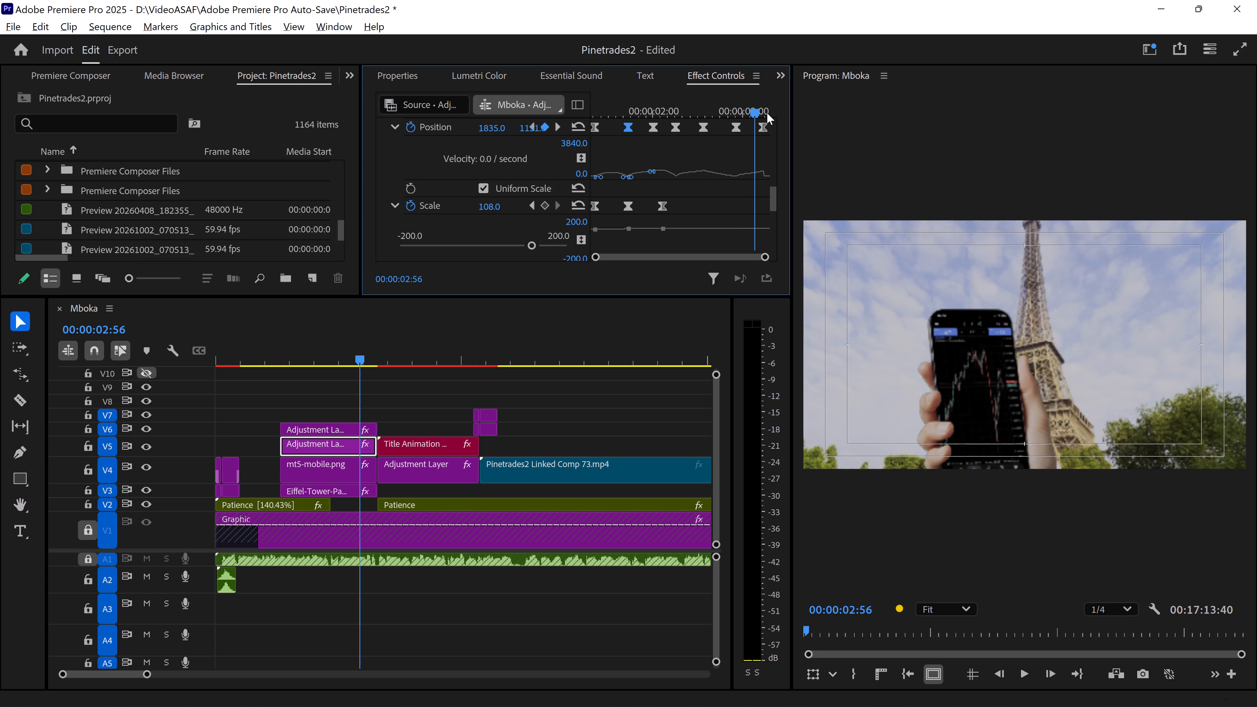
left_click_drag(767, 113, 769, 113)
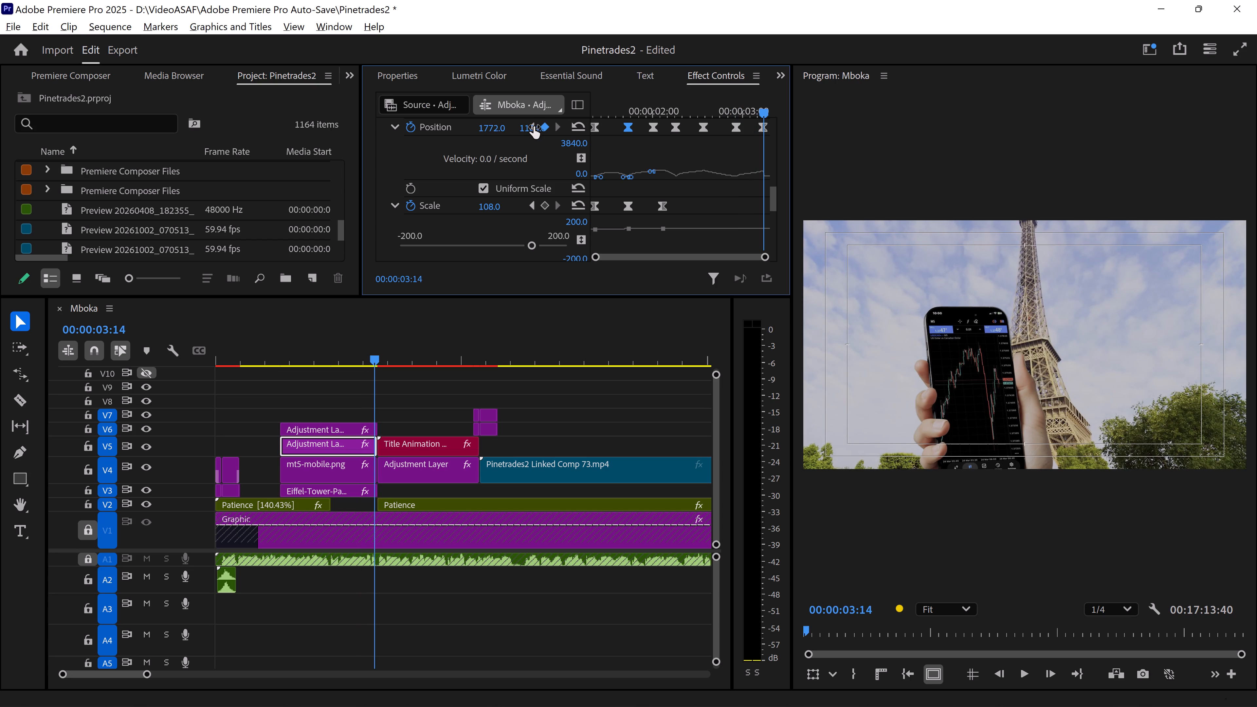
left_click_drag(534, 127, 473, 127)
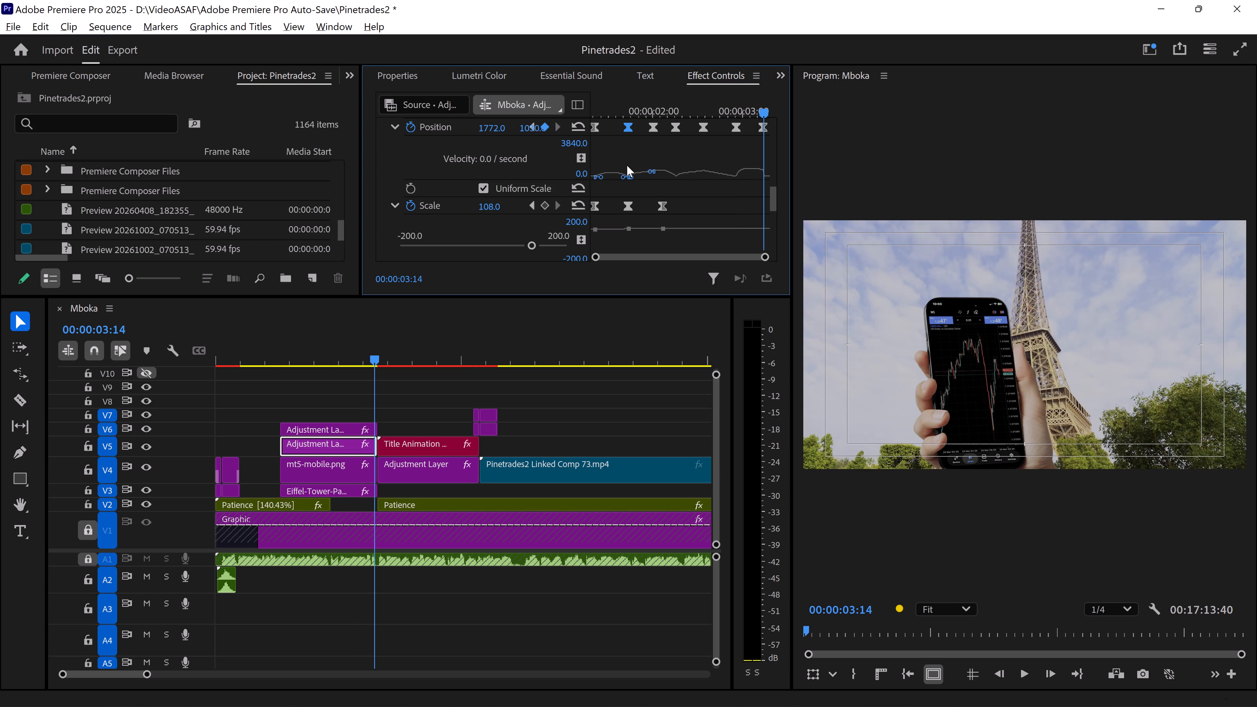
Play back the phone shot twice, continuing through the title into the logo clip, to review the new vertical sway.
left_click(273, 351)
left_click(321, 376)
key("space")
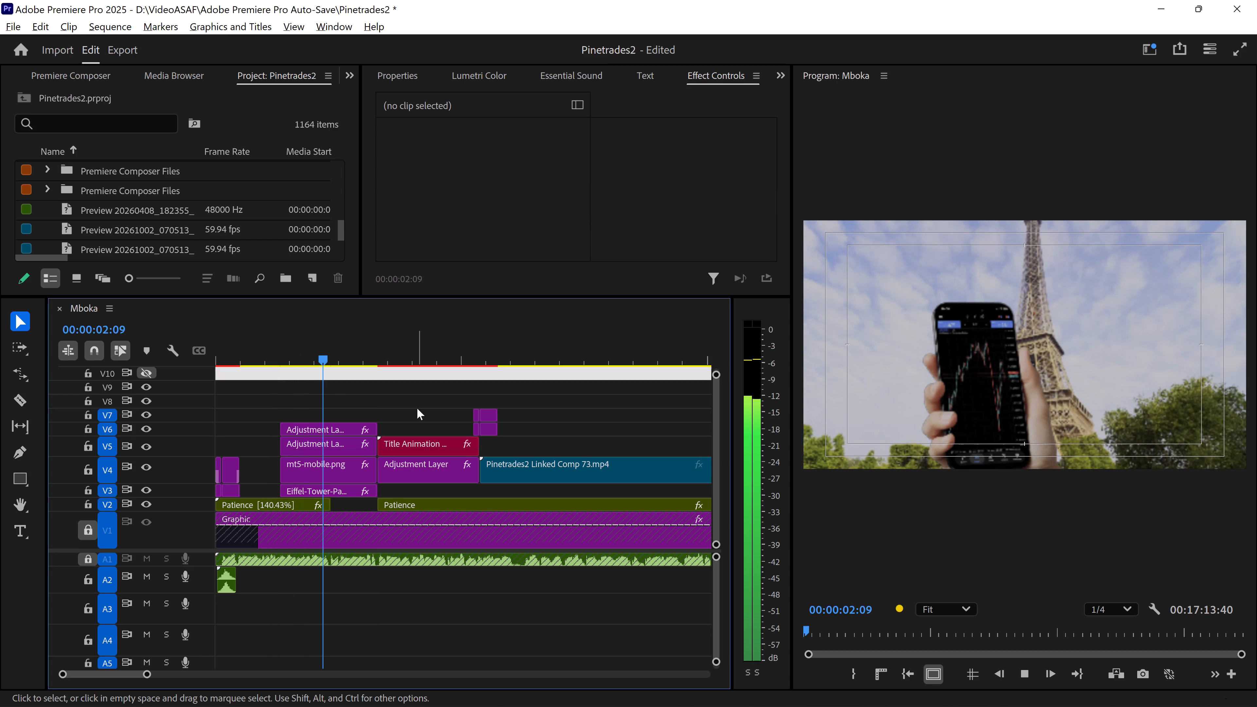
key("space")
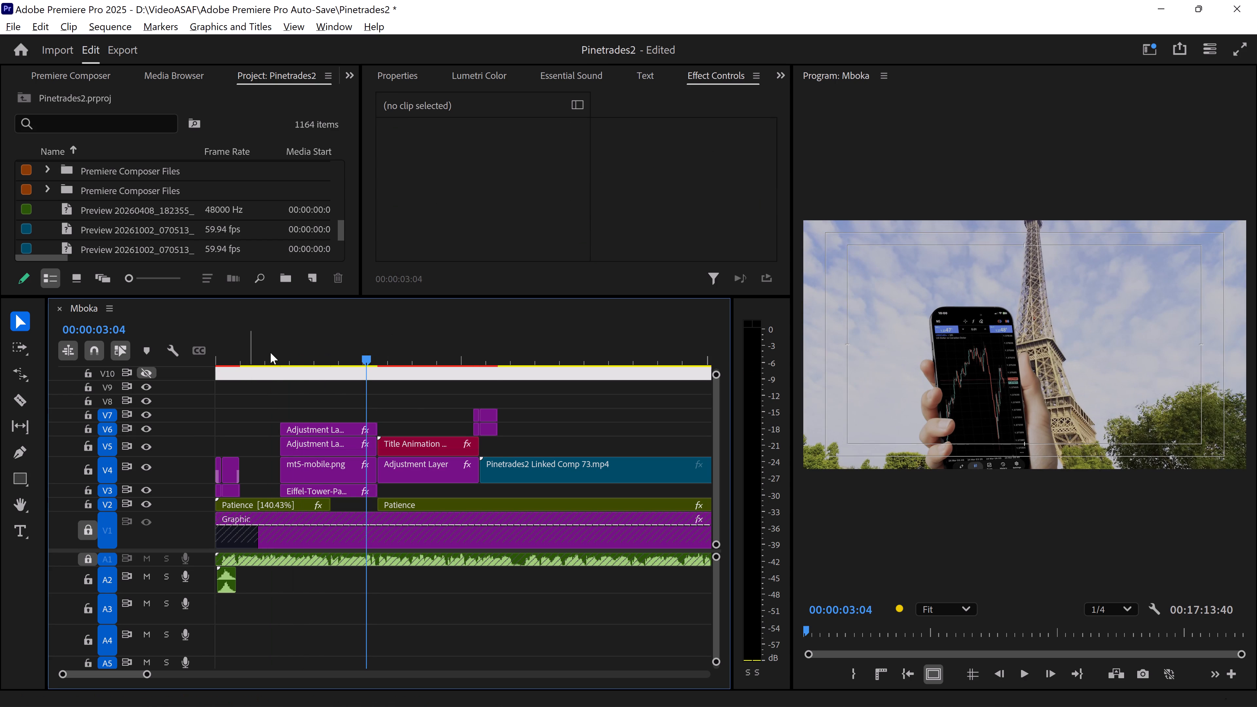
left_click(270, 352)
left_click(337, 394)
key("space")
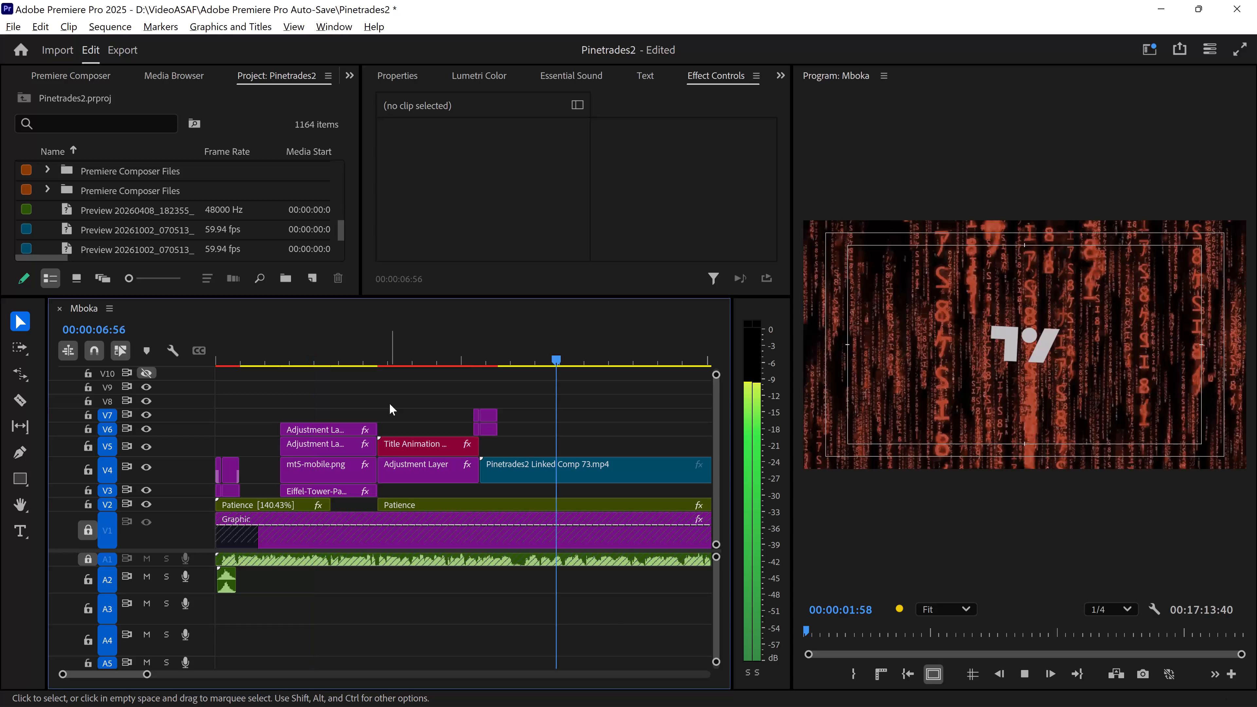
key("space")
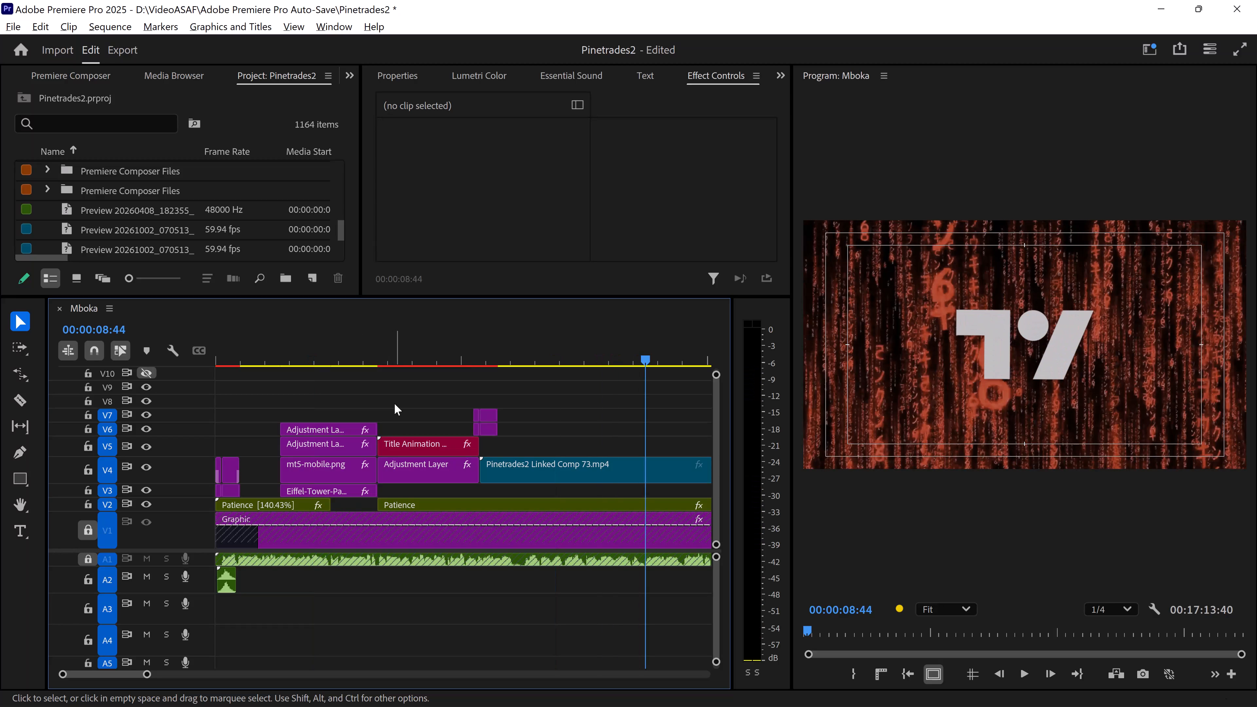
Split the Pinetrades2 Linked Comp 73 clip on V4 at 00:00:07:07 and delete the portion after the cut.
key("c")
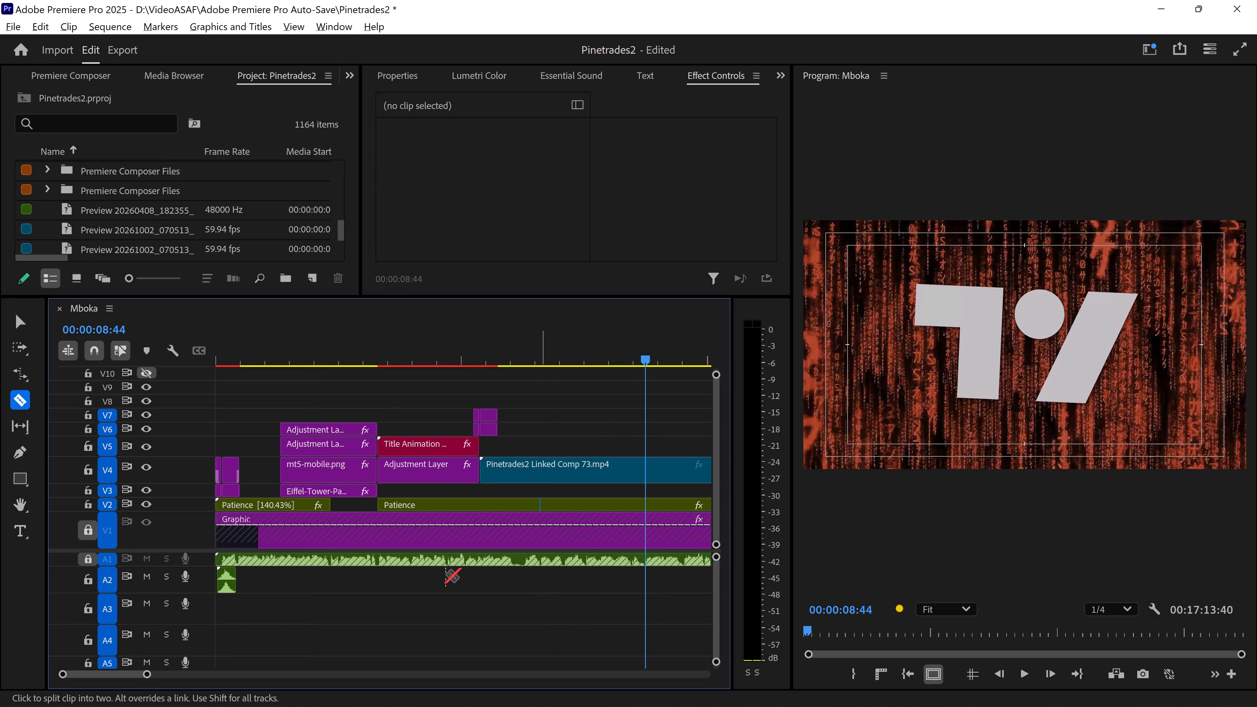
key("v")
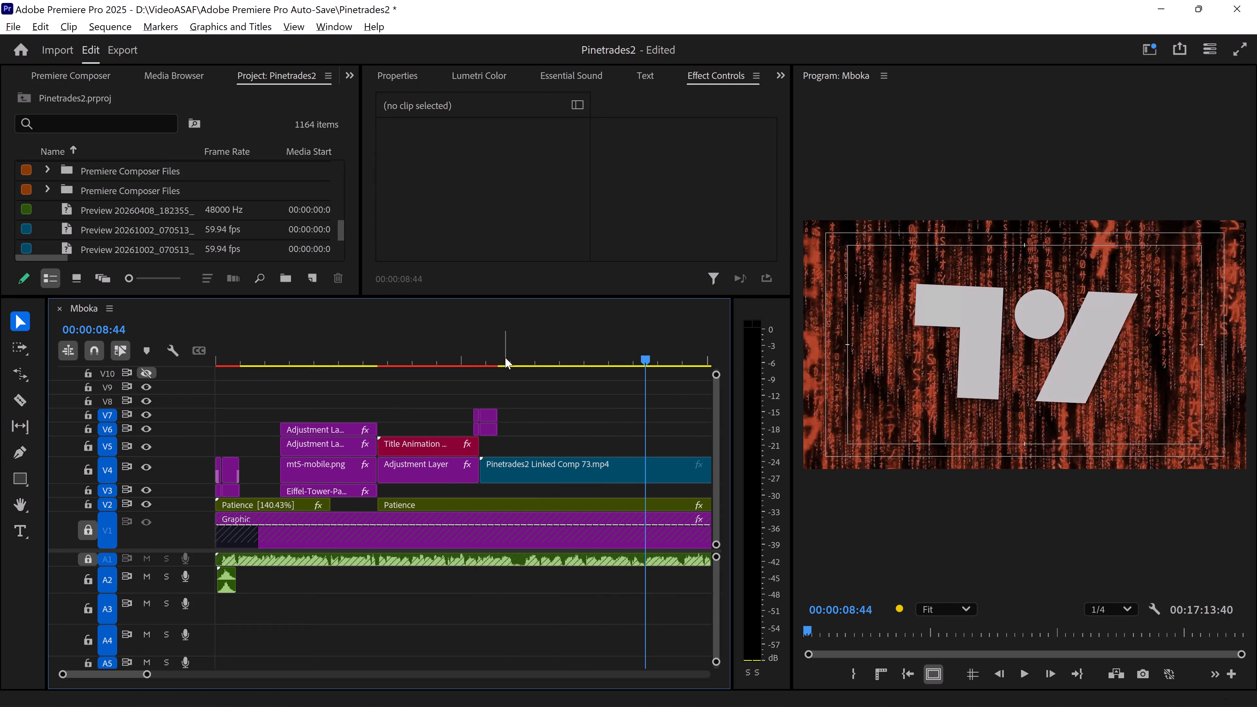
left_click(505, 357)
key("space")
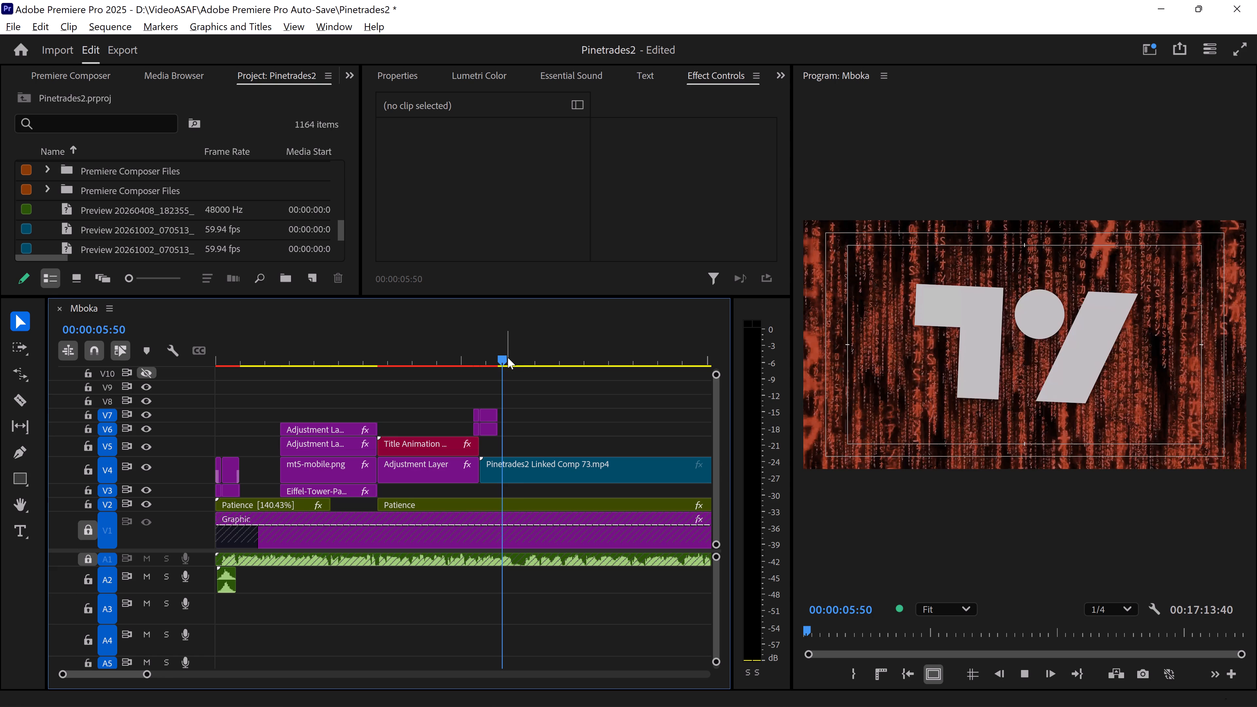
key("space")
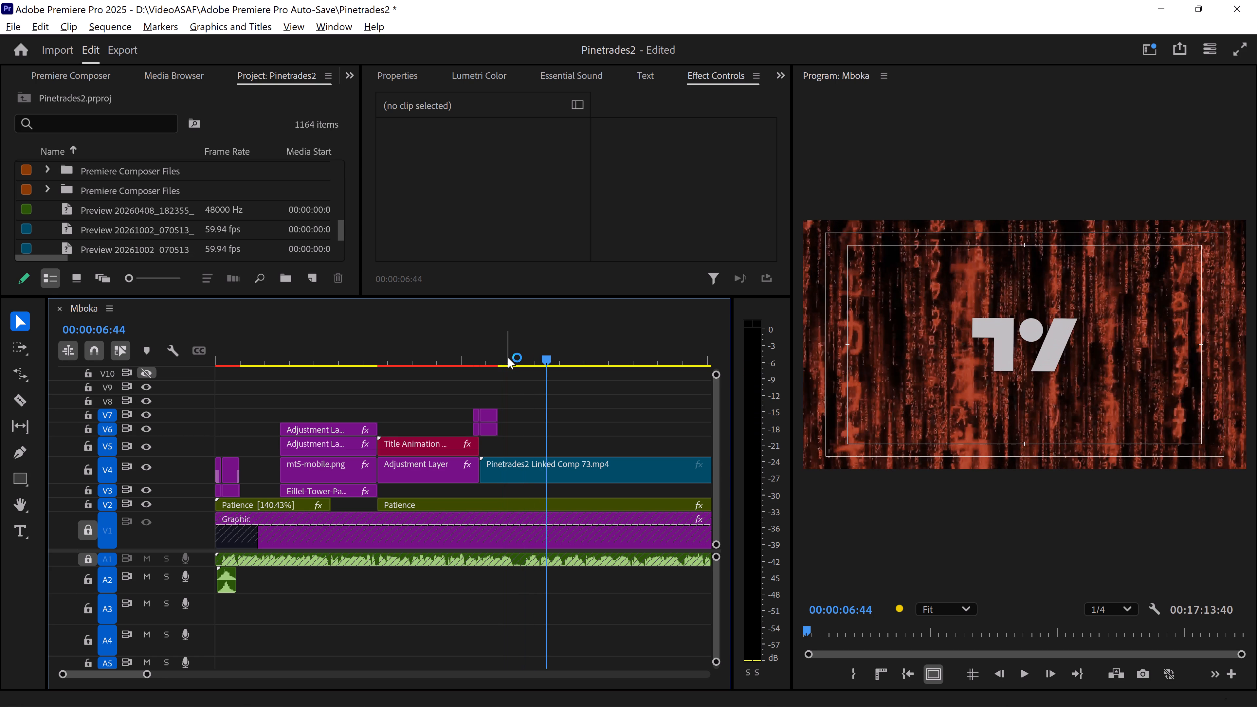
key("c")
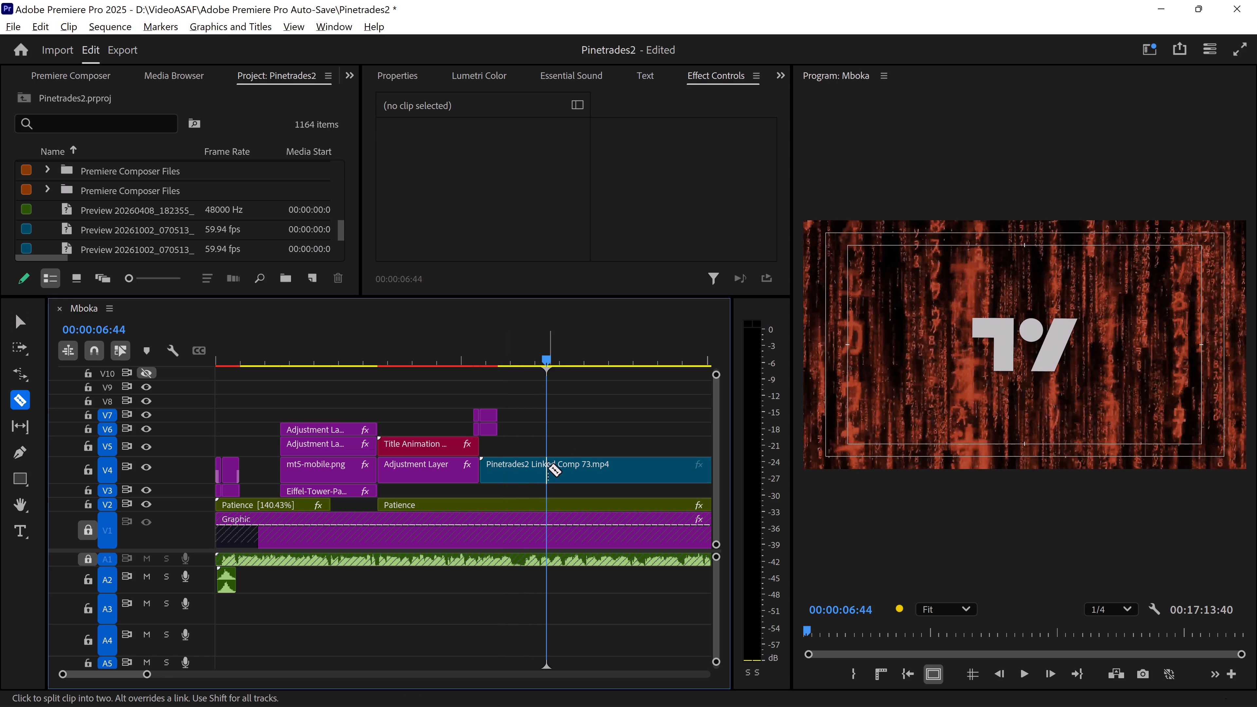
key("space")
key("space")
left_click_drag(560, 356, 568, 357)
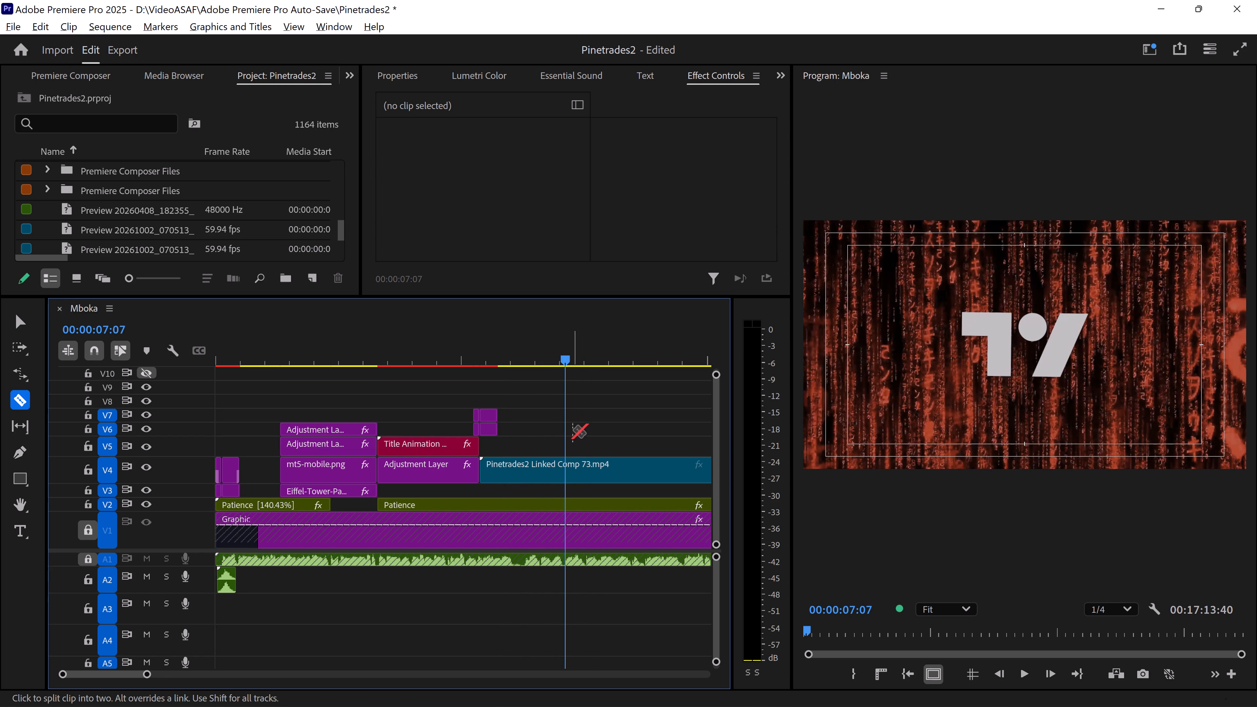
left_click(564, 468)
key("v")
left_click(598, 468)
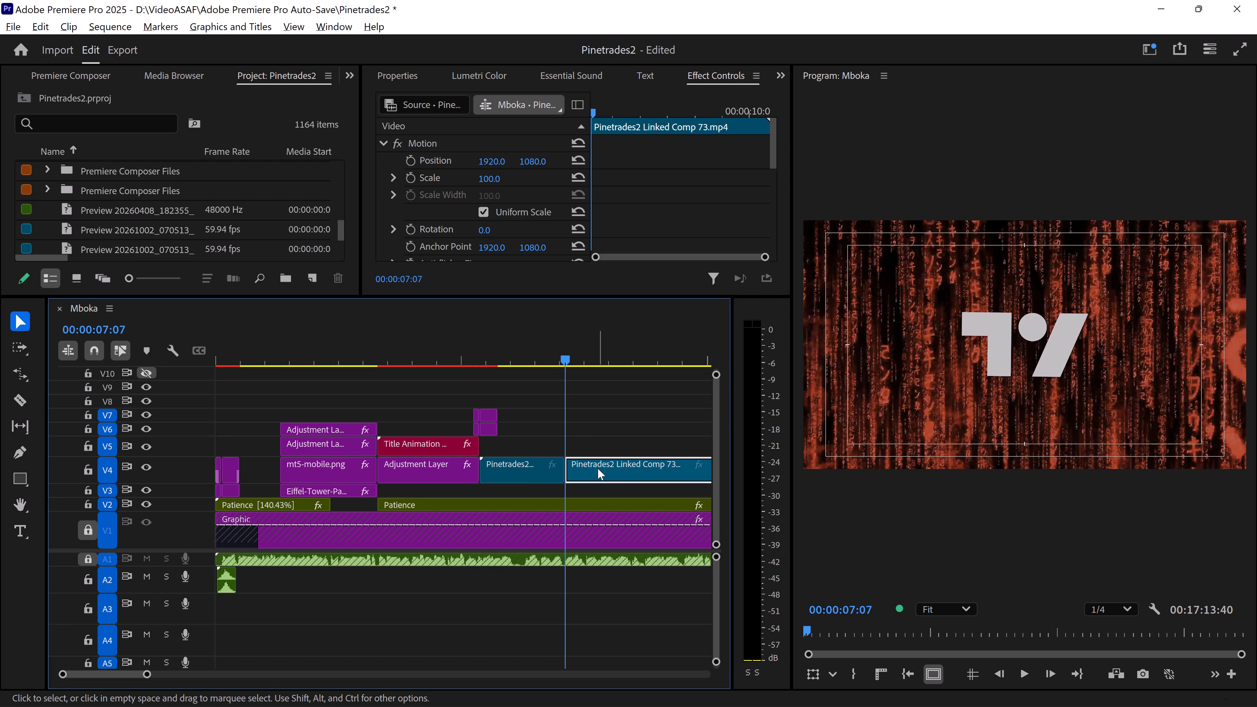
key("BackSpace")
Play back the opening from 00:00:01:04 through the phone shot into the TREND REVERSAL title to review the motion.
left_click_drag(570, 352, 276, 422)
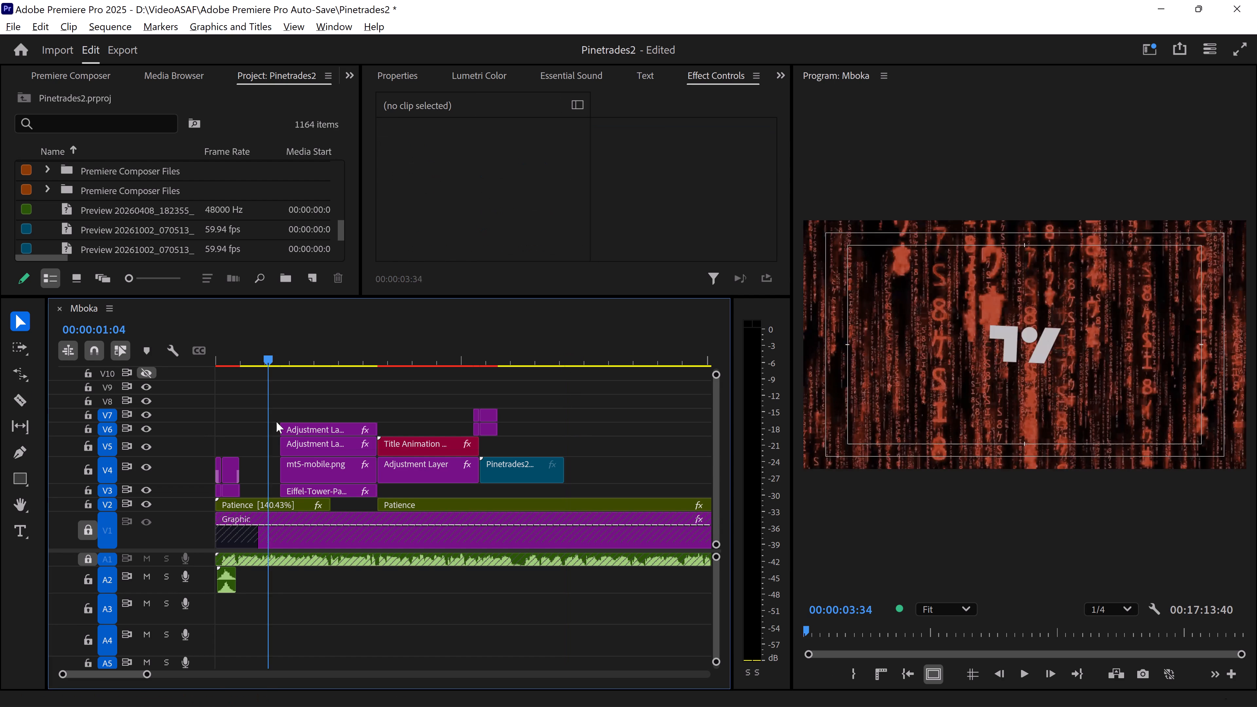
left_click_drag(276, 422, 276, 424)
key("space")
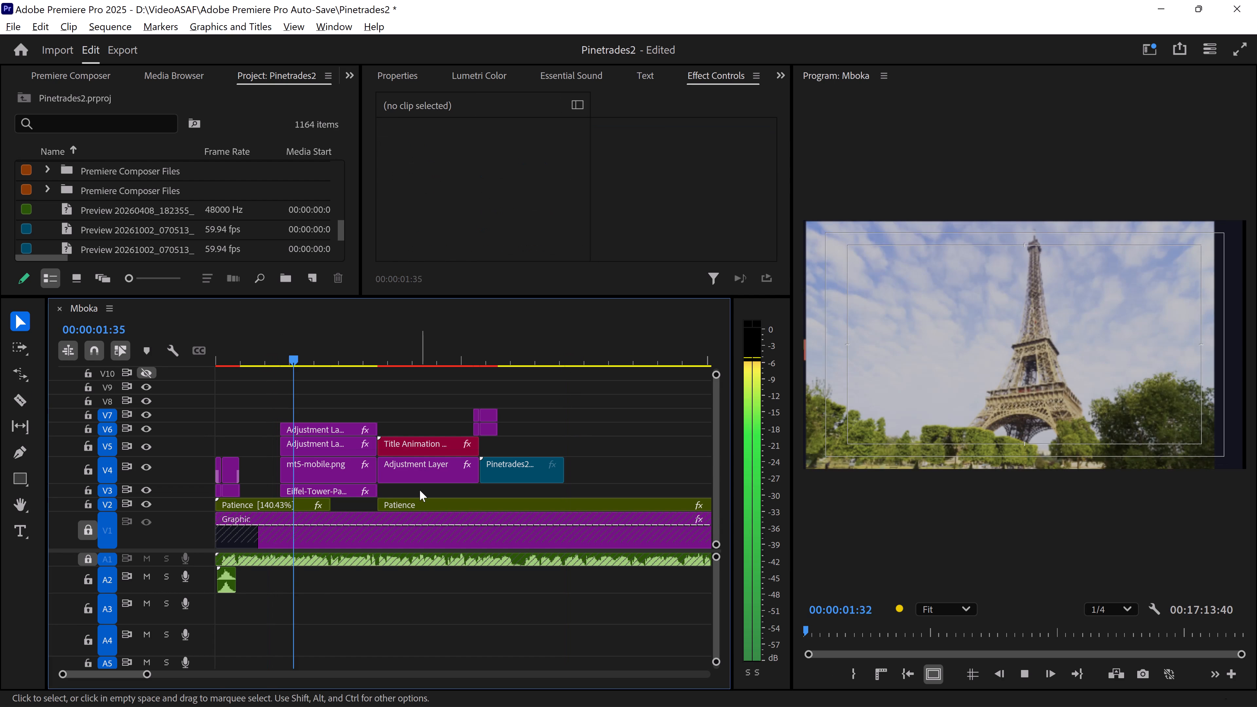
key("space")
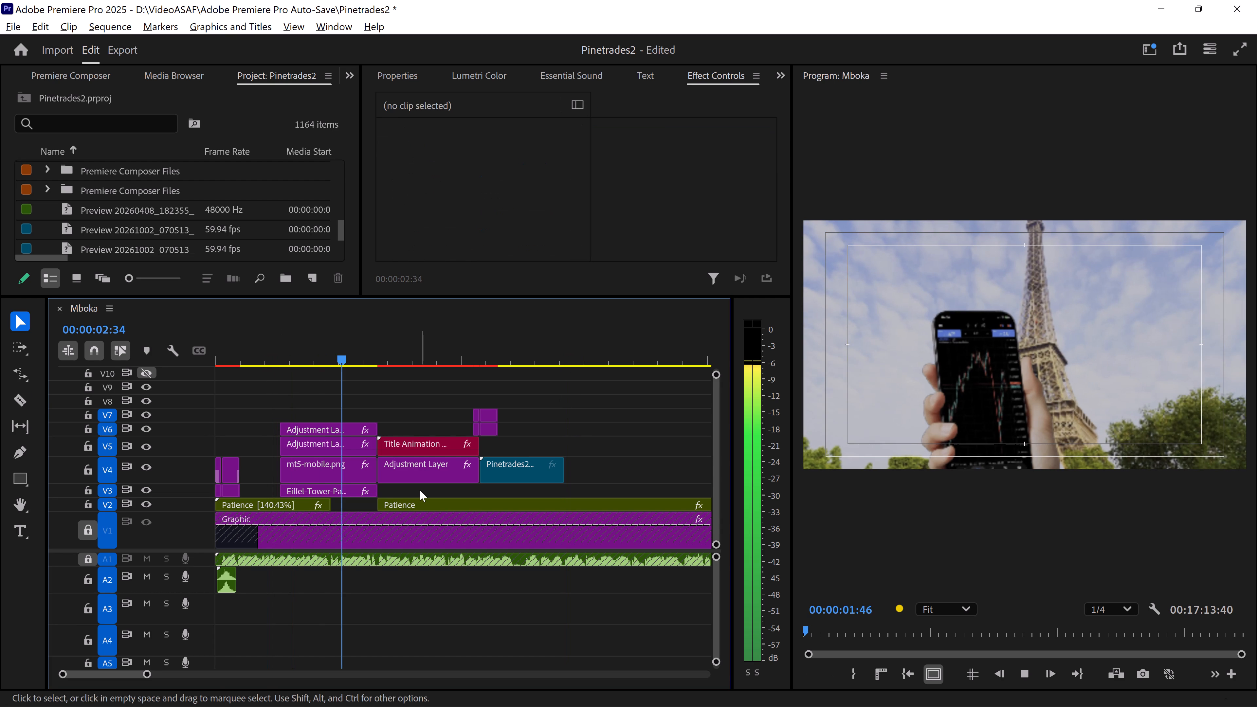
left_click(328, 354)
left_click(327, 351)
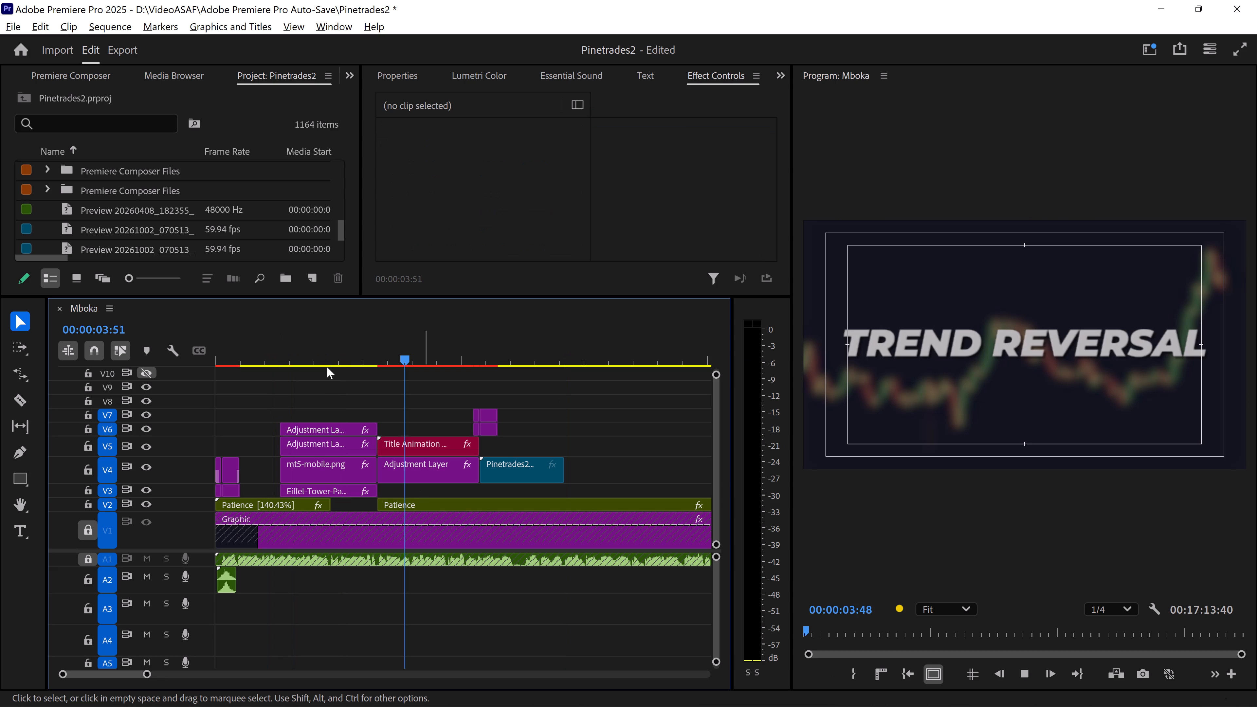
left_click(325, 353)
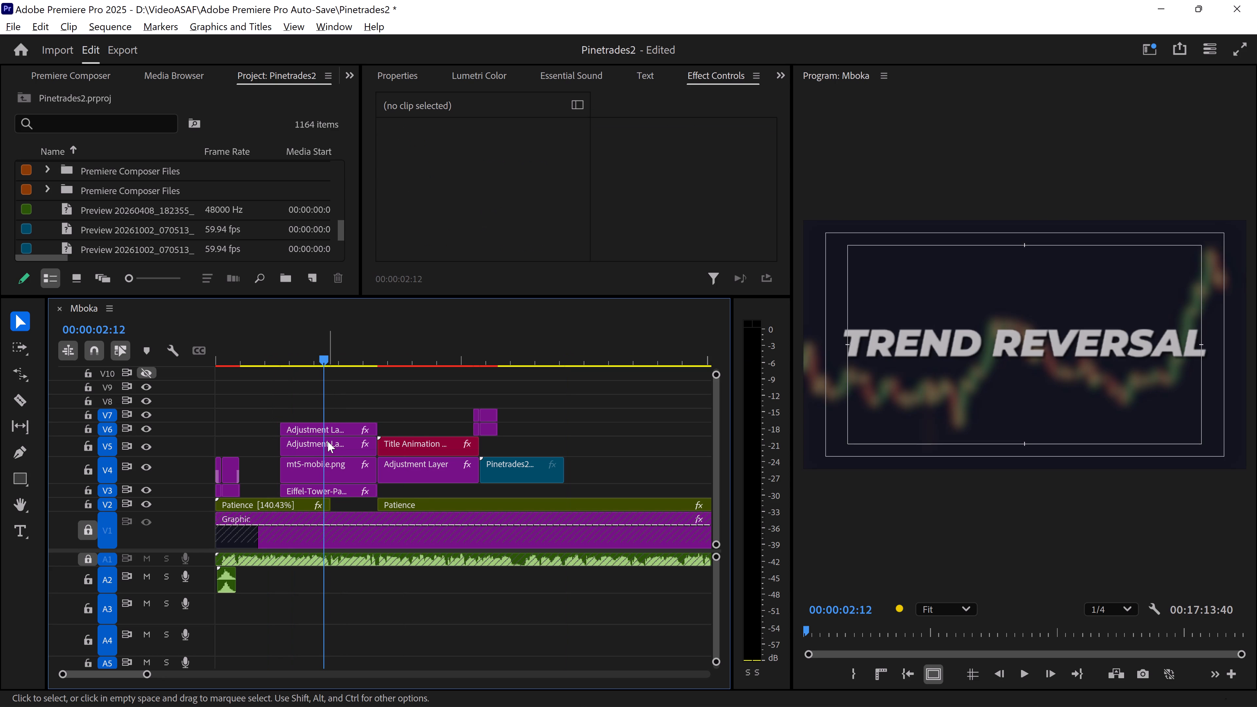
Inspect the V5 Adjustment Layer's Transform Position and Scale keyframes and replay the phone shot from 00:00:02:01.
left_click(328, 441)
scroll(613, 191, "down", 1)
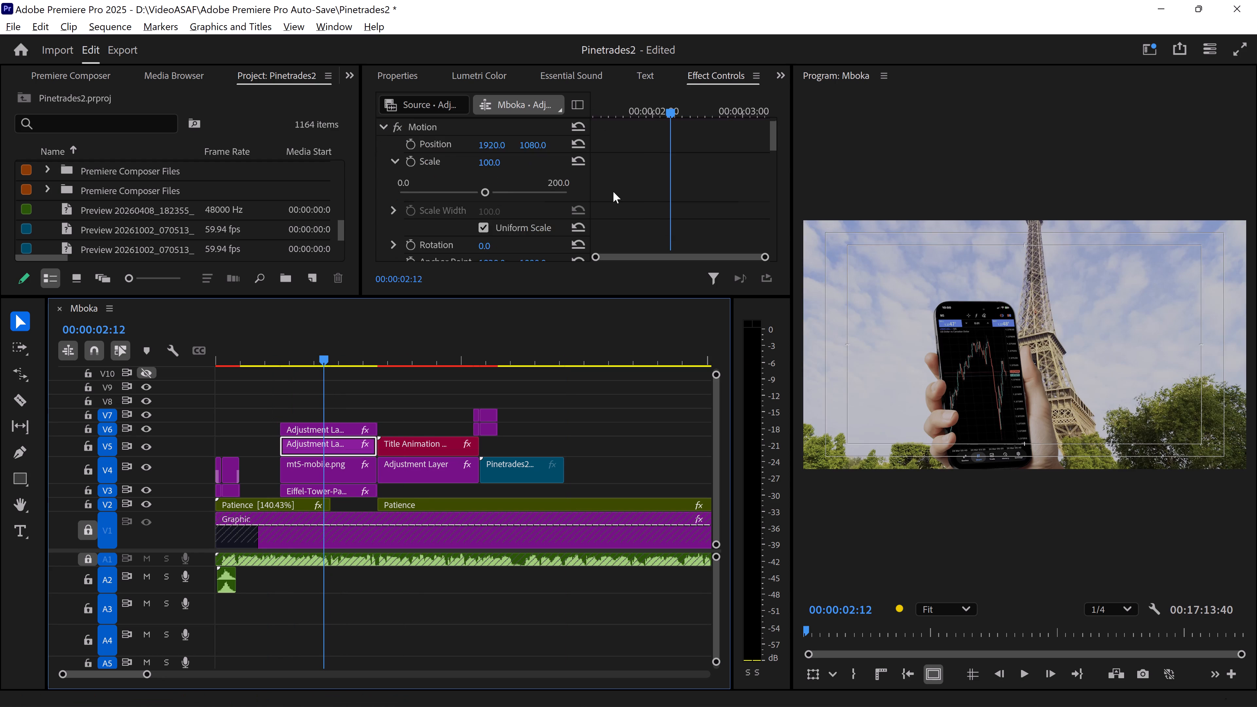
scroll(613, 191, "down", 20)
scroll(613, 191, "down", 8)
scroll(614, 178, "up", 4)
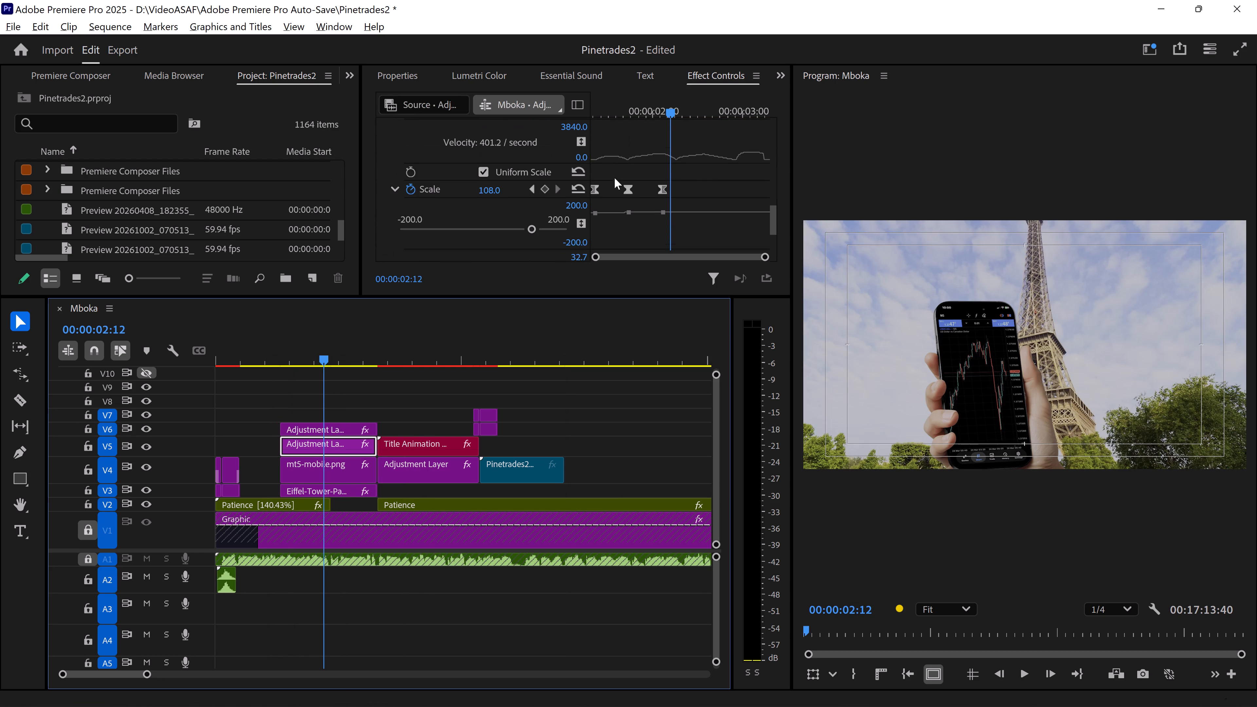
scroll(614, 178, "up", 3)
left_click_drag(669, 116, 665, 116, "shift")
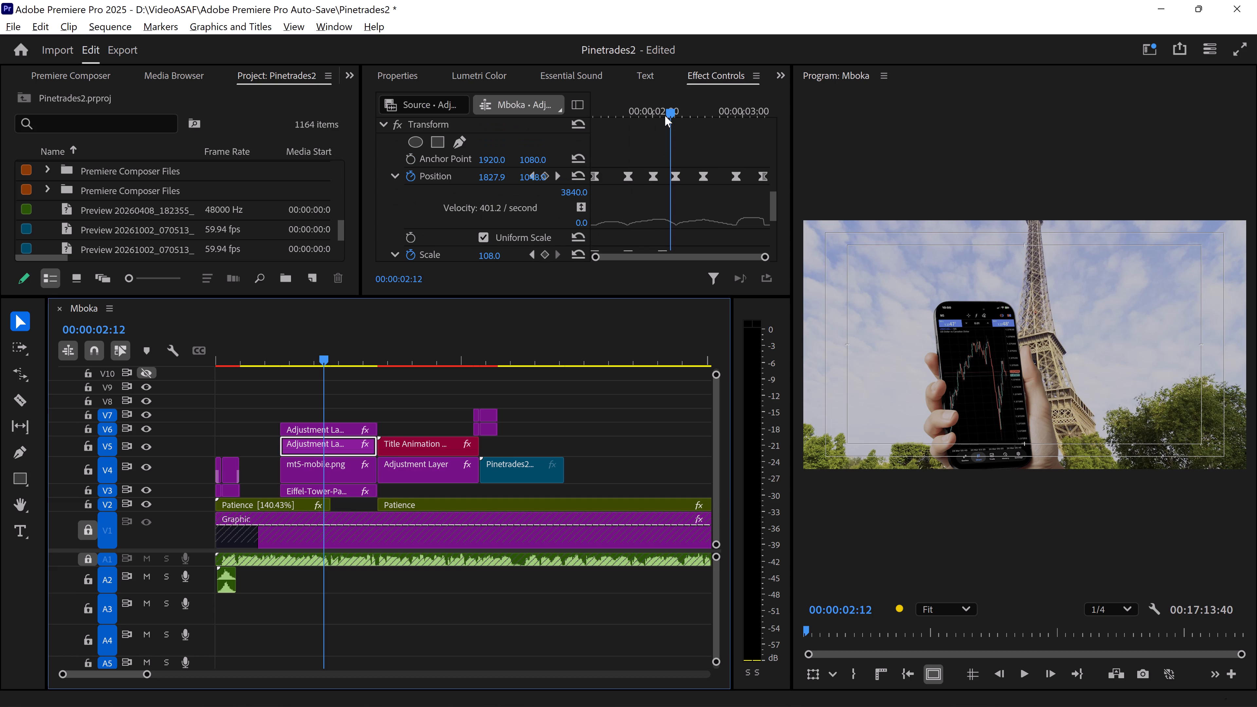
left_click_drag(665, 116, 650, 116, "shift")
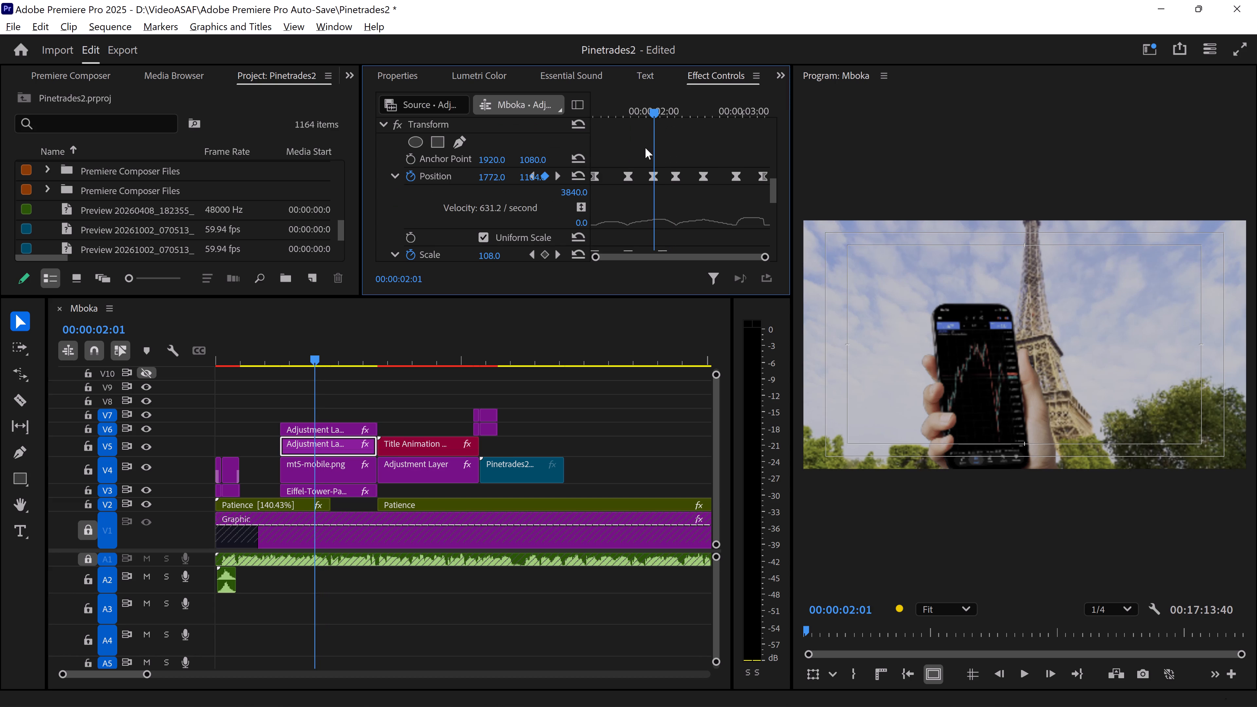
key("space")
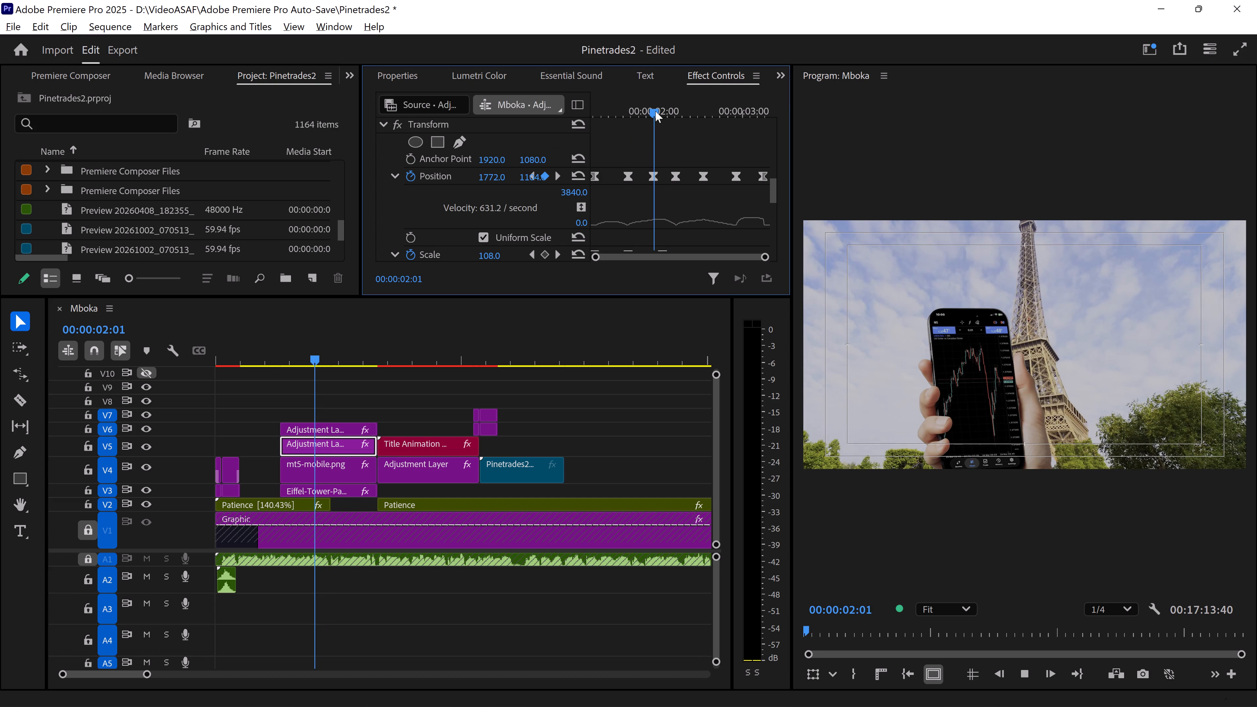
key("space")
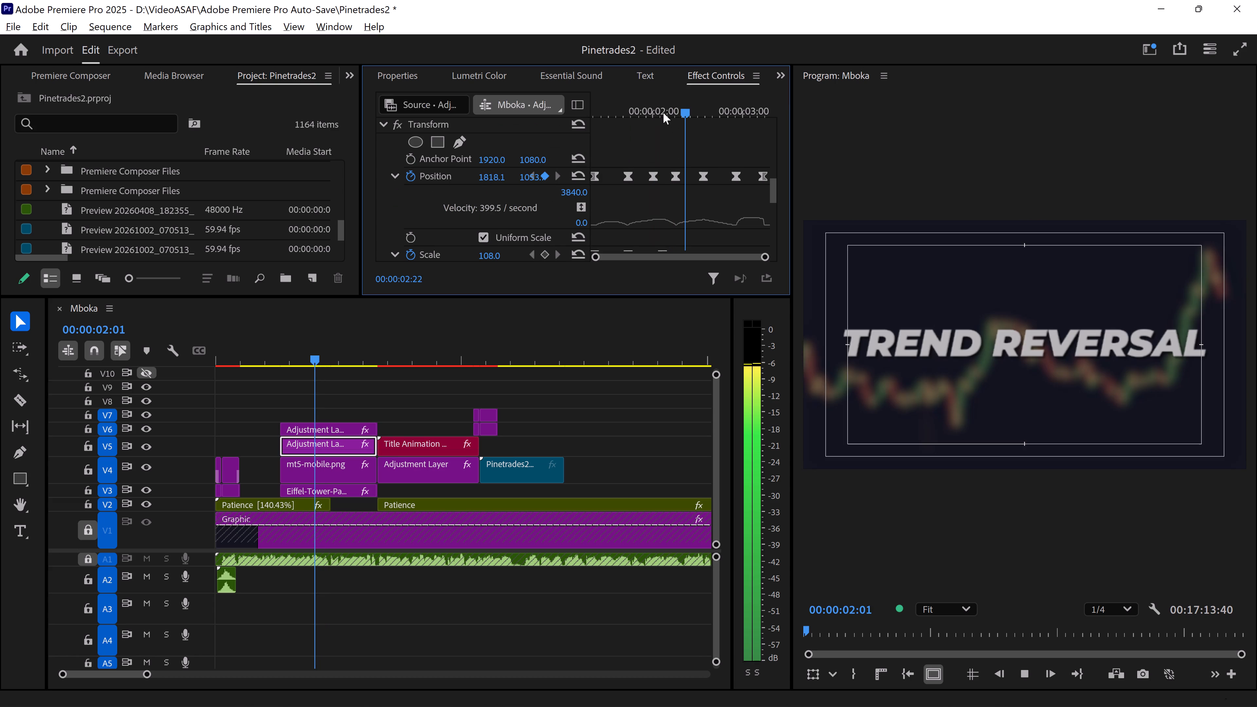
Play back the sequence from the start of the phone shot through the title, and replay the logo clip from 00:00:06:15.
left_click(282, 357)
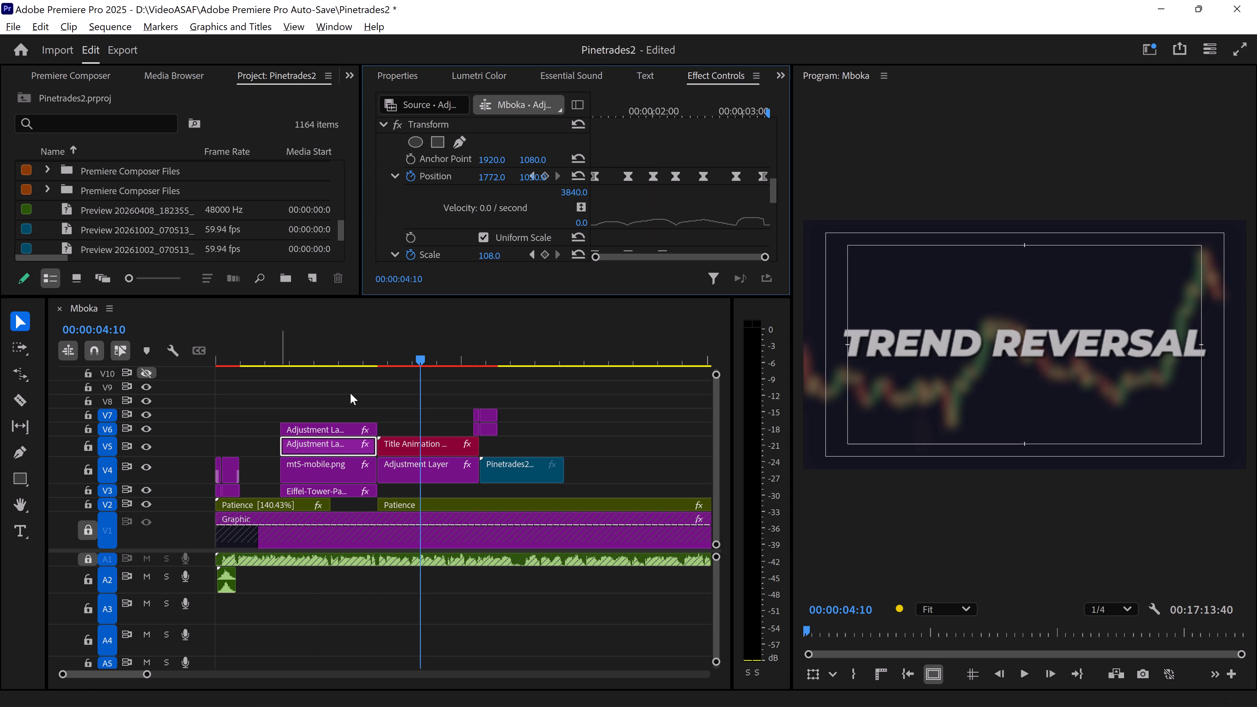
left_click(353, 393)
key("space")
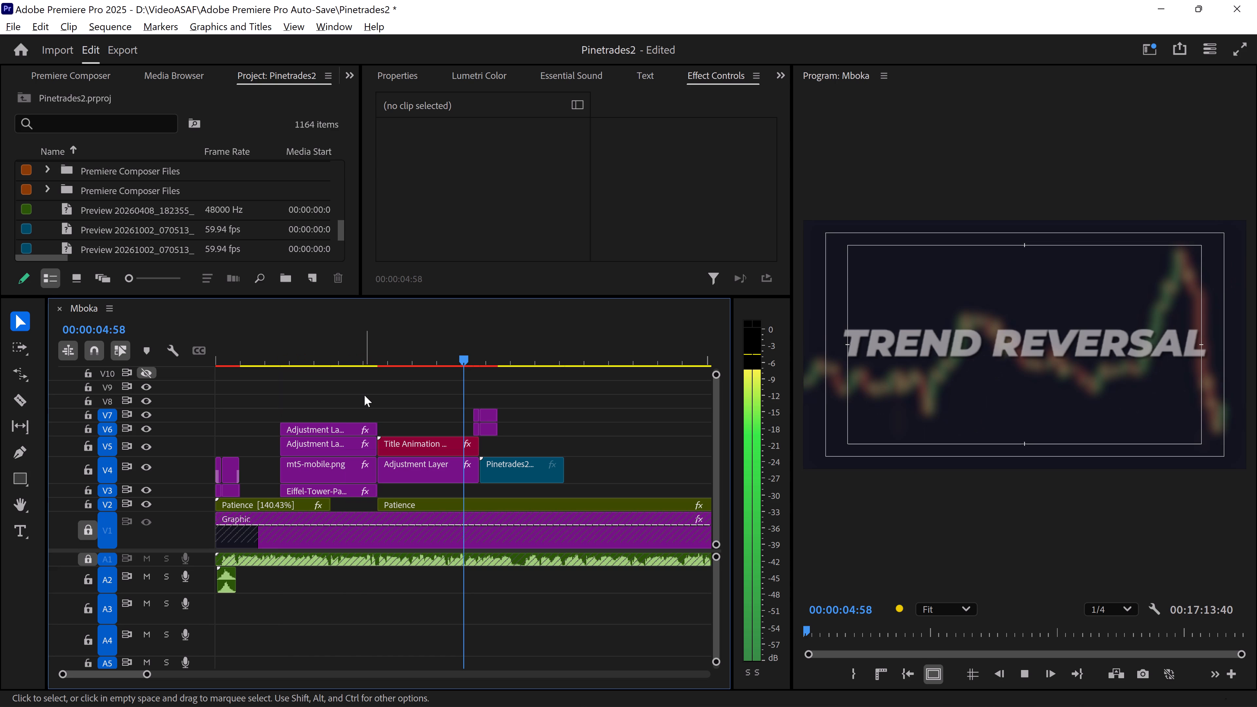
key("space")
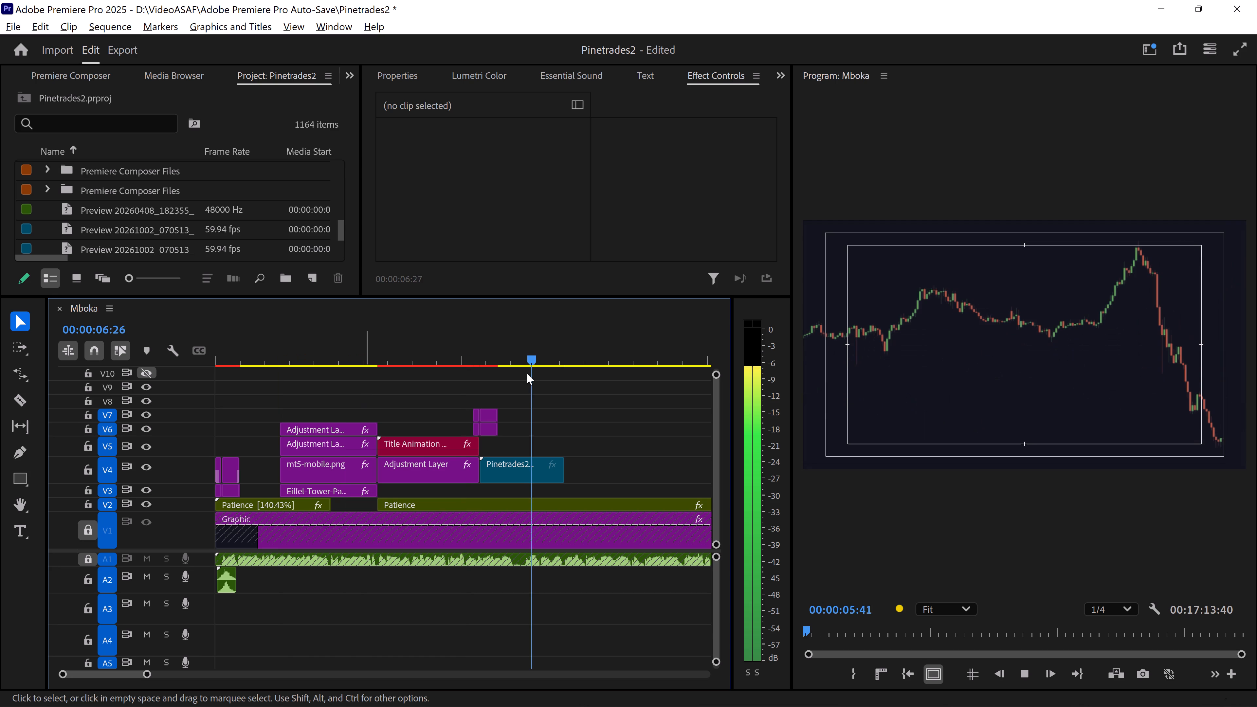
left_click_drag(533, 353, 527, 354)
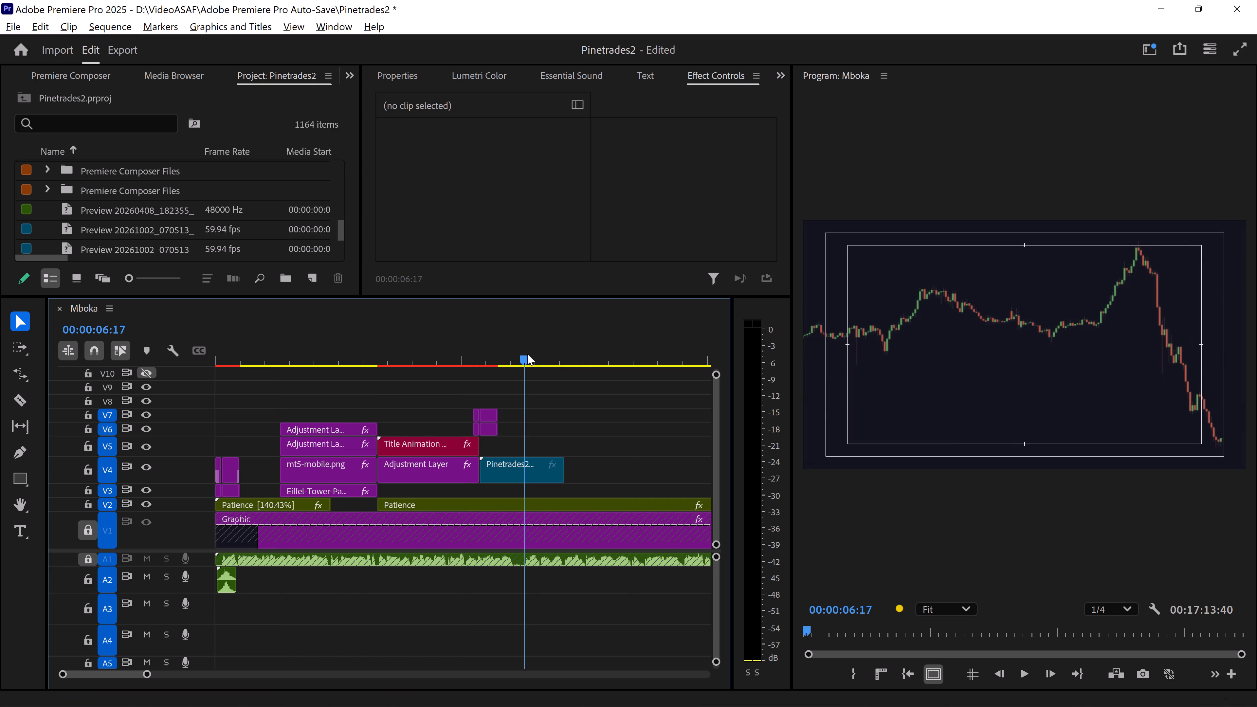
left_click_drag(527, 354, 525, 356)
key("space")
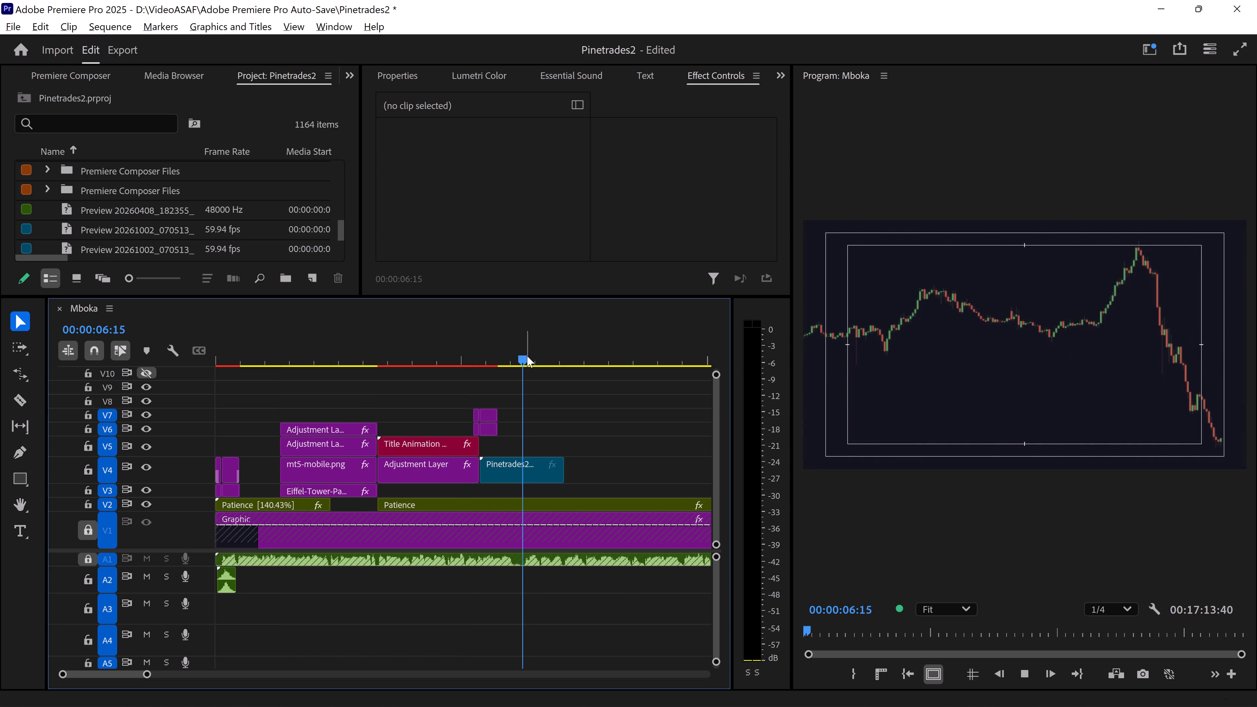
key("space")
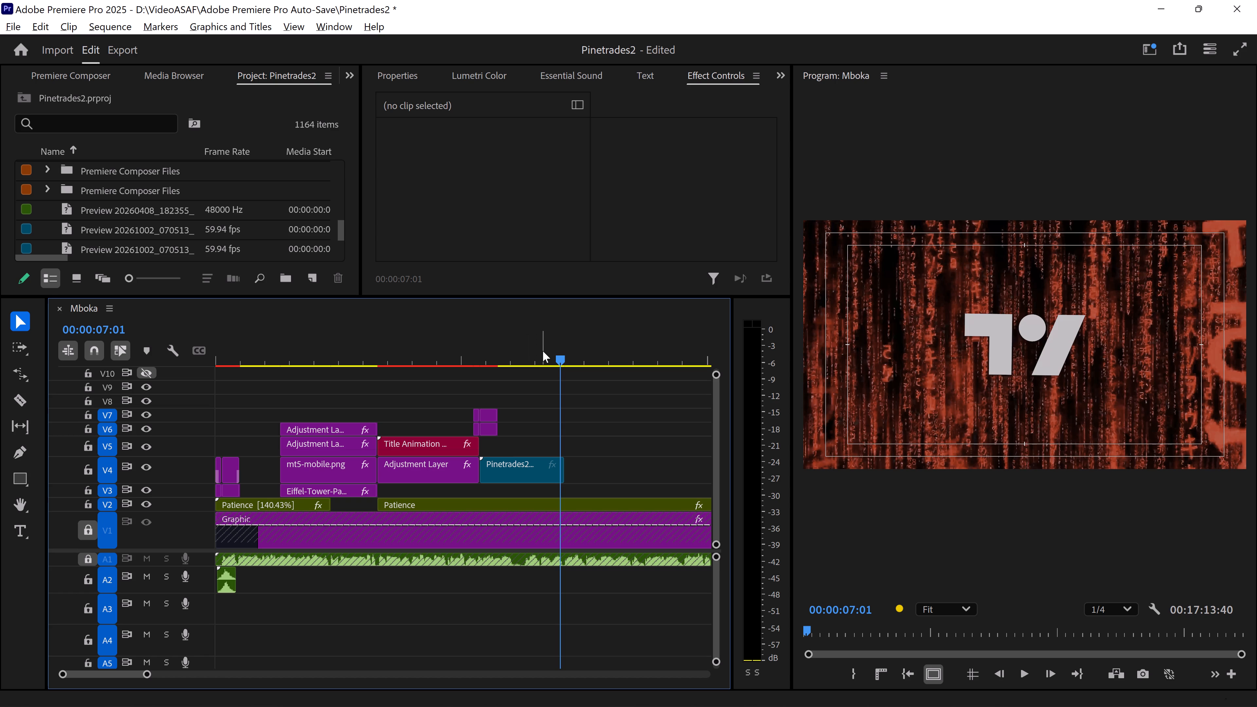
Extend the Pinetrades2 Linked Comp 73 clip on V4 past 00:00:07:07 and rate-stretch it back to end at that time.
left_click_drag(554, 353, 562, 356, "shift")
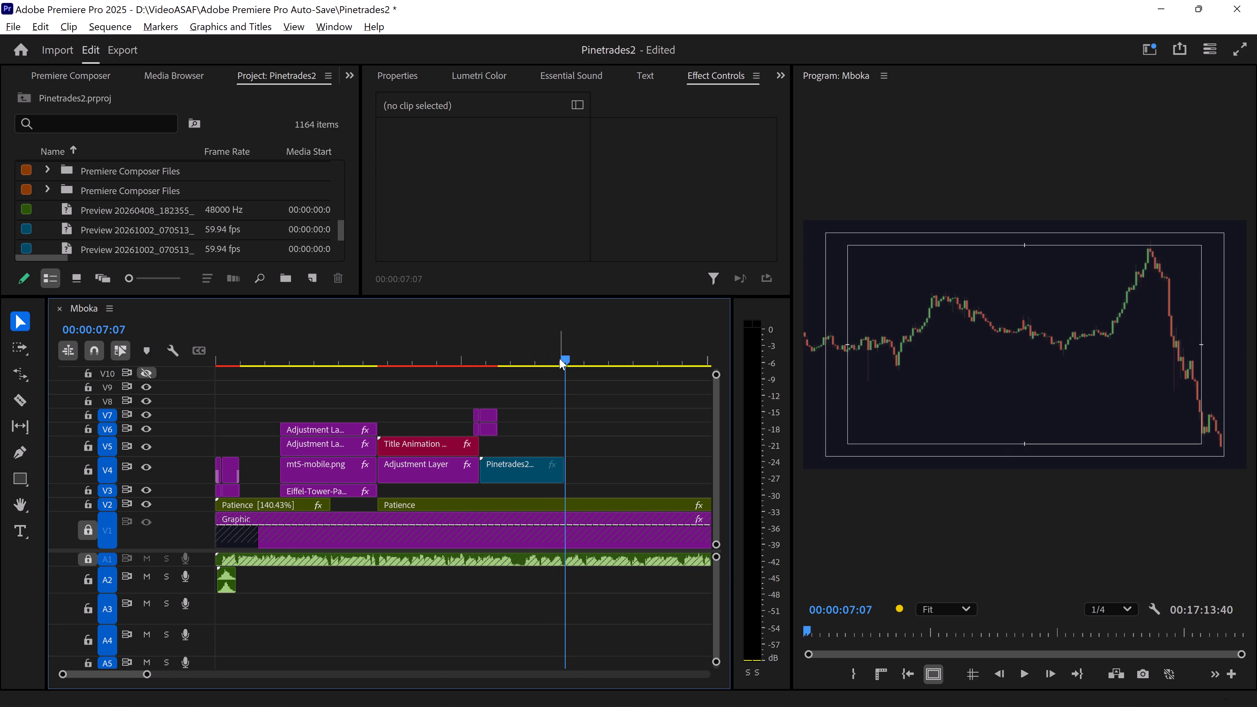
left_click_drag(563, 479, 612, 479)
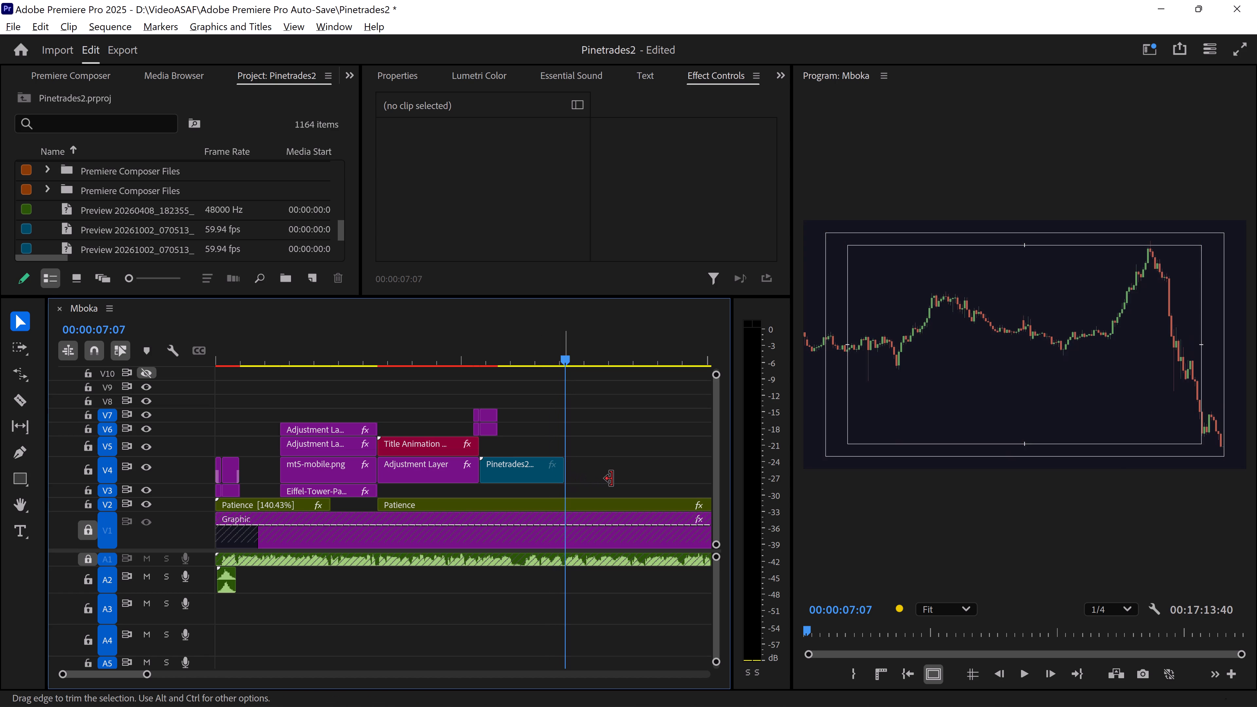
left_click_drag(612, 479, 613, 479)
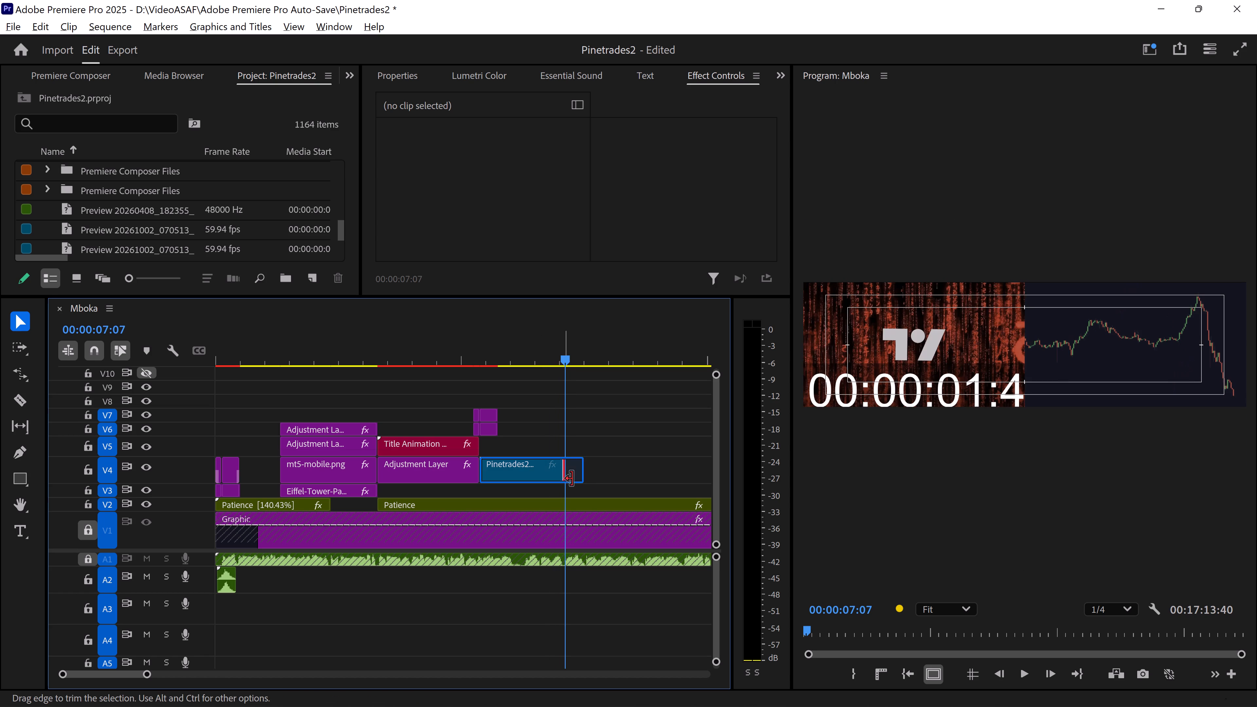
key("r")
left_click_drag(614, 473, 575, 473)
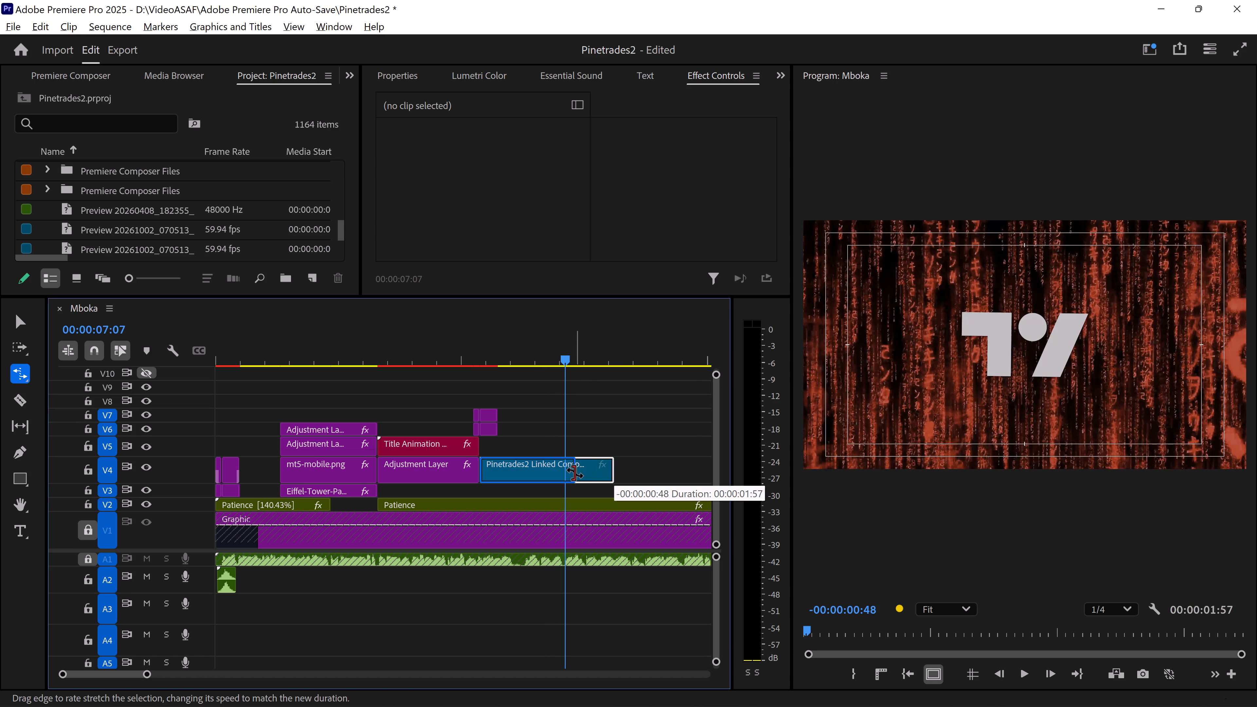
left_click_drag(575, 473, 567, 473)
key("v")
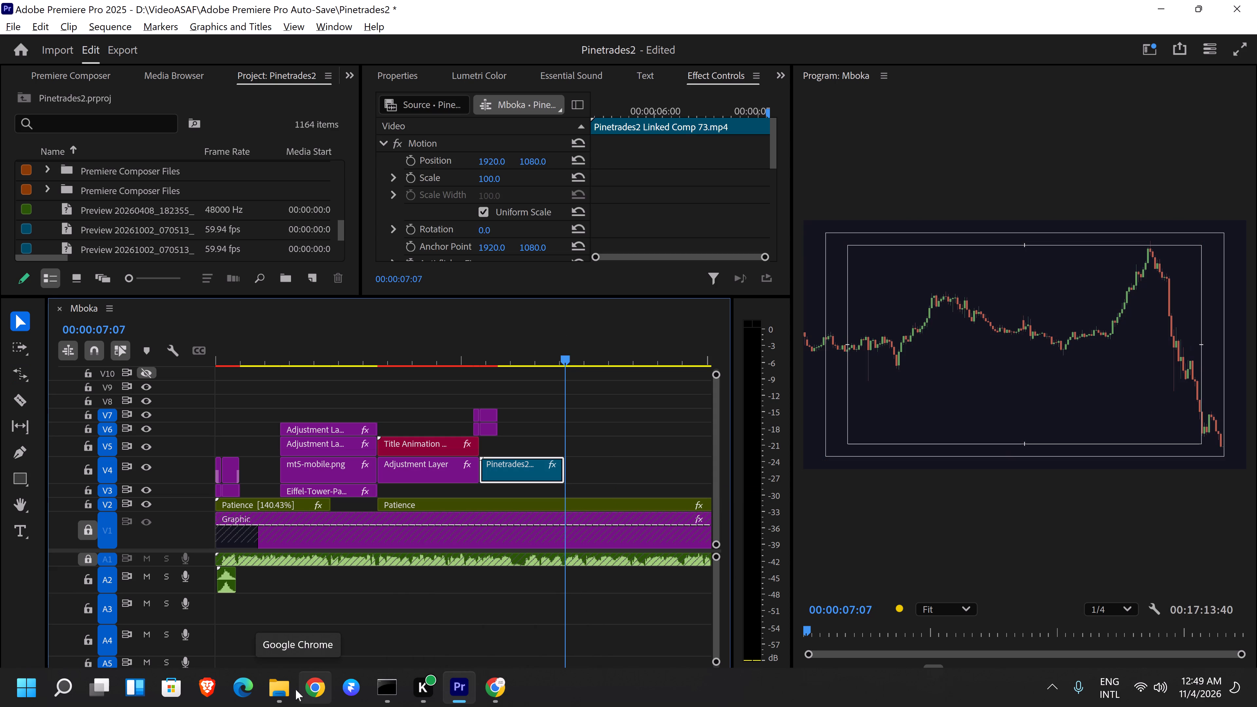
Switch to File Explorer and look through the Pinetrades folder for media to add.
left_click(306, 625)
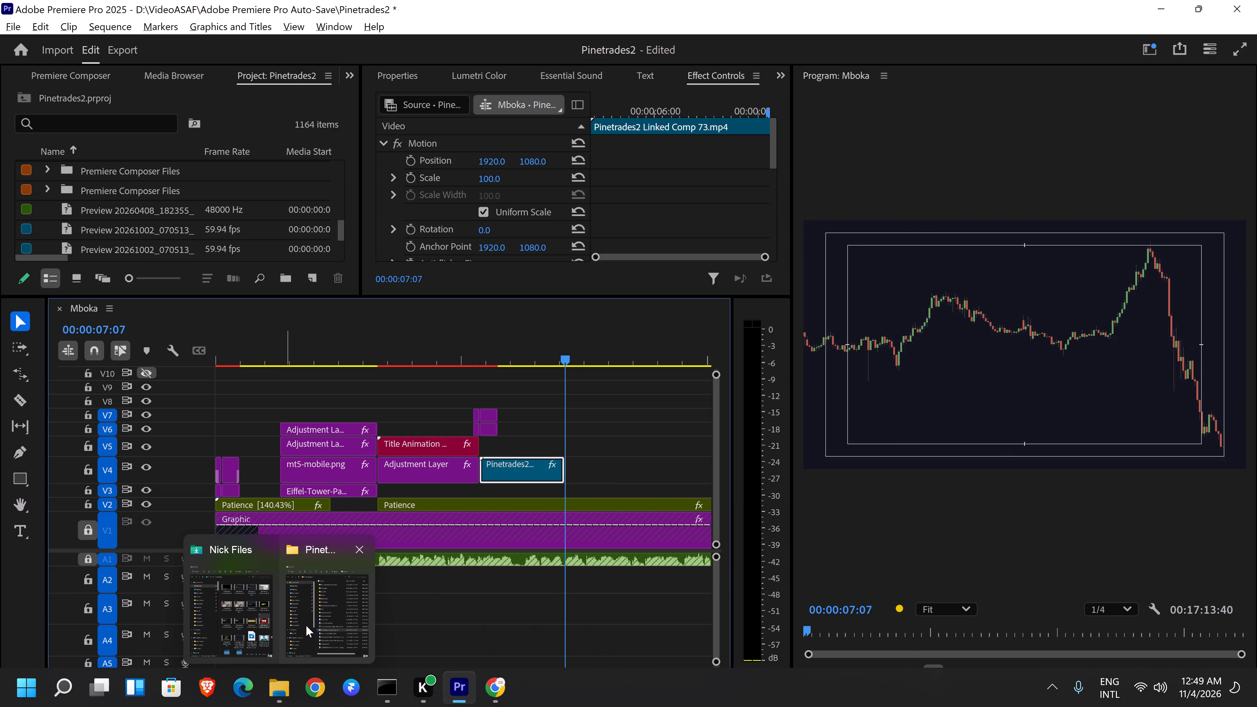
scroll(970, 437, "down", 3)
scroll(976, 435, "up", 3)
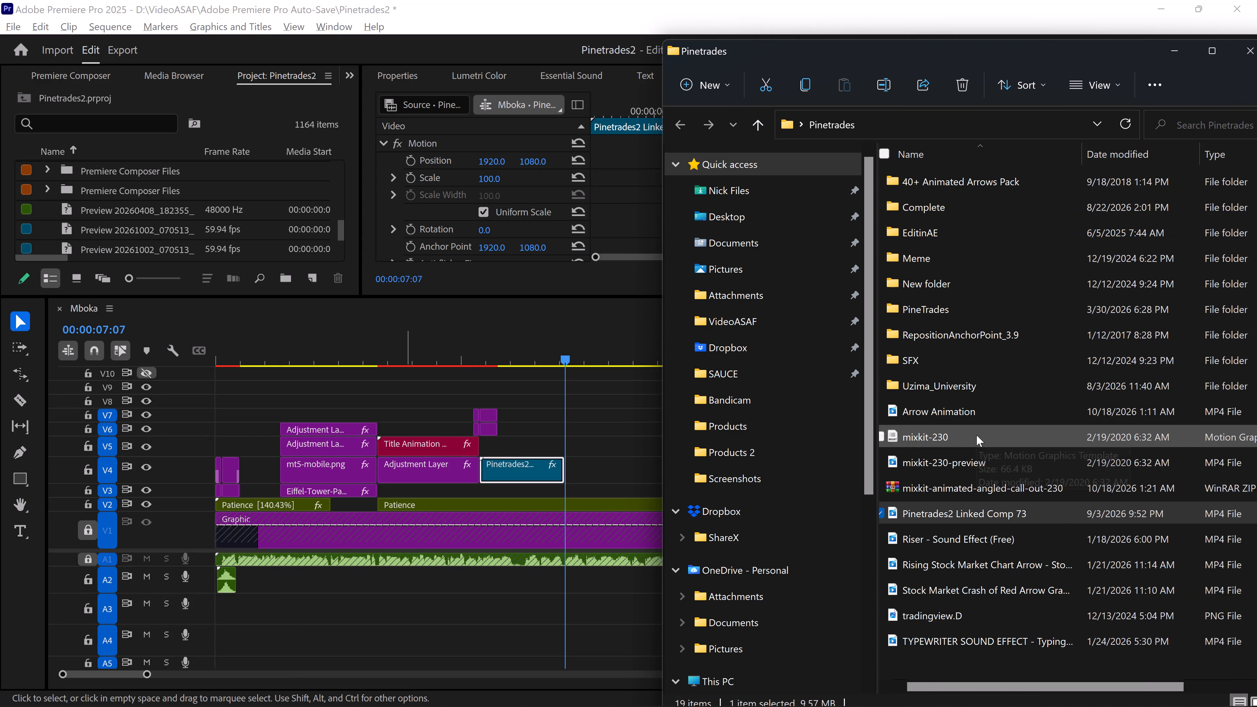
scroll(976, 435, "up", 1)
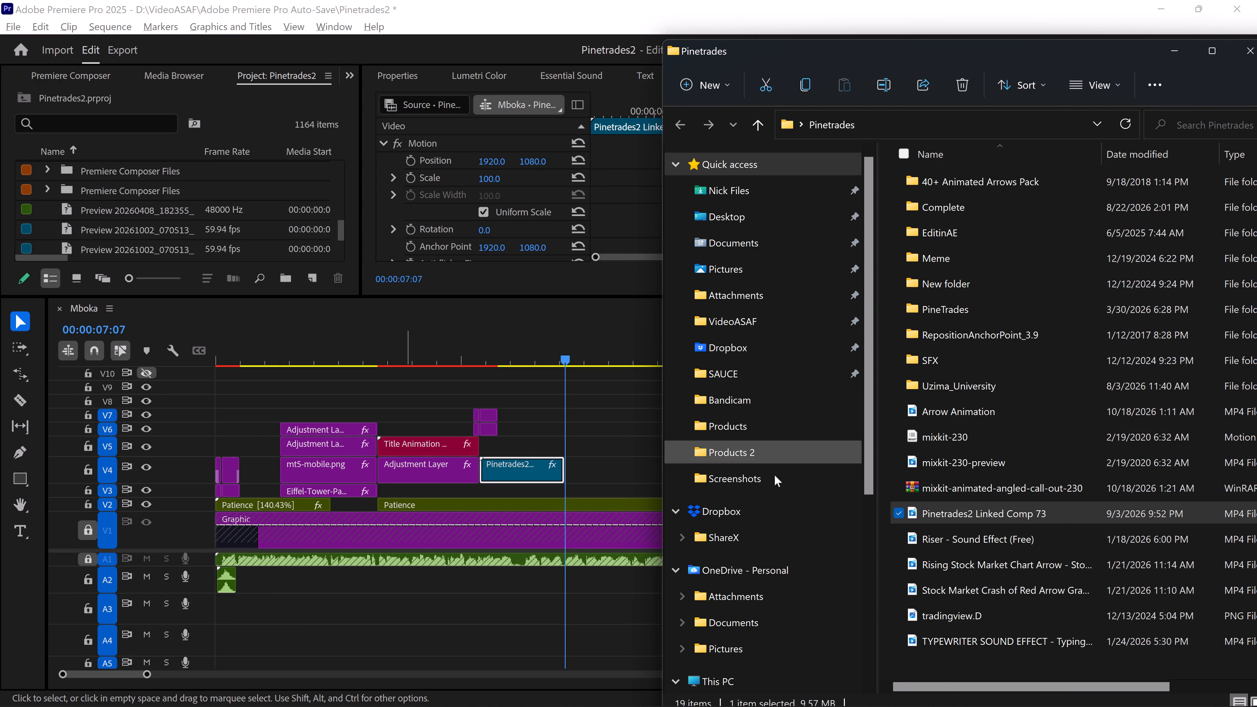
scroll(781, 512, "up", 1)
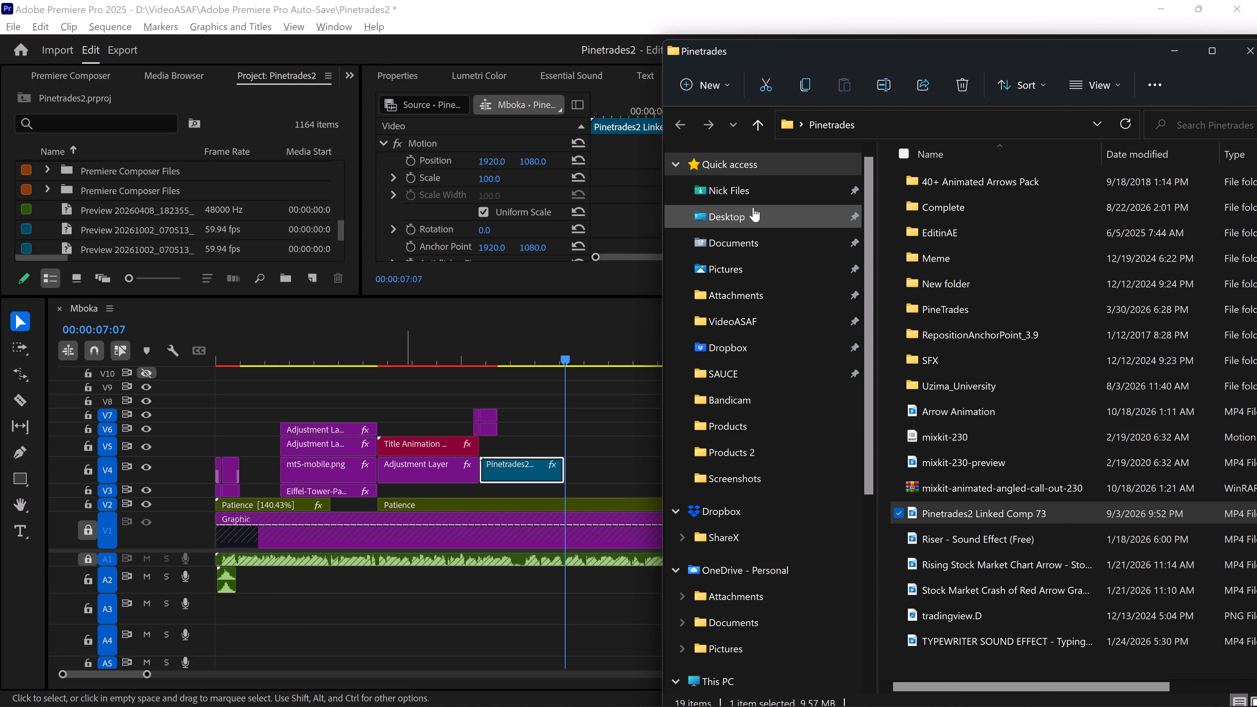
Browse the Nick Files folder for further footage to add, and return to the Mboka sequence in Premiere Pro.
left_click(759, 192)
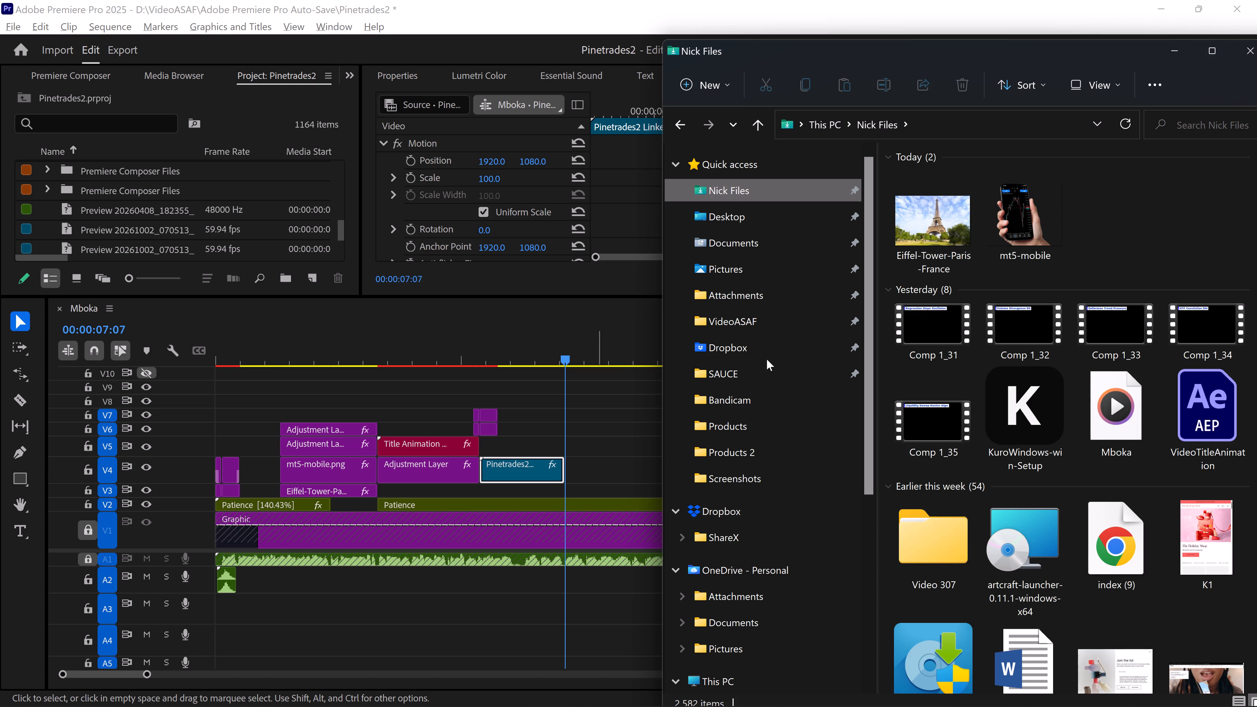
scroll(1122, 382, "down", 10)
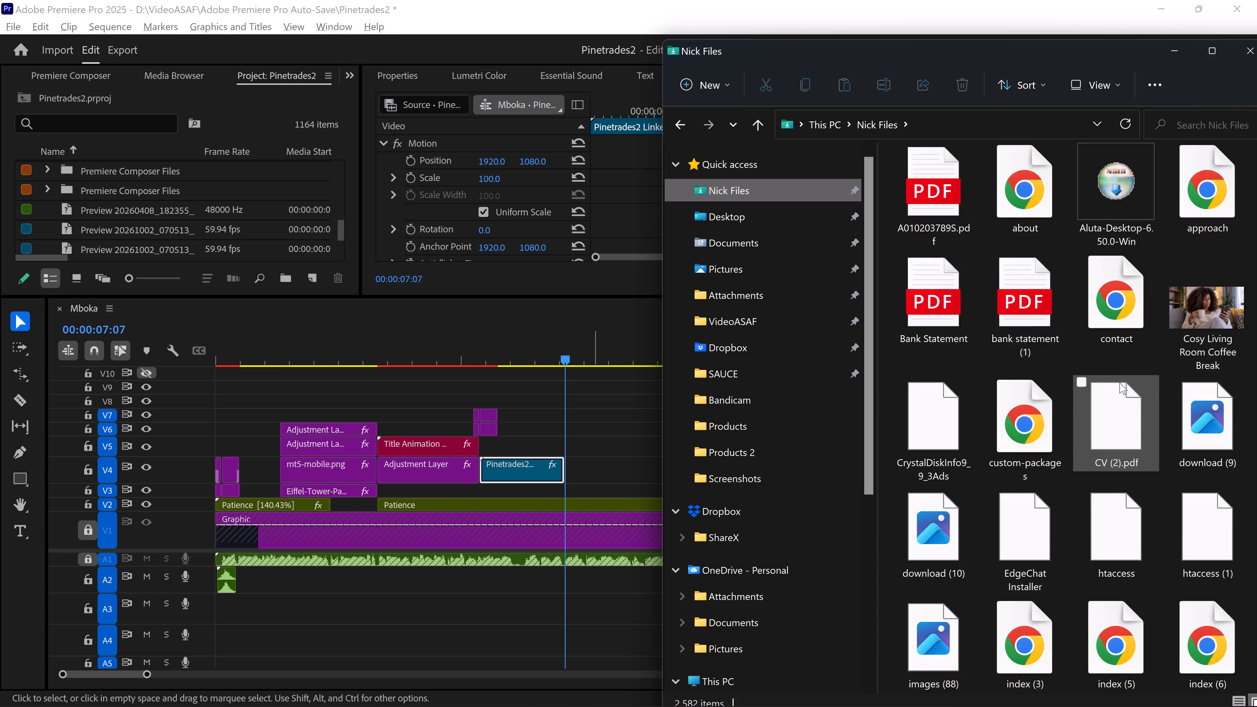
scroll(1121, 380, "up", 3)
scroll(1121, 378, "down", 3)
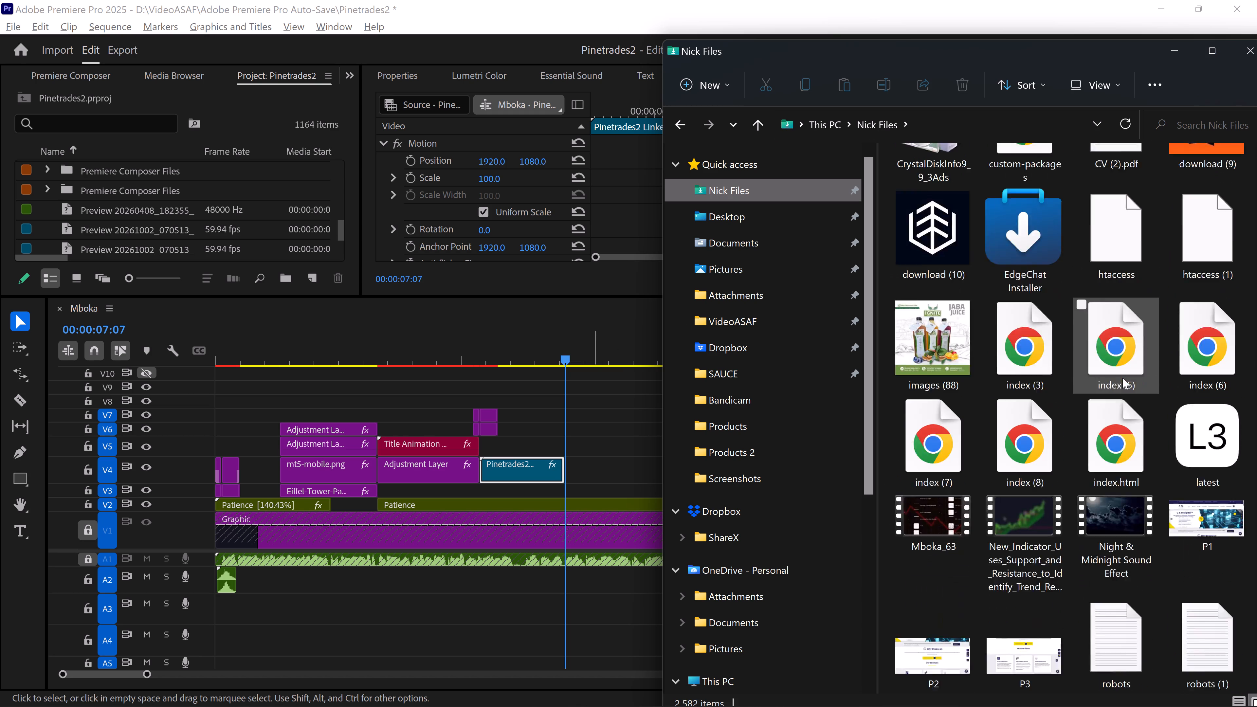
scroll(1122, 378, "down", 9)
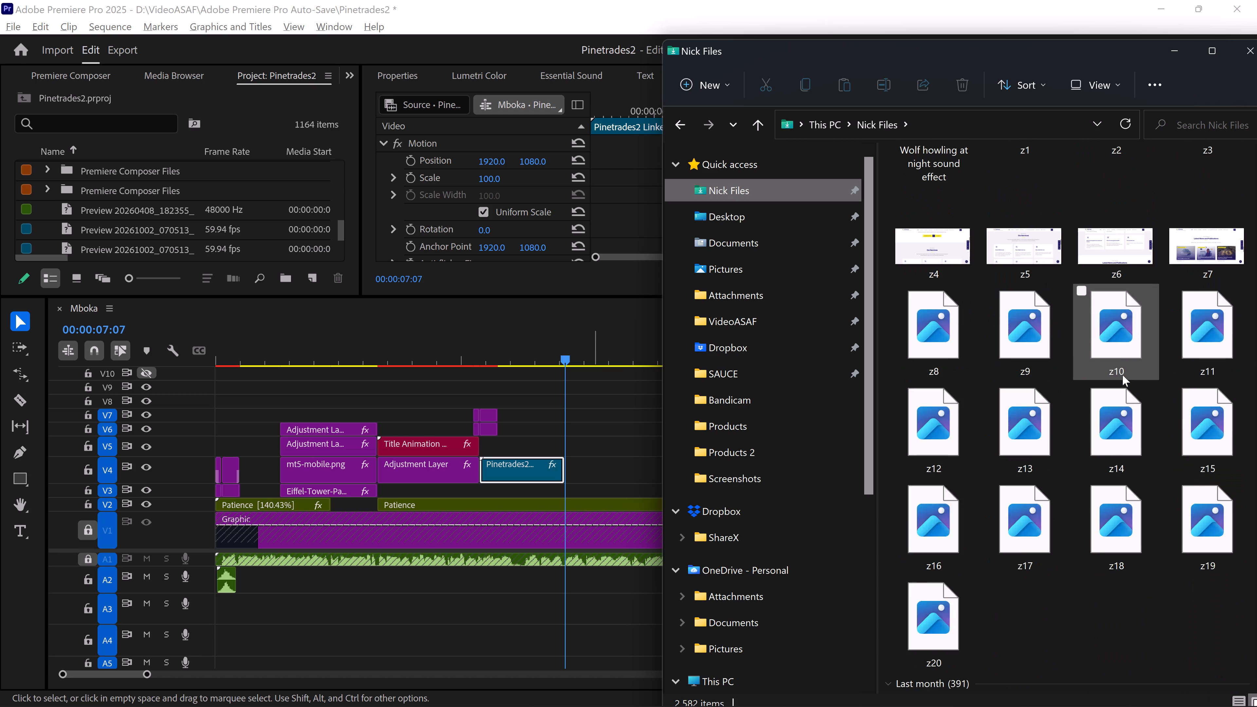
scroll(1125, 373, "down", 6)
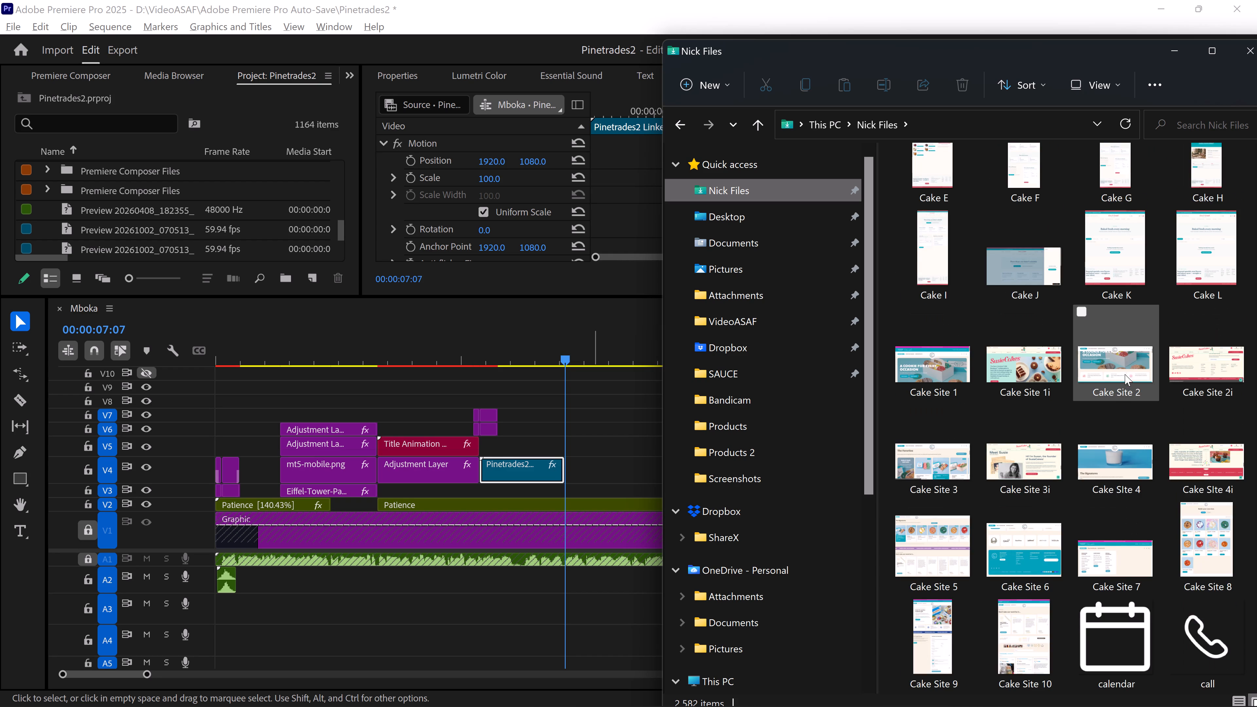
scroll(1125, 374, "down", 18)
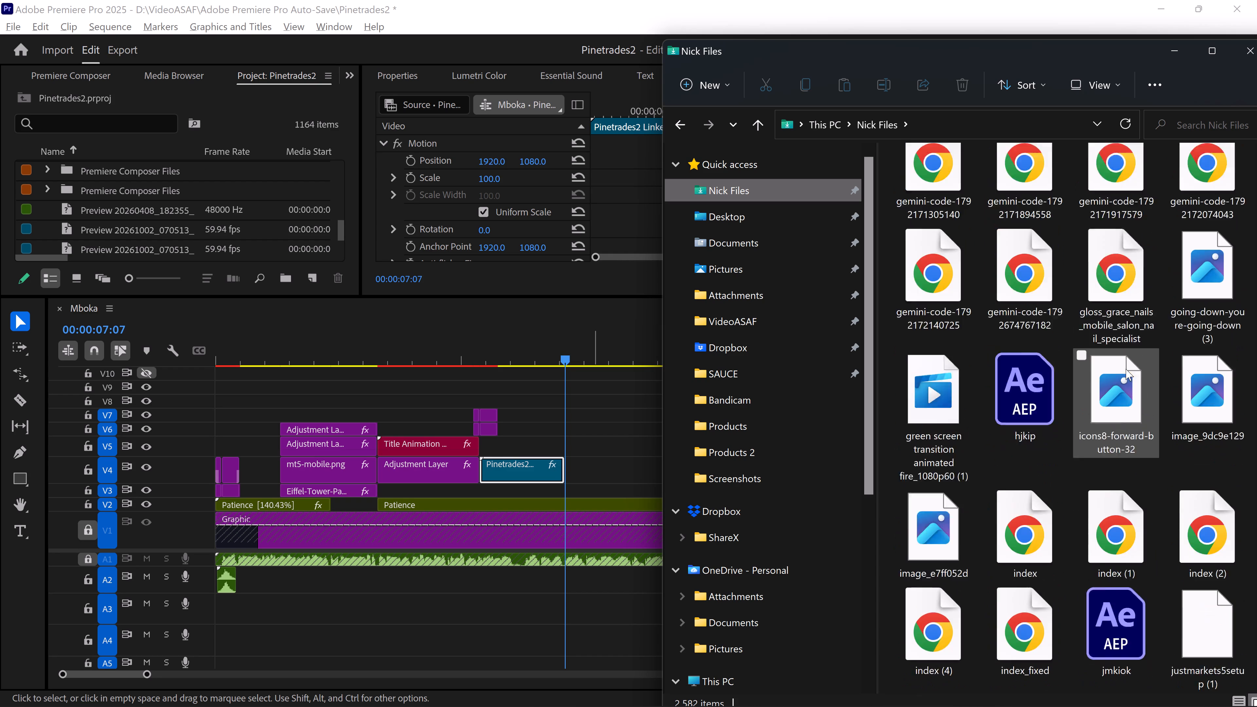
scroll(1126, 369, "down", 13)
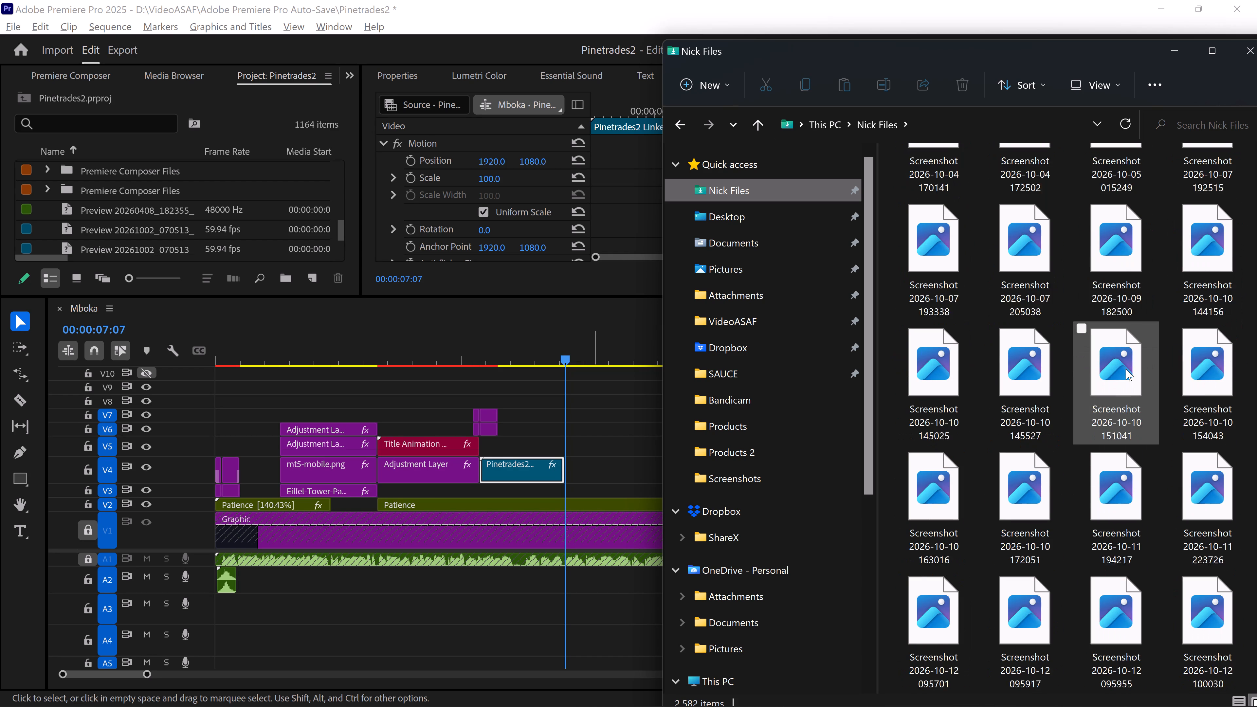
scroll(1126, 369, "down", 13)
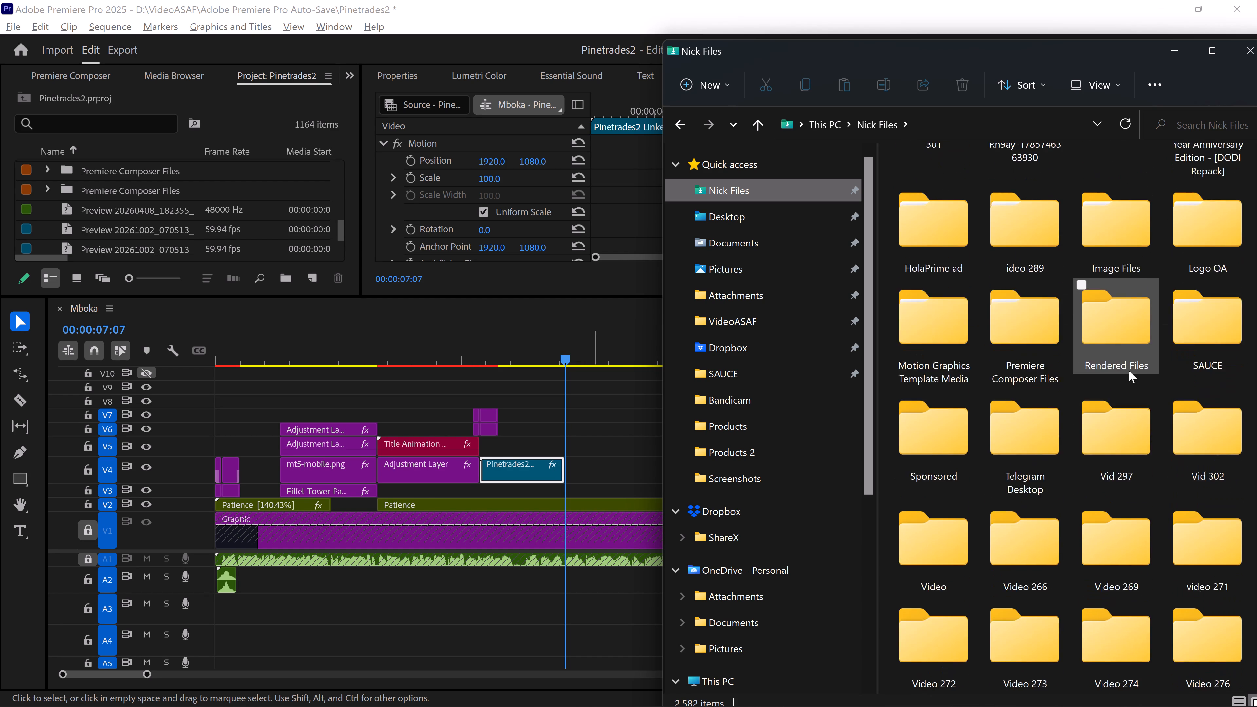
scroll(1129, 371, "down", 15)
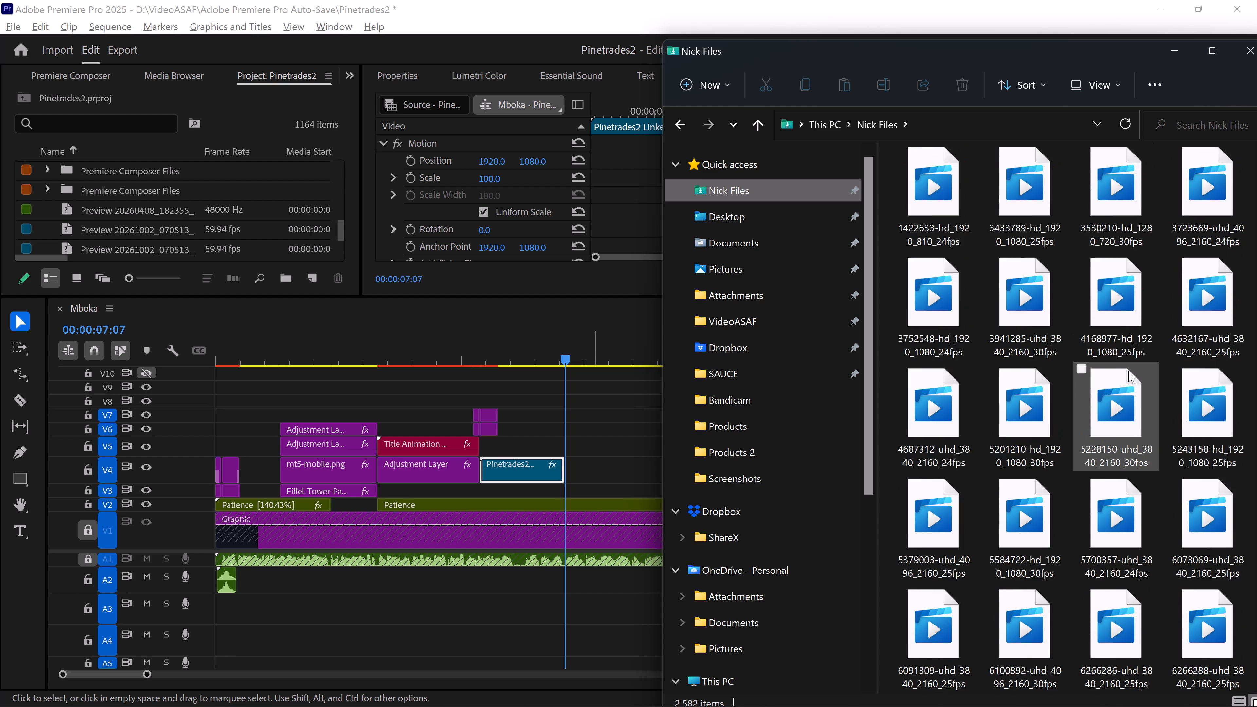
scroll(1128, 371, "down", 8)
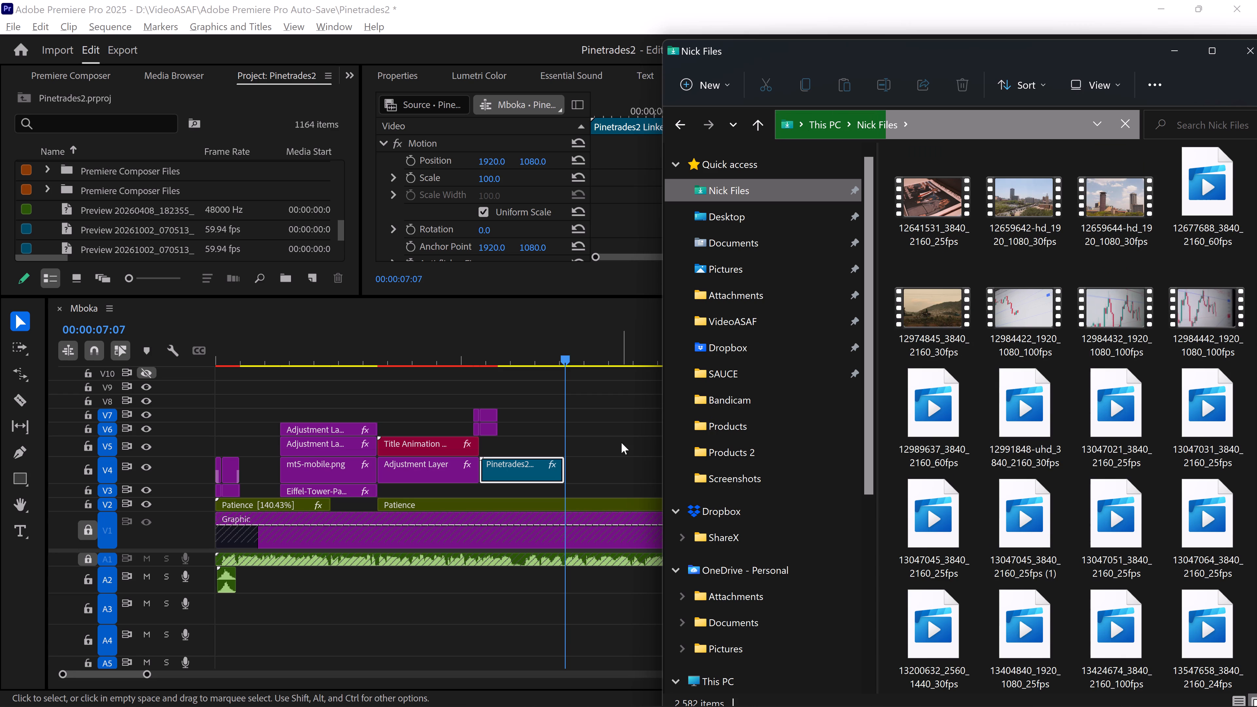
left_click(630, 428)
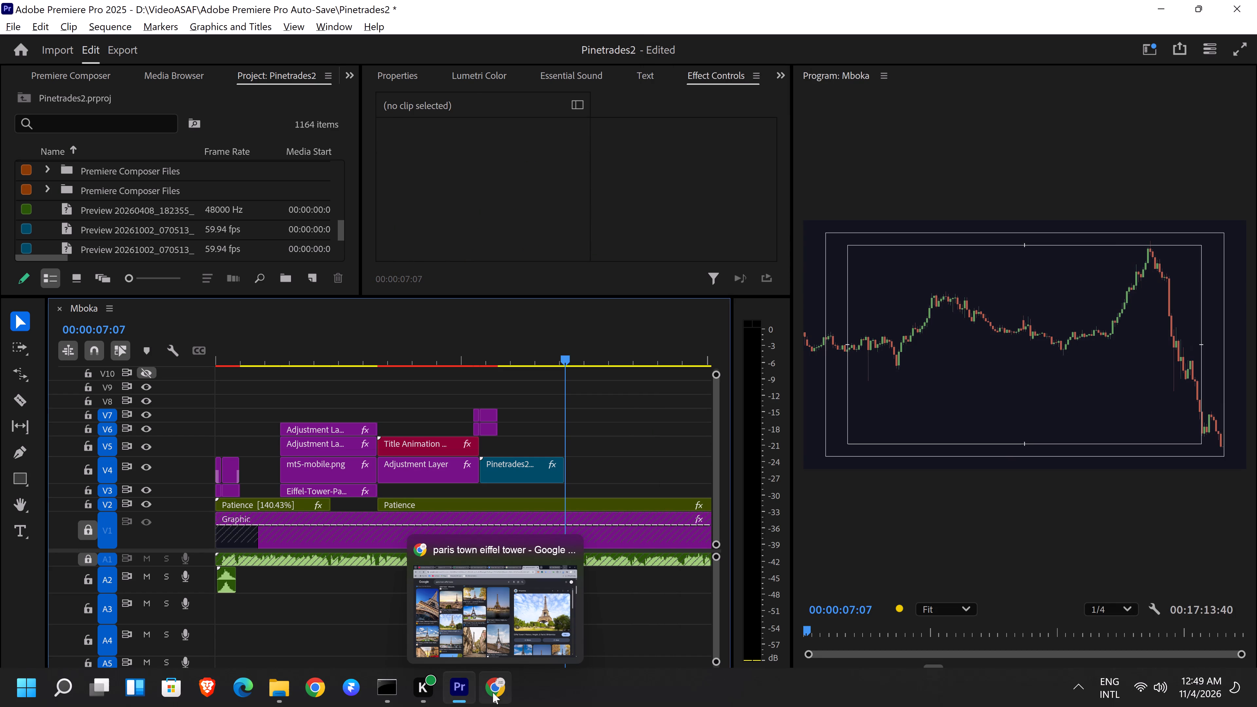
Switch to Chrome and open the Pexels website in place of the Eiffel Tower image search.
left_click(514, 598)
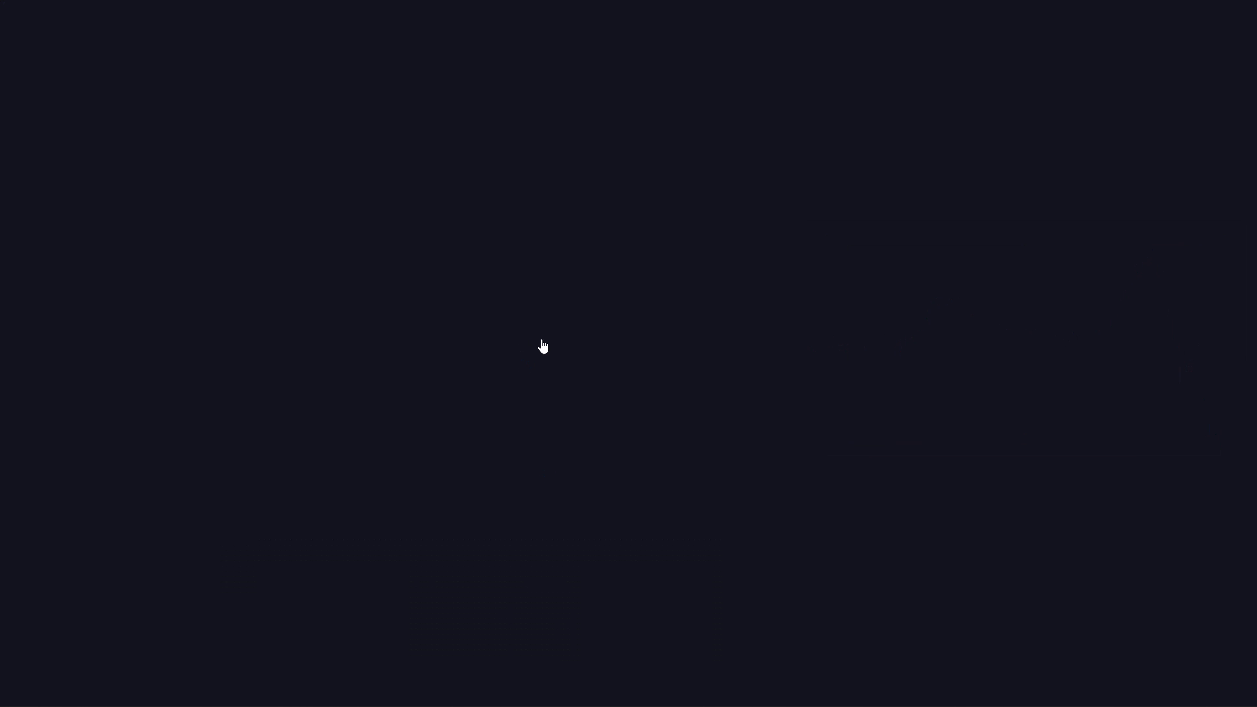
left_click(667, 52)
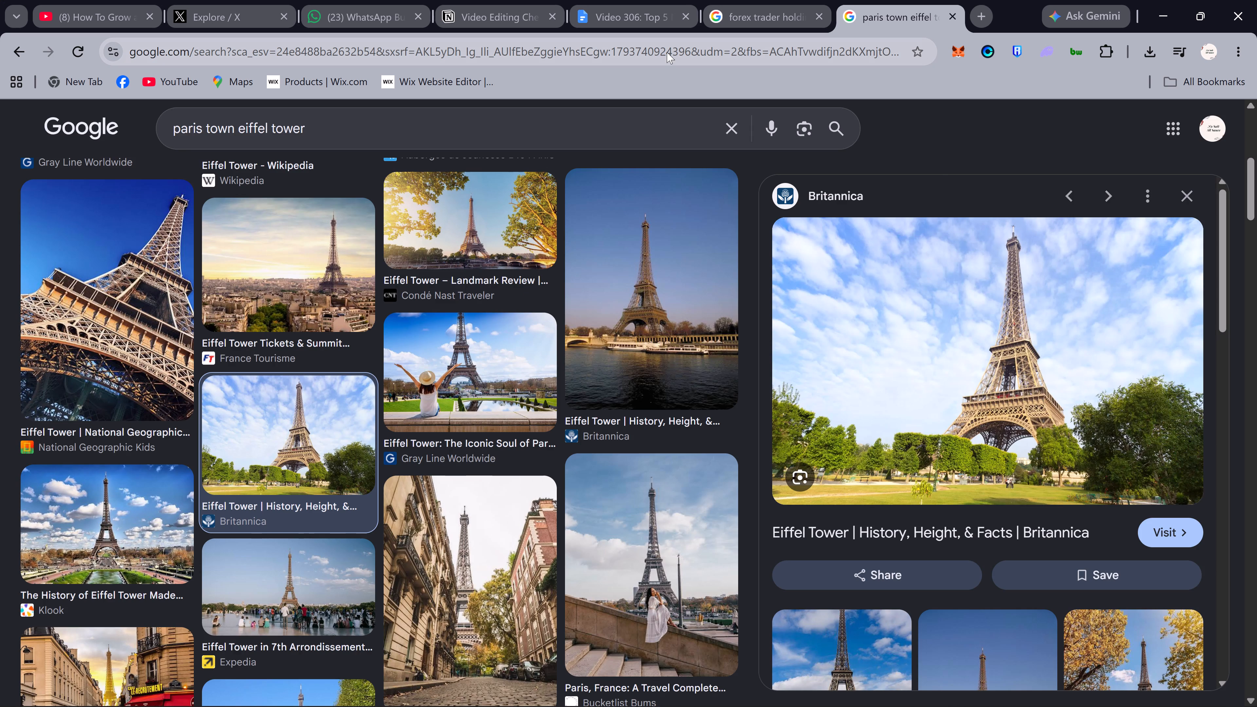
double_click(667, 52)
type("pexels")
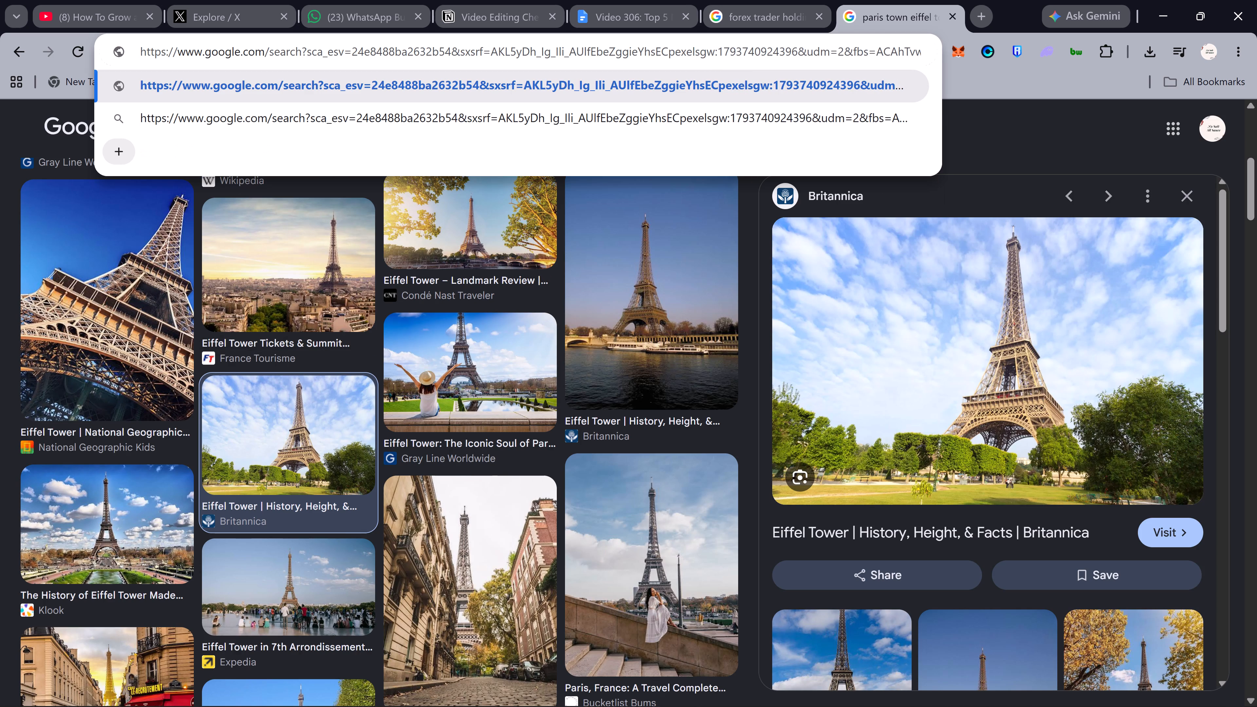
triple_click(665, 51)
type("pexels")
key("Return")
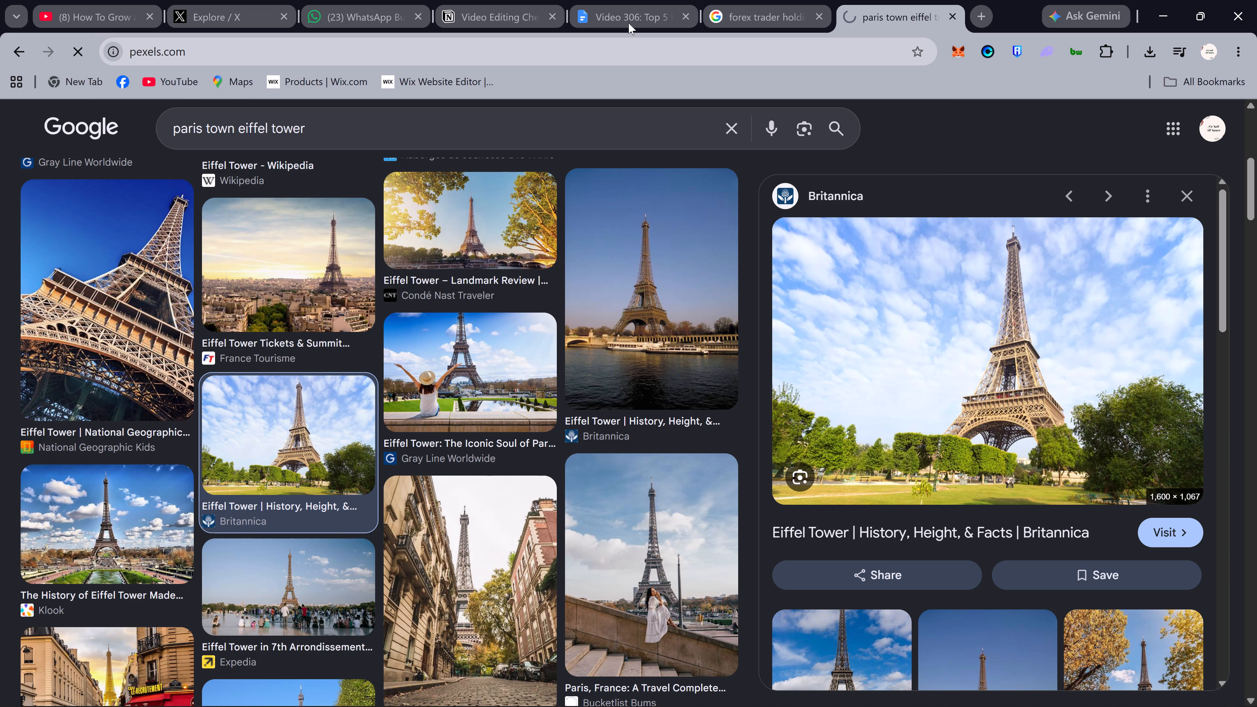
left_click(1193, 12)
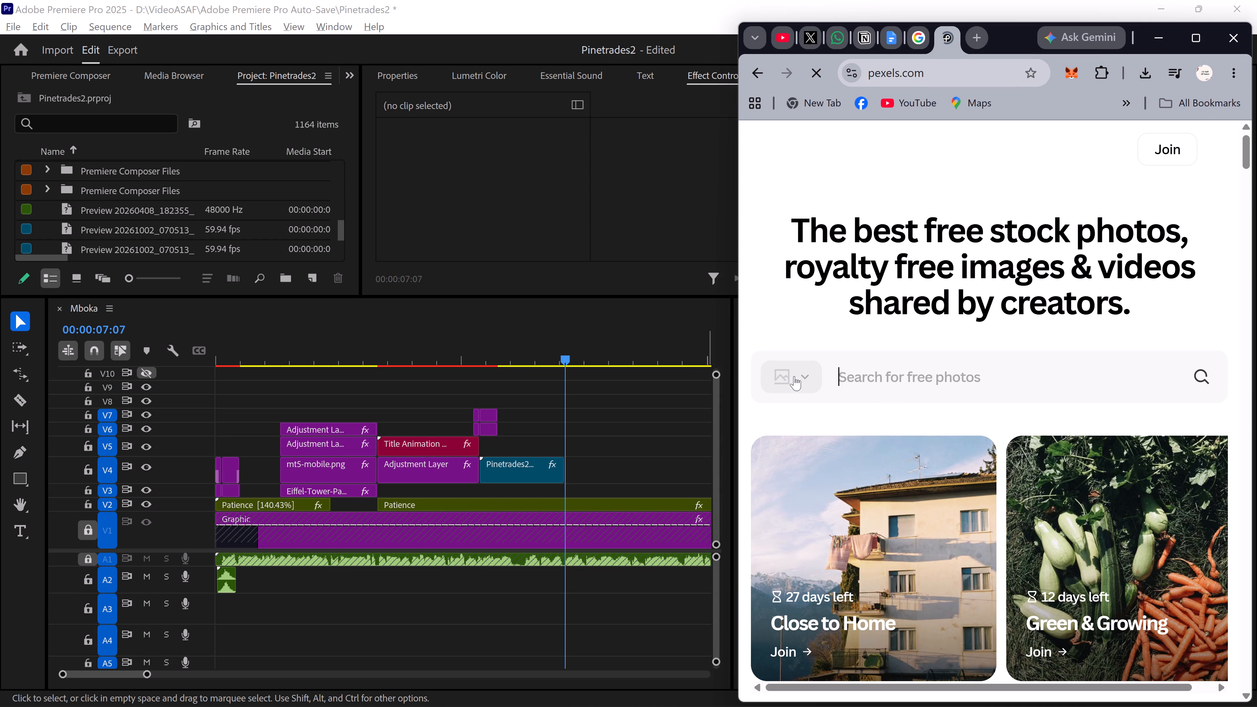
left_click(794, 376)
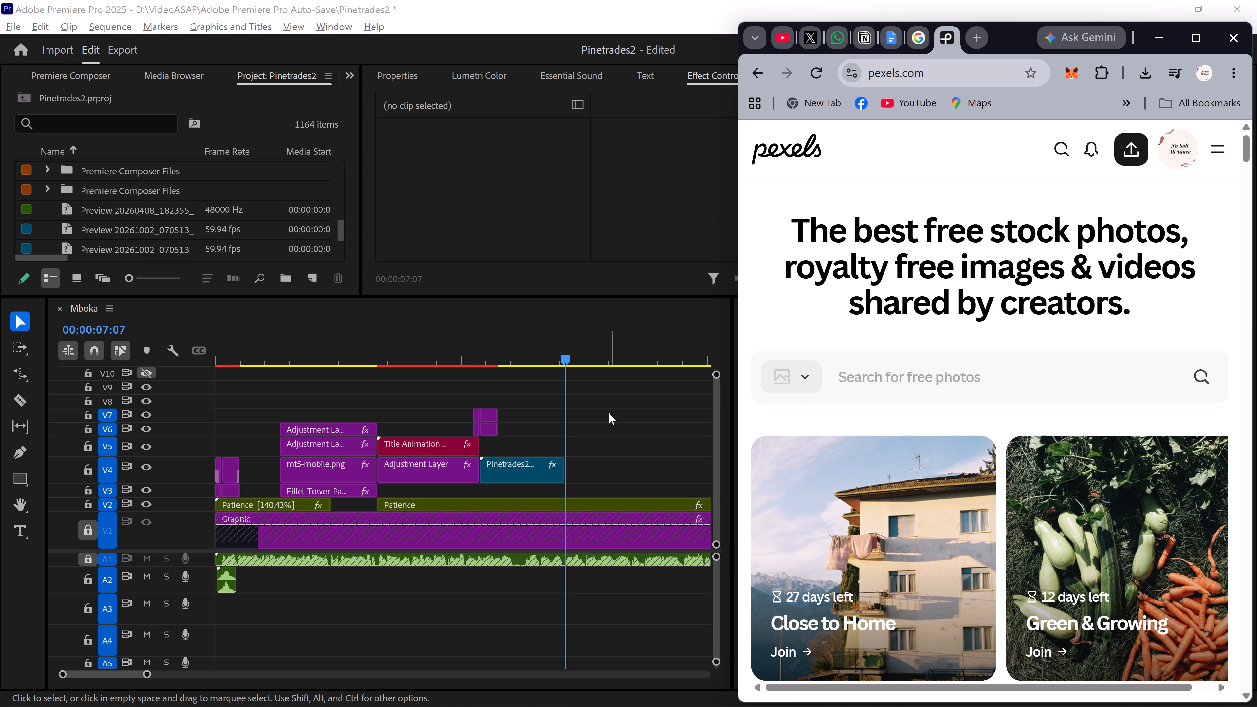
Return to Premiere Pro and play back the phone shot into the title from around 00:00:01:45, replaying it once.
left_click_drag(539, 355, 305, 362)
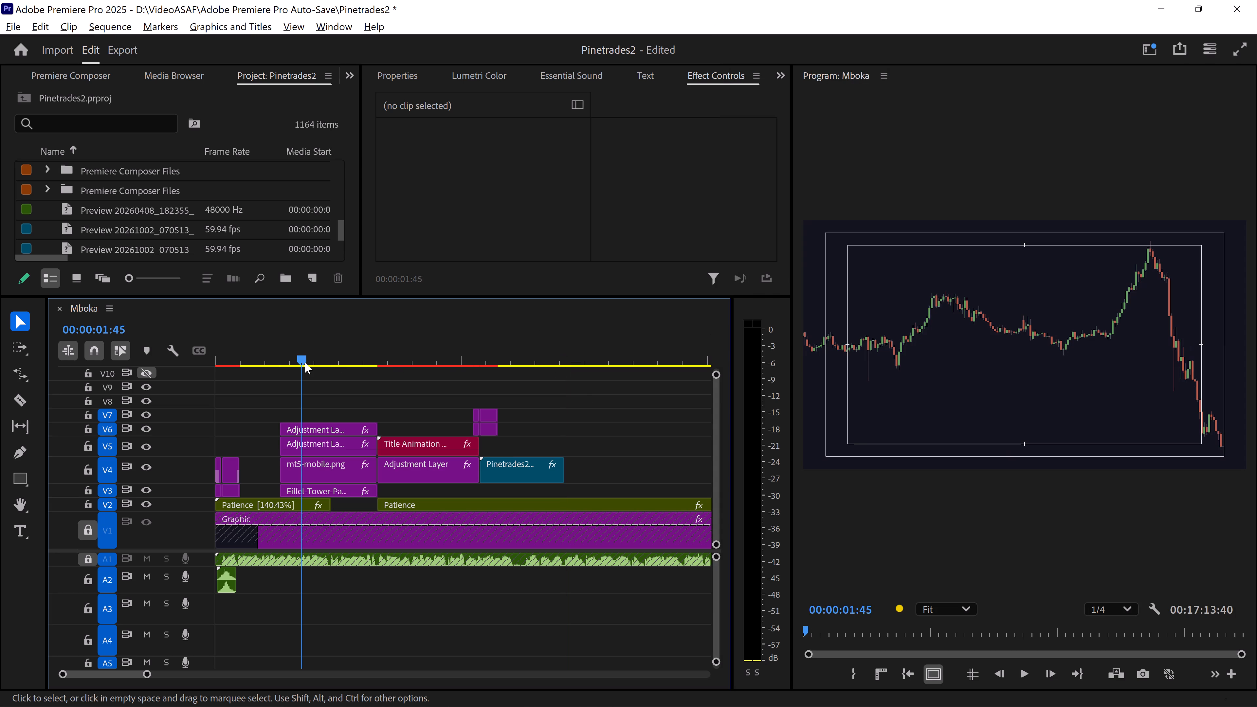
key("space")
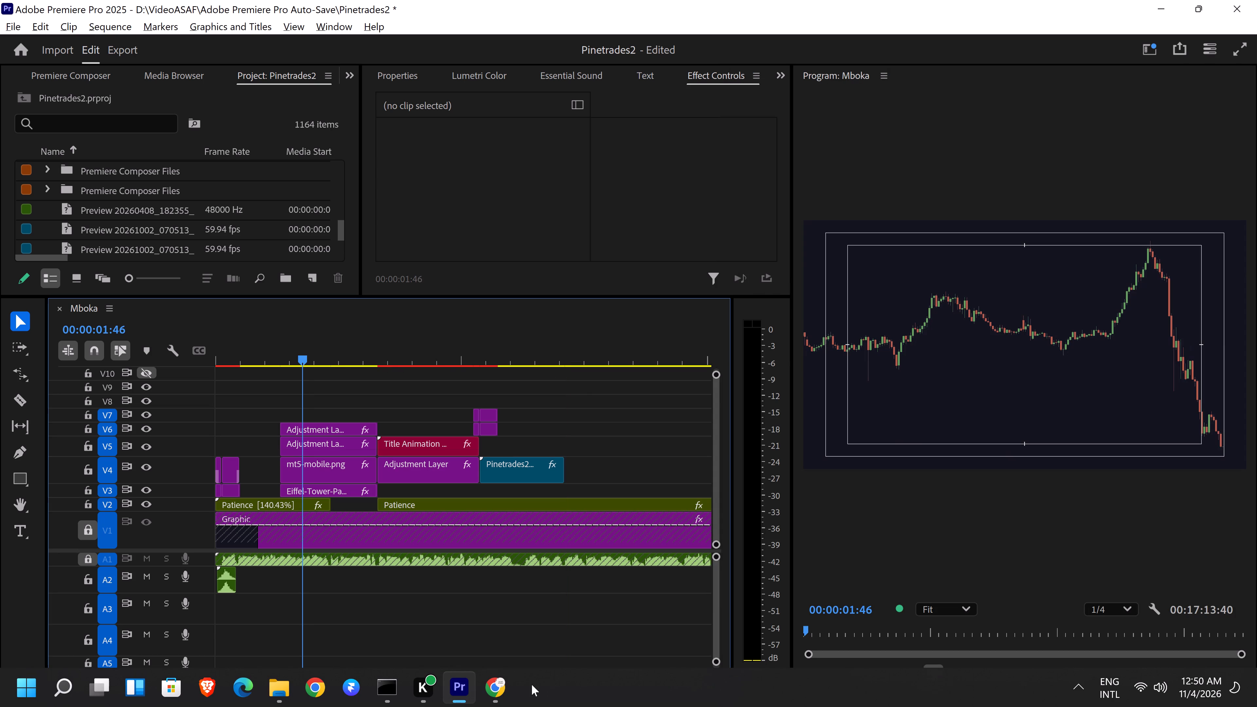
key("space")
left_click(296, 339)
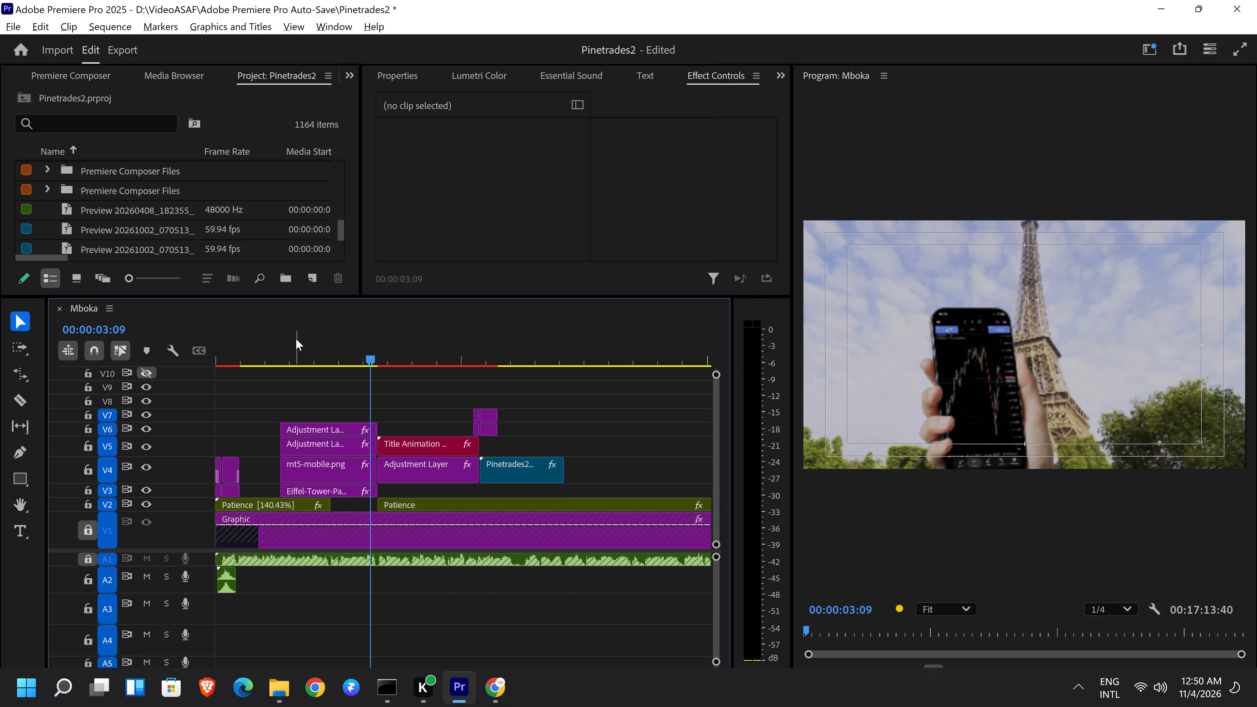
left_click(400, 390)
key("space")
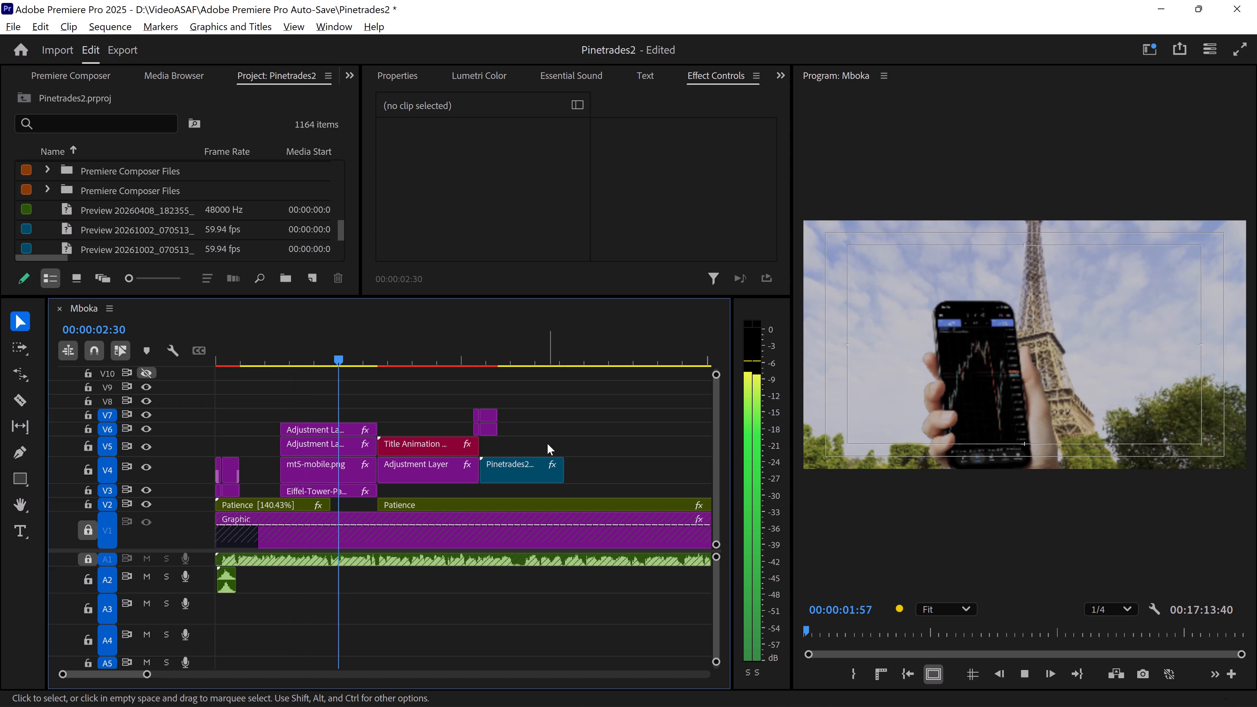
key("space")
At 00:00:02:44, turn off the composition's shutter angle in the V5 Adjustment Layer's Transform effect and set Shutter Angle to 56.
left_click(353, 347)
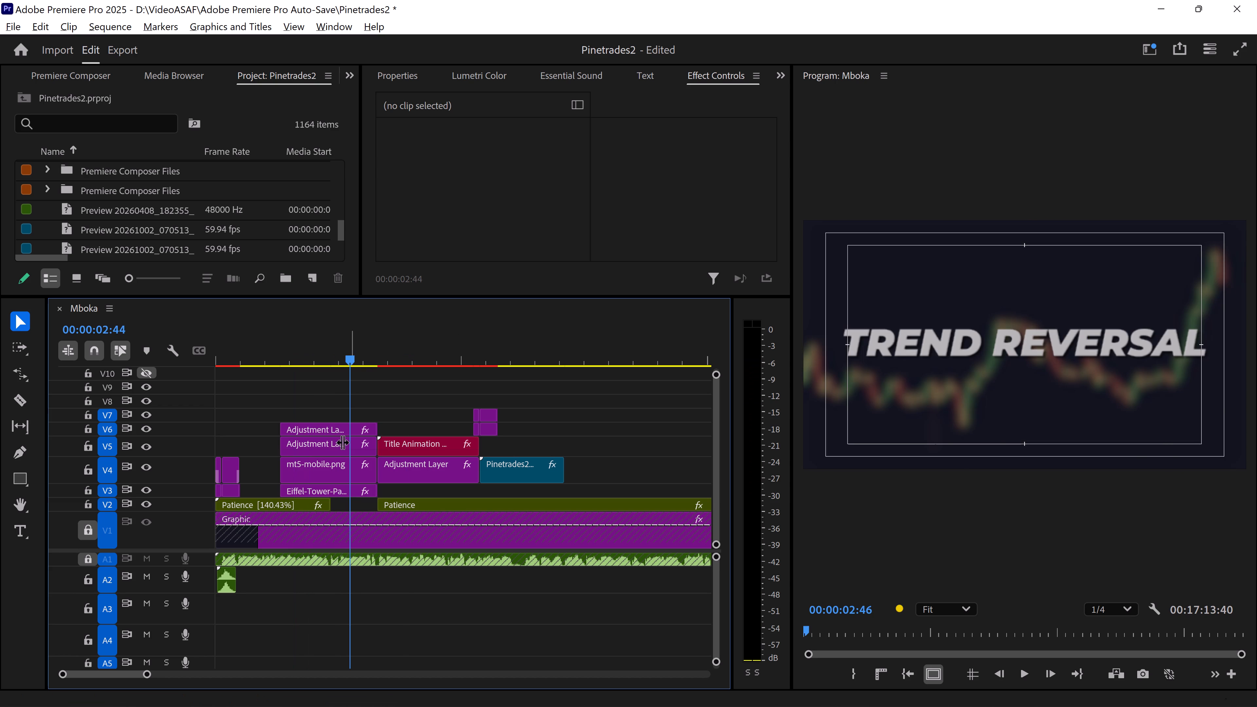
left_click(342, 443)
scroll(675, 168, "down", 8)
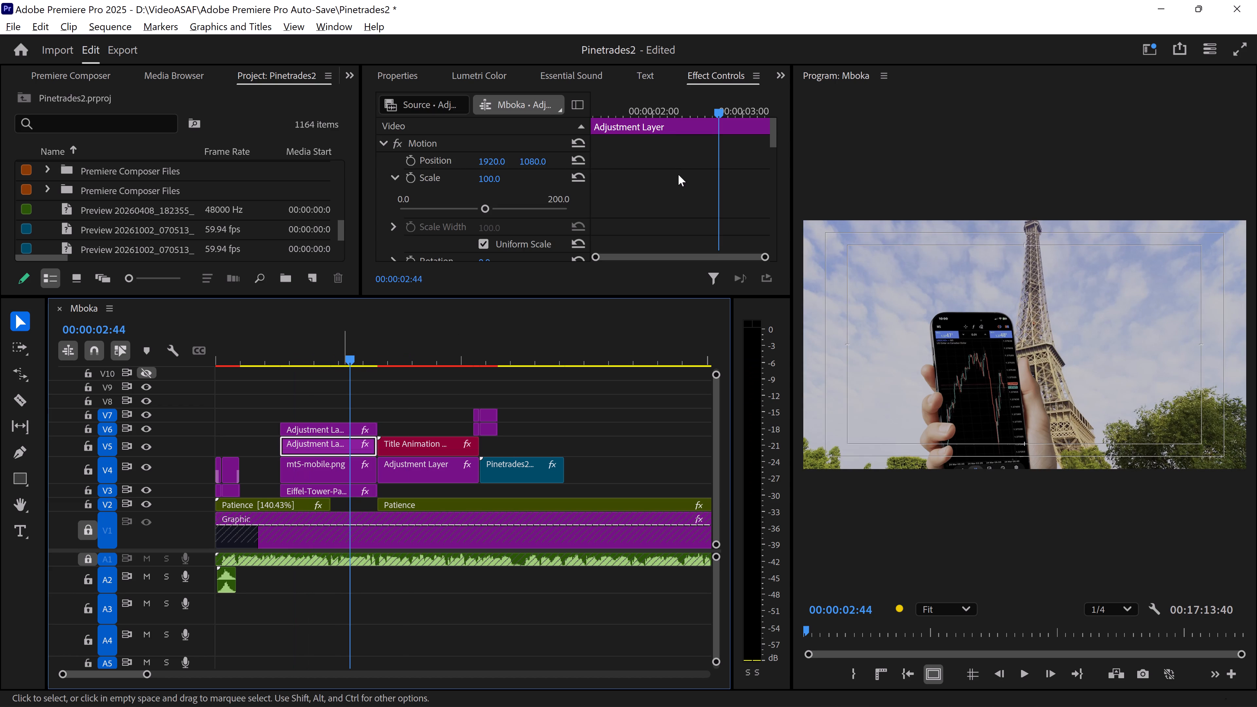
scroll(678, 174, "down", 19)
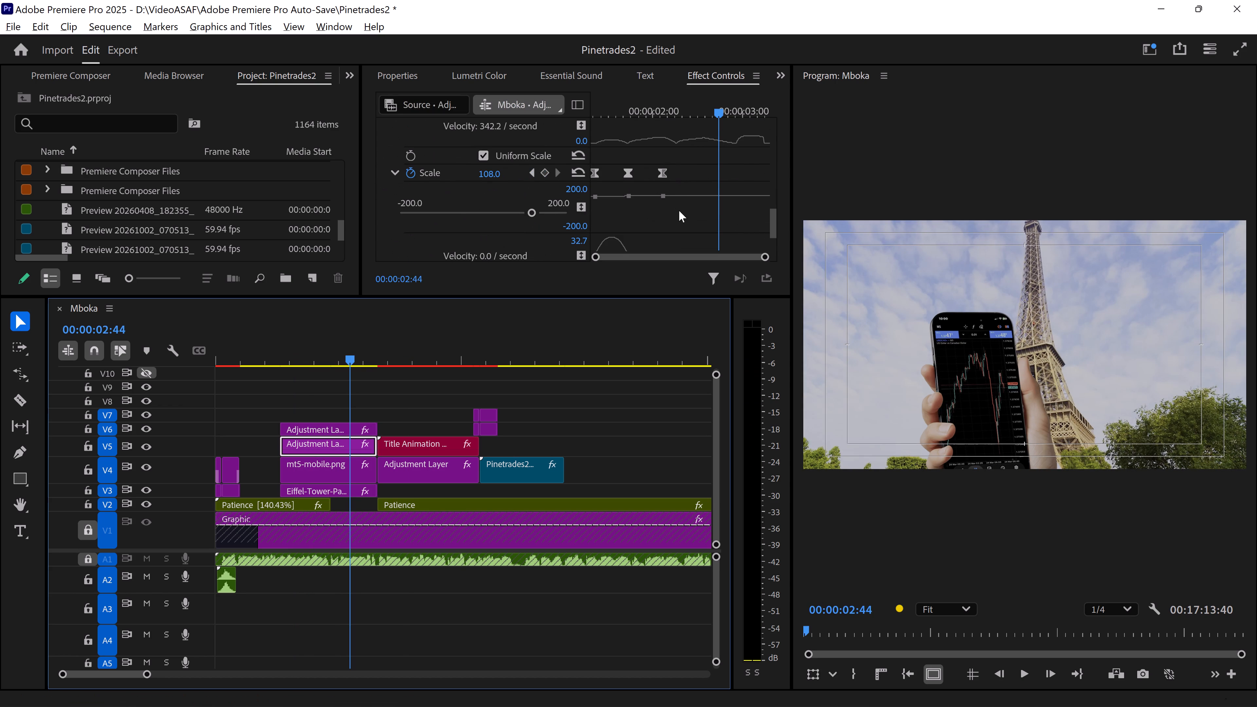
scroll(679, 210, "down", 13)
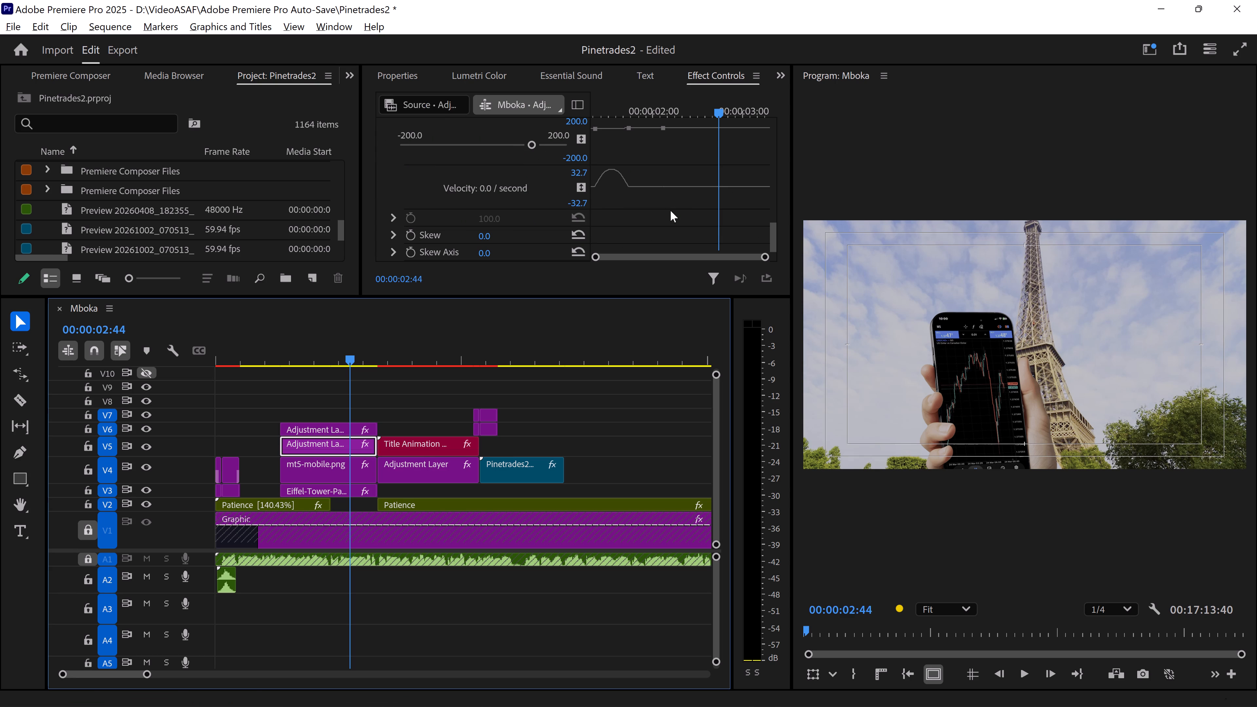
scroll(670, 210, "up", 9)
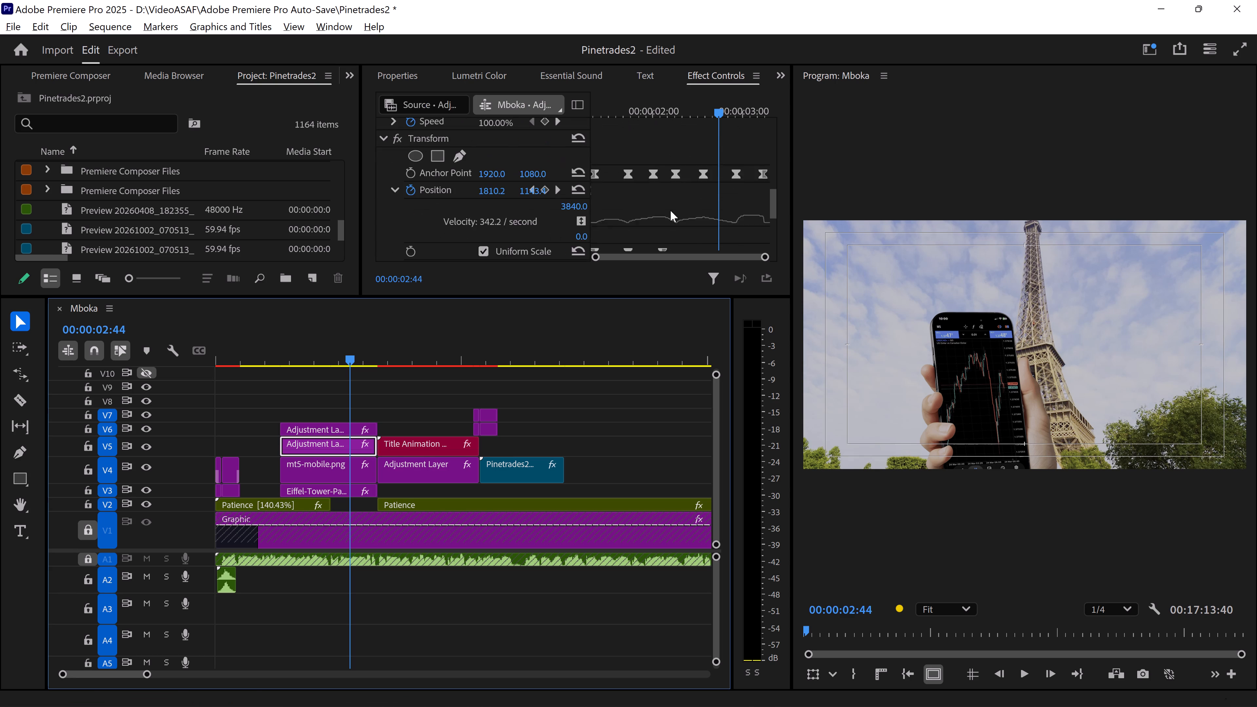
scroll(670, 210, "up", 2)
scroll(670, 210, "down", 20)
scroll(670, 210, "down", 3)
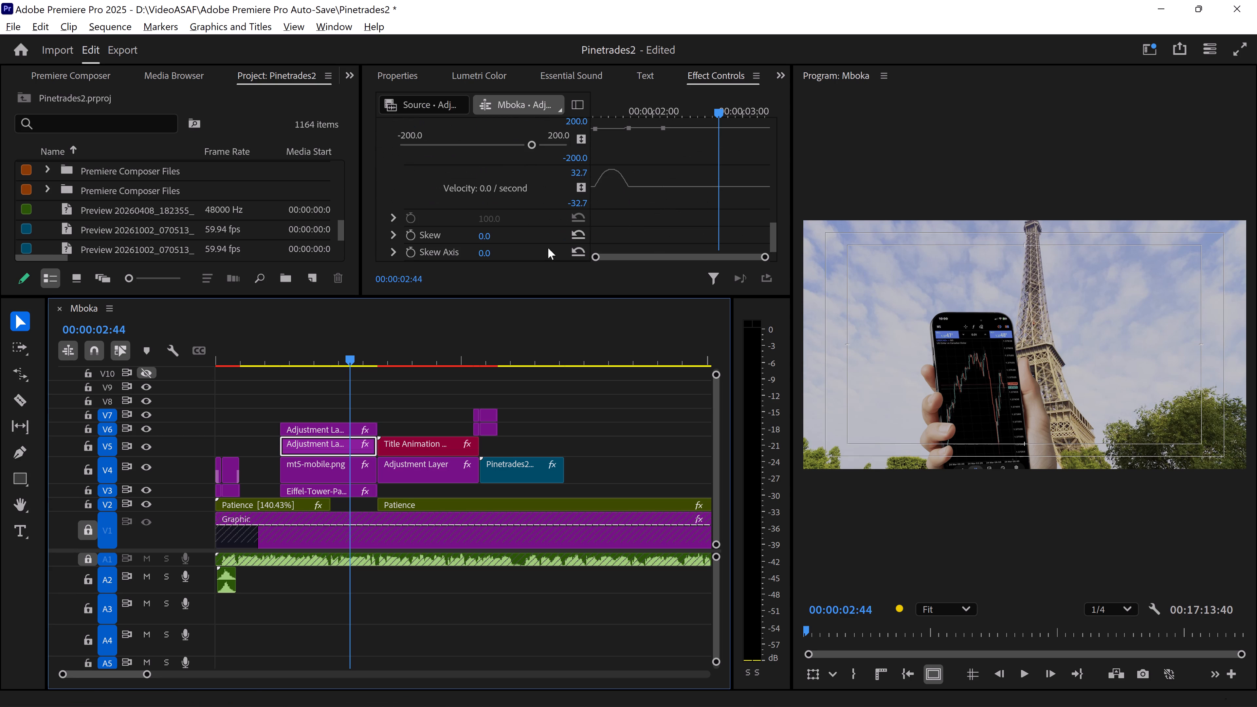
left_click_drag(512, 296, 529, 360)
left_click_drag(529, 360, 530, 362)
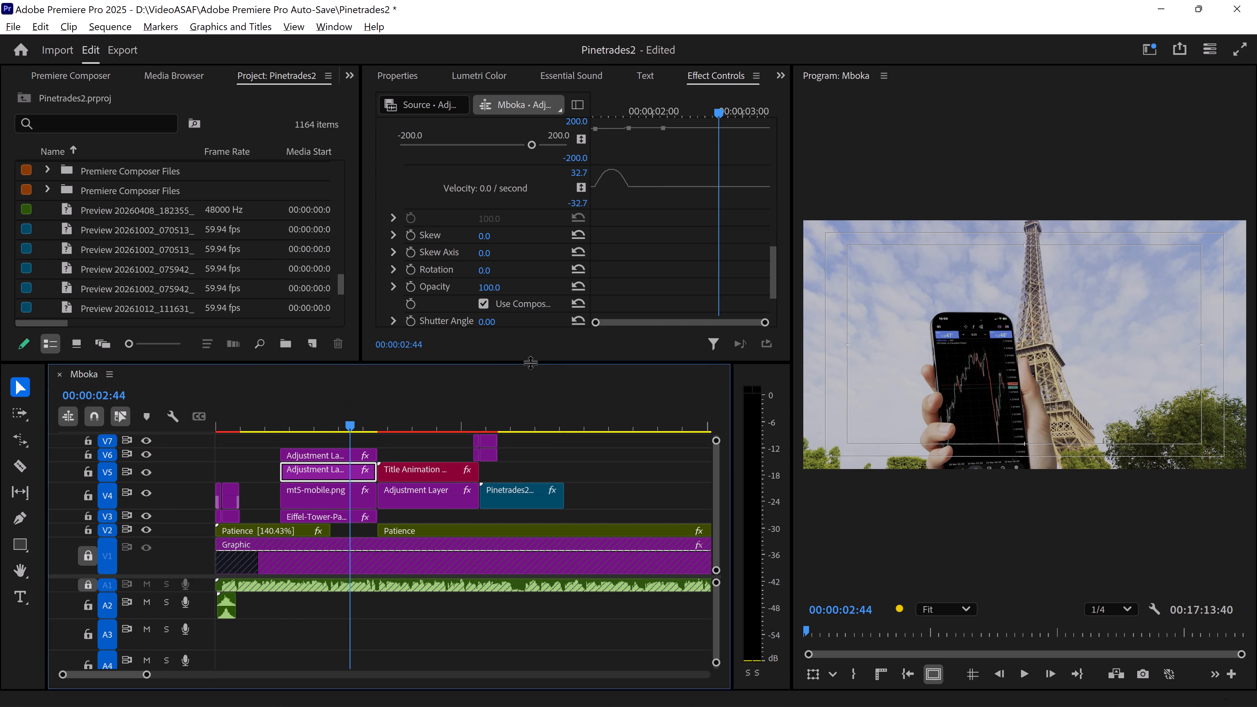
left_click_drag(530, 362, 529, 362)
scroll(640, 215, "down", 6)
left_click(480, 226)
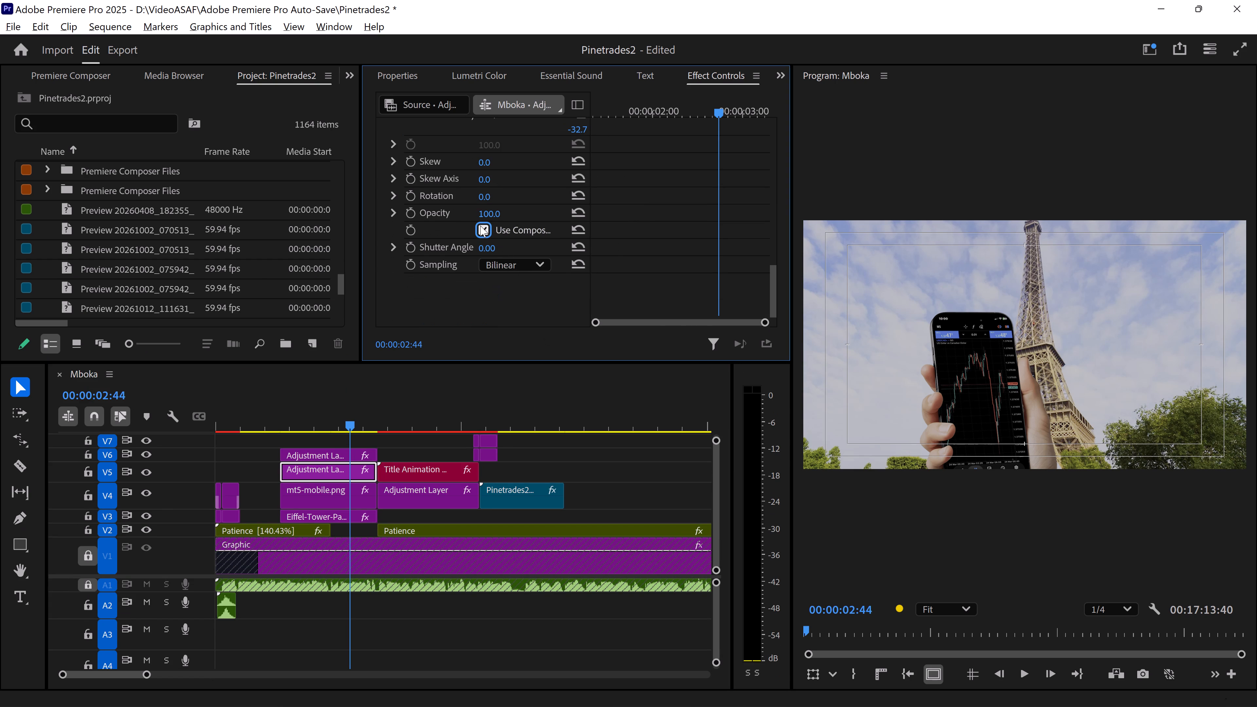
left_click_drag(483, 246, 534, 246)
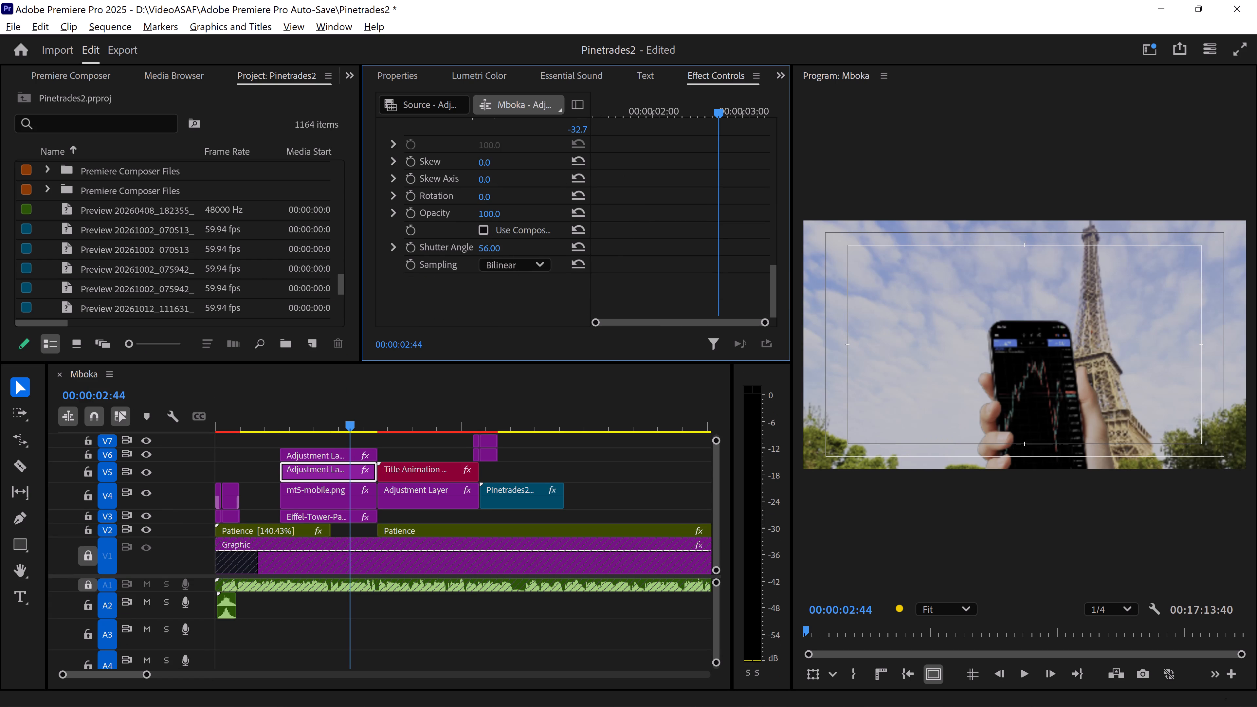
Set the Shutter Angle of the V5 Adjustment Layer's Transform effect to 103.
left_click_drag(534, 246, 561, 246)
left_click_drag(561, 246, 568, 246)
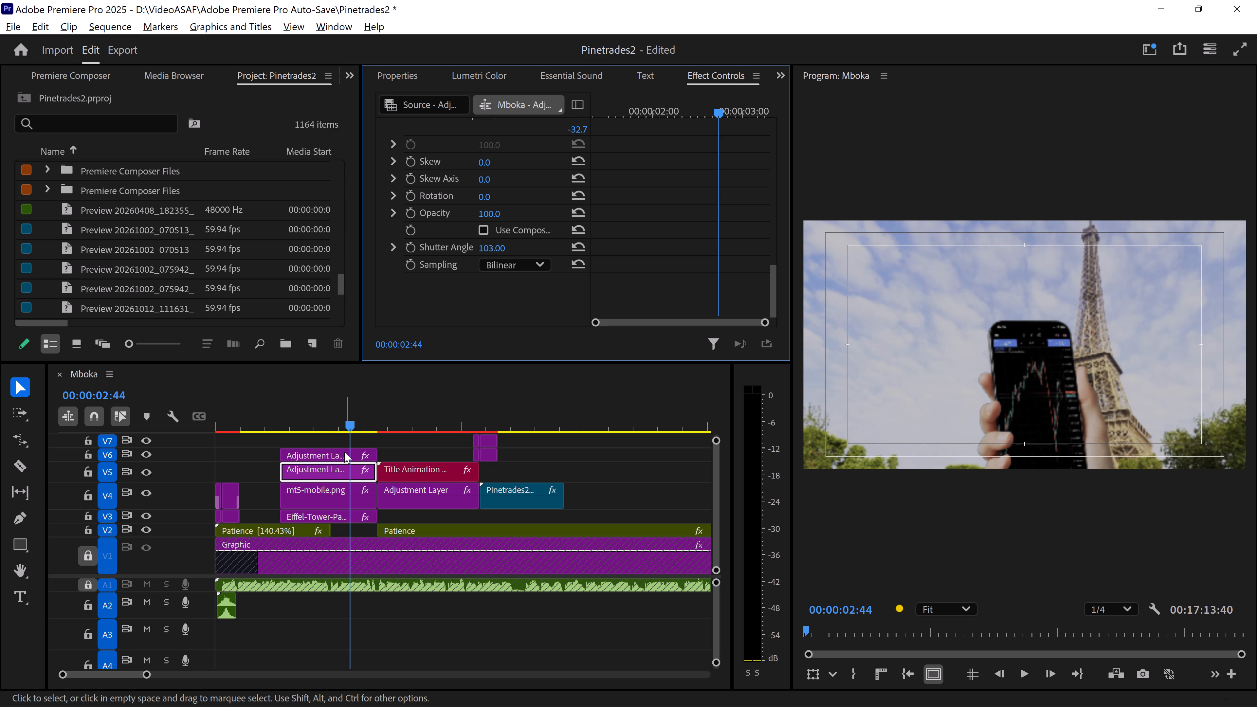
Turn off the composition's shutter angle in the V6 Adjustment Layer's Transform effect and set Shutter Angle to 101.
left_click(344, 452)
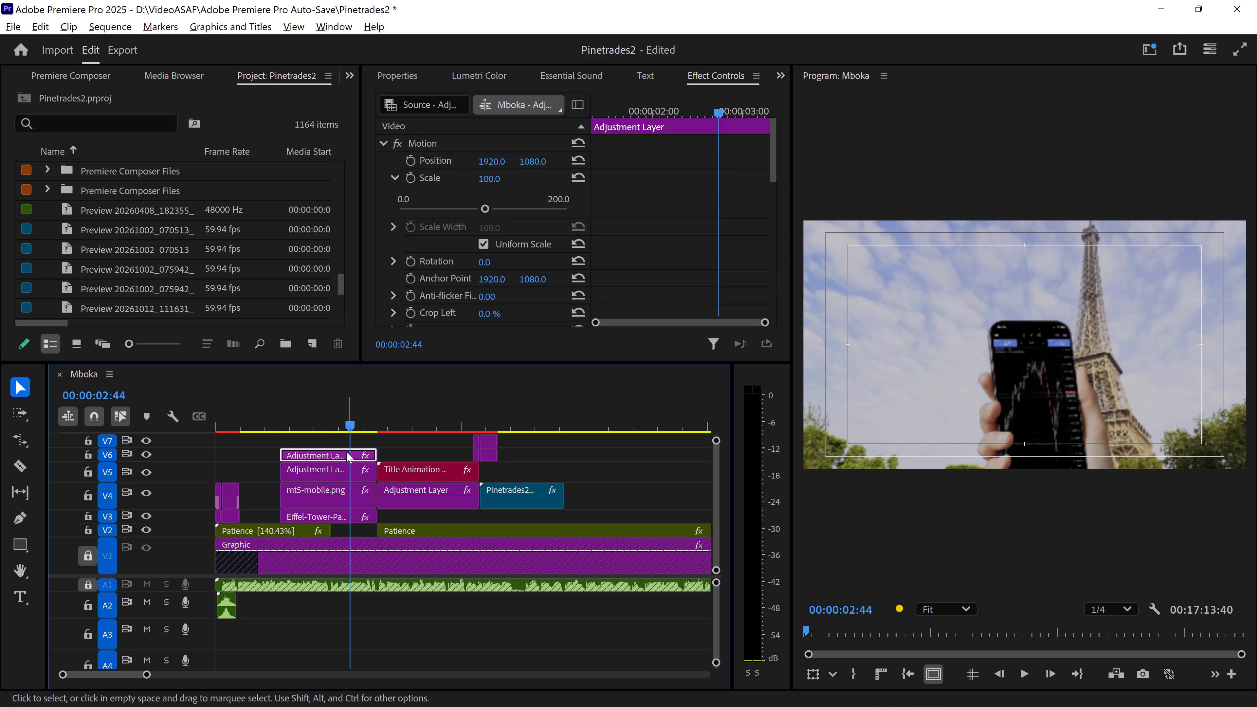
scroll(609, 238, "down", 20)
scroll(609, 238, "down", 15)
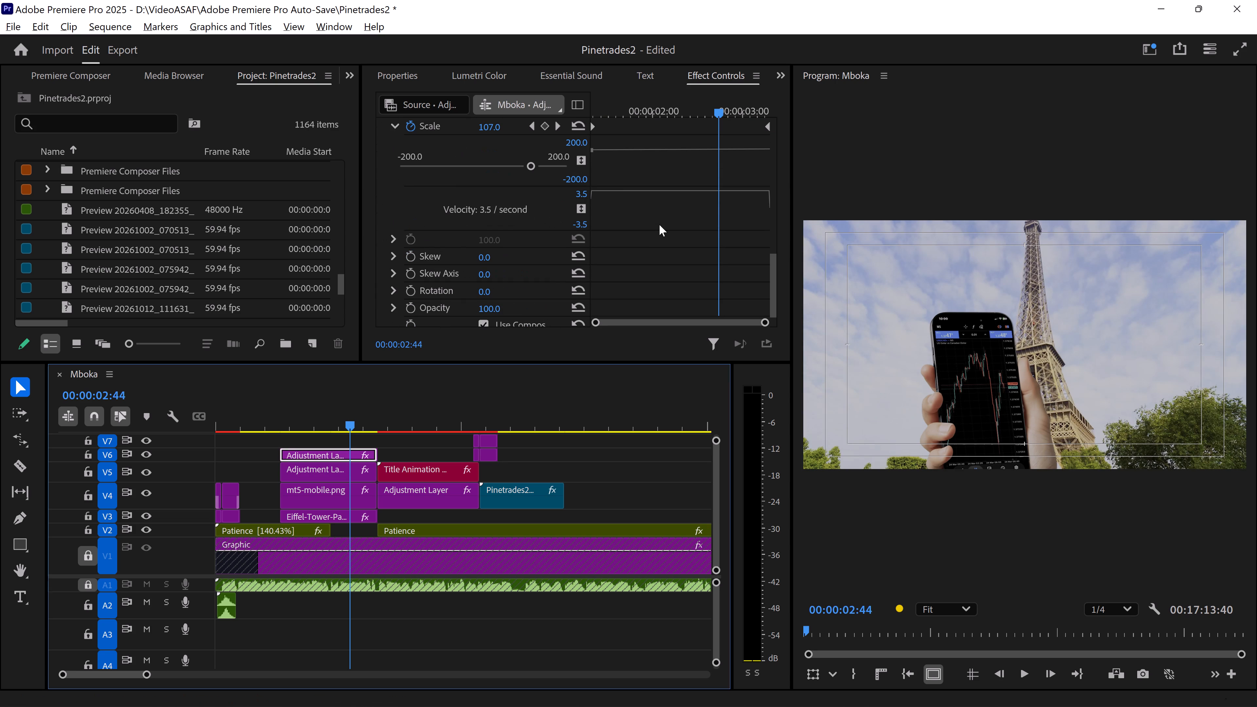
scroll(659, 225, "down", 17)
scroll(659, 266, "down", 5)
left_click_drag(599, 363, 611, 398)
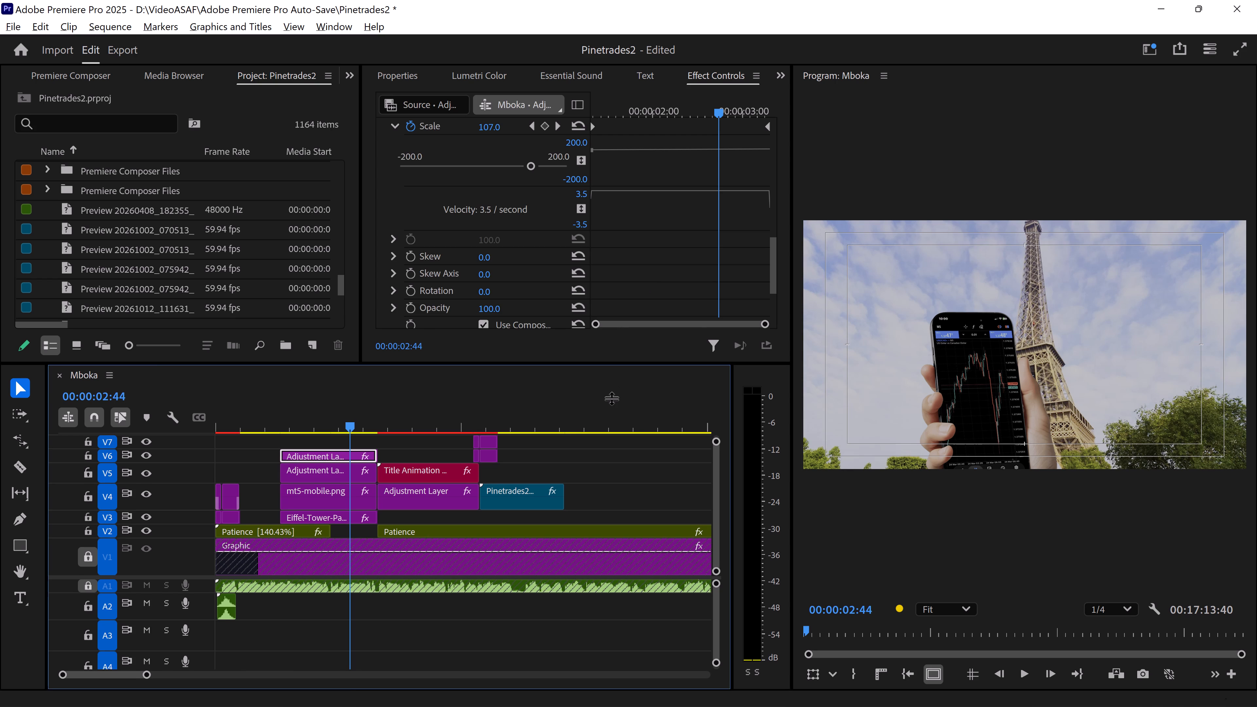
left_click(485, 325)
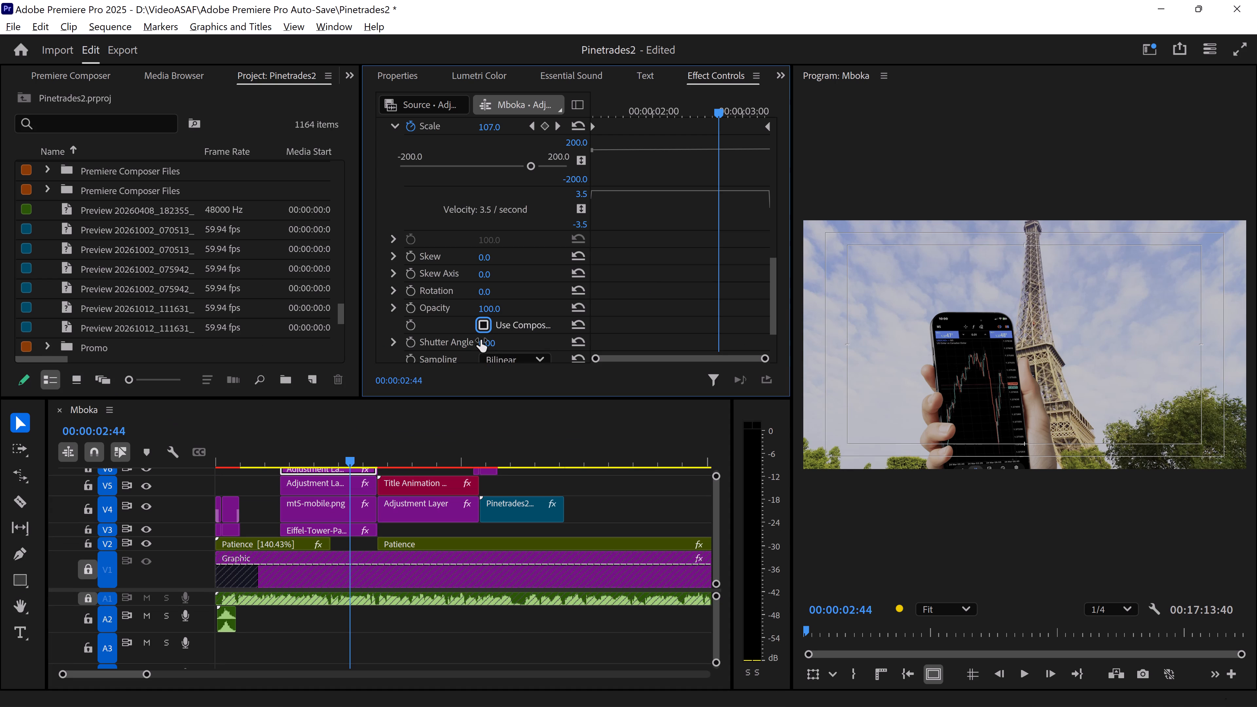
left_click_drag(481, 340, 525, 340)
left_click_drag(494, 341, 533, 341)
Play back the blurred phone shot into the title, replaying from 00:00:01:07 through to the logo clip.
key("space")
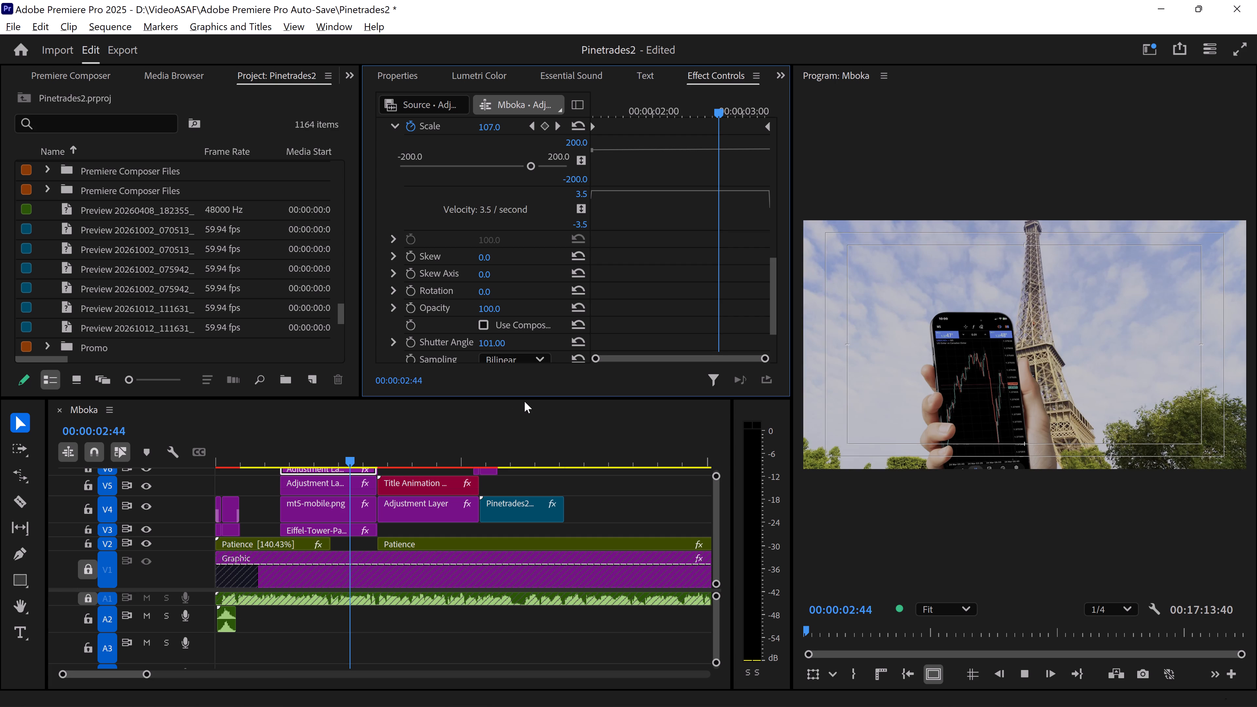
key("space")
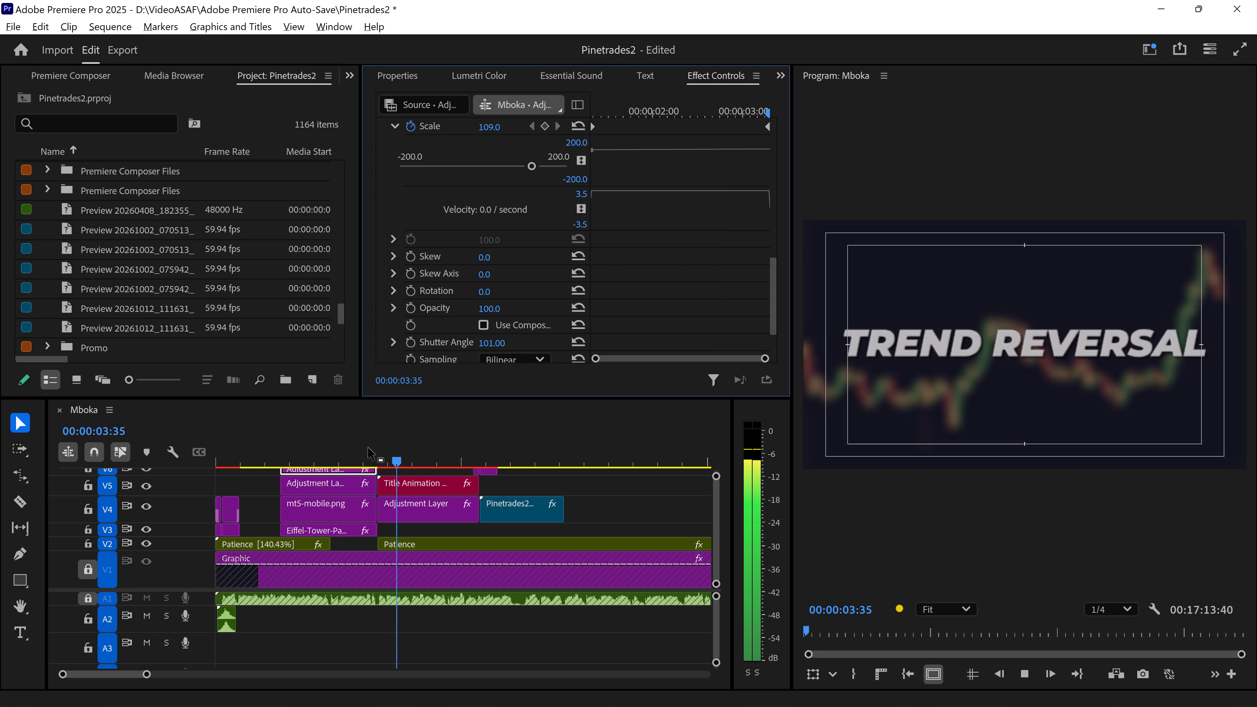
left_click(303, 453)
left_click(289, 456)
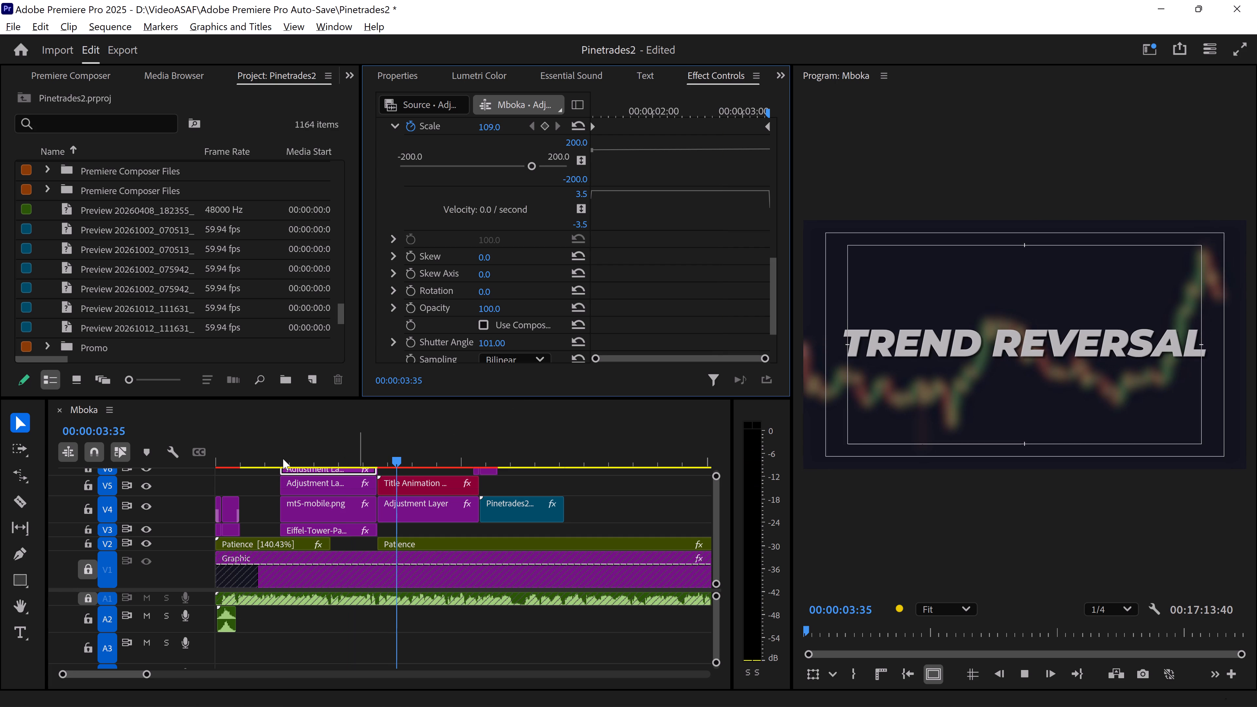
left_click(268, 464)
left_click(272, 459)
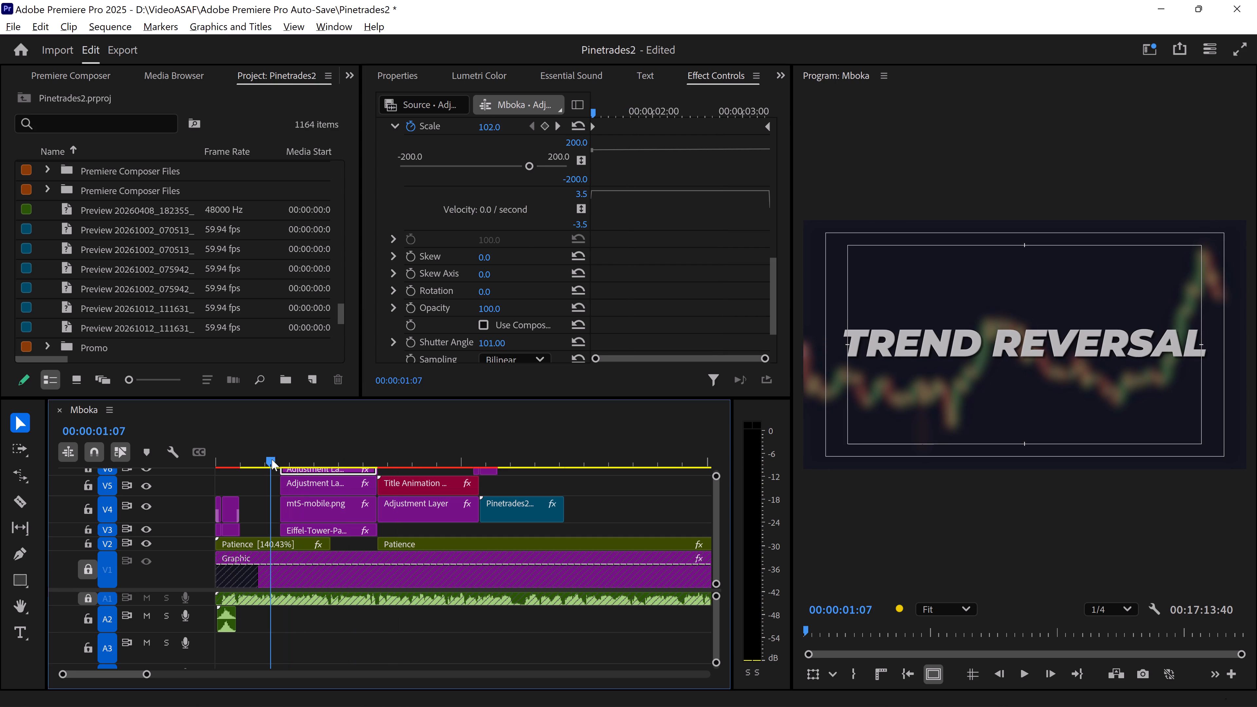
key("space")
key("space")
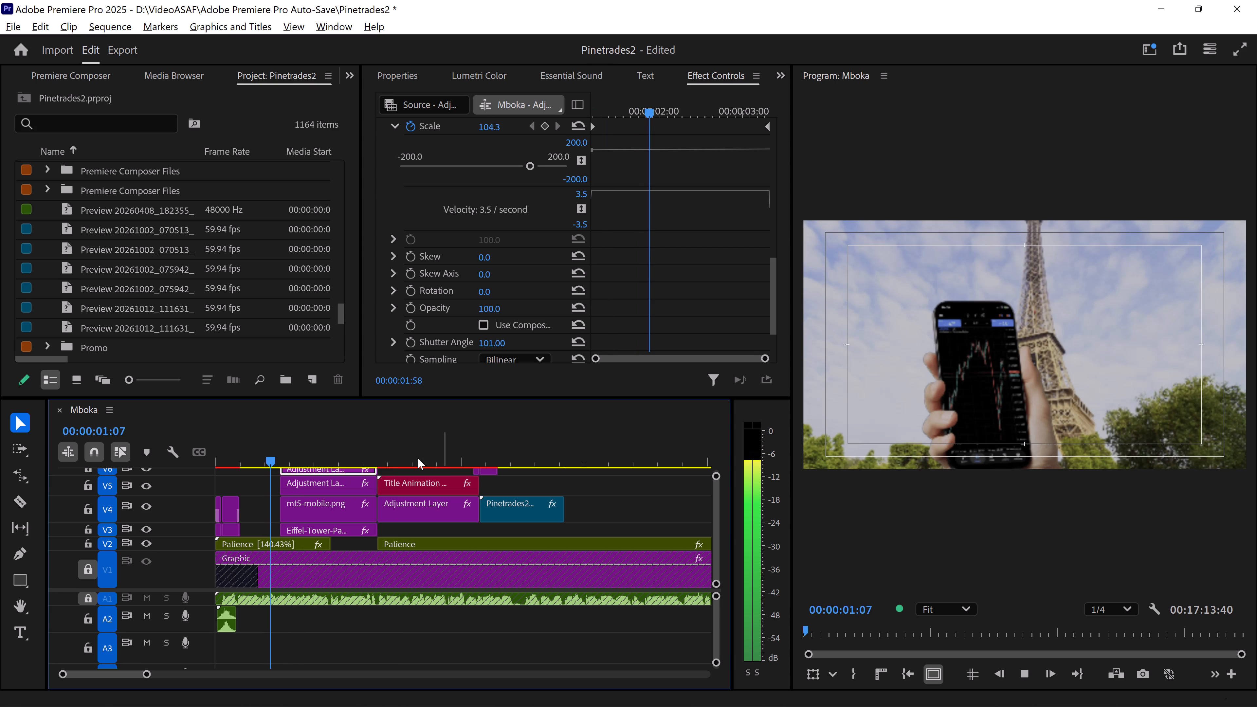
key("space")
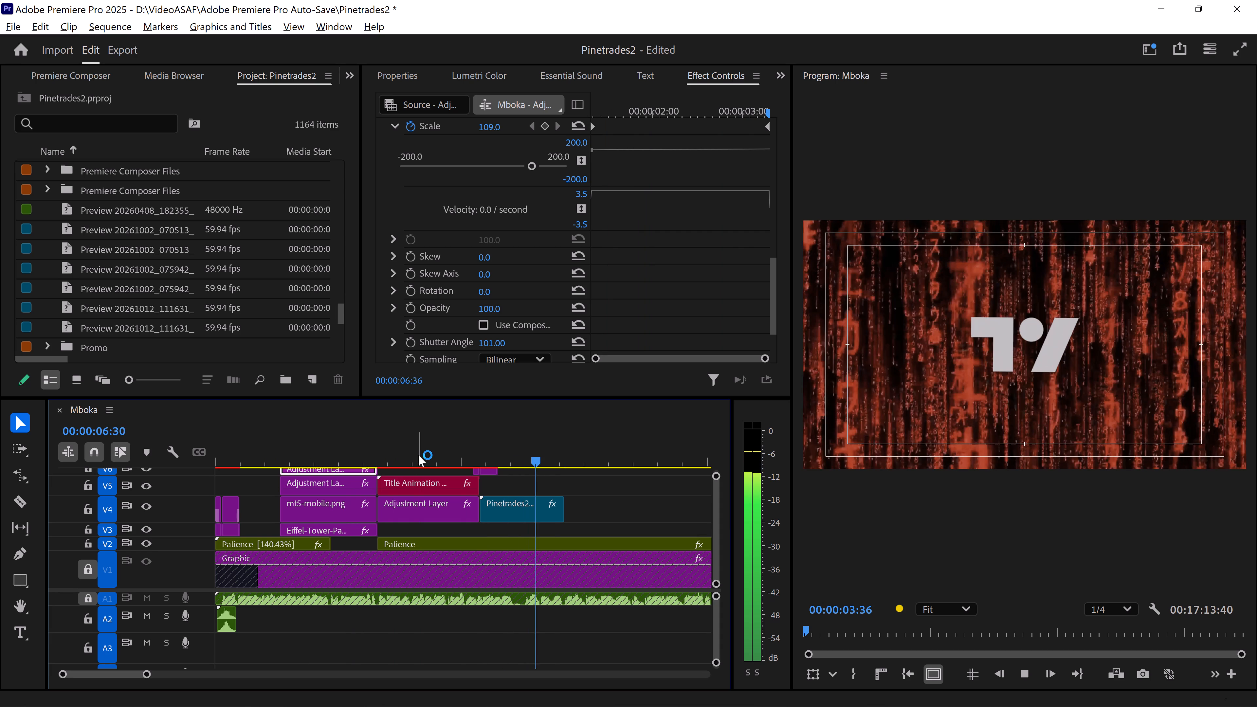
key("space")
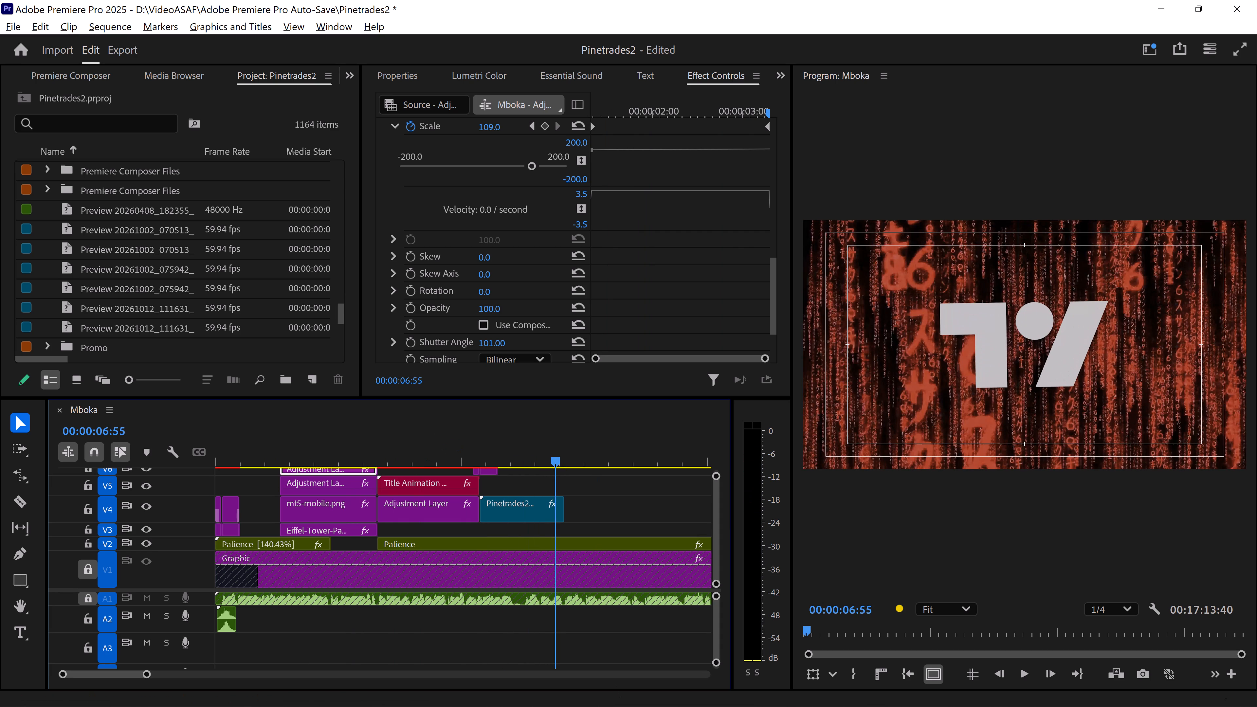
Switch to Pexels in Chrome and search its videos for "forex traders".
left_click(494, 629)
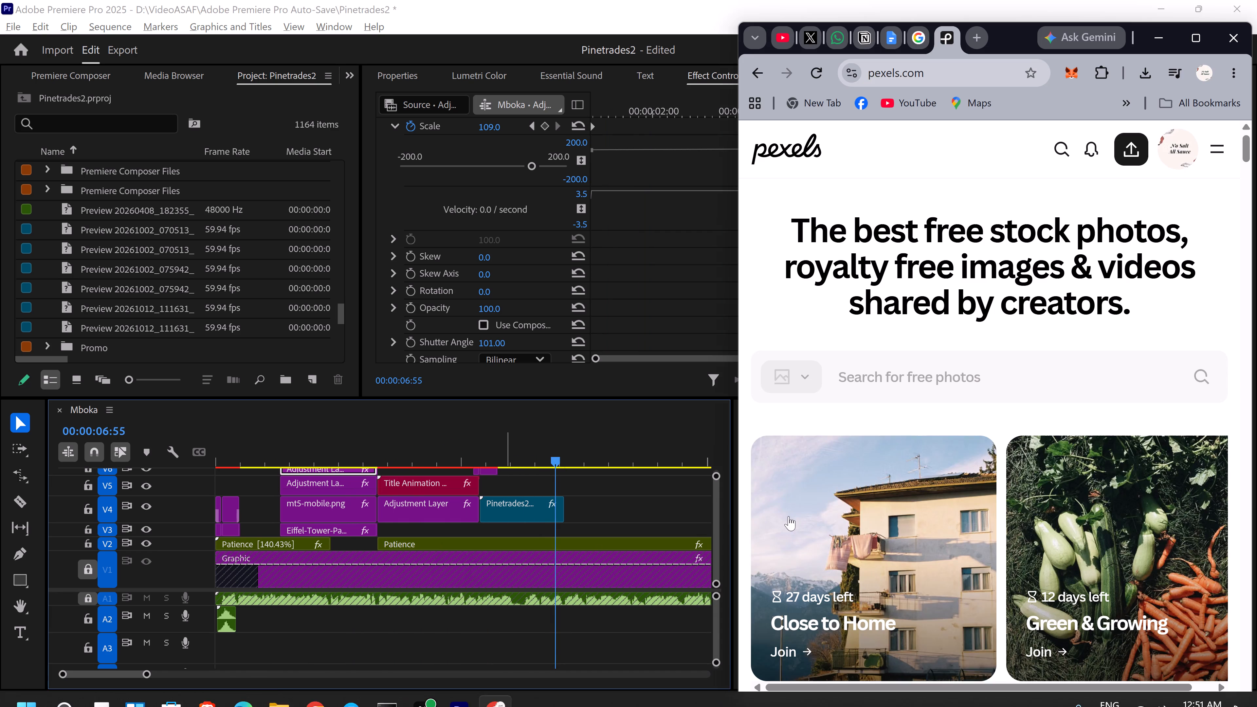
left_click(796, 377)
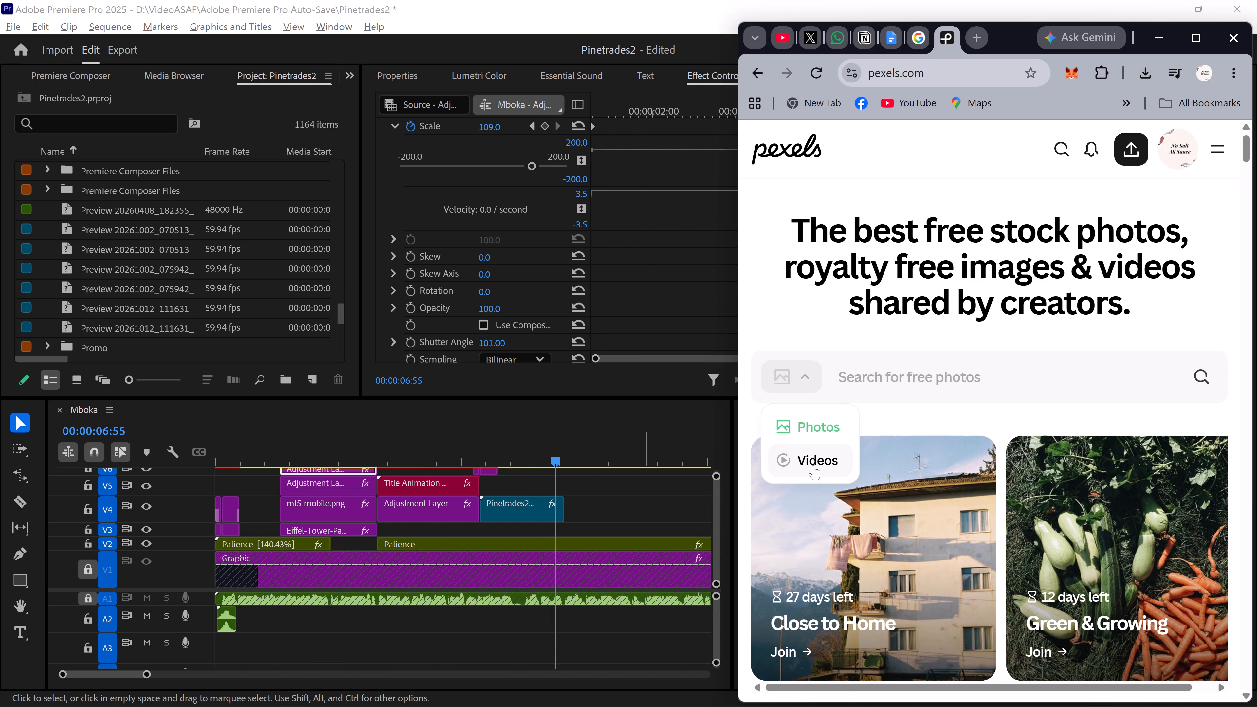
left_click(813, 465)
left_click(881, 378)
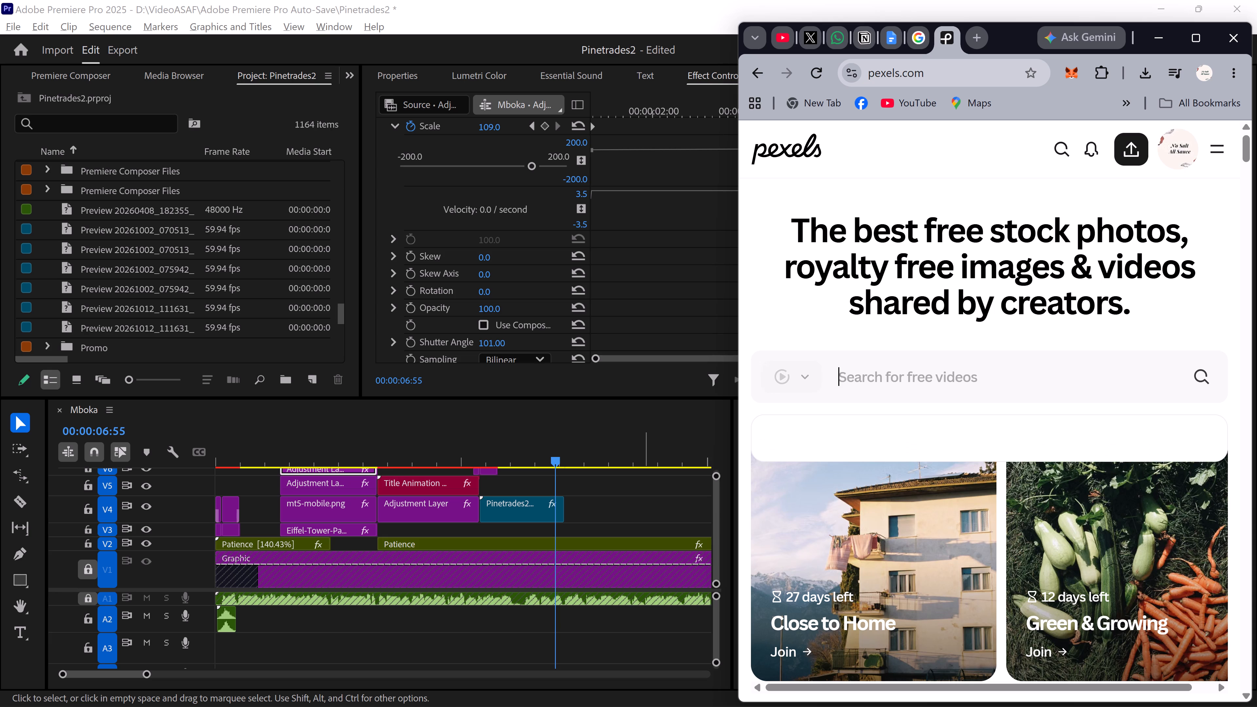
type("forex traders")
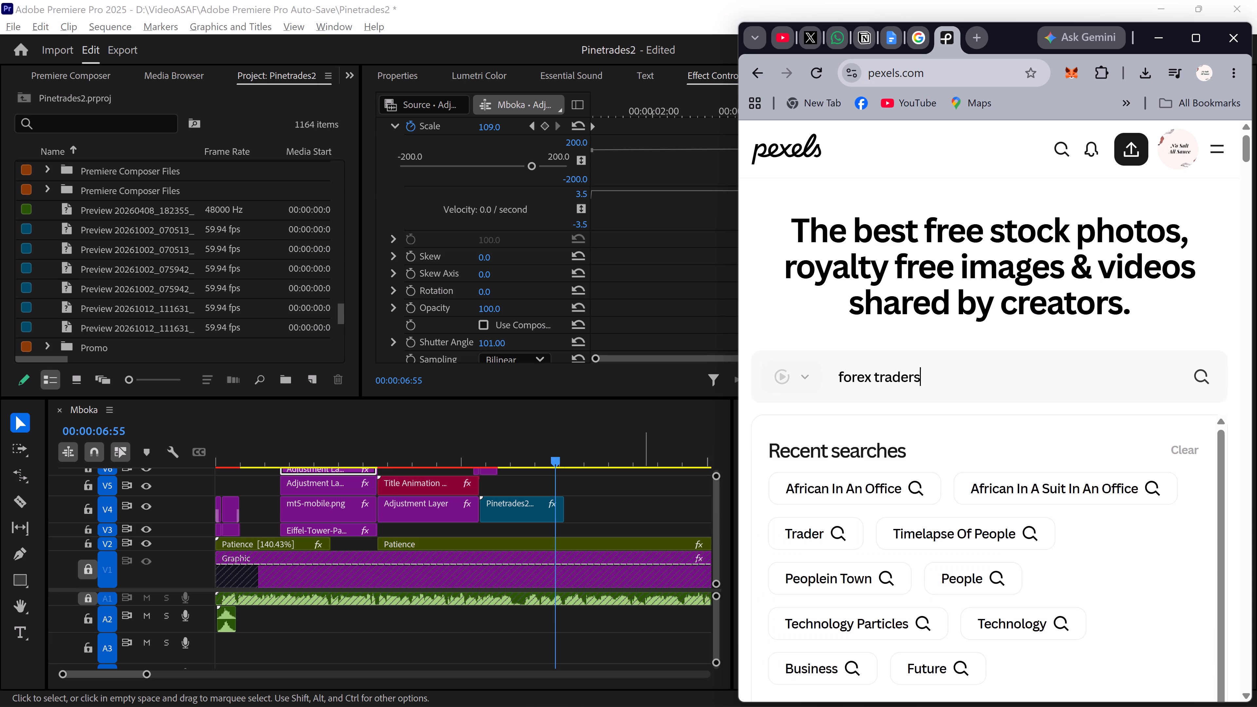
left_click(1189, 379)
Return to Premiere Pro and show the Source monitor in place of Effect Controls.
left_click(708, 76)
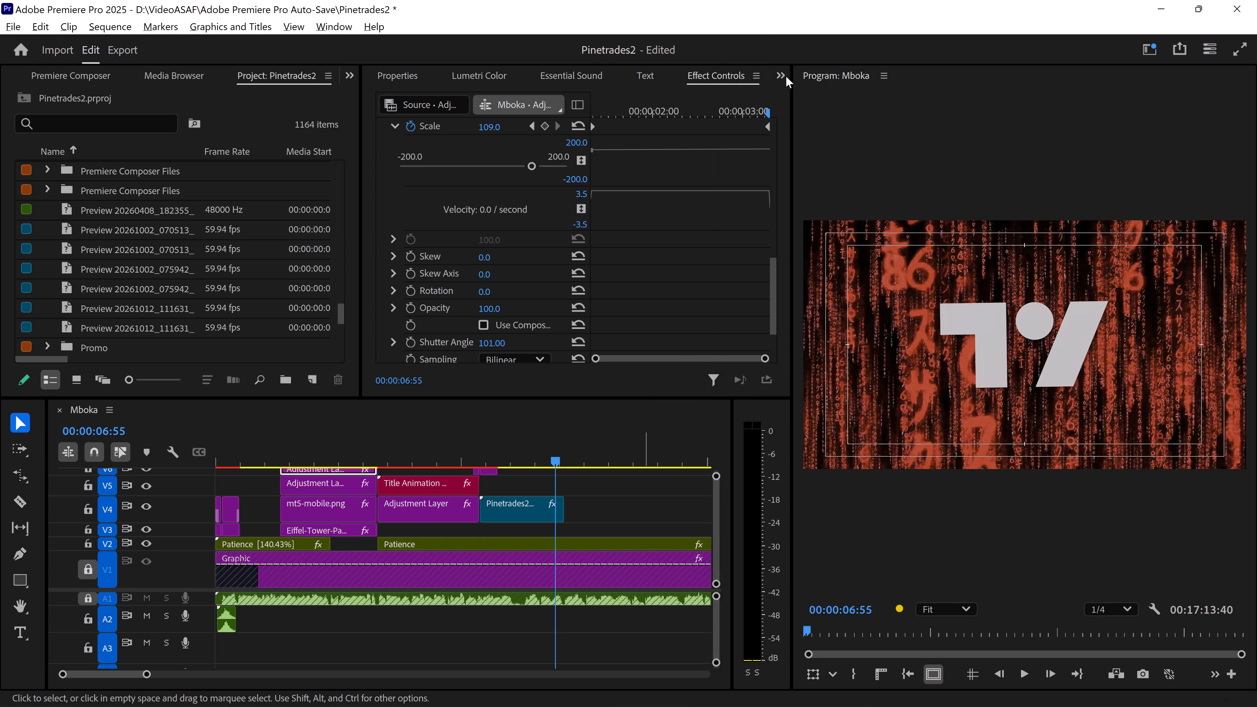
left_click(777, 76)
left_click(788, 100)
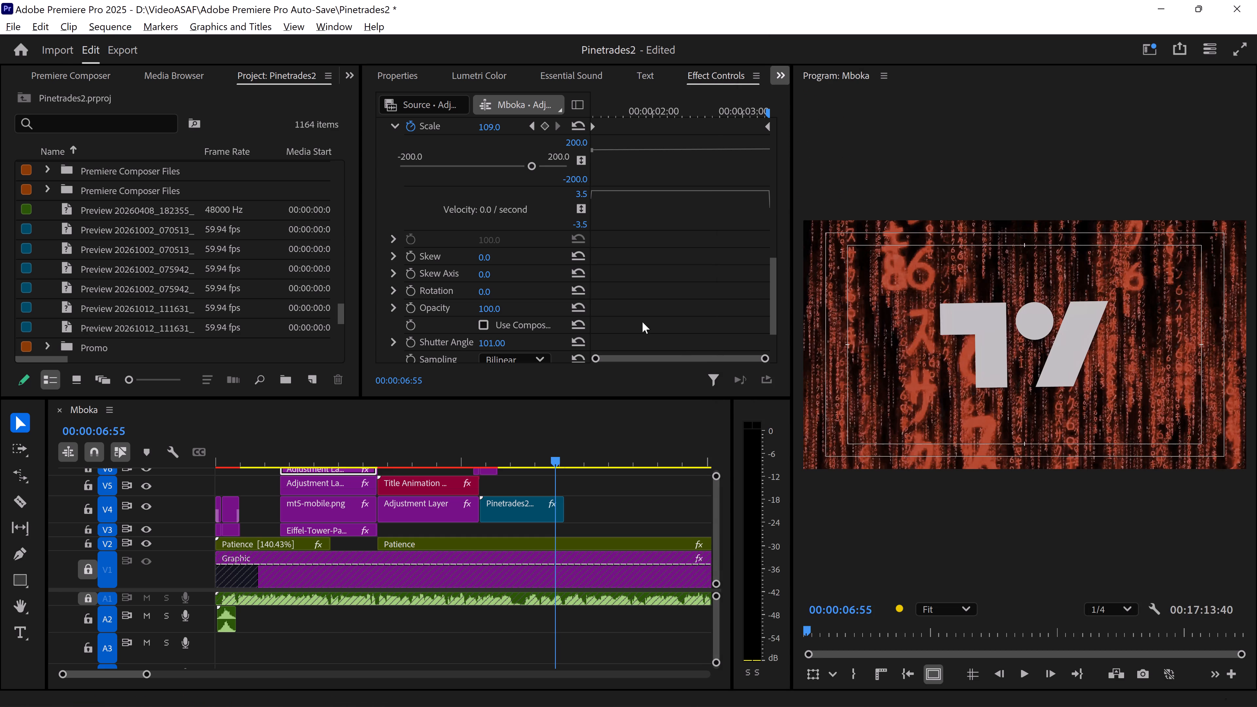
Back in Chrome, browse the forex traders videos in a maximized window and download the clip of hands on a laptop with trading charts.
left_click(489, 634)
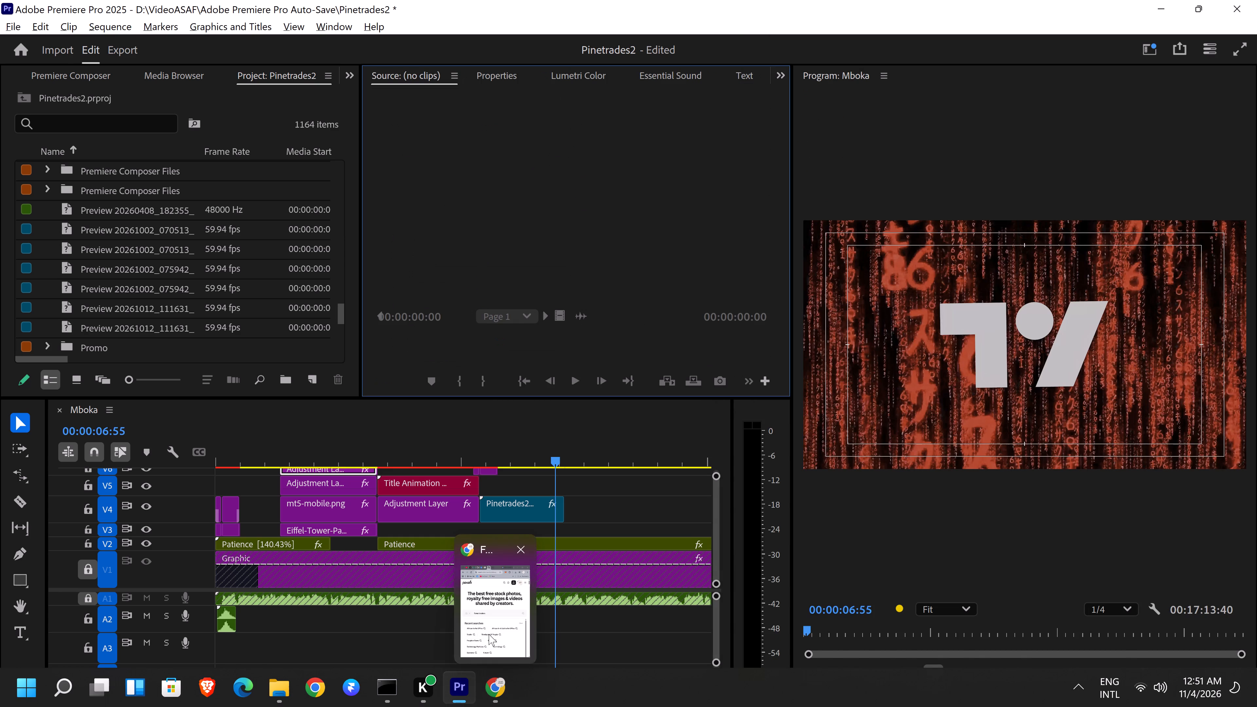
scroll(1103, 497, "down", 4)
scroll(1154, 384, "down", 2)
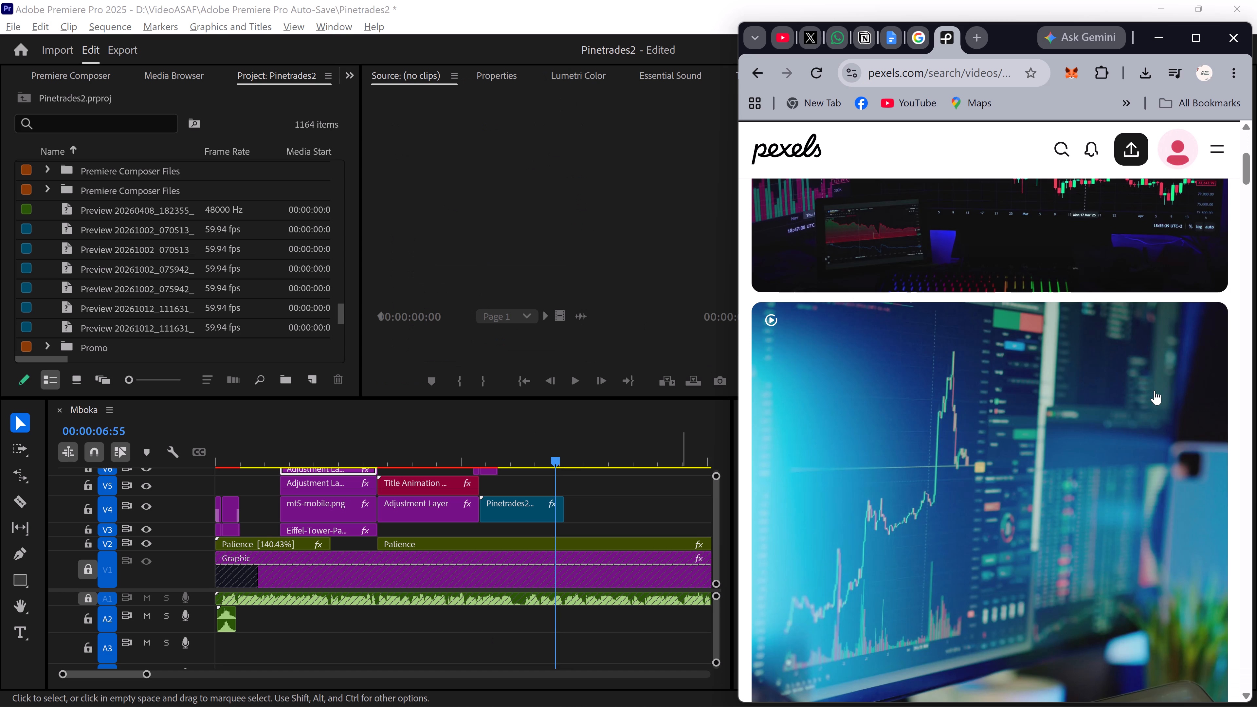
scroll(1155, 390, "down", 16)
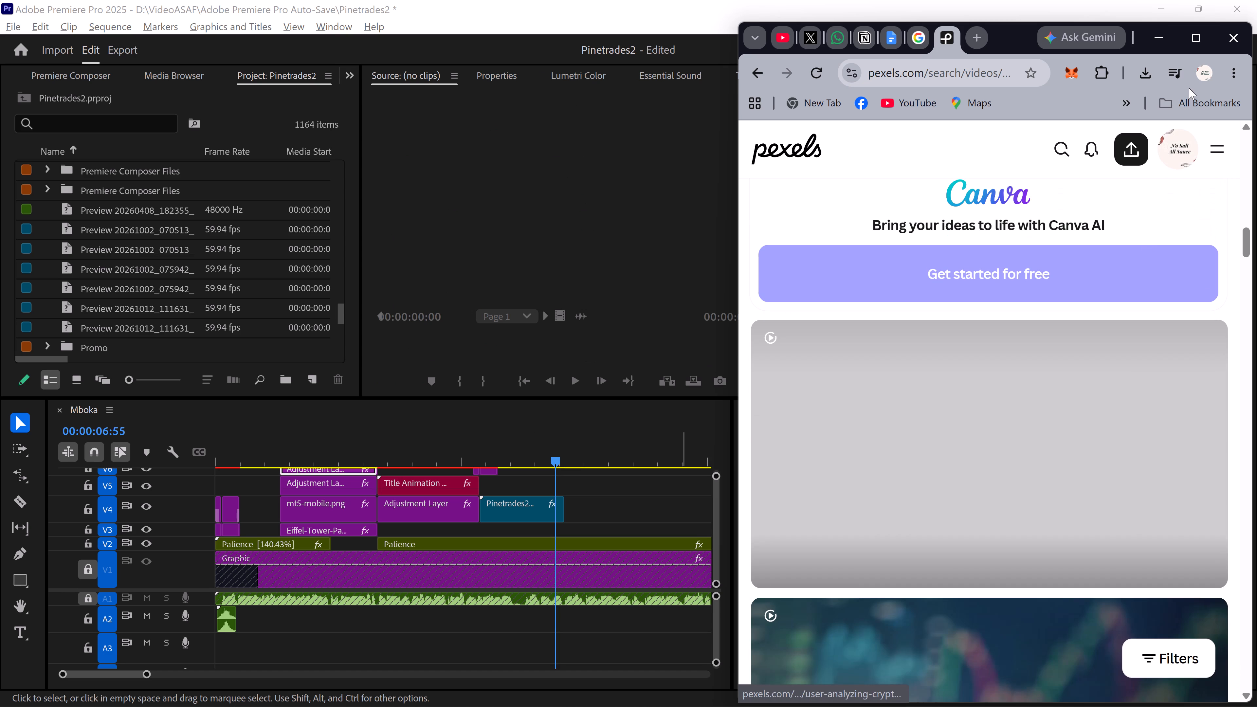
left_click(1198, 32)
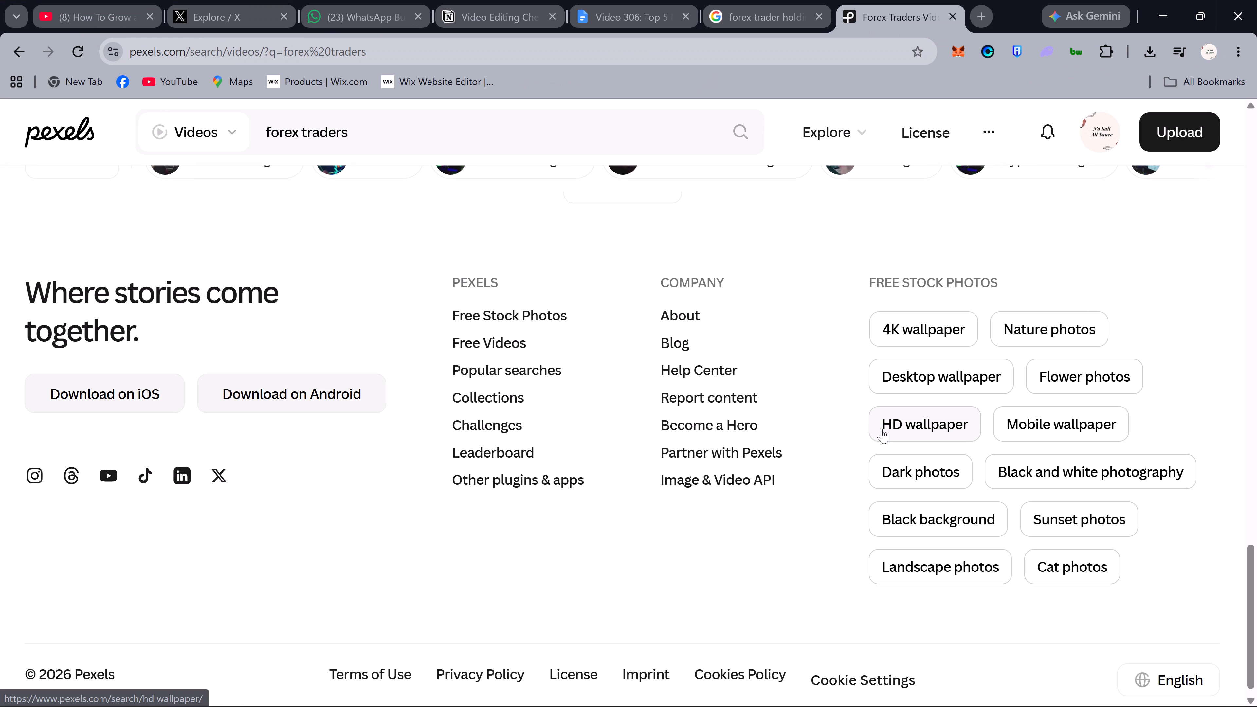
scroll(882, 429, "up", 19)
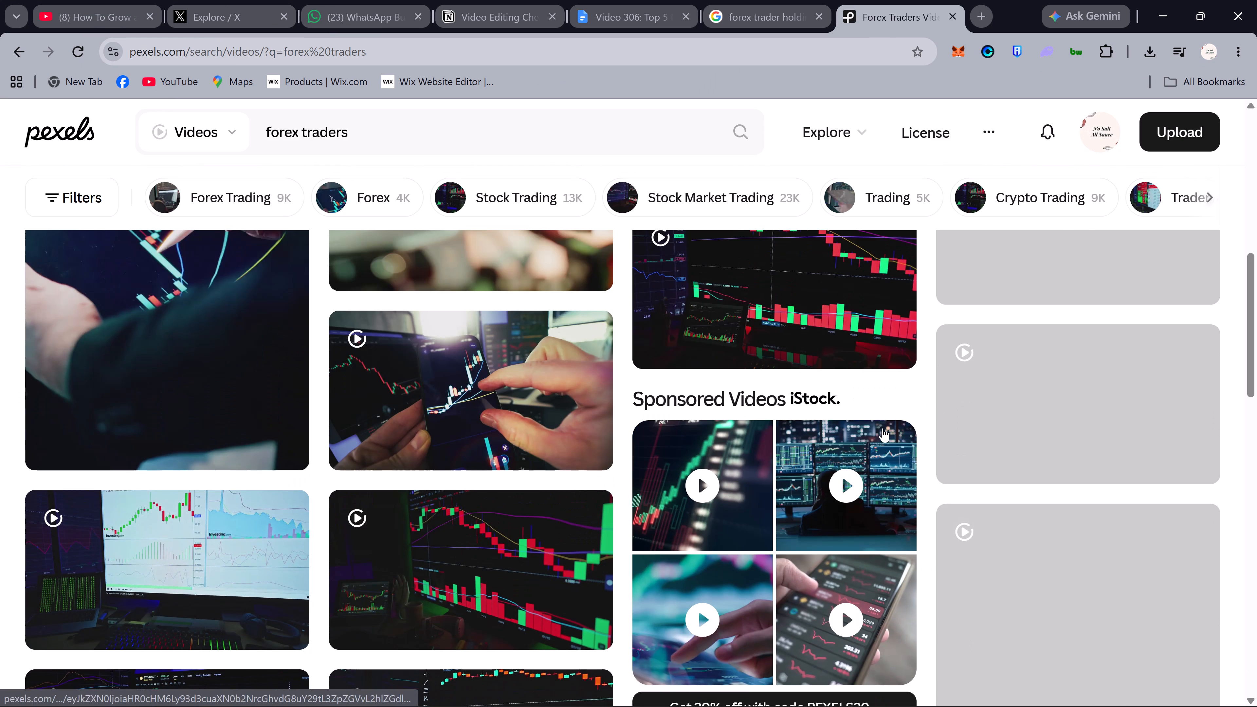
scroll(892, 417, "up", 5)
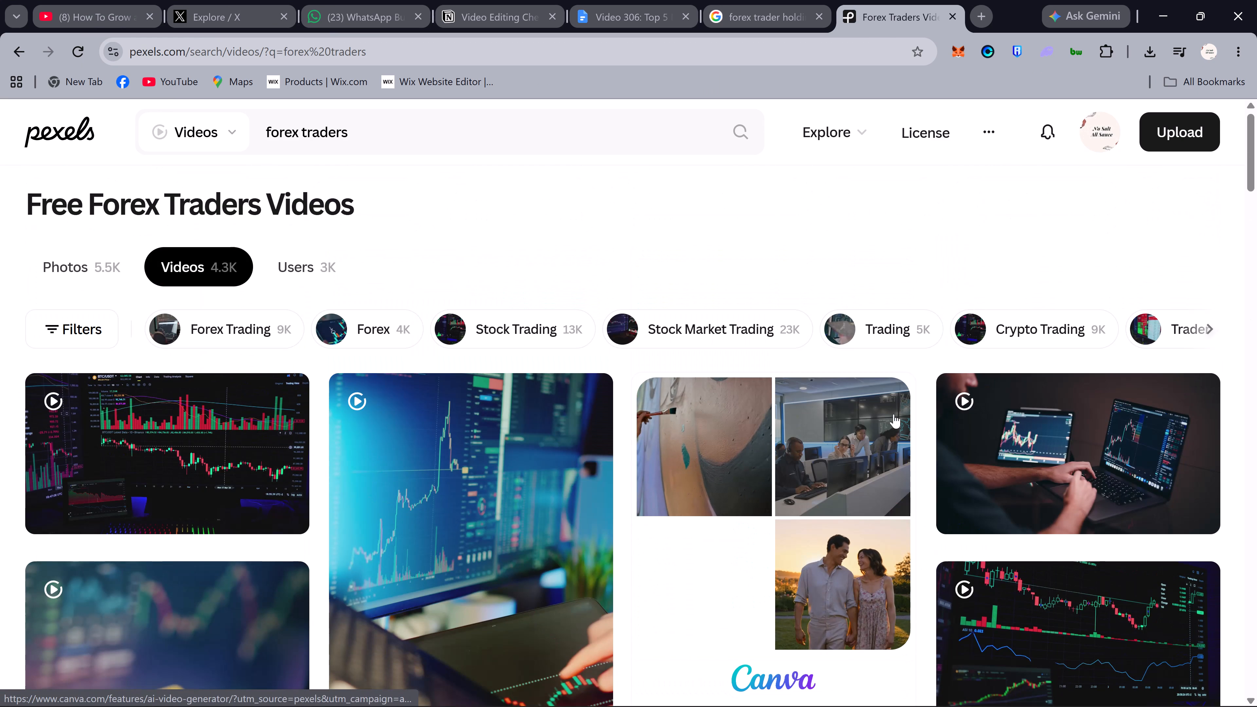
scroll(894, 414, "down", 1)
left_click(1139, 428)
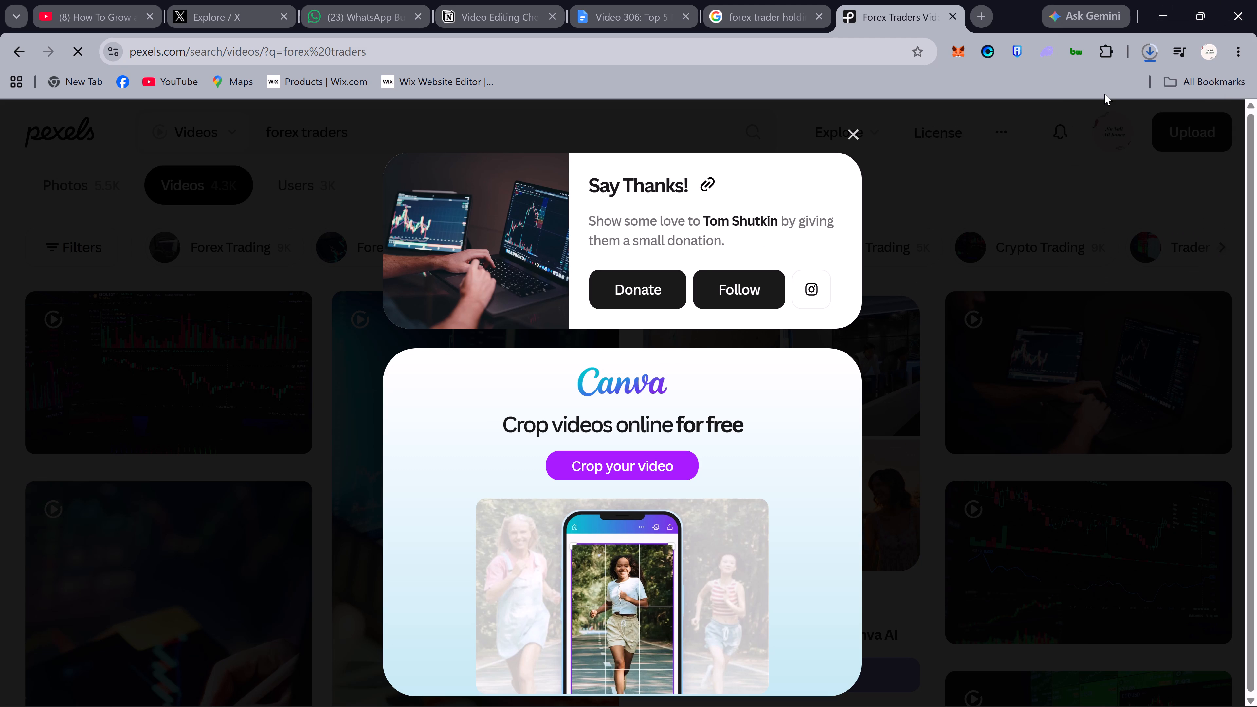
Check the video's progress in the recent downloads and restore Chrome to its smaller window.
left_click(1153, 55)
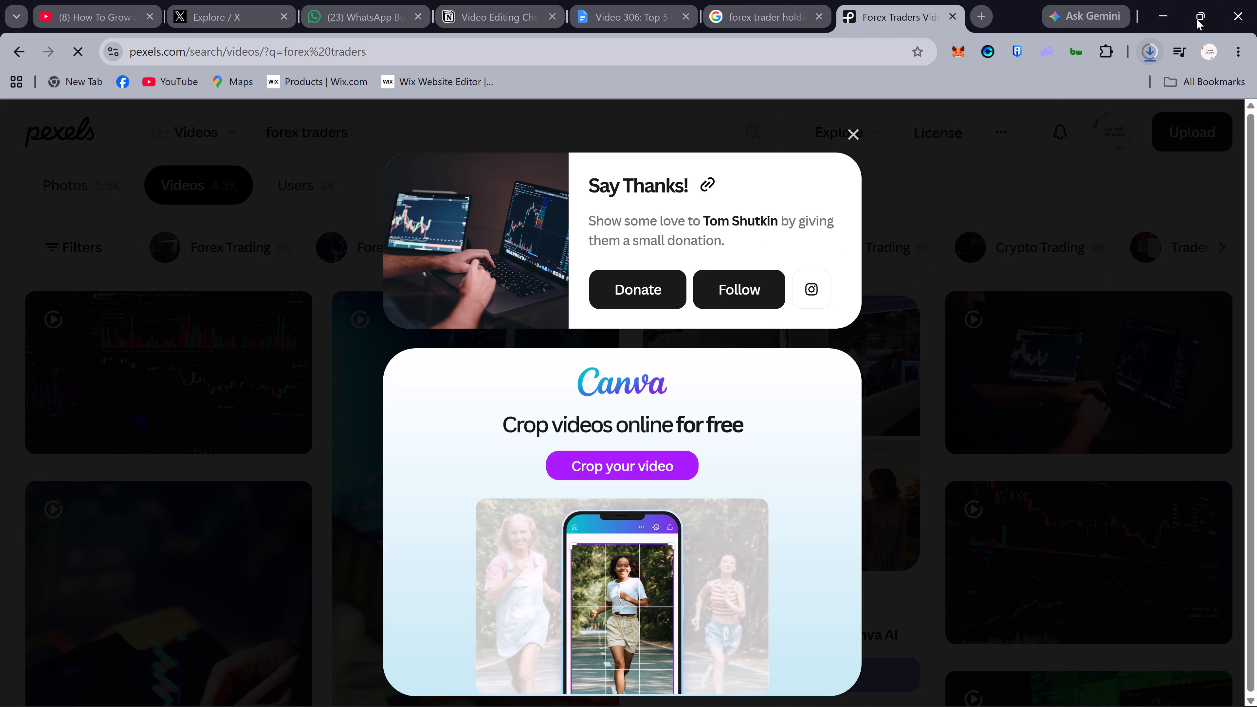
left_click(1196, 19)
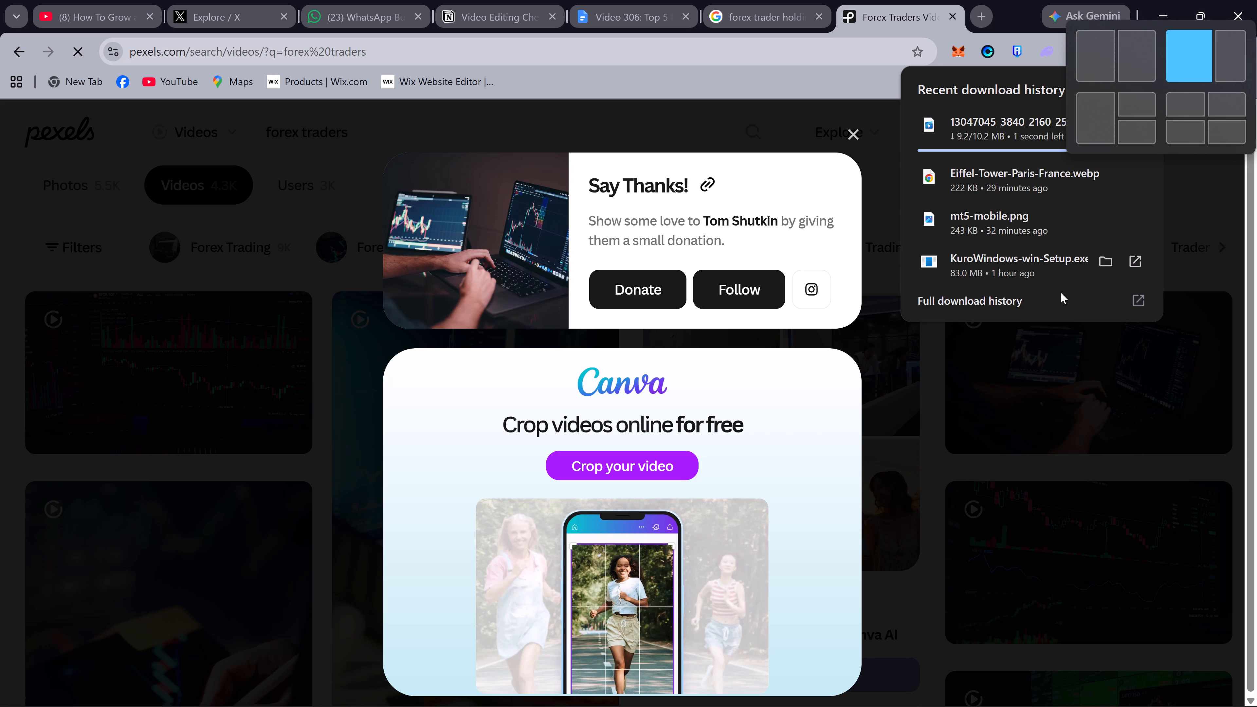
left_click(1193, 14)
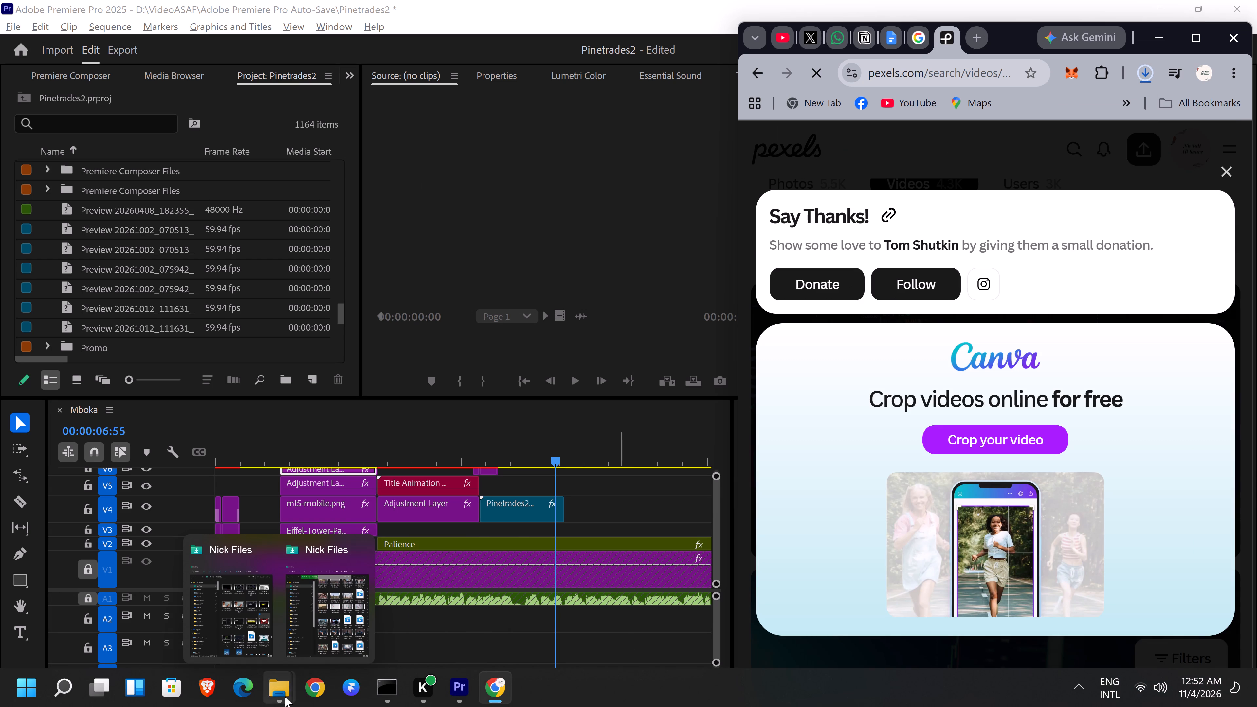
From the Nick Files folder, add 13047045_3840_2160_25fps (2) to V4 directly after the logo clip and place the playhead at its start.
left_click(251, 630)
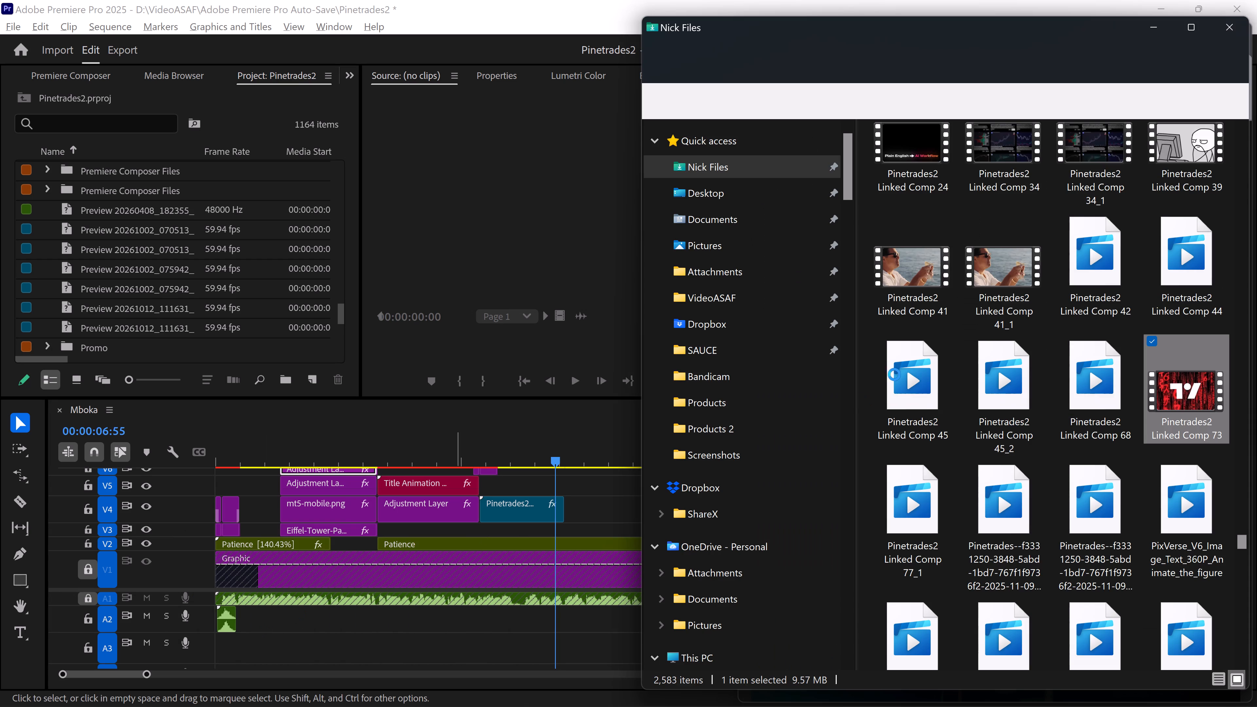
scroll(955, 322, "up", 20)
scroll(955, 322, "up", 16)
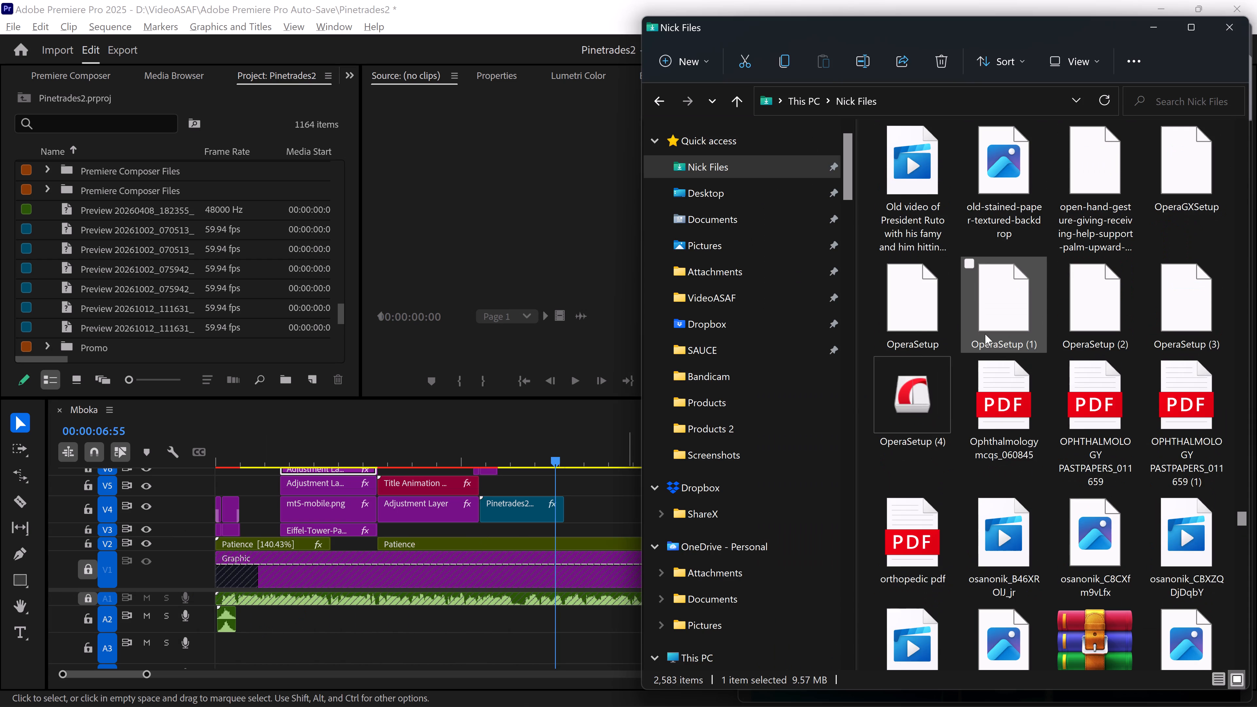
left_click_drag(1240, 512, 1200, 102)
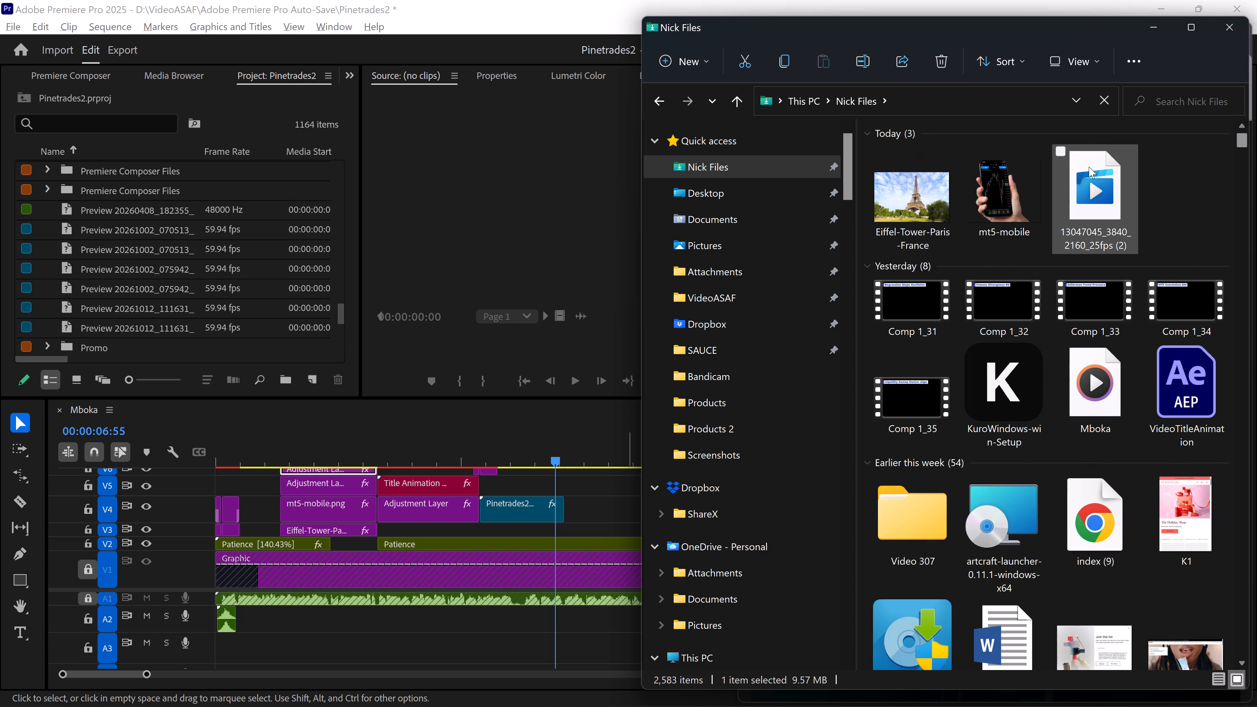
left_click_drag(1110, 199, 545, 525)
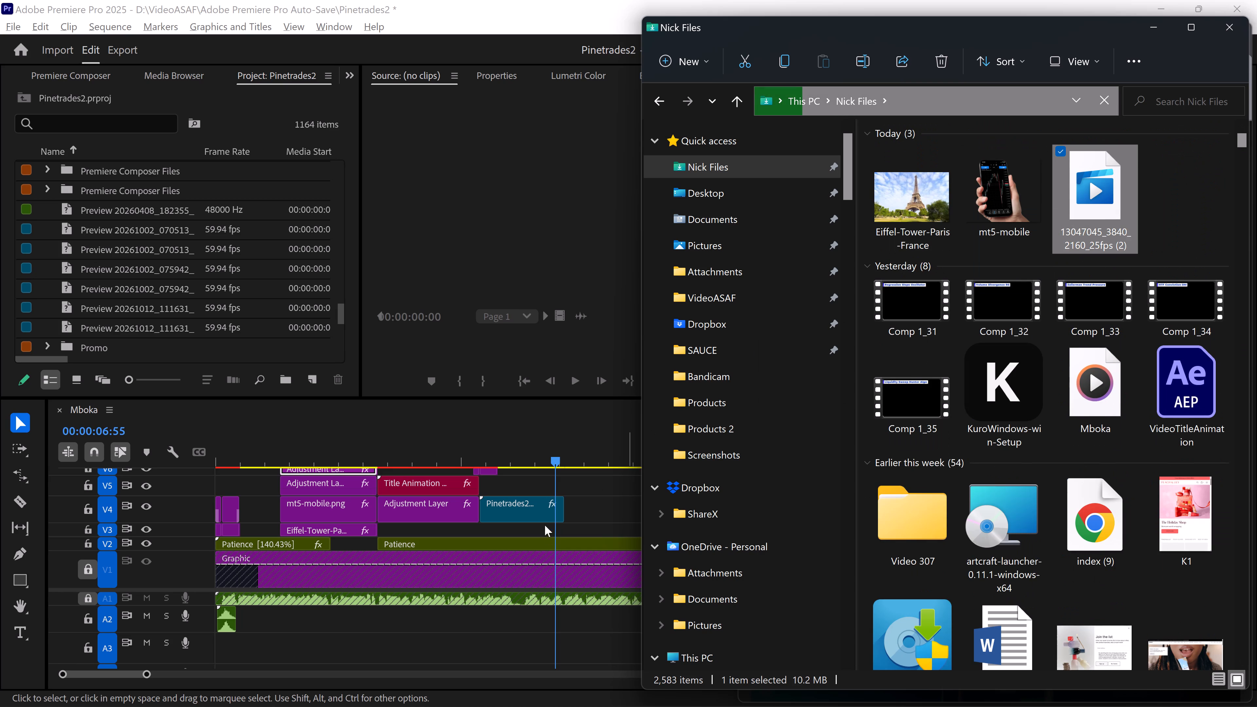
left_click_drag(545, 525, 572, 509)
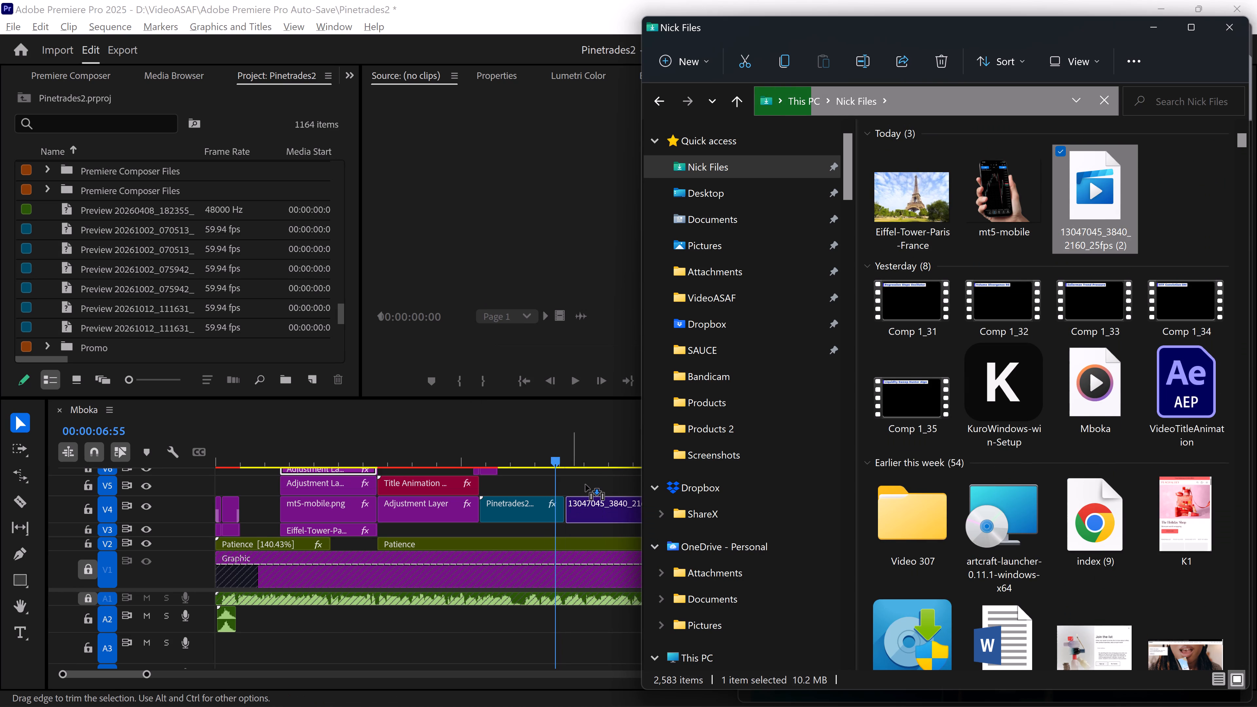
left_click(586, 485)
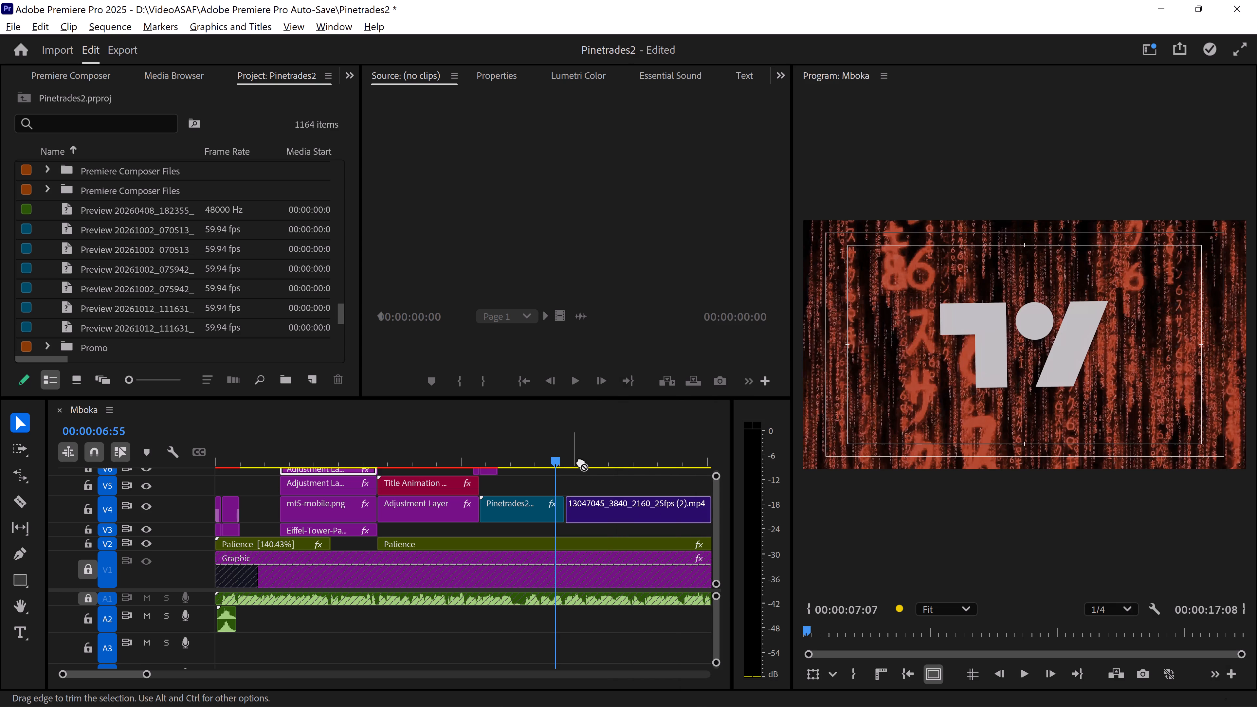
left_click(581, 462)
left_click_drag(565, 459, 571, 459)
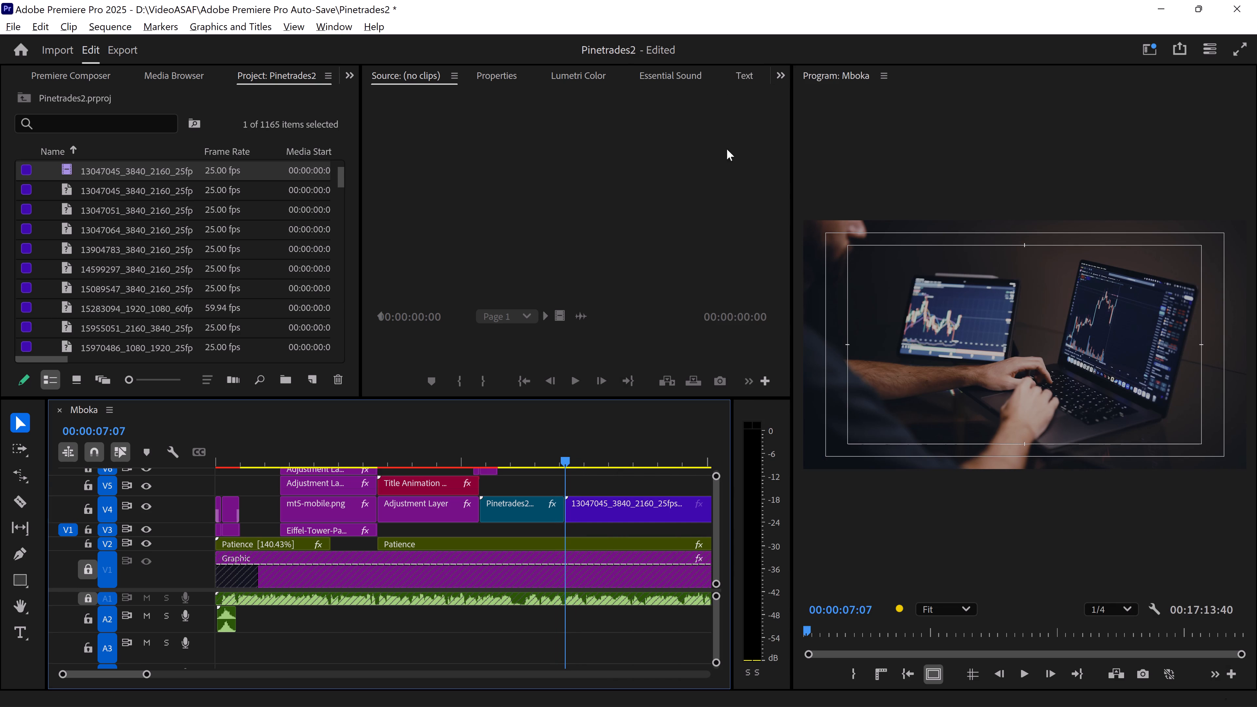
Apply a Film Dissolve video transition at the start of the laptop trading stock clip on V4.
left_click(344, 76)
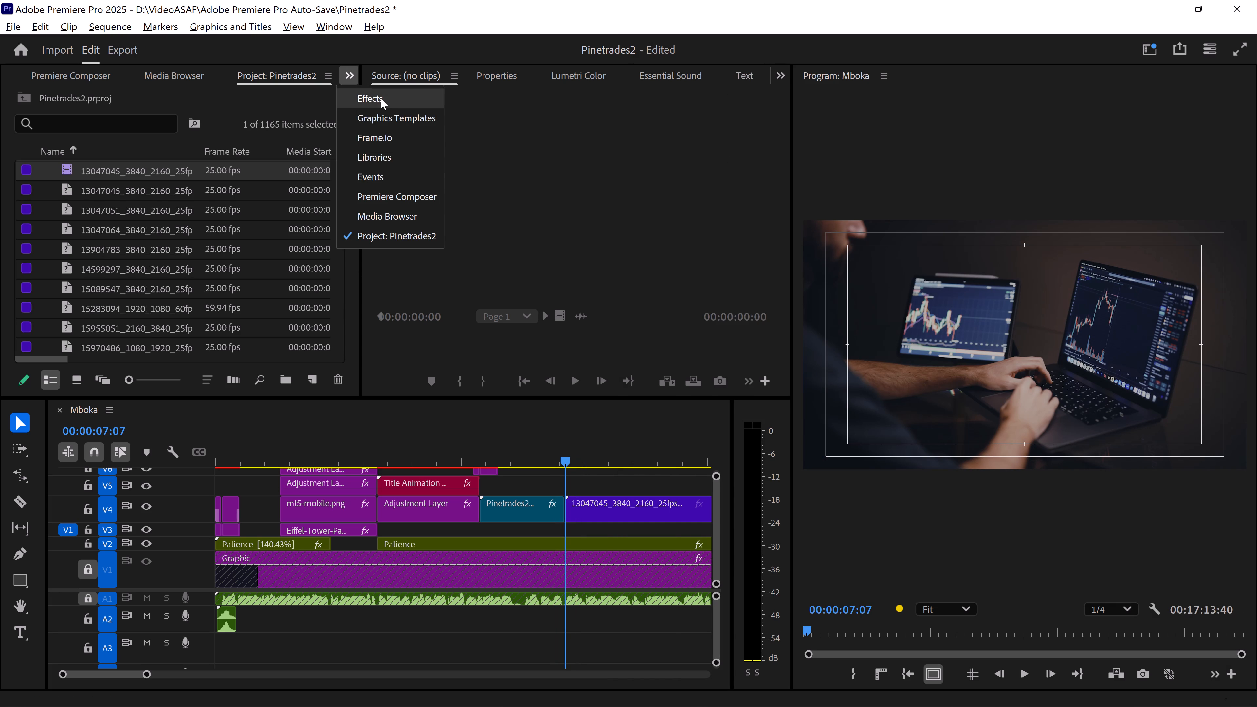
left_click(381, 98)
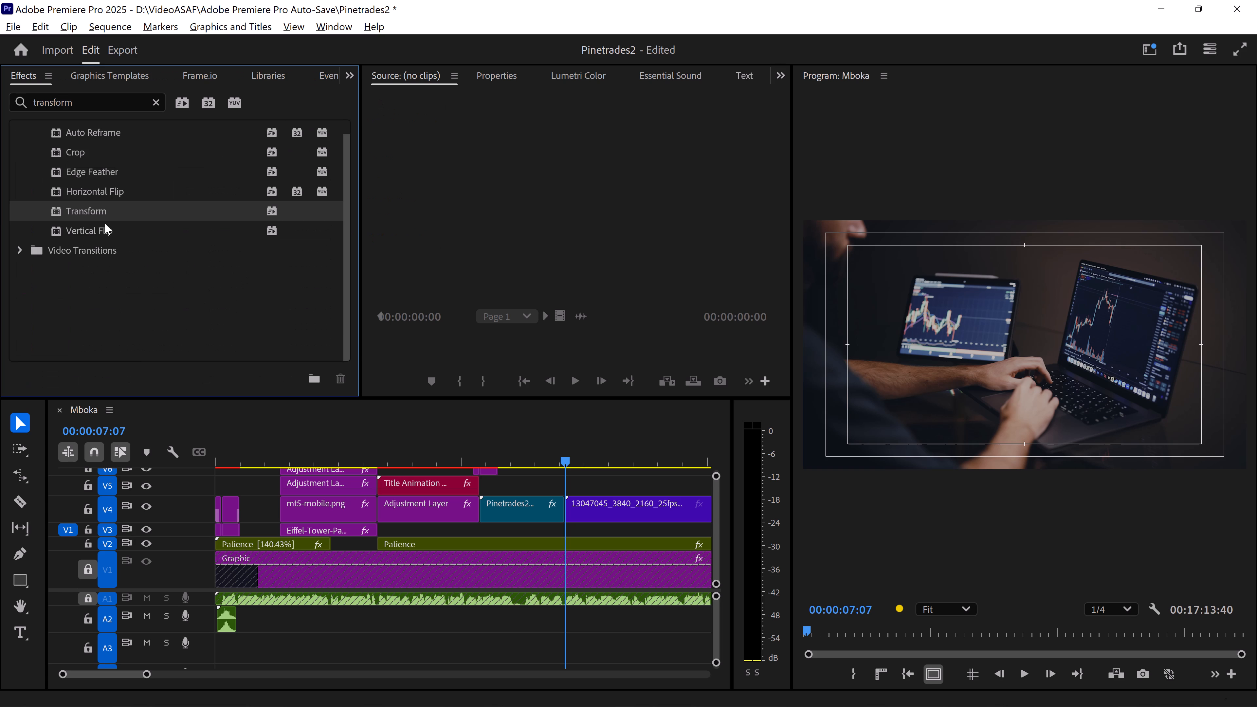
scroll(105, 223, "up", 4)
left_click(152, 101)
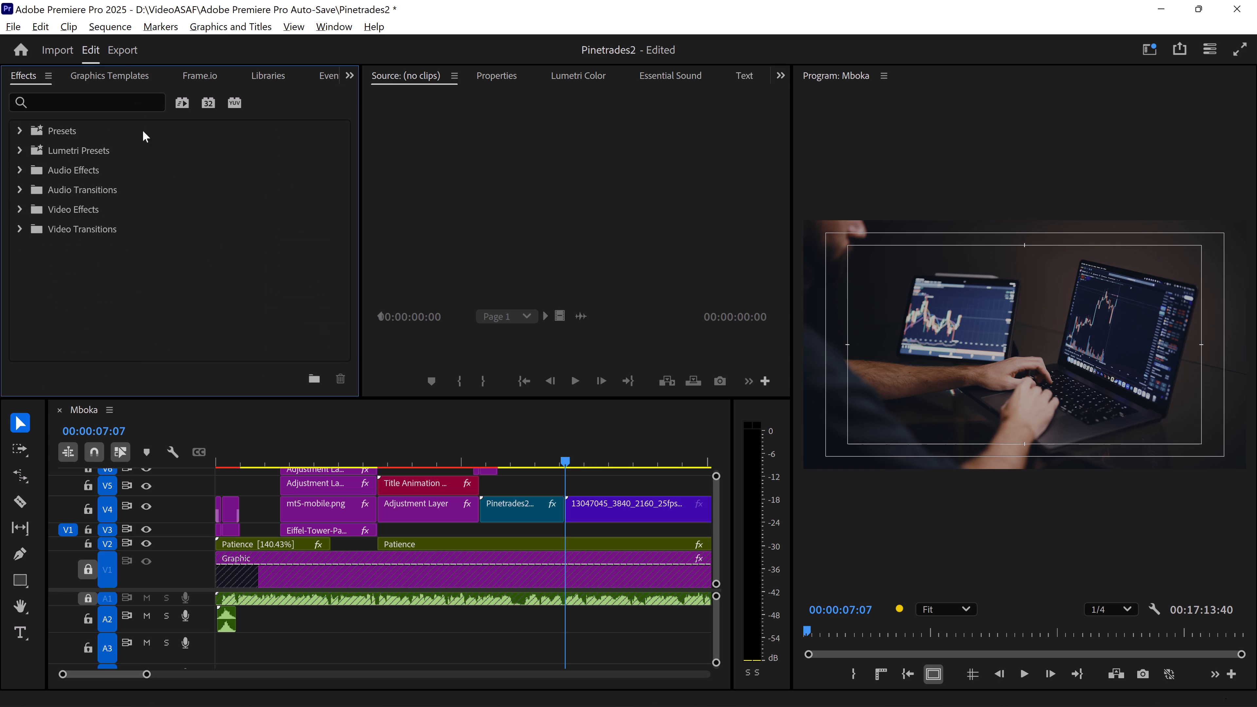
left_click(17, 228)
left_click(25, 252)
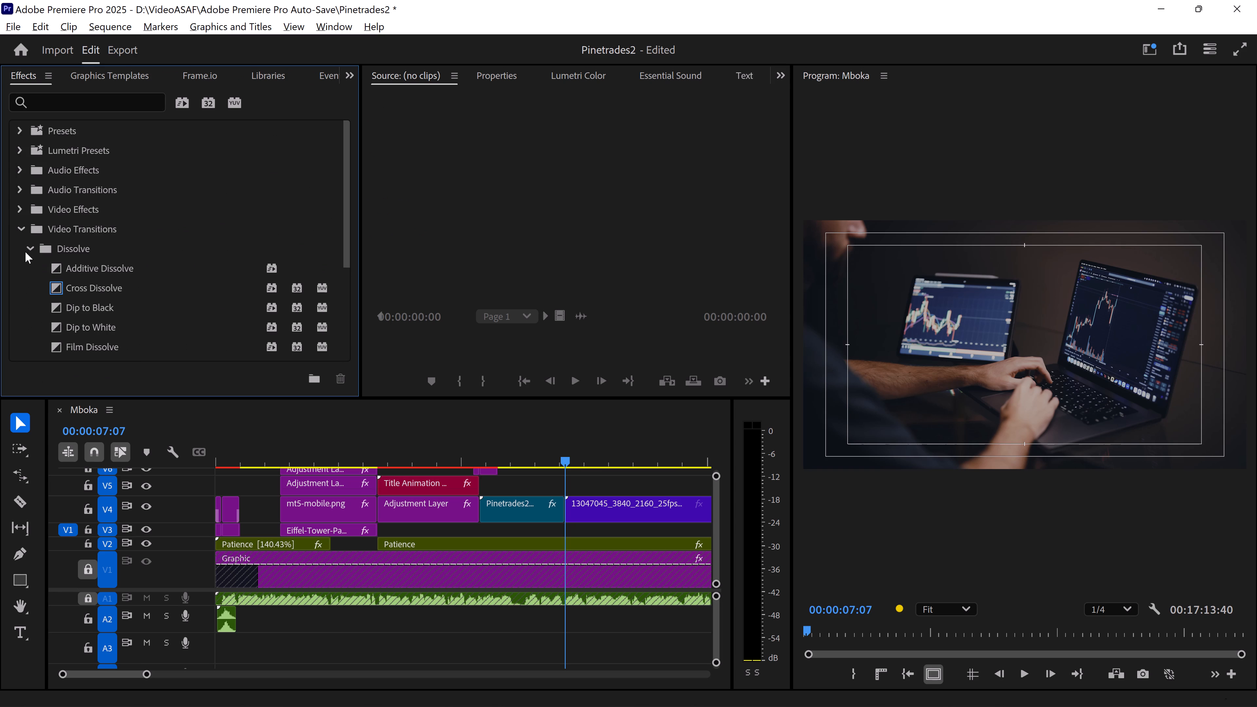
scroll(127, 265, "down", 4)
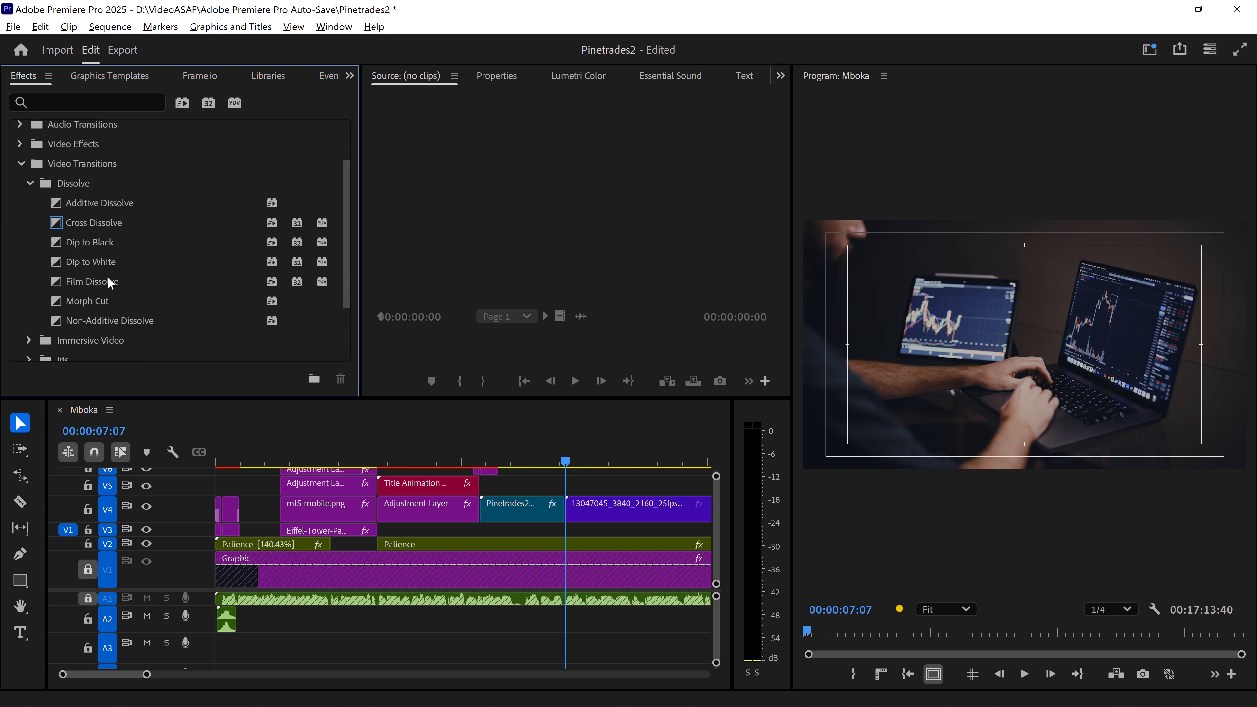
left_click_drag(108, 278, 564, 518)
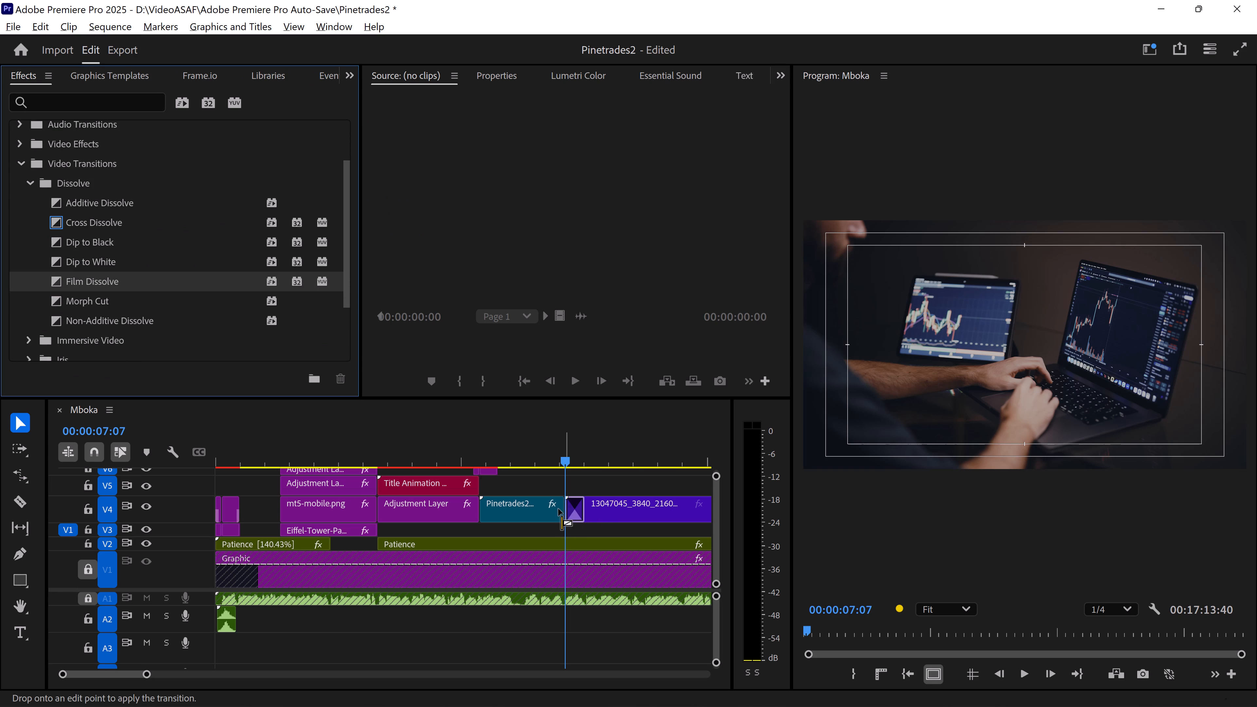
Play the sequence through the logo clip and dissolve into the stock footage, stopping at 00:00:12:01.
left_click(522, 442)
key("space")
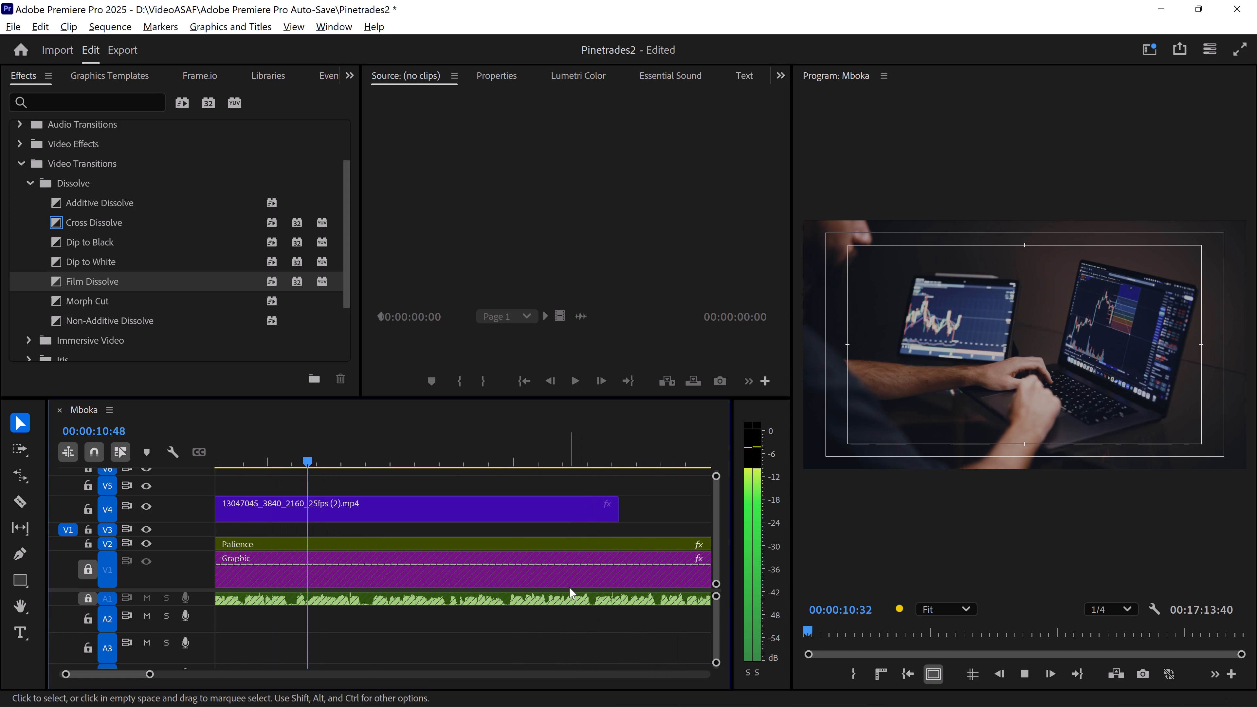
key("space")
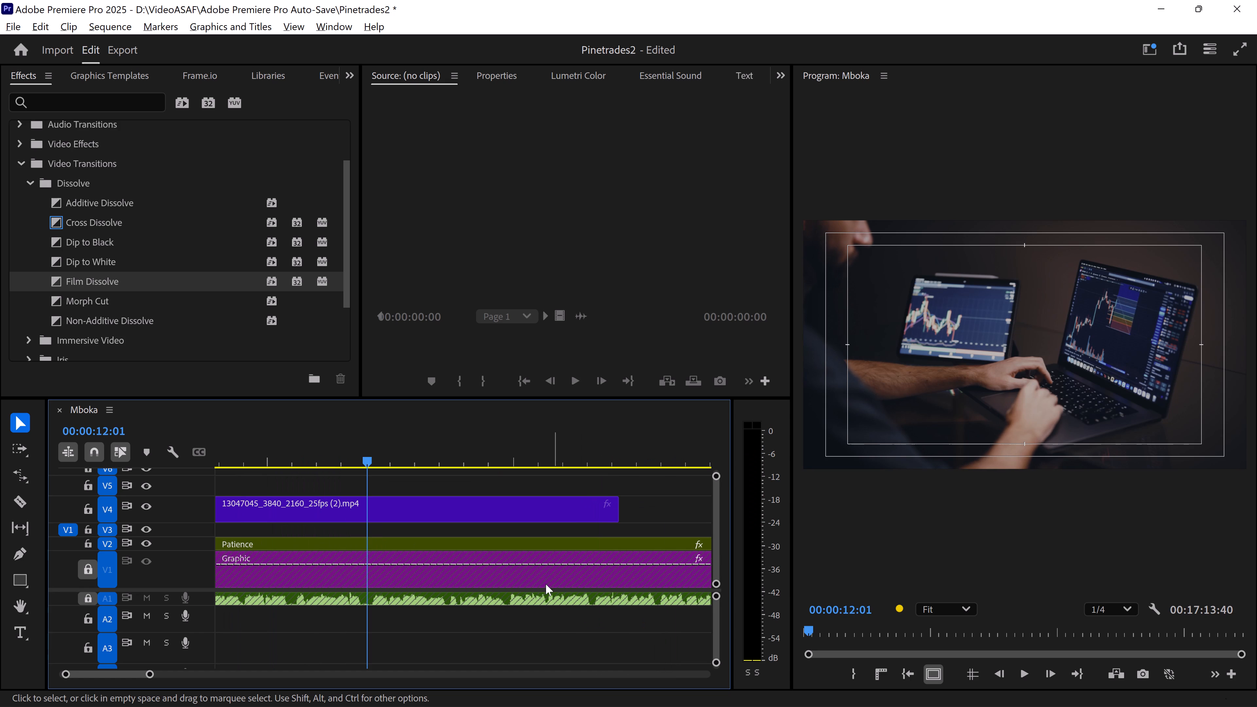
Find the Transform video effect and apply it to the laptop trading stock clip on V4.
left_click_drag(150, 676, 183, 674)
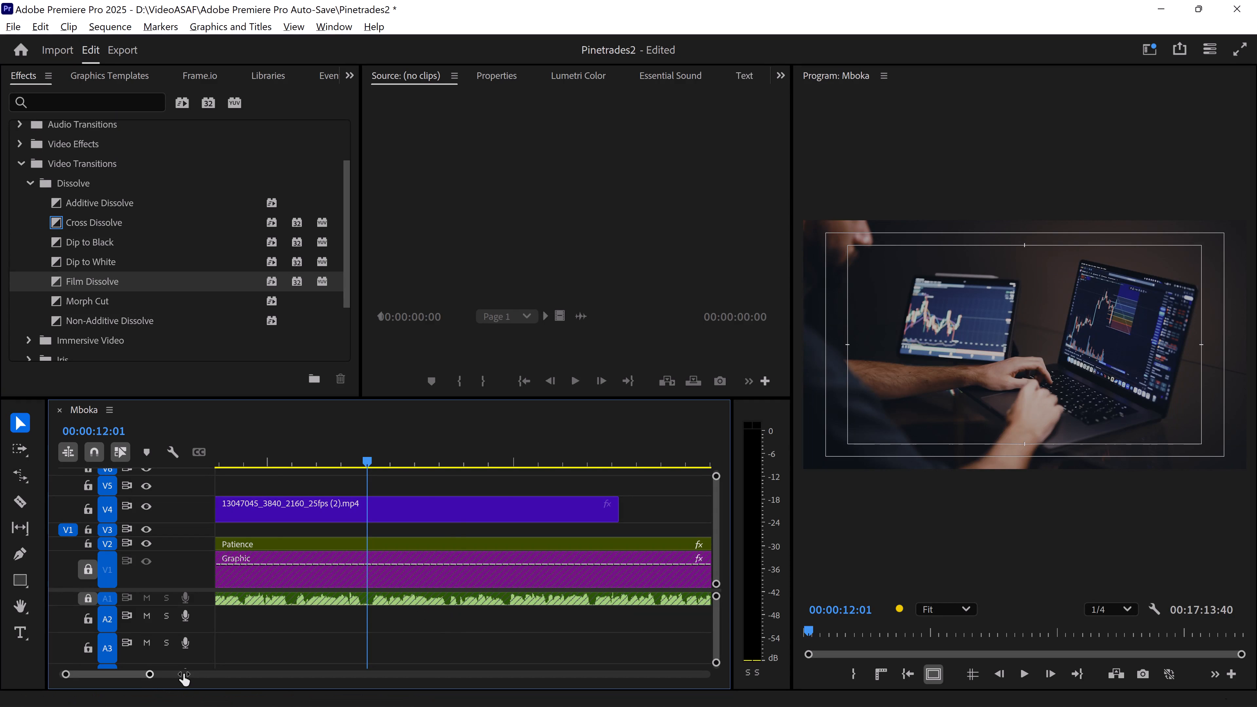
left_click_drag(183, 674, 183, 673)
left_click(119, 104)
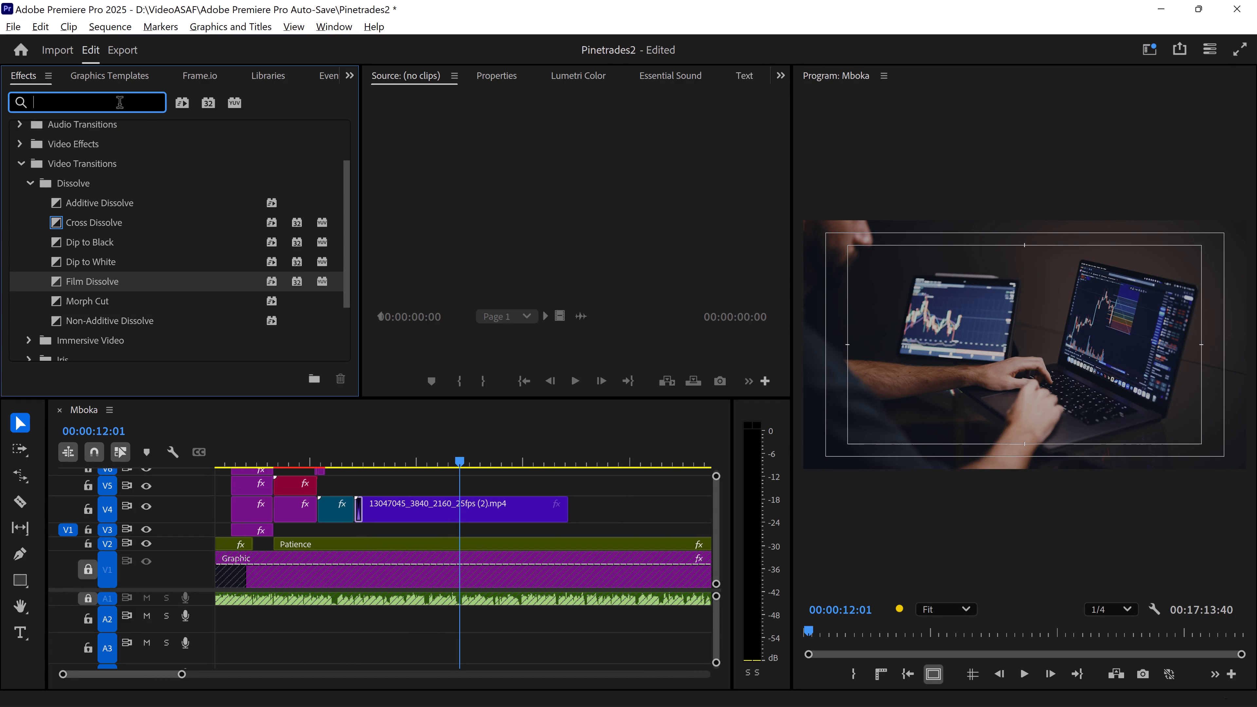
type("transfor")
left_click_drag(87, 259, 281, 355)
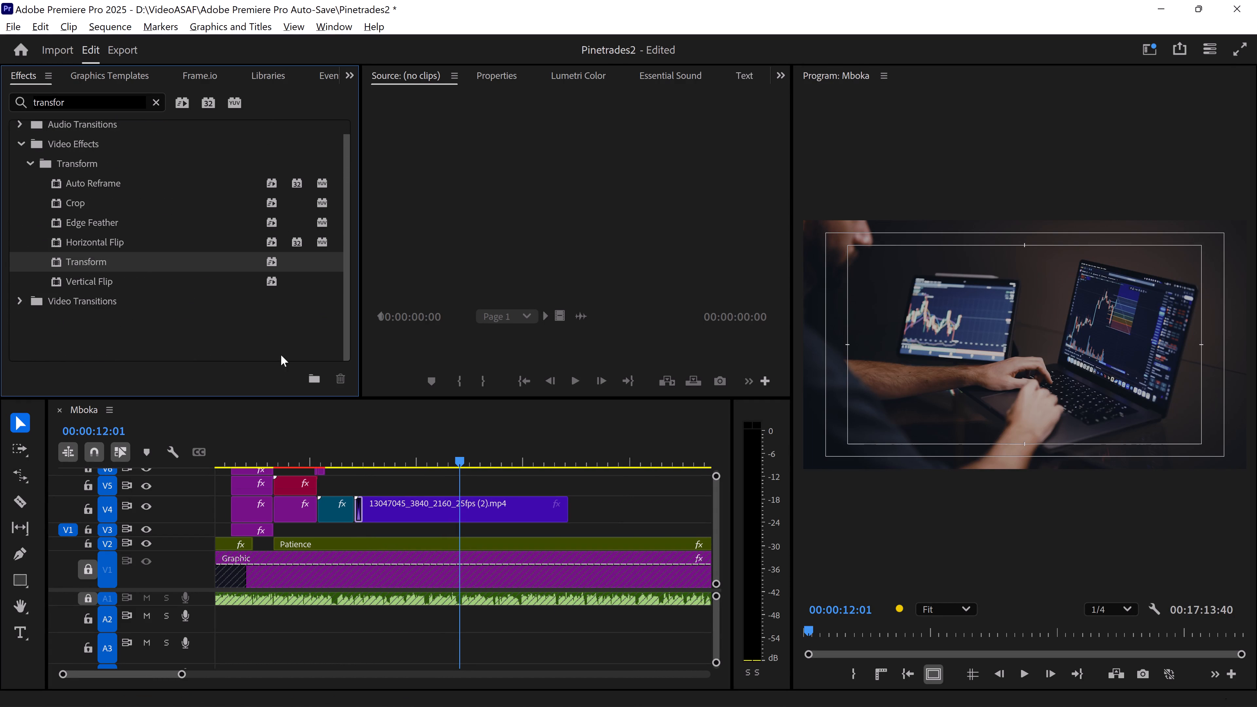
left_click_drag(281, 355, 426, 506)
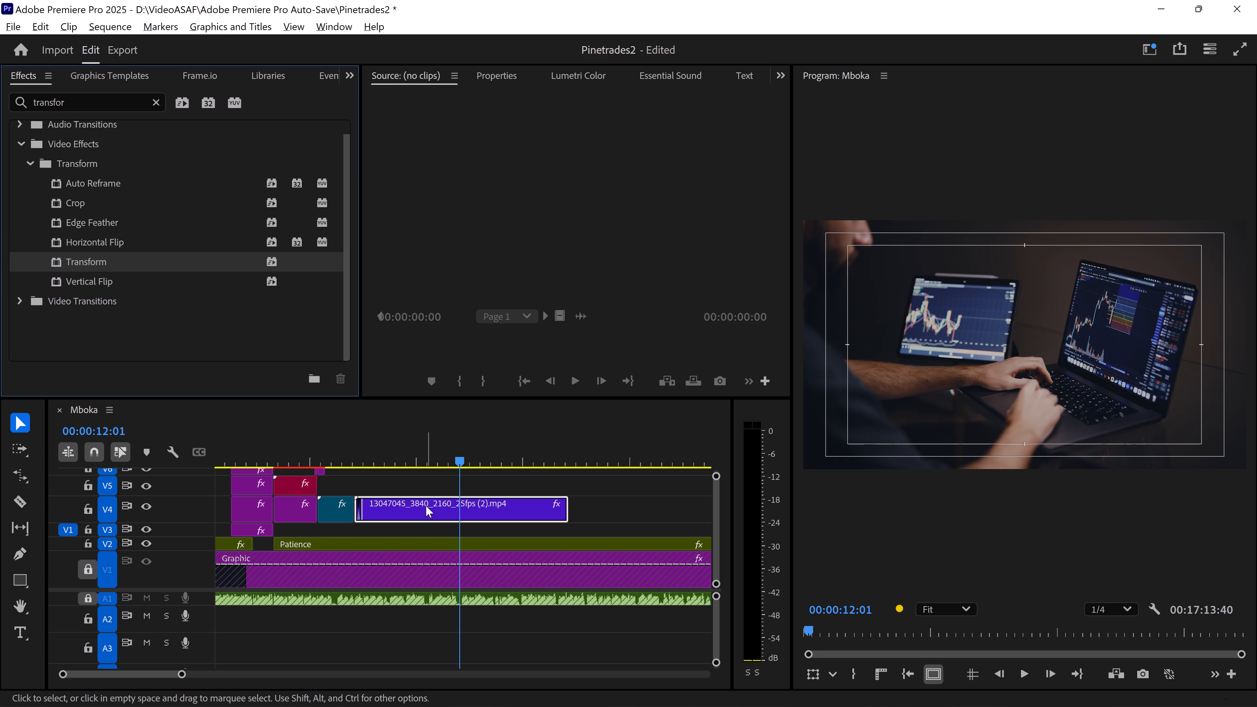
Show the Effect Controls for the laptop trading stock clip.
left_click(779, 74)
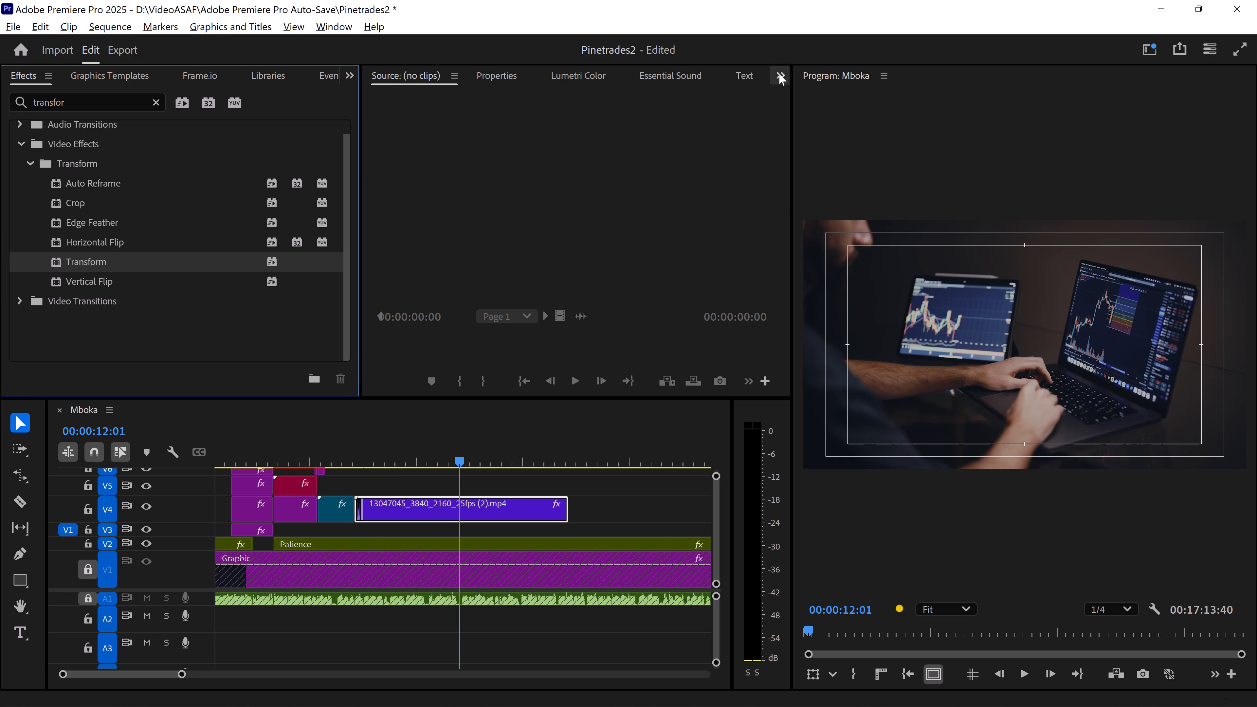
left_click(815, 199)
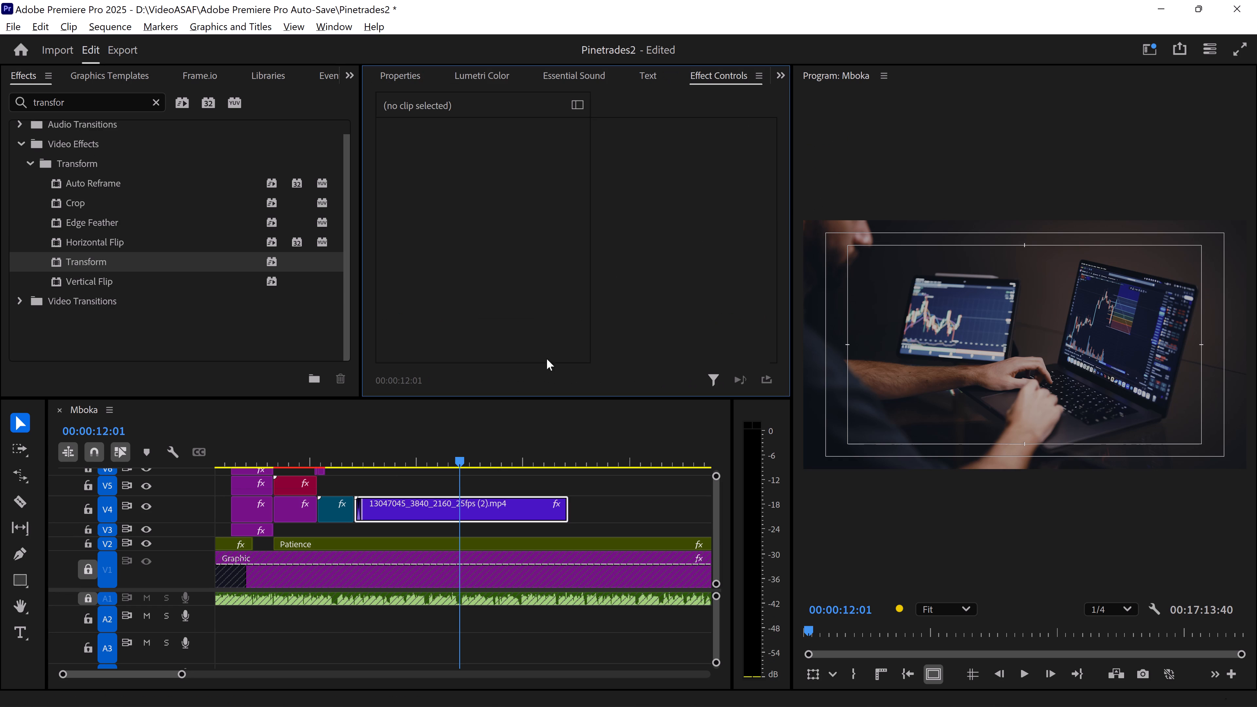
left_click(446, 505)
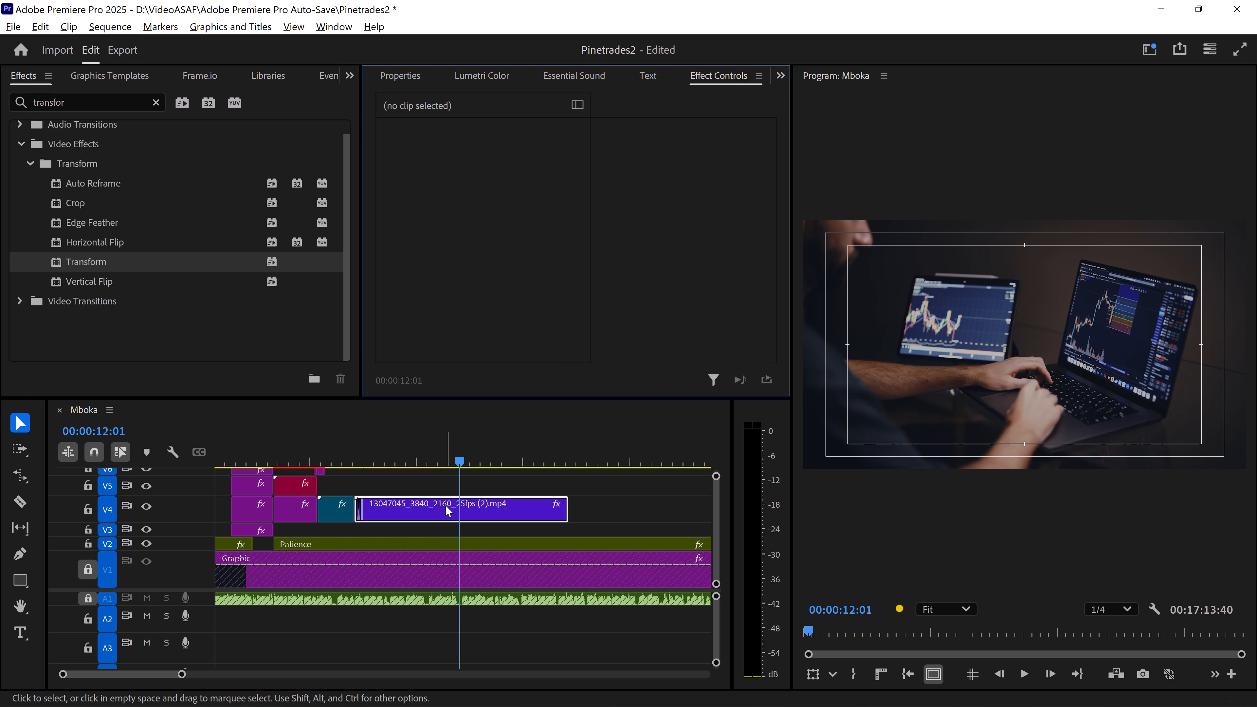
left_click(778, 74)
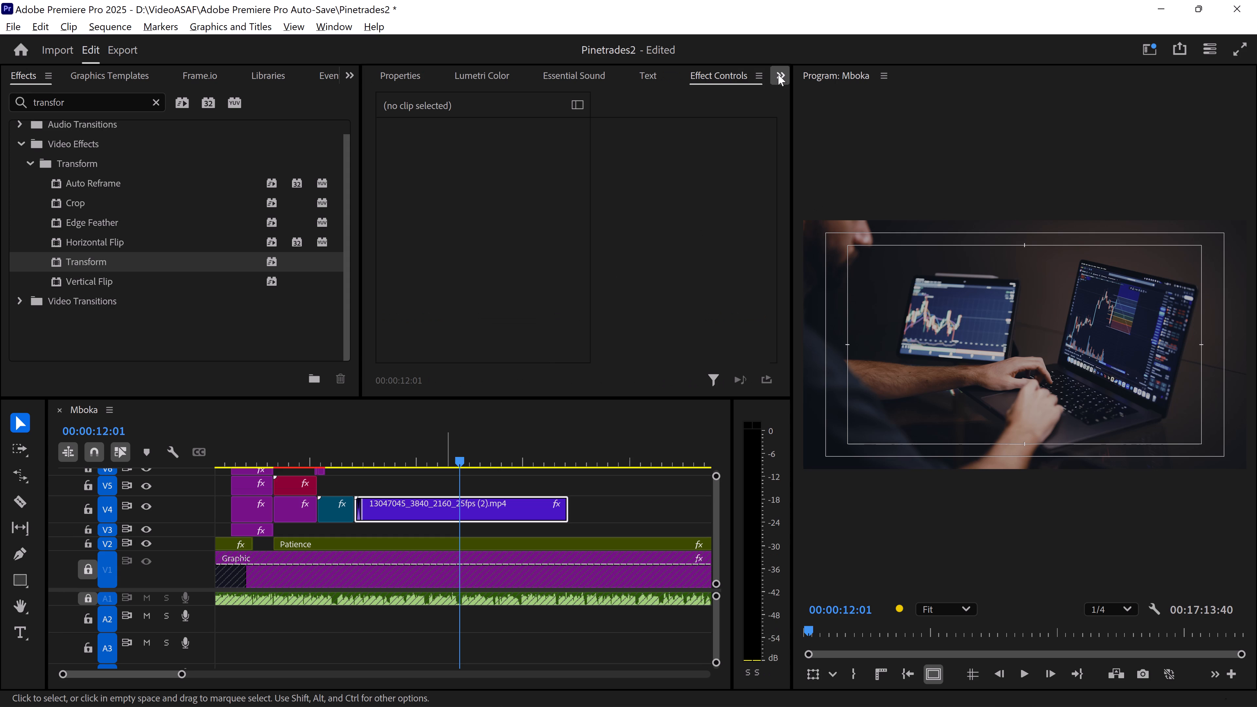
left_click(778, 74)
left_click(433, 519)
Save the Pinetrades2 project.
key("ctrl+s")
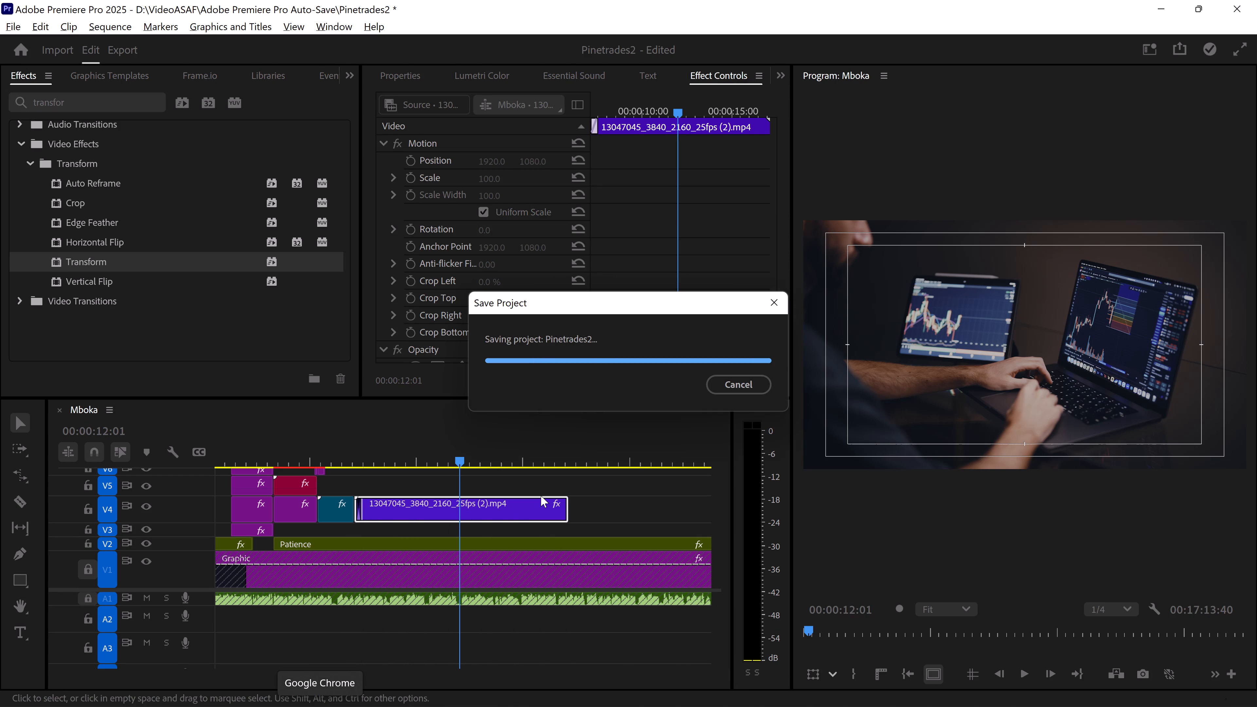
Split the stock clip on V4 at 00:00:12:01 and delete the portion after the cut.
key("c")
left_click(456, 515)
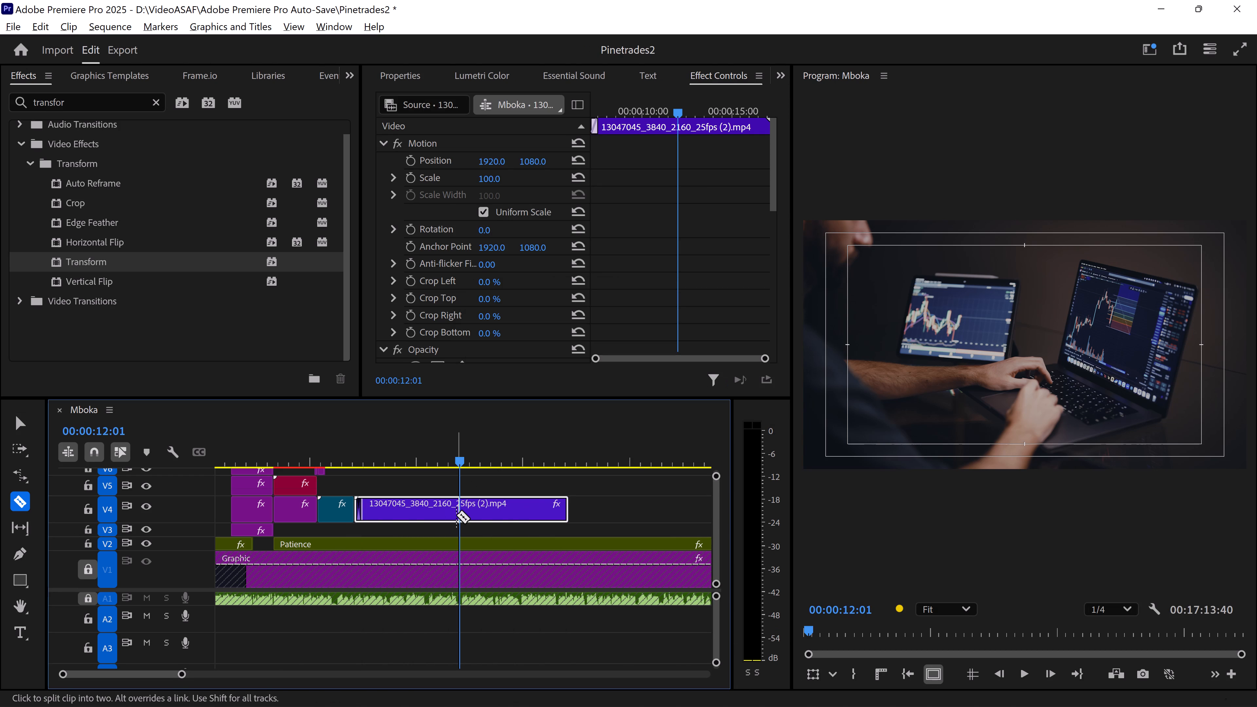
key("v")
left_click(488, 515)
key("BackSpace")
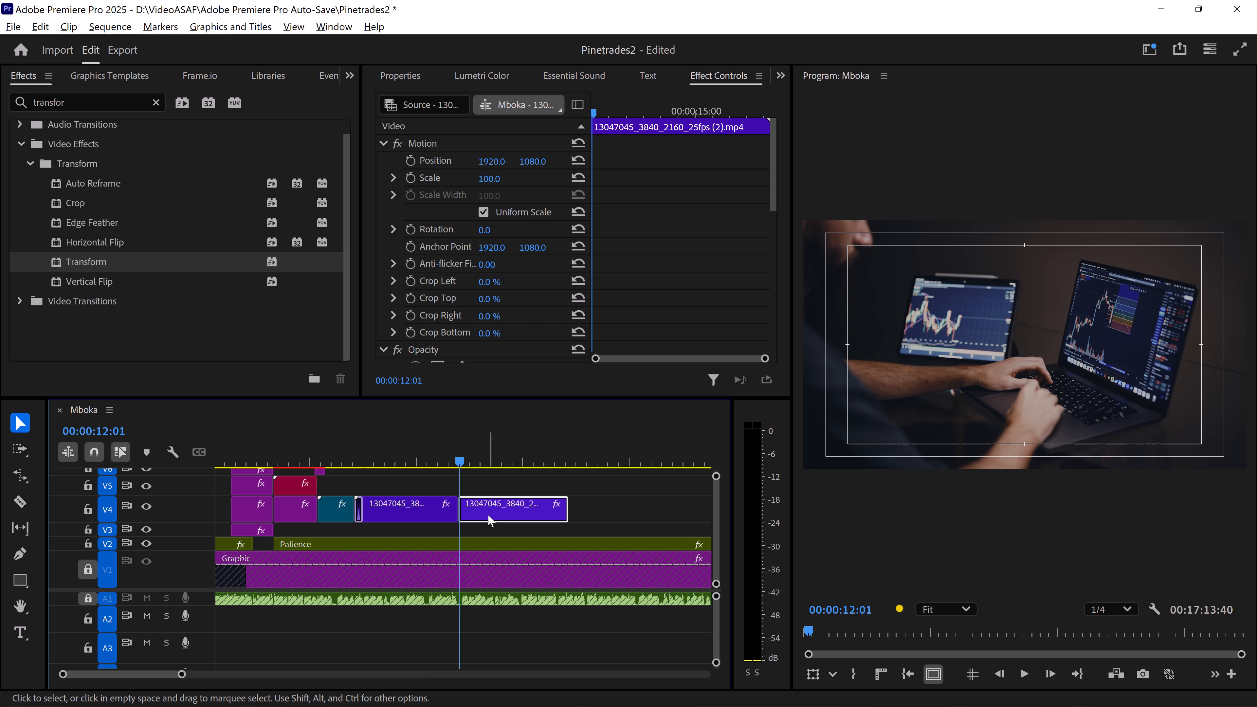
In the remaining stock clip's Transform effect, disable the composition's shutter angle and set Shutter Angle to 71.
left_click(434, 512)
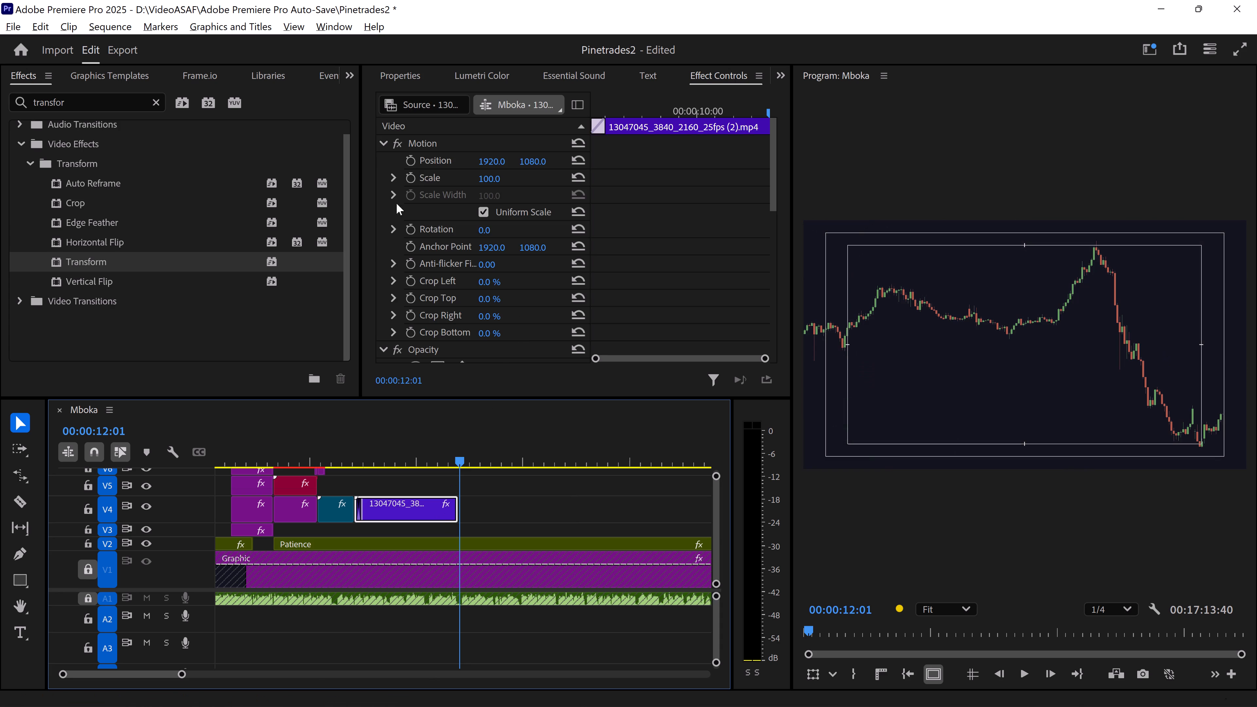
scroll(643, 256, "down", 20)
scroll(643, 256, "down", 2)
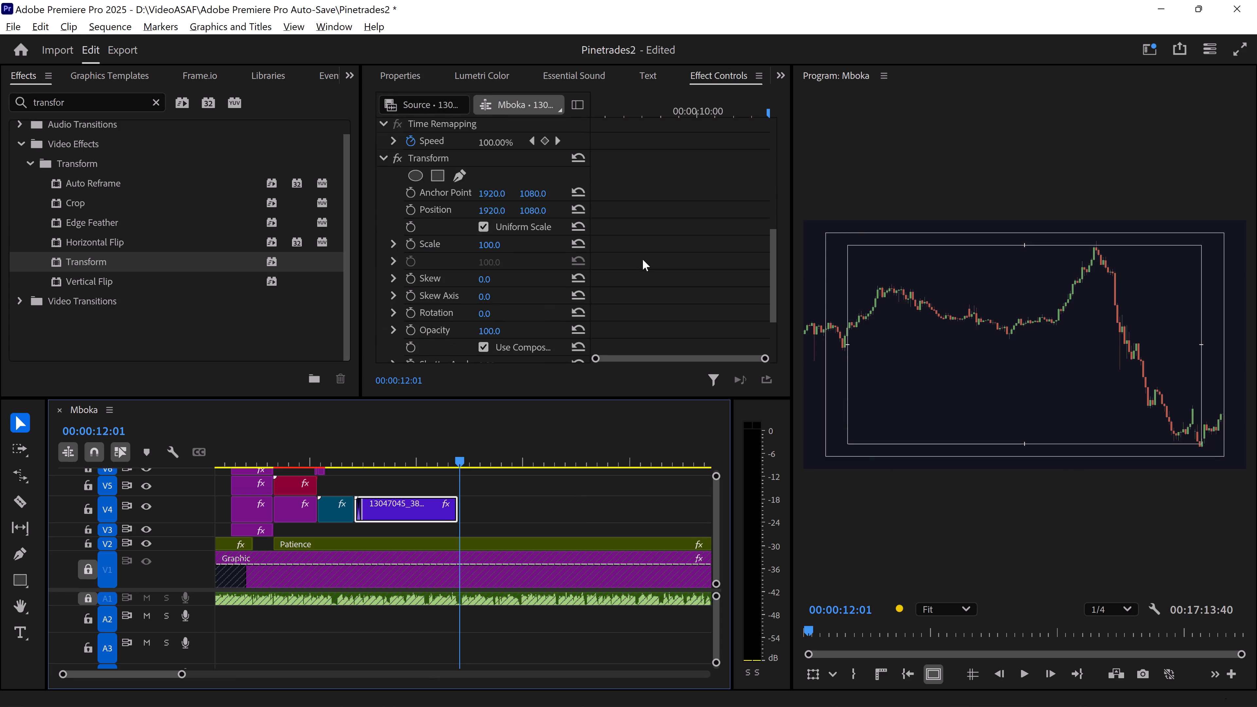
scroll(643, 259, "down", 8)
scroll(642, 257, "up", 3)
scroll(598, 284, "down", 3)
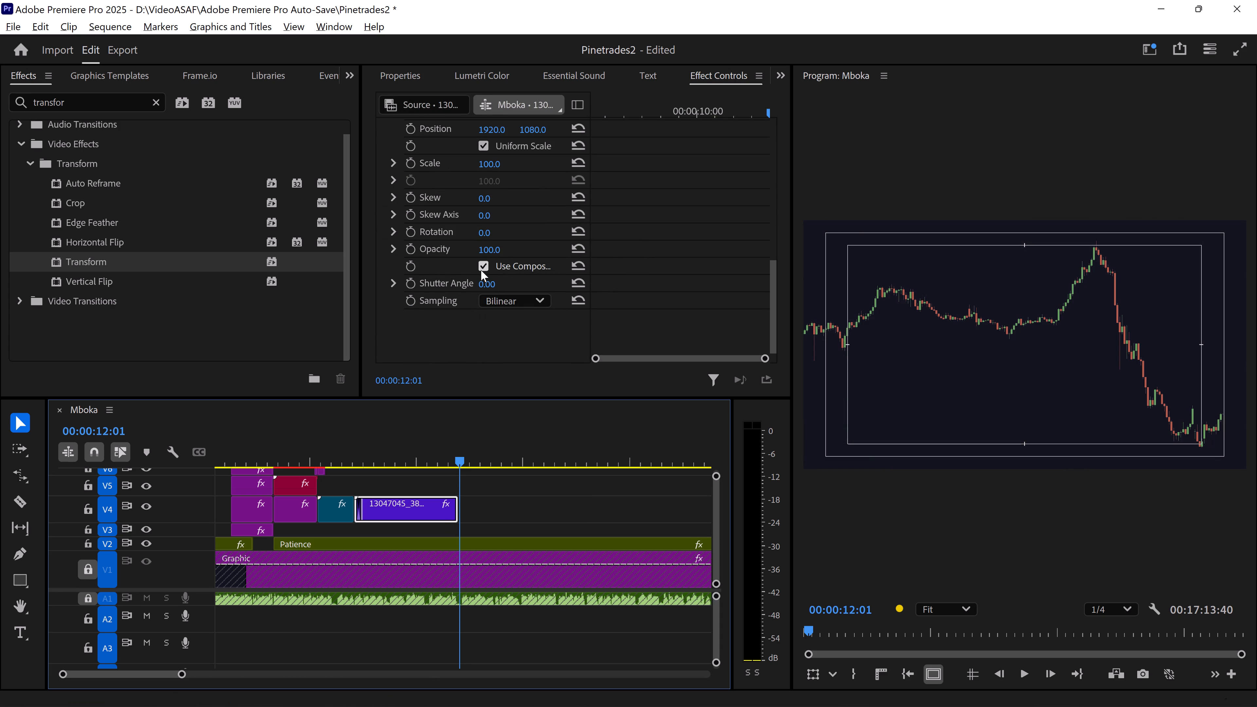
left_click(483, 268)
left_click_drag(486, 281, 529, 280)
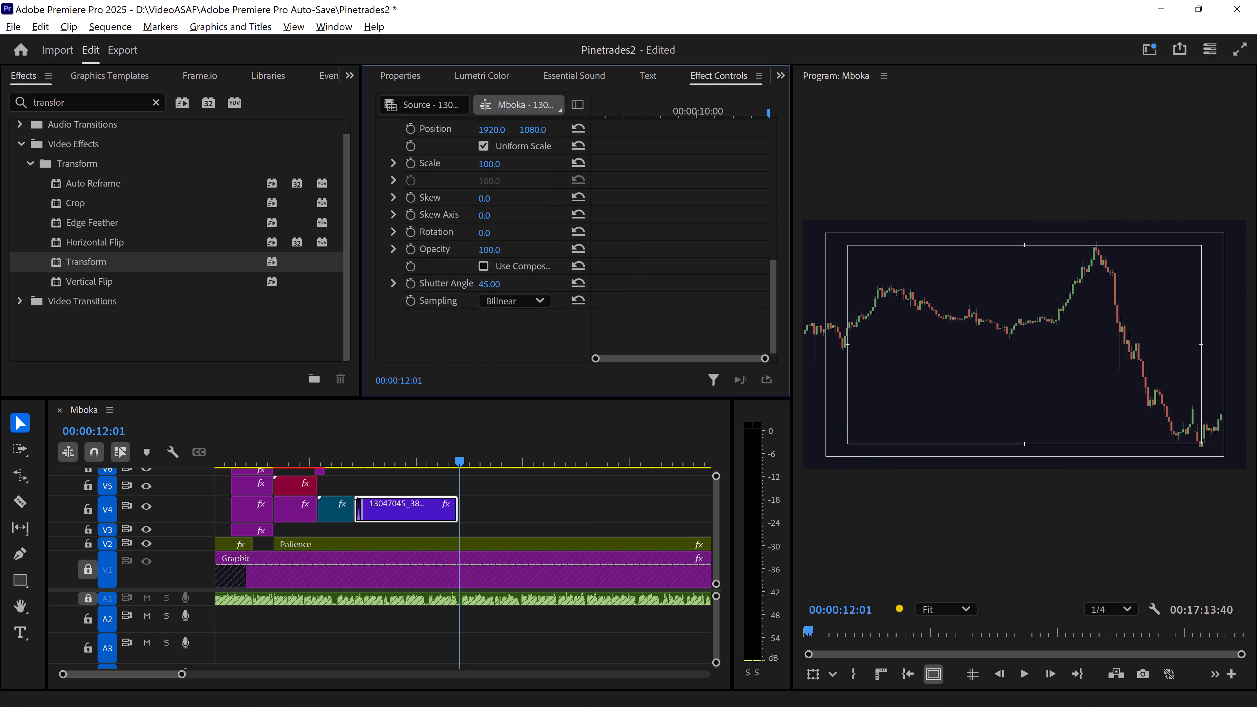
left_click_drag(529, 280, 543, 280)
Keyframe the V4 stock clip's Transform Scale from 100 at the clip's start to 143 at 00:00:12:01.
scroll(611, 277, "up", 2)
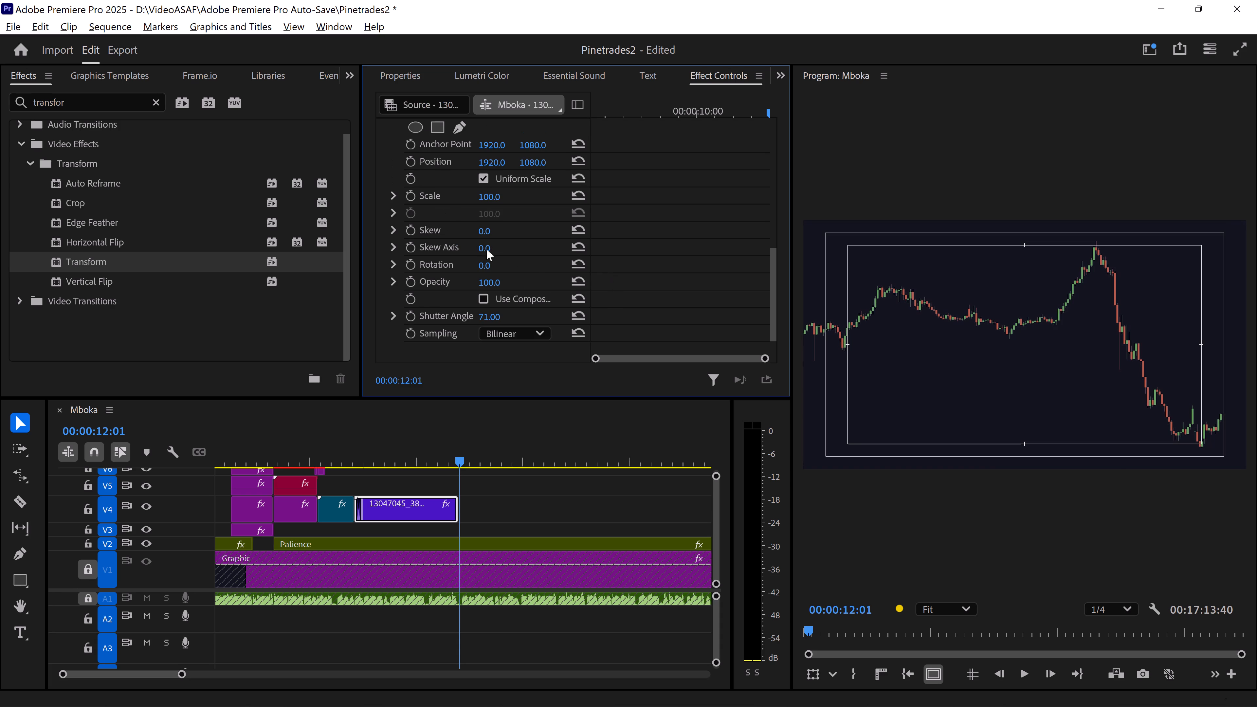
left_click(408, 195)
left_click_drag(768, 195, 473, 252)
left_click_drag(490, 200, 526, 201)
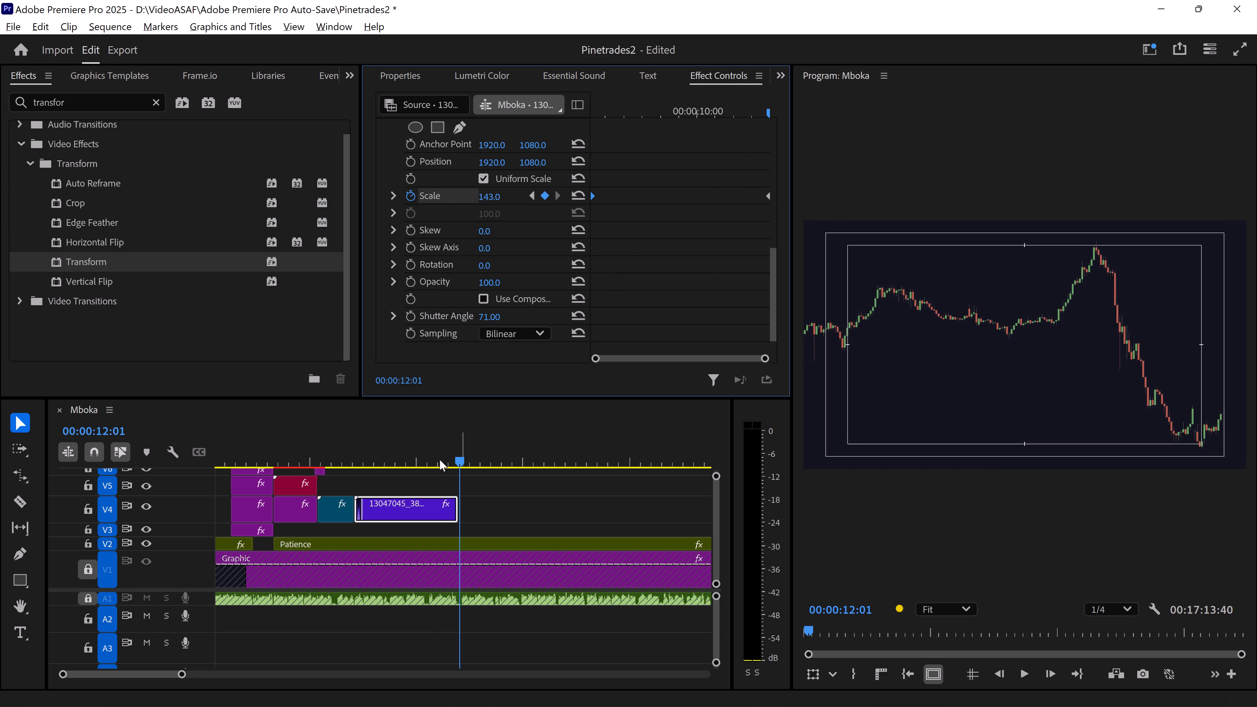
Play back the transition into the V4 stock clip to check its scale animation.
left_click(433, 456)
left_click(458, 517)
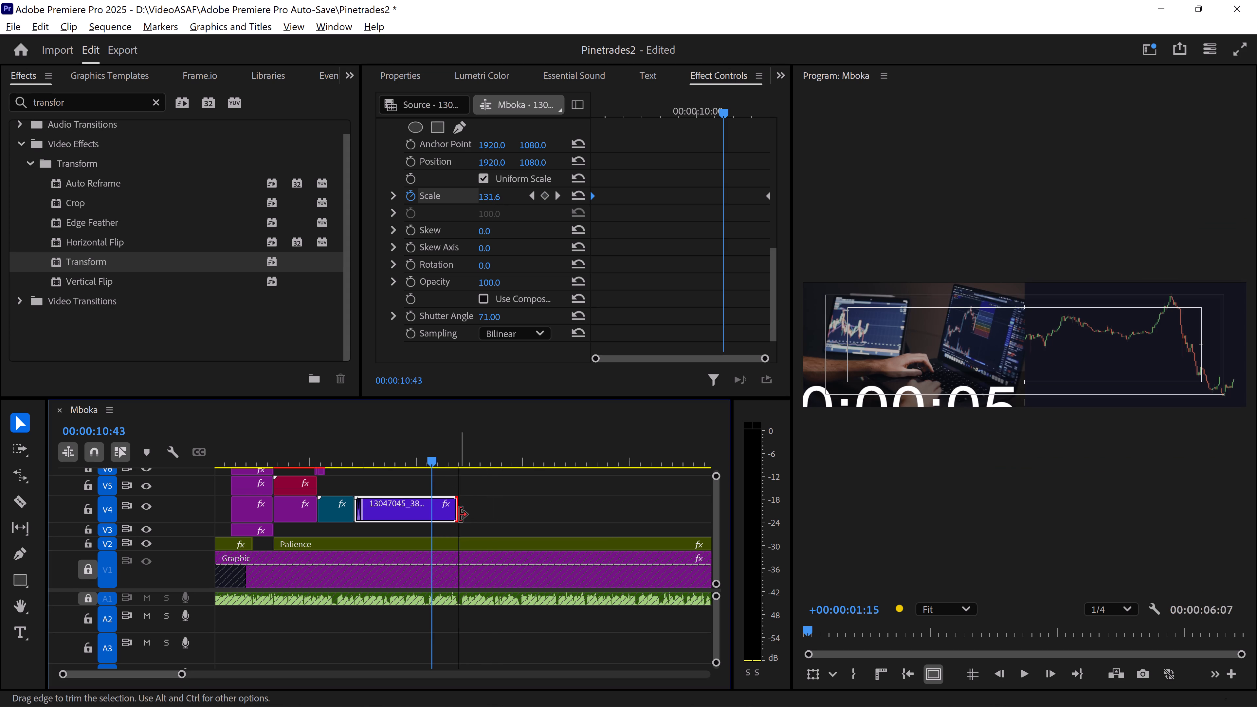
left_click_drag(430, 458, 333, 458)
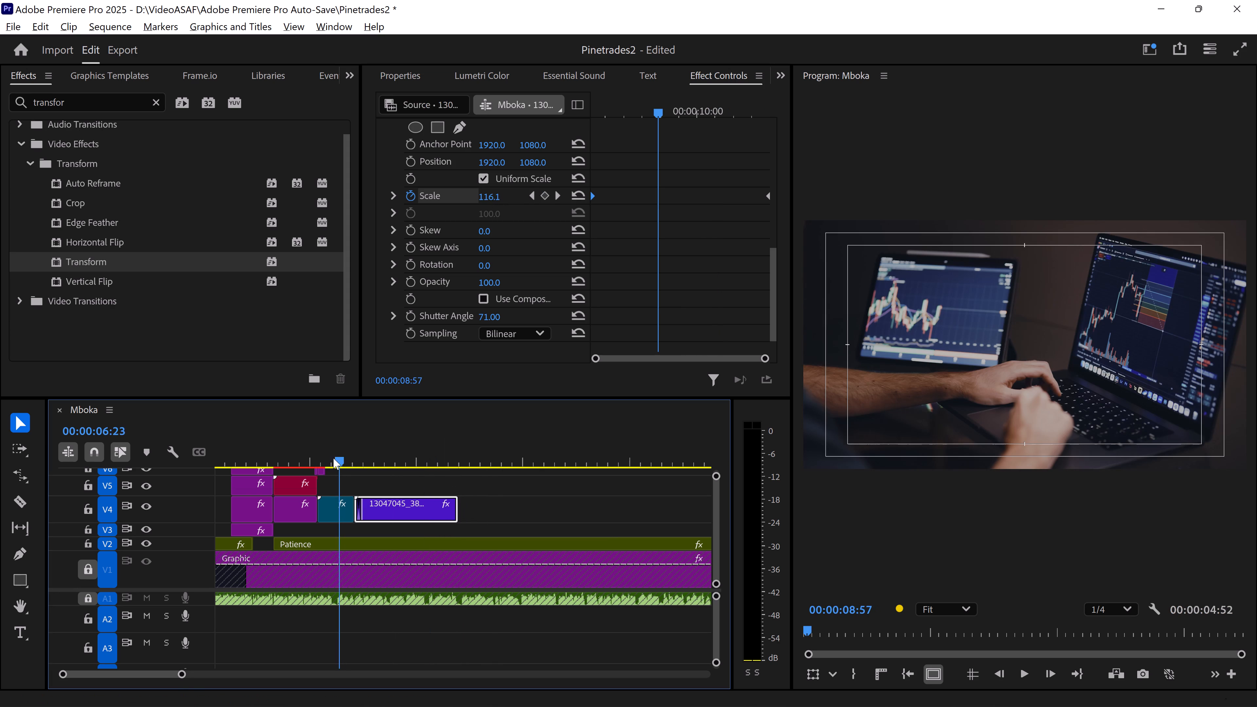
left_click_drag(333, 458, 337, 458)
key("space")
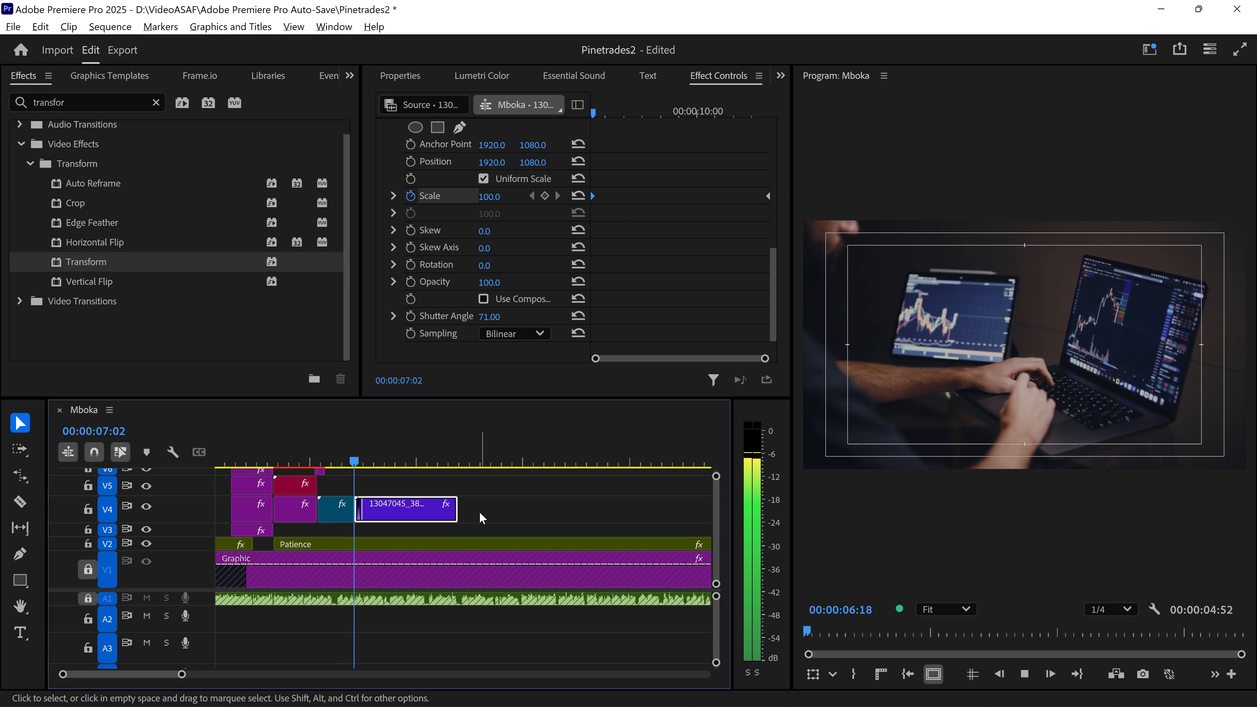
key("space")
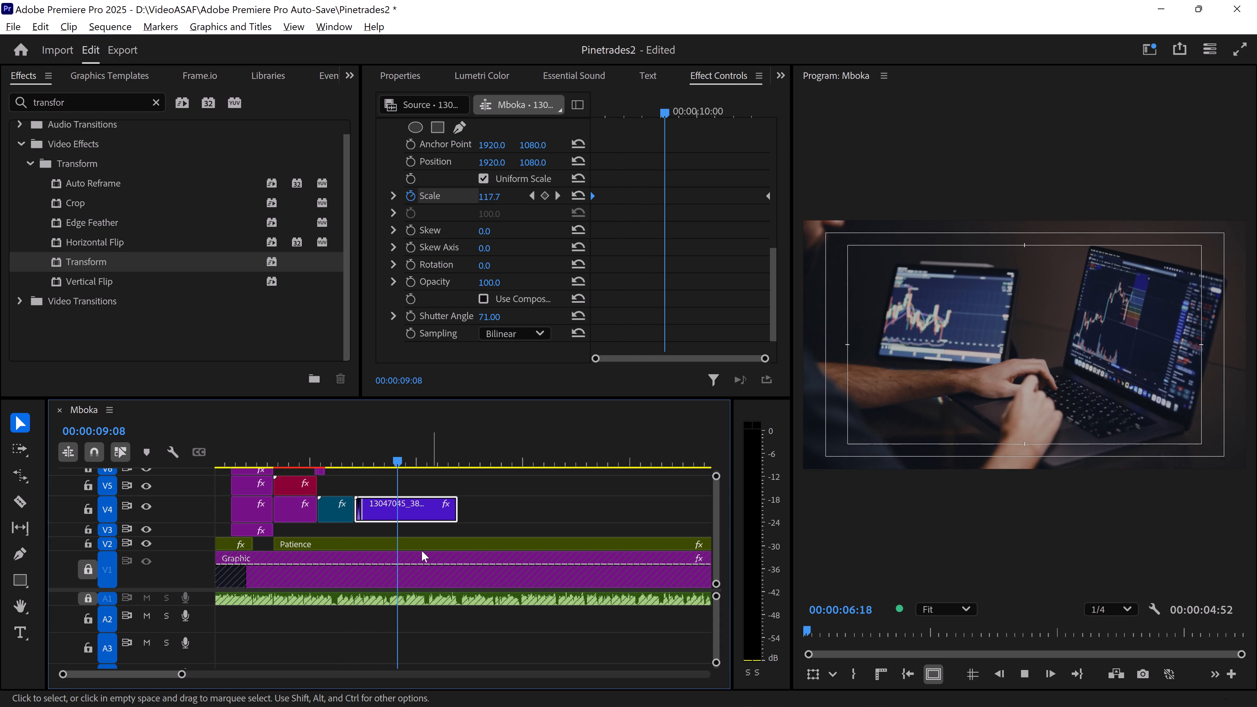
In File Explorer, open the Desktop's Pinetrades folder and place the Arrow Animation clip on V5 at 00:00:08:39.
left_click_drag(398, 462, 386, 462)
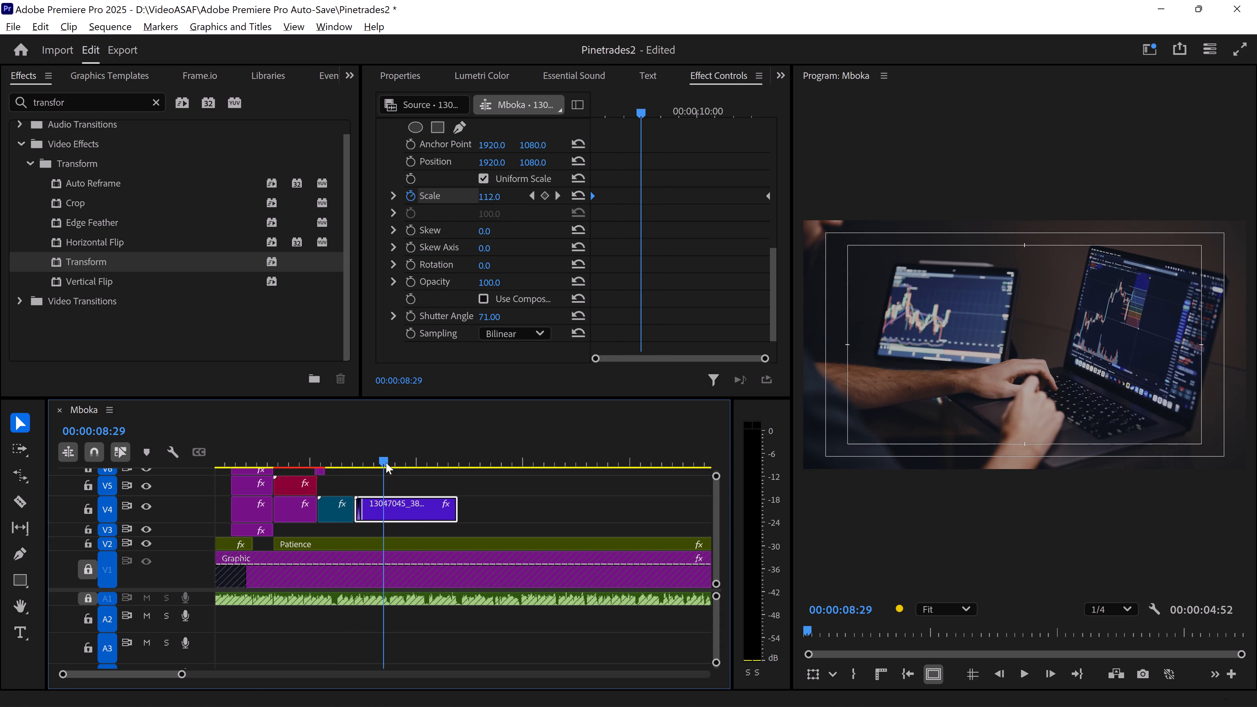
left_click_drag(386, 462, 389, 462)
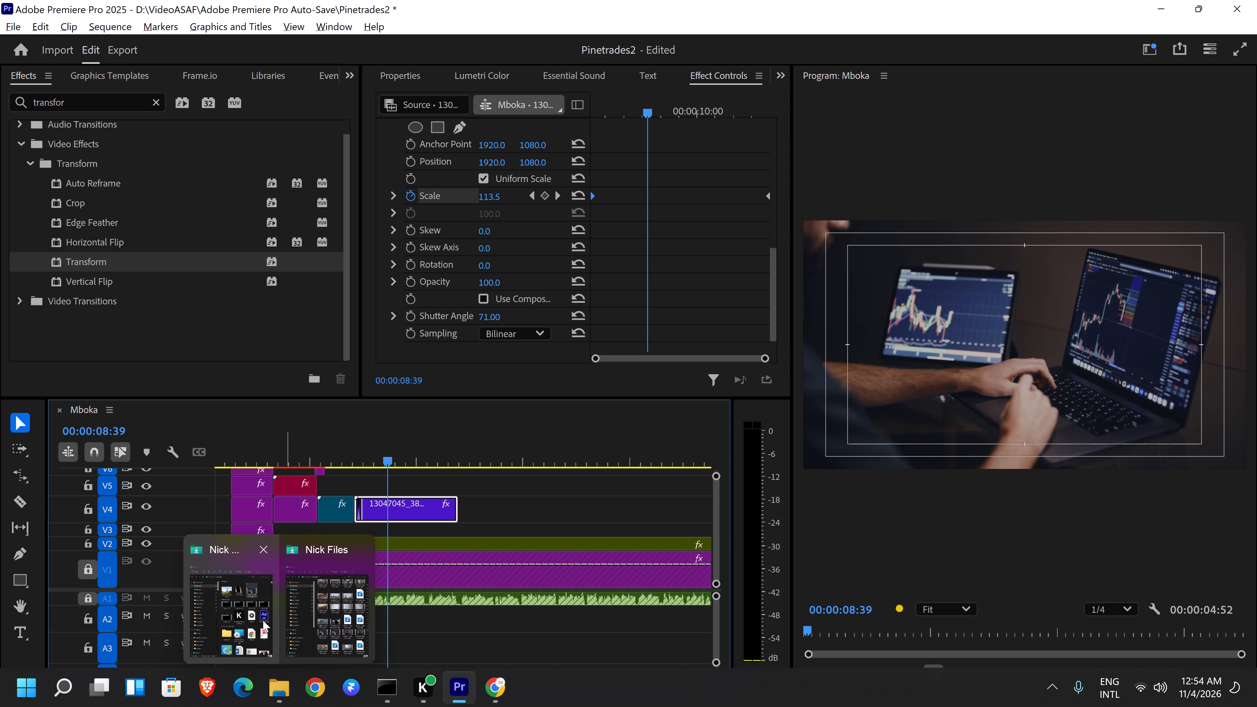
left_click(261, 618)
scroll(724, 411, "up", 6)
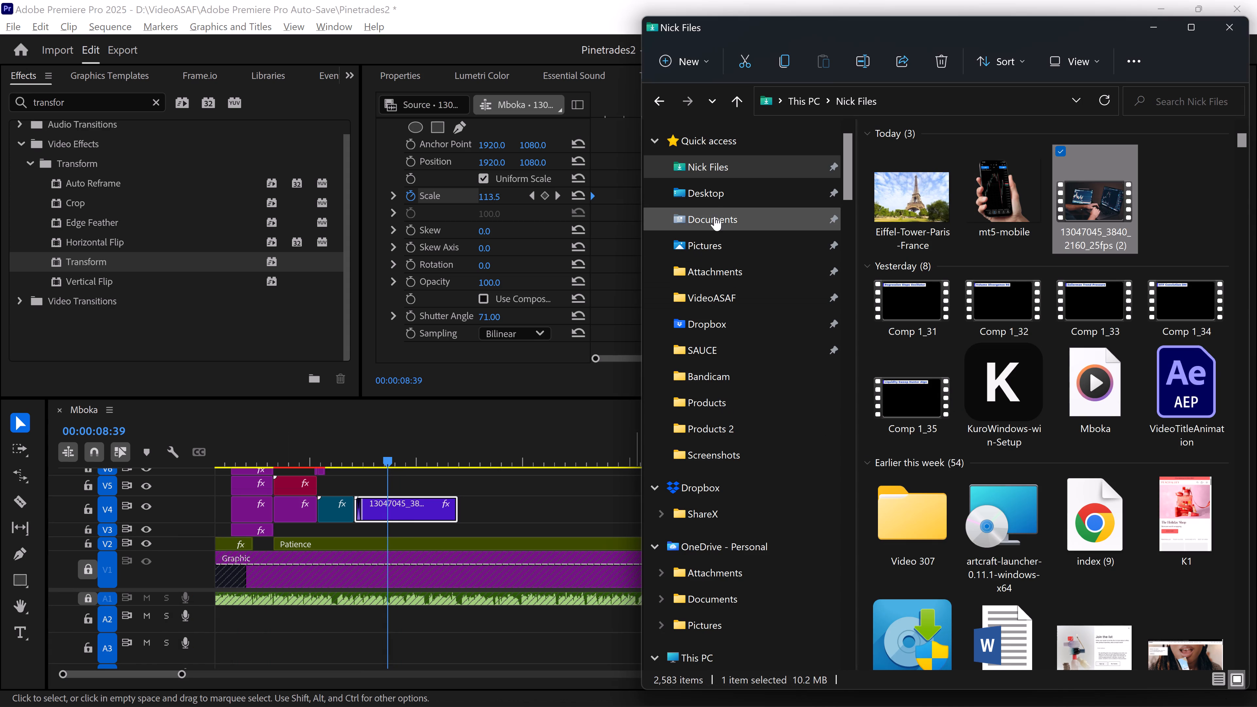
left_click(724, 204)
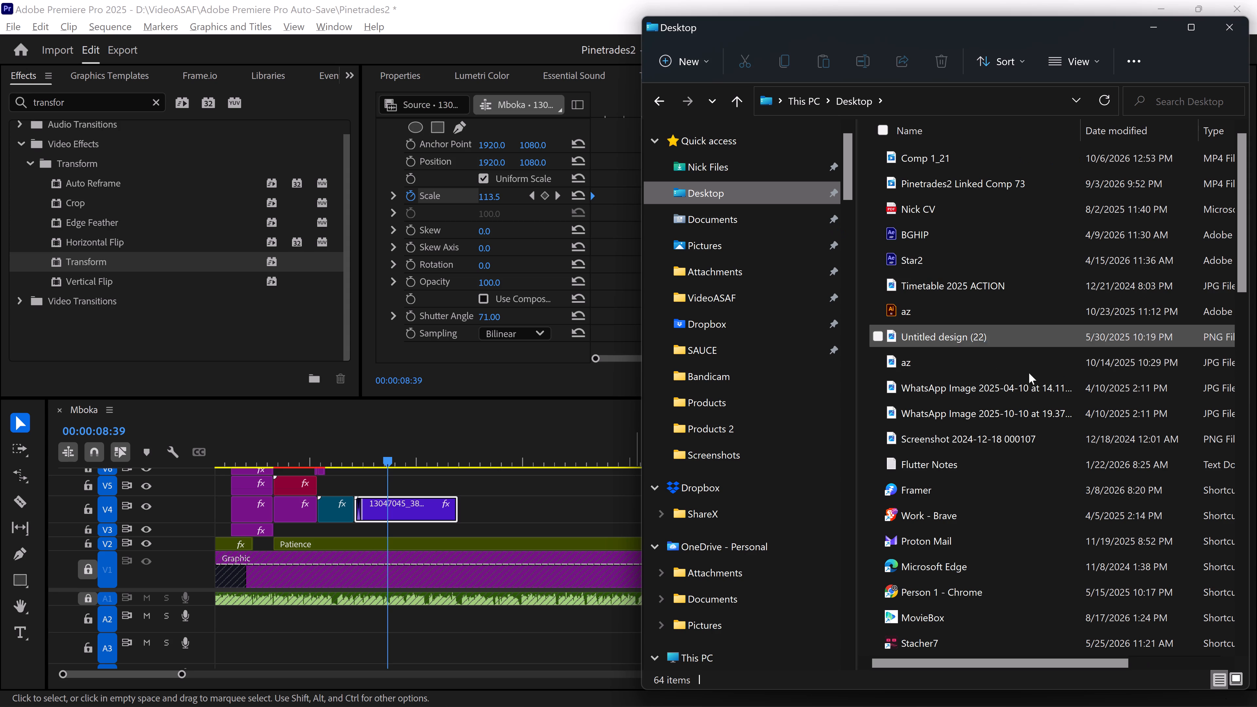
scroll(1029, 402, "down", 9)
scroll(1034, 386, "down", 14)
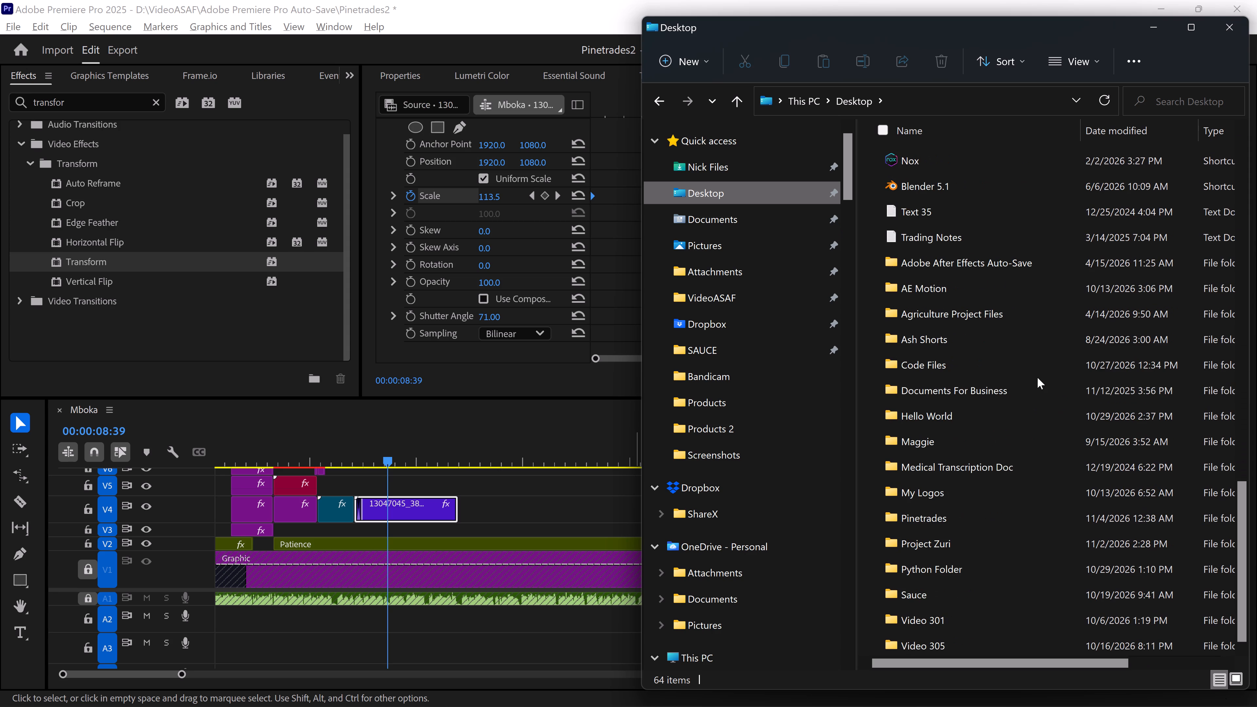
scroll(1037, 377, "down", 7)
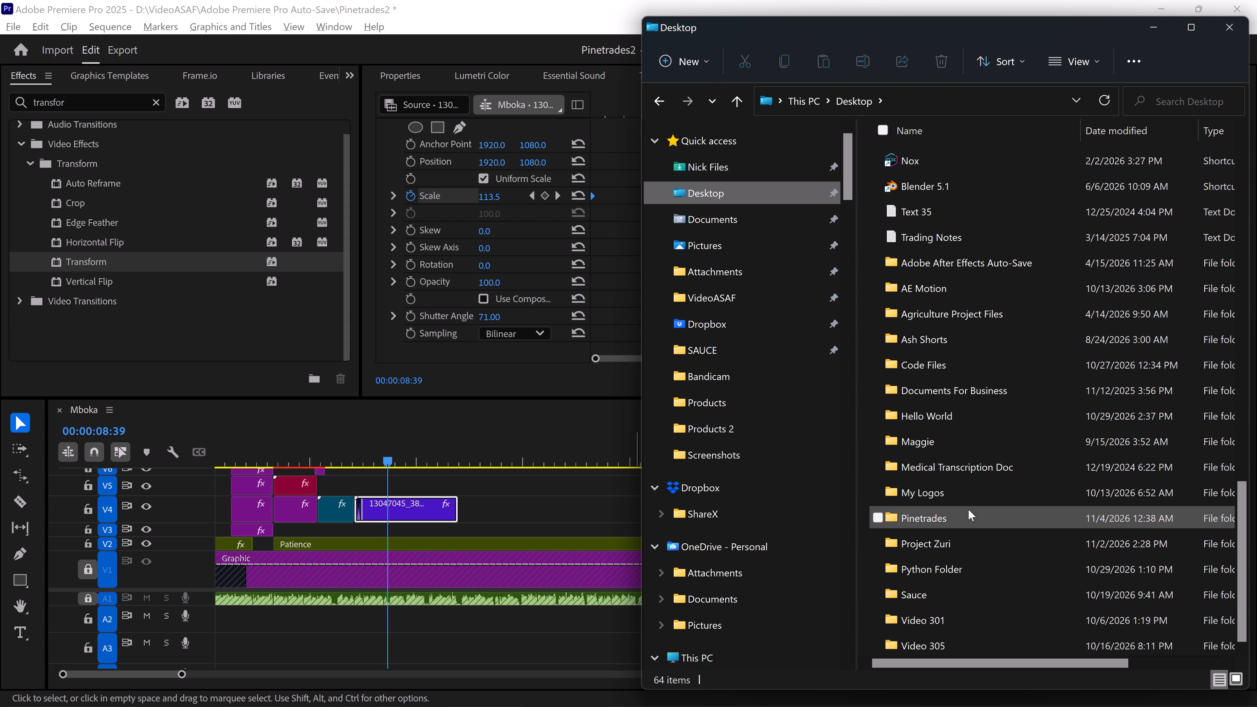
left_click(968, 517)
left_click(968, 517)
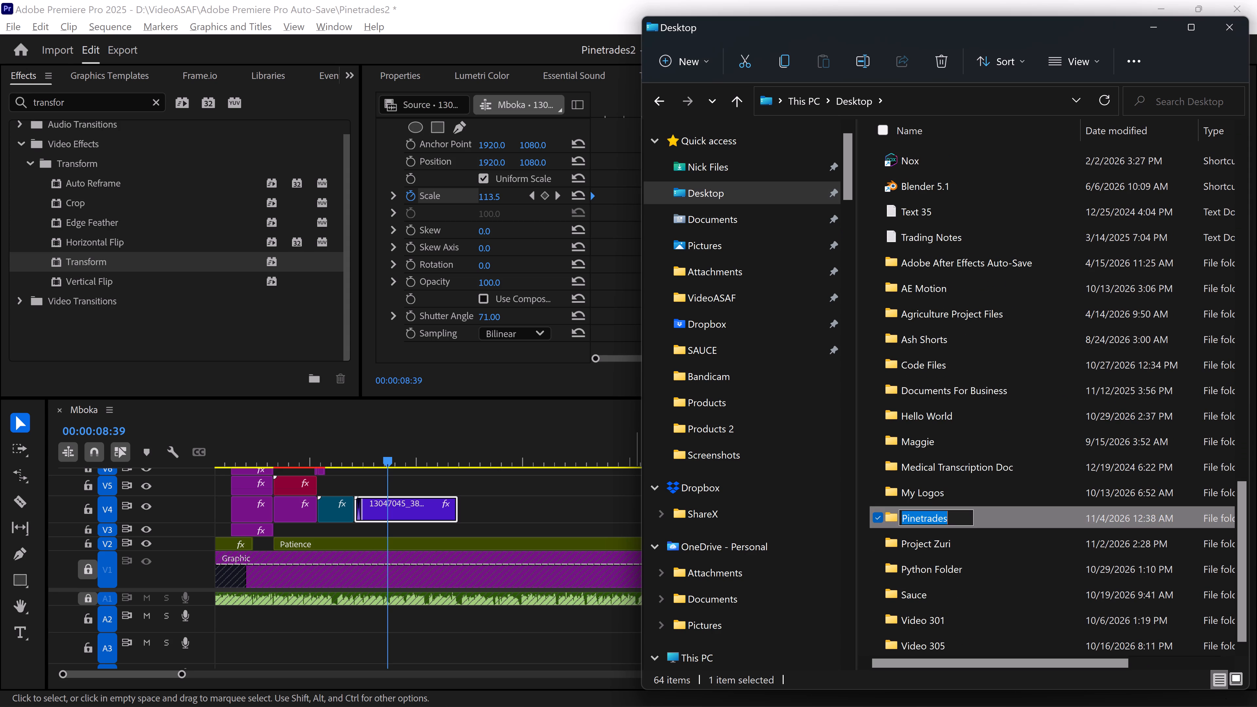
left_click(888, 517)
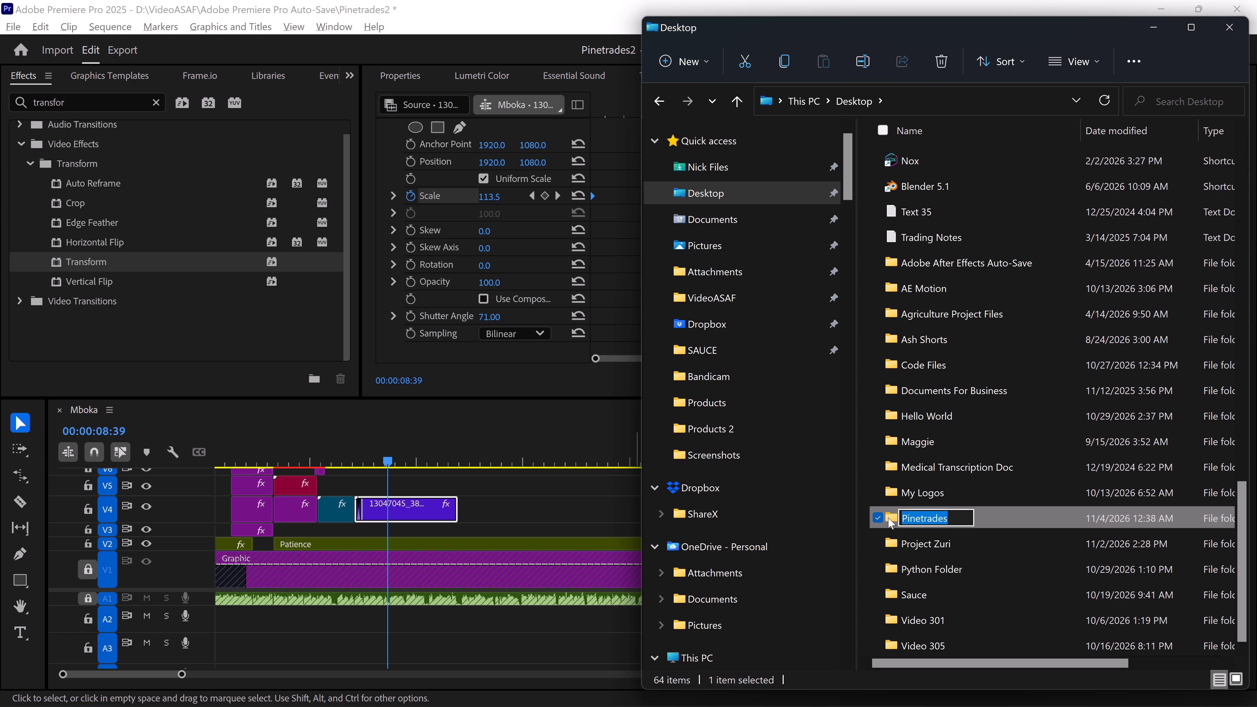
double_click(887, 515)
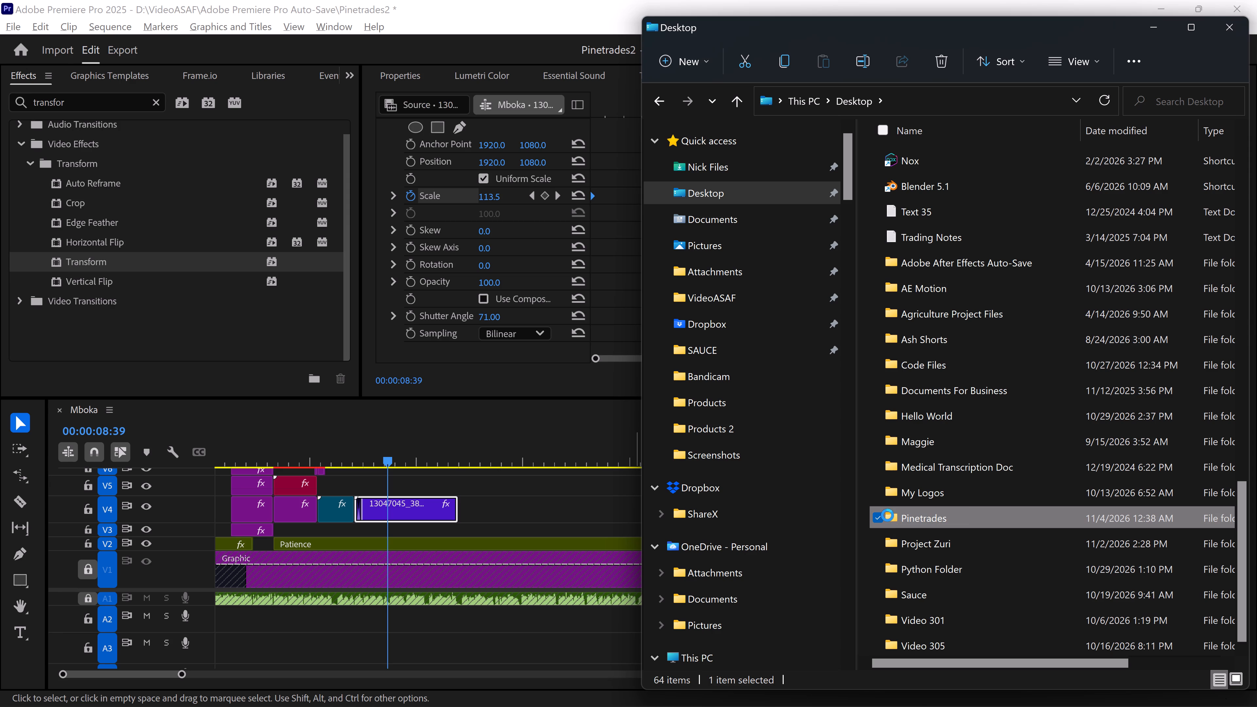
left_click(547, 517)
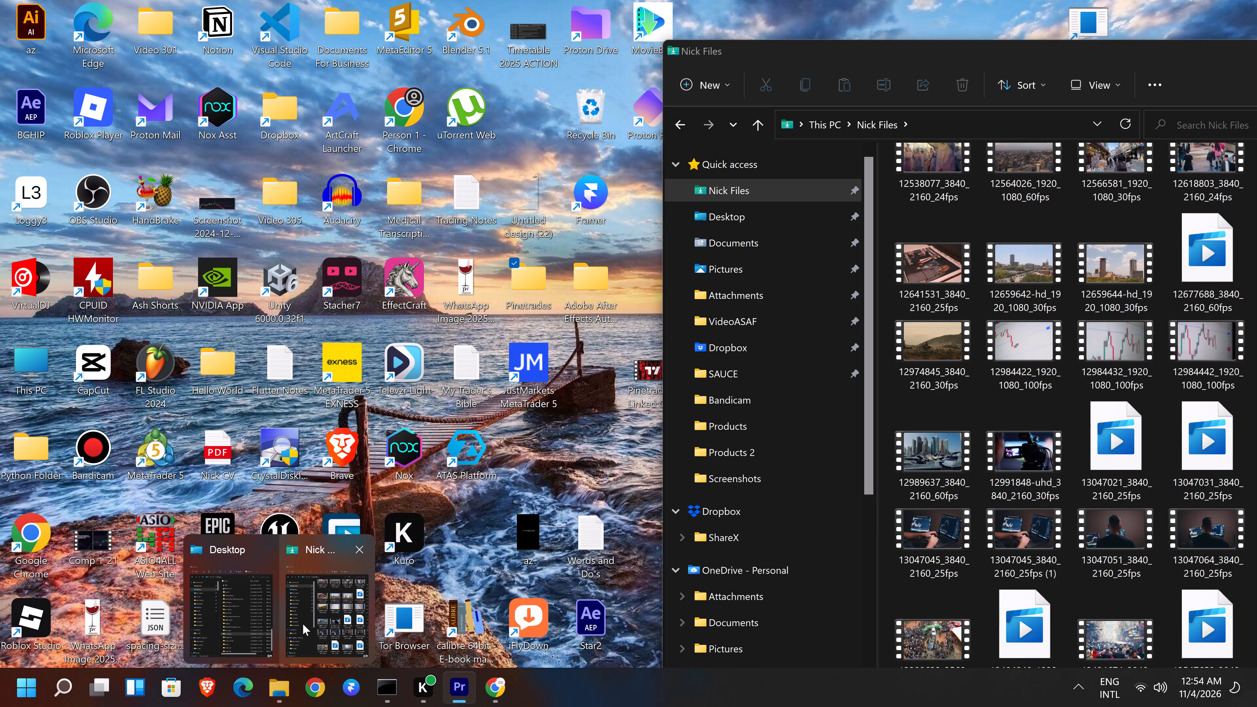
left_click(303, 624)
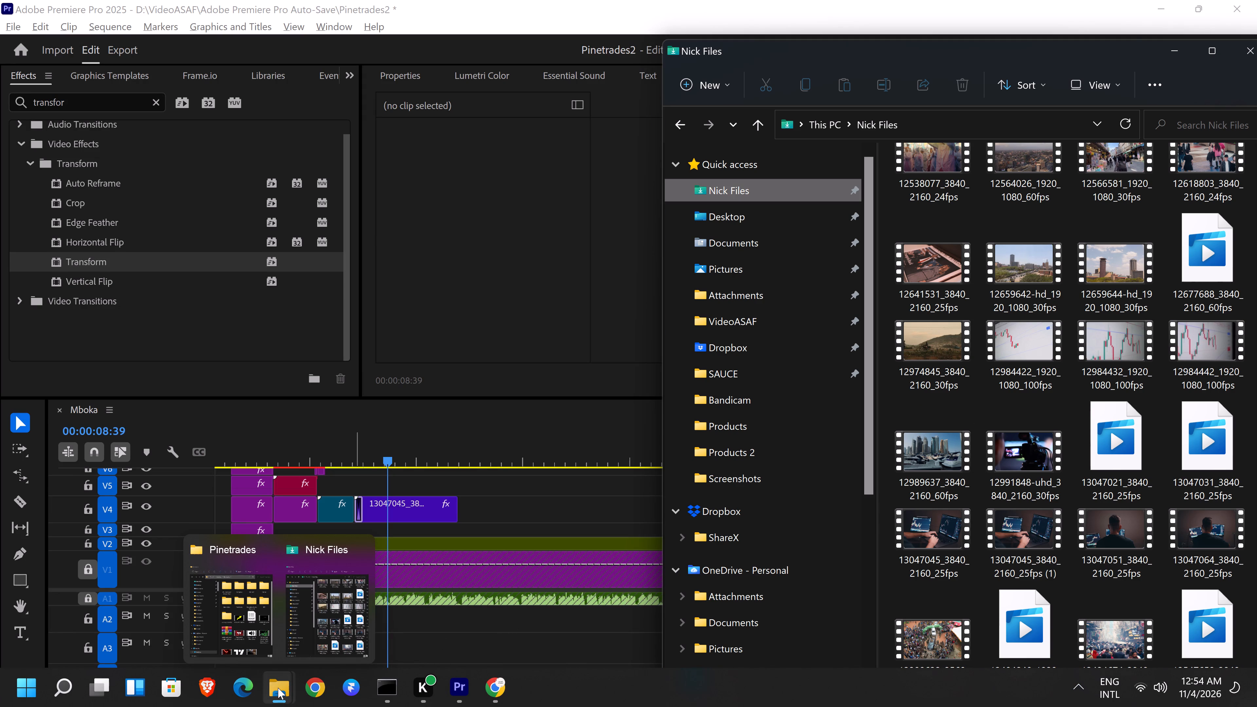
left_click(249, 630)
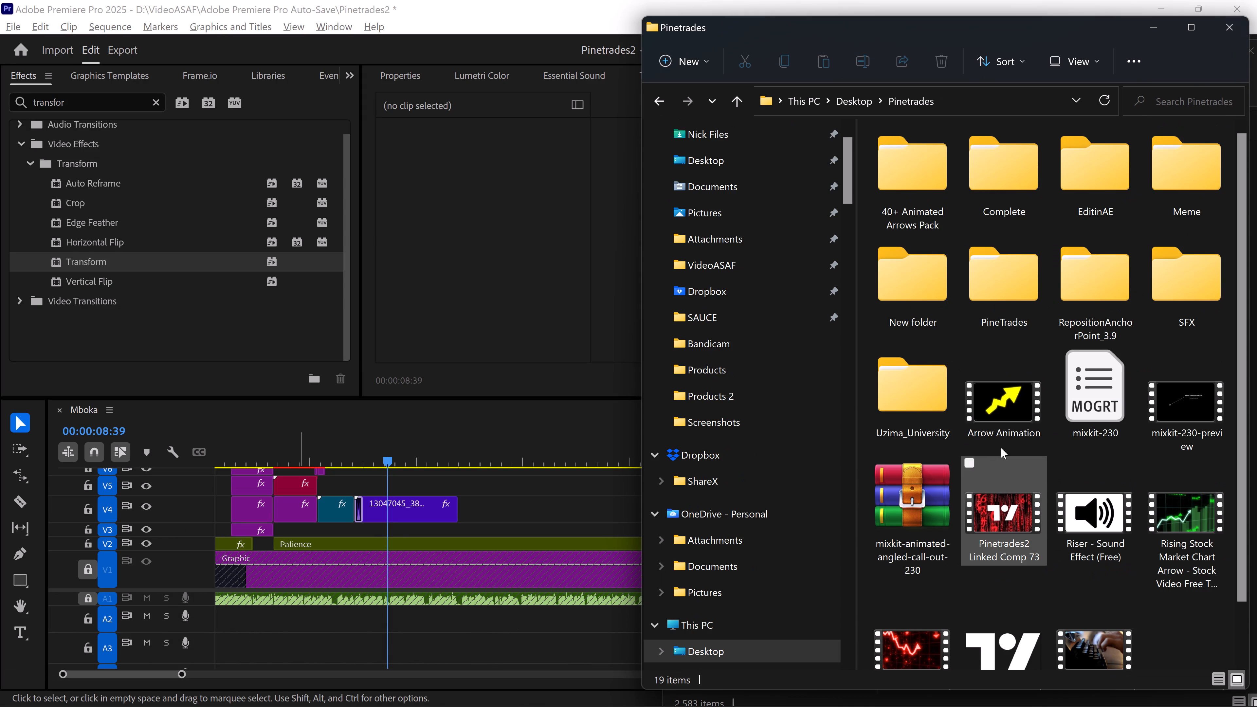
left_click_drag(1005, 415, 413, 521)
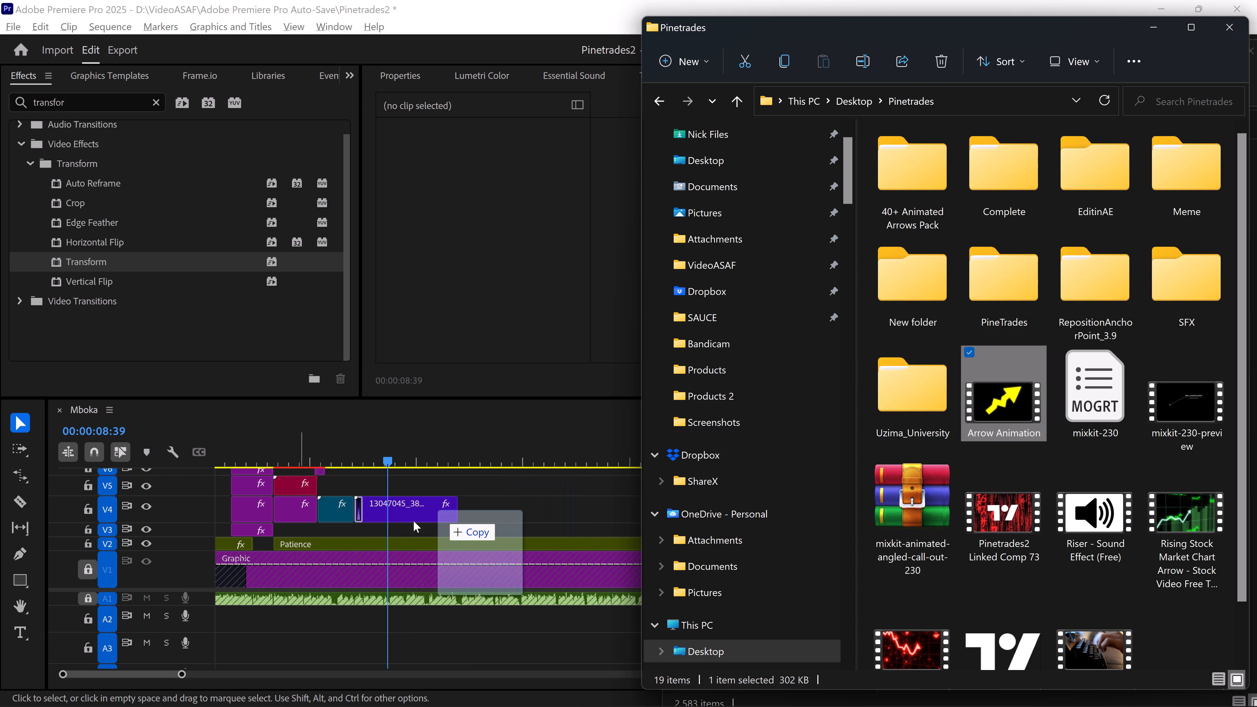
left_click_drag(413, 521, 386, 486)
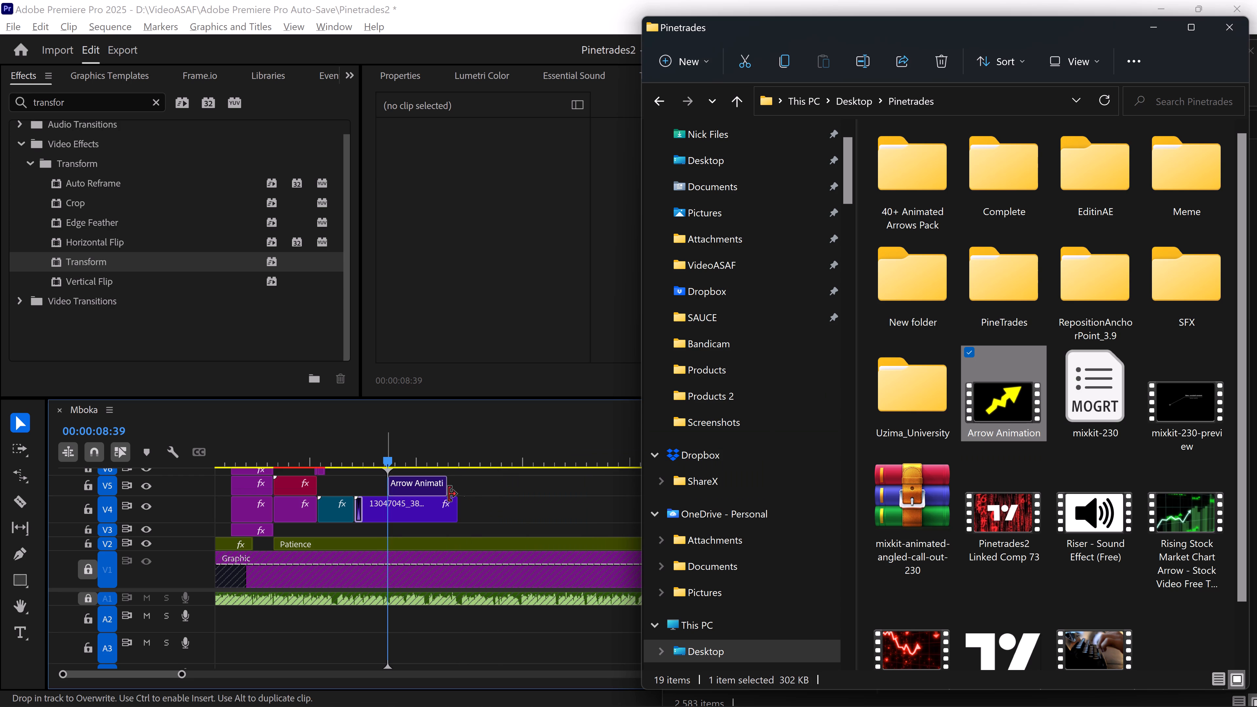
Place the Rising Stock Market Chart Arrow video on V4 after the laptop clip, with the Stock Market Crash red arrow video above it on V5.
left_click_drag(1197, 516, 559, 514)
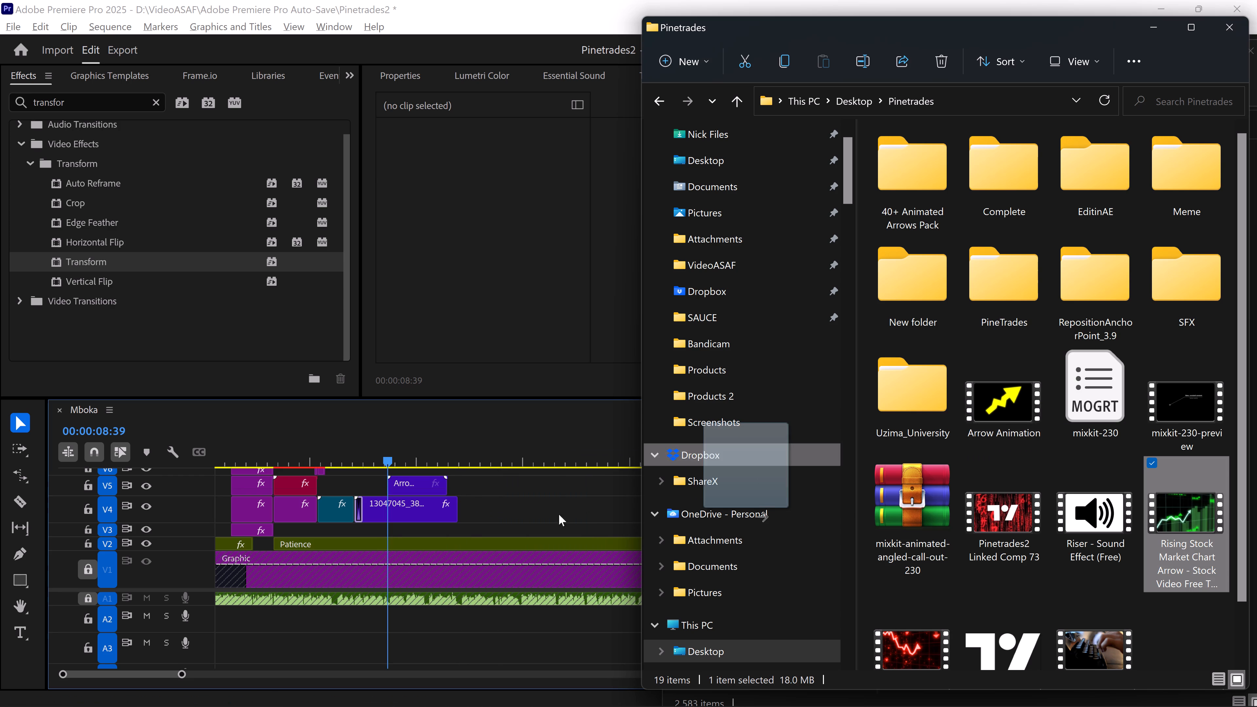
left_click_drag(559, 514, 490, 507)
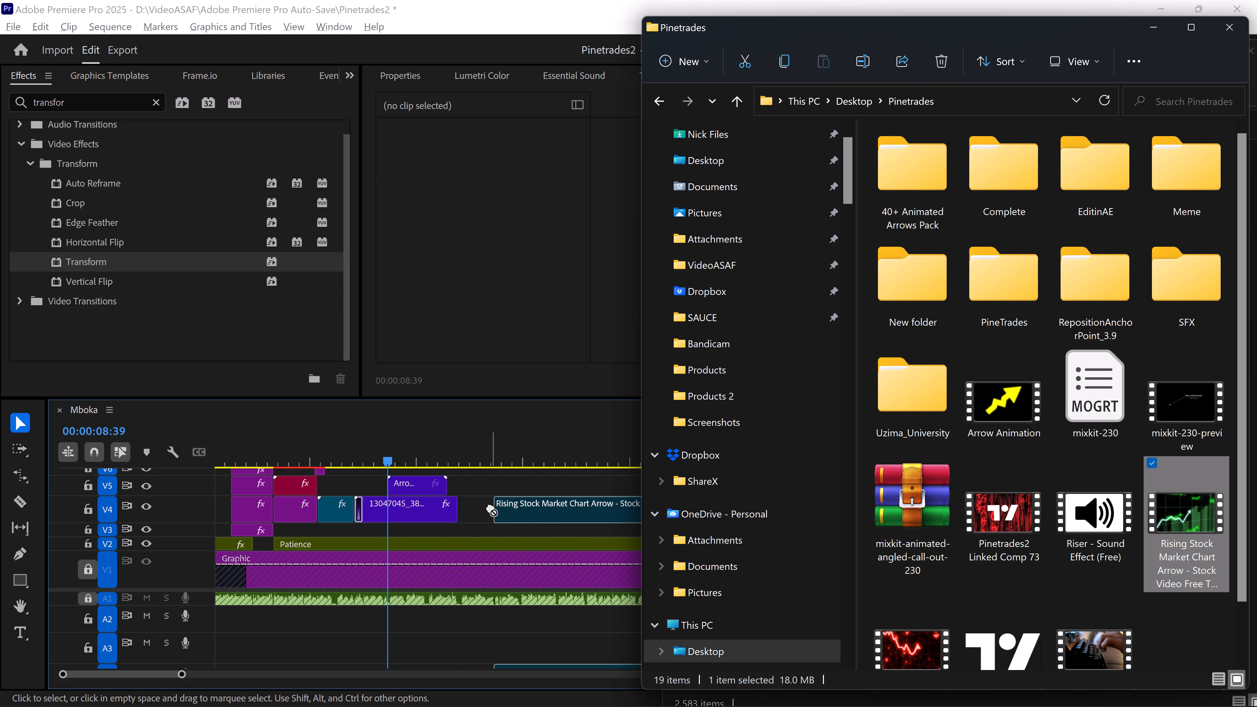
left_click_drag(919, 641, 602, 492)
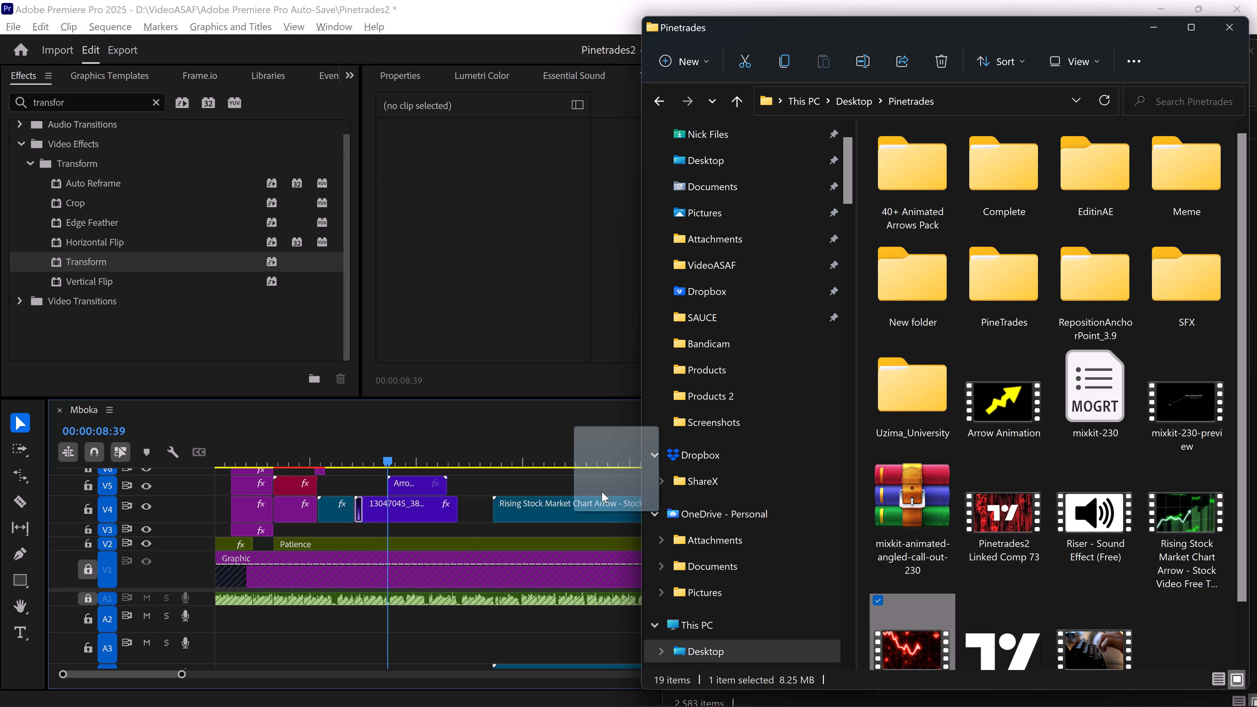
left_click_drag(602, 492, 499, 482)
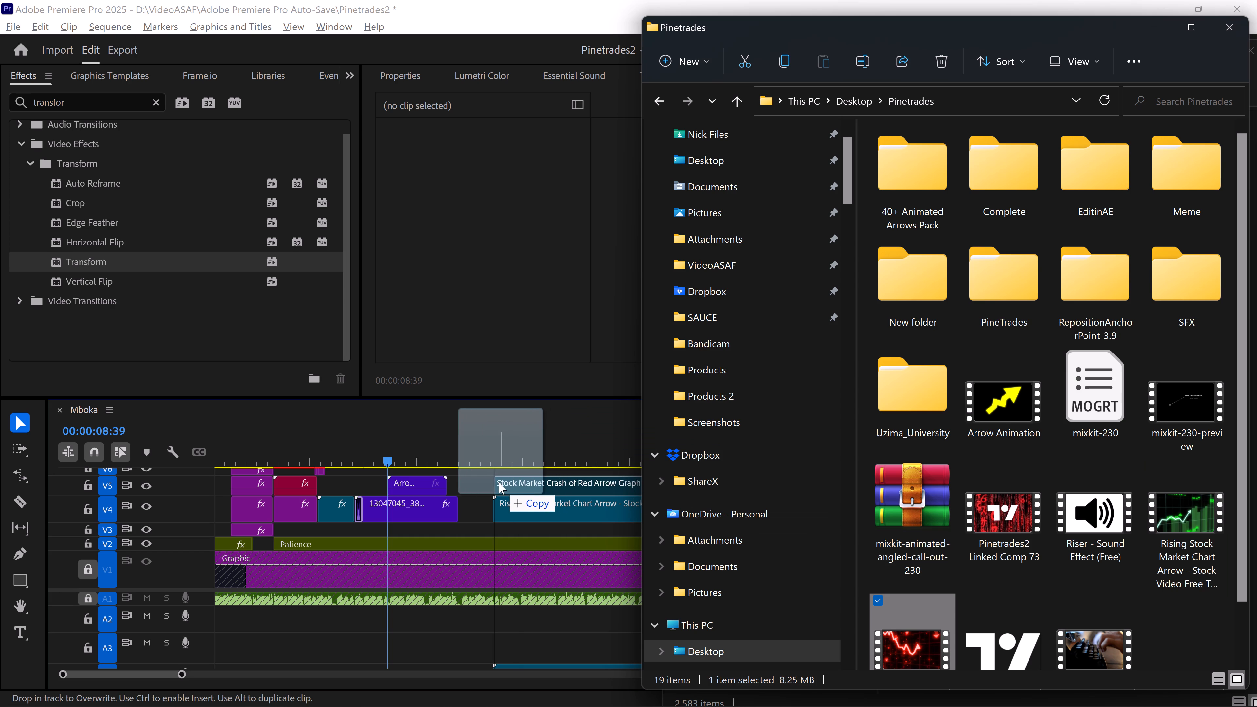
left_click_drag(499, 482, 495, 482)
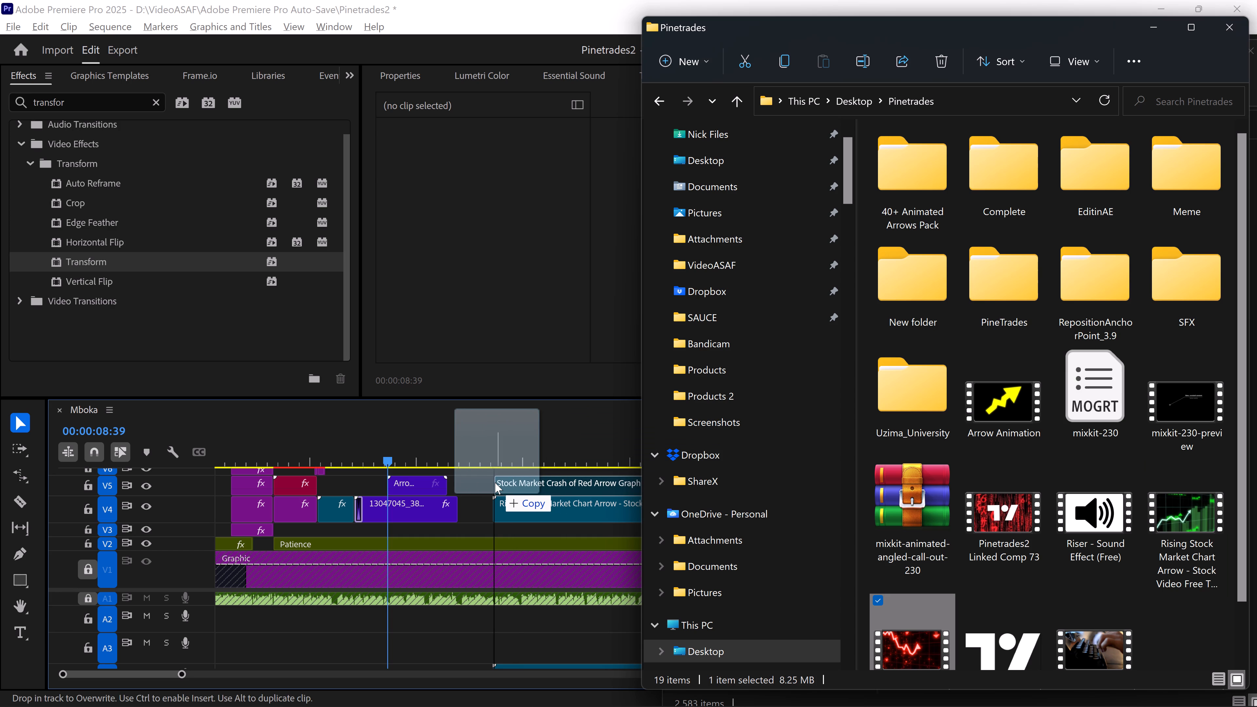
left_click_drag(495, 482, 492, 484)
left_click(474, 500)
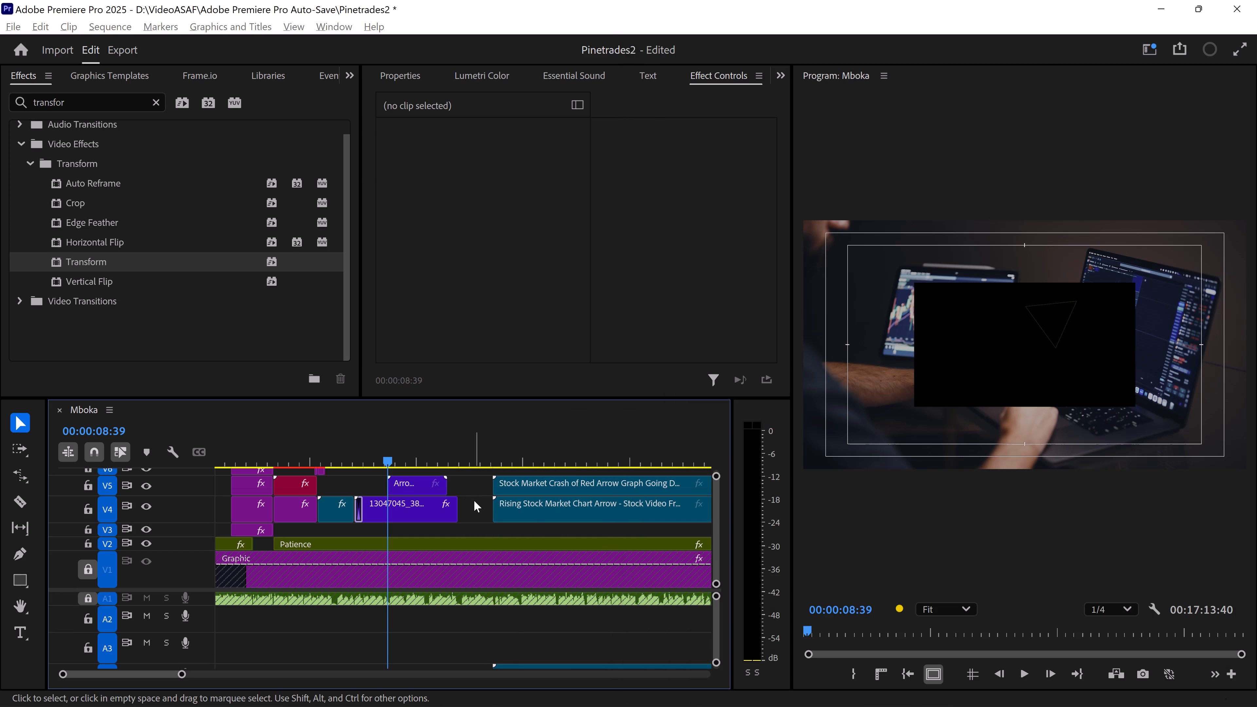
Delete the audio of the two new stock market videos from A4 and A5, keeping their video.
key("grave")
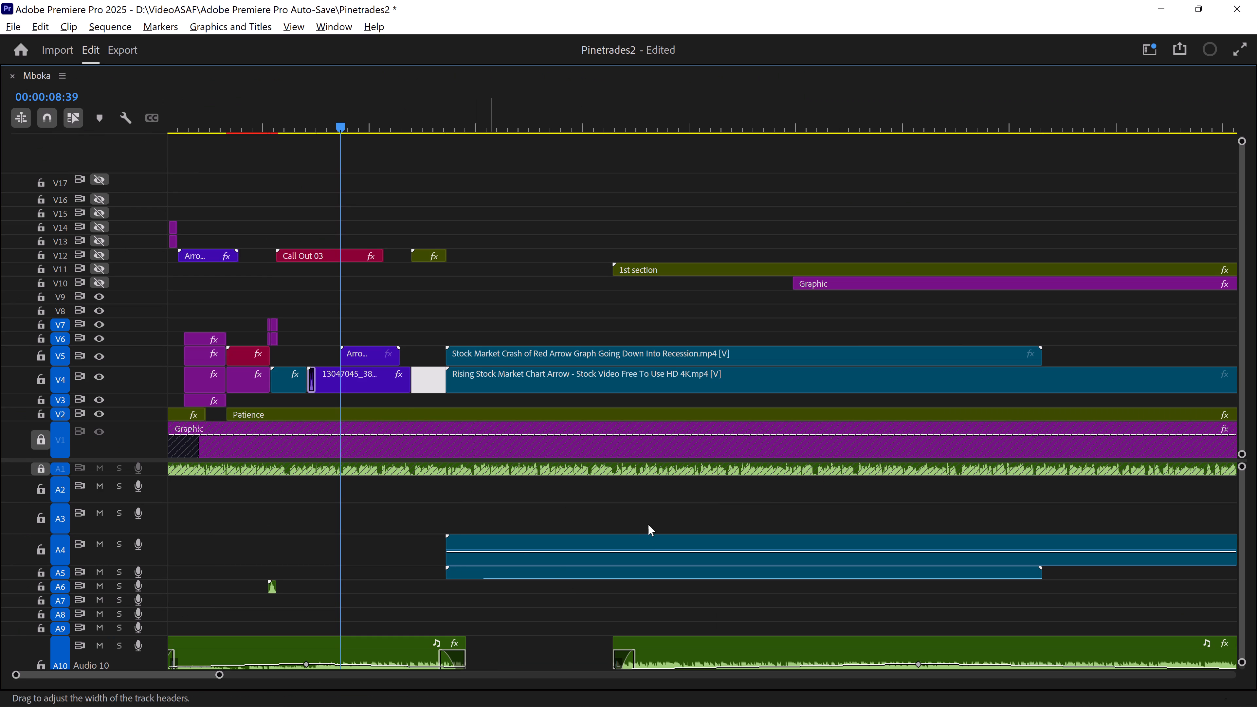
left_click(647, 538, "alt")
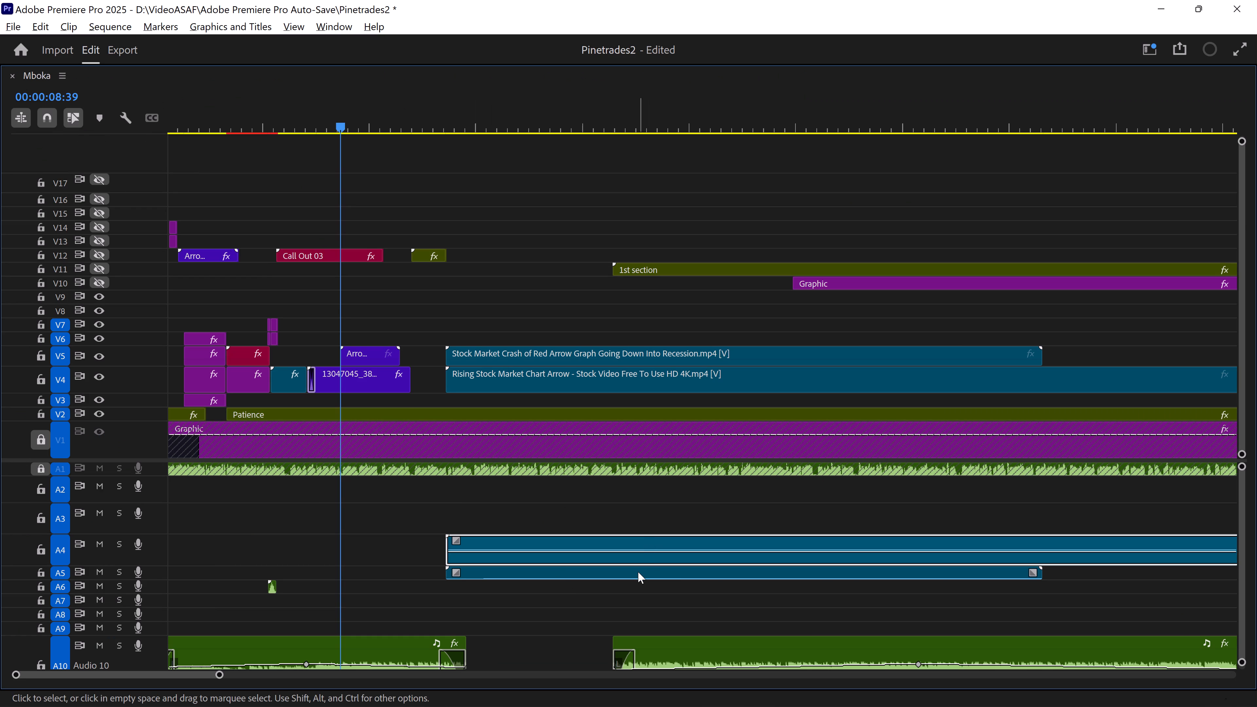
left_click(636, 572, "alt")
left_click_drag(616, 510, 663, 556, "alt")
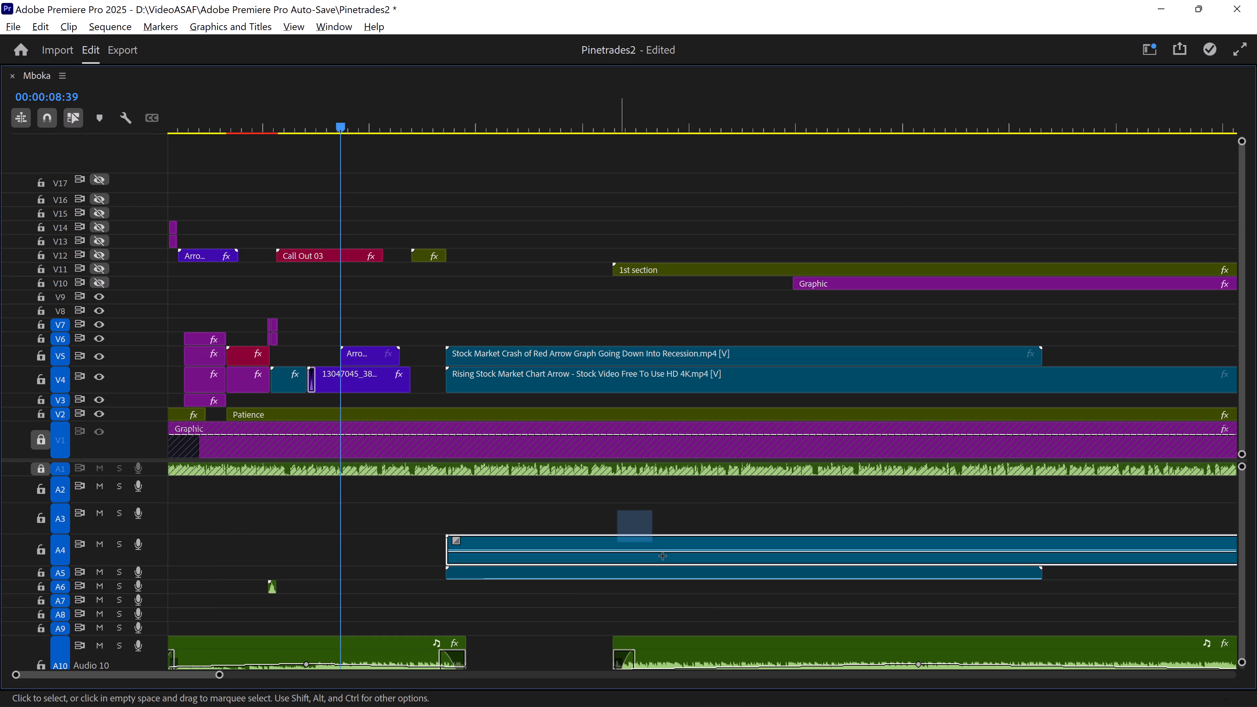
left_click_drag(663, 556, 679, 570, "alt")
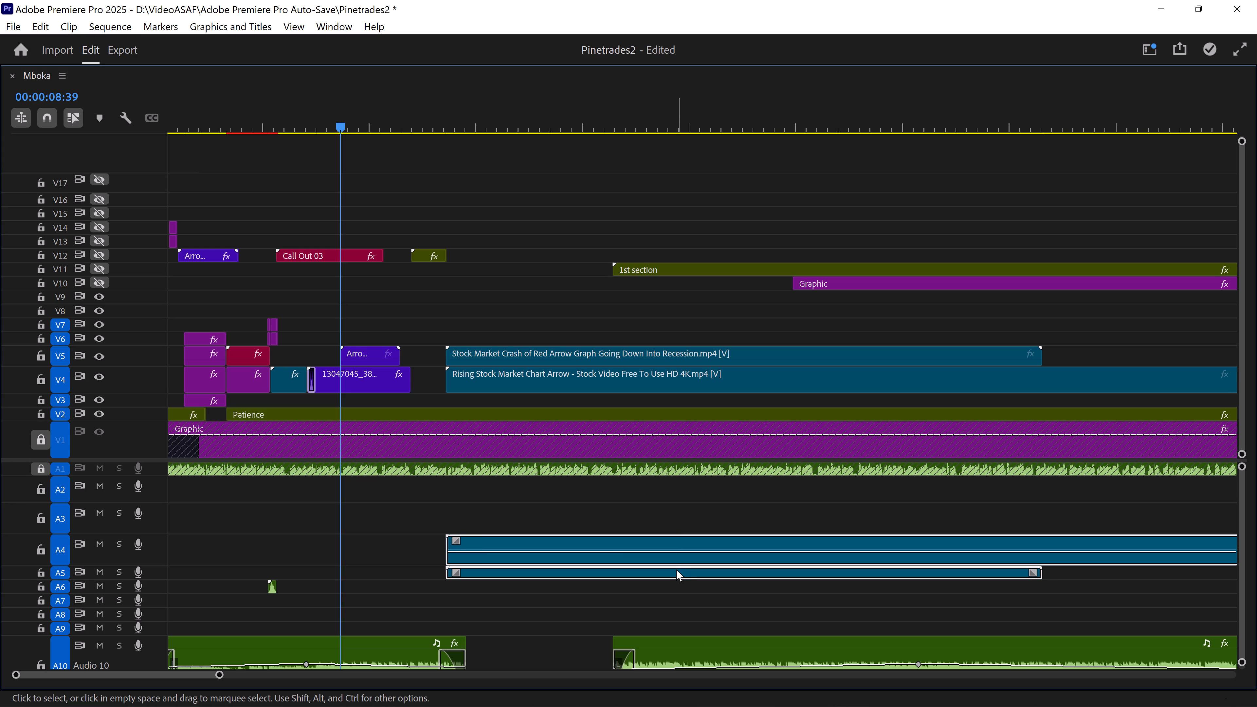
key("Delete")
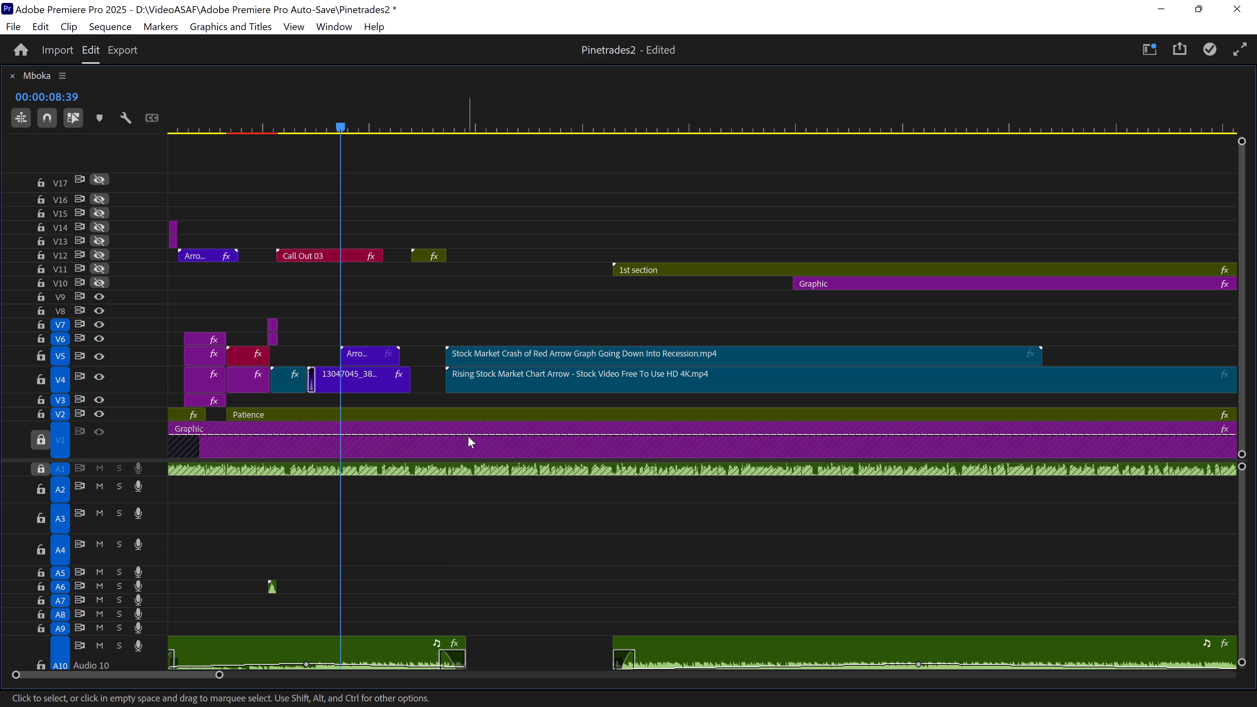
key("grave")
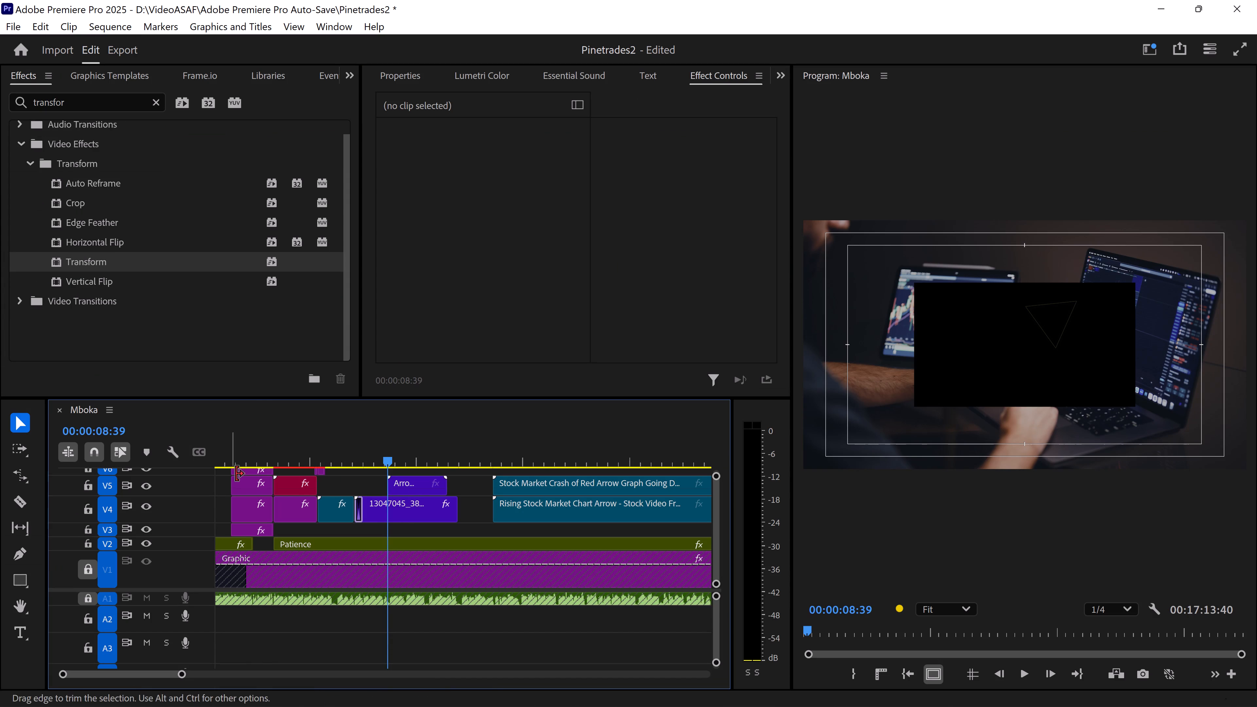
Enlarge the Timeline panel's height so that more video tracks are shown.
left_click_drag(259, 397, 256, 287)
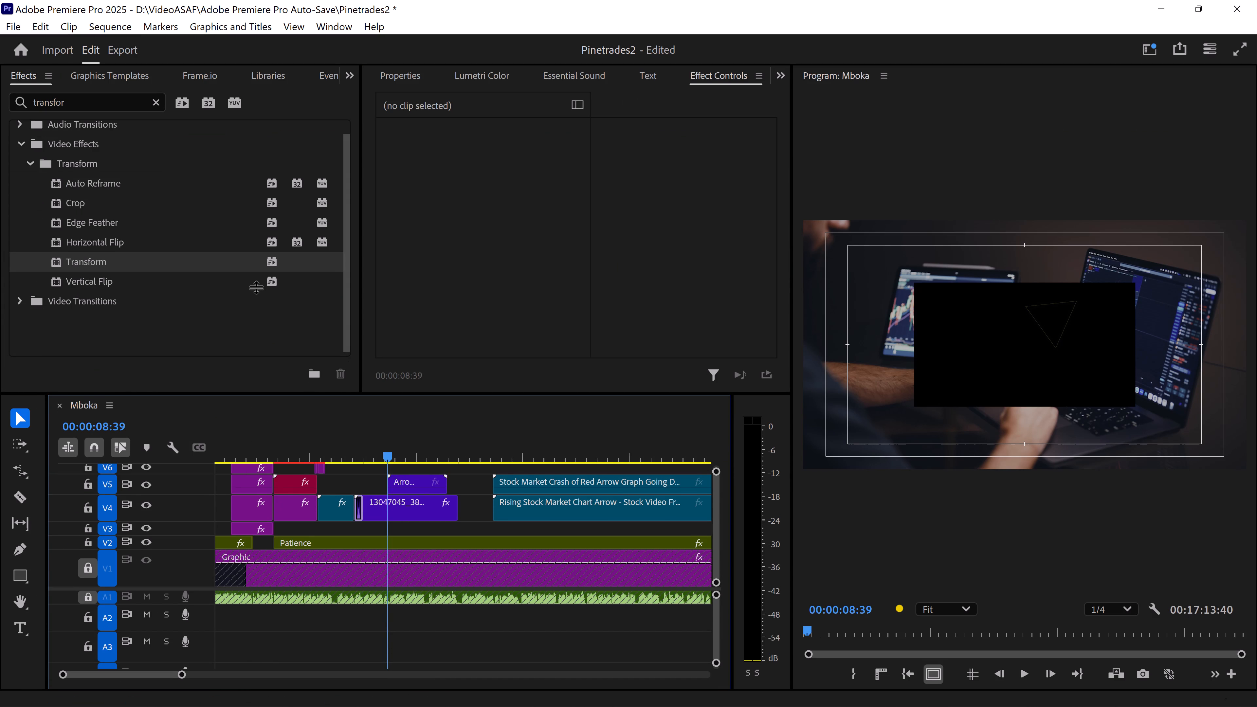
left_click_drag(256, 287, 253, 287)
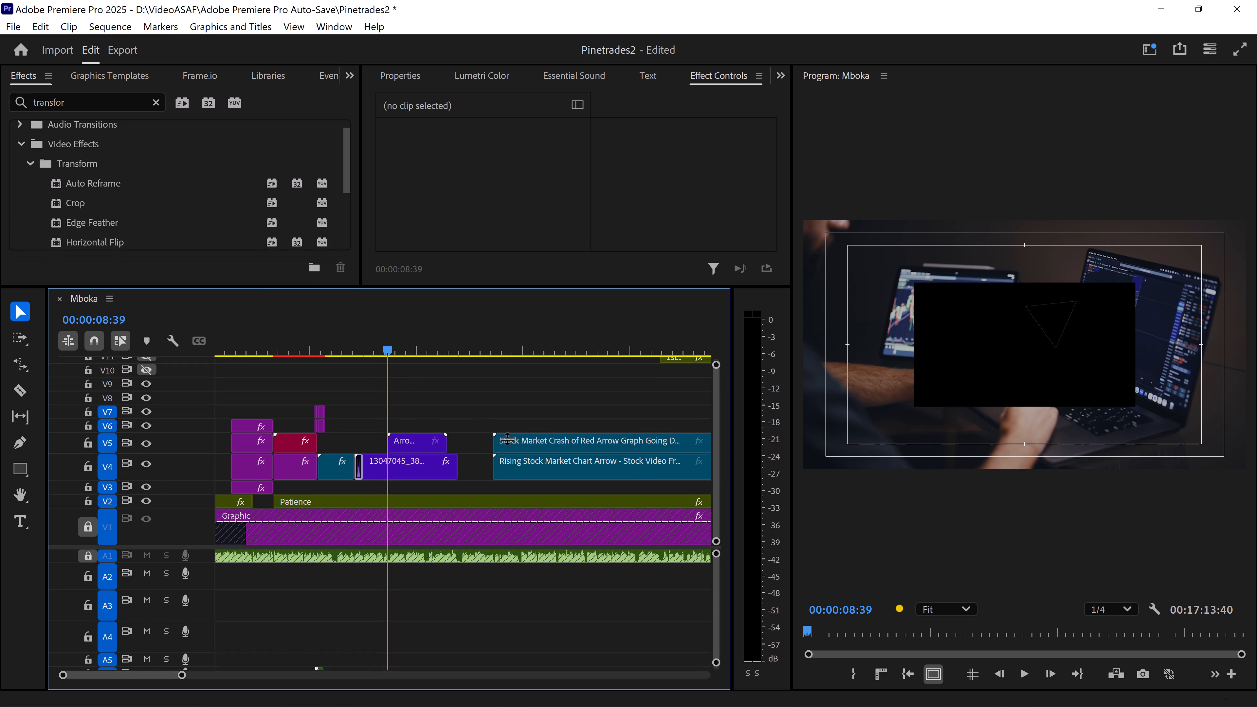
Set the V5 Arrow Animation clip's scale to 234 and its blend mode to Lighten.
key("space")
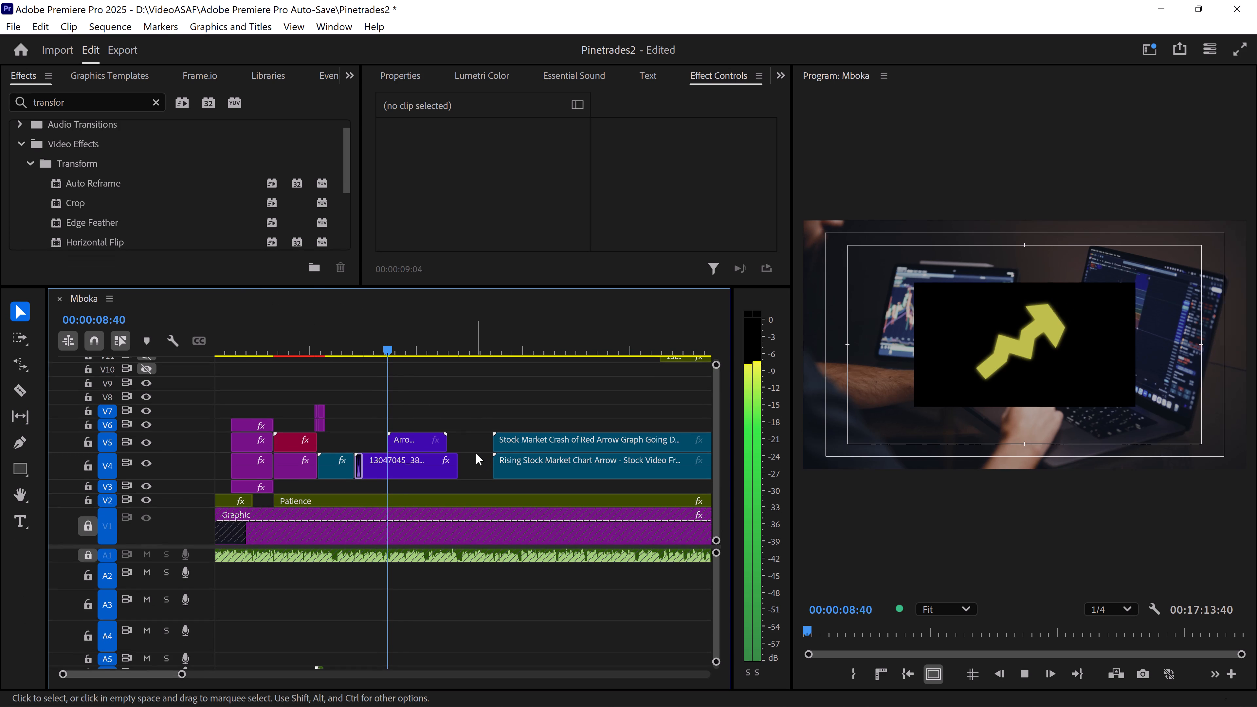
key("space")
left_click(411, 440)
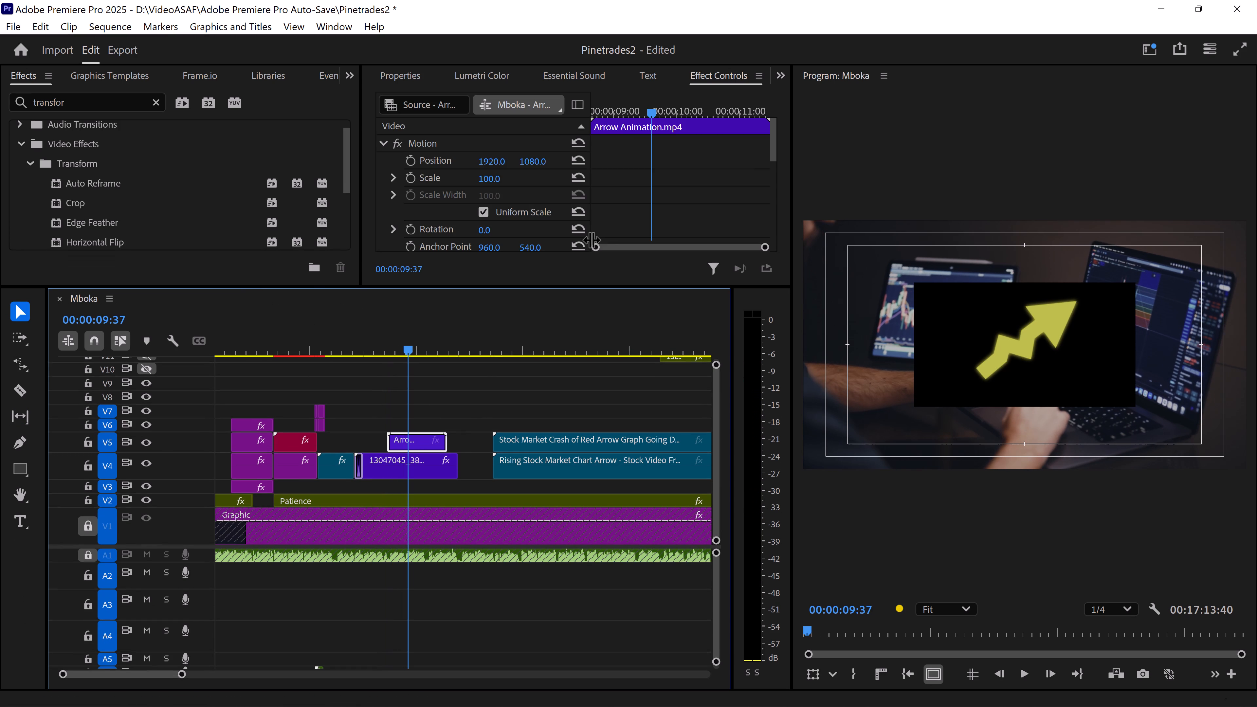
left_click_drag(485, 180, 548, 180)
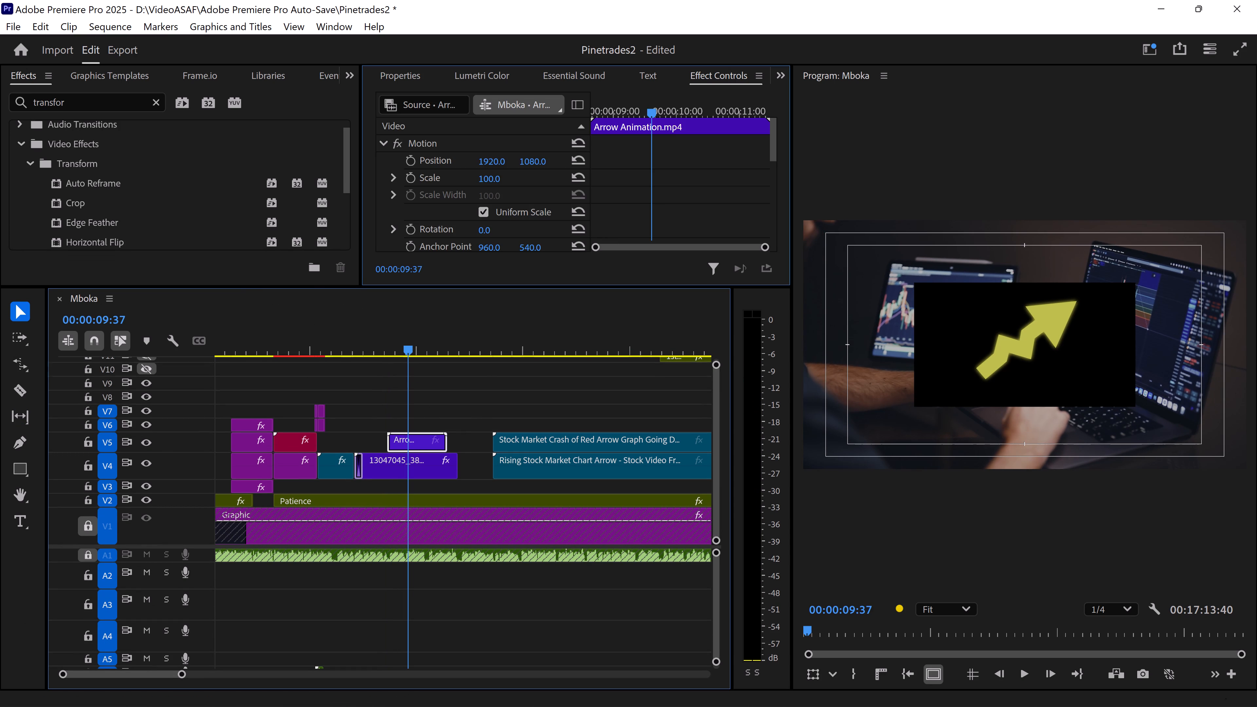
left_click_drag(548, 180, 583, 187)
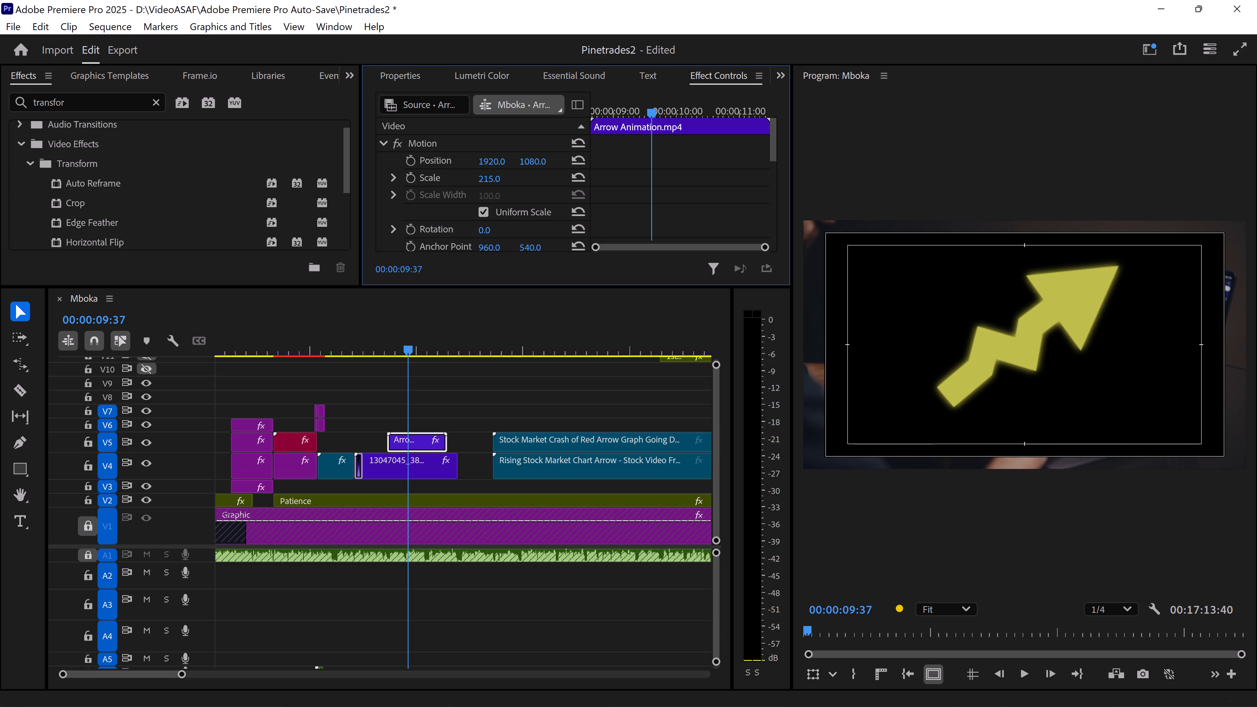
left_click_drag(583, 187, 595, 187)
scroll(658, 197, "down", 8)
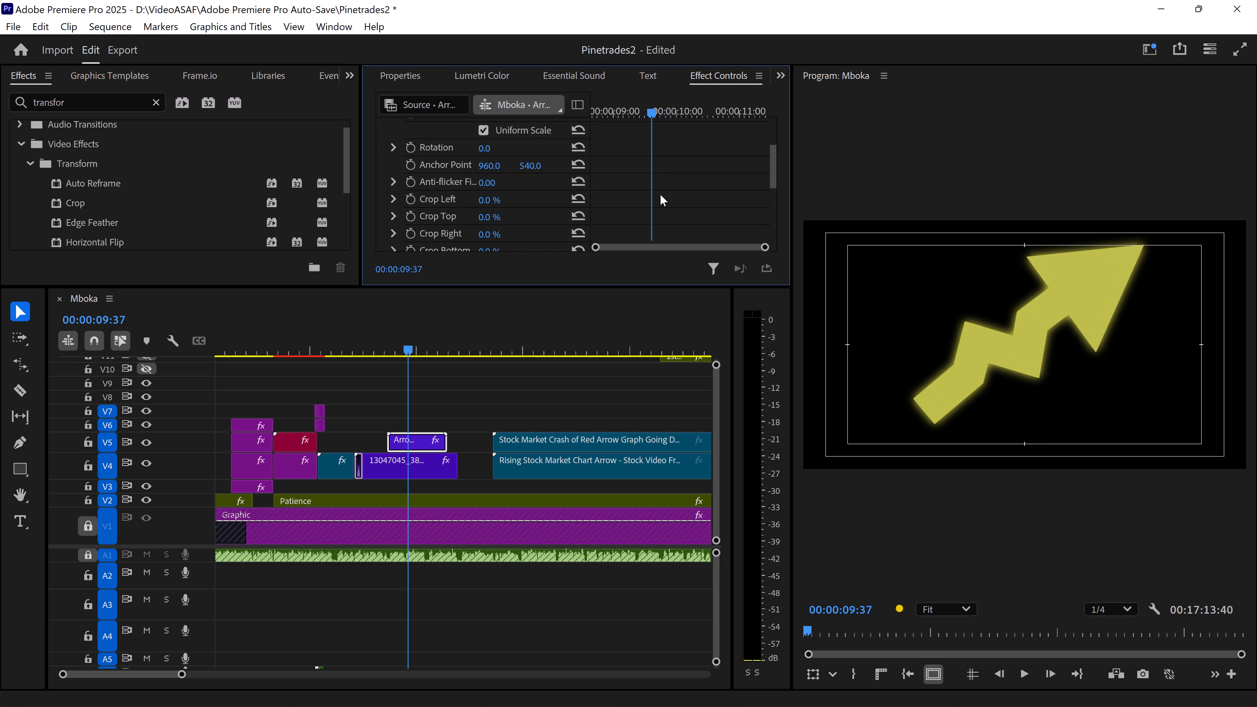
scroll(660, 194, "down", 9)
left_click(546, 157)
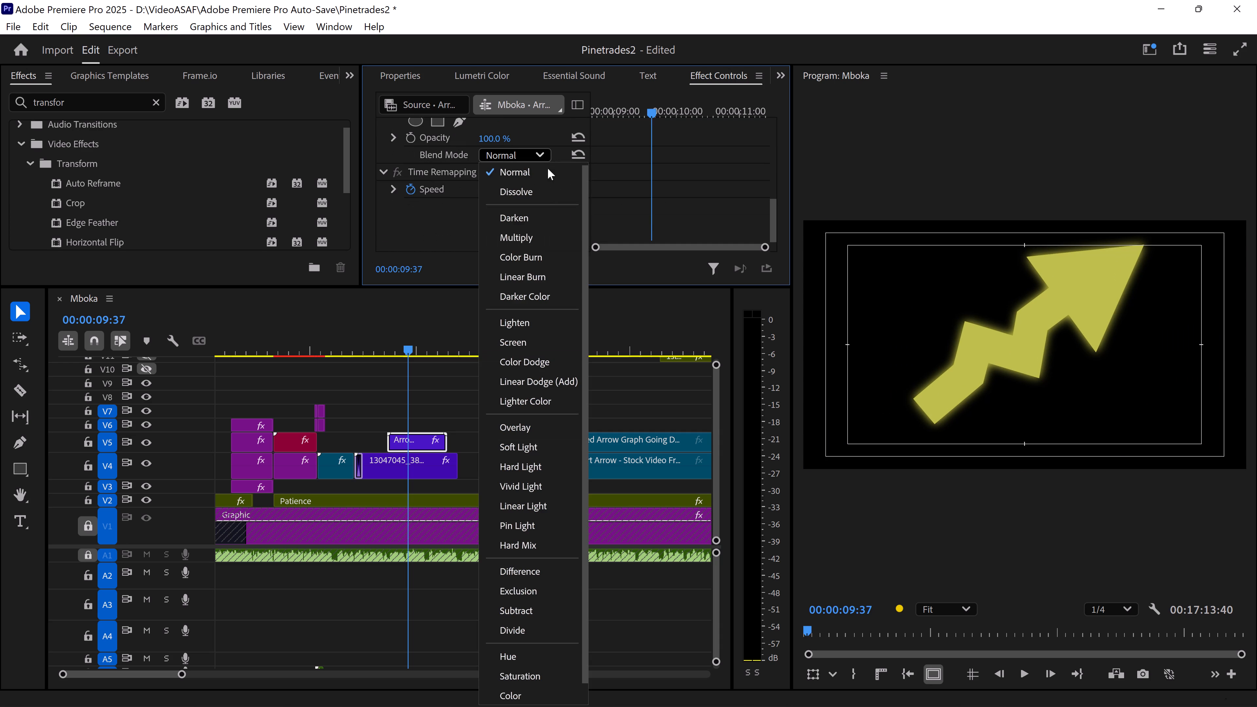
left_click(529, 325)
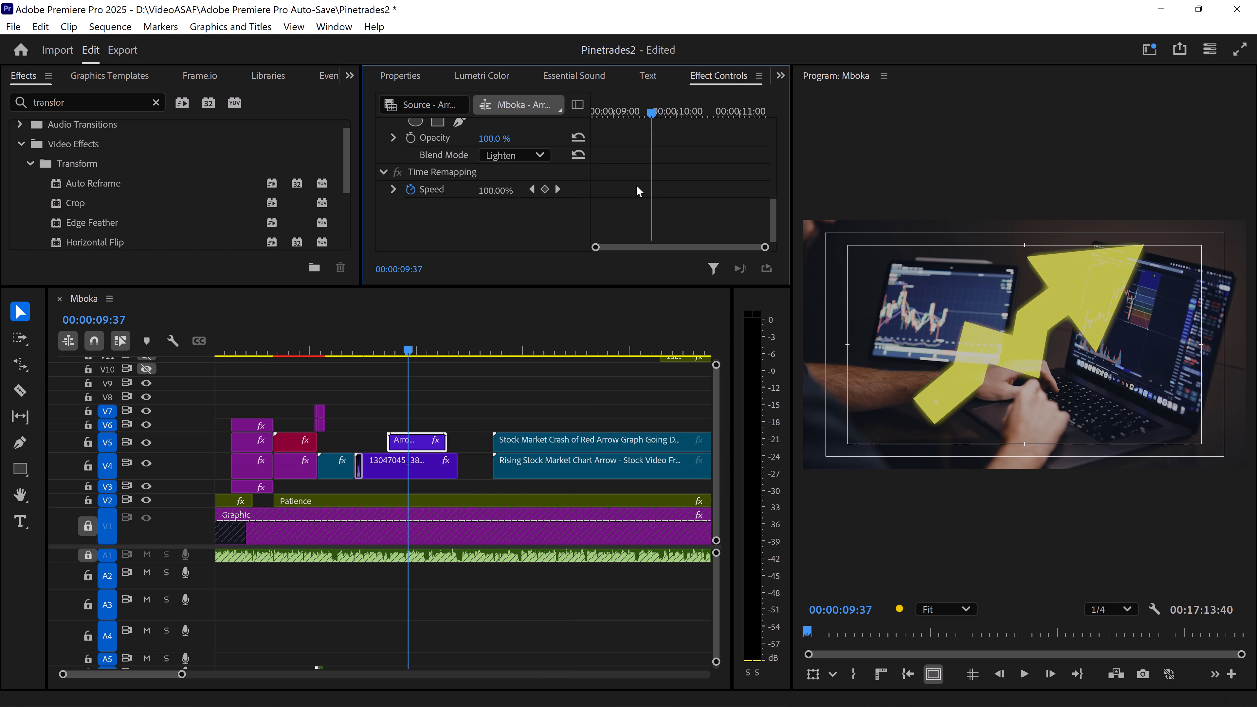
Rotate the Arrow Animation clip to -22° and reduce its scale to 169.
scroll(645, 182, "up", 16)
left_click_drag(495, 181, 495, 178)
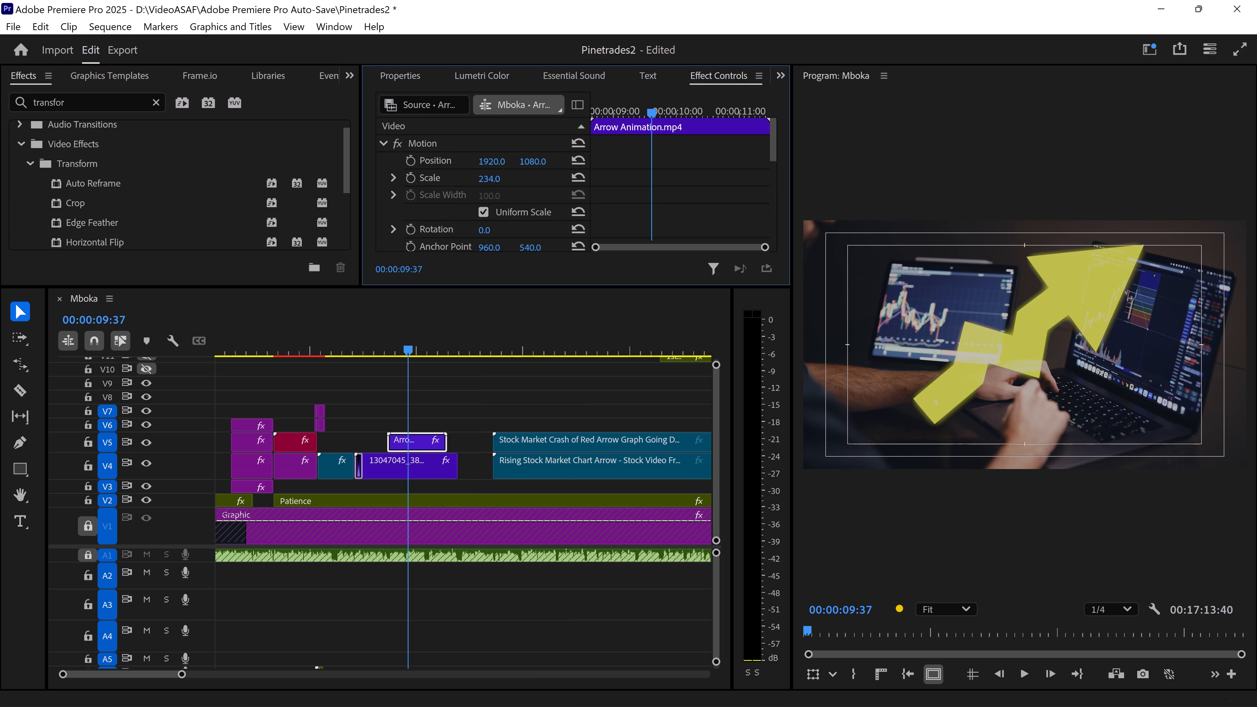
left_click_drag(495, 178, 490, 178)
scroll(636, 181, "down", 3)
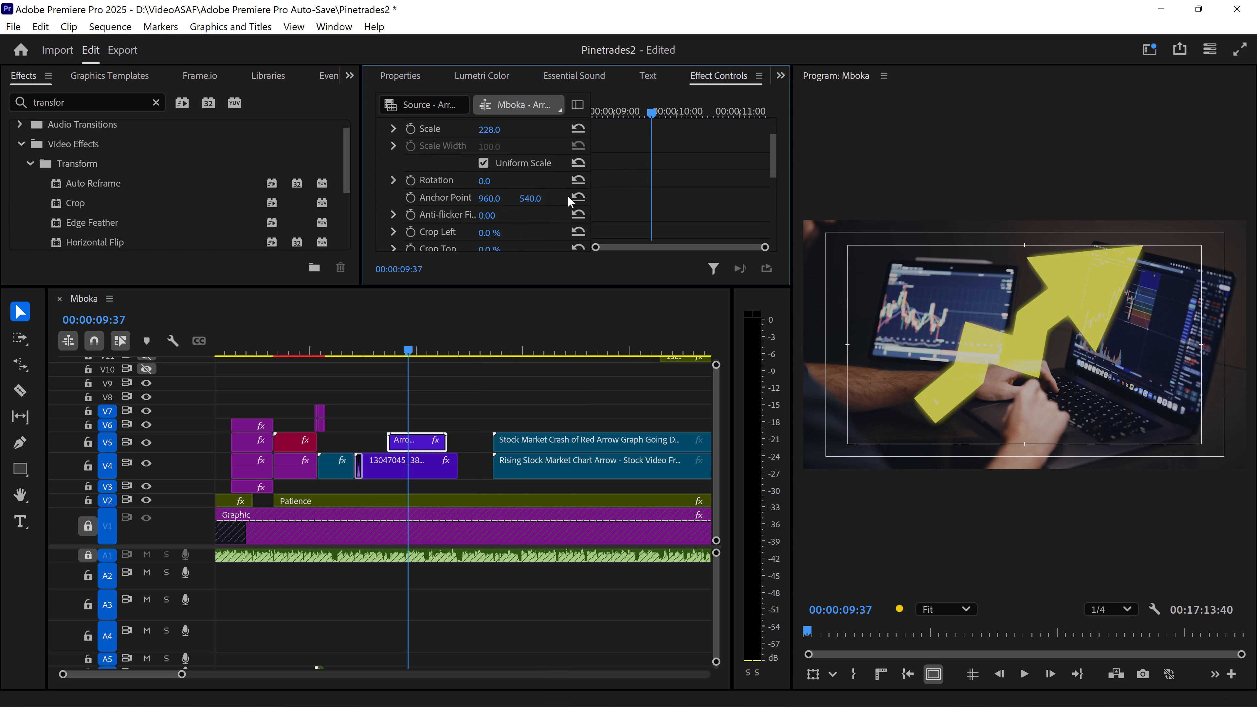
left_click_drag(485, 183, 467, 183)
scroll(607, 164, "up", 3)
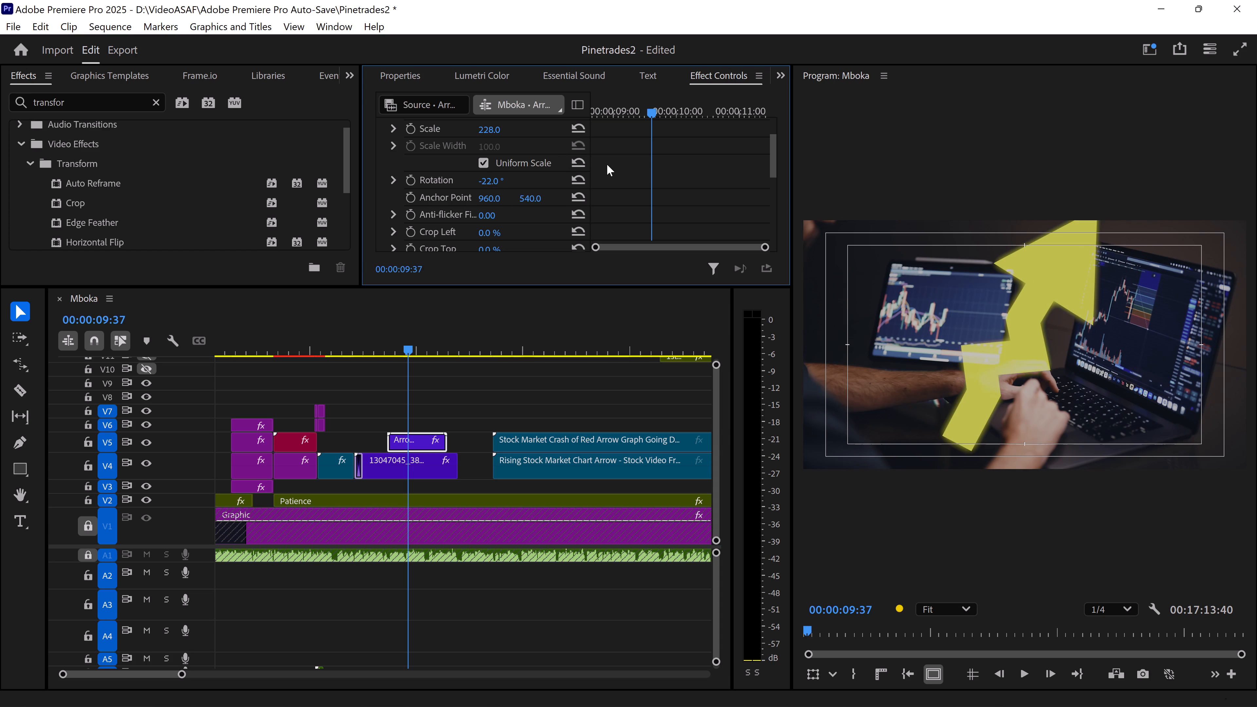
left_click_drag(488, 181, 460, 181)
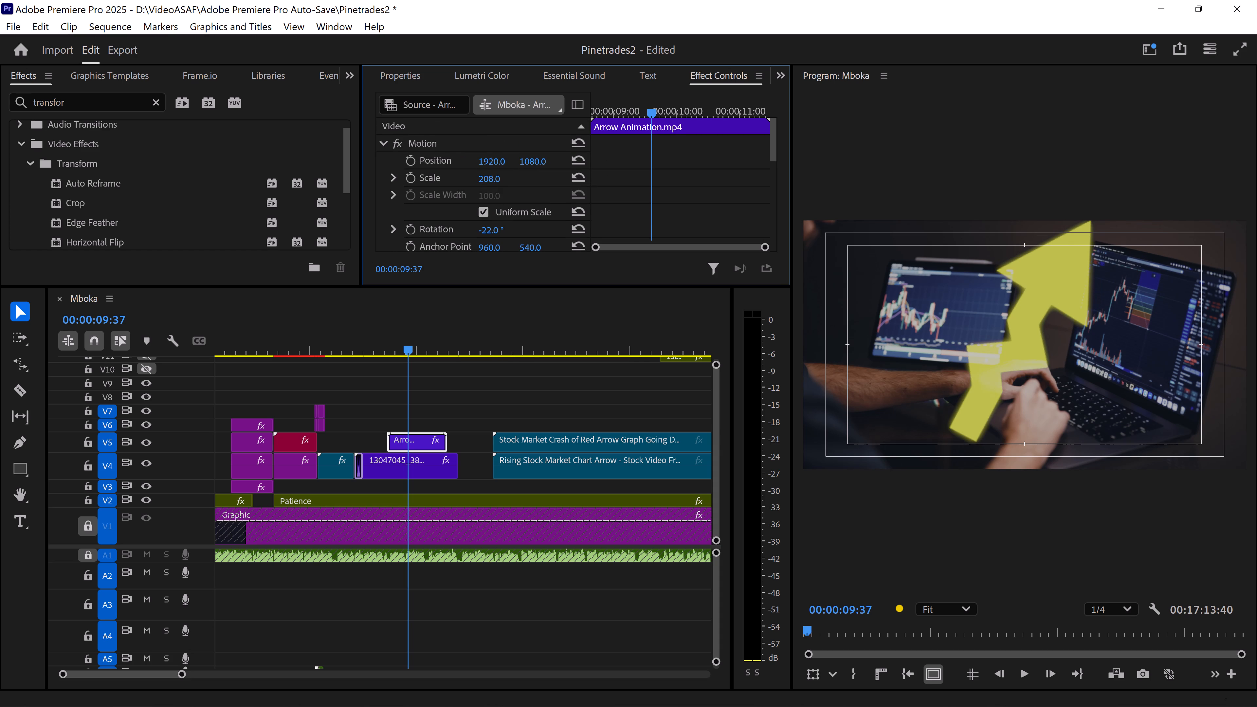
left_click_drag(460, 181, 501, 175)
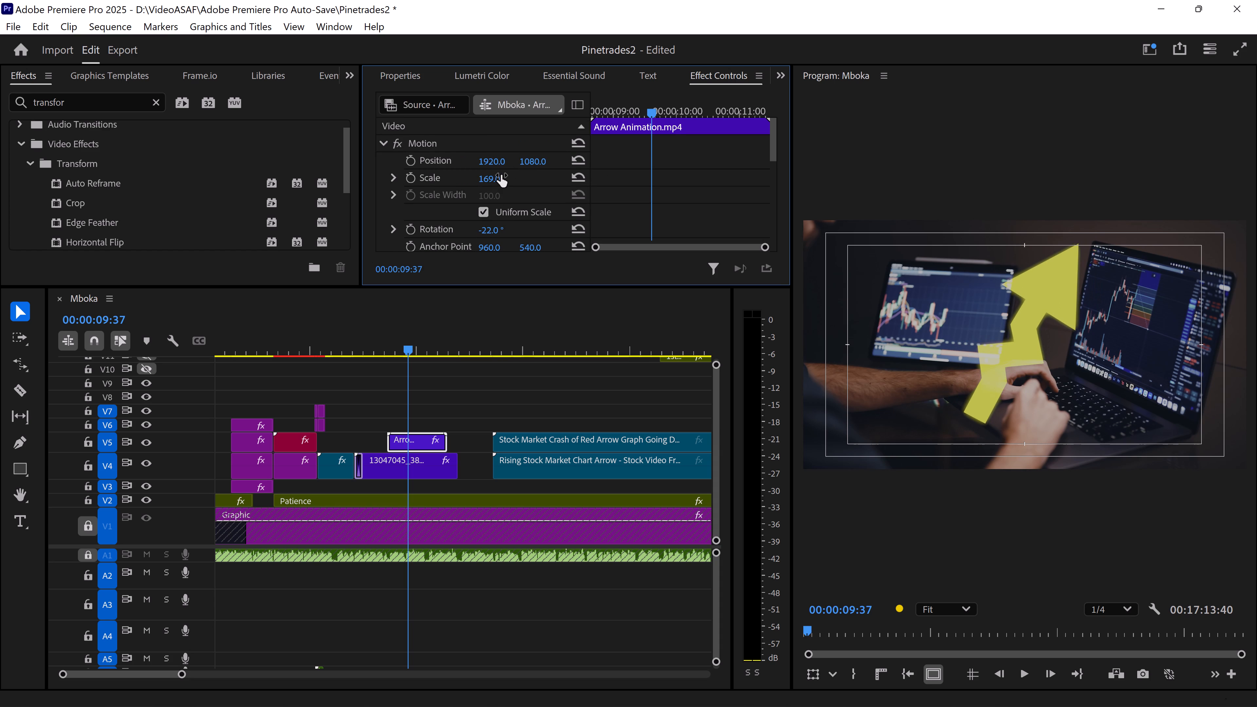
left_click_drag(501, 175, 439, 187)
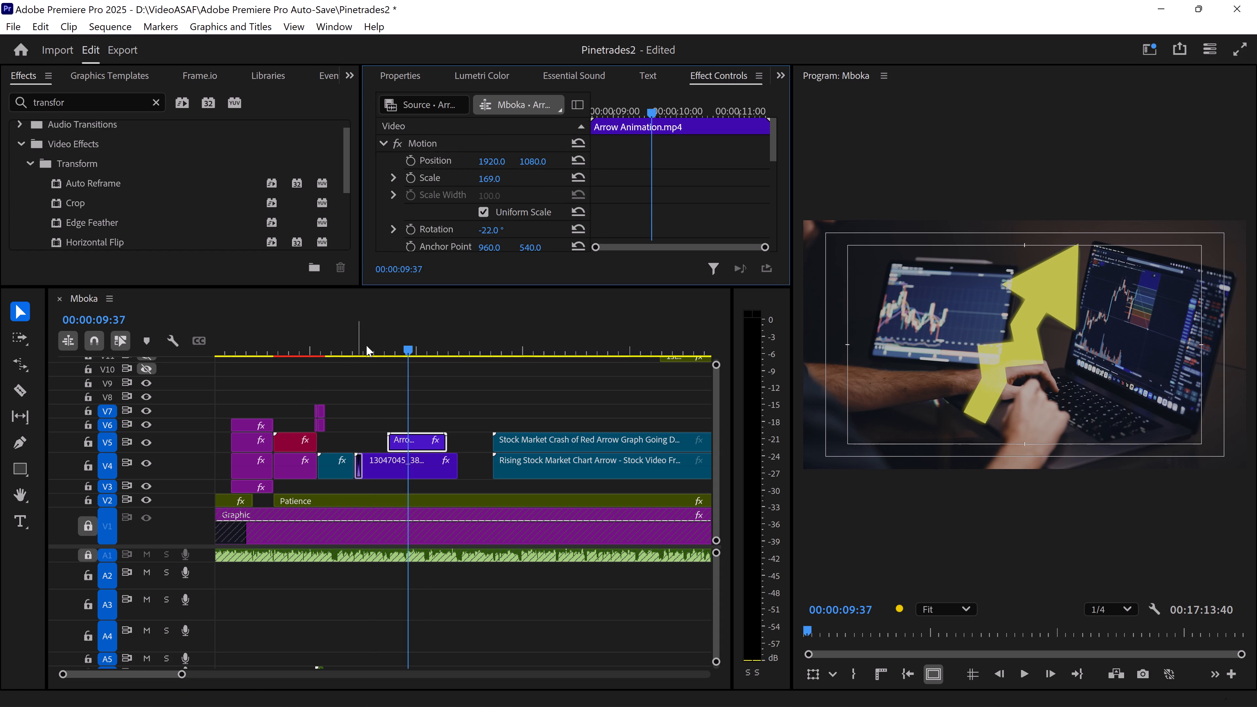
Play back the Arrow Animation overlay on the laptop clip to check its look.
left_click(372, 345)
left_click(452, 391)
key("space")
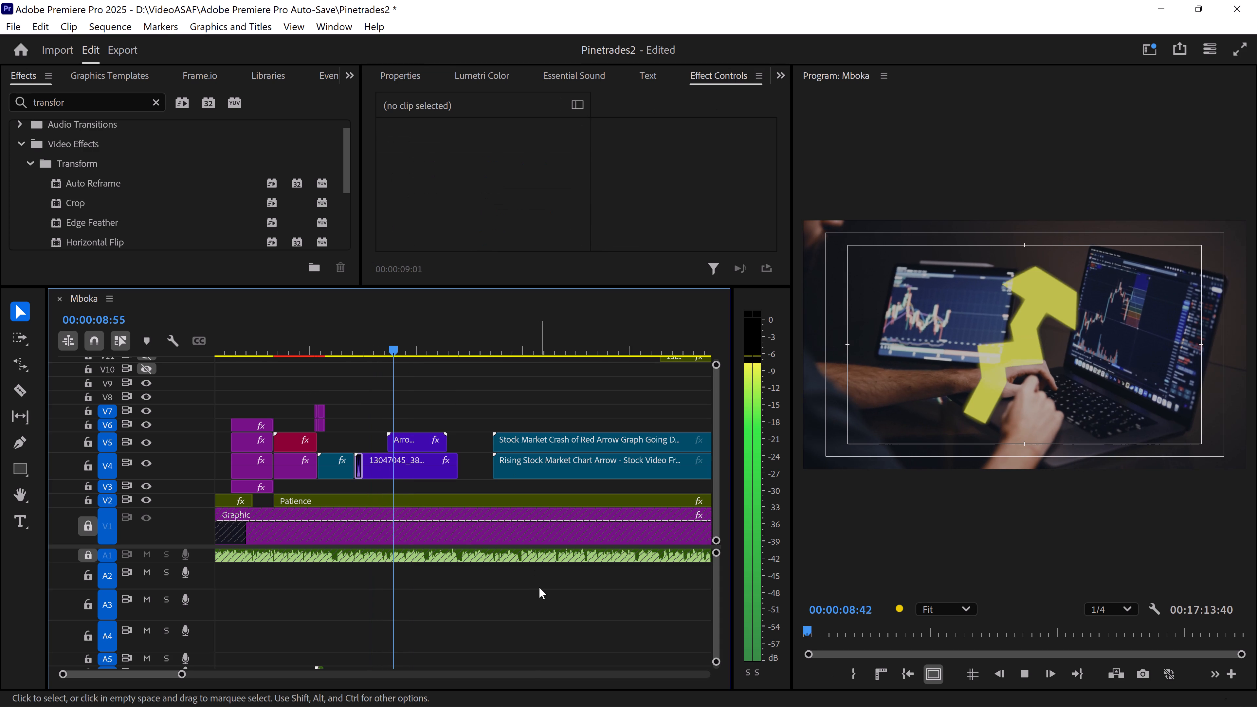
key("space")
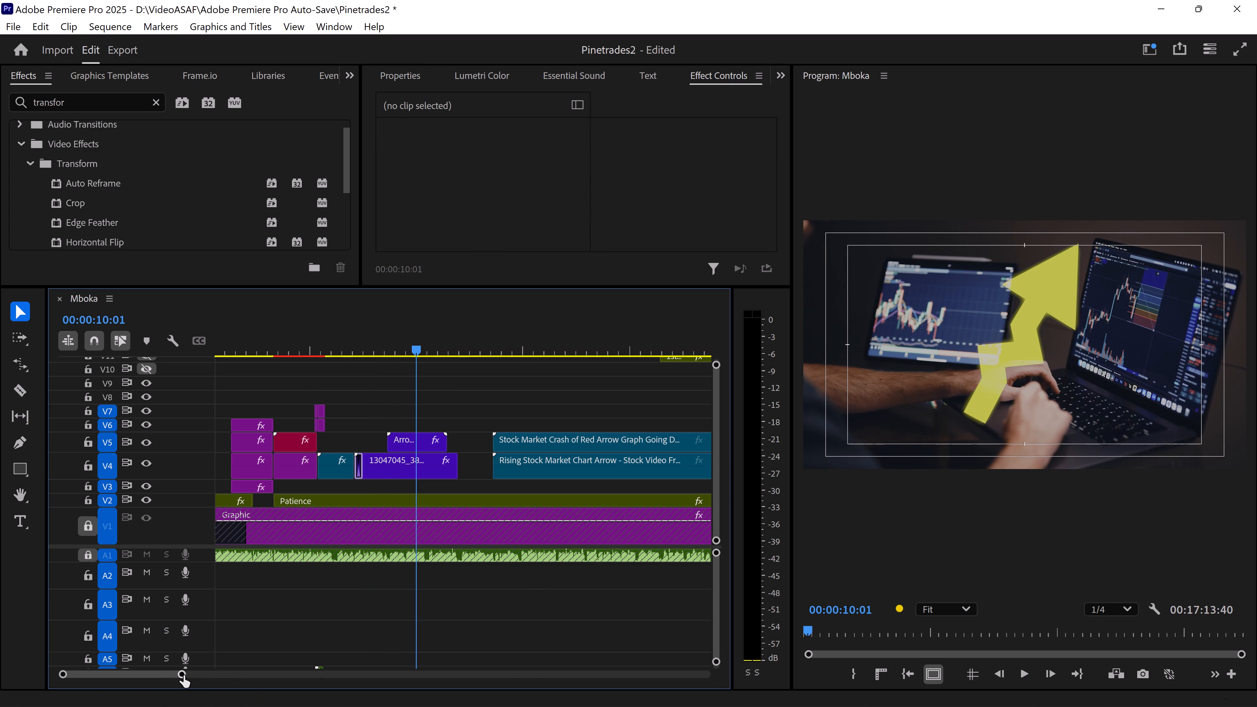
Delete the Arrow Animation clip from V5.
left_click_drag(184, 676, 160, 672)
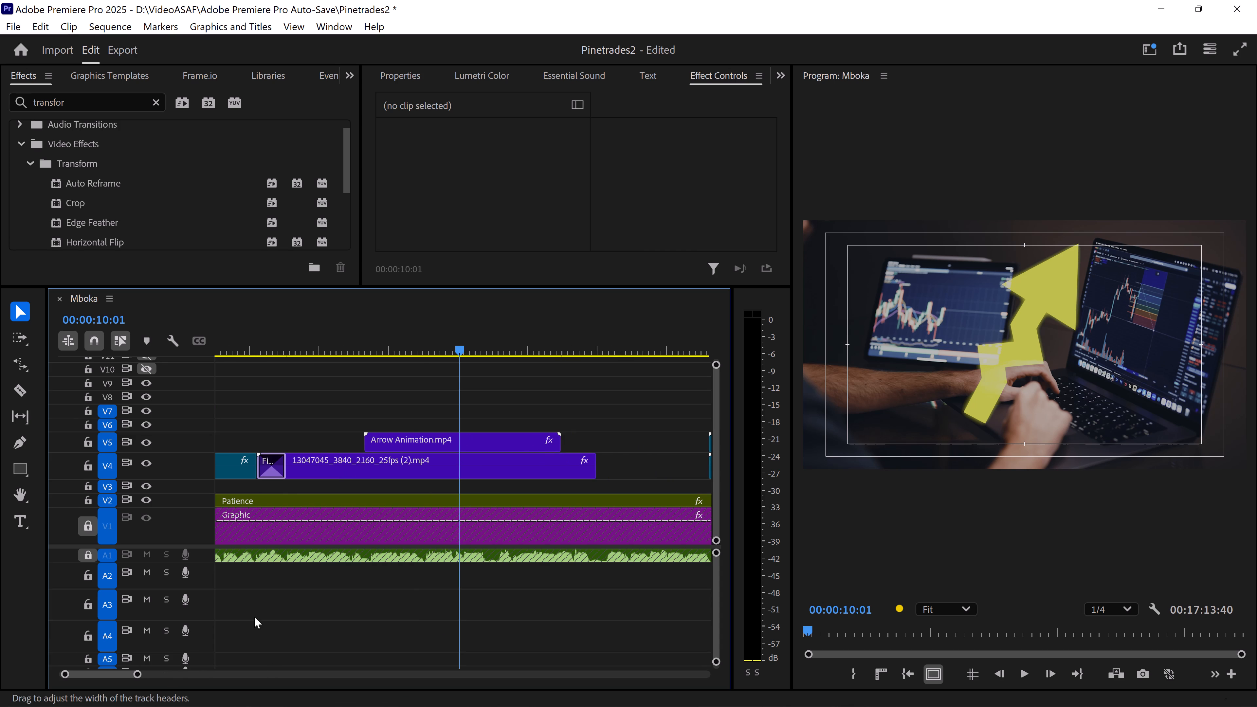
left_click(387, 441)
key("Delete")
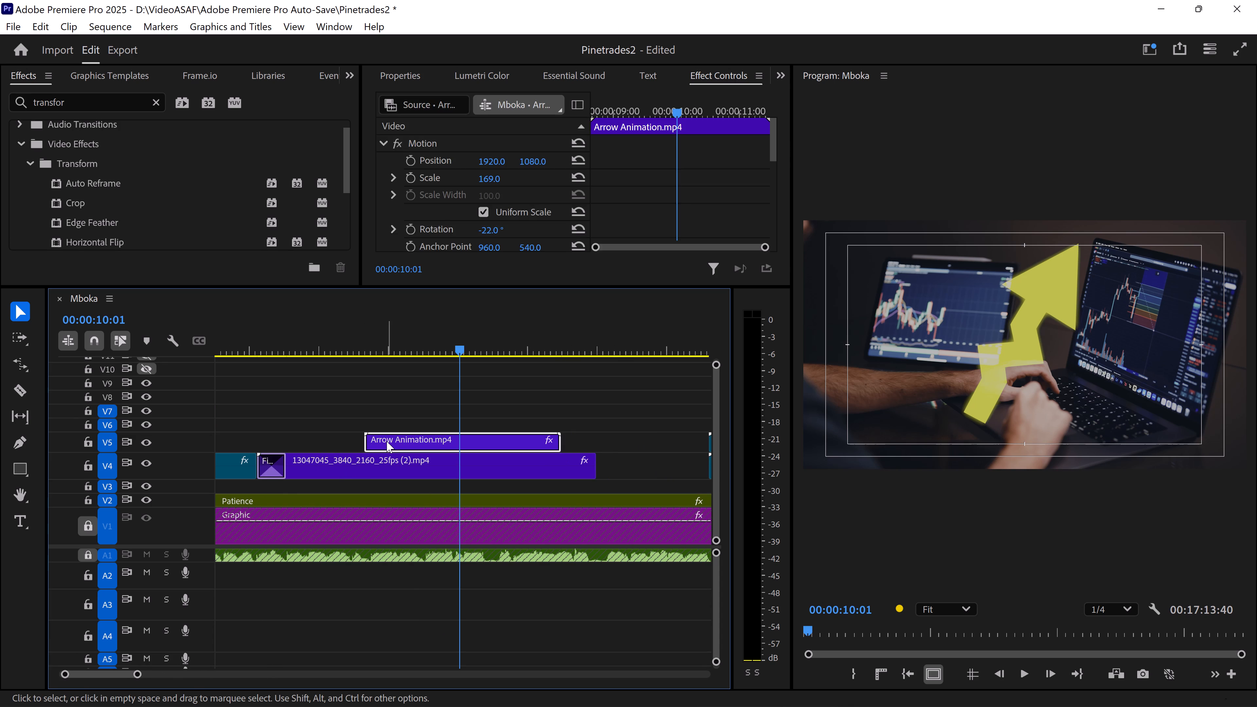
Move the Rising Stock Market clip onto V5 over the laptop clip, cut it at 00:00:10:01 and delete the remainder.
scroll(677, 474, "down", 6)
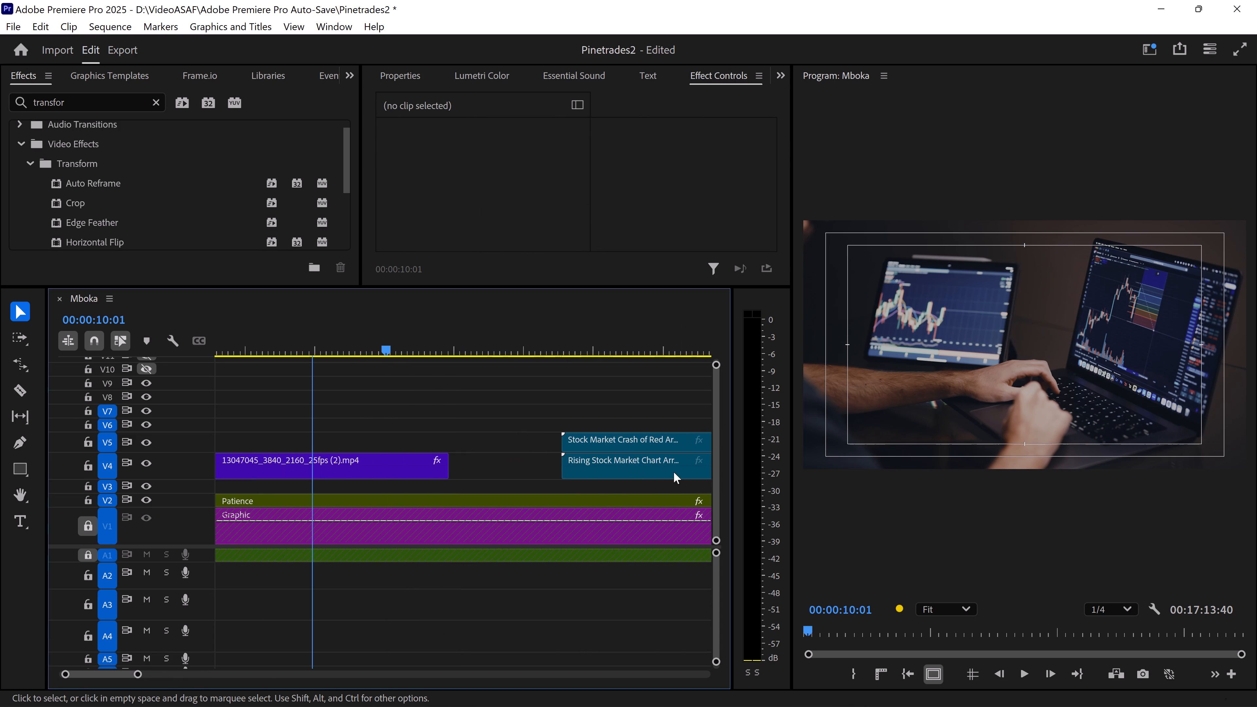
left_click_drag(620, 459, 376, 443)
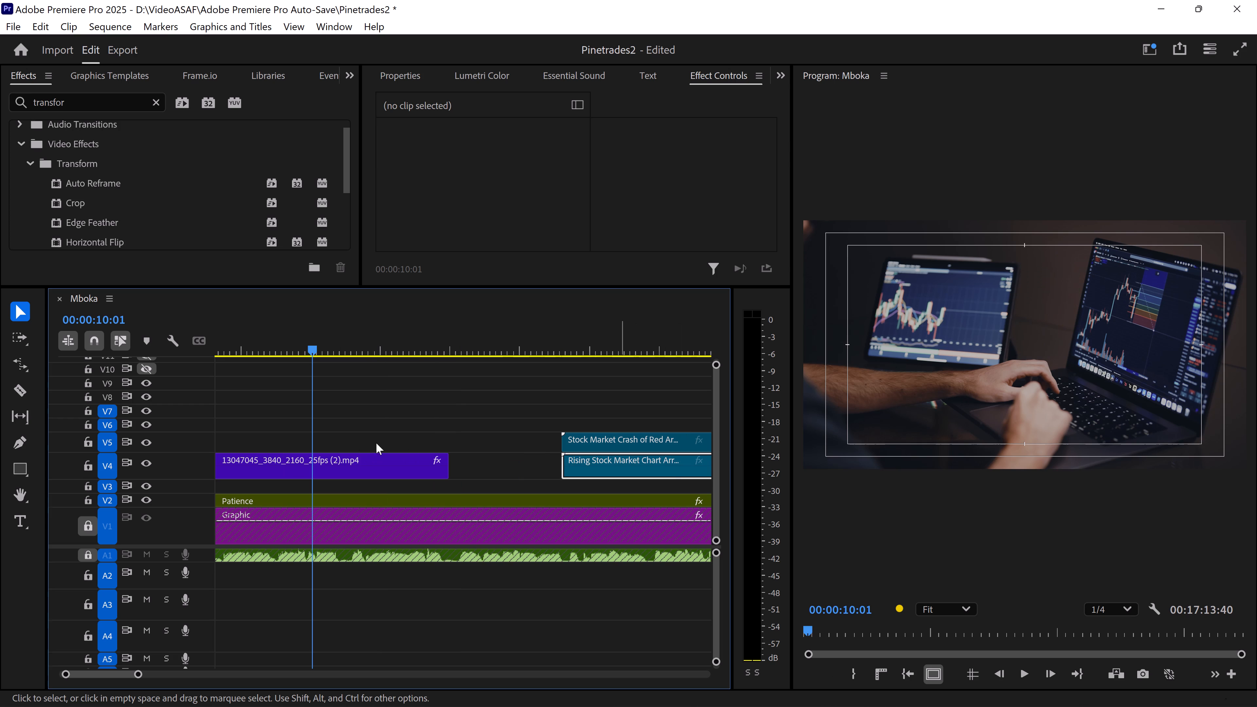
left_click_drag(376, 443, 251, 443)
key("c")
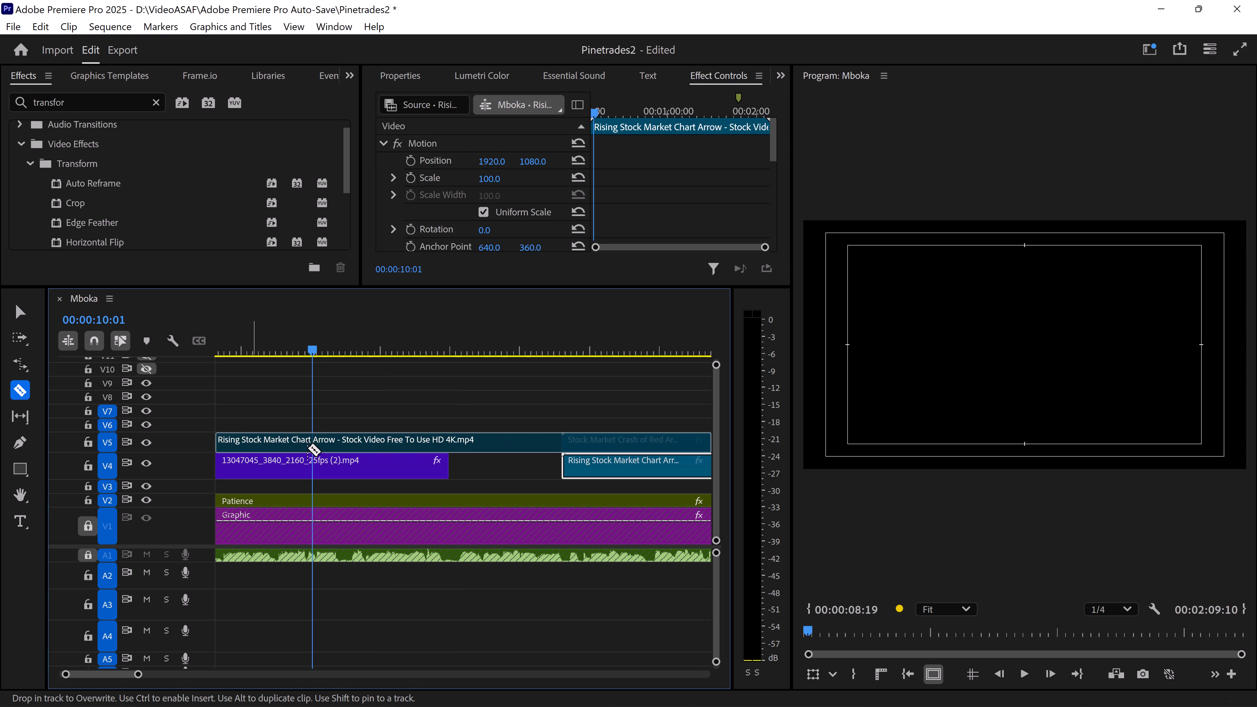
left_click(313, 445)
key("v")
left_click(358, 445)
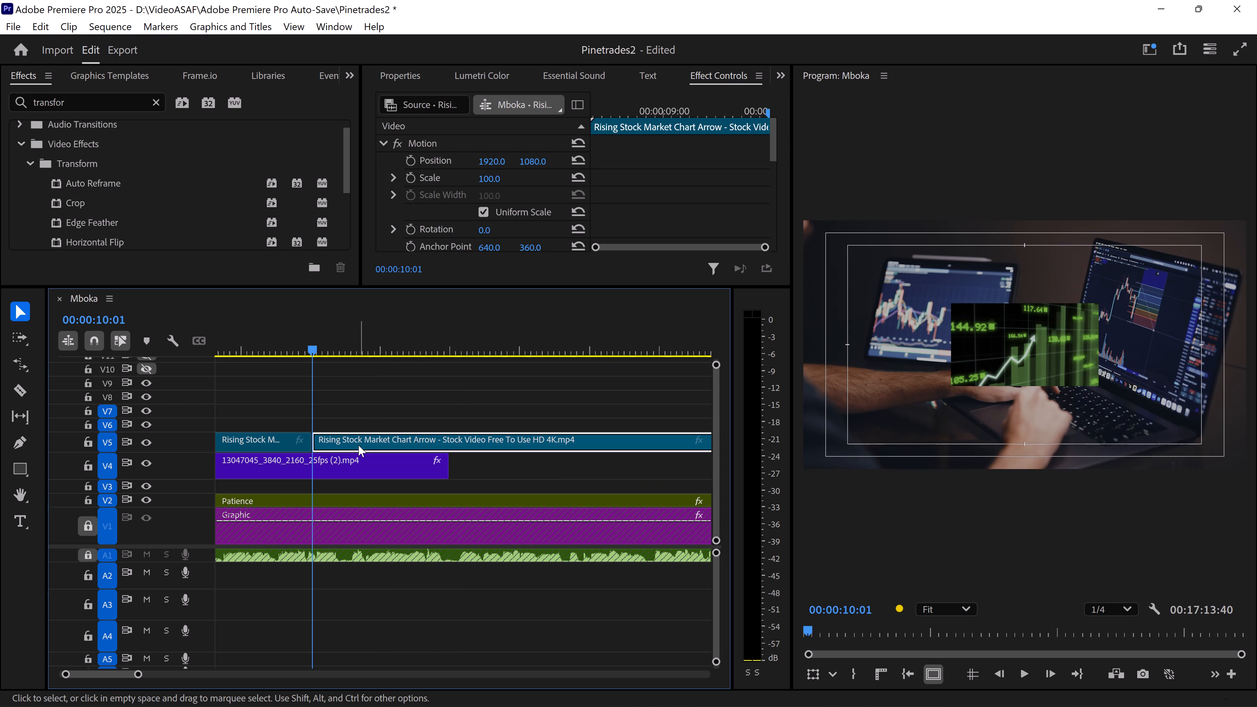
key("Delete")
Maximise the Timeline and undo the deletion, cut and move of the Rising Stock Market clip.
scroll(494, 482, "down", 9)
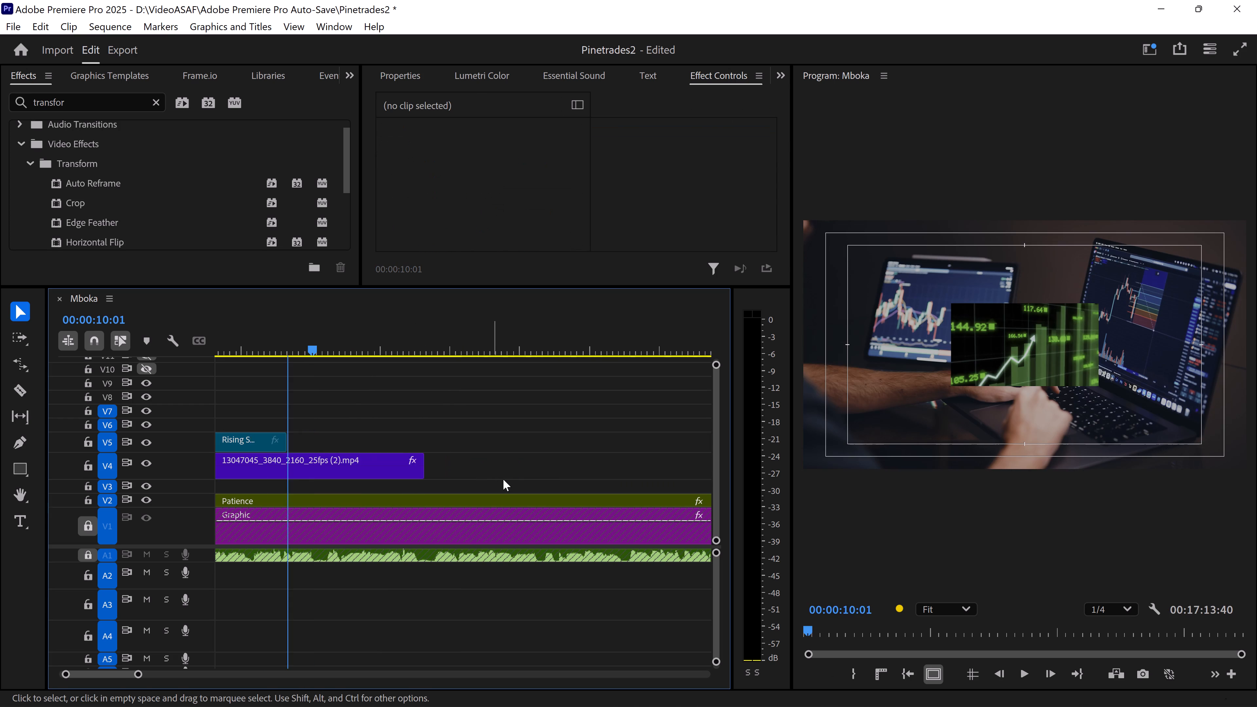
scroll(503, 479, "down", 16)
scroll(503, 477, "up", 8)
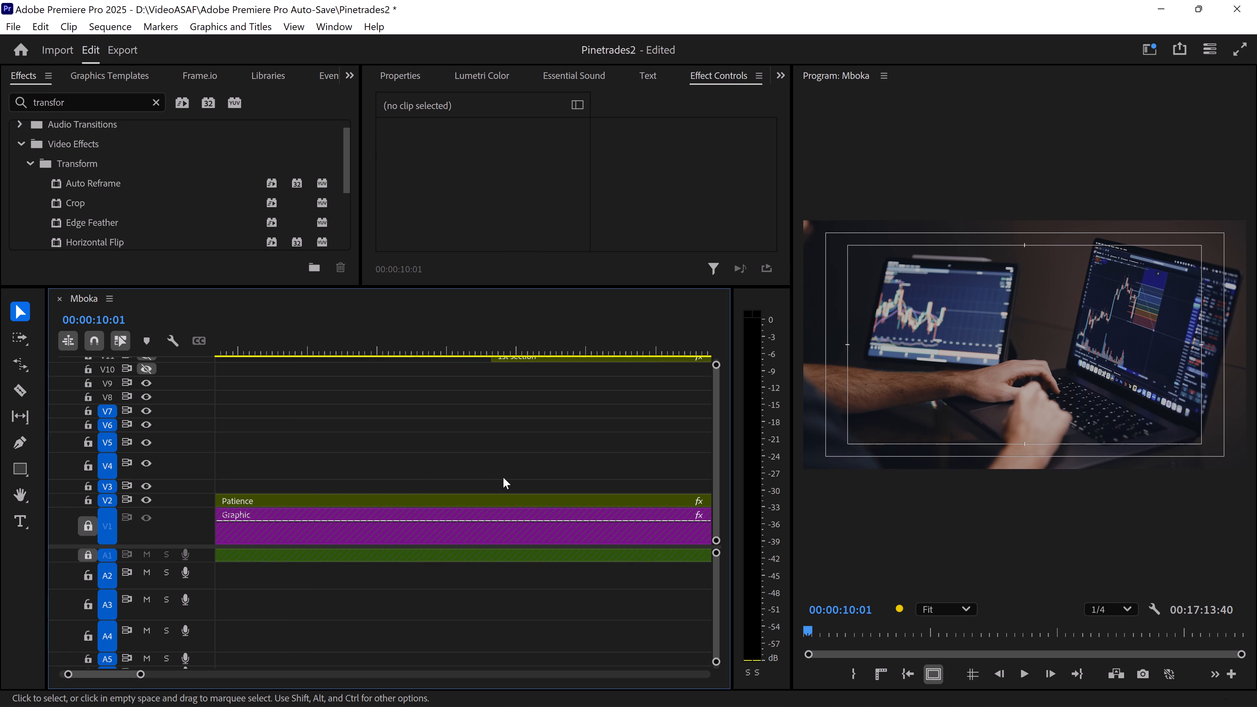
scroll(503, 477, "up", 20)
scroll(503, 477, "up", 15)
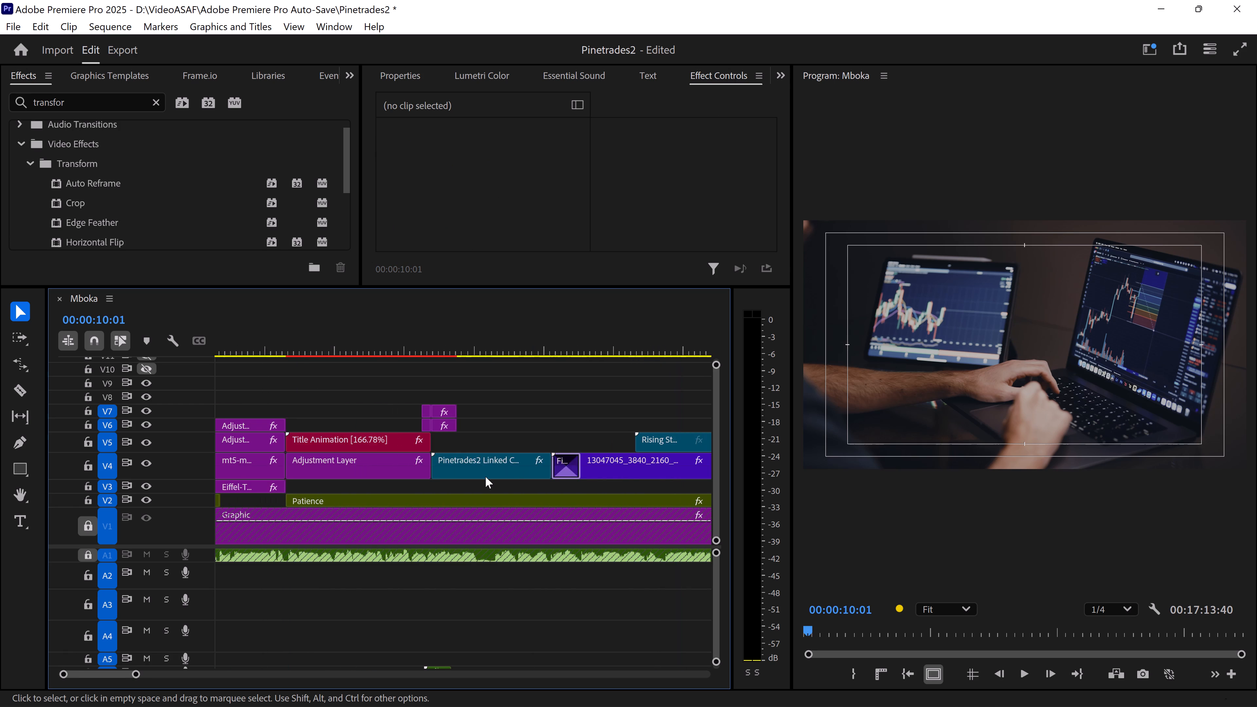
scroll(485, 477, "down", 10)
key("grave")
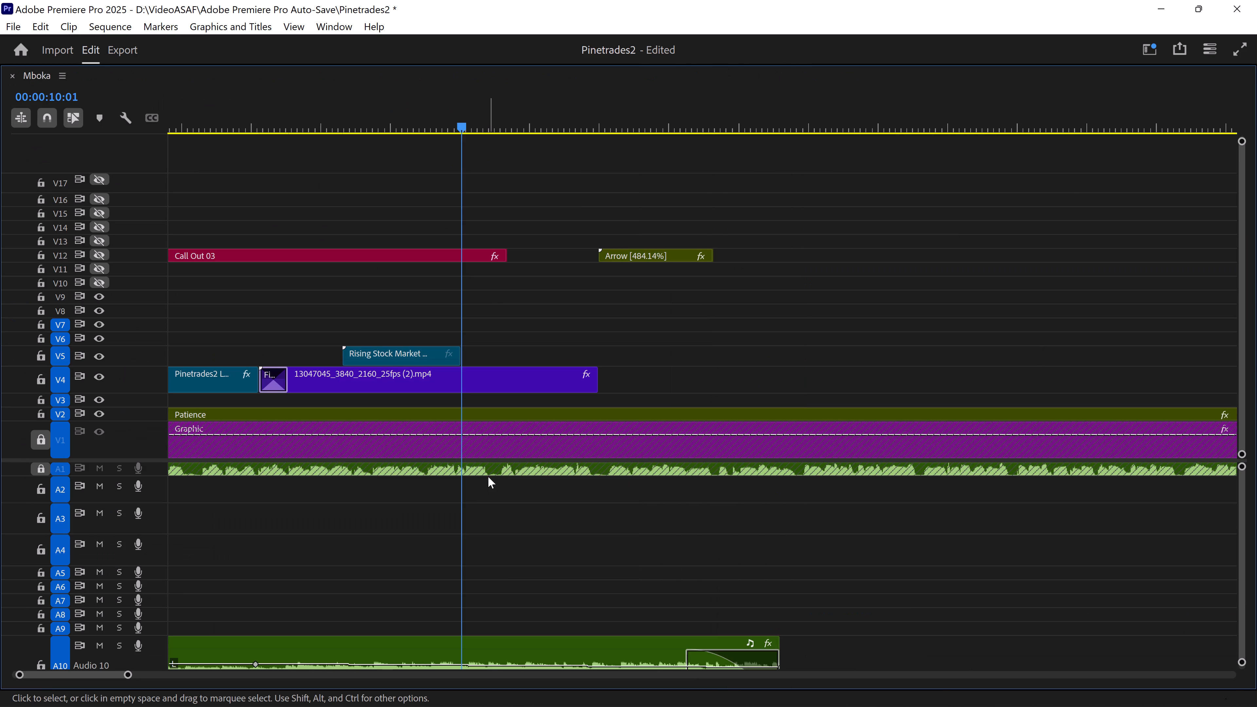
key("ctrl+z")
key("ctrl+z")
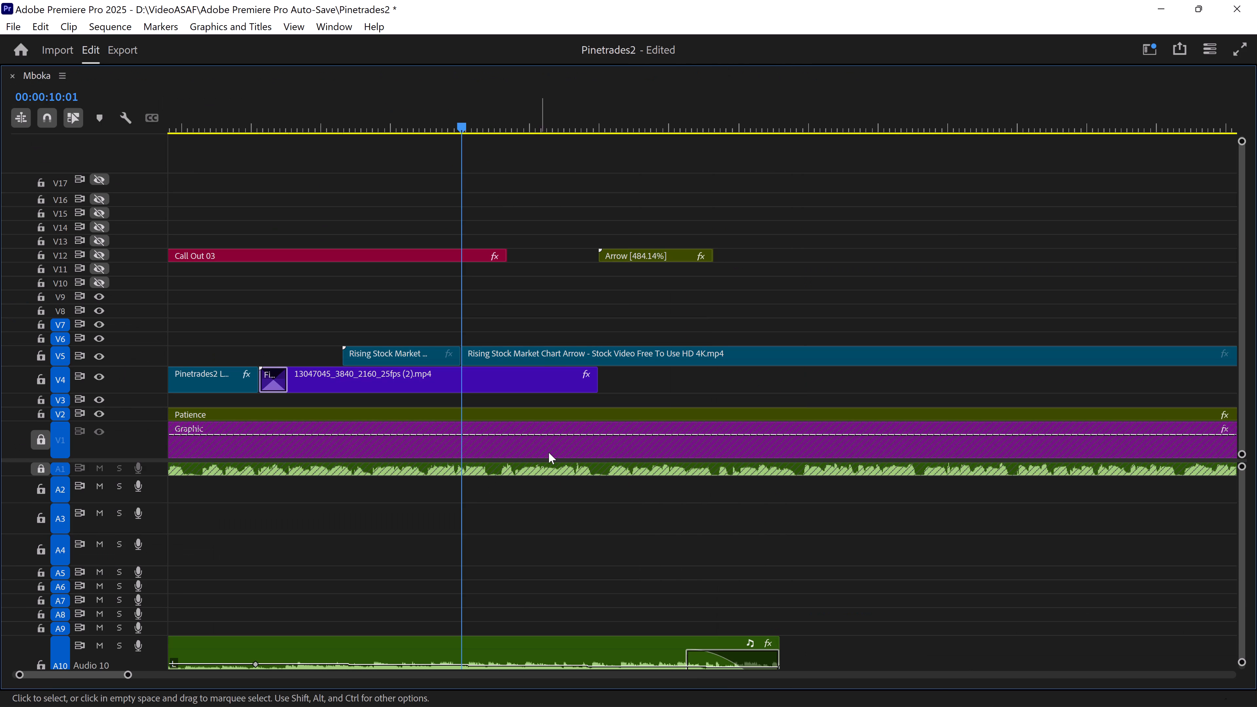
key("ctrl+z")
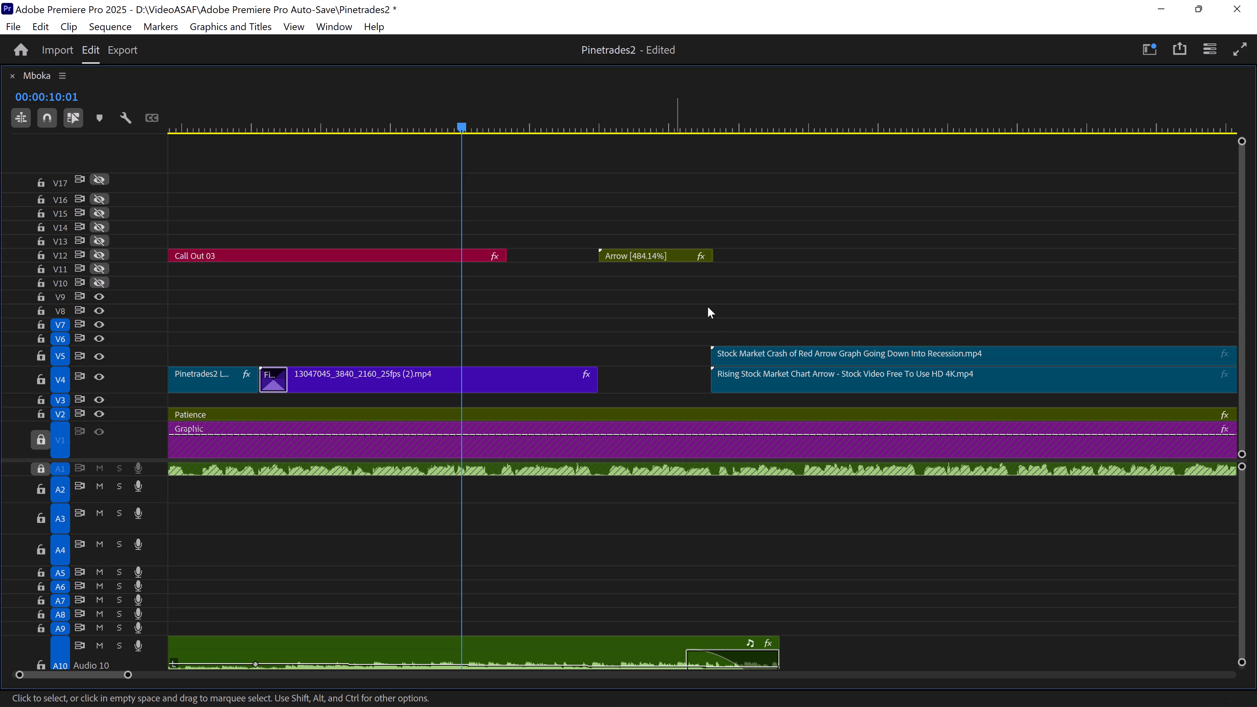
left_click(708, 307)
Move the Rising Stock Market clip onto V6 over the laptop clip, cut it at 00:00:10:01 and delete the remainder.
left_click_drag(750, 380, 417, 335)
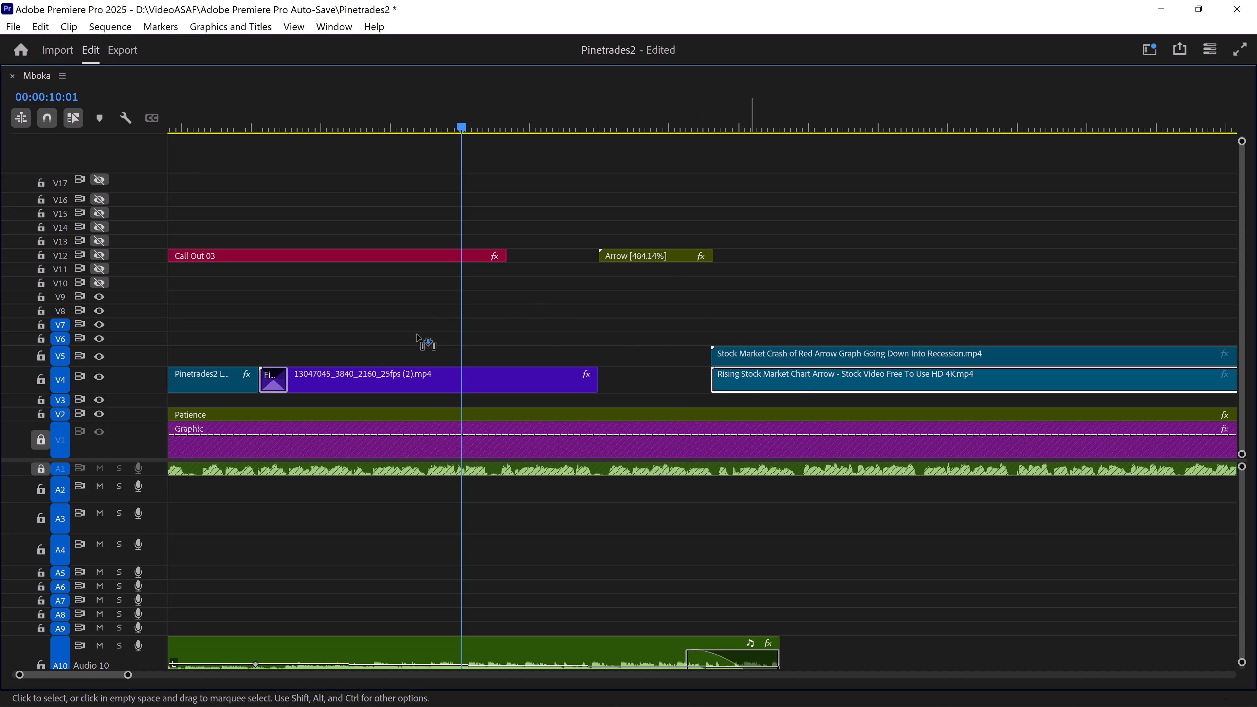
left_click_drag(417, 335, 399, 337)
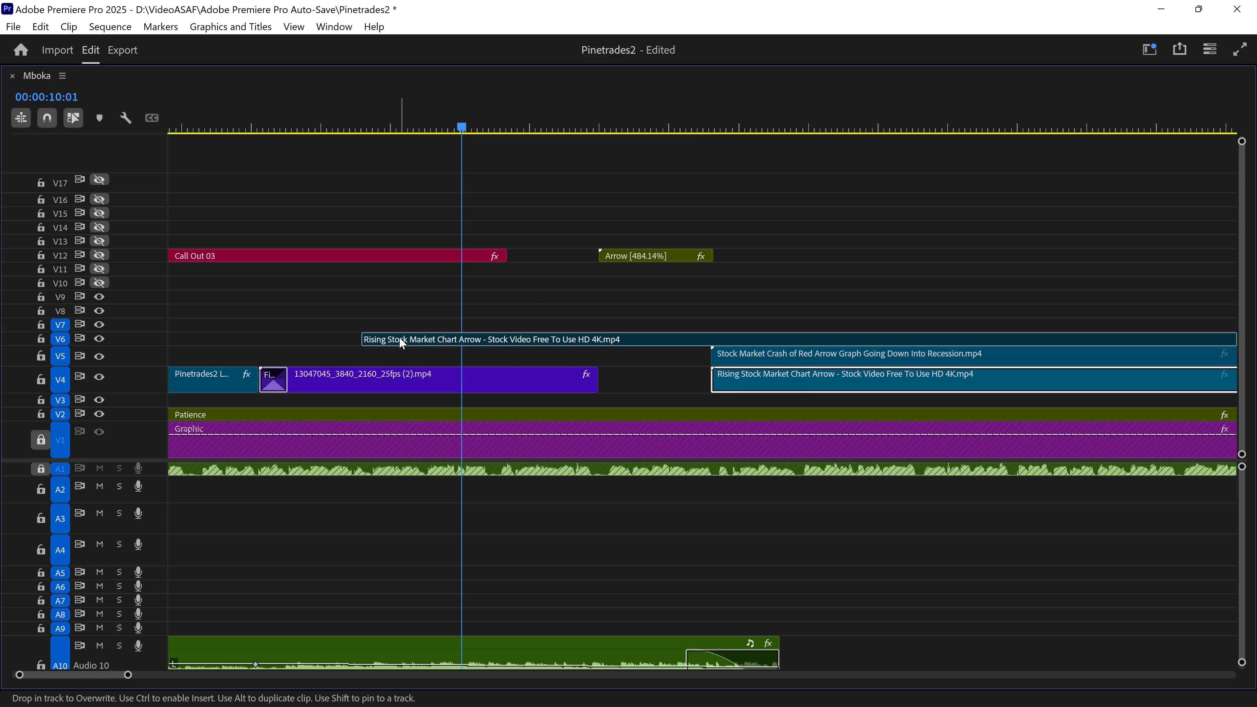
key("c")
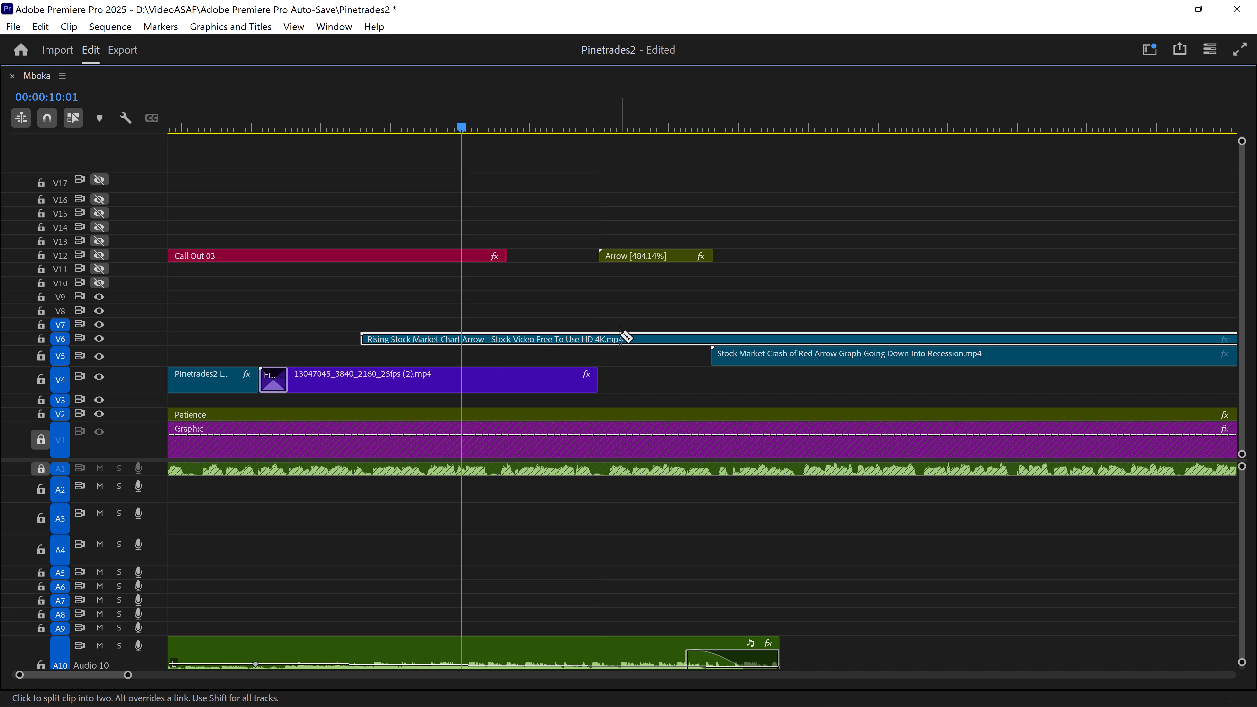
left_click(467, 341)
key("v")
left_click(499, 338)
key("BackSpace")
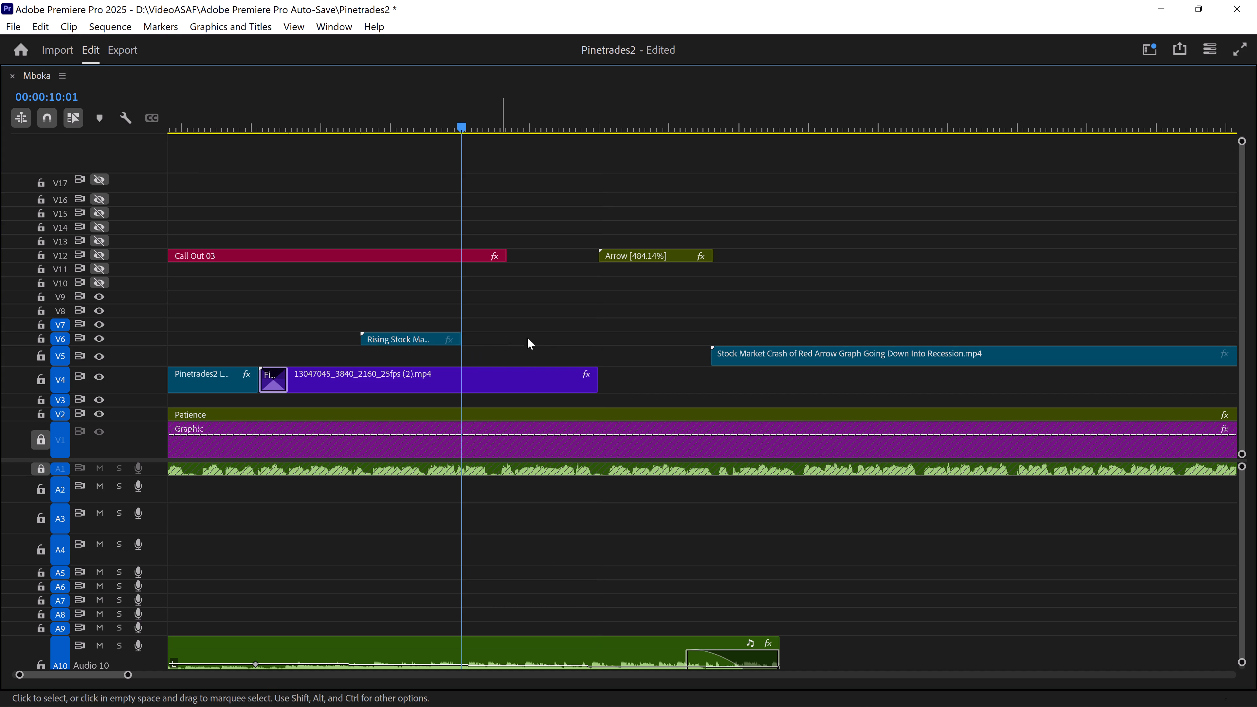
Move the Stock Market Crash clip from V5 onto V6, directly after the Rising Stock Market clip at 00:00:10:01.
left_click_drag(727, 354, 496, 337)
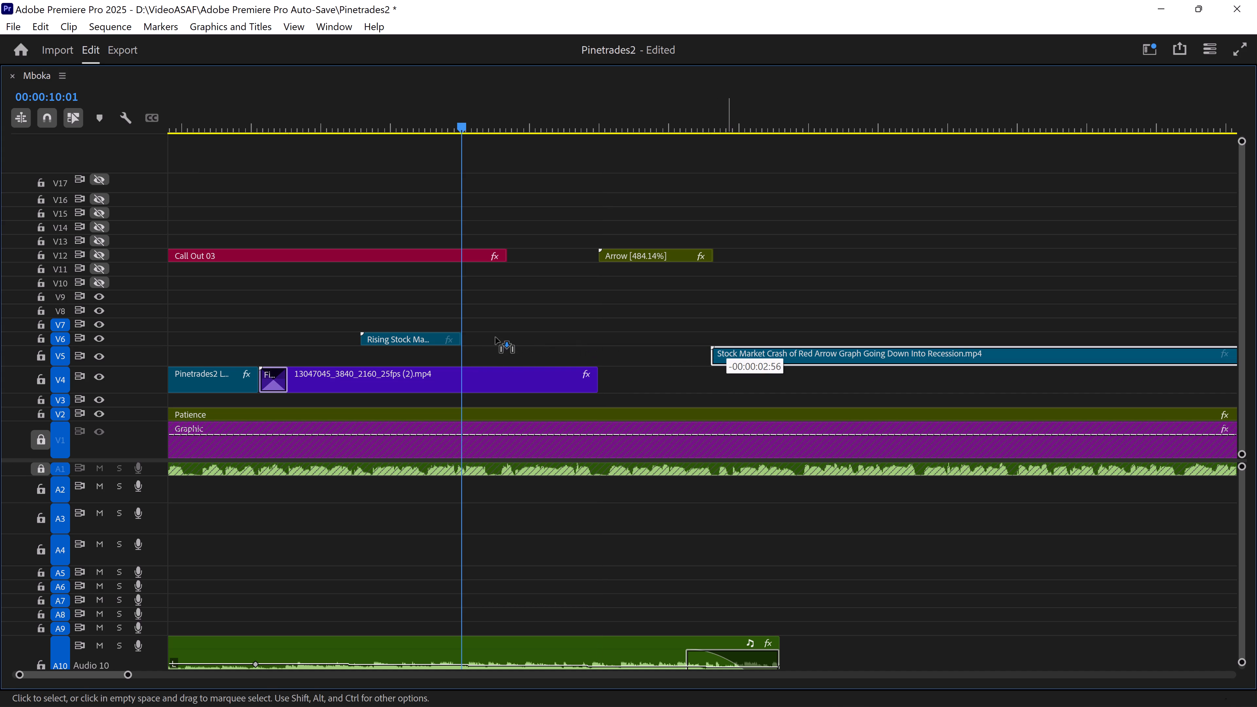
left_click_drag(496, 337, 481, 334)
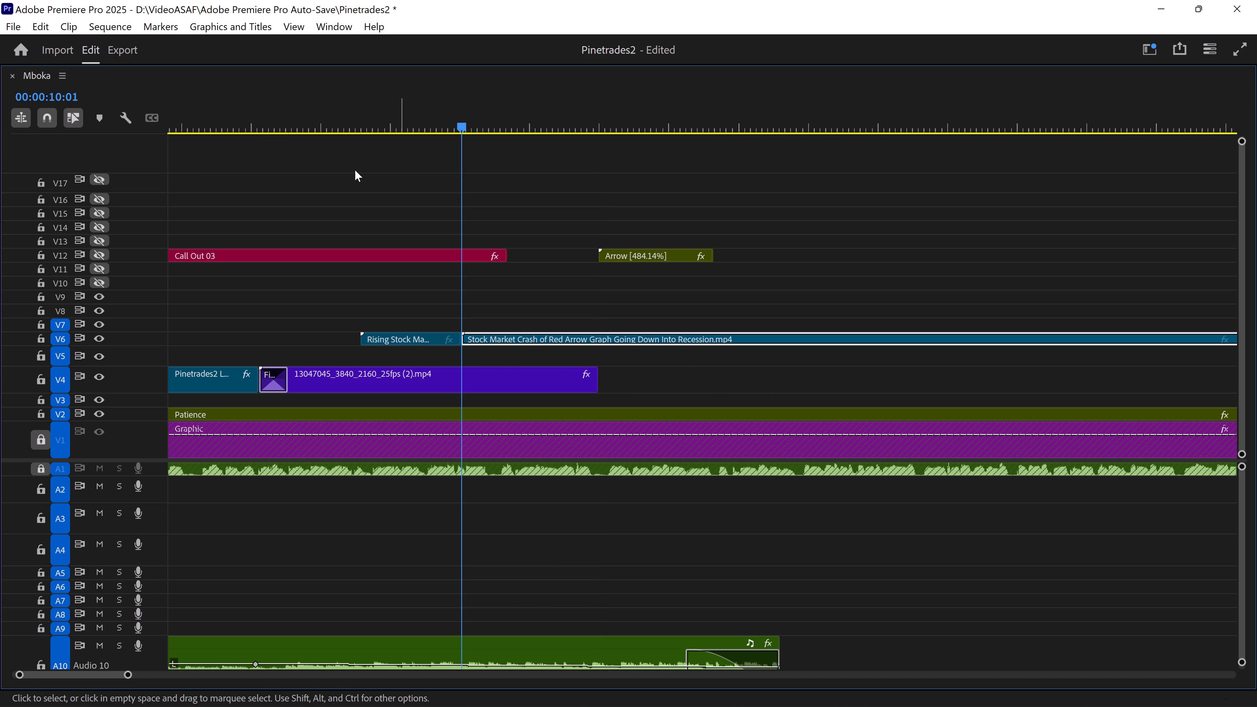
Restore the full panel layout and play the sequence from 00:00:08:24 to preview the Rising Stock Market overlay.
left_click(352, 103)
left_click(468, 304)
key("grave")
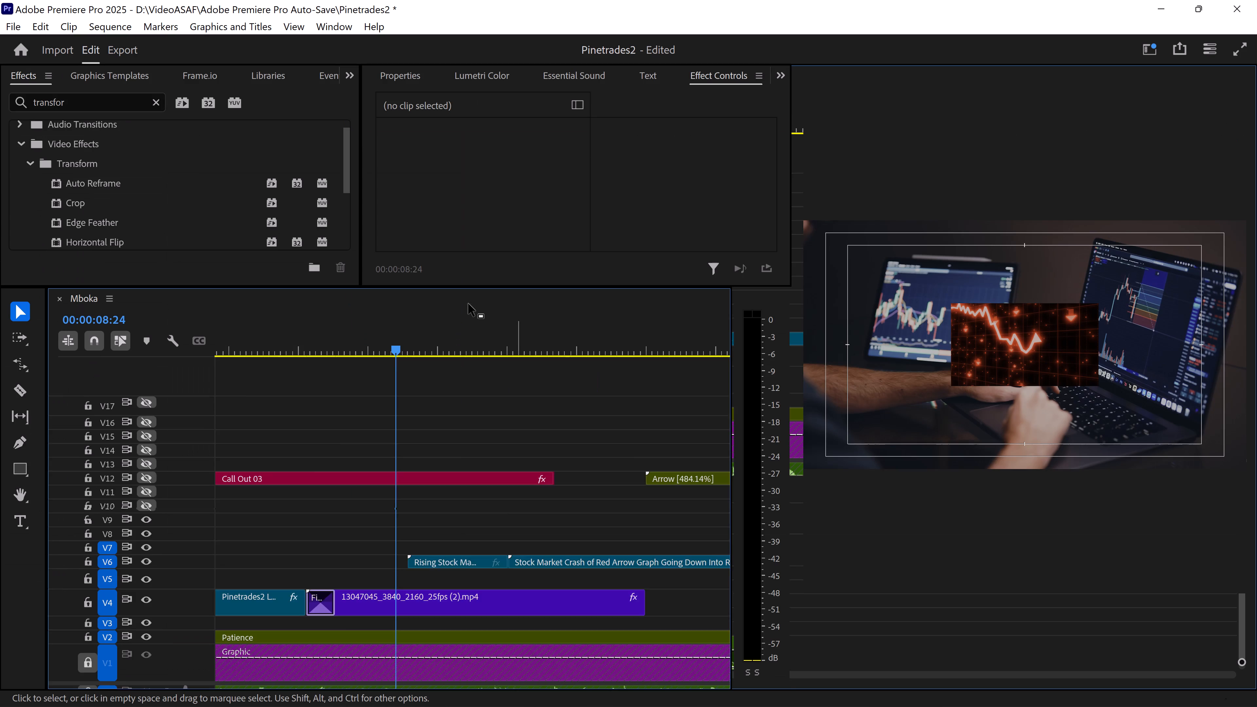
key("space")
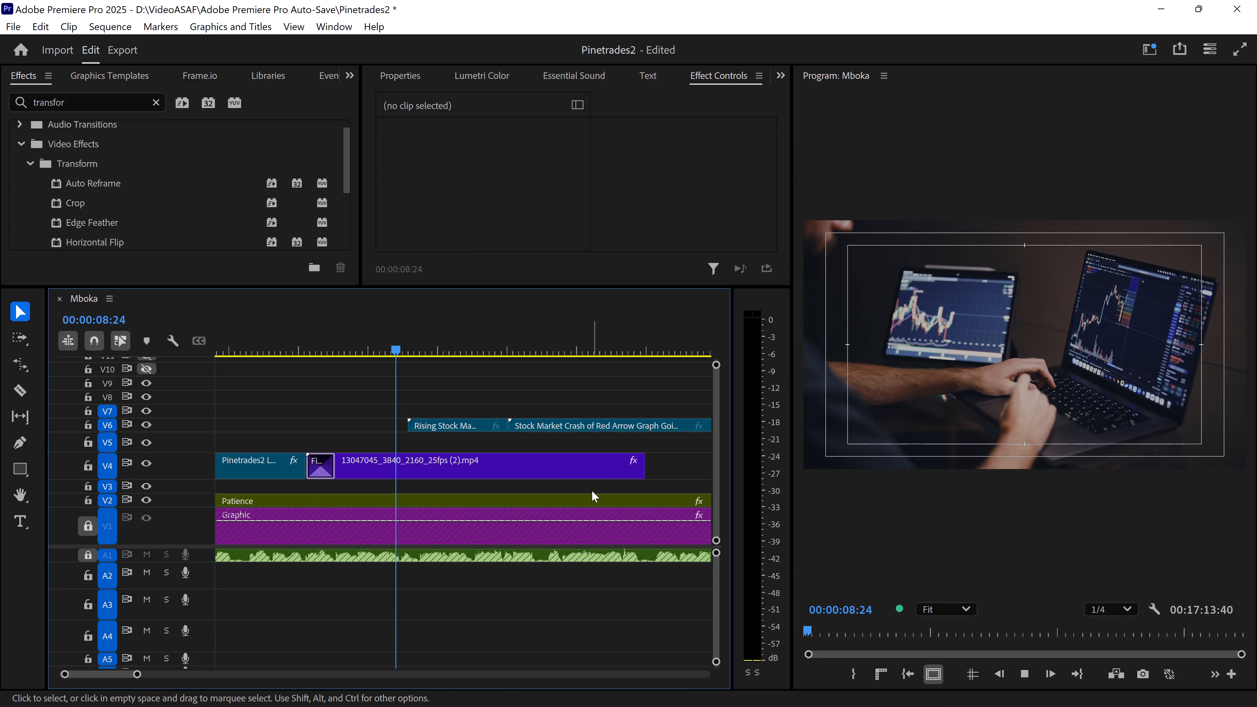
key("space")
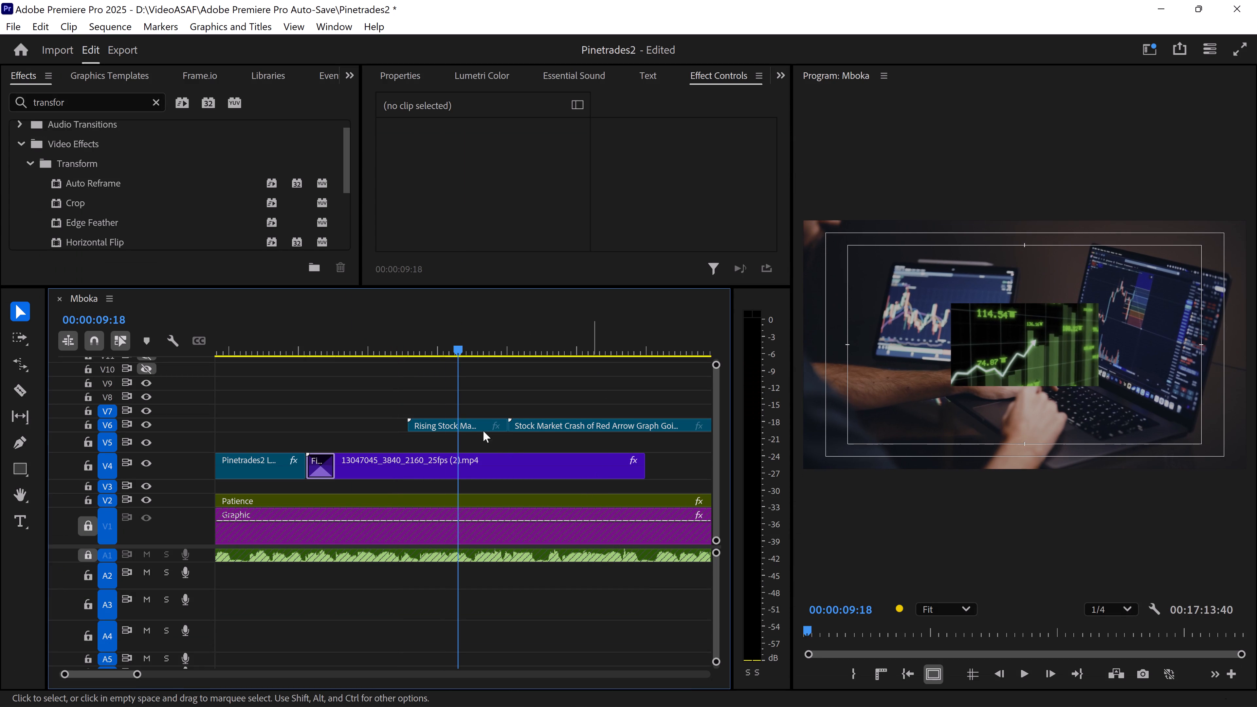
Scale the Rising Stock Market clip up to about 369 so it fills the frame.
left_click(464, 425)
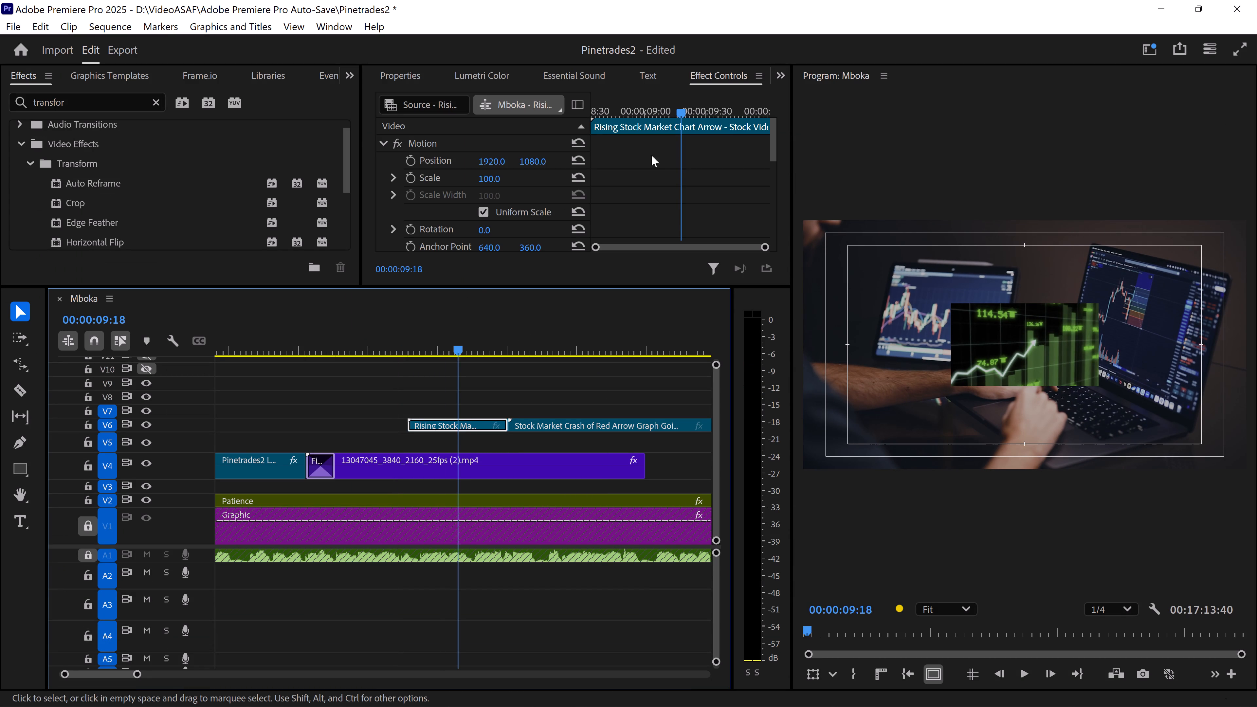
scroll(657, 181, "down", 20)
scroll(657, 181, "down", 1)
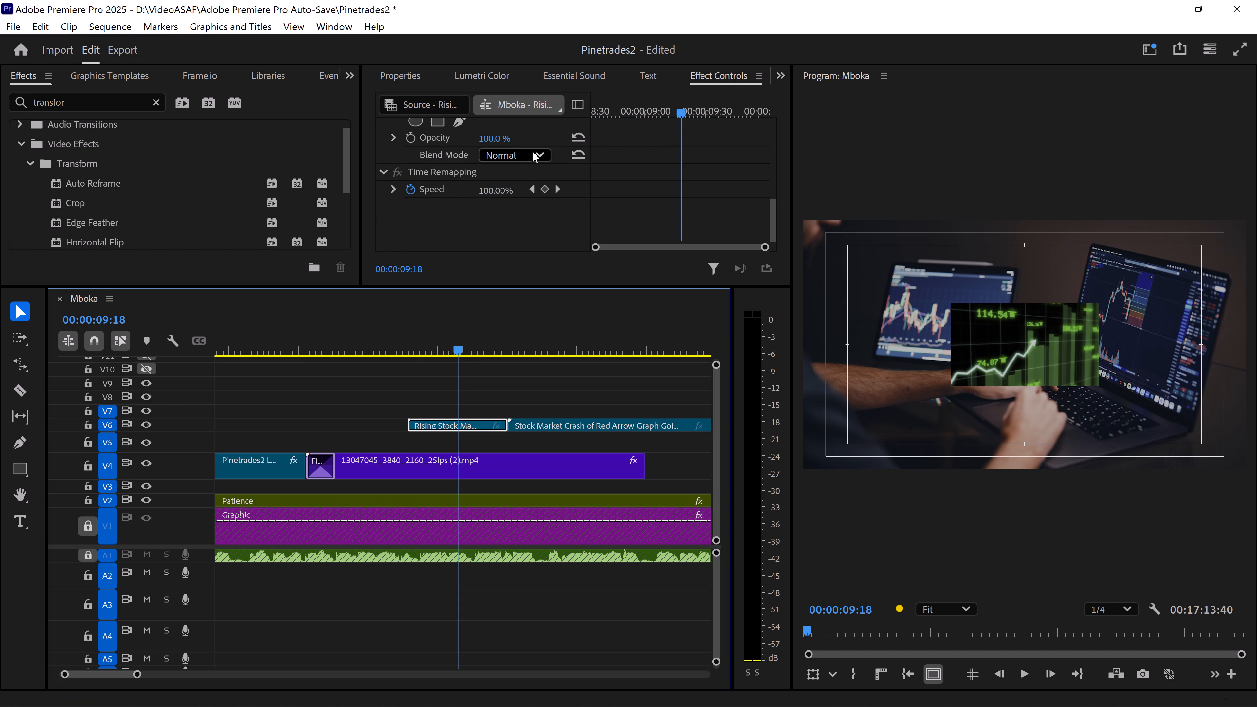
scroll(603, 166, "up", 15)
left_click_drag(494, 176, 721, 201)
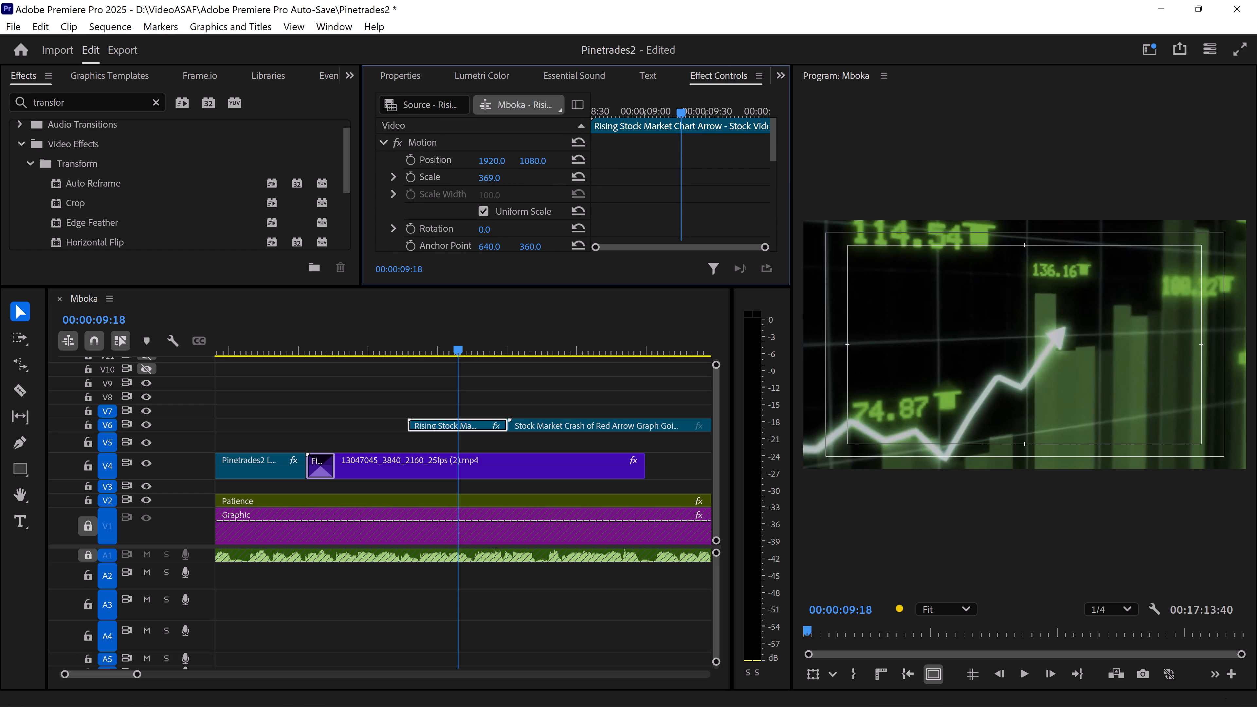
left_click_drag(721, 201, 721, 204)
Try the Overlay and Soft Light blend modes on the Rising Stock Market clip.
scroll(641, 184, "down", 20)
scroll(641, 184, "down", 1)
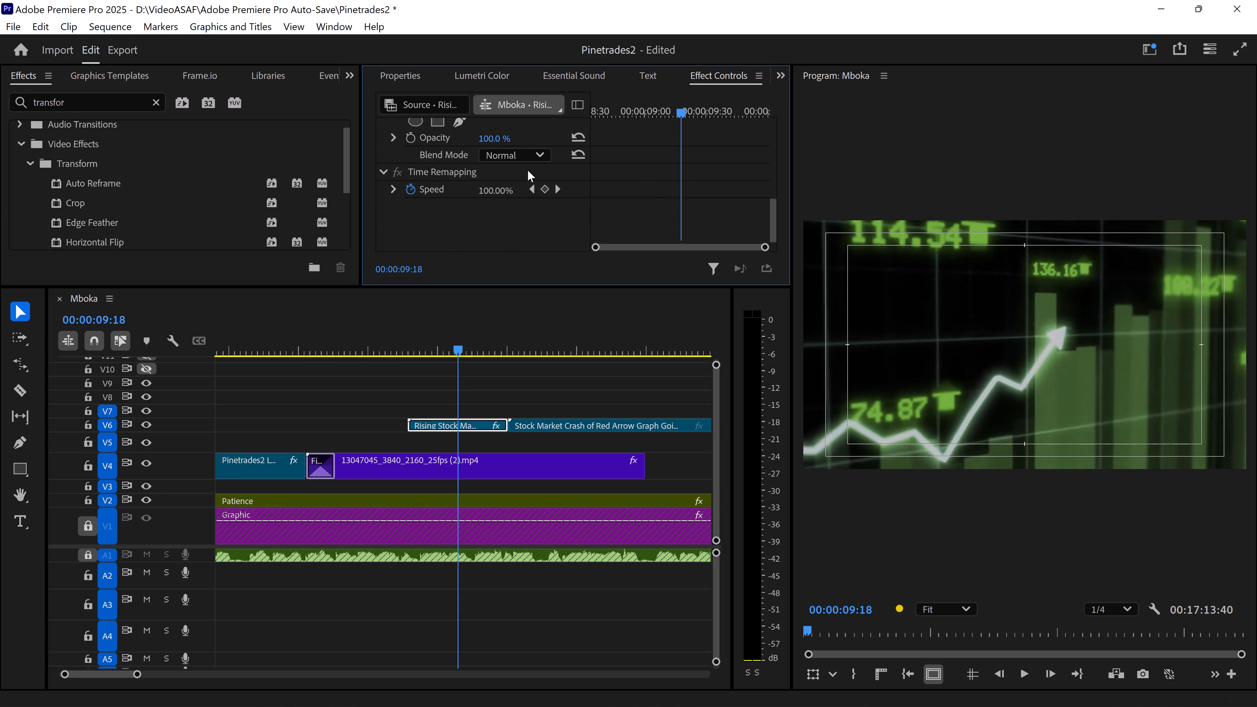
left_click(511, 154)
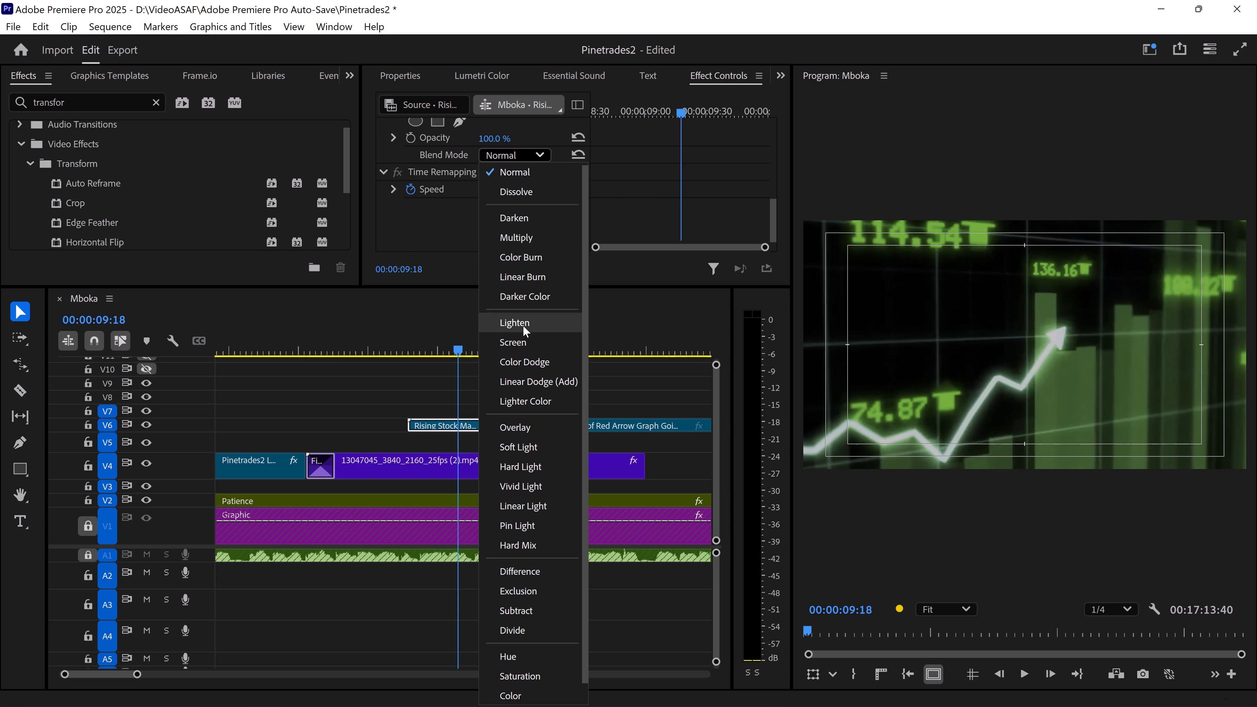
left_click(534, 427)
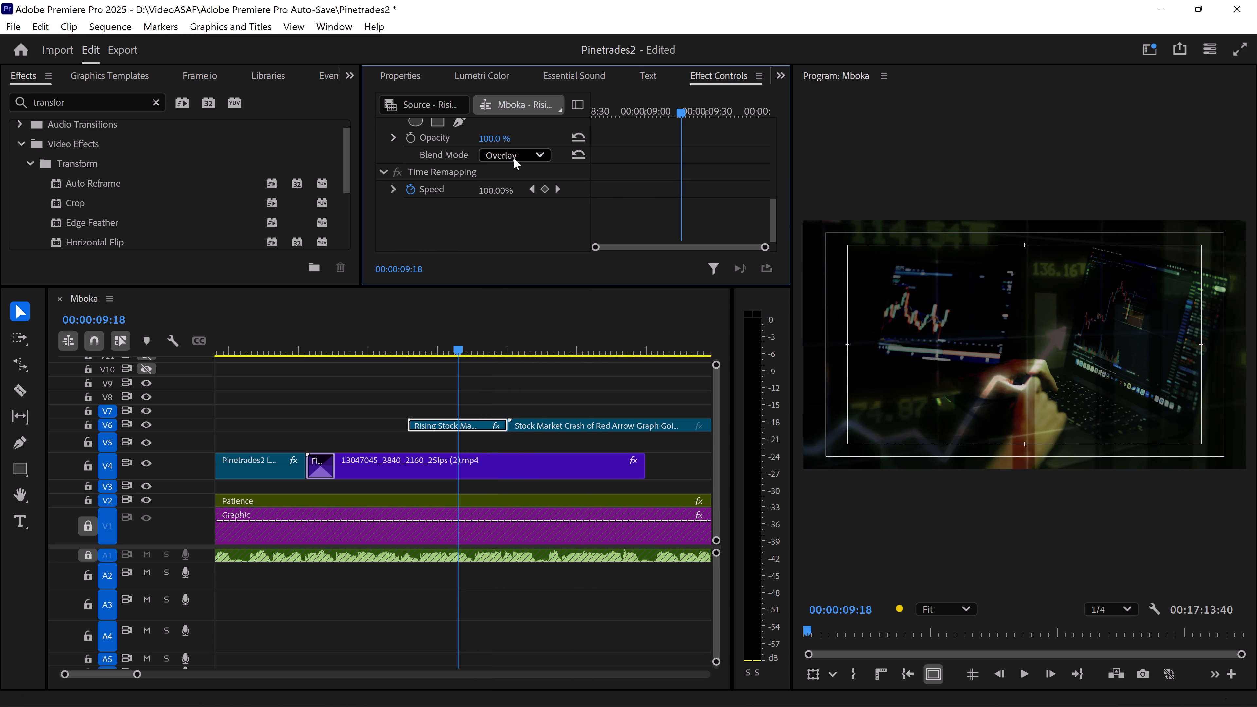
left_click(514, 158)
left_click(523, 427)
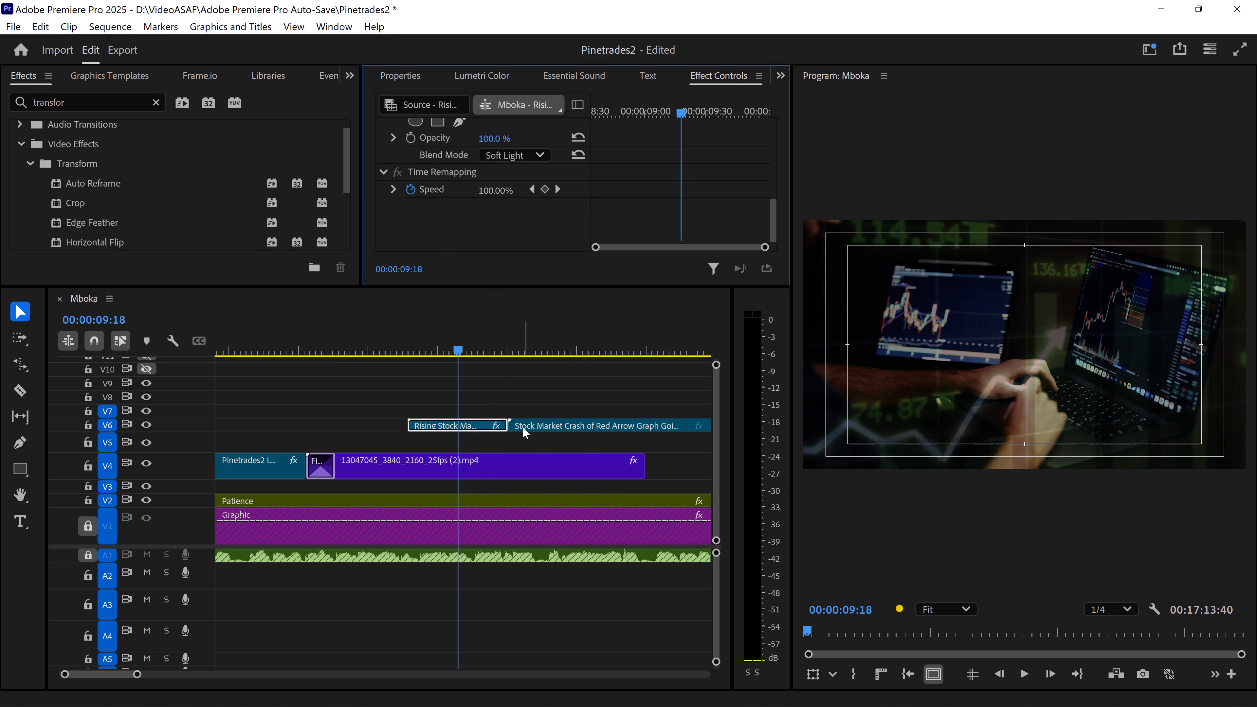
Set the Rising Stock Market clip's blend mode to Lighten.
left_click(535, 157)
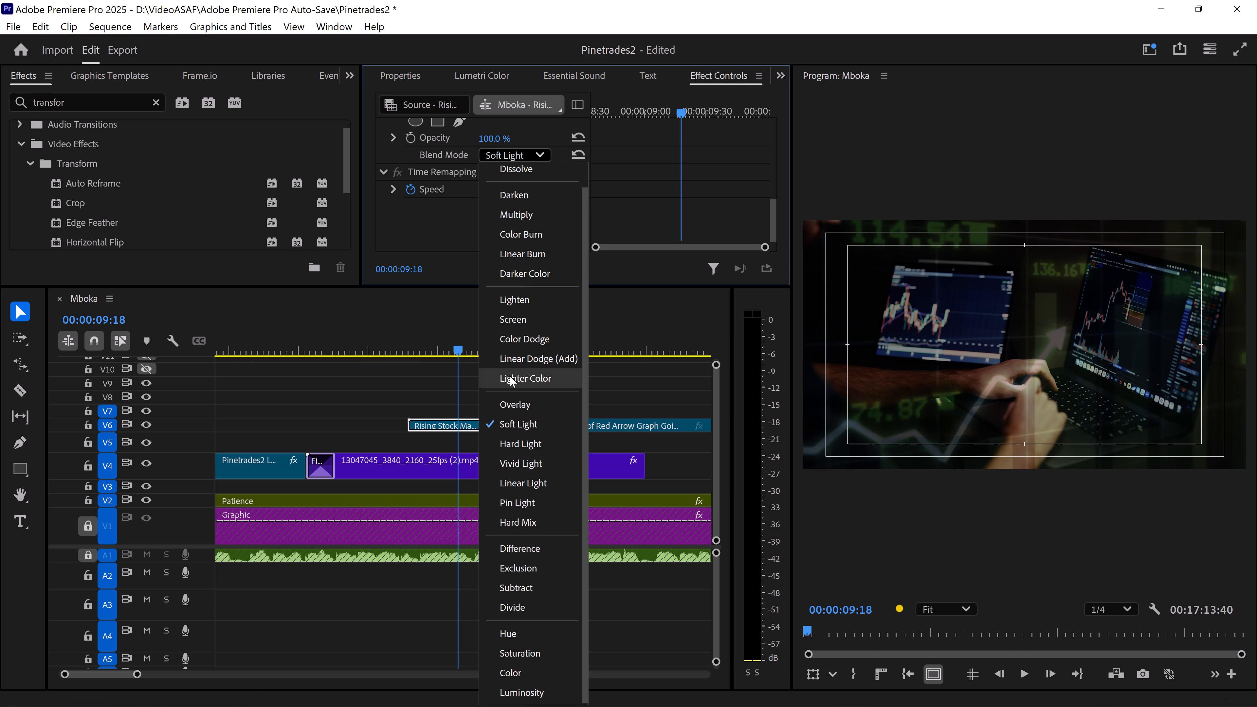
left_click(518, 303)
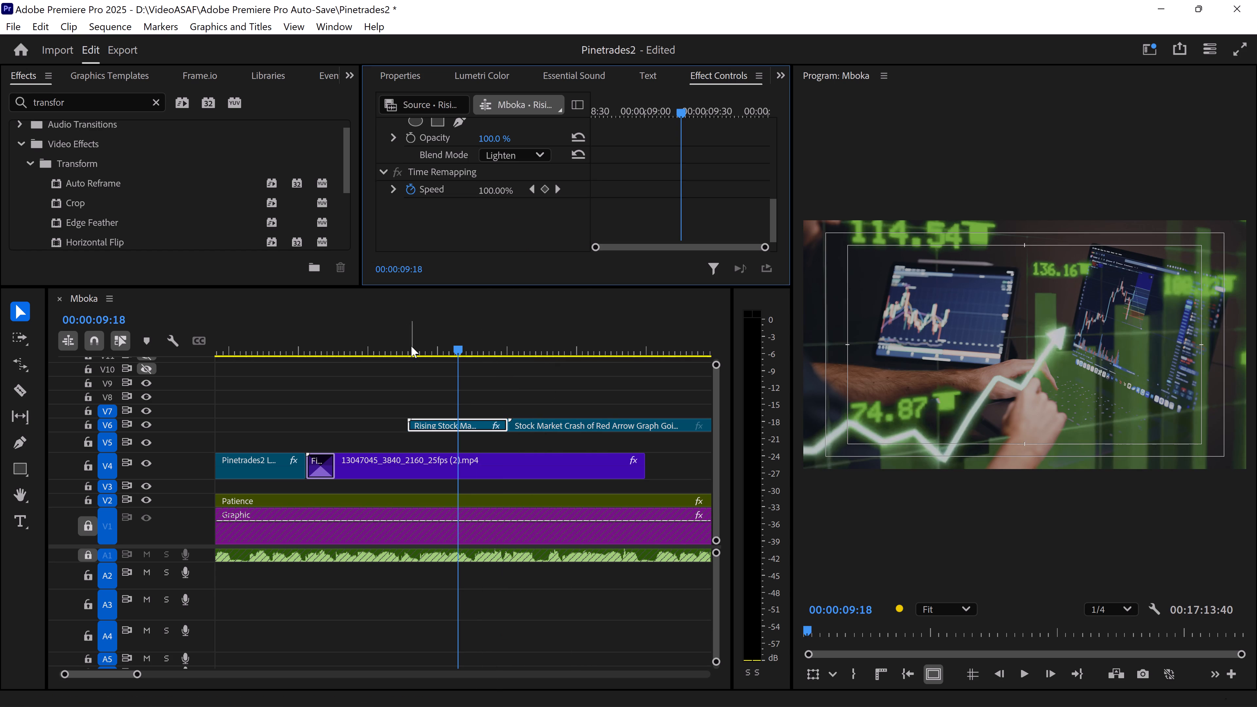
Apply the default transition at the start of the Rising Stock Market clip.
key("shift+d")
Play from 00:00:08:28 to preview the Rising Stock Market overlay's fade-in.
left_click(402, 345)
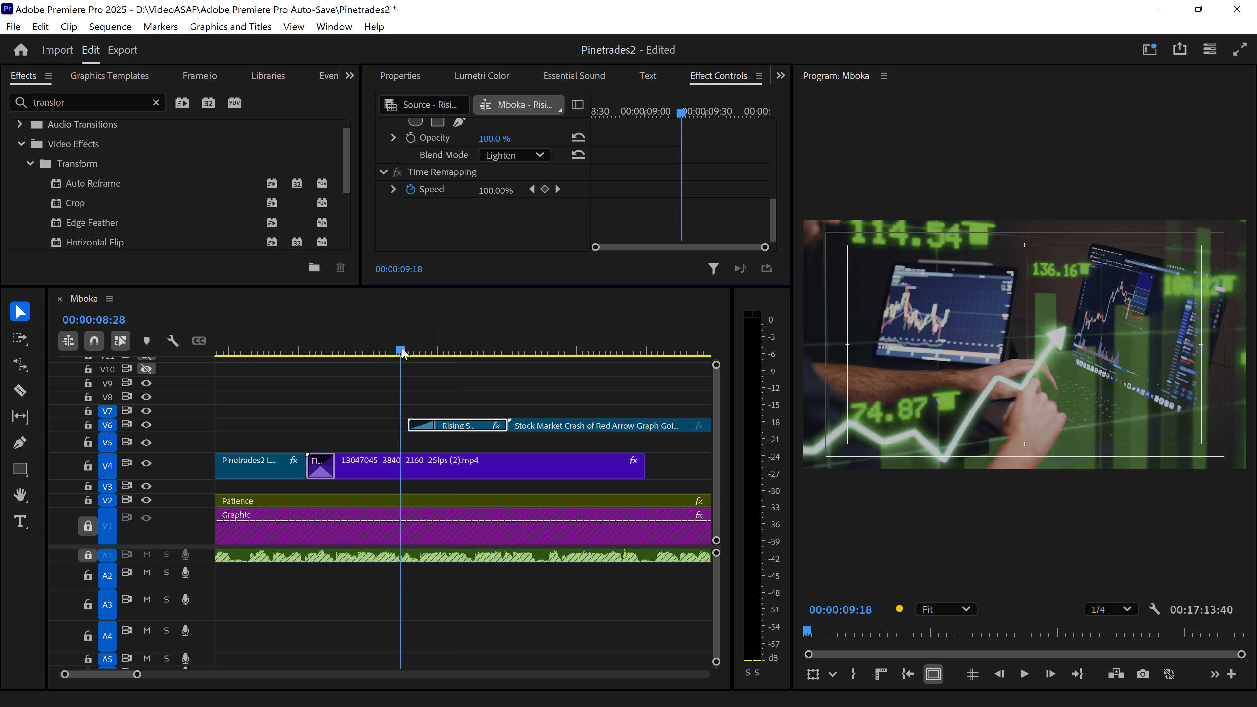
key("space")
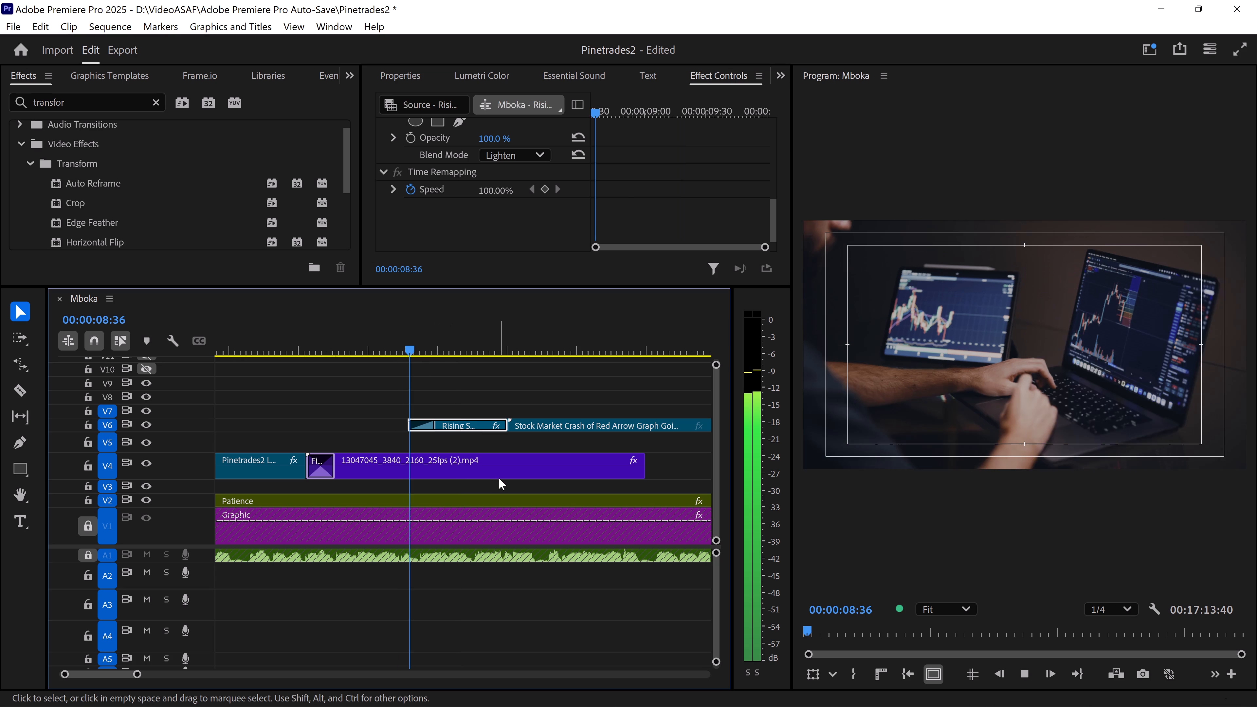
key("space")
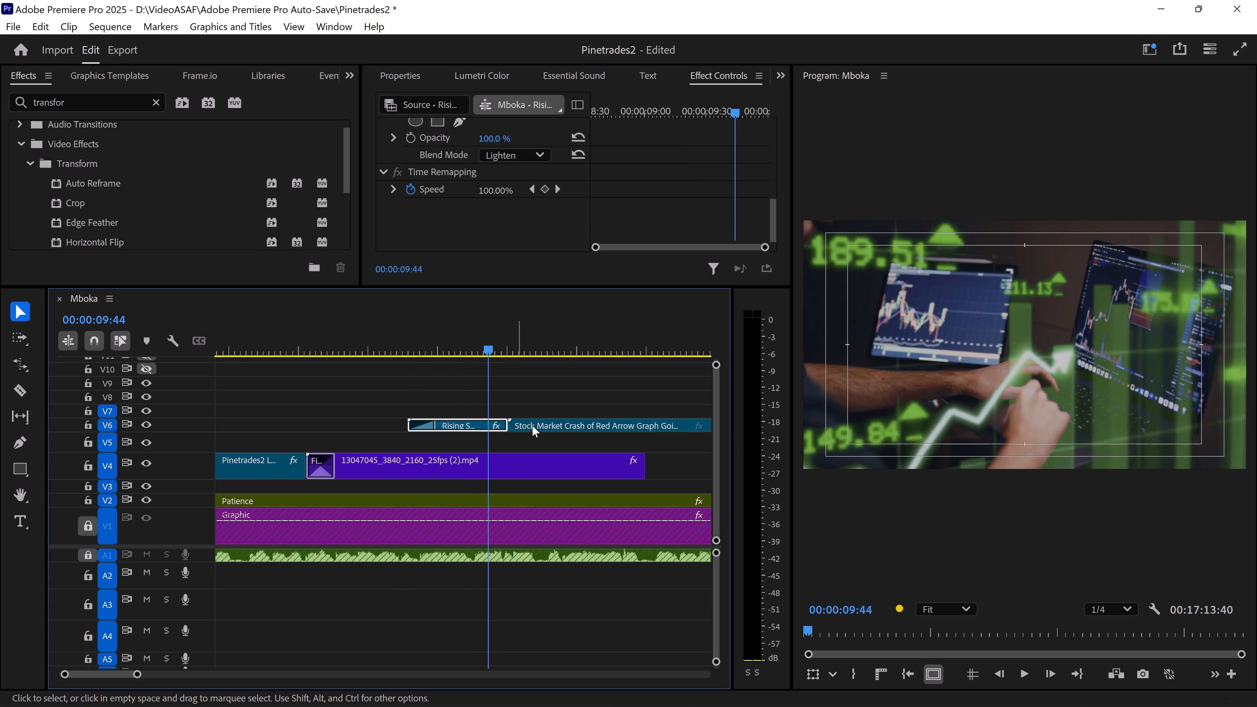
Move the Stock Market Crash clip earlier on V6 to start at 00:00:09:44, overwriting the end of the Rising Stock Market clip.
left_click_drag(528, 426, 506, 422)
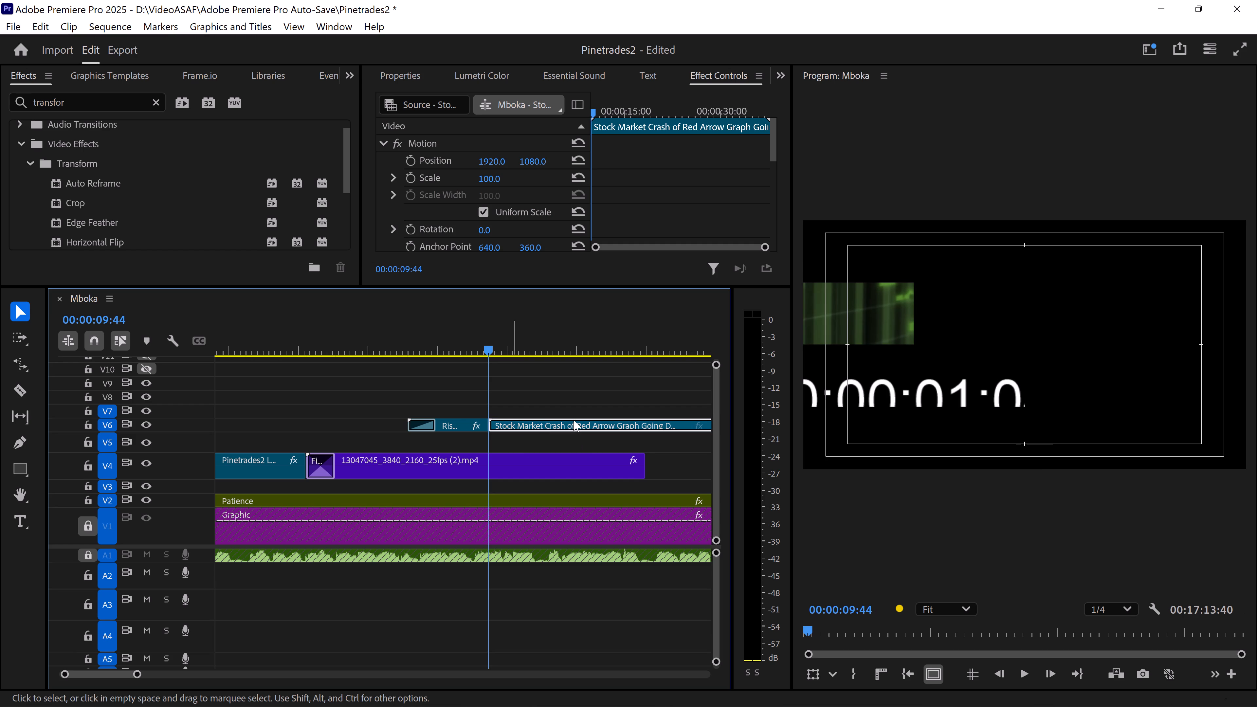
Cut the Stock Market Crash clip shortly before the laptop clip's end and delete the remainder.
key("c")
left_click(597, 420)
key("v")
left_click(624, 424)
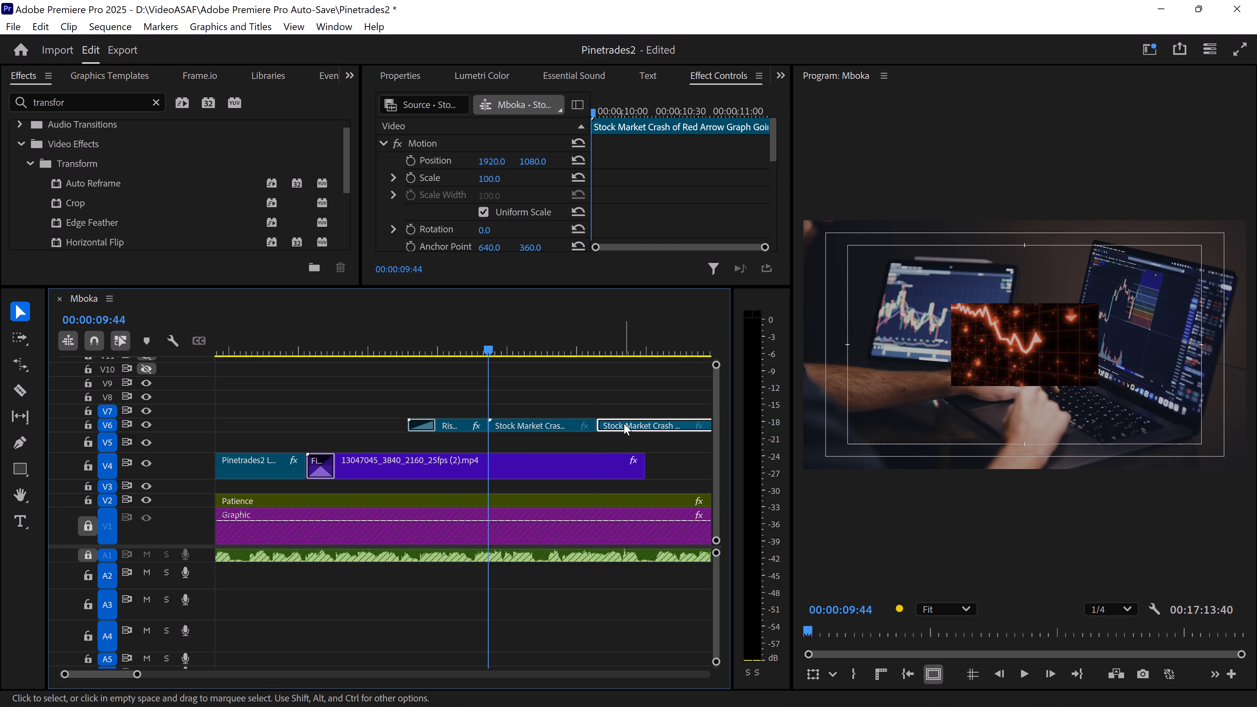
key("BackSpace")
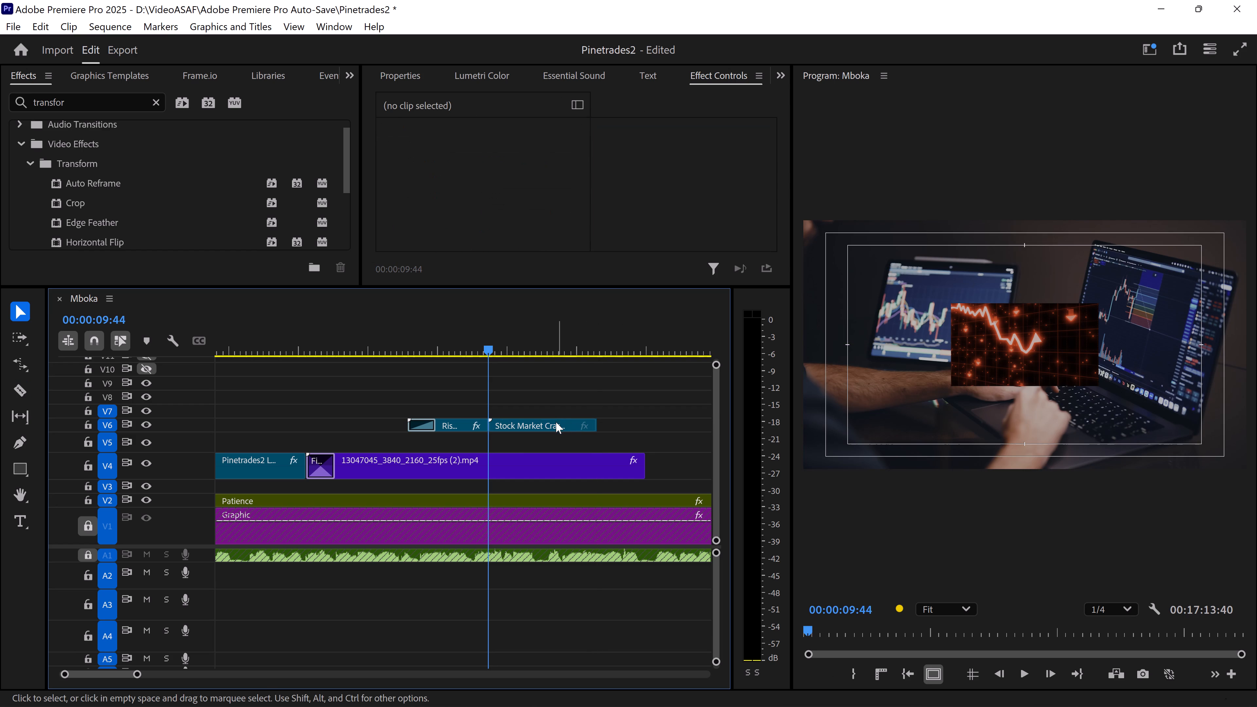
Scale the Stock Market Crash clip up to 403 so it fills the frame.
left_click(554, 423)
left_click_drag(489, 179, 600, 203)
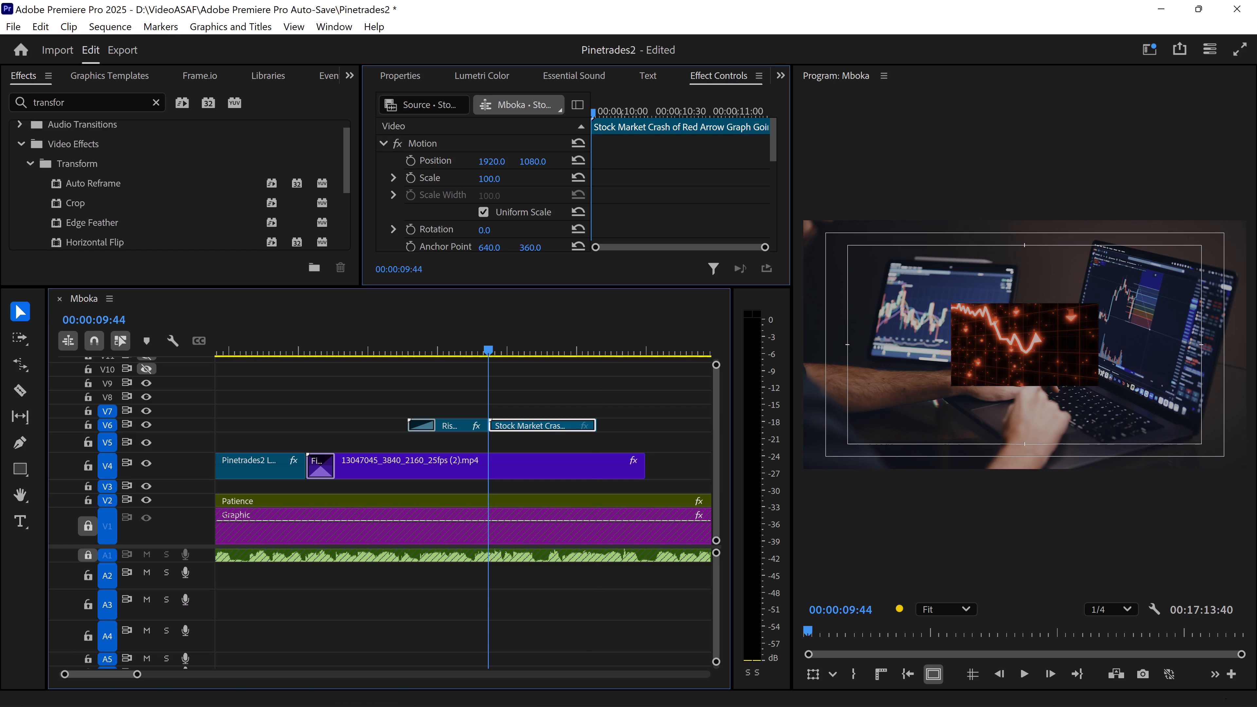
left_click_drag(600, 203, 766, 227)
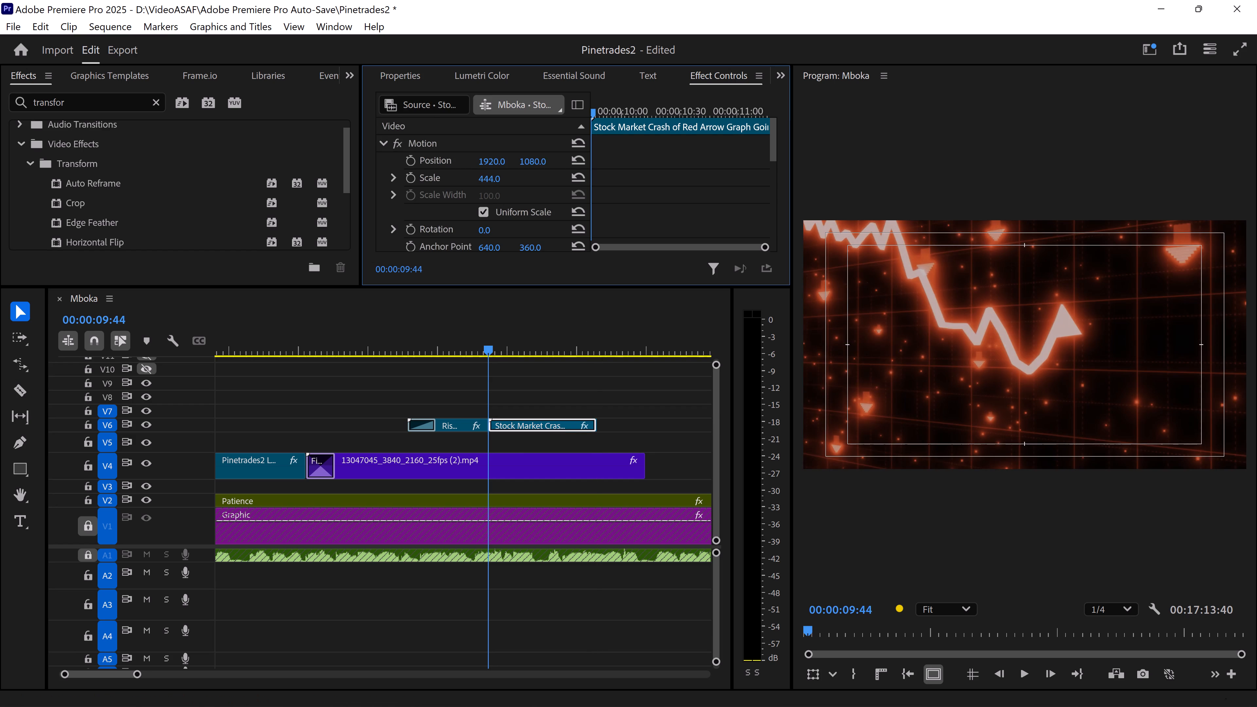
left_click_drag(766, 227, 747, 237)
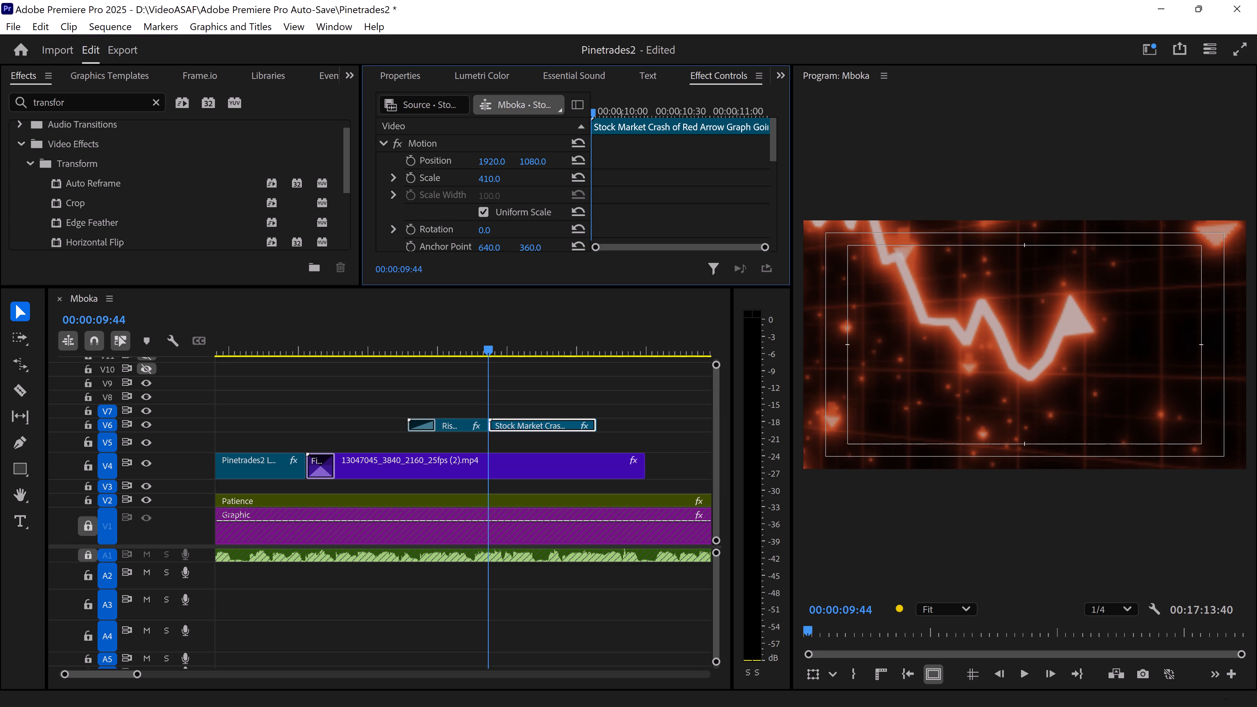
left_click_drag(747, 237, 742, 238)
left_click(522, 371)
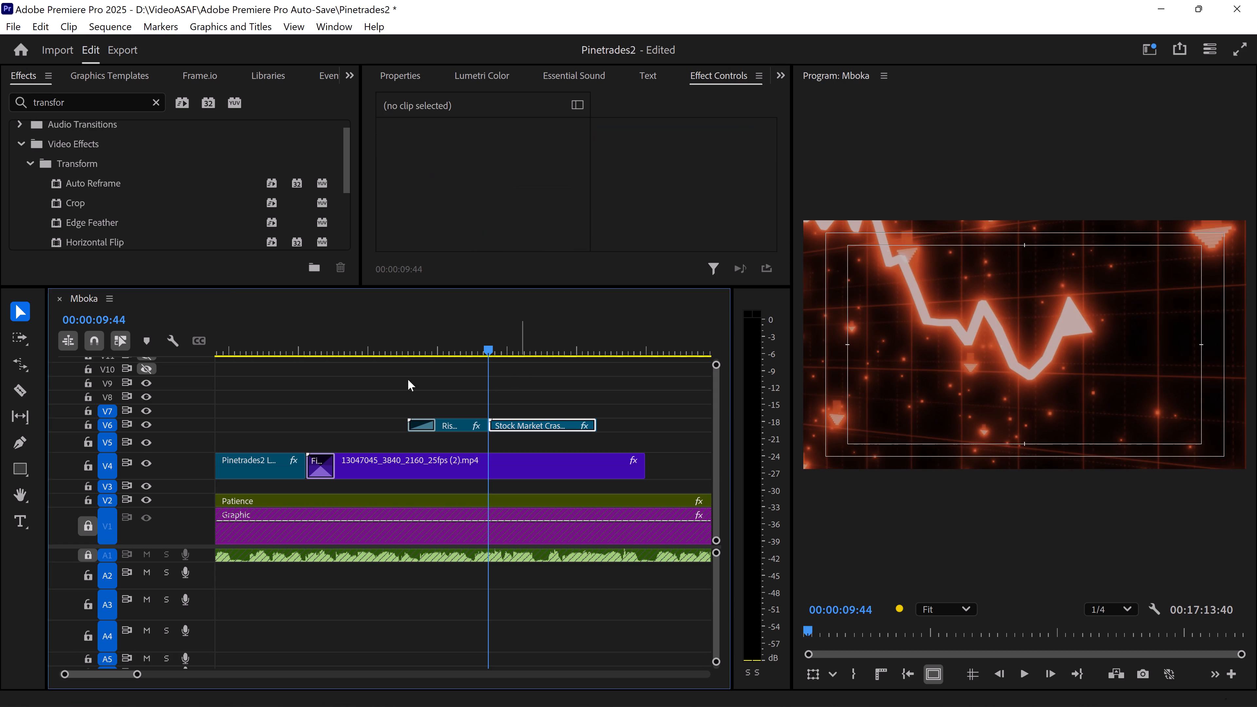
Clear the effects search and apply the Film Dissolve video transition at the start of the Stock Market Crash clip on V6.
scroll(120, 213, "down", 9)
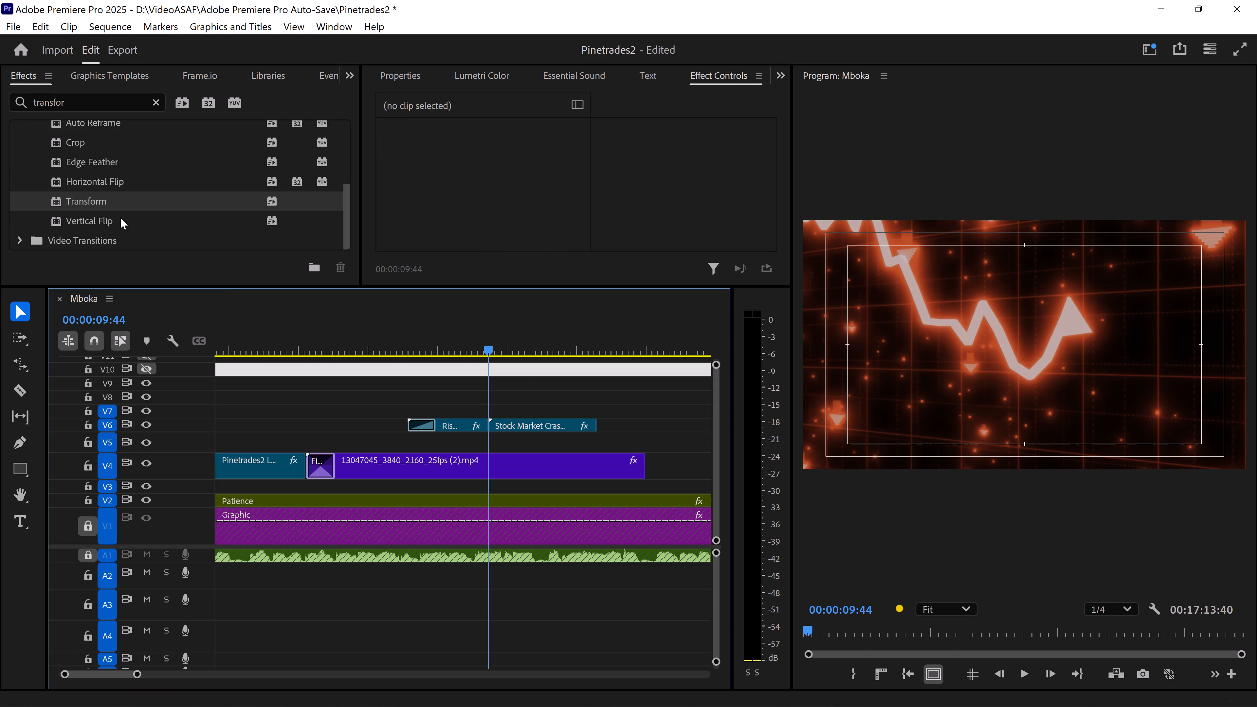
scroll(120, 218, "down", 4)
scroll(119, 216, "up", 6)
left_click(161, 103)
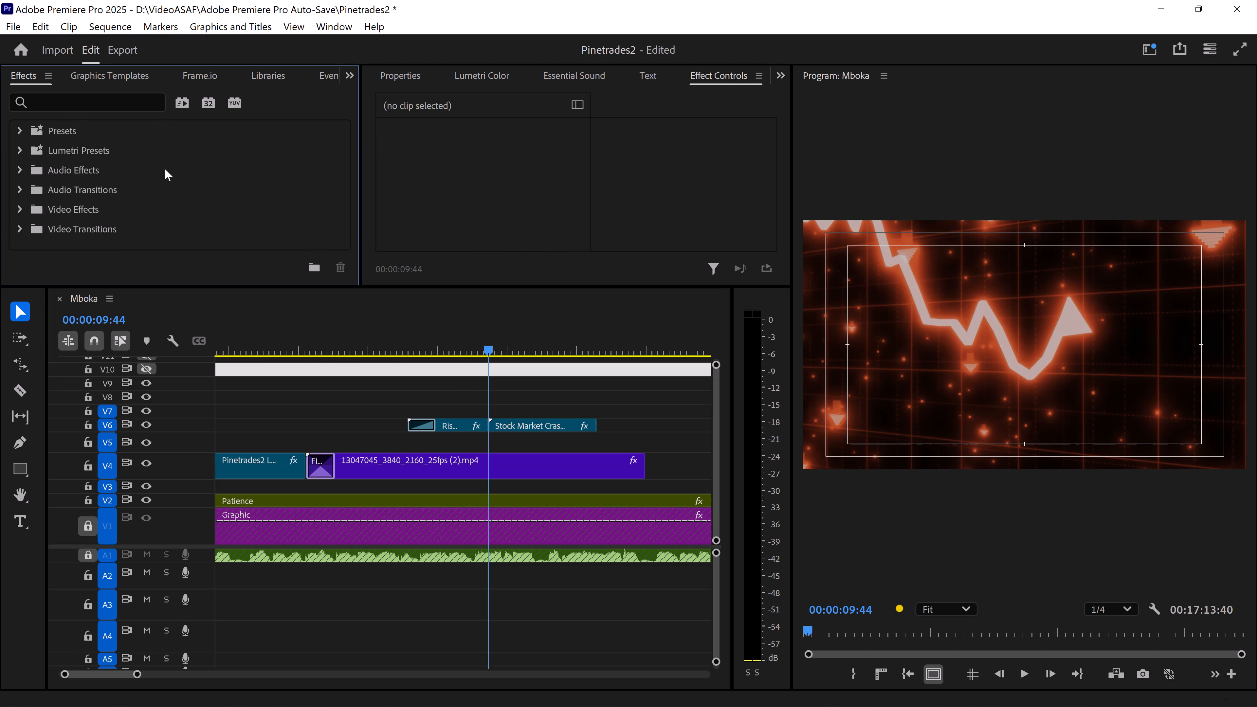
scroll(170, 201, "down", 10)
left_click(21, 229)
scroll(135, 211, "down", 3)
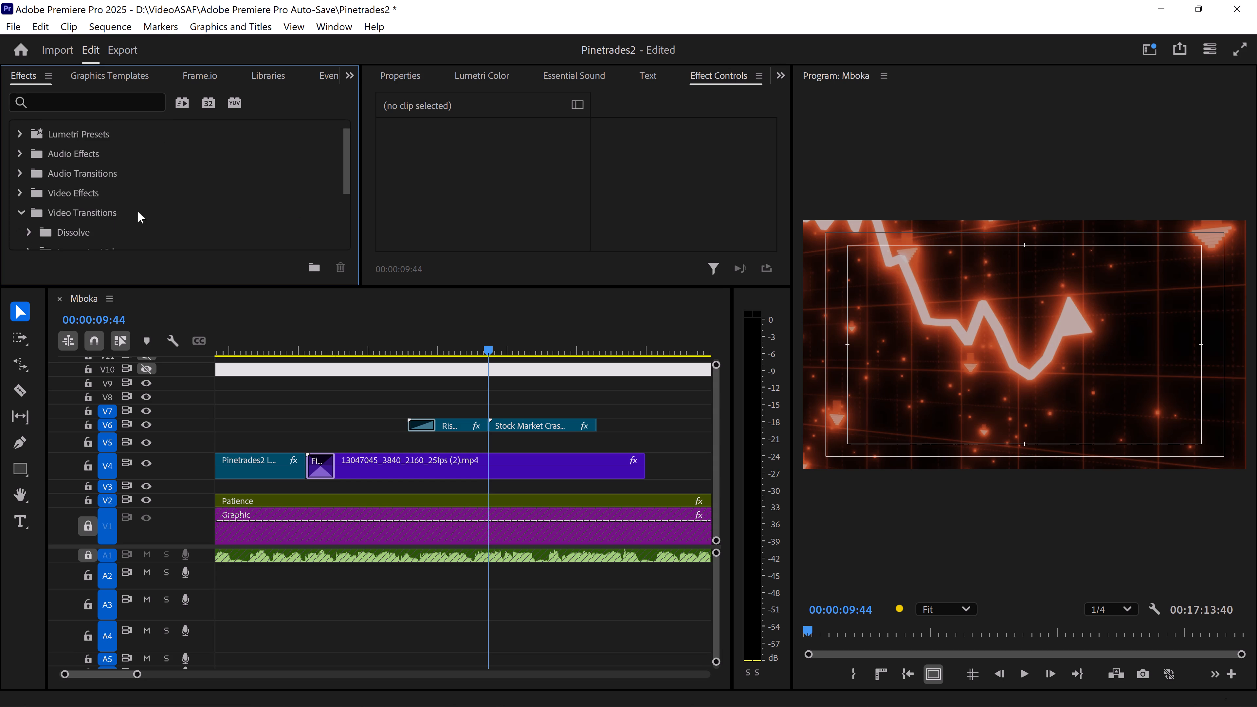
scroll(138, 211, "down", 2)
left_click(32, 166)
scroll(143, 201, "down", 4)
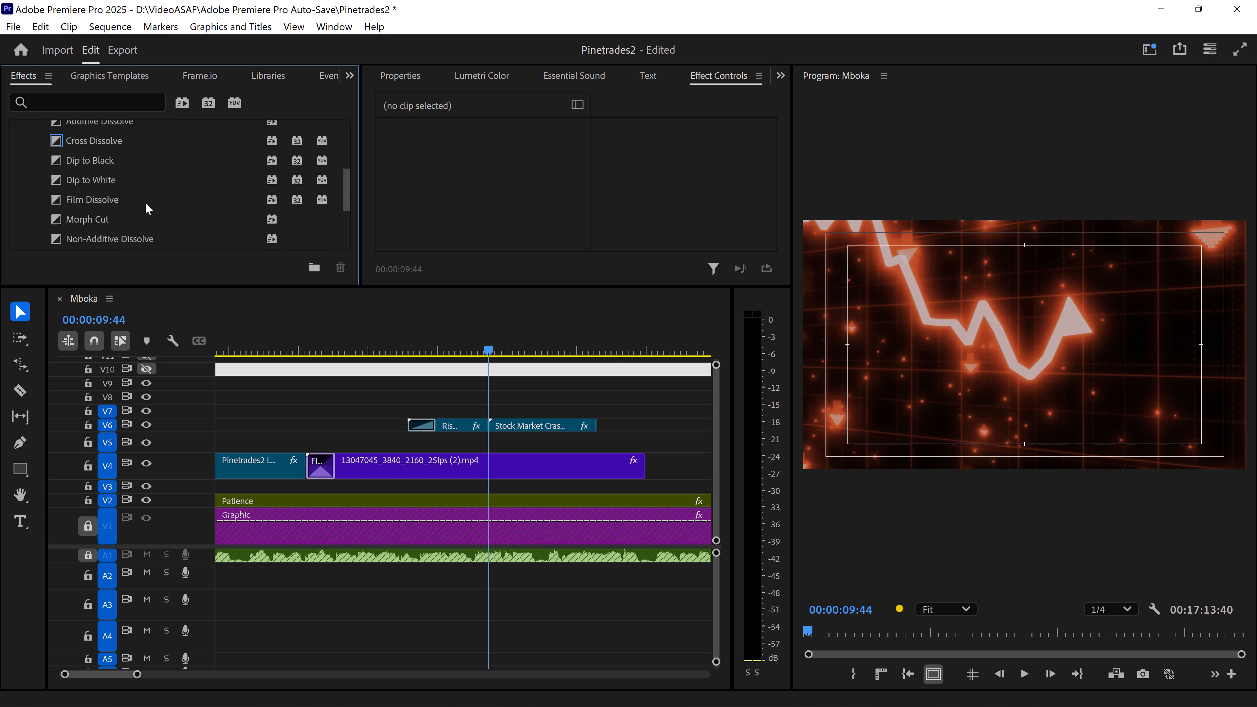
scroll(145, 203, "down", 1)
left_click_drag(98, 180, 507, 426)
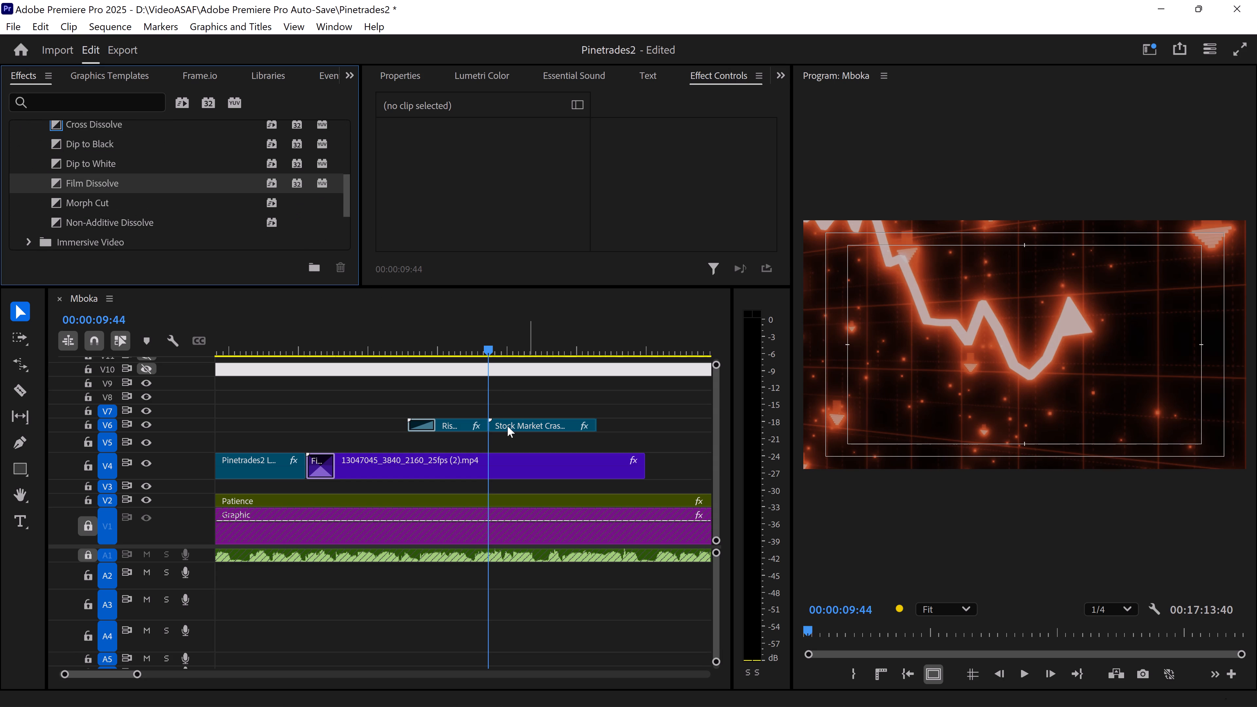
left_click_drag(507, 426, 491, 425)
Save the project and set the blend mode of the Stock Market Crash clip on V6 to Lighten.
left_click(542, 341)
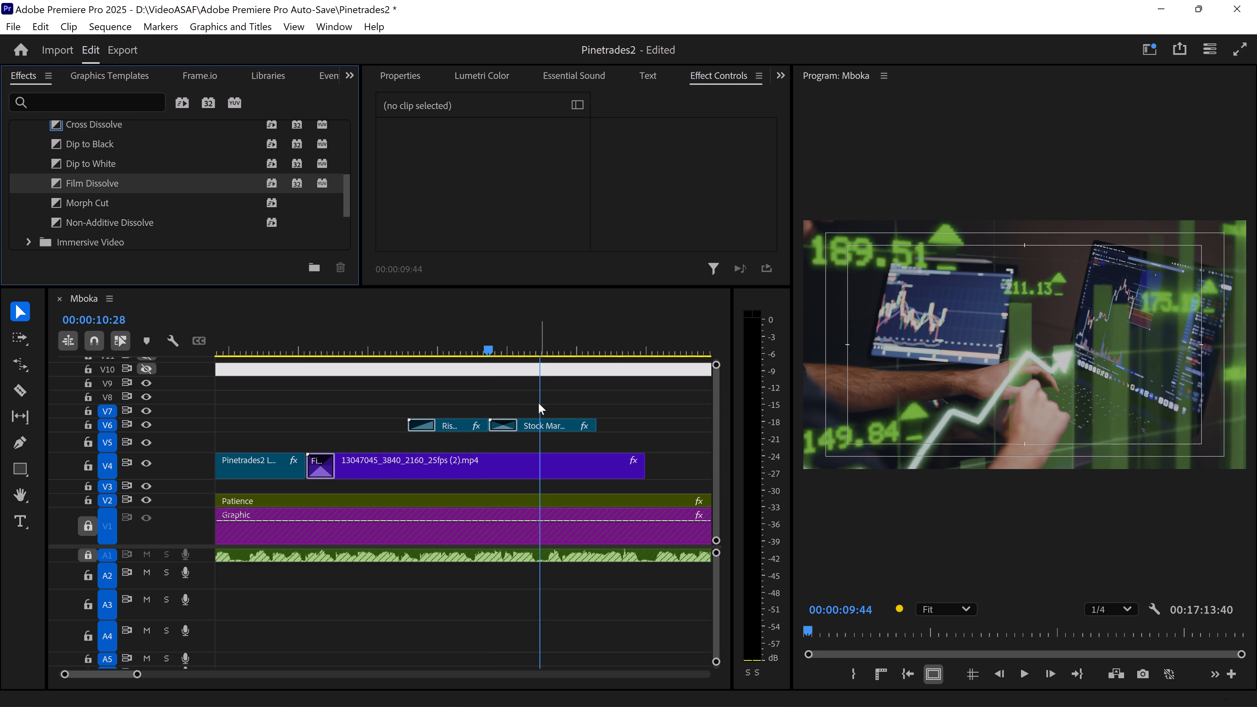
left_click(550, 423)
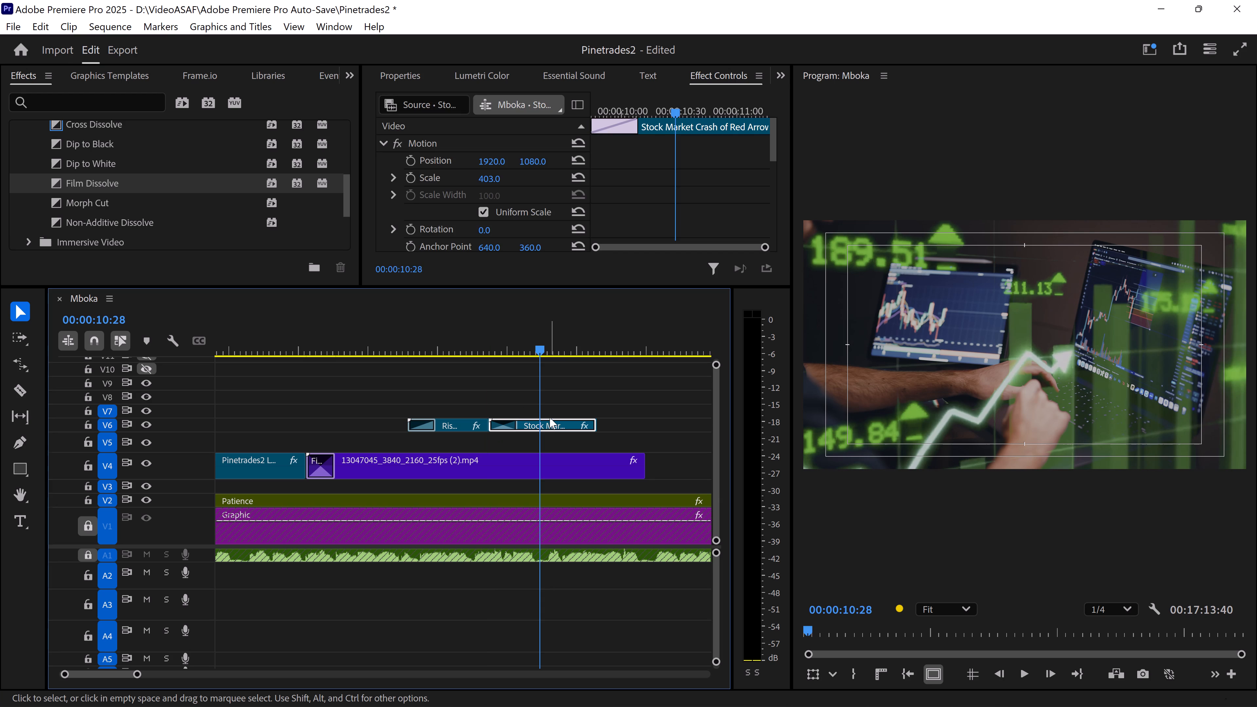
left_click(461, 338)
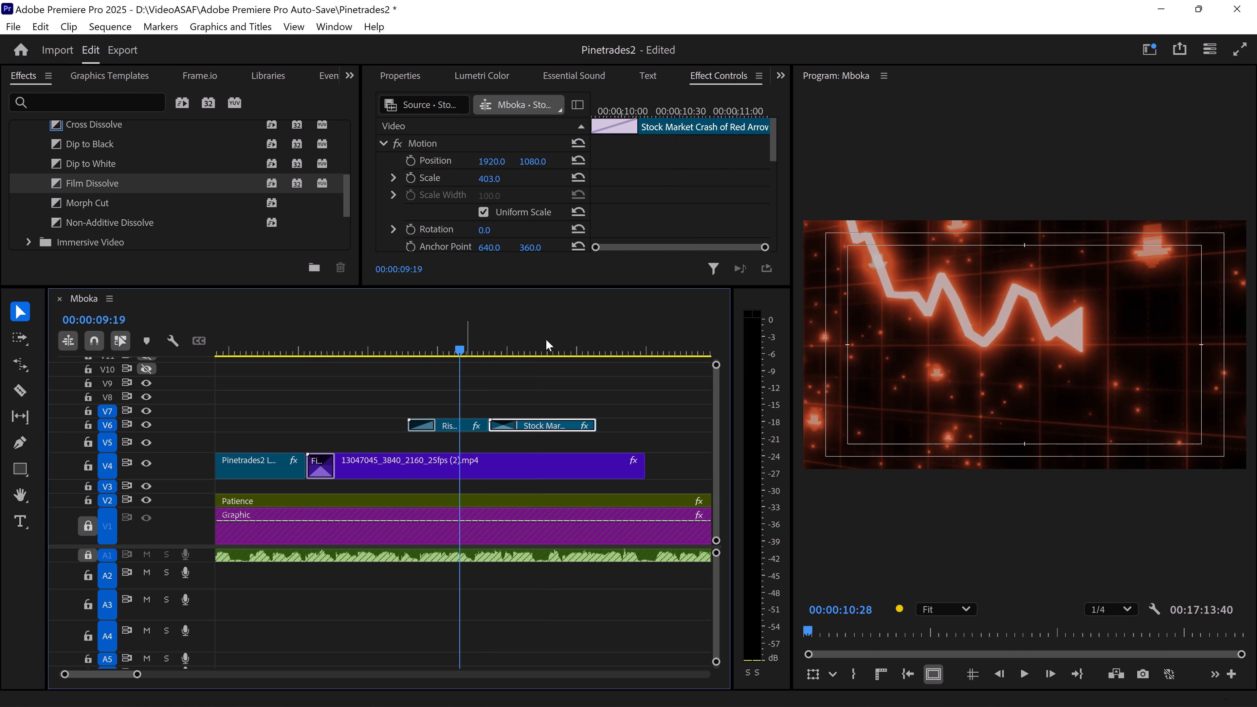
left_click(548, 339)
scroll(614, 209, "down", 18)
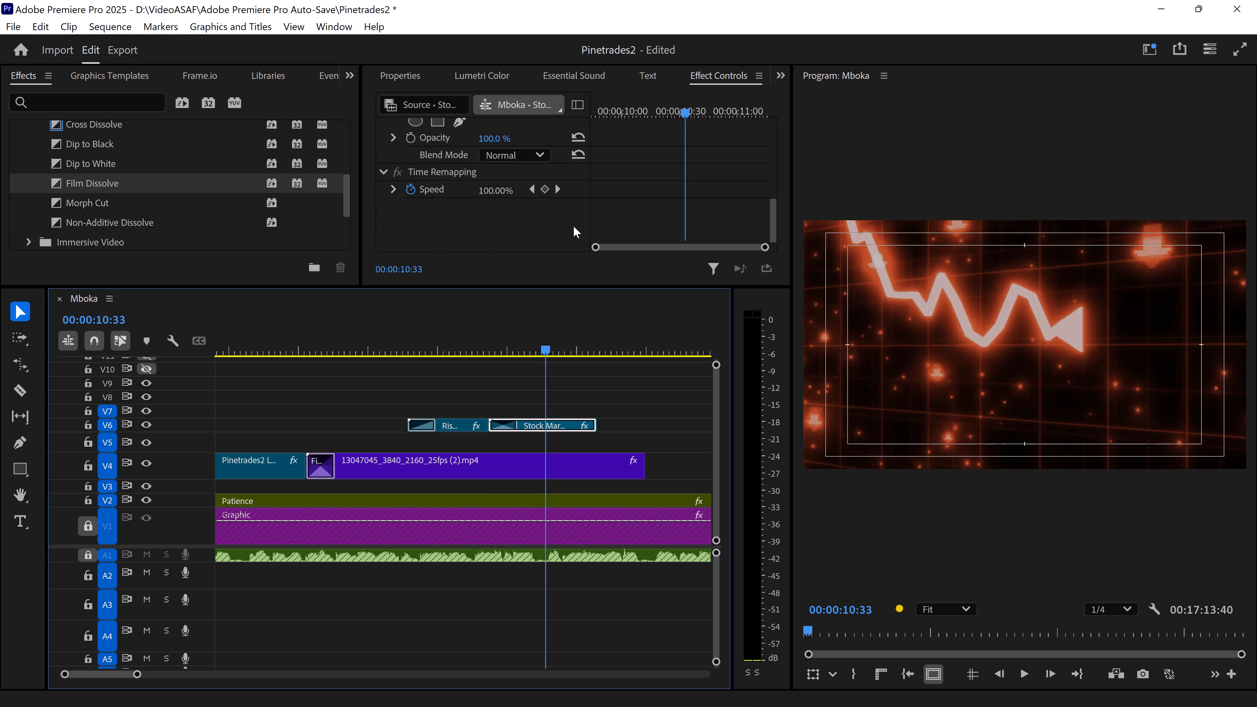
key("ctrl+s")
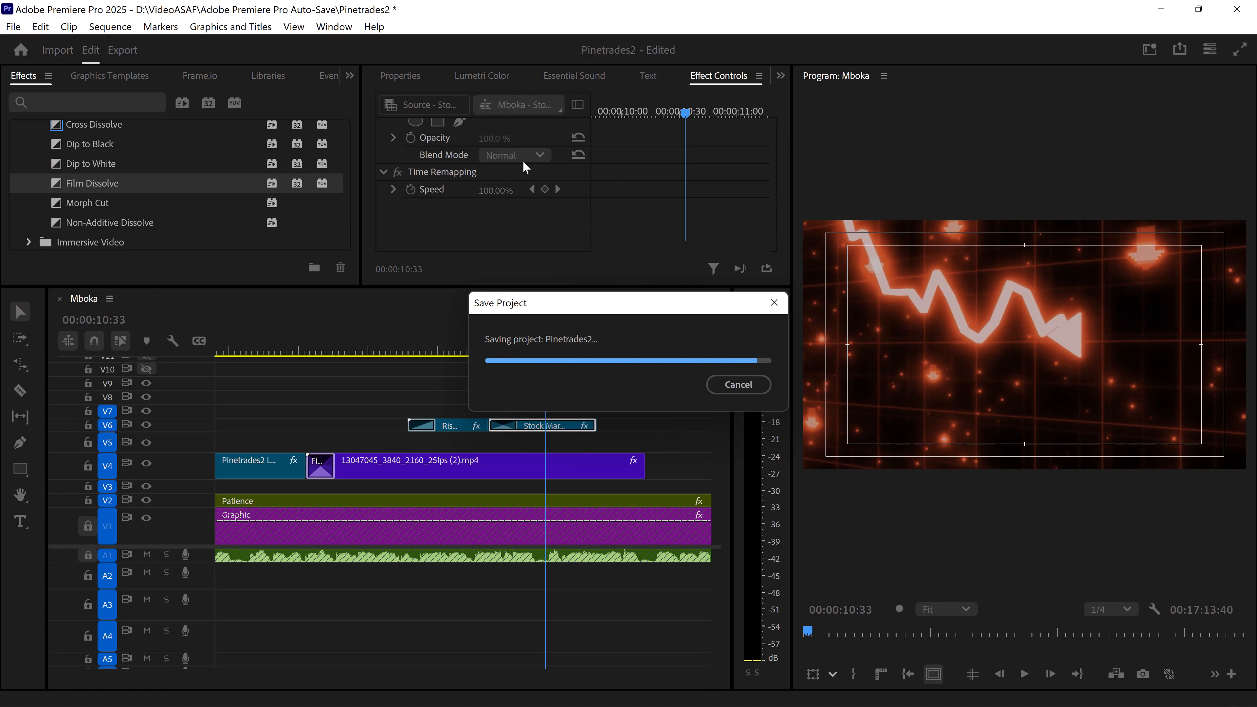
left_click(526, 158)
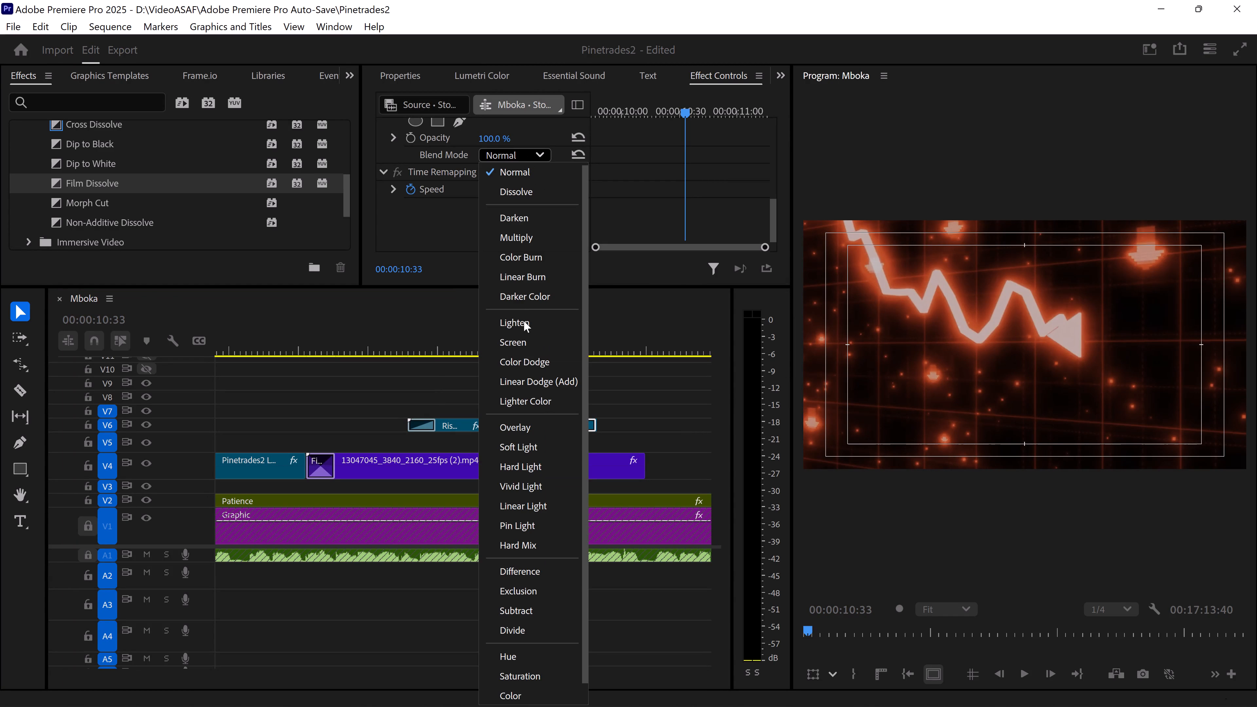
left_click(525, 323)
Play back the laptop footage through the Rising Stock Market and Stock Market Crash overlays to check the blending.
left_click(386, 339)
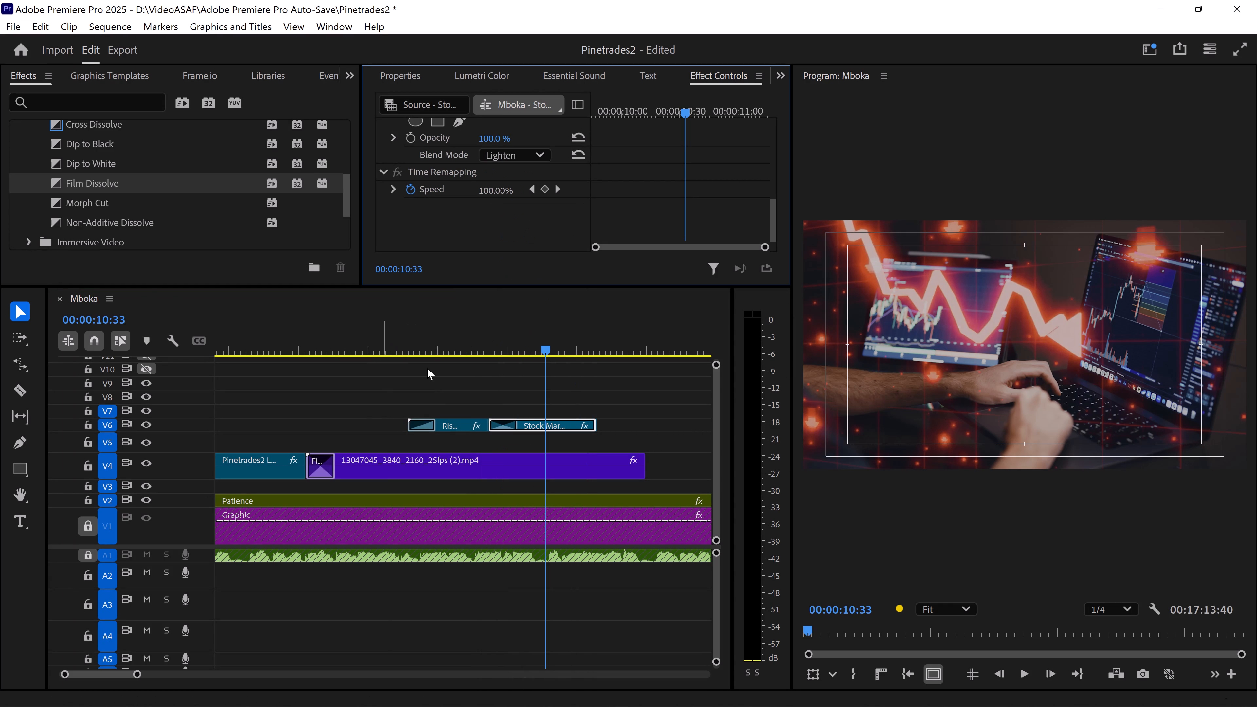
left_click(452, 380)
key("space")
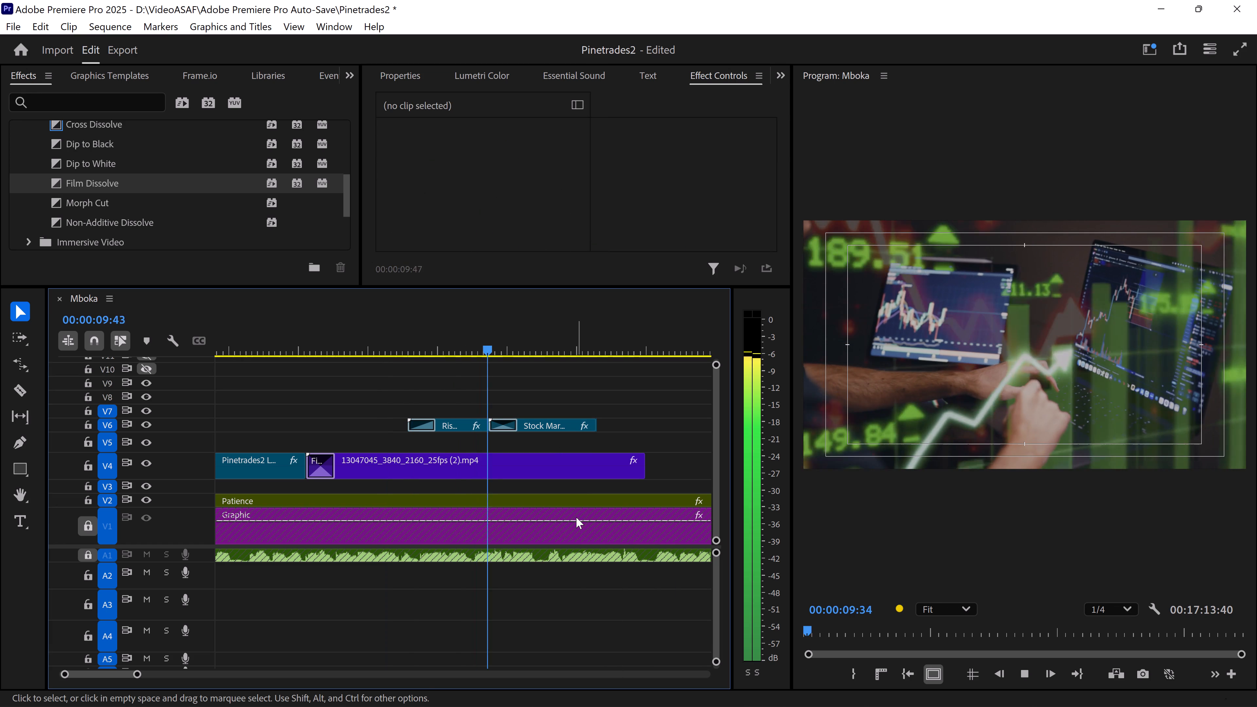
key("space")
key("space")
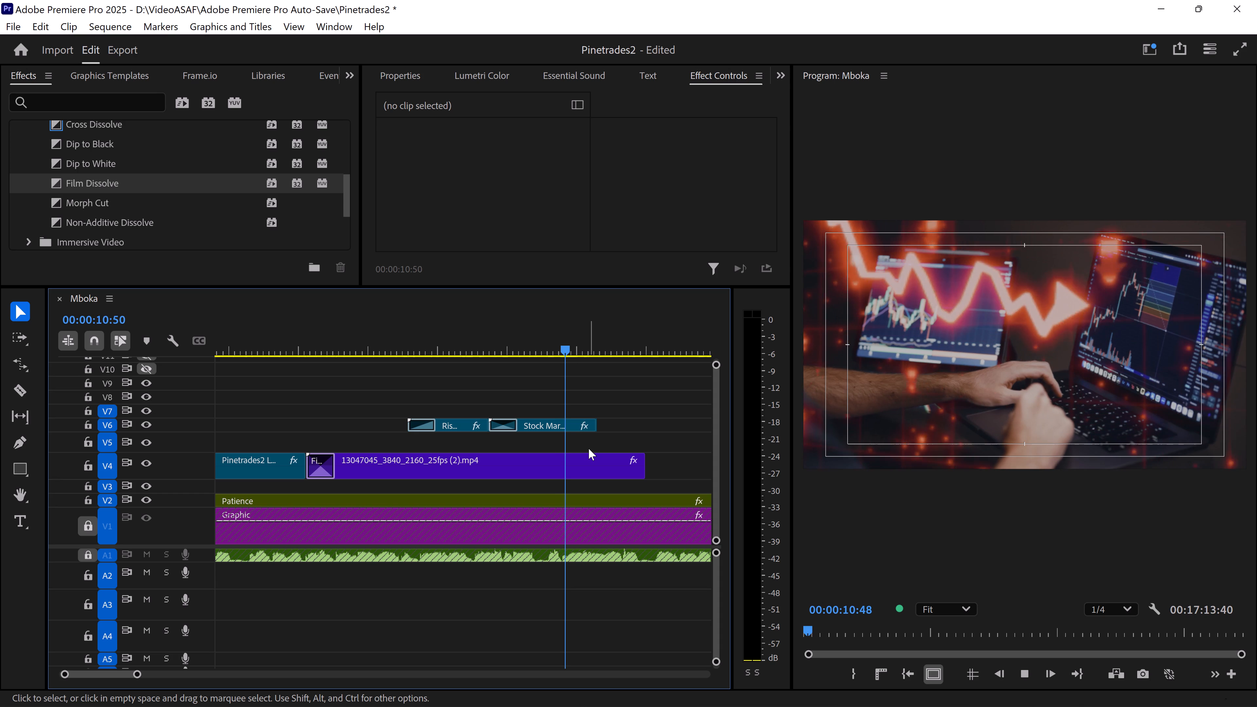
key("space")
Cut the laptop clip on V4 at the end of the Stock Market Crash clip and delete the remainder.
left_click_drag(613, 344, 592, 346, "shift")
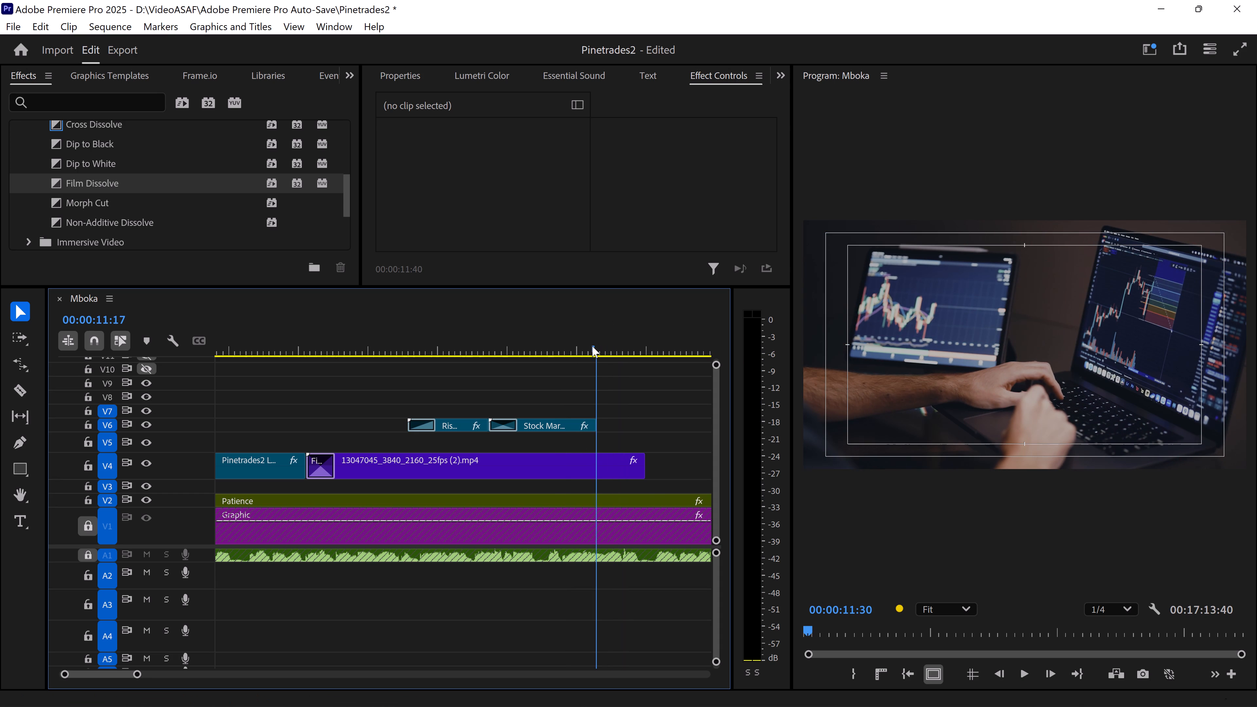
left_click_drag(592, 346, 590, 347, "shift")
key("c")
left_click(598, 466)
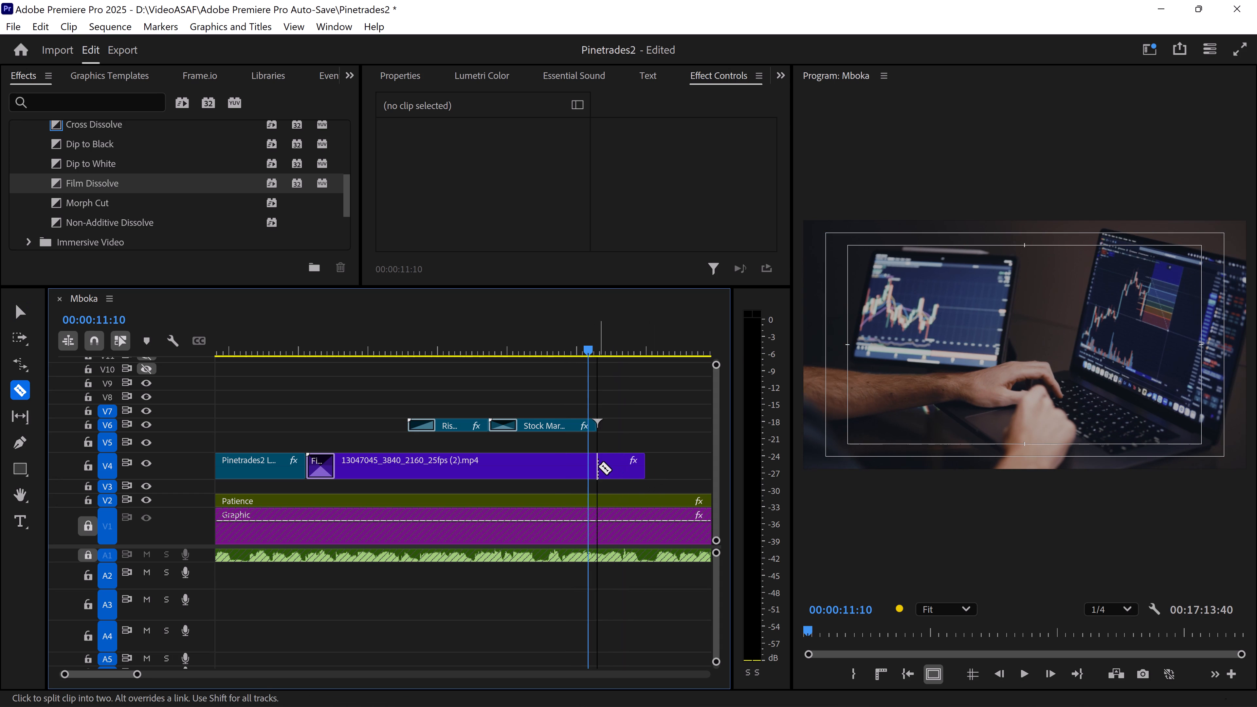
key("v")
left_click(623, 473)
key("BackSpace")
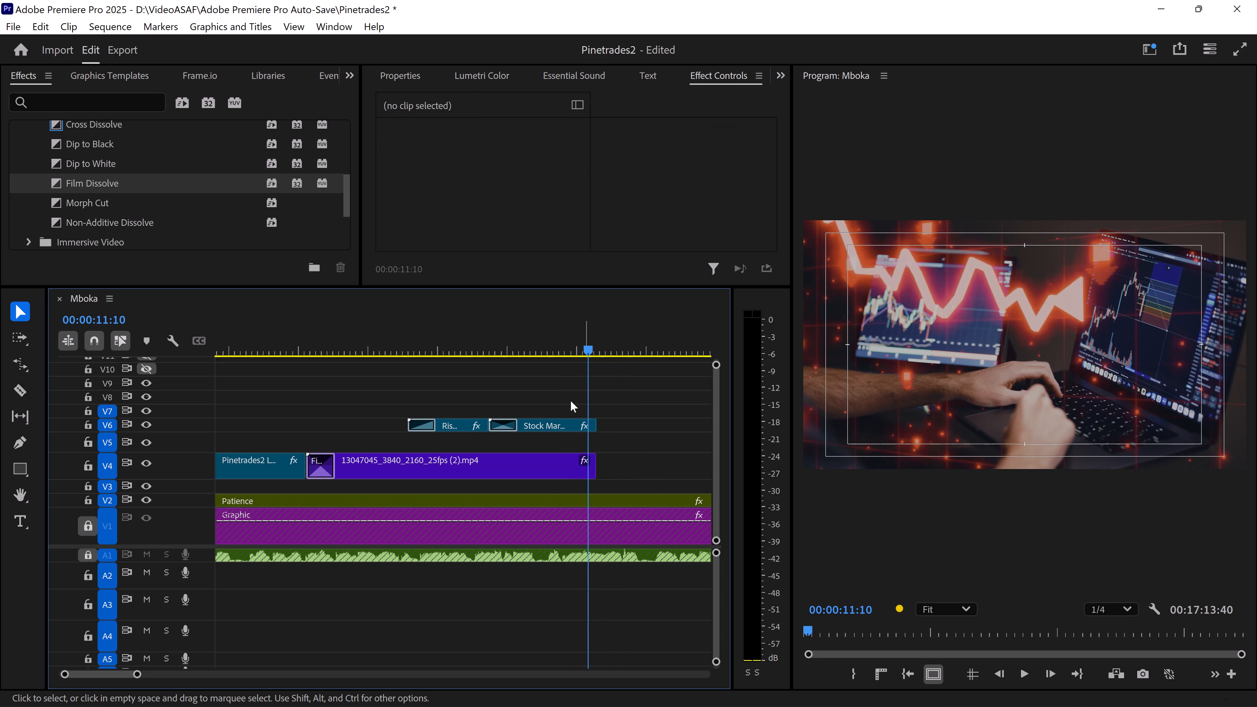
Move the Rising Stock Market and Stock Market Crash clips together from V6 down to V5, keeping their timing.
left_click_drag(567, 387, 444, 436)
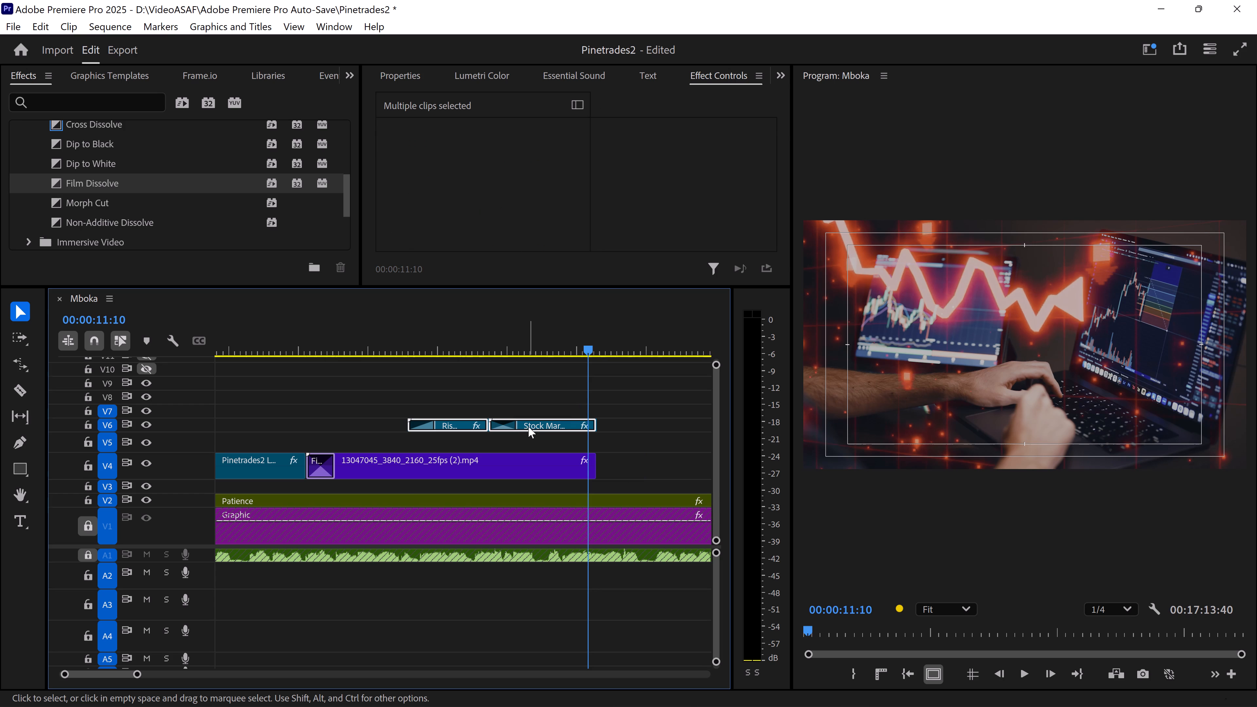
left_click_drag(530, 425, 531, 452)
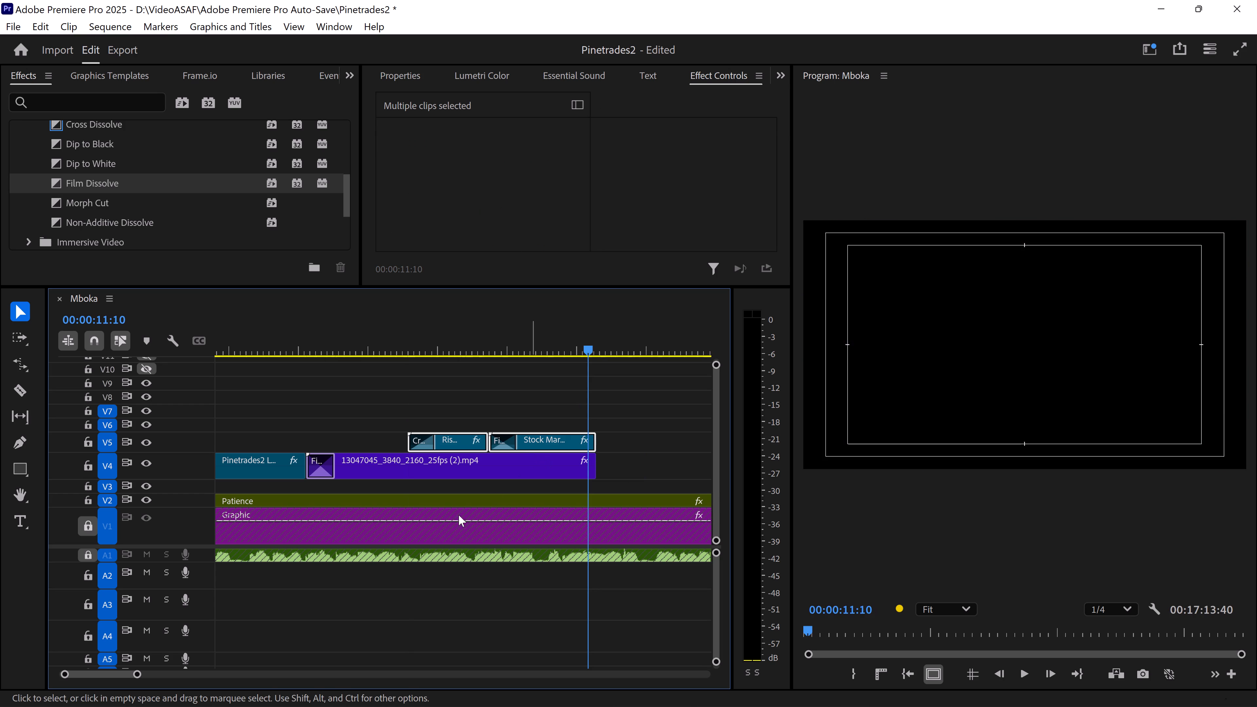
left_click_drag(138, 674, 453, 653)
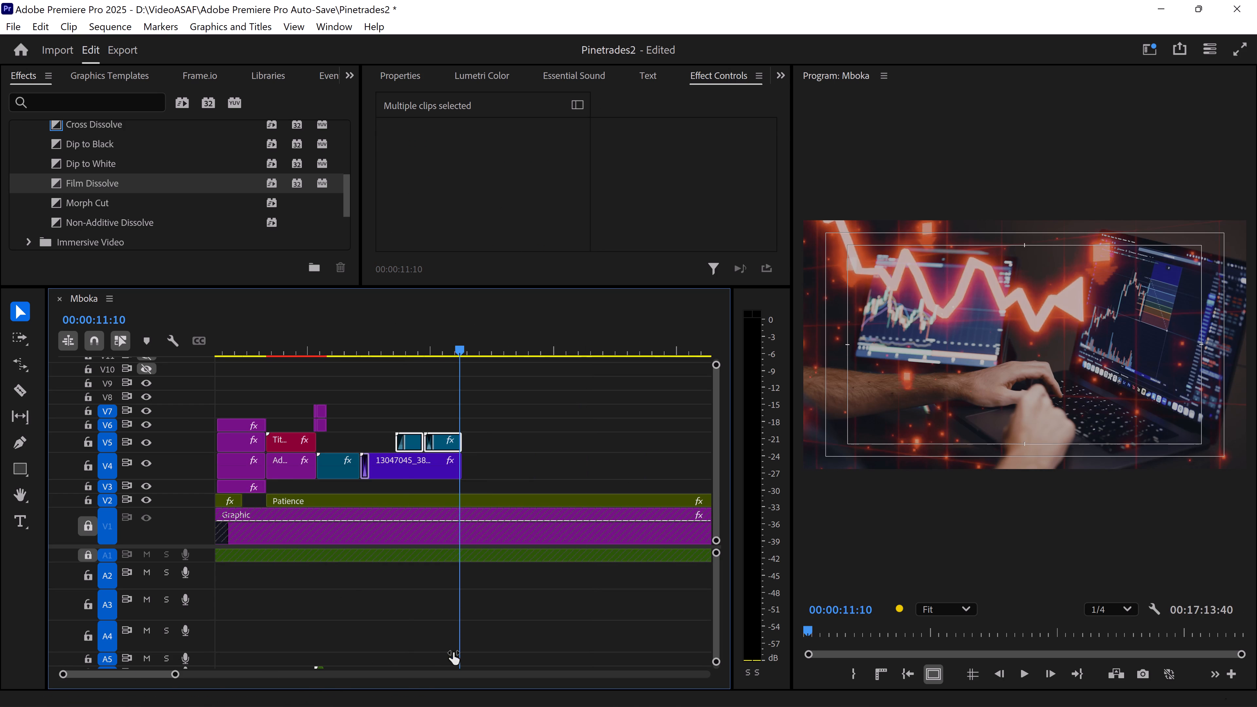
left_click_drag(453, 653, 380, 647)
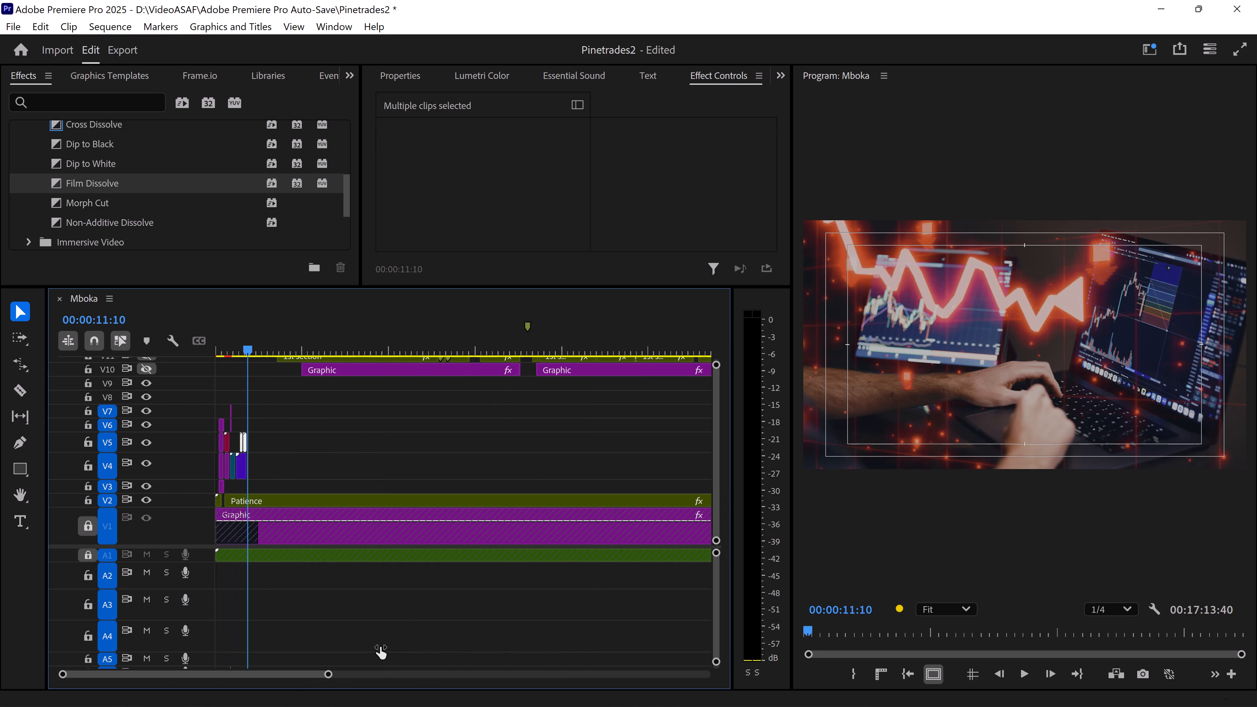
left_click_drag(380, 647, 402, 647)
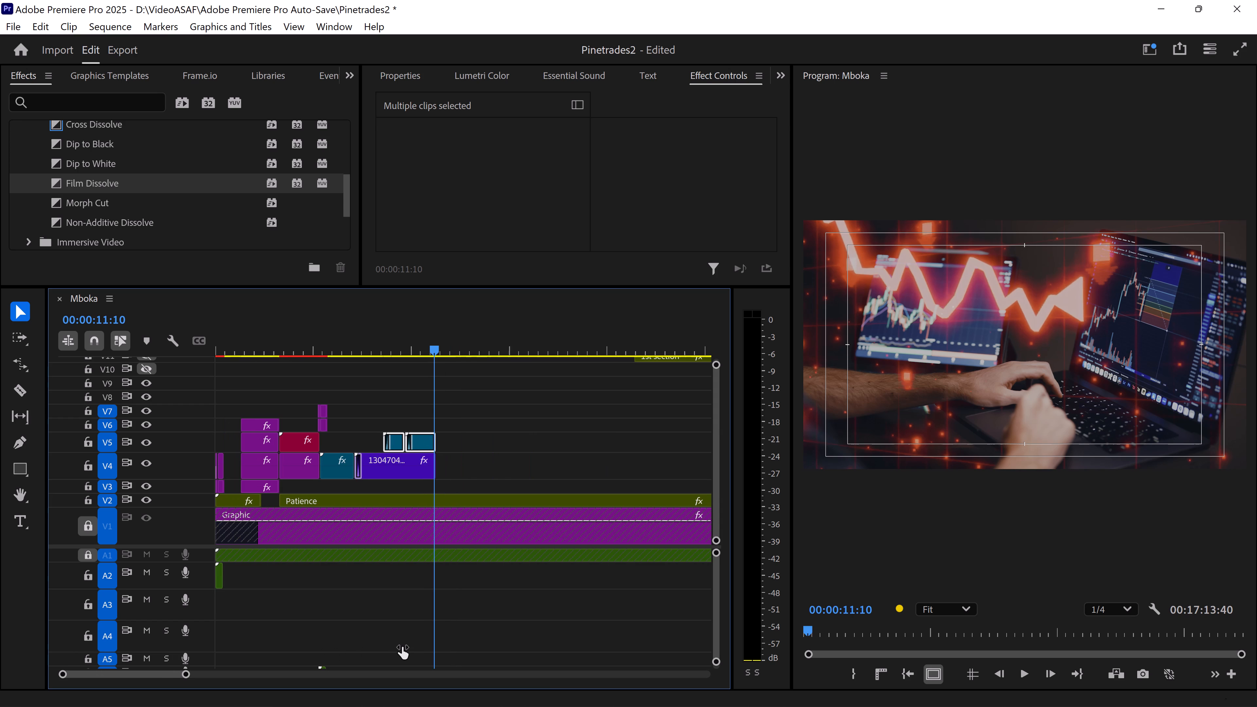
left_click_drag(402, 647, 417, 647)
Switch to Chrome, maximize its window and view TradingLab's "How To Grow a Small Trading Account" video on YouTube.
left_click(489, 621)
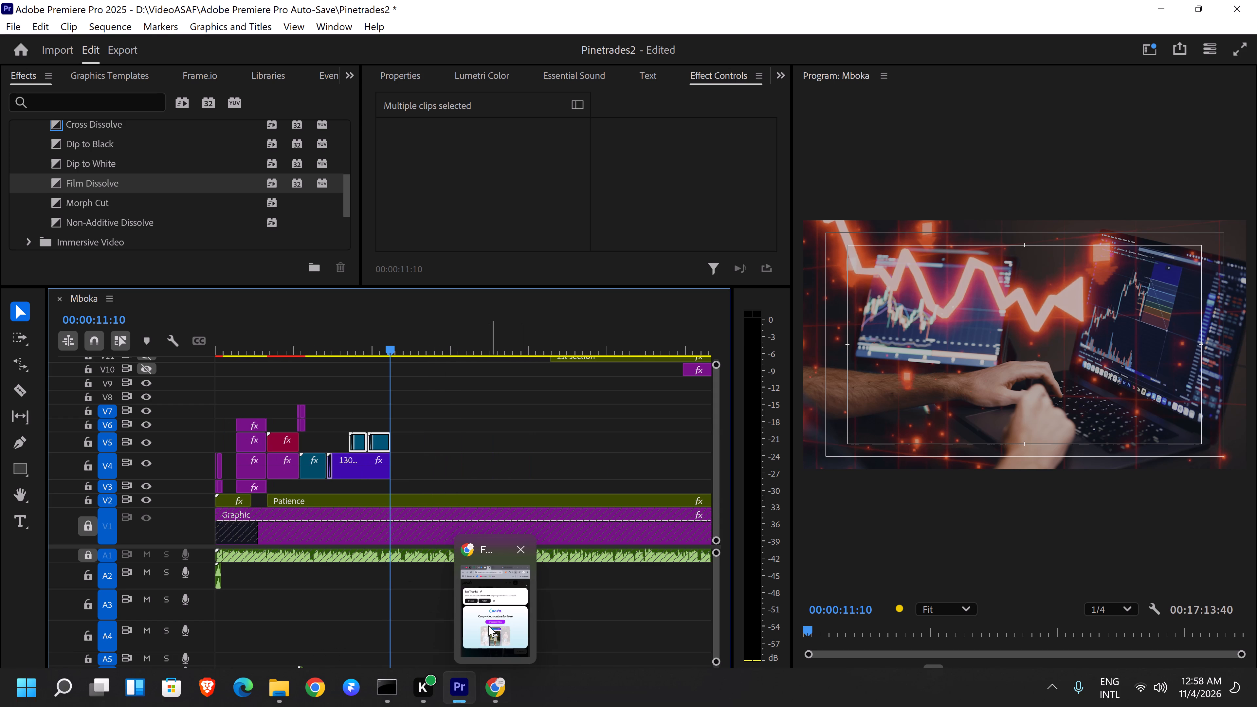
left_click(1185, 34)
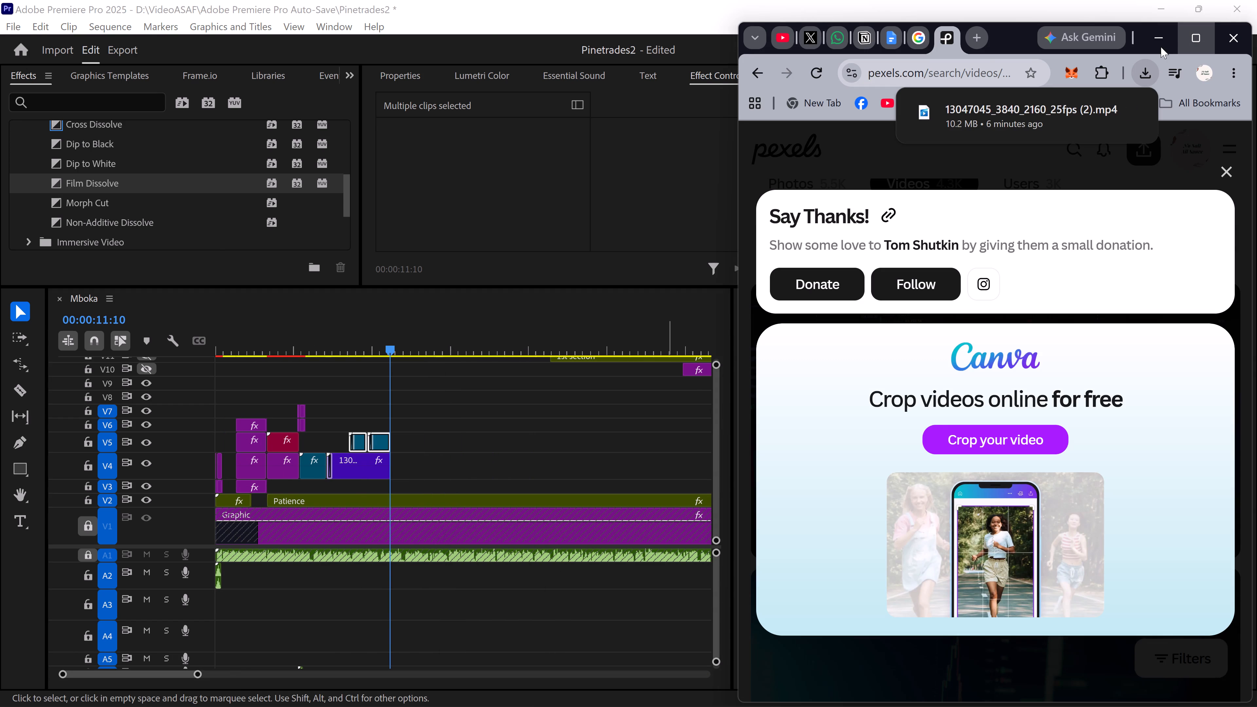
left_click(107, 12)
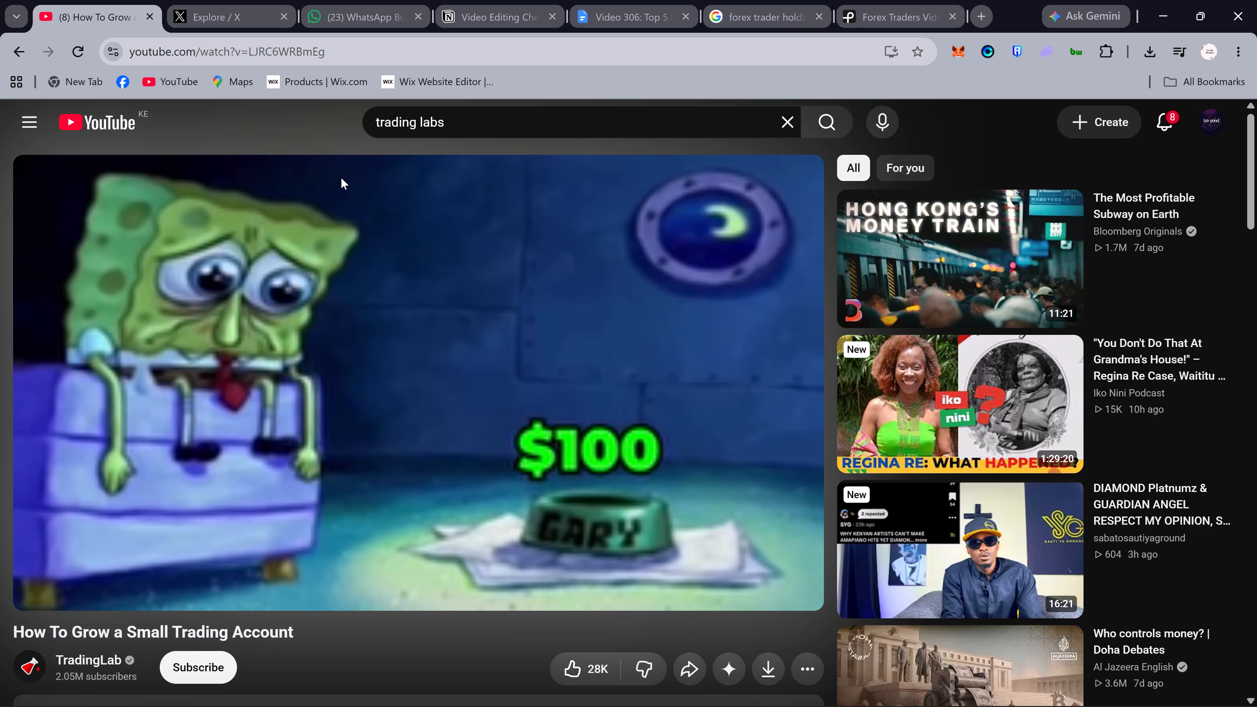
triple_click(438, 121)
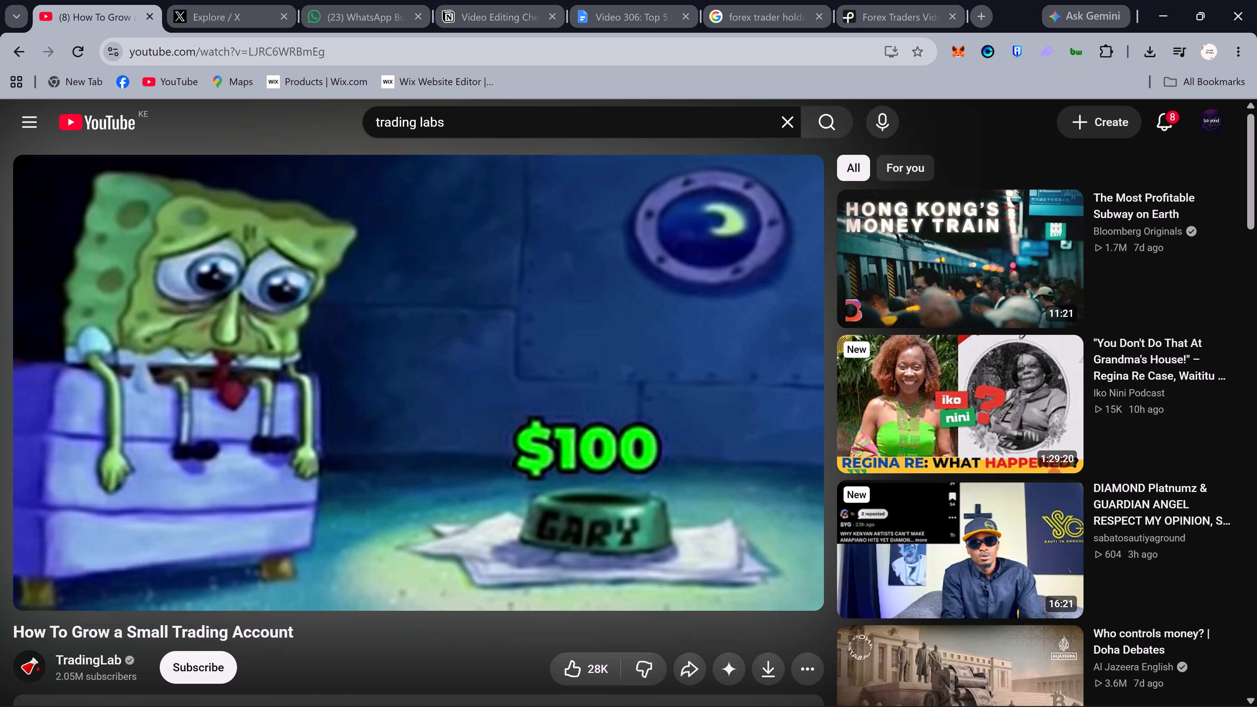
left_click(298, 128)
left_click(317, 266)
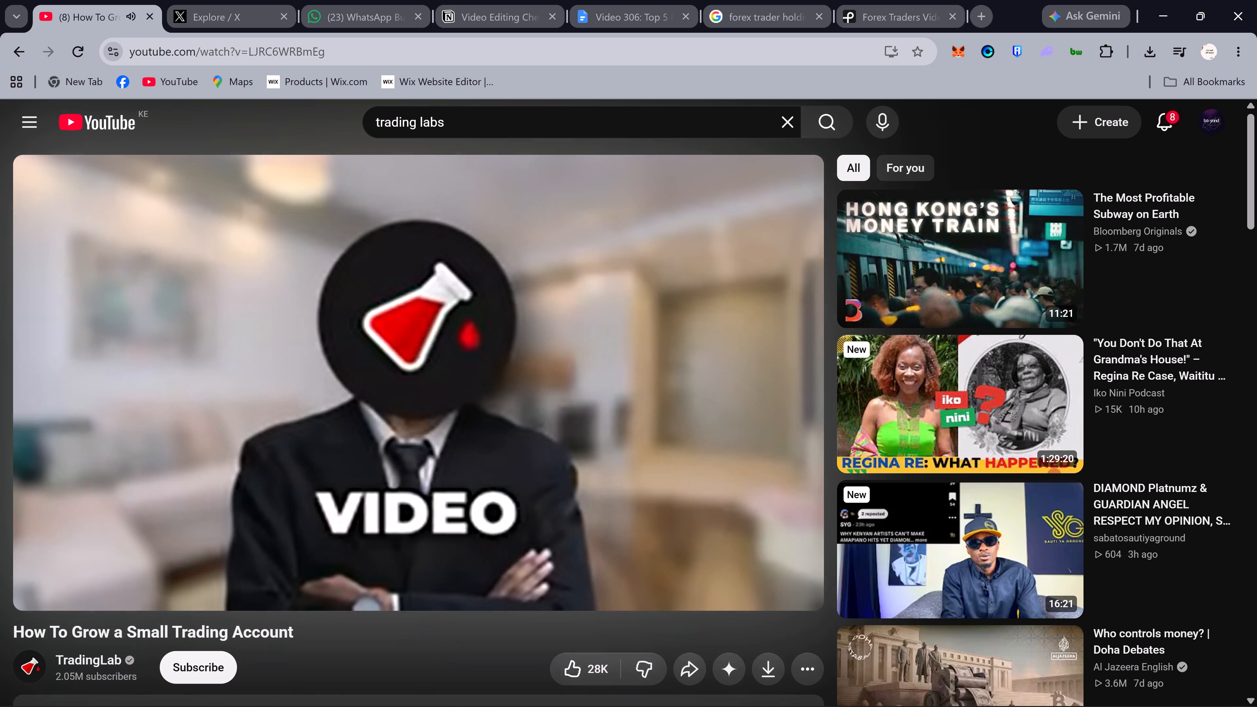
Pause the YouTube video and search Google in a new tab for "Mr Krabs losing money".
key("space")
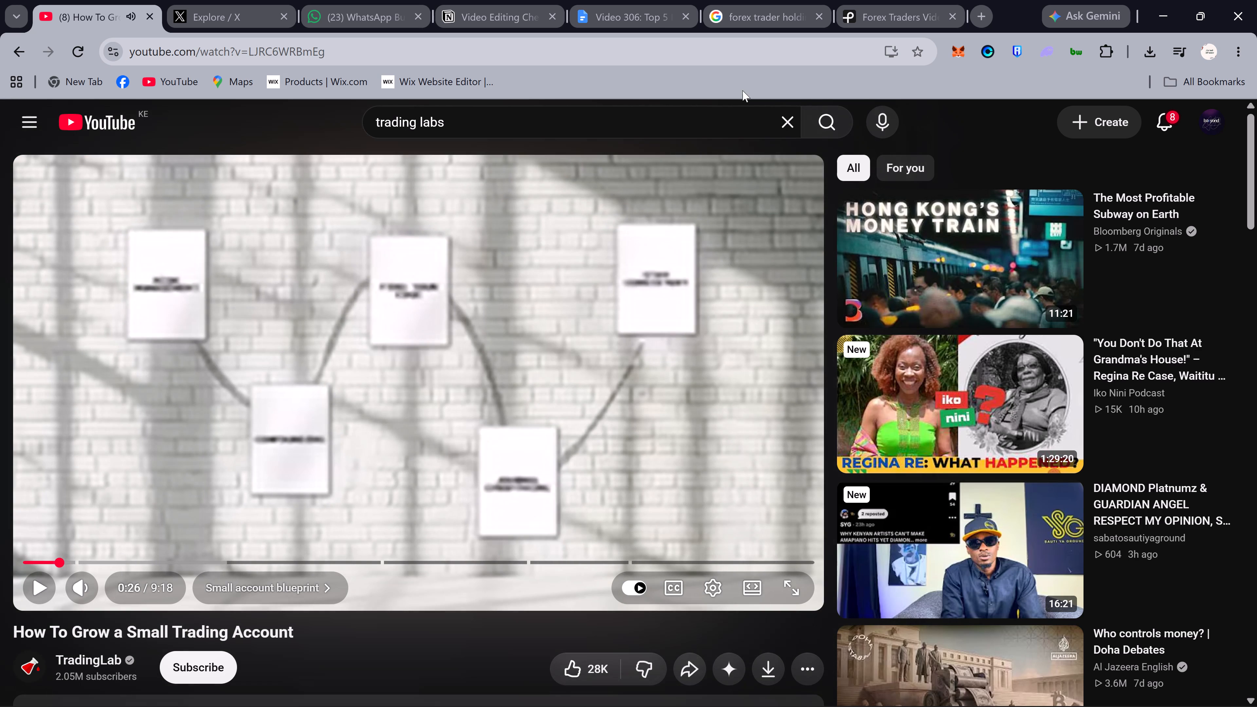
left_click(971, 13)
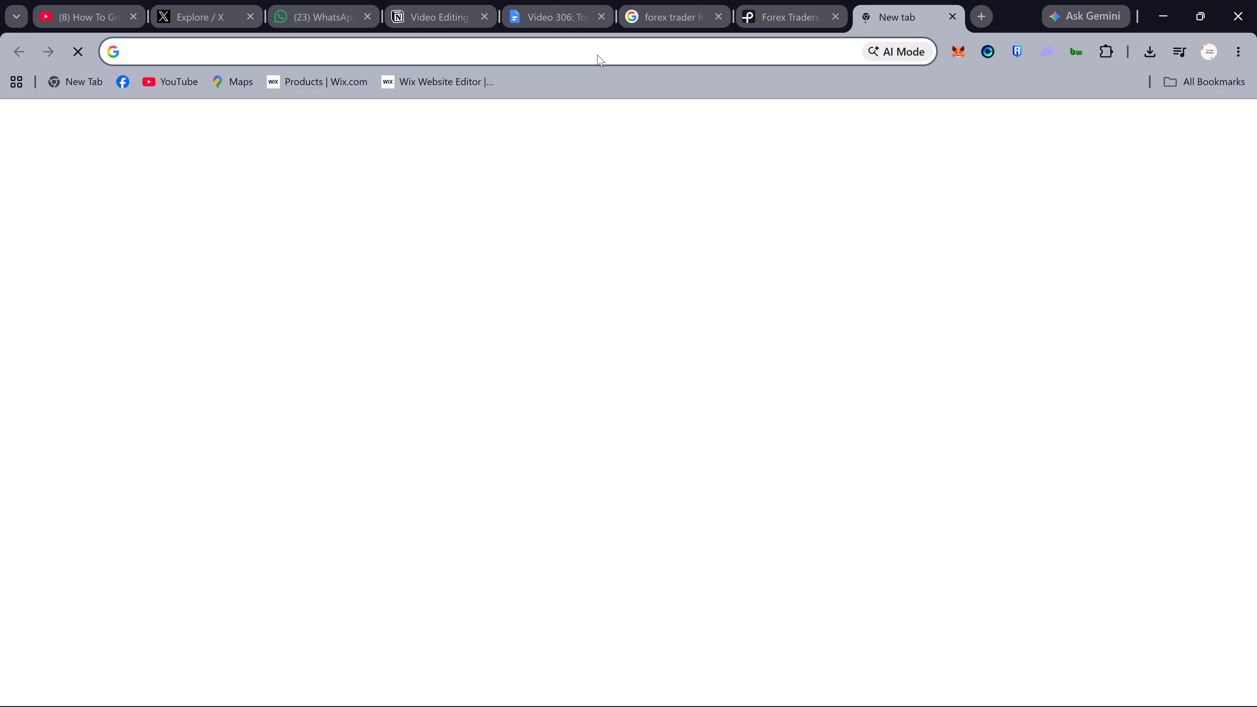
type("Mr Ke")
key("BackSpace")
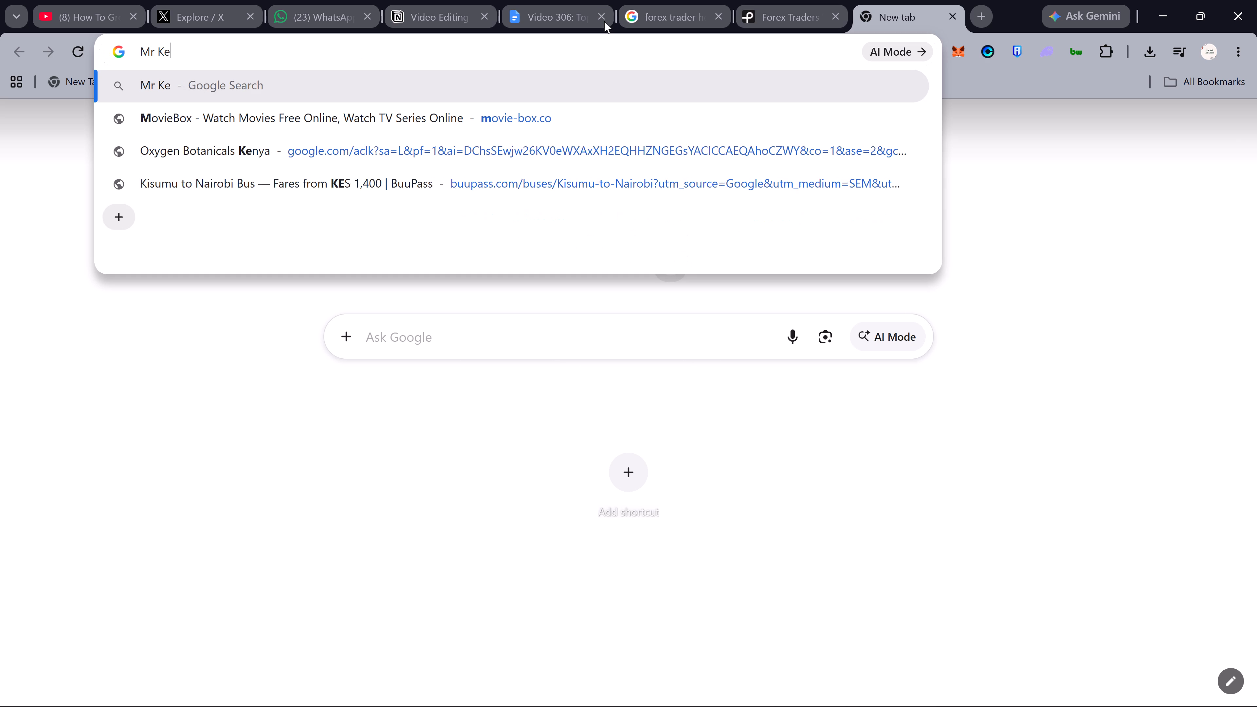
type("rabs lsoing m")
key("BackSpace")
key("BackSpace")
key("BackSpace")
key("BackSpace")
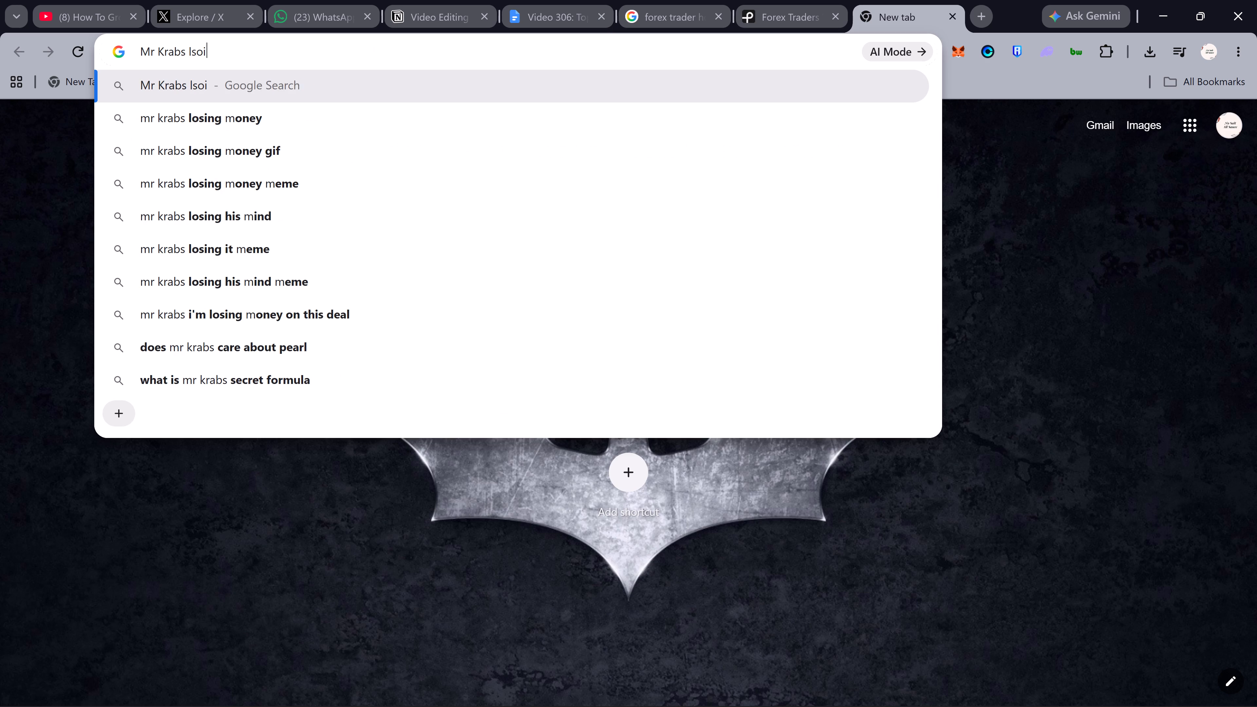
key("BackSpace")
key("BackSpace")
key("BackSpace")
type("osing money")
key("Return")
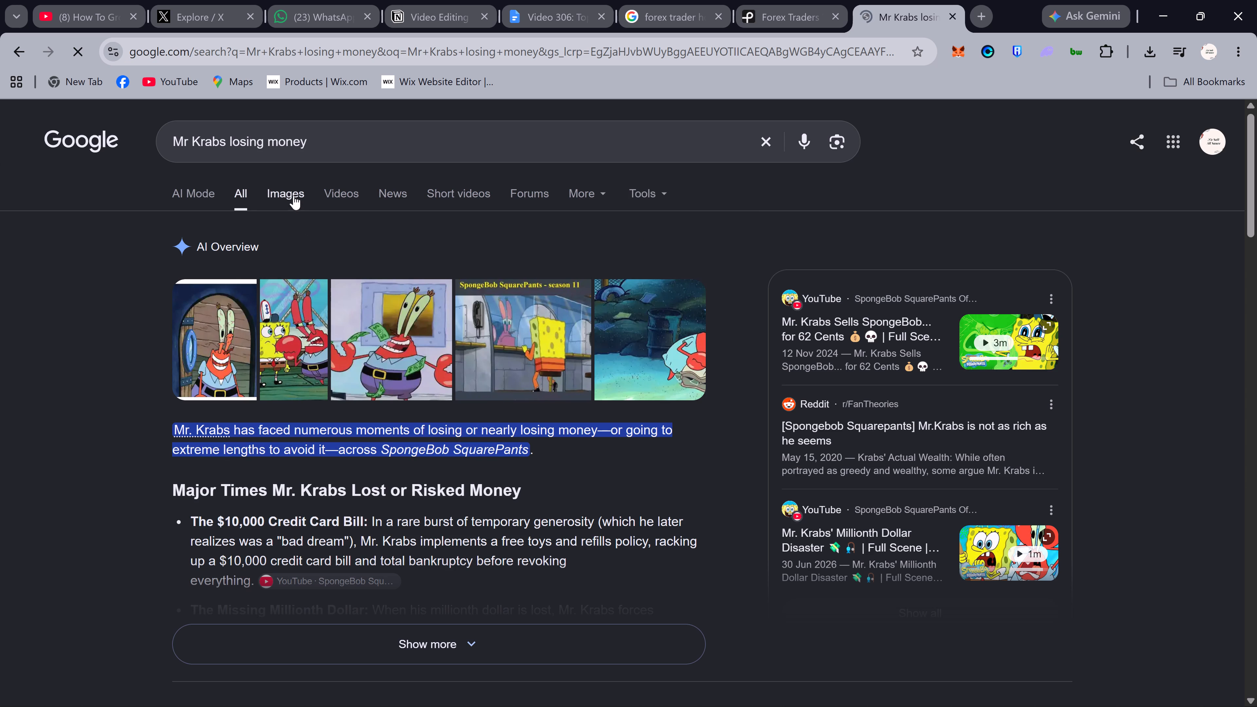
Replace the Google query with "losing momentum funny cartoon" and show the image results.
left_click(311, 138)
key("BackSpace")
key("BackSpace")
key("BackSpace")
key("BackSpace")
key("BackSpace")
key("BackSpace")
key("BackSpace")
key("BackSpace")
key("BackSpace")
key("BackSpace")
key("BackSpace")
key("BackSpace")
key("BackSpace")
key("BackSpace")
key("BackSpace")
key("BackSpace")
key("BackSpace")
key("BackSpace")
key("BackSpace")
key("BackSpace")
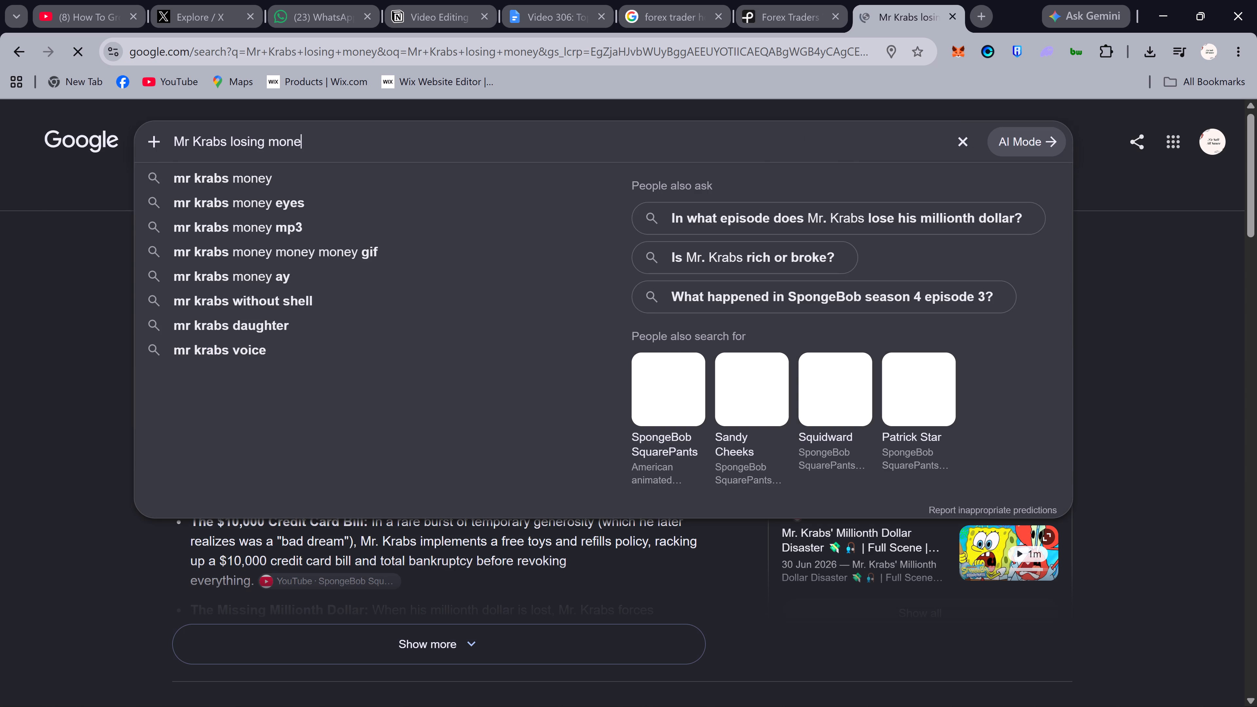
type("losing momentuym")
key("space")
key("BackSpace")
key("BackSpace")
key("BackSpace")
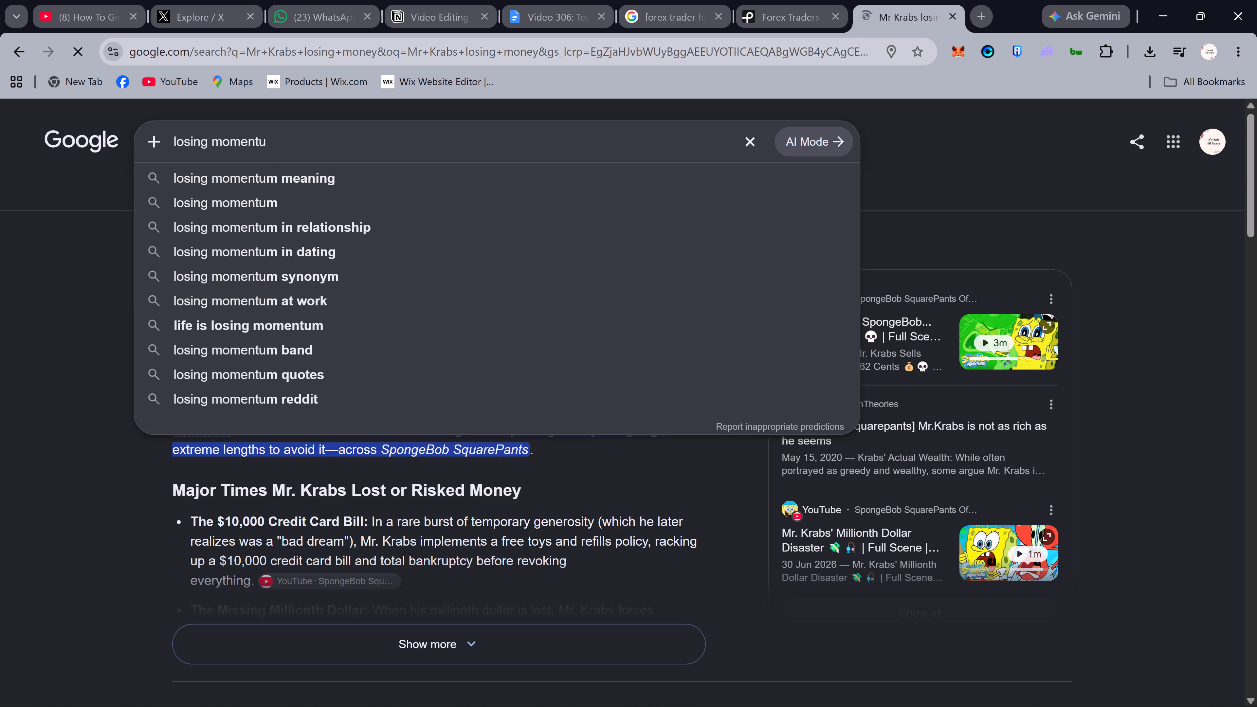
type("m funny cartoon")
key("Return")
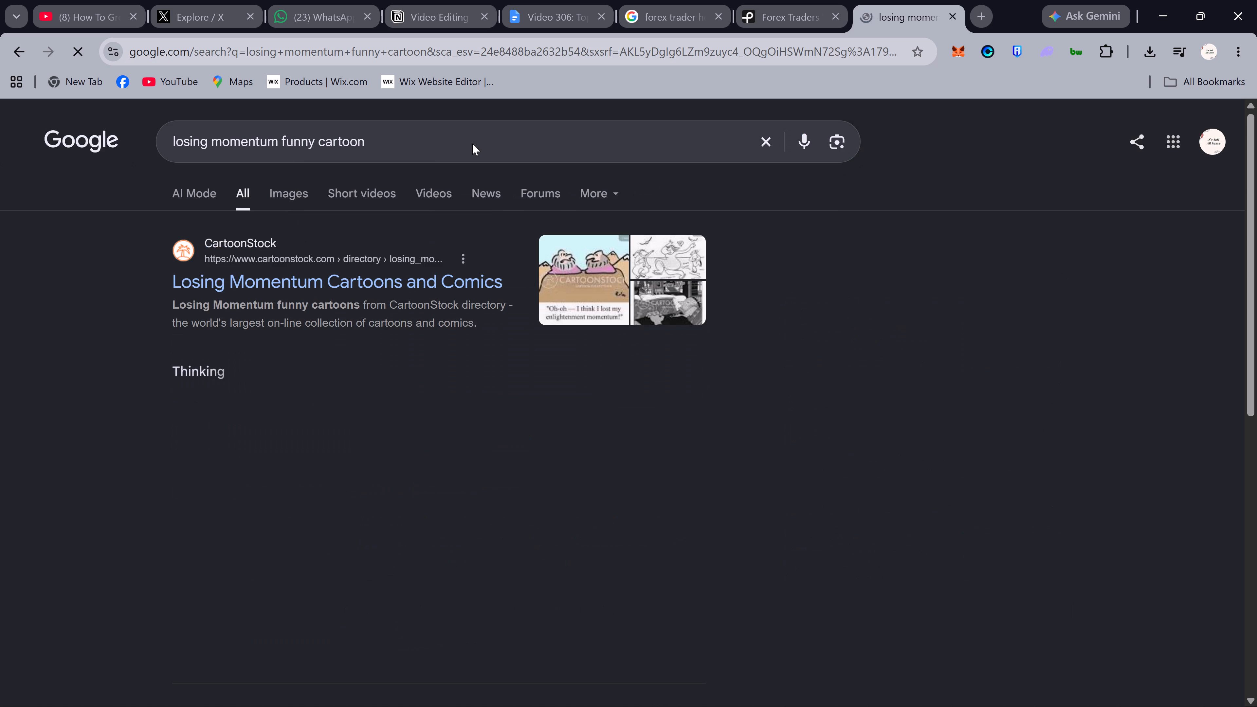
left_click(282, 199)
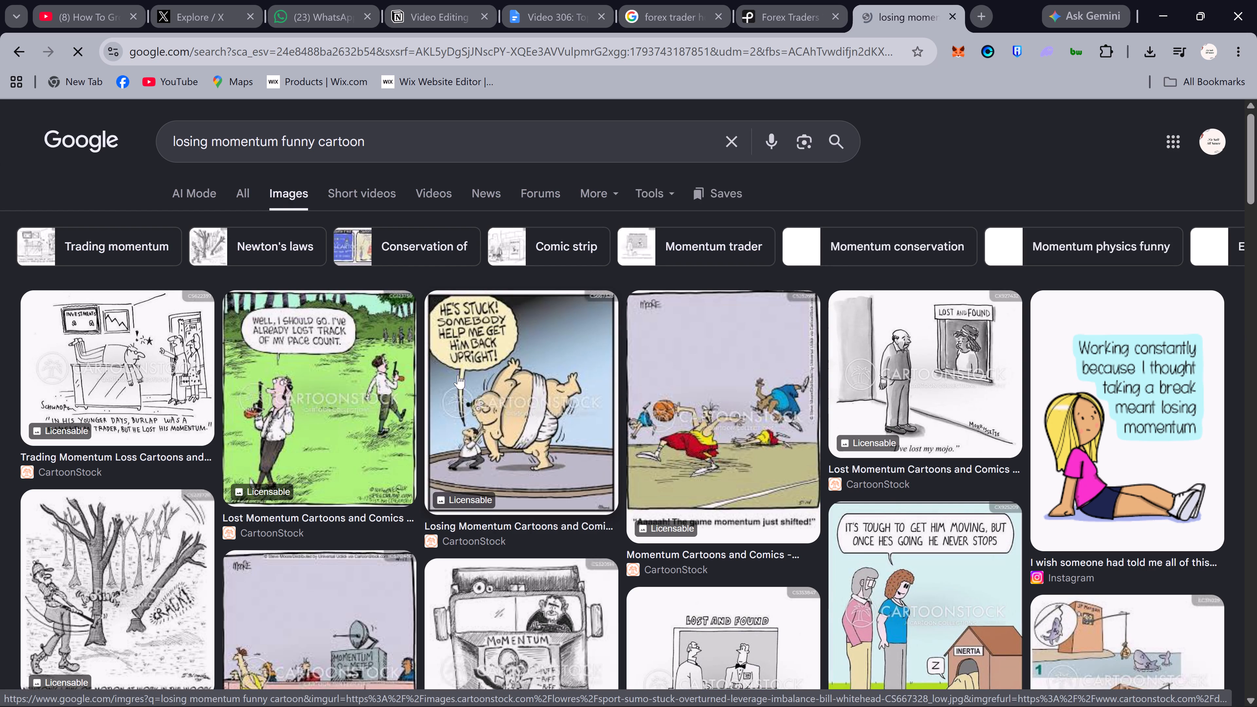
Browse the Google Images results for "losing momentum funny cartoon" for a suitable picture.
scroll(458, 375, "down", 4)
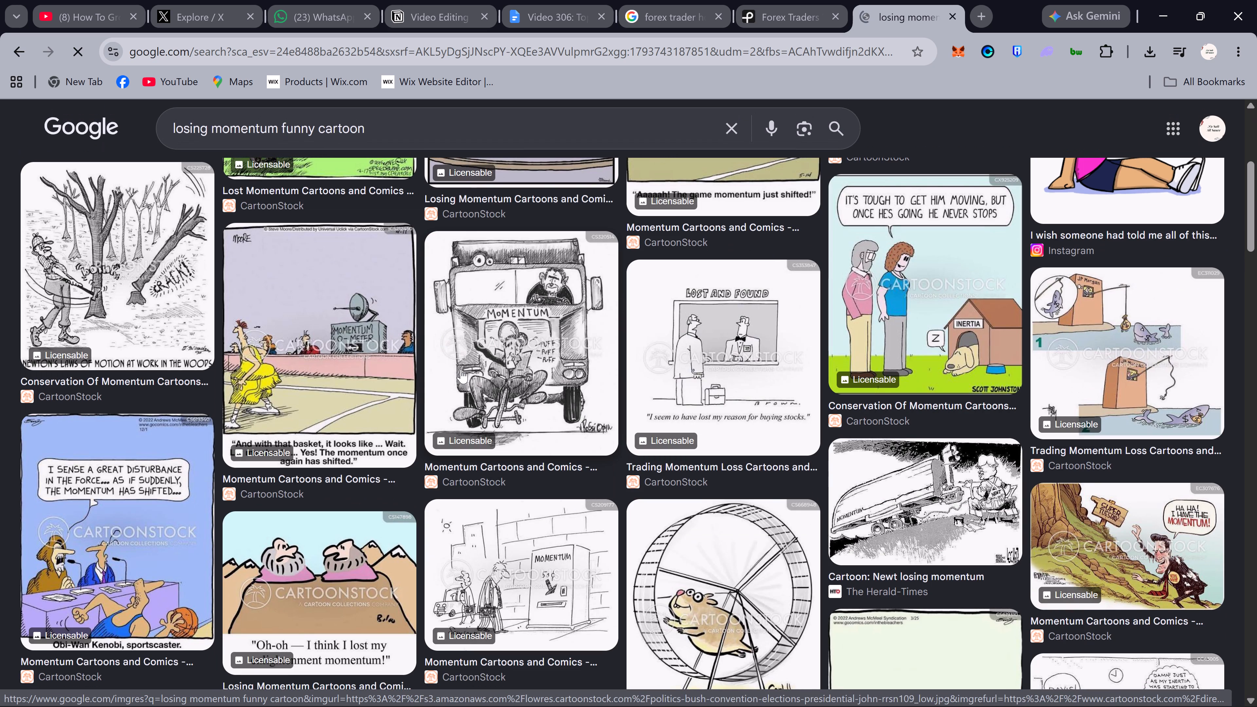
scroll(461, 369, "down", 6)
scroll(461, 369, "up", 2)
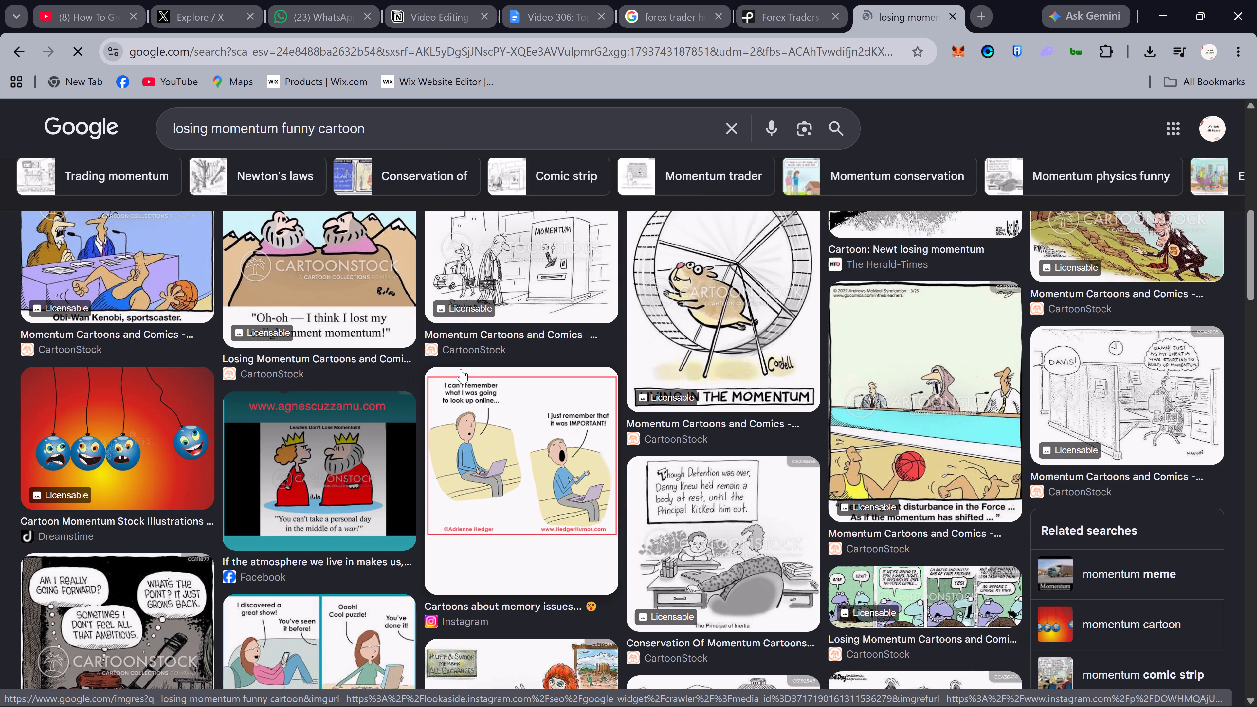
scroll(461, 369, "up", 3)
scroll(461, 369, "down", 10)
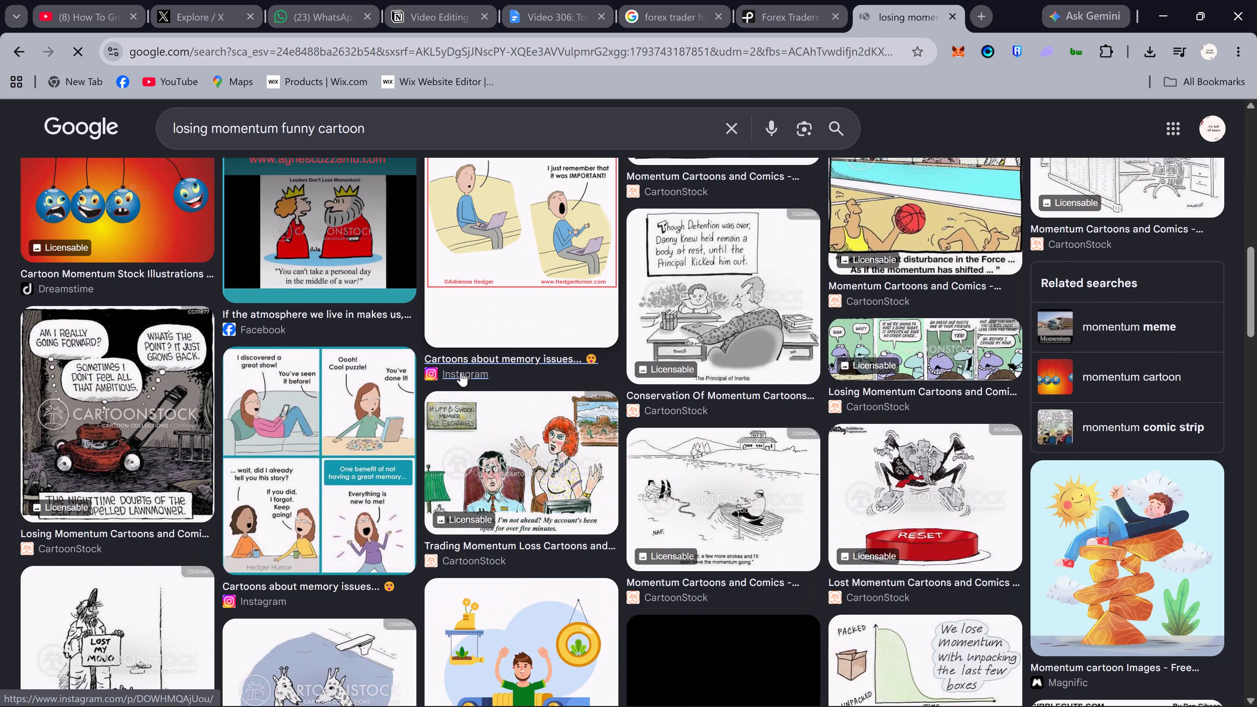
scroll(461, 372, "down", 2)
Search Google Images for "hamstar running on a wheel cartoon meme".
triple_click(384, 118)
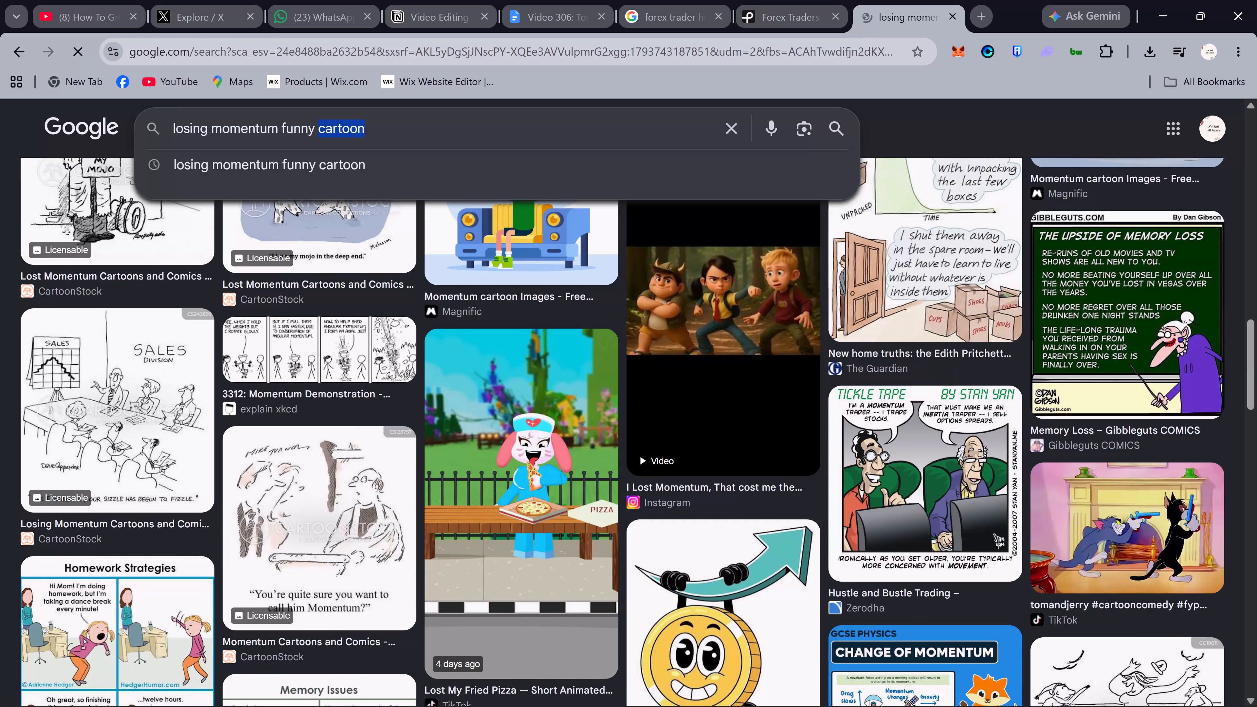
type("hamsta")
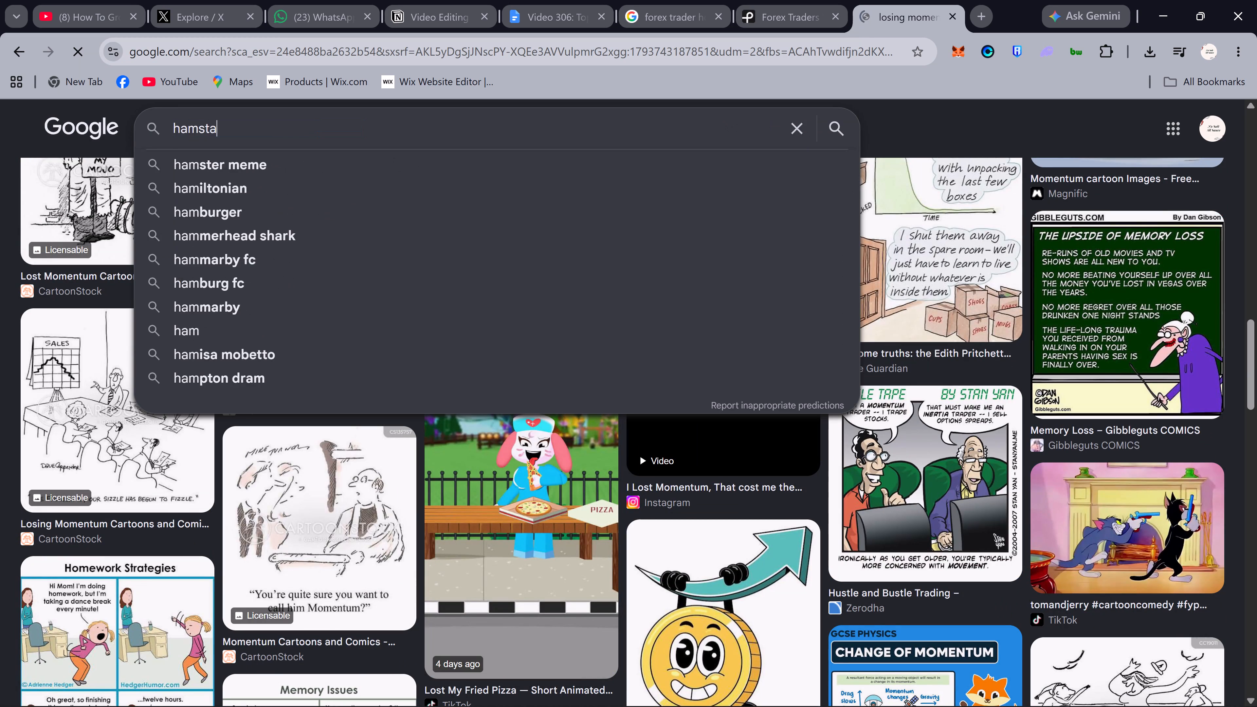
key("BackSpace")
type("ar running on a wheel cartoon meme")
key("Return")
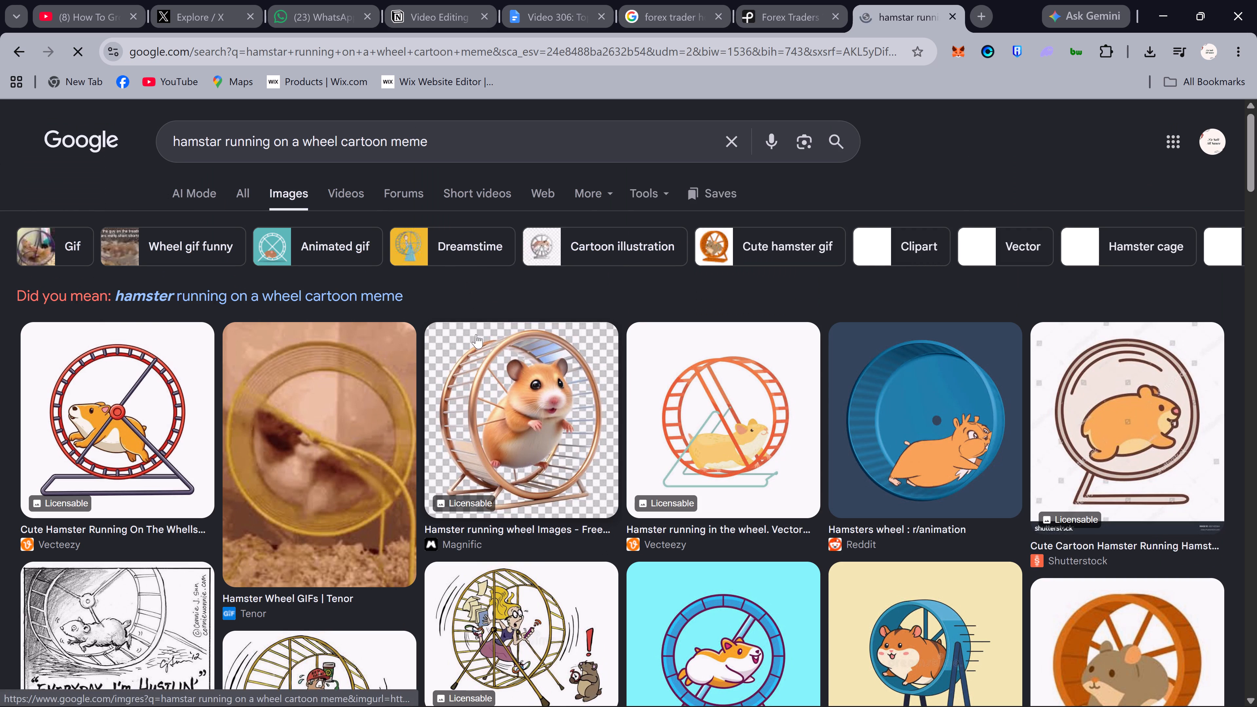
Browse the hamster-wheel cartoon meme image results for a suitable funny picture.
scroll(558, 331, "down", 6)
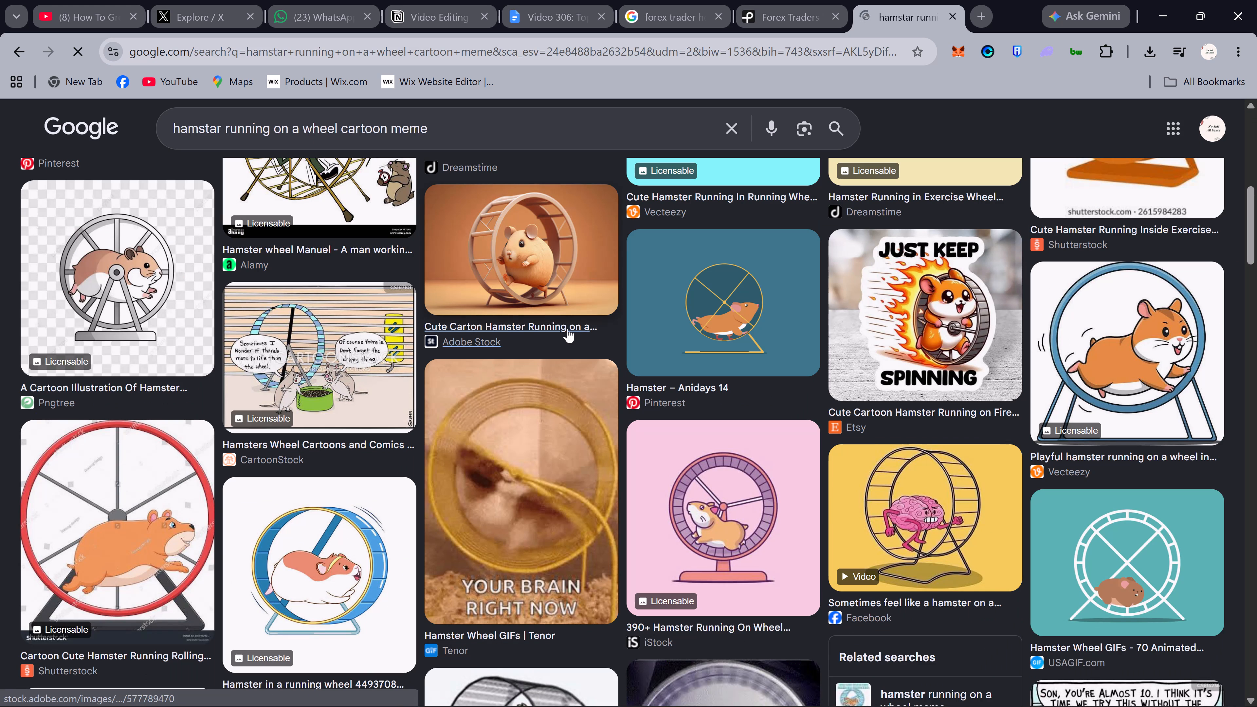
scroll(567, 329, "down", 5)
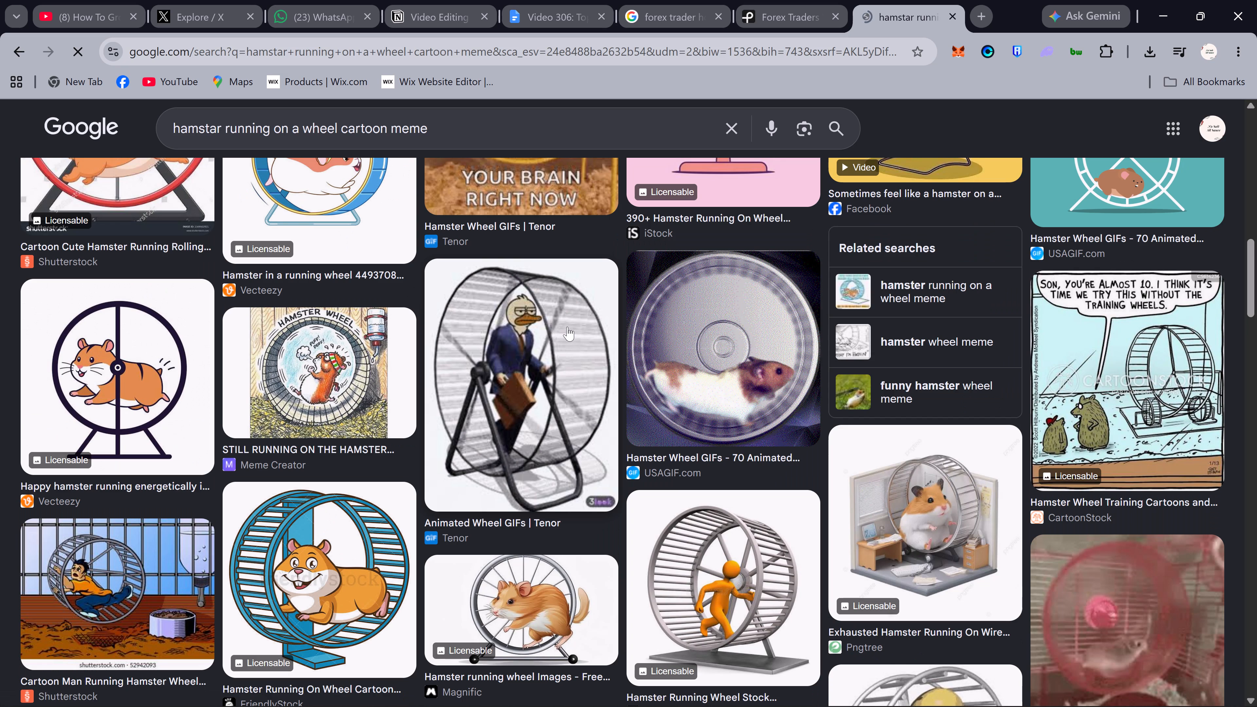
scroll(569, 325, "down", 4)
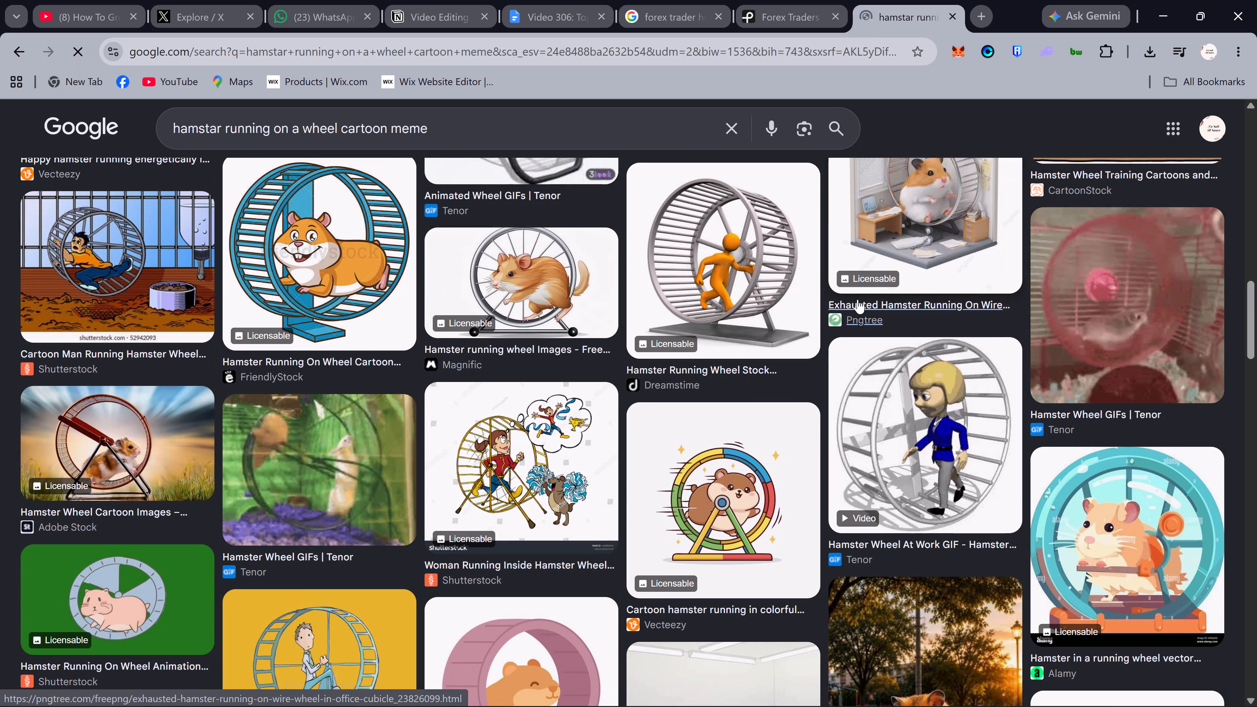
scroll(609, 298, "down", 4)
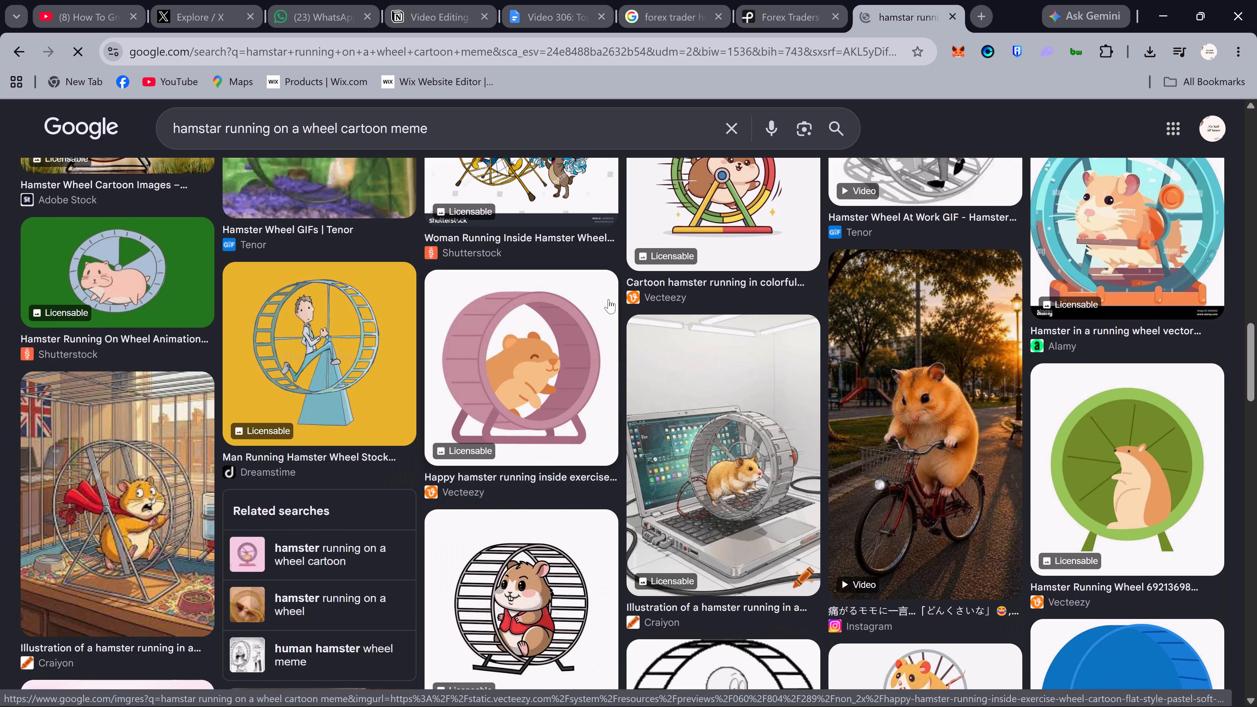
scroll(609, 299, "down", 9)
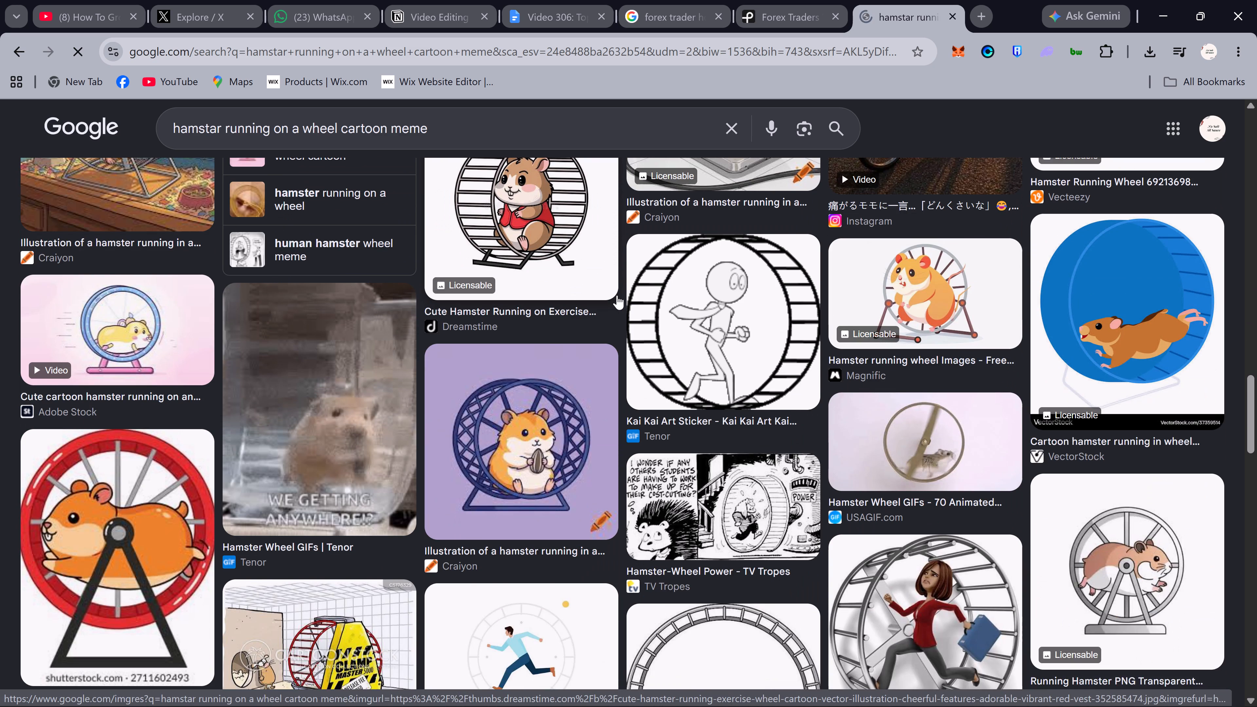
scroll(626, 288, "down", 4)
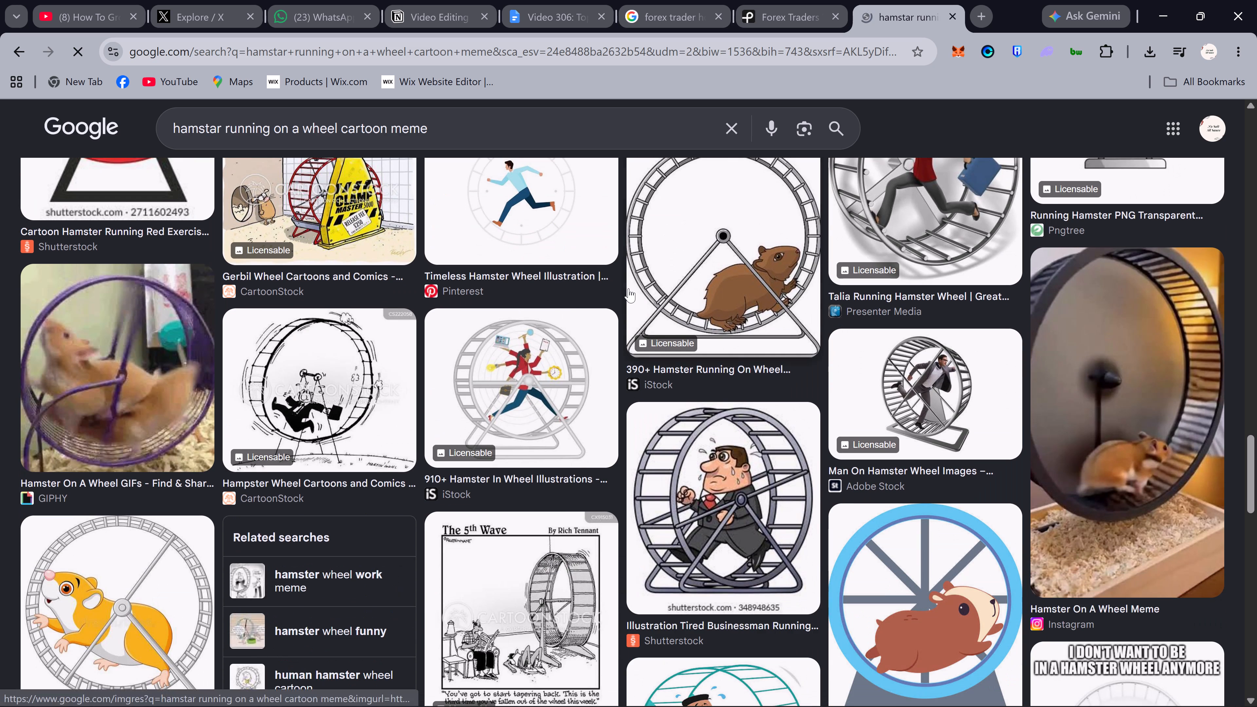
scroll(628, 288, "down", 5)
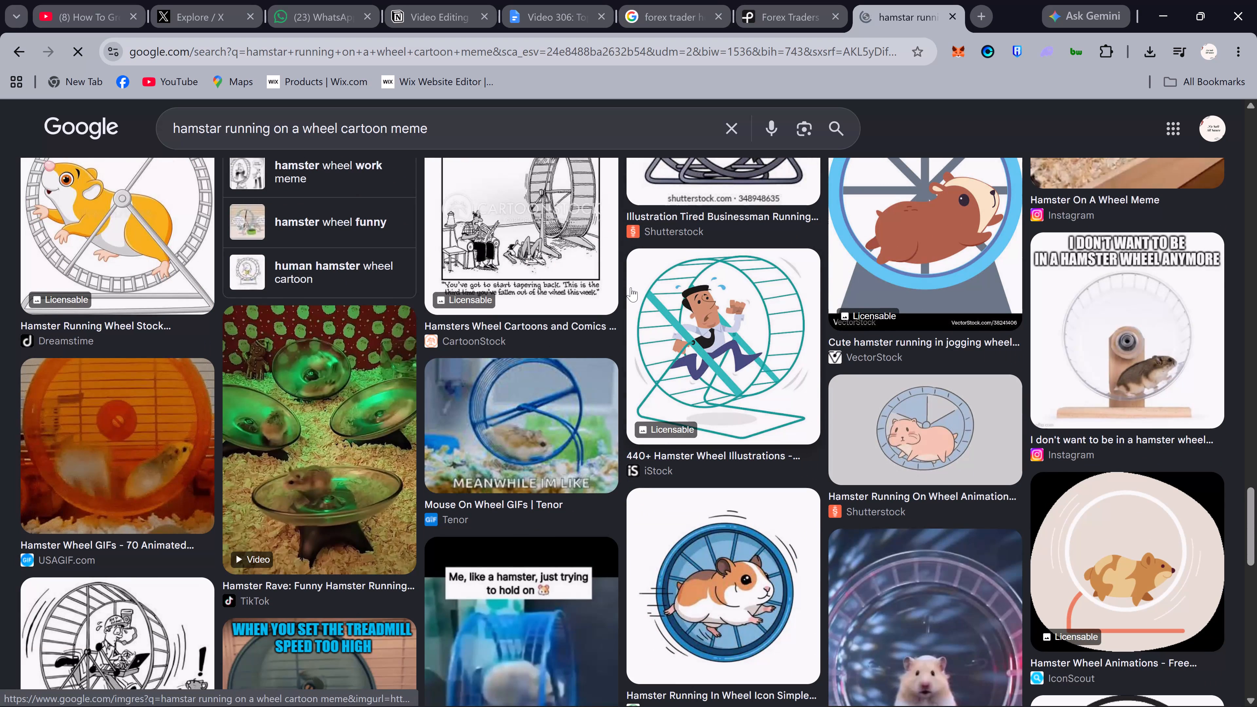
scroll(626, 297, "down", 3)
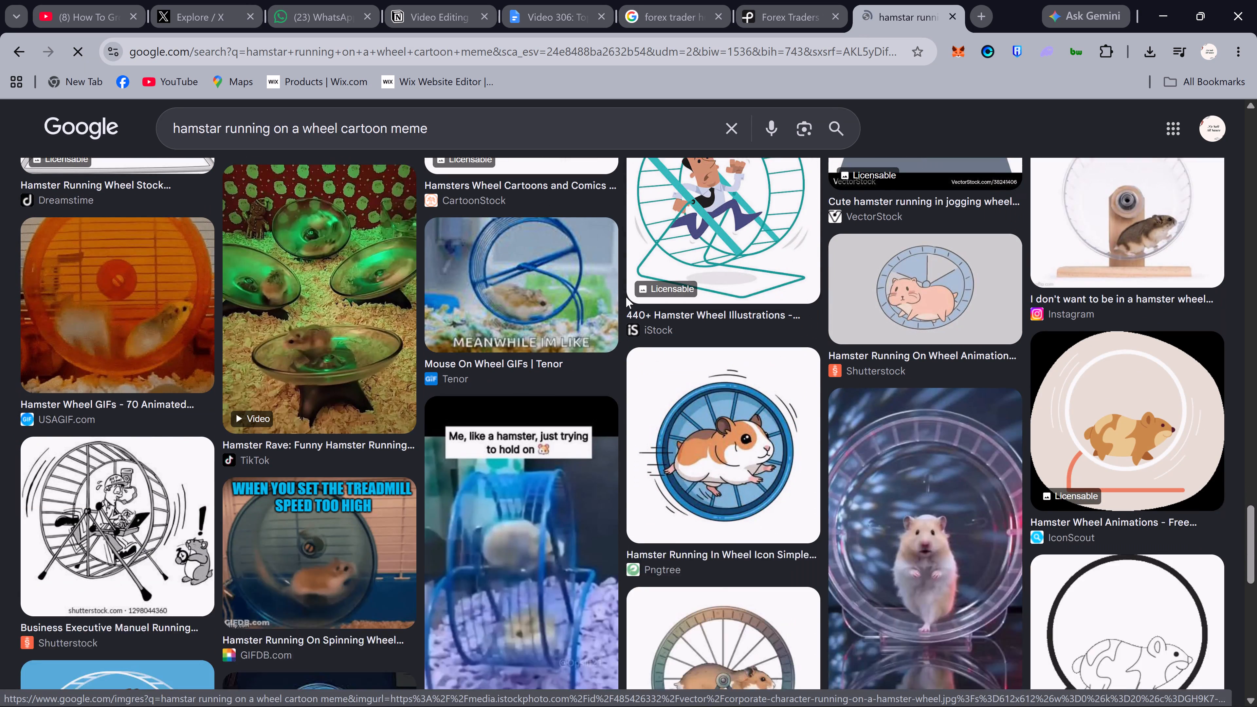
scroll(626, 297, "down", 6)
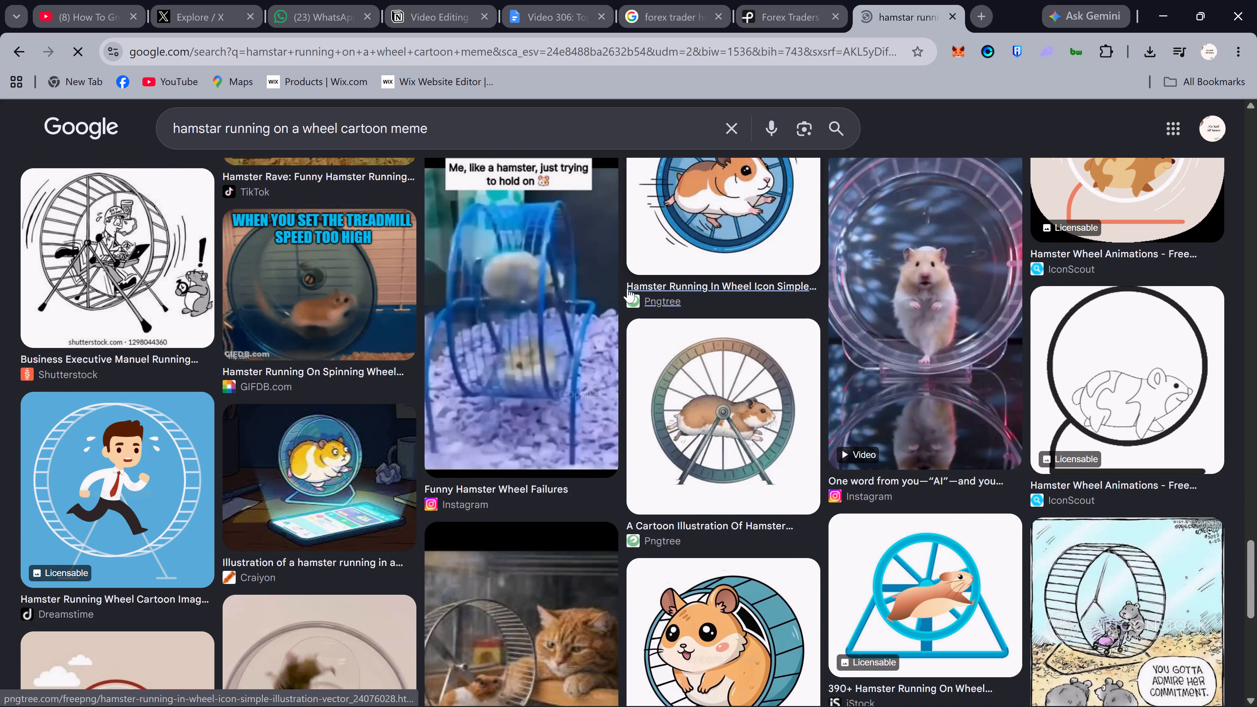
scroll(628, 288, "down", 2)
scroll(631, 236, "up", 14)
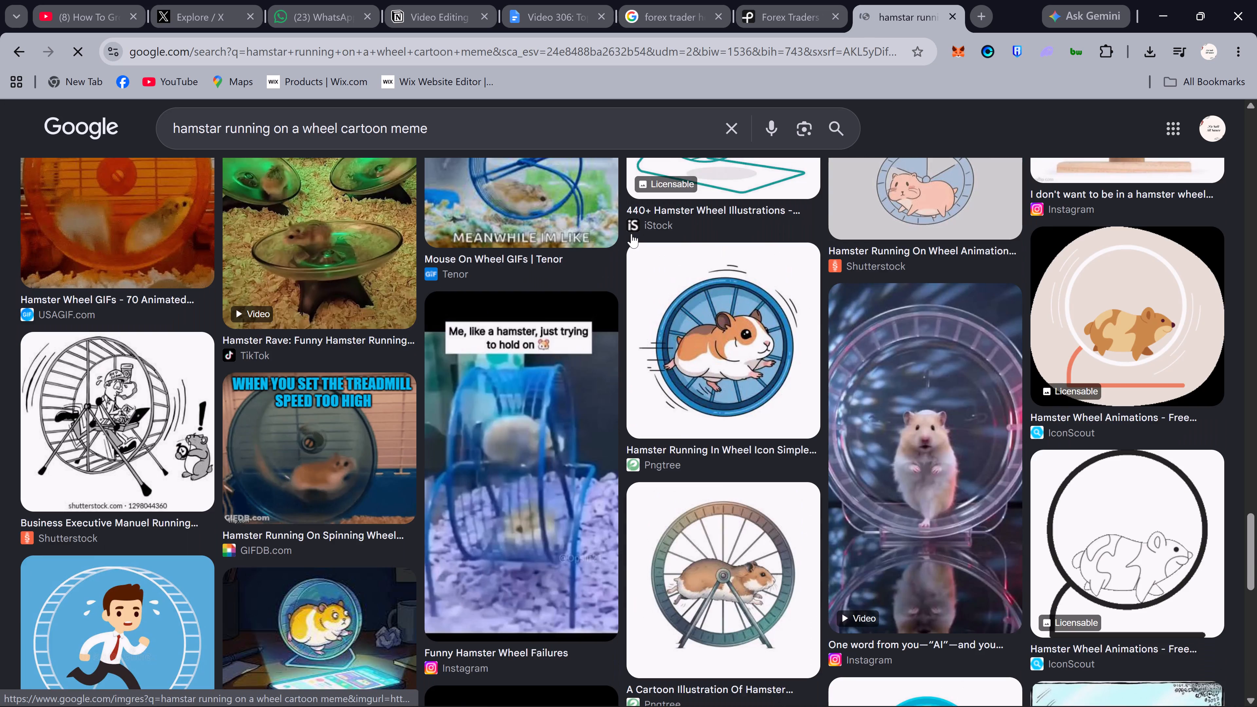
scroll(631, 234, "up", 20)
scroll(631, 234, "up", 17)
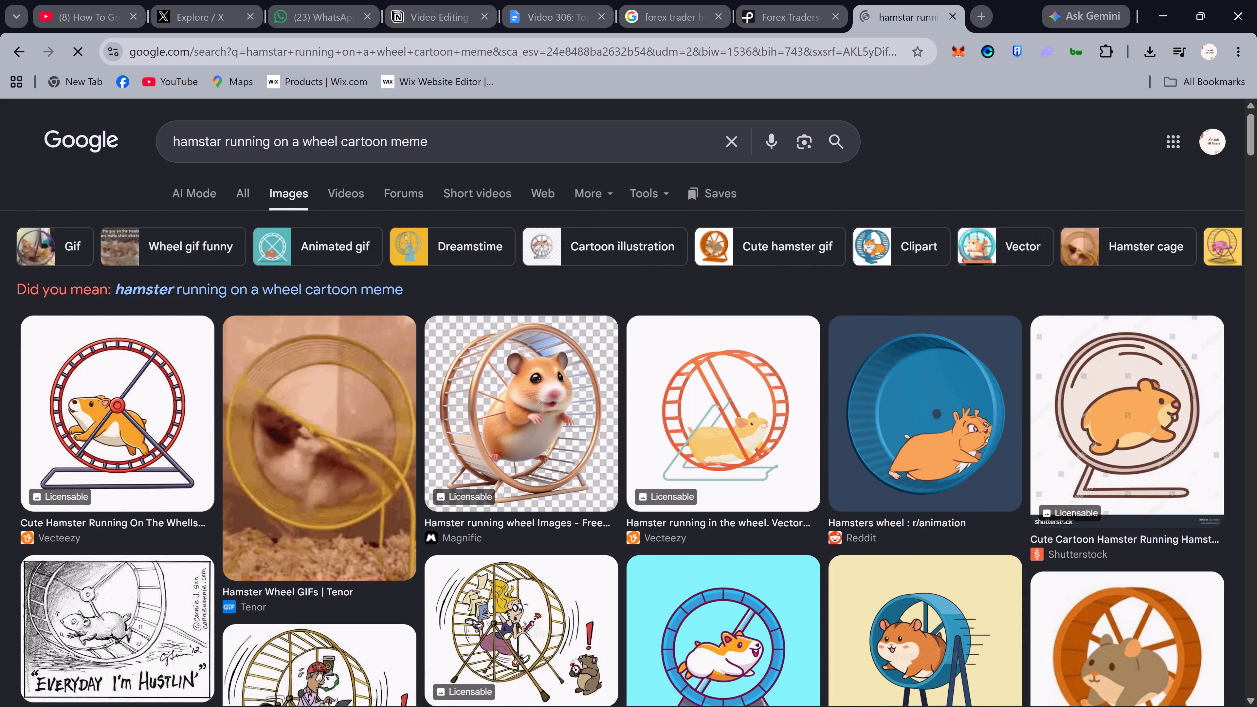
Change the image search to "hamstar running on a wheel funny" and check the first results.
left_click_drag(432, 142, 343, 143)
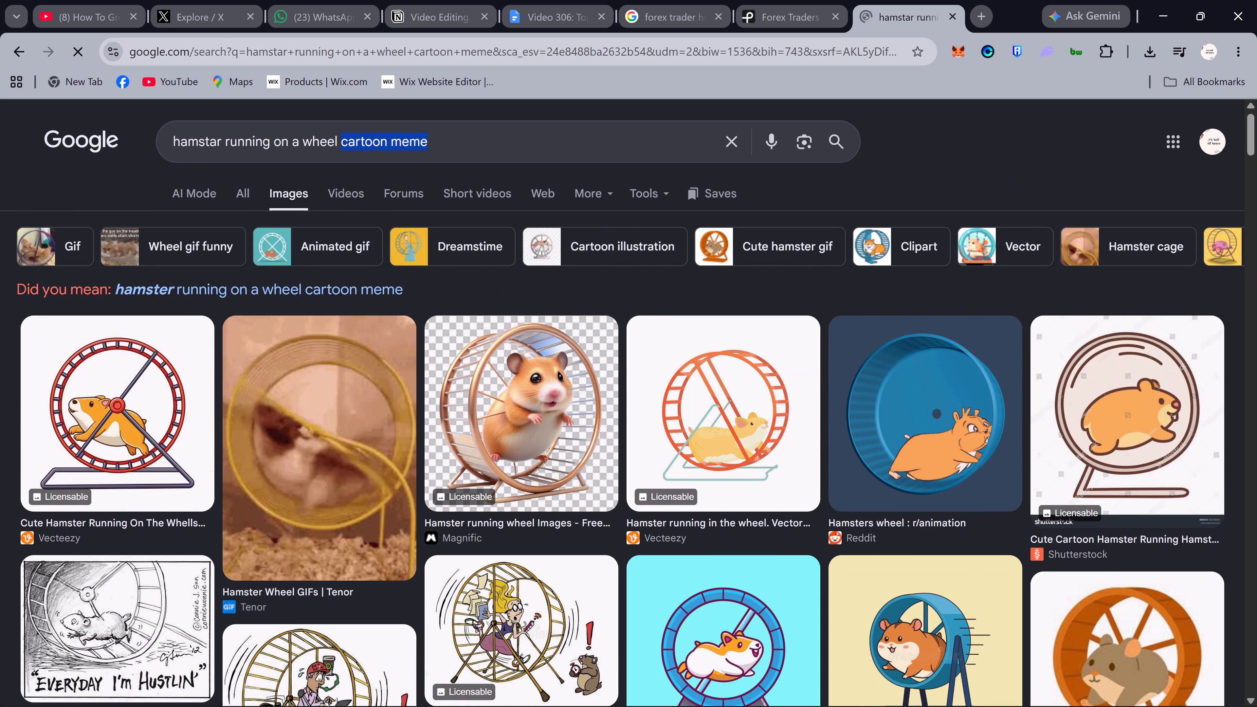
left_click_drag(343, 143, 343, 145)
type("fuu")
key("n")
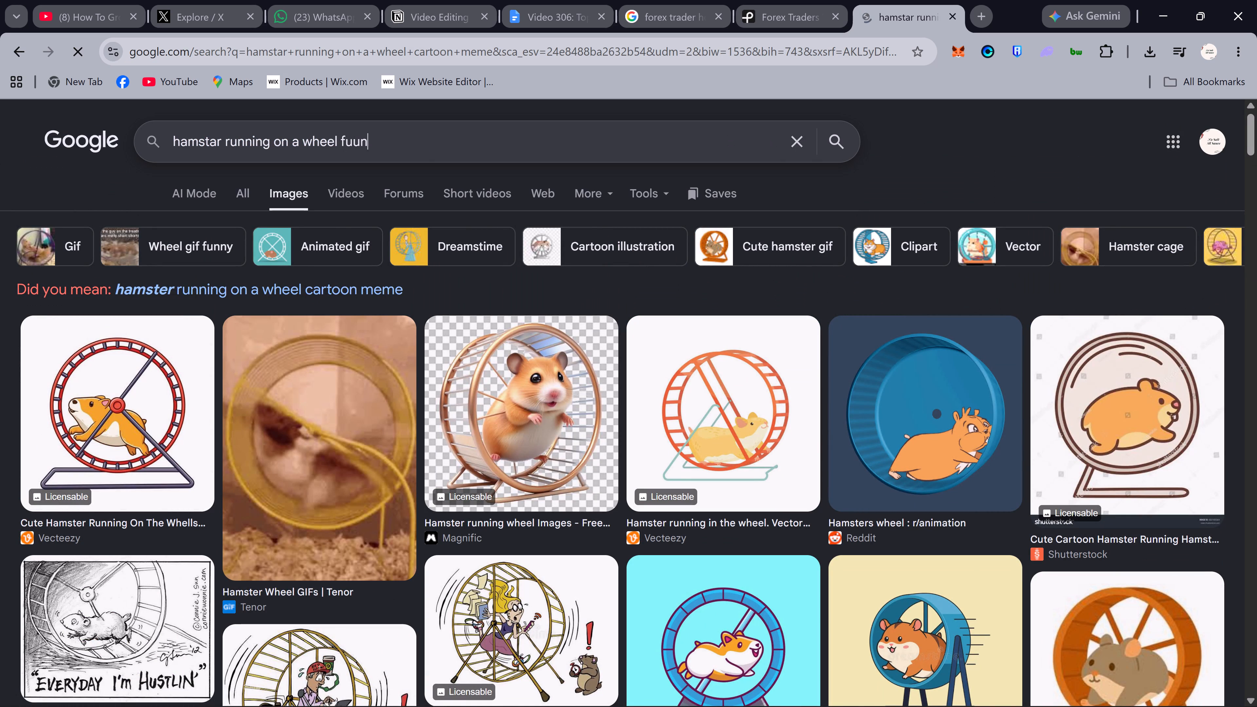
type("\\\\")
key("BackSpace")
key("BackSpace")
key("BackSpace")
key("BackSpace")
type("nny")
key("Return")
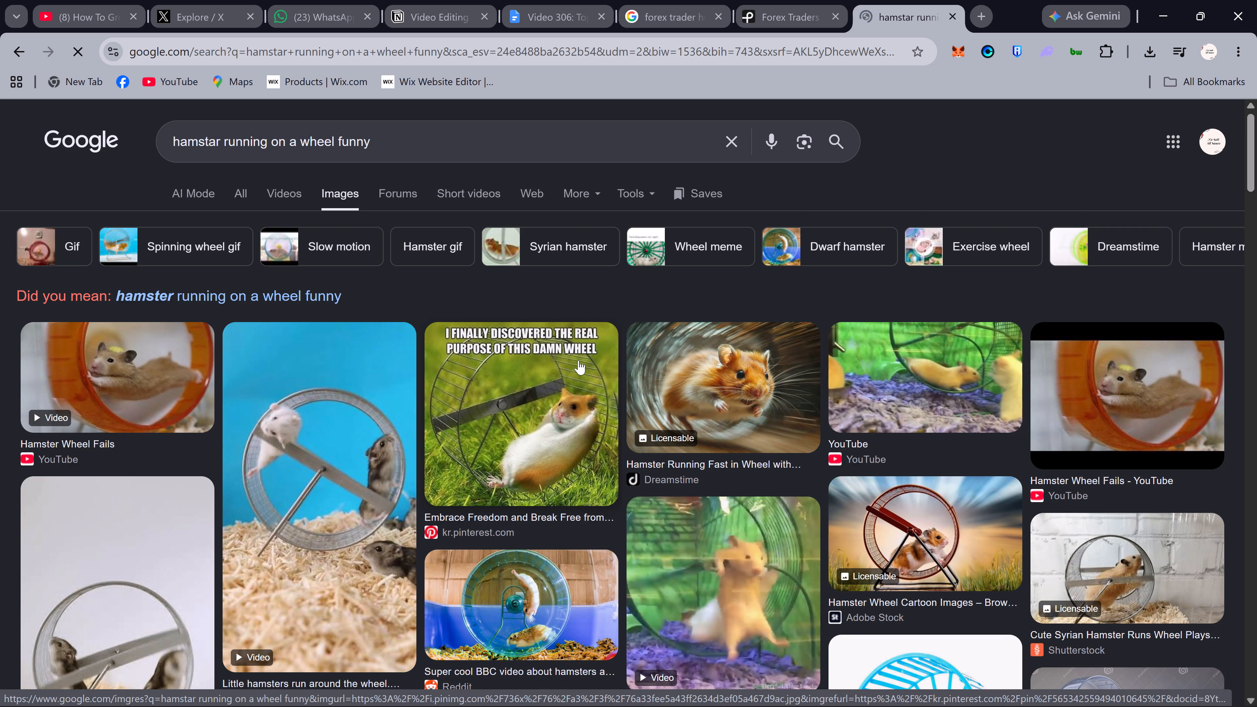
scroll(700, 368, "down", 4)
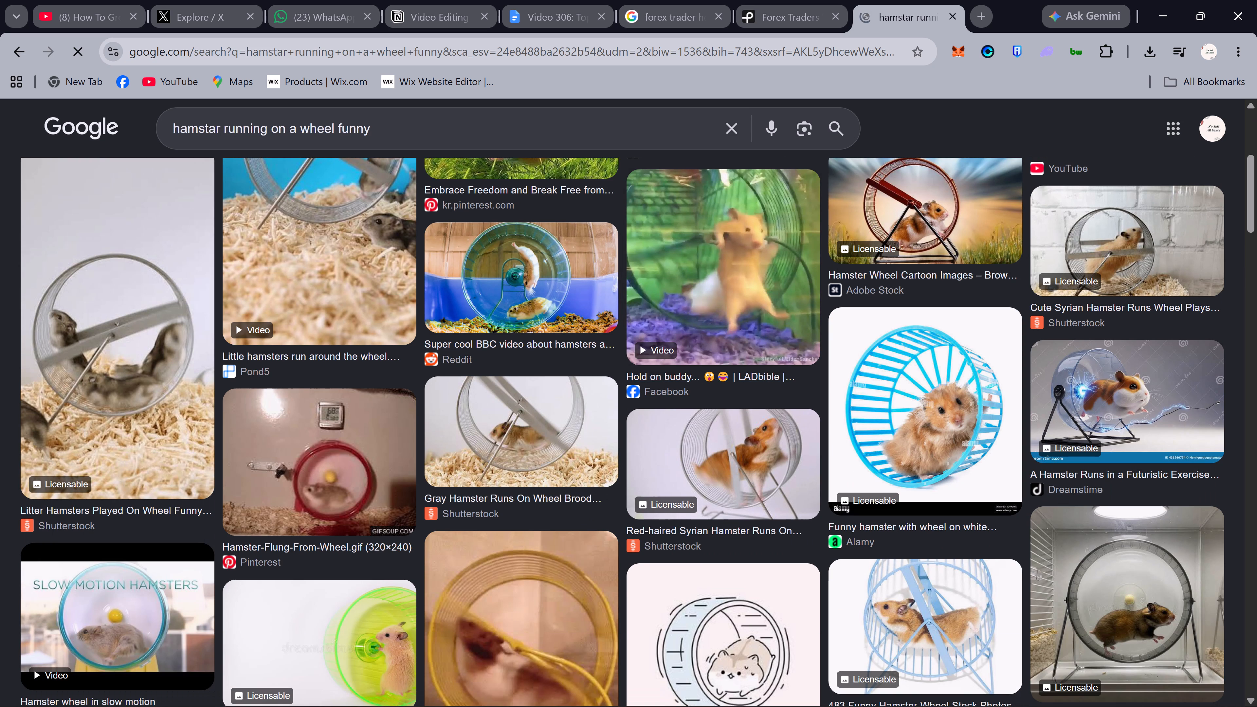
Change the image search to "hamstar relaxing on a wheel funny".
left_click_drag(265, 131, 231, 135)
type("elaz")
key("BackSpace")
type("xing")
key("space")
key("BackSpace")
key("Return")
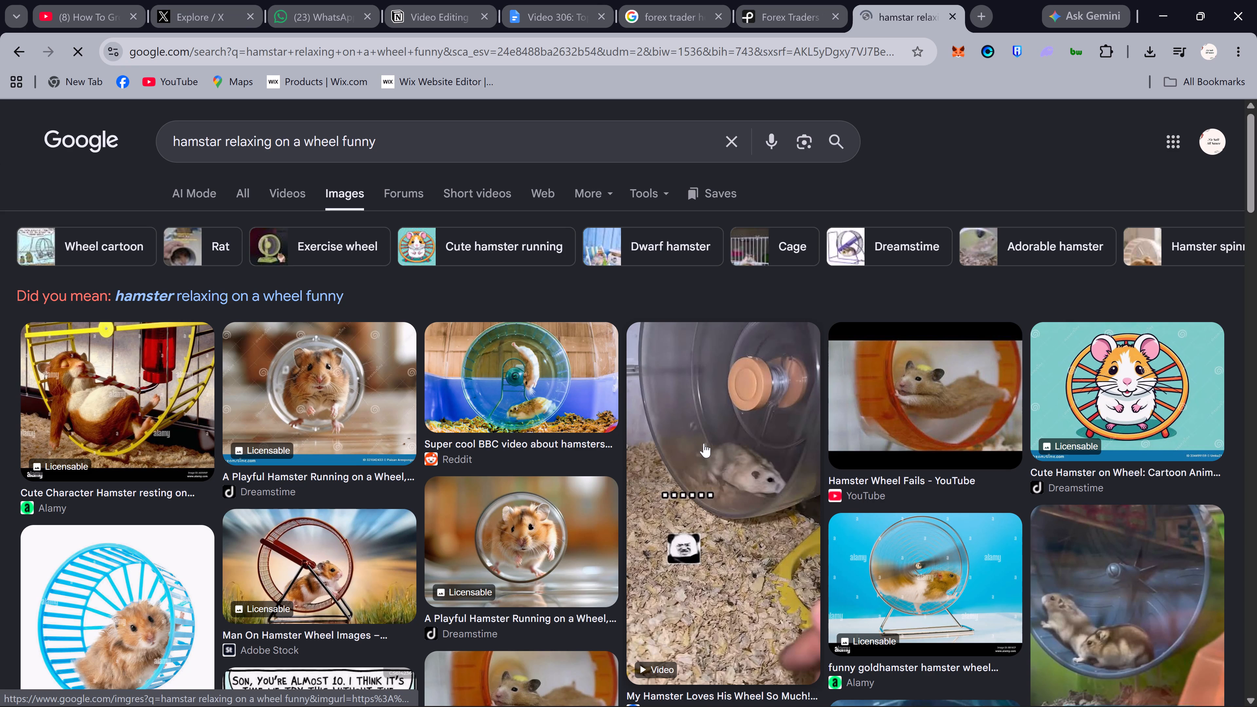
Browse the image results for "hamstar relaxing on a wheel funny" for a picture suggesting lost momentum.
scroll(704, 445, "down", 1)
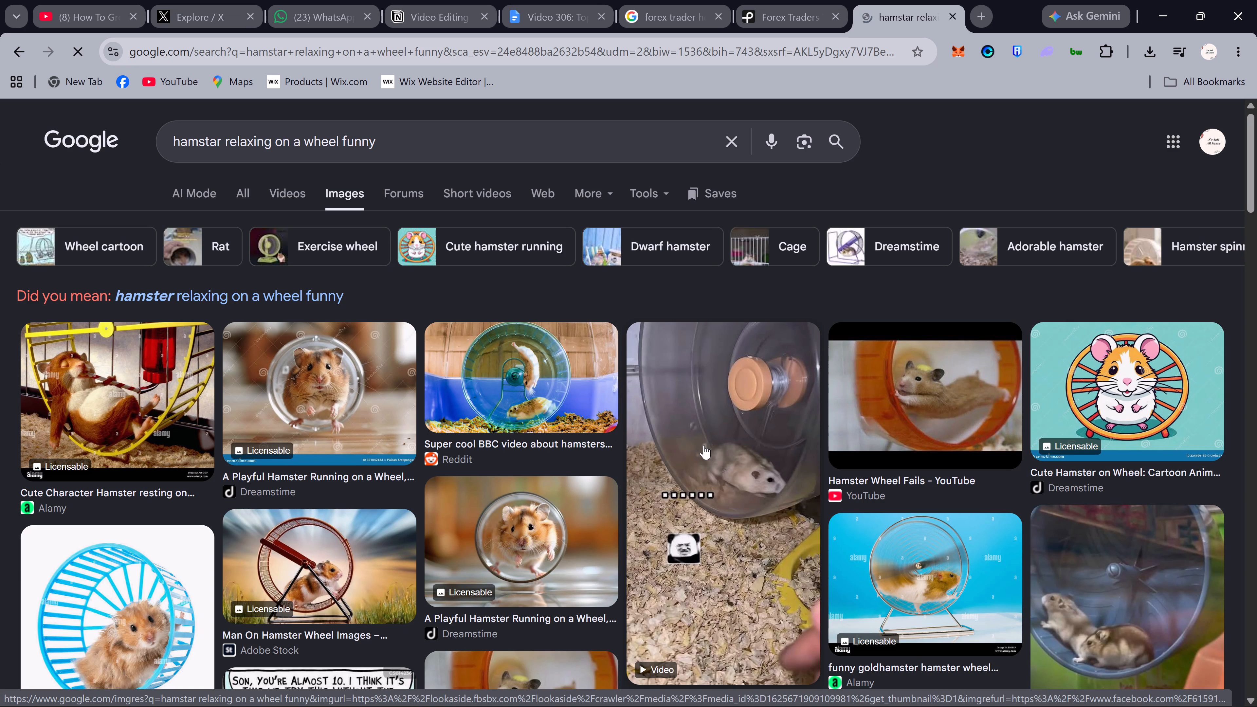
scroll(704, 445, "down", 2)
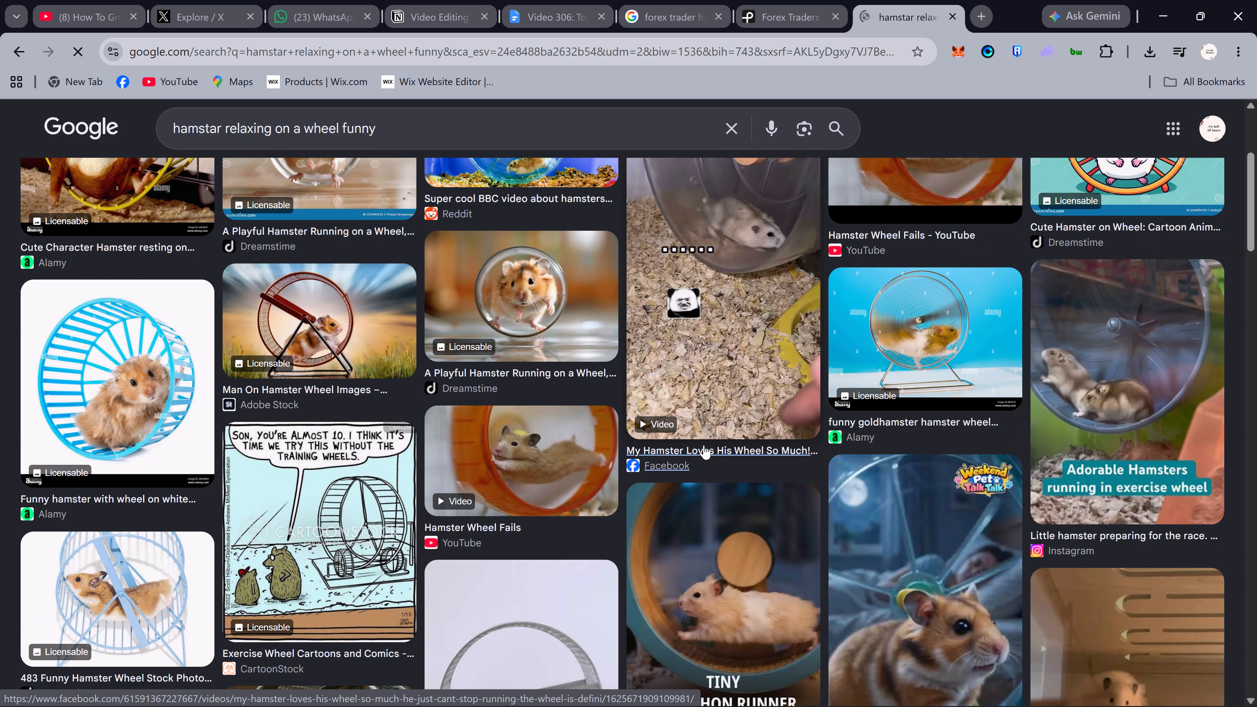
scroll(709, 445, "down", 3)
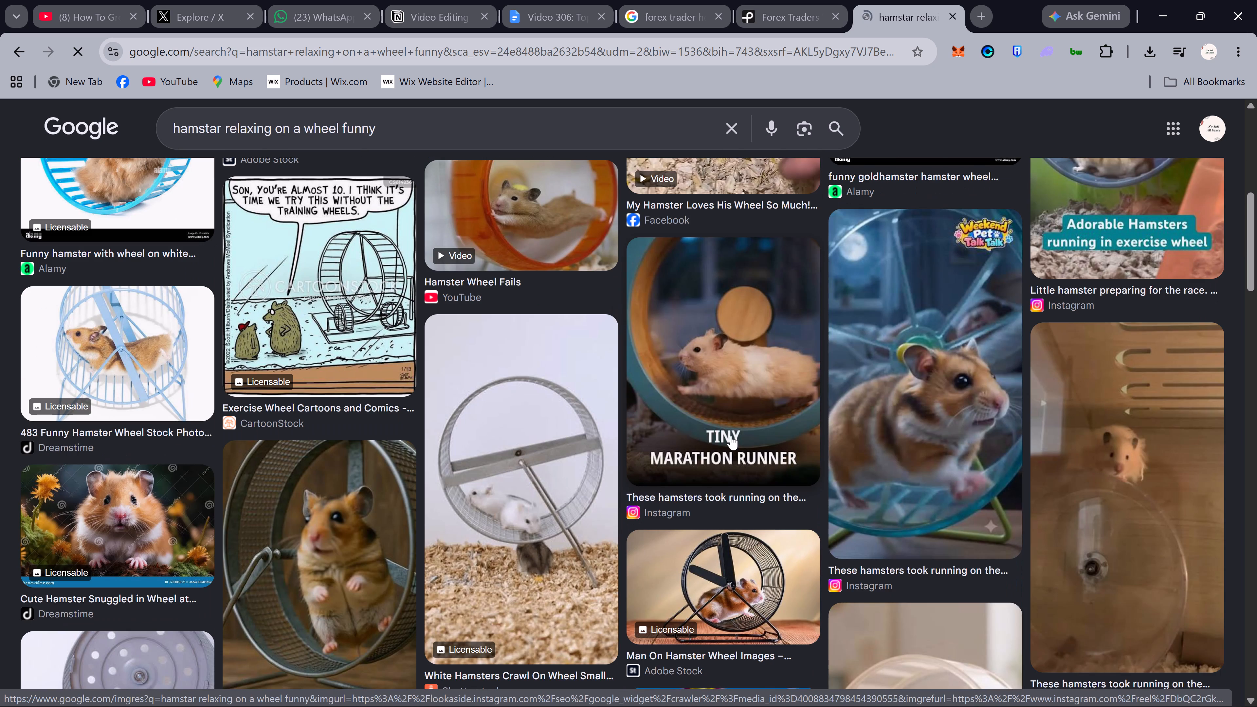
scroll(741, 414, "down", 3)
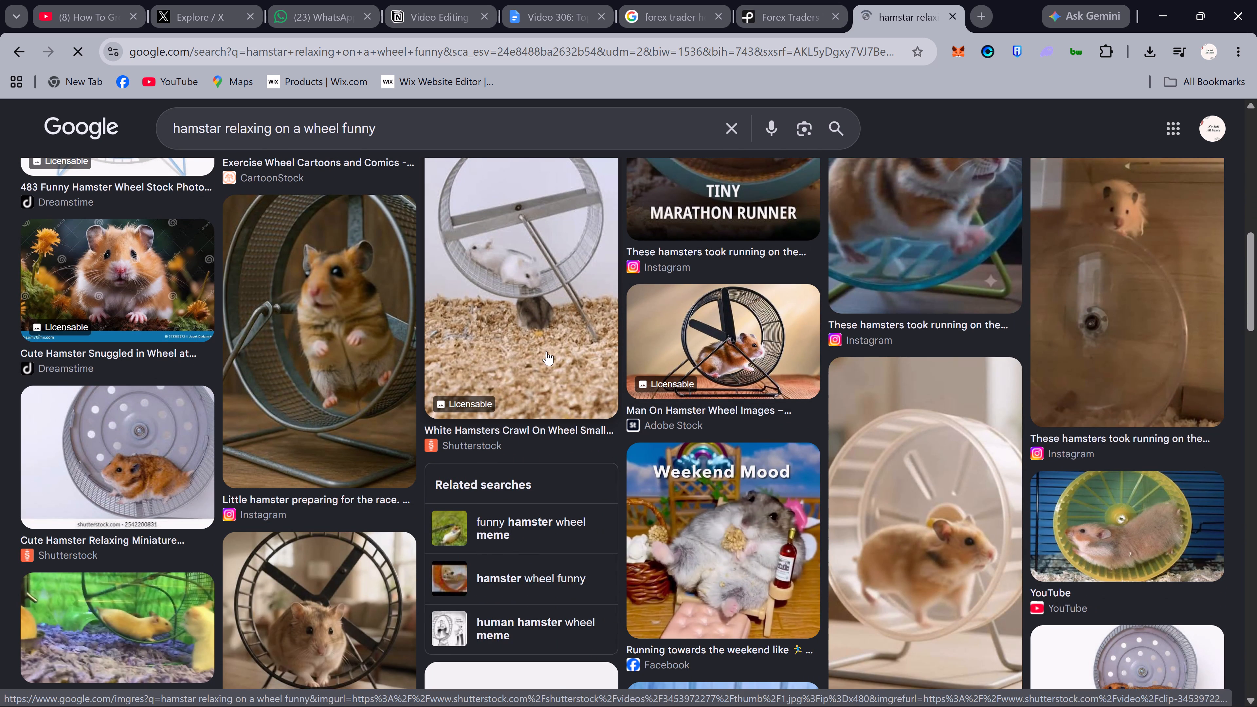
scroll(547, 351, "down", 3)
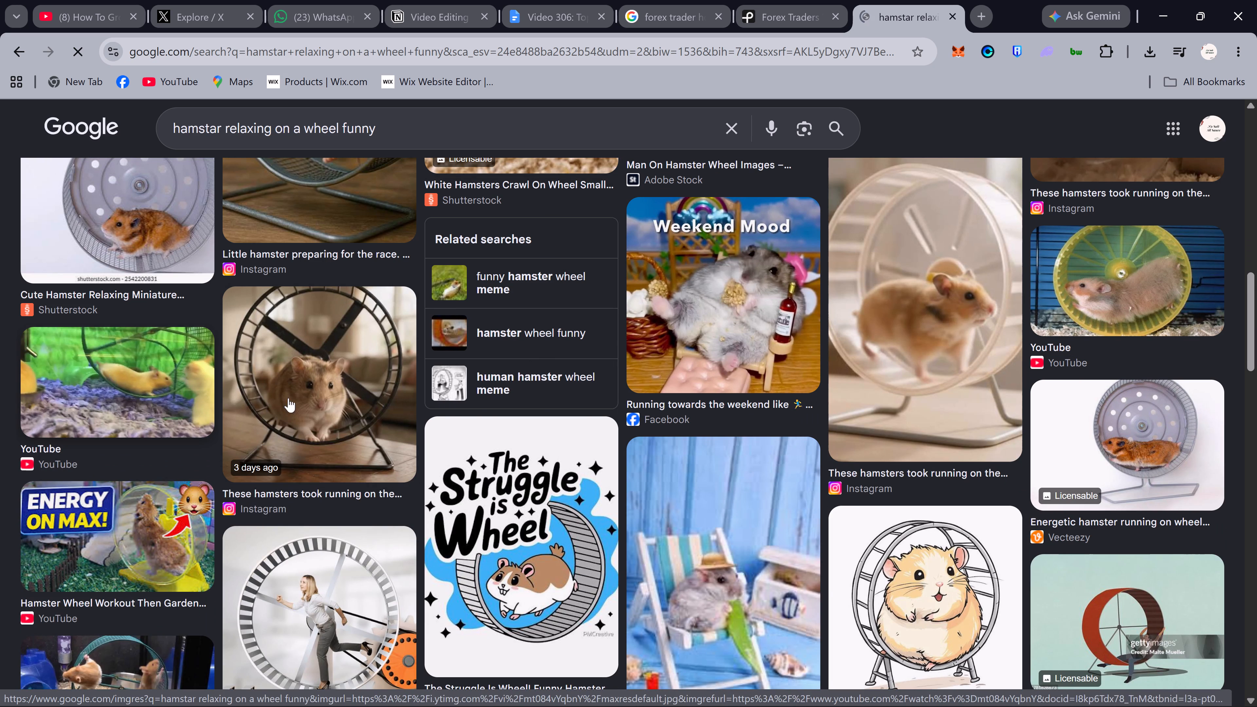
scroll(436, 412, "down", 8)
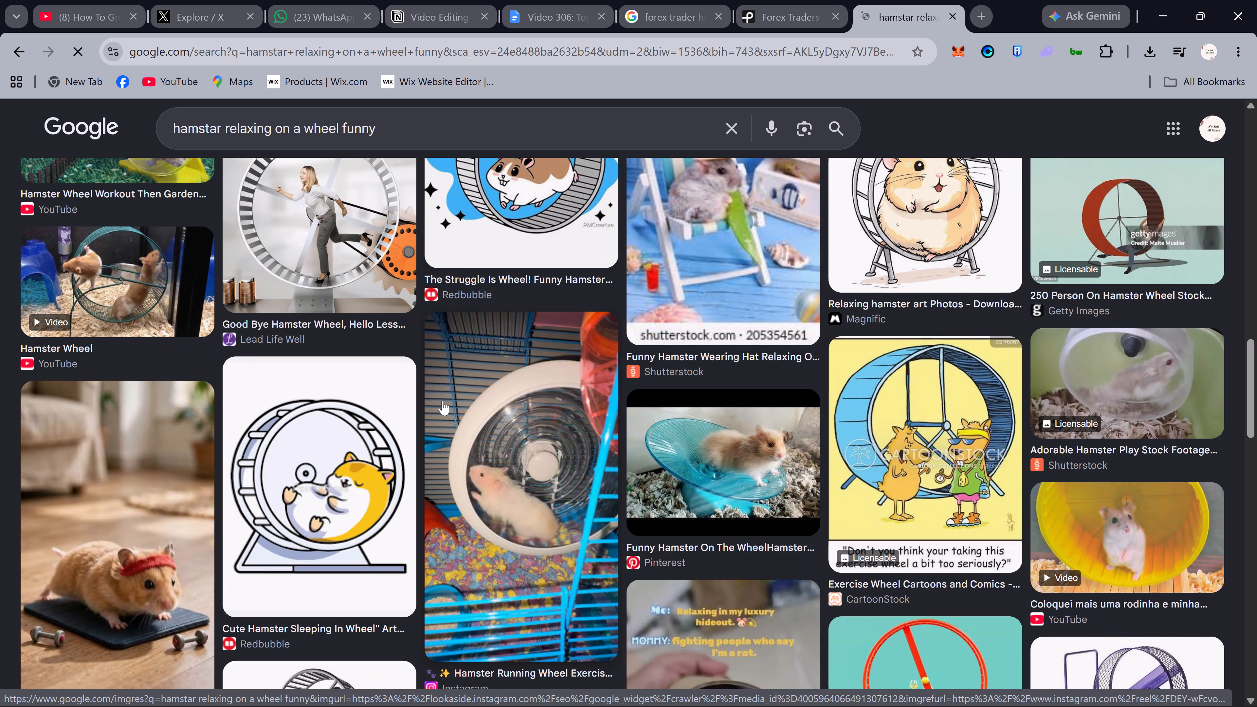
scroll(442, 401, "down", 6)
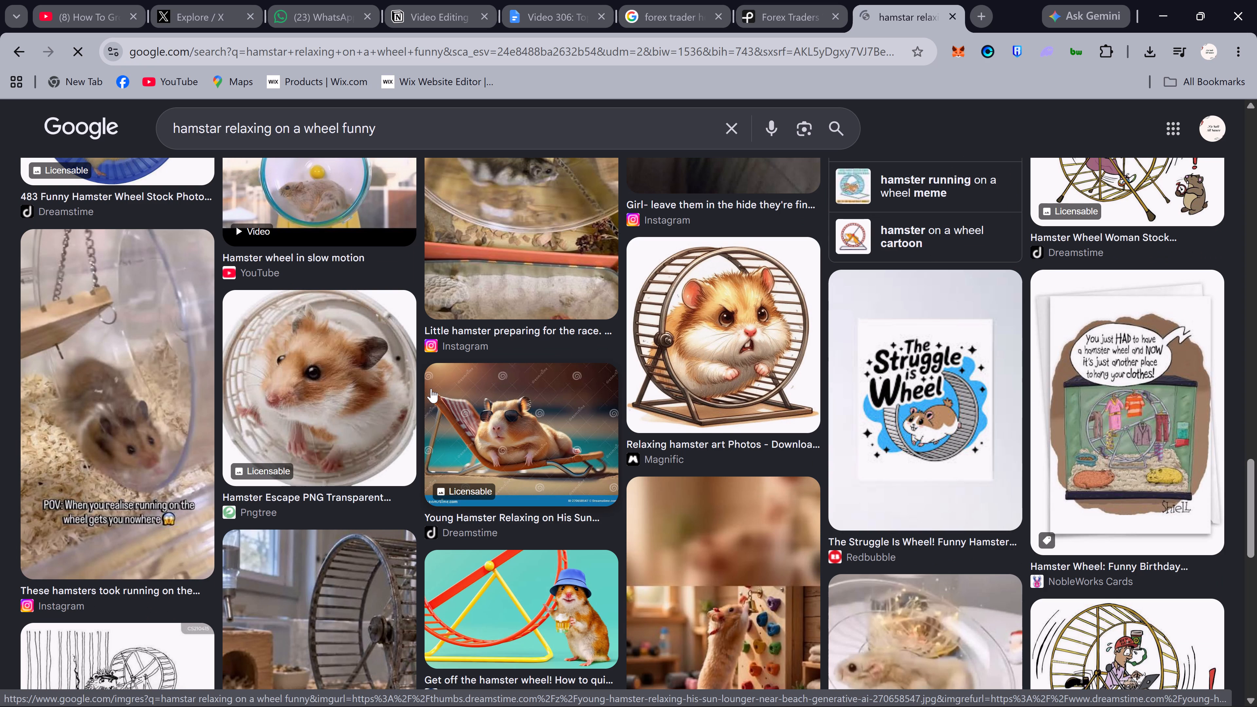
scroll(431, 389, "down", 4)
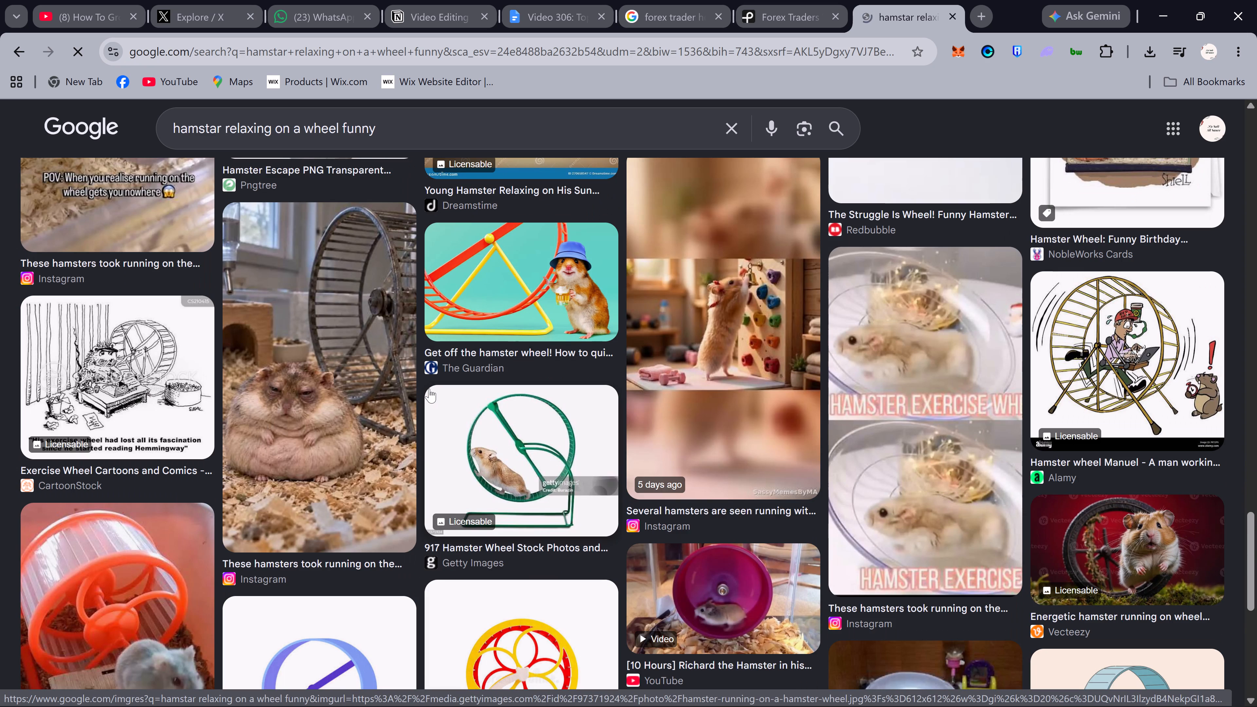
scroll(429, 389, "down", 8)
Look back through the relaxing-hamster image results to compare the candidate pictures.
scroll(435, 380, "up", 3)
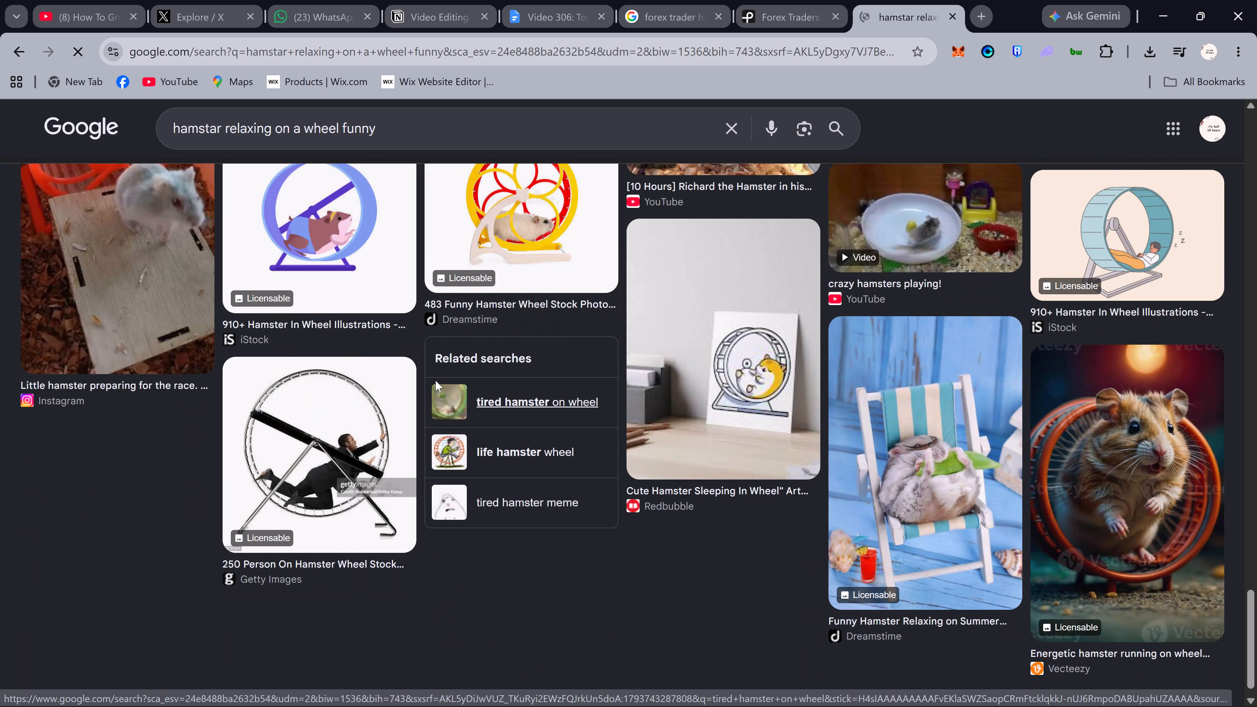
scroll(435, 380, "up", 2)
scroll(421, 408, "down", 2)
scroll(417, 406, "up", 4)
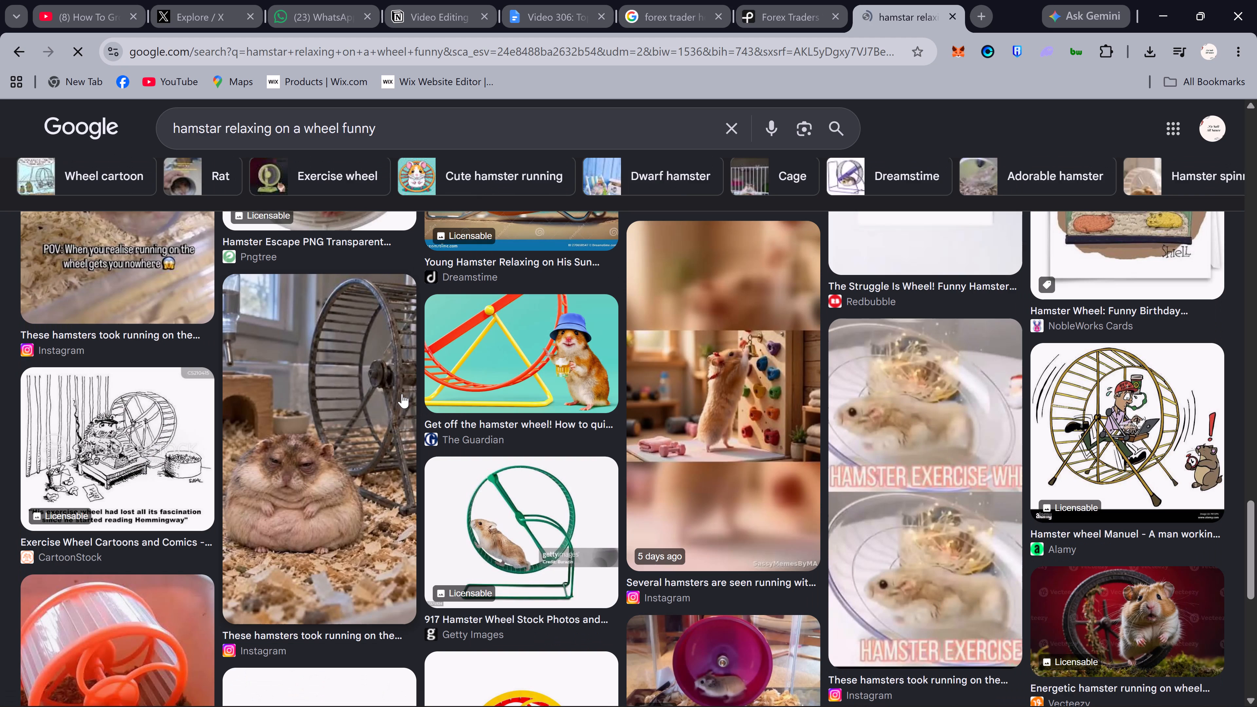
scroll(338, 402, "up", 5)
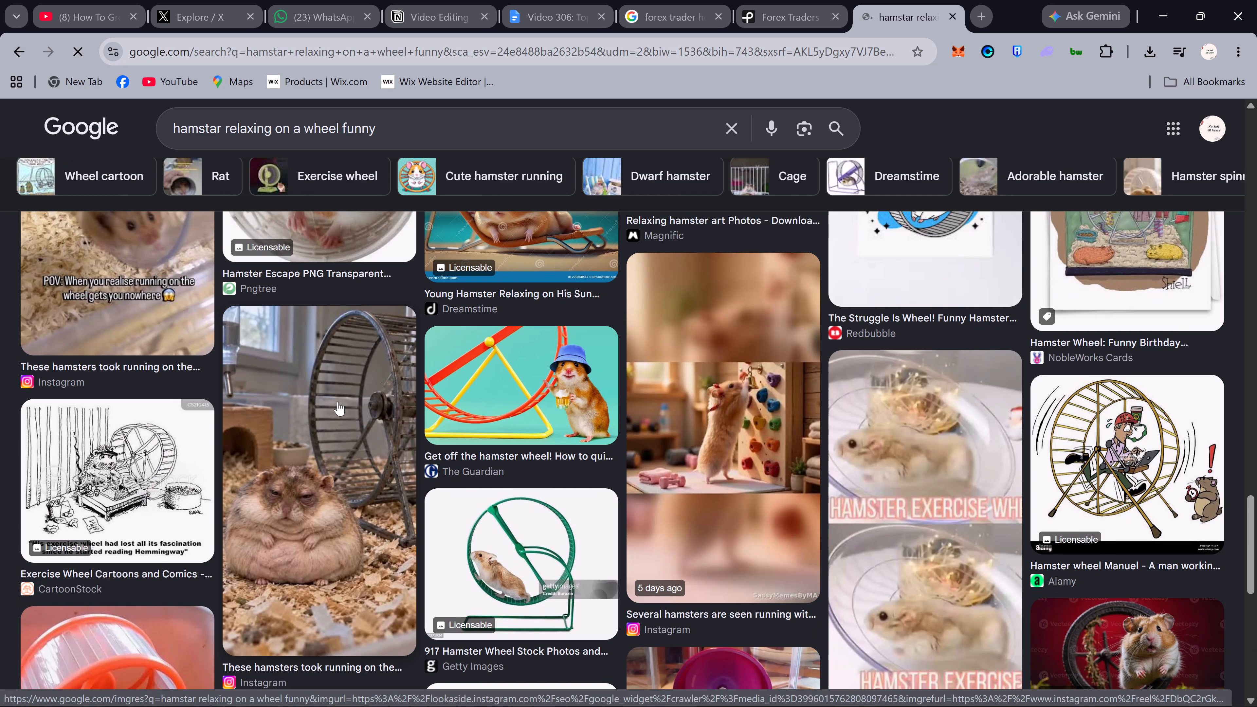
scroll(338, 402, "up", 6)
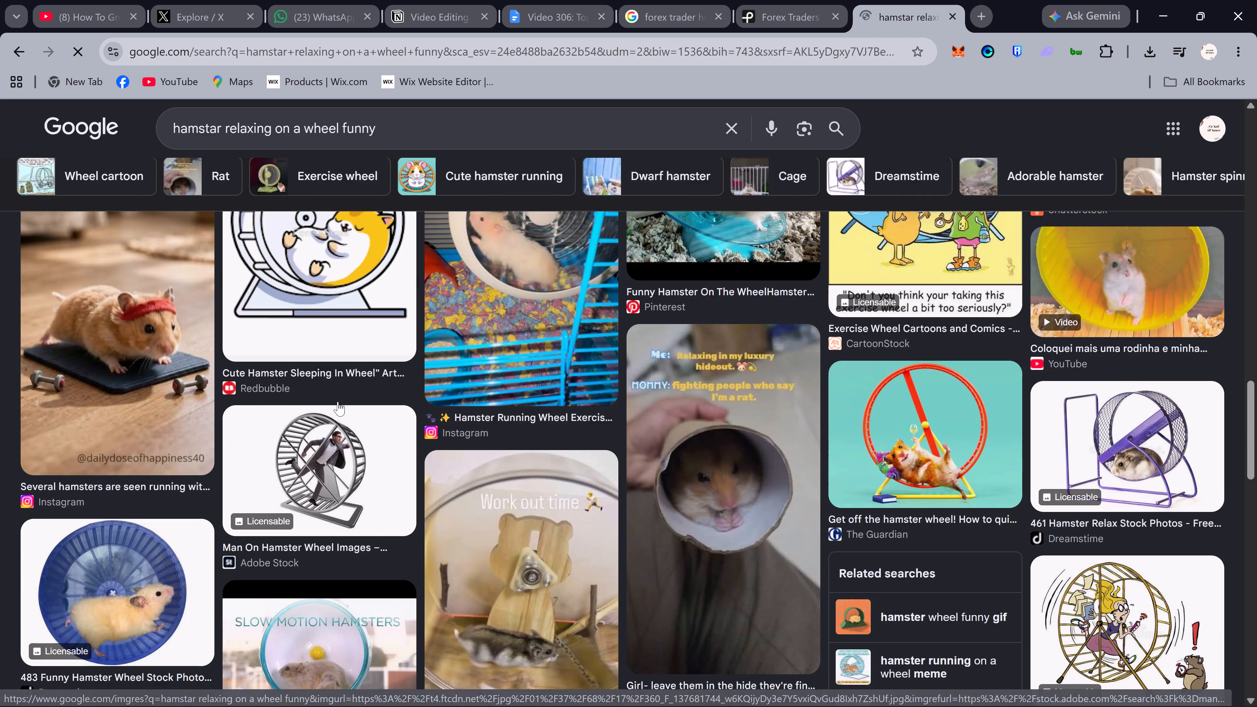
scroll(338, 402, "up", 3)
scroll(338, 402, "down", 3)
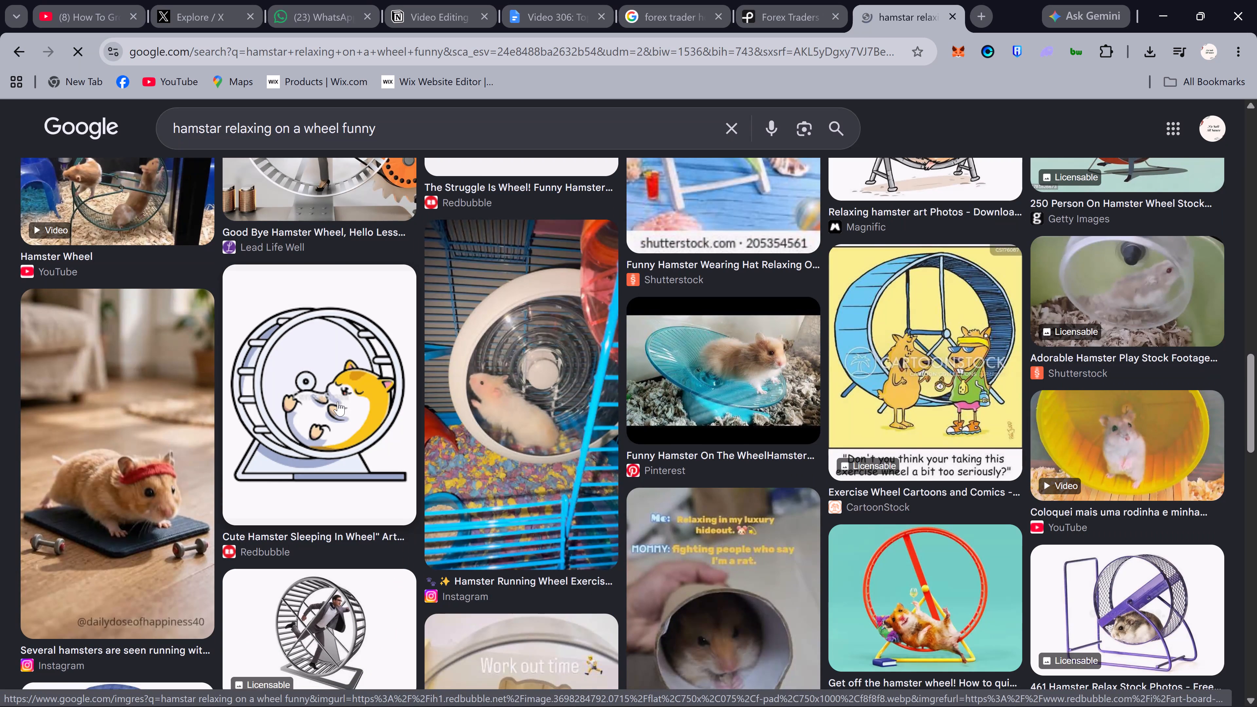
scroll(335, 403, "up", 3)
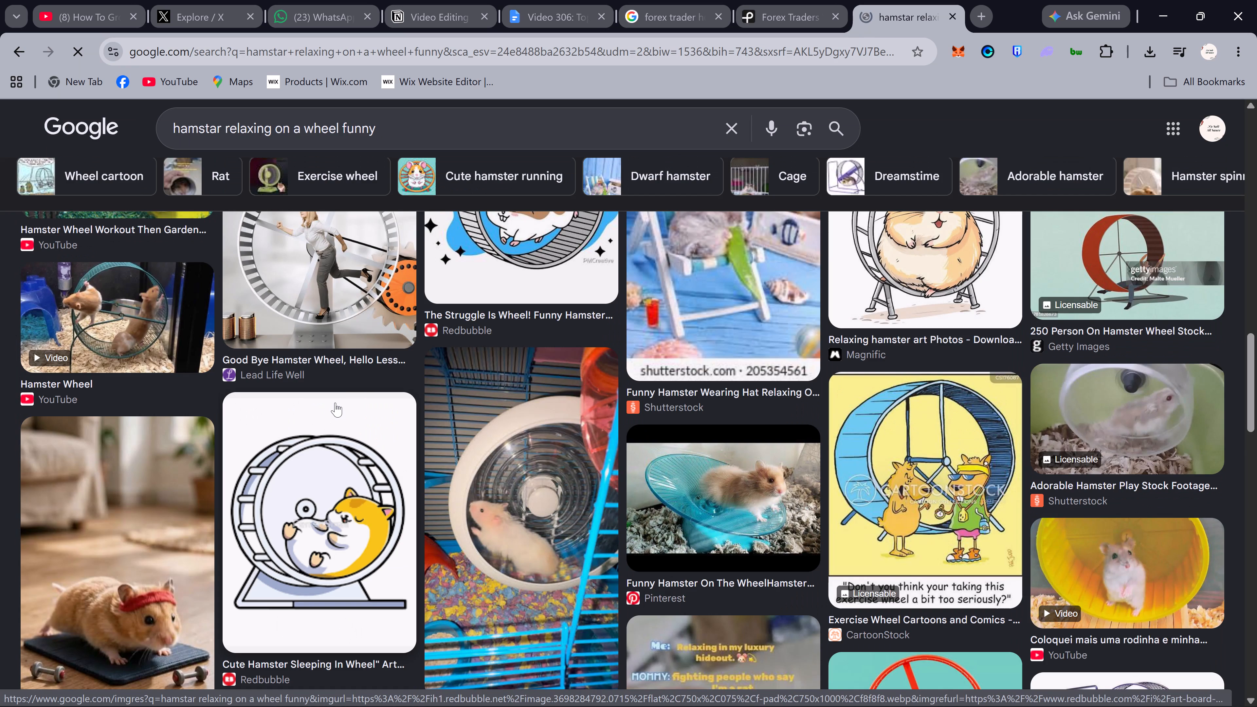
scroll(160, 432, "up", 10)
scroll(160, 432, "down", 4)
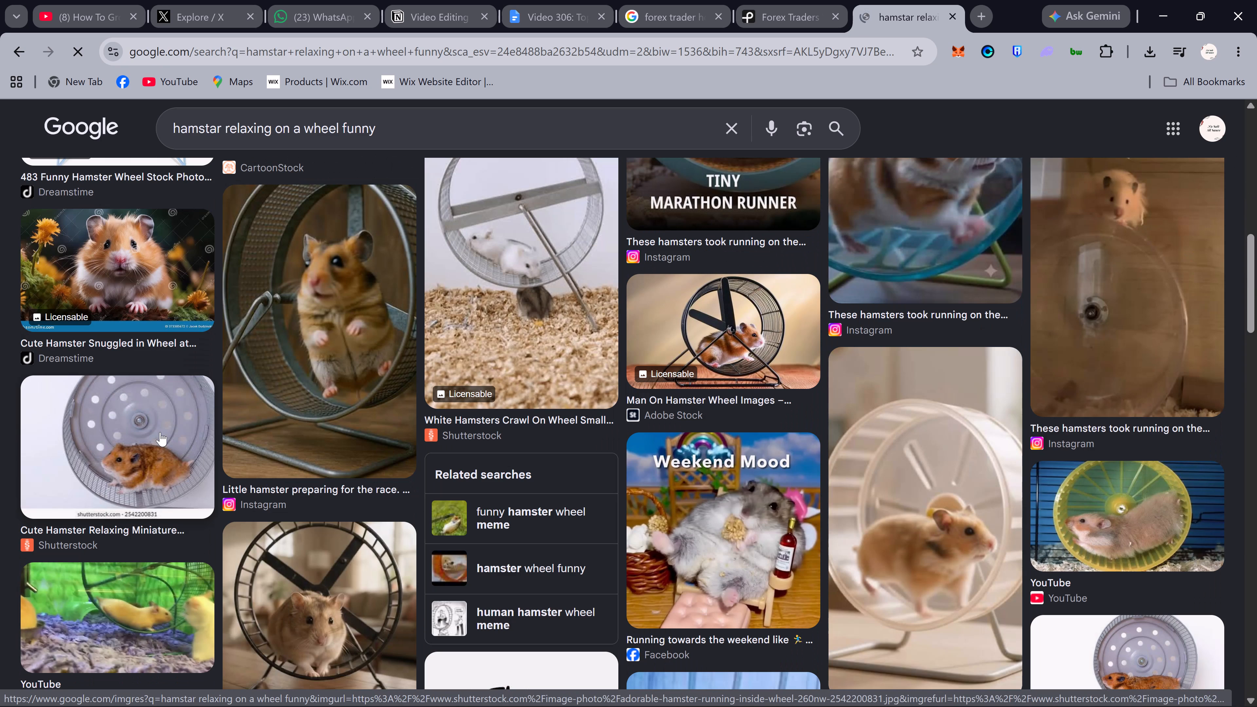
Save the Shutterstock image of the hamster lying in a grey wheel as a JPEG in the Nick Files folder.
left_click(160, 432)
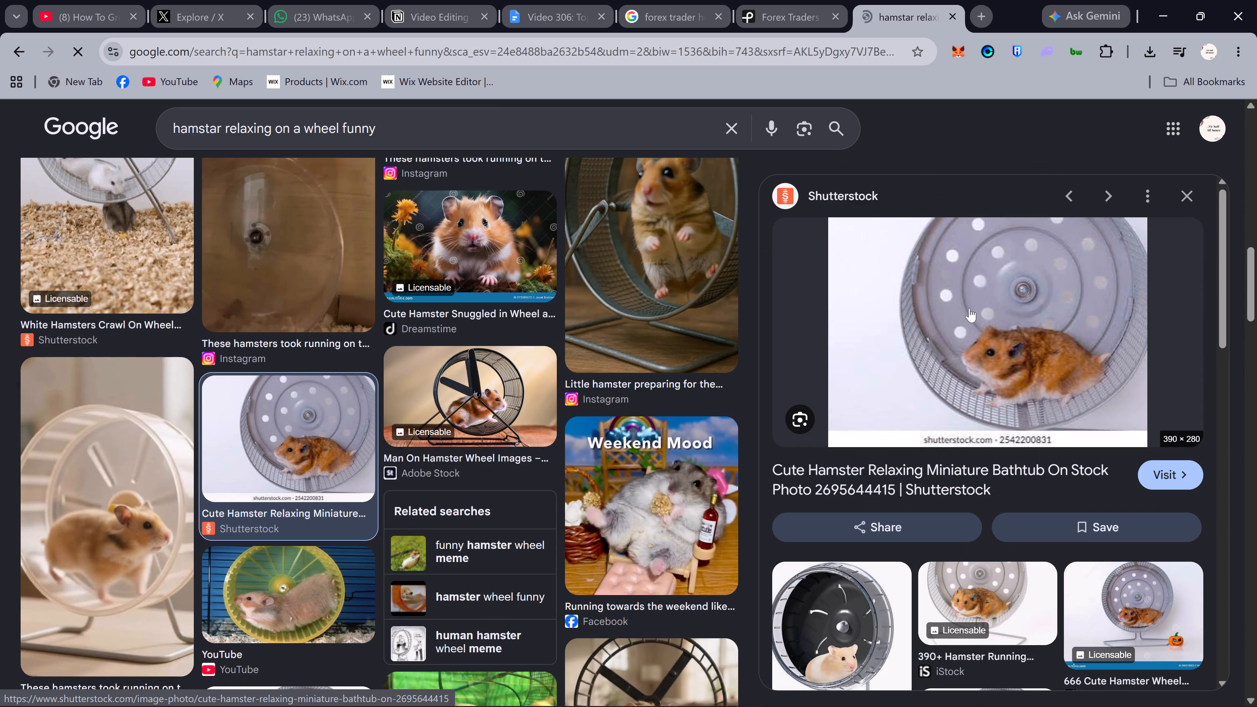
right_click(969, 308)
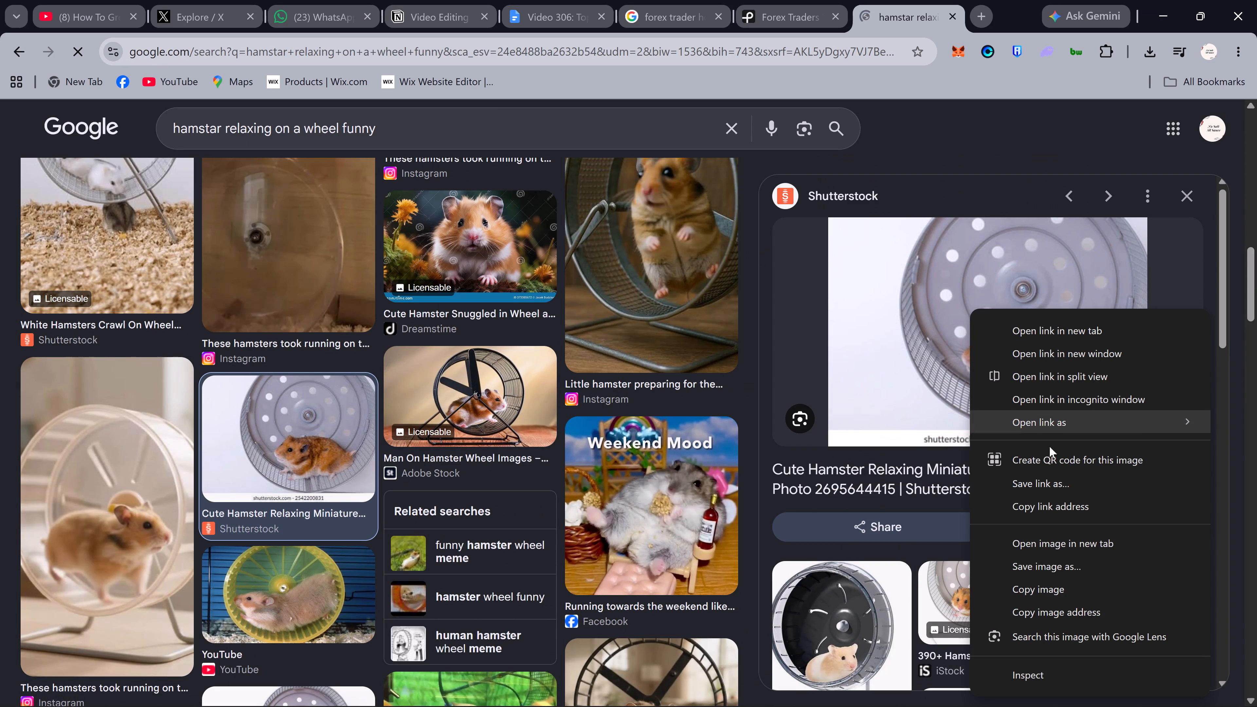
left_click(1072, 563)
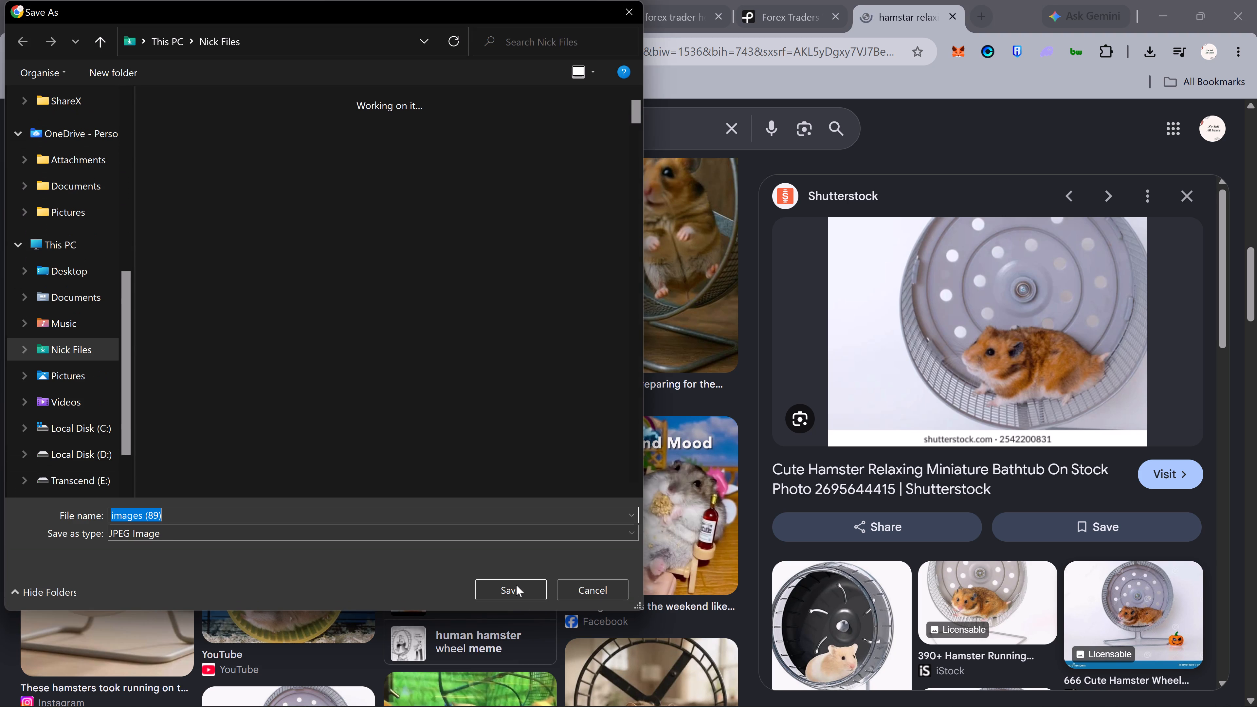
left_click(516, 585)
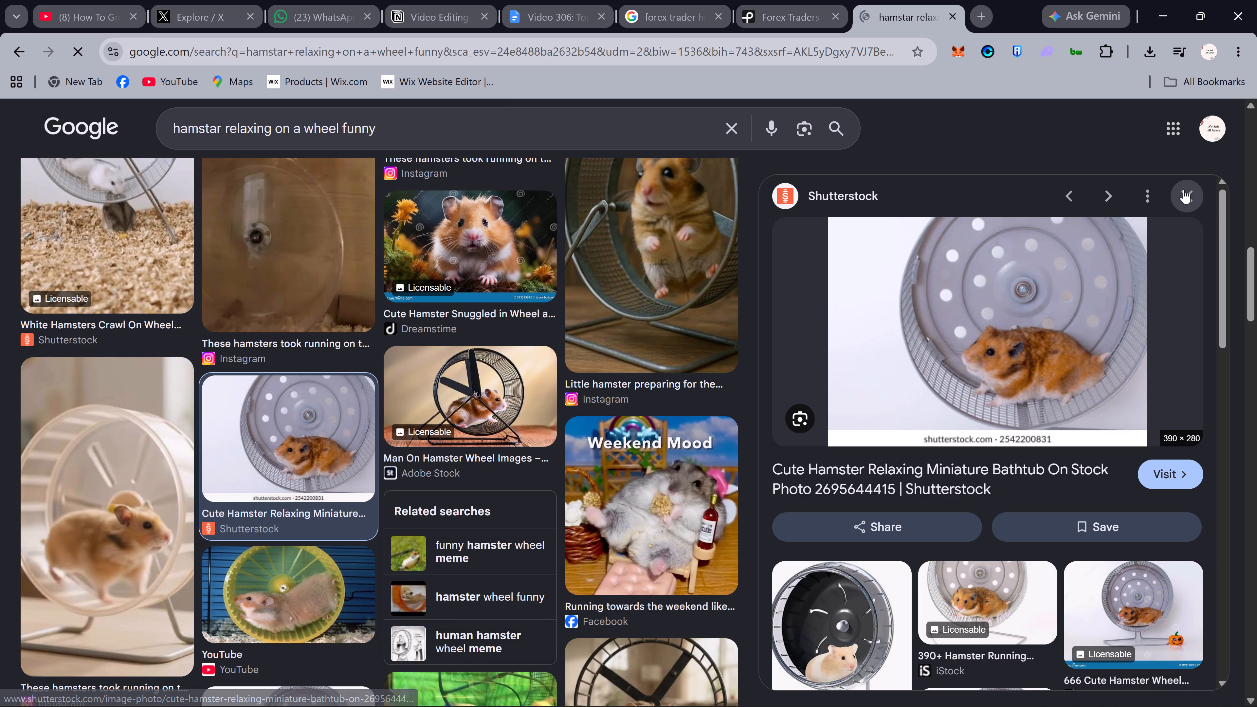
left_click(1184, 190)
Preview the Alamy photo of the funny hamster with a blue wheel on a white background.
scroll(782, 412, "down", 5)
scroll(782, 412, "up", 9)
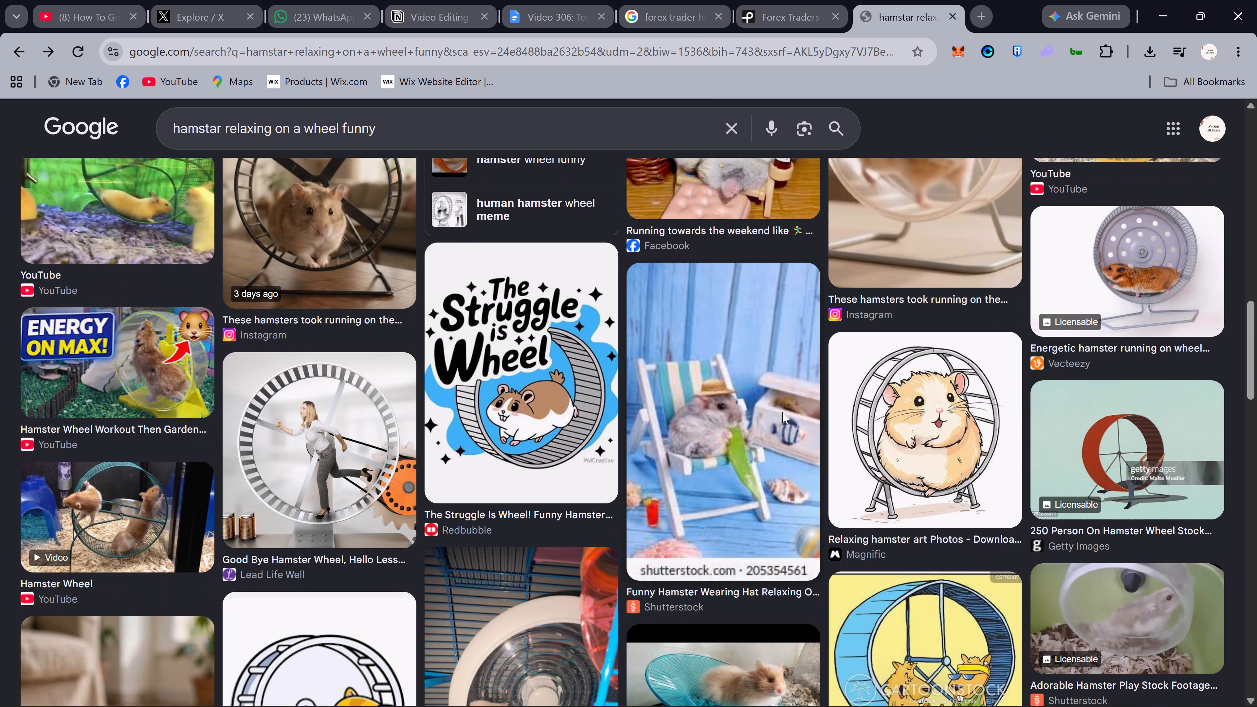
scroll(782, 412, "up", 2)
left_click(113, 398)
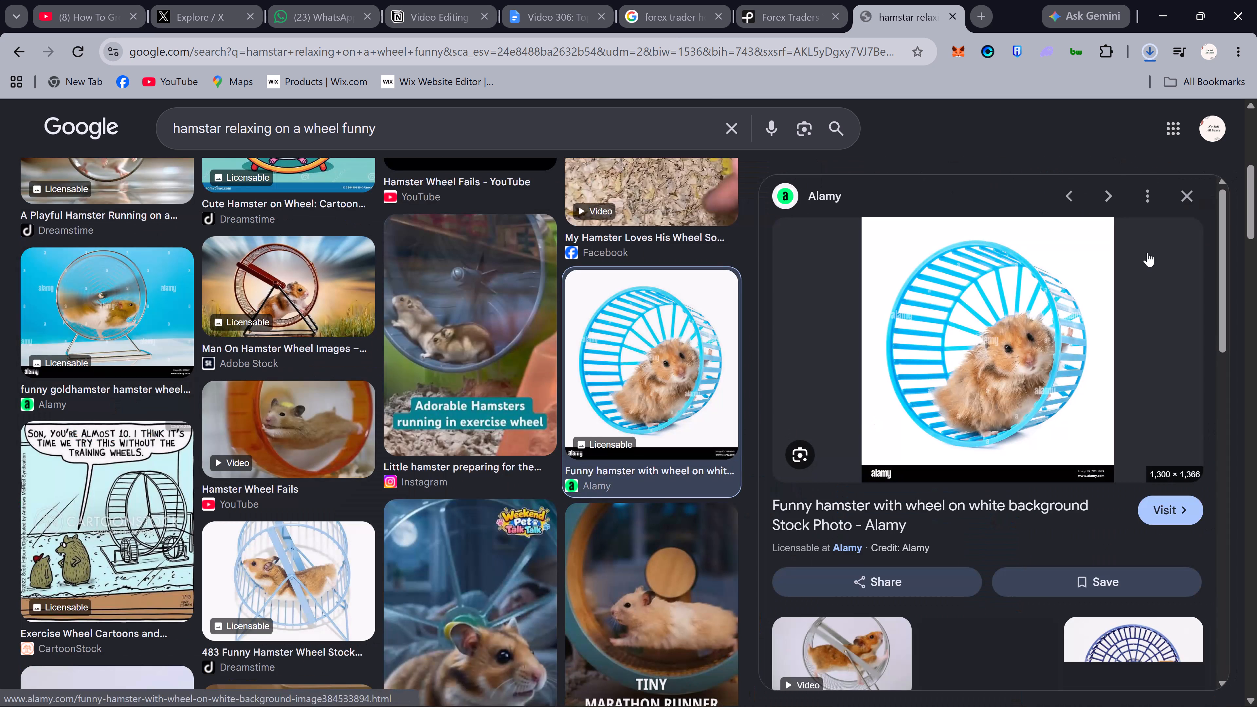
left_click(1195, 201)
Open the image search query for editing.
scroll(657, 490, "up", 2)
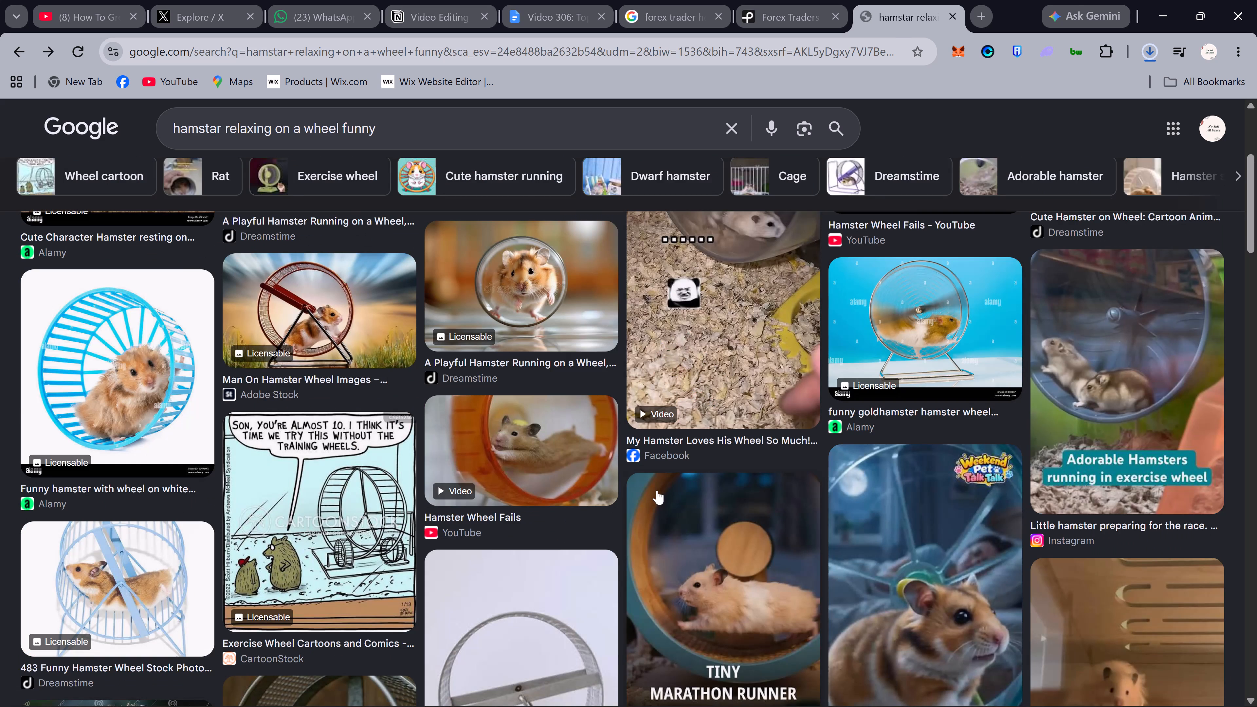
scroll(657, 490, "up", 8)
left_click(383, 134)
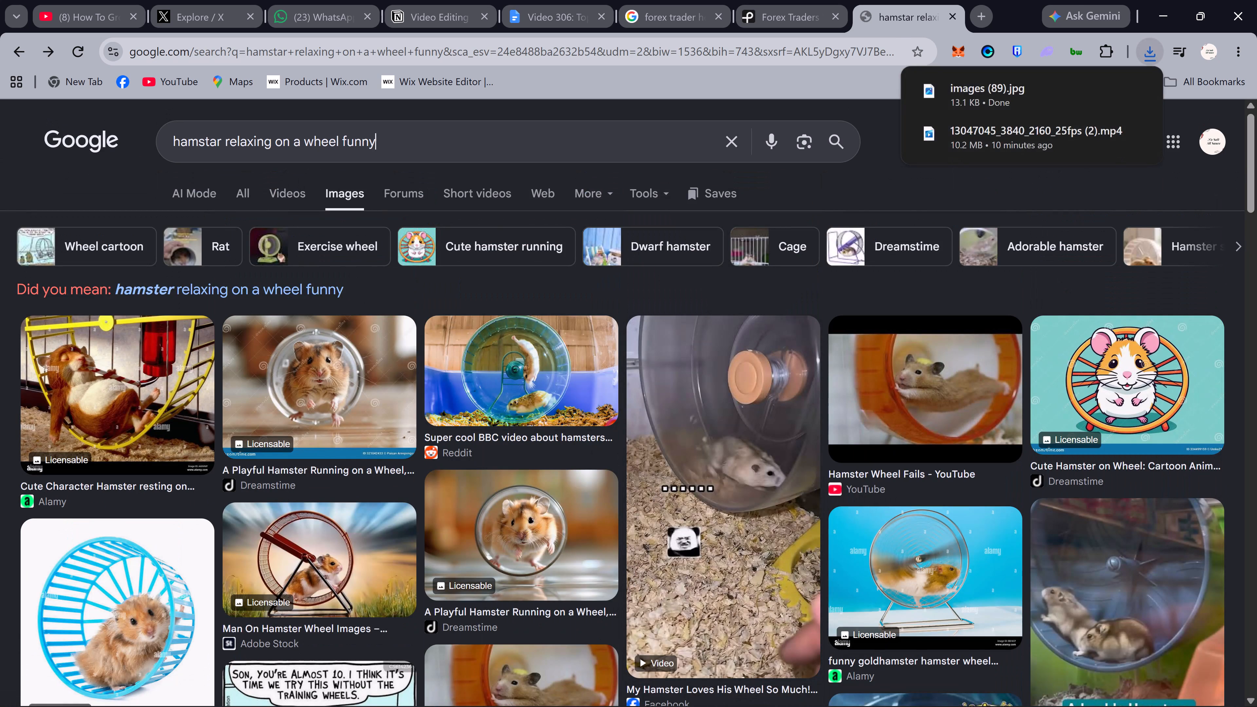
Refine the image search to "hamstar relaxing on a wheel", dropping the word "funny".
type("\\\\\\")
key("BackSpace")
key("BackSpace")
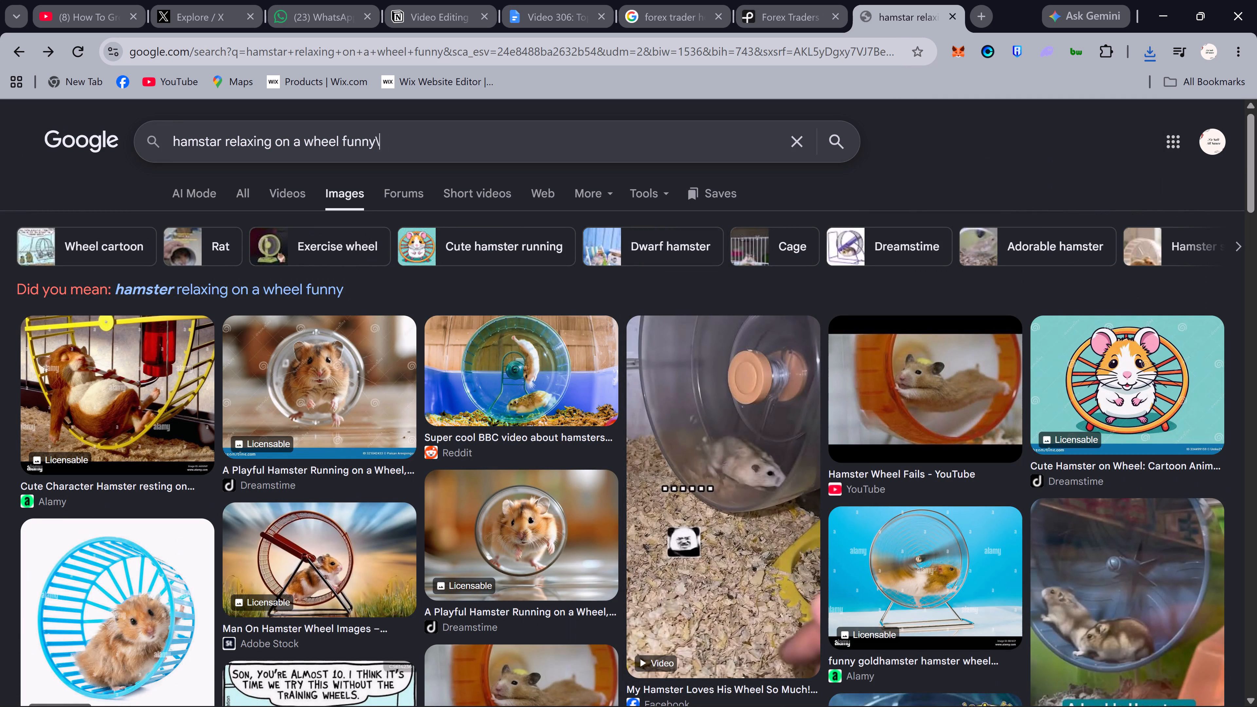
key("BackSpace")
key("BackSpace")
key("BackSpace")
key("BackSpace")
key("BackSpace")
key("BackSpace")
key("Return")
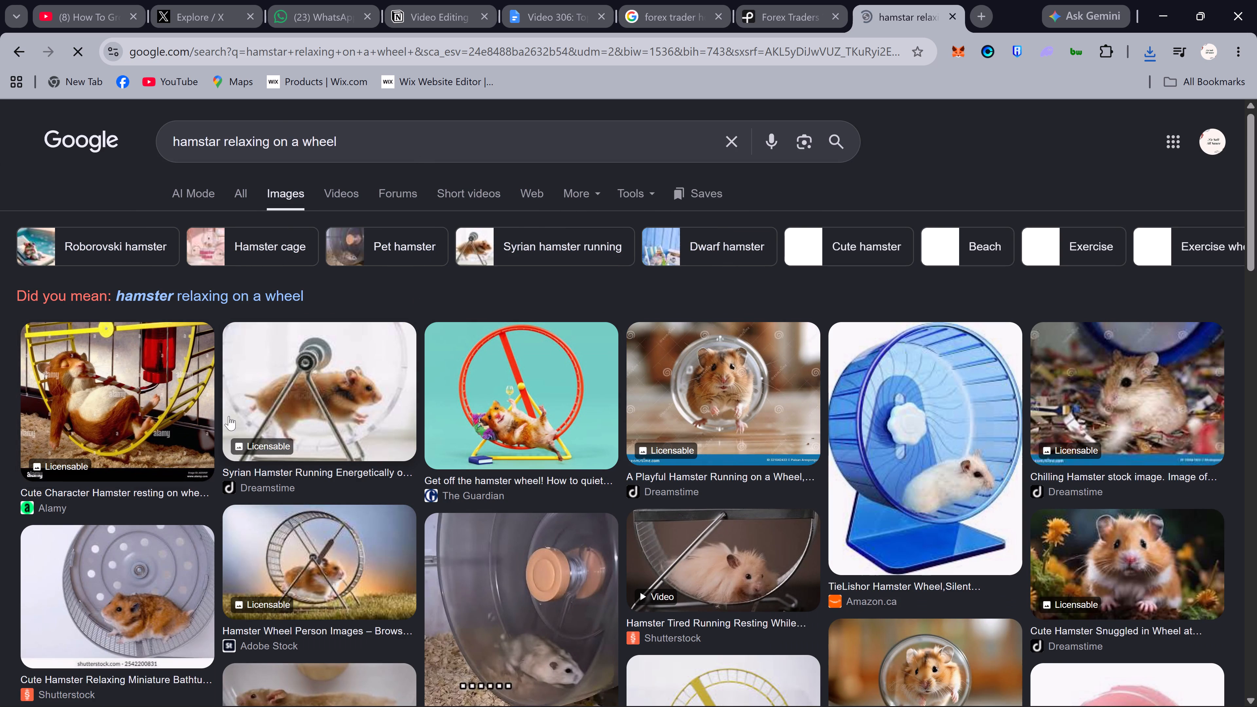
scroll(252, 432, "down", 3)
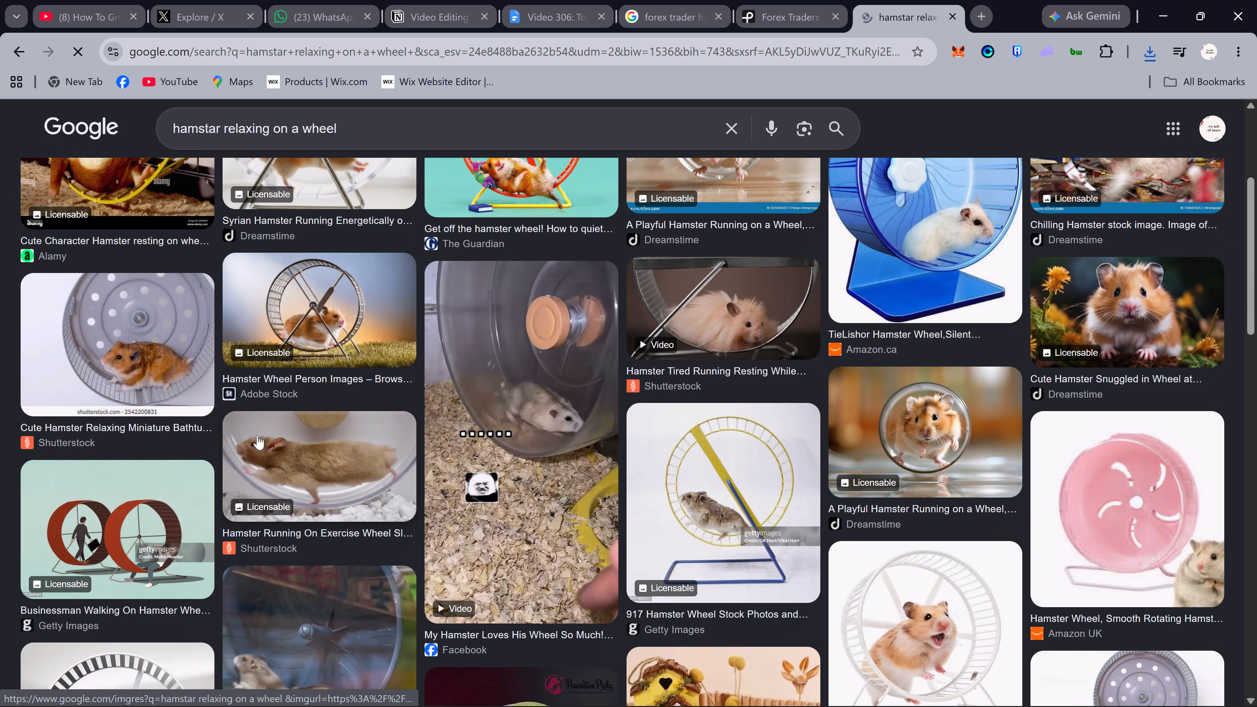
scroll(419, 431, "down", 2)
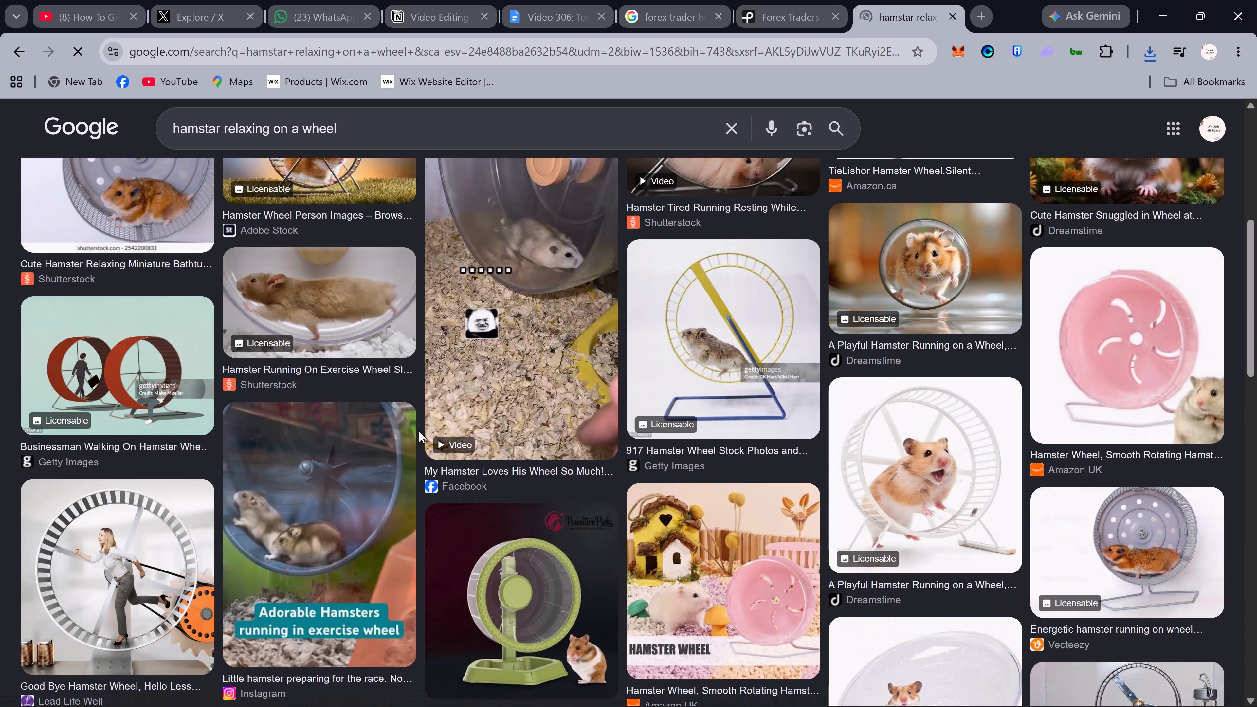
scroll(689, 462, "down", 2)
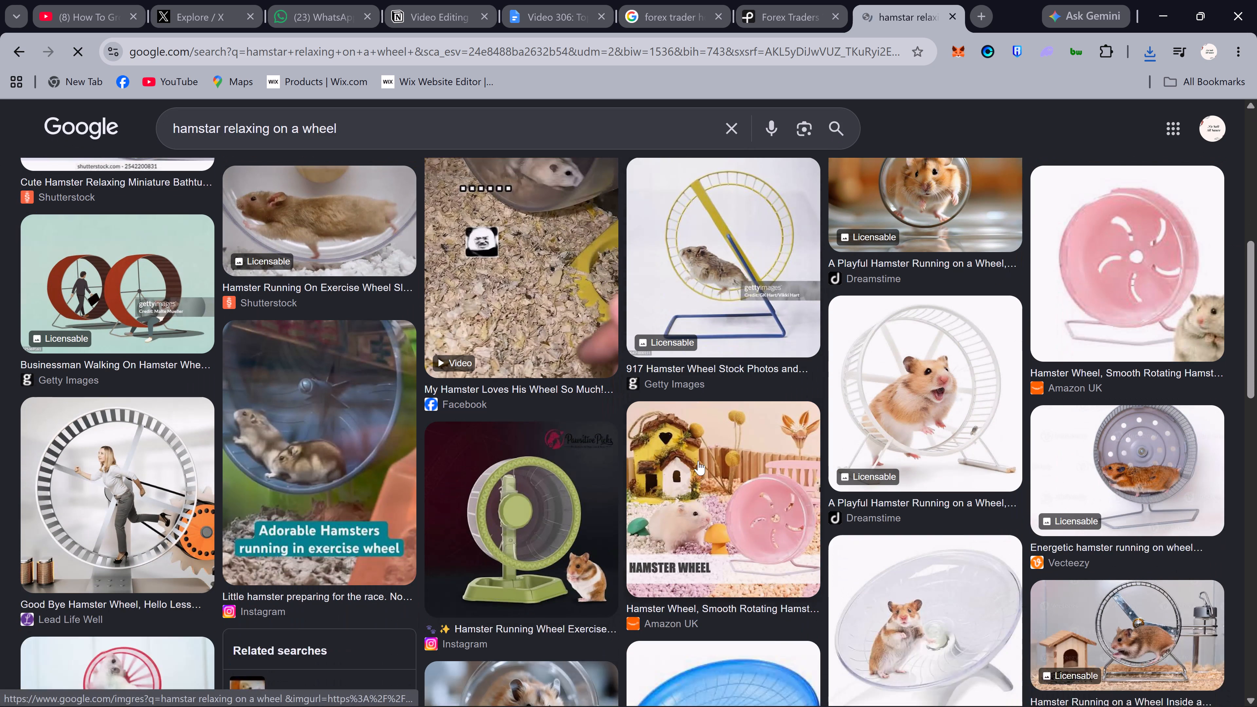
scroll(738, 465, "down", 2)
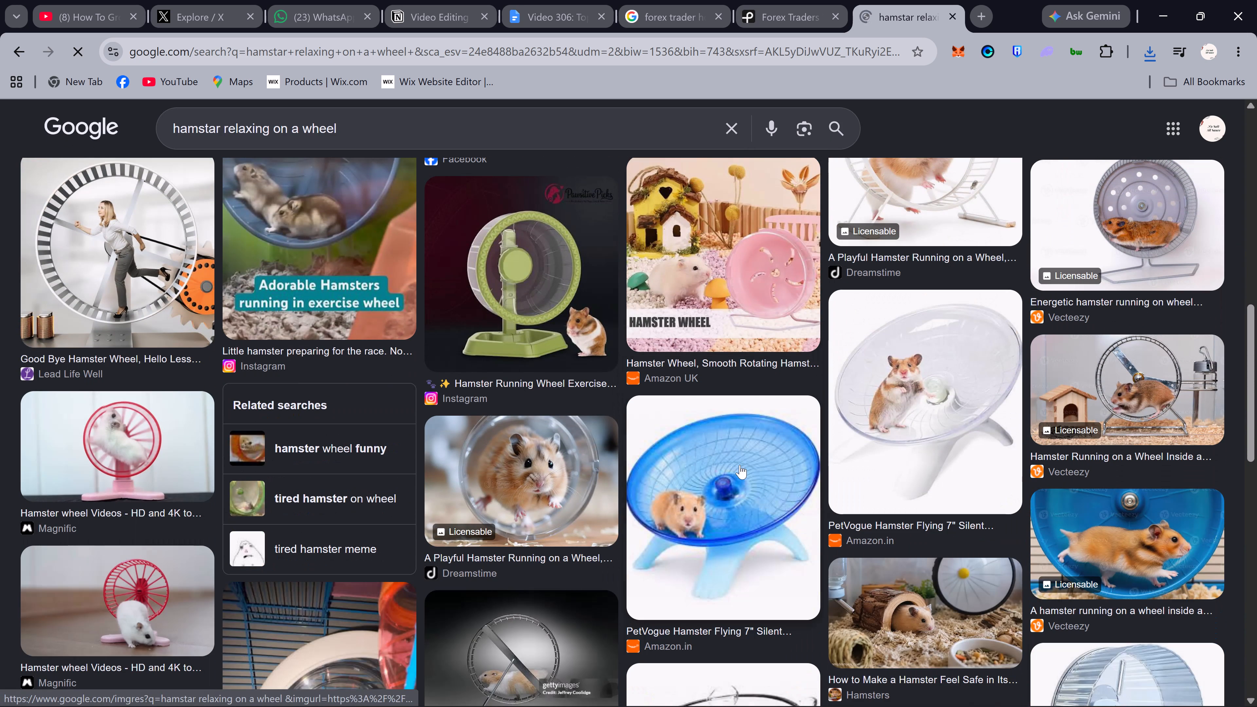
scroll(740, 461, "down", 4)
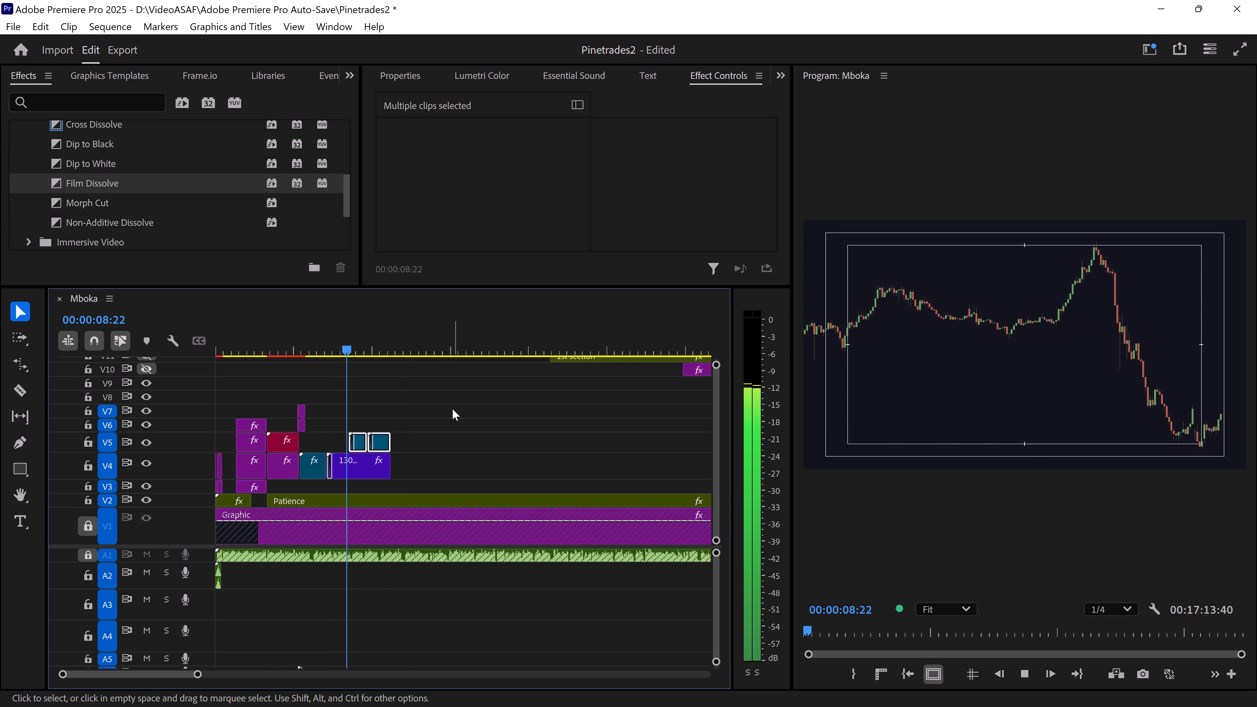
key("space")
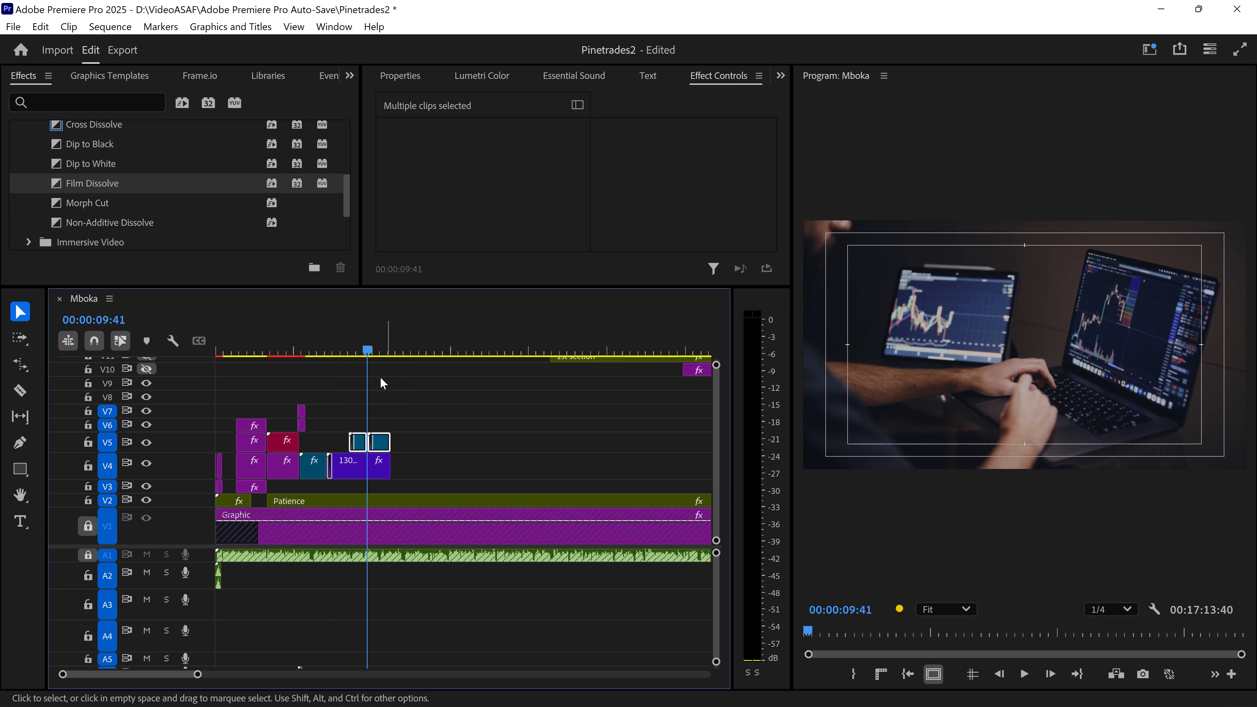
key("space")
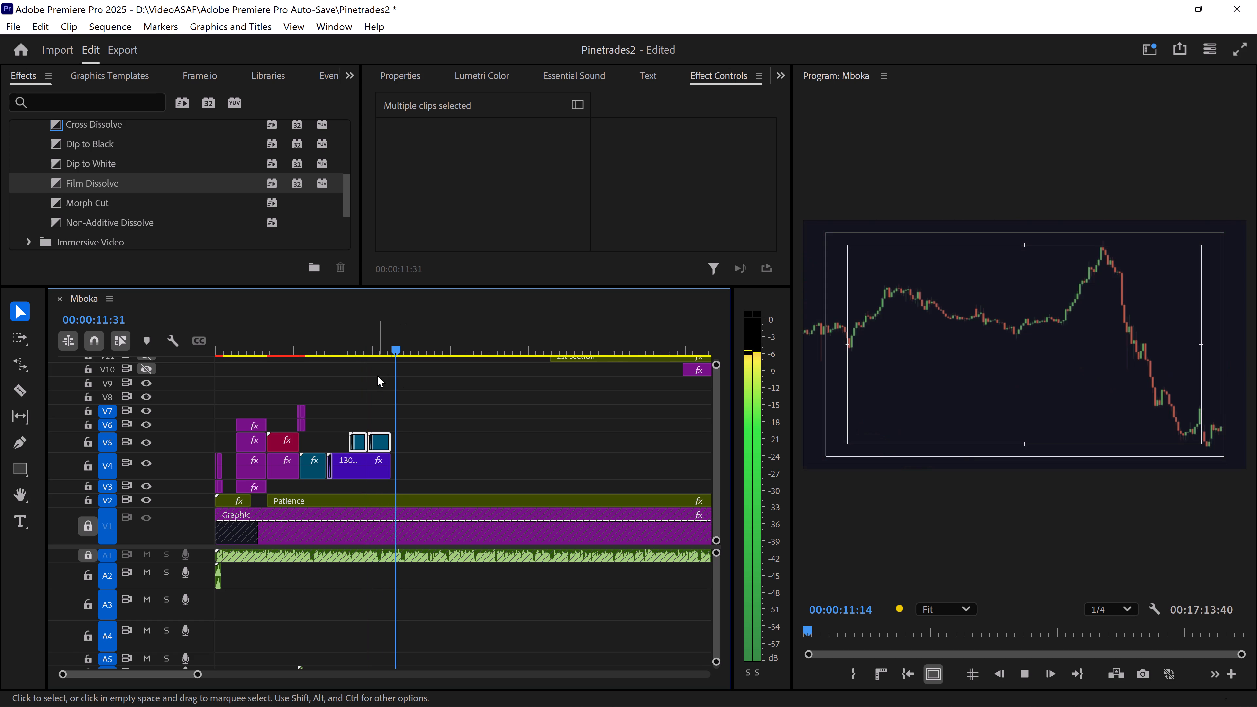
key("space")
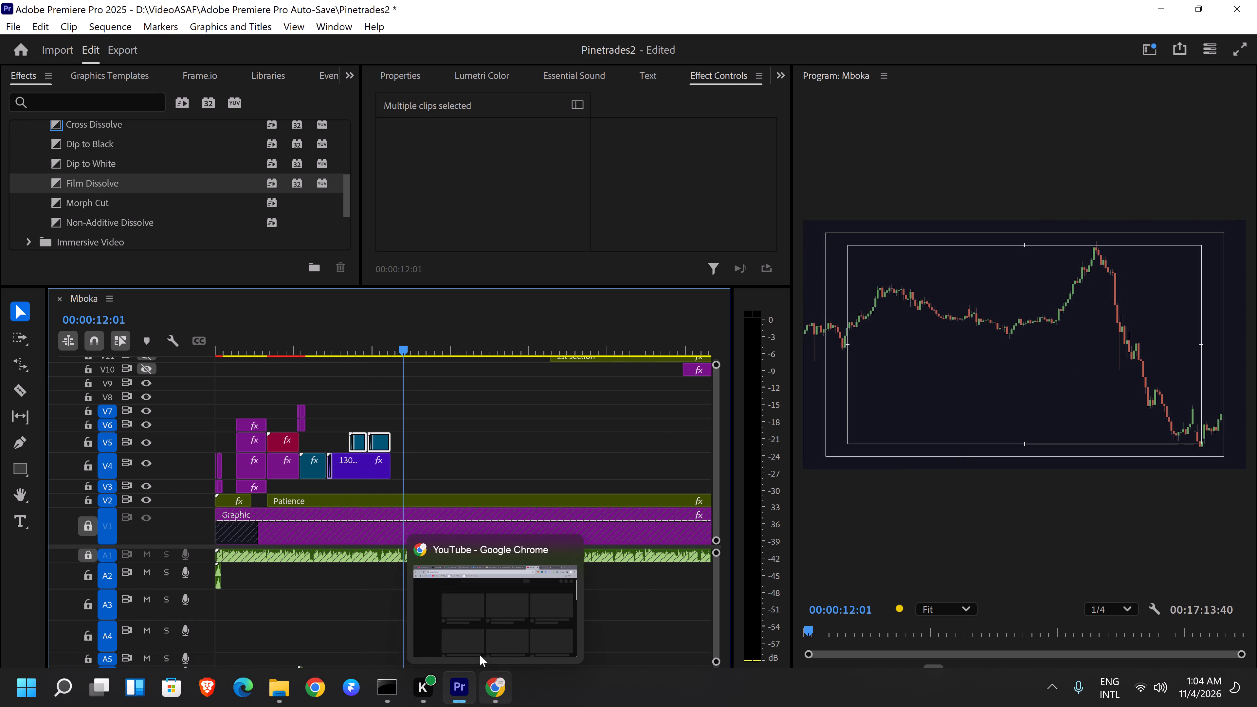
Switch to Chrome and search YouTube for "fat sfx".
left_click(464, 620)
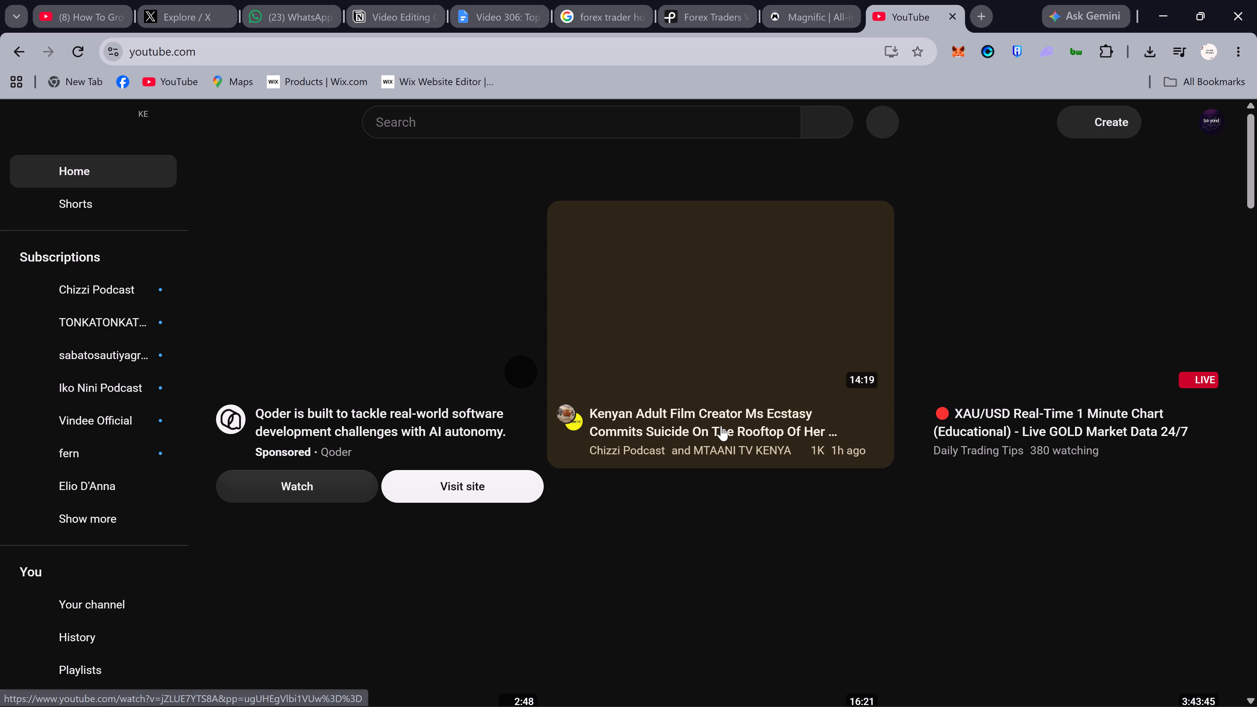
left_click(438, 121)
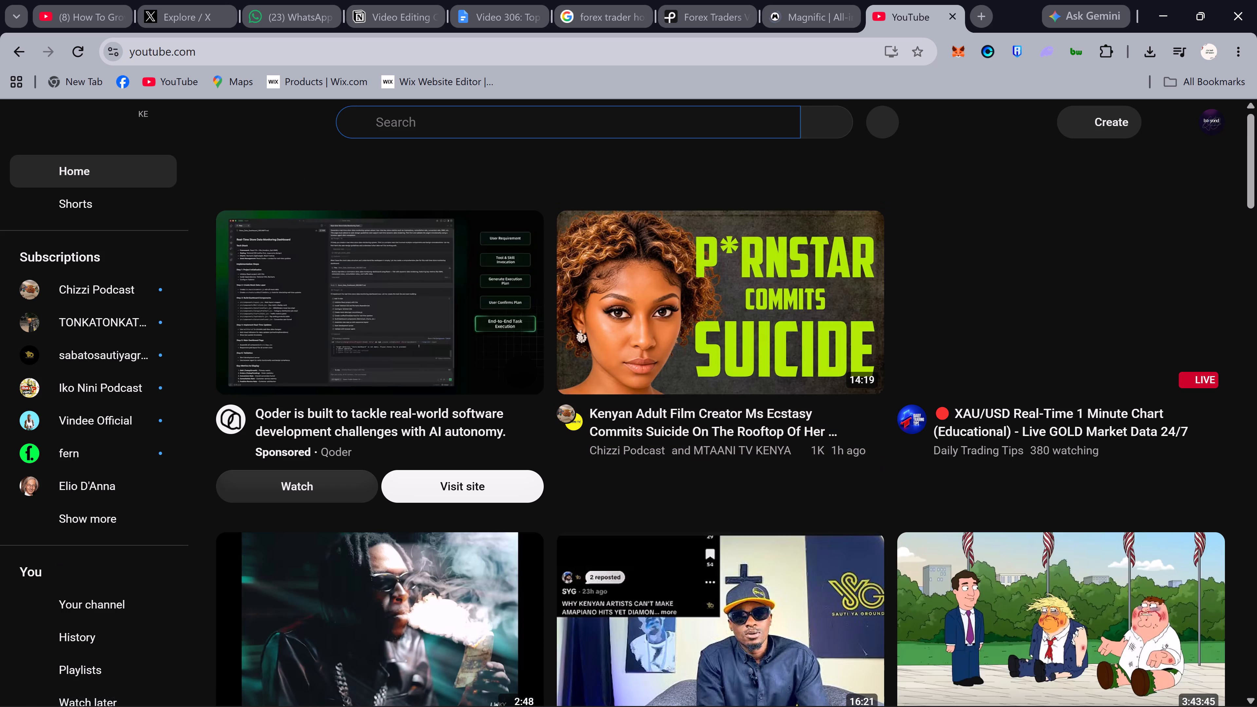
type("fat sfx")
key("Return")
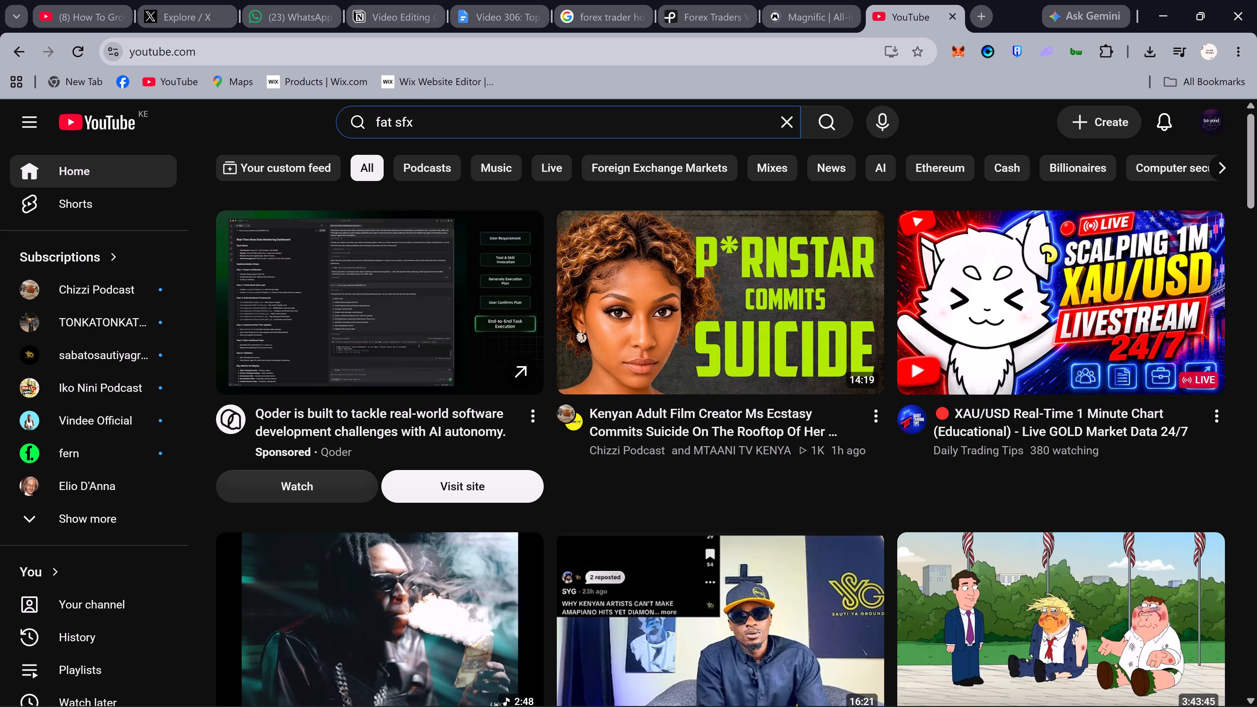
Check the Magnific page and return to the Mboka sequence in Premiere Pro.
left_click(837, 0)
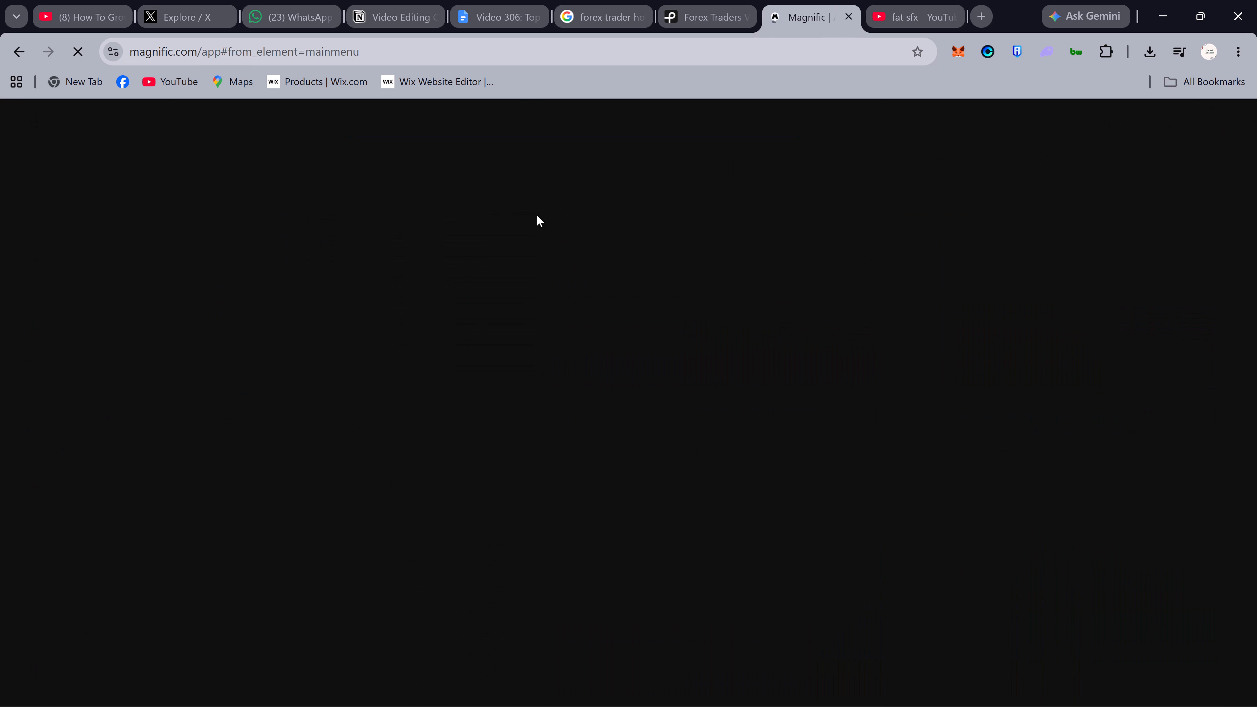
left_click(455, 685)
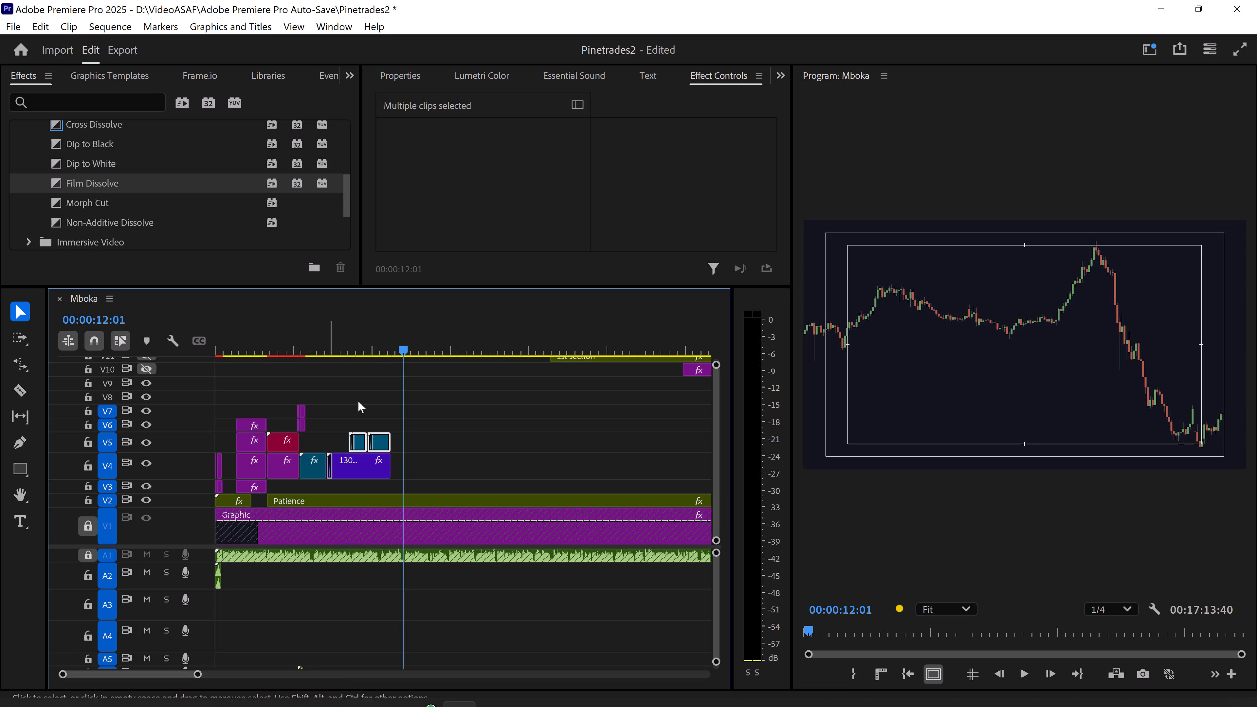
Review the sequence between about 8 and 11 seconds and extend the stock market V5 clip and 13047045 V4 clip together to about 12 seconds.
left_click_drag(368, 351, 357, 349)
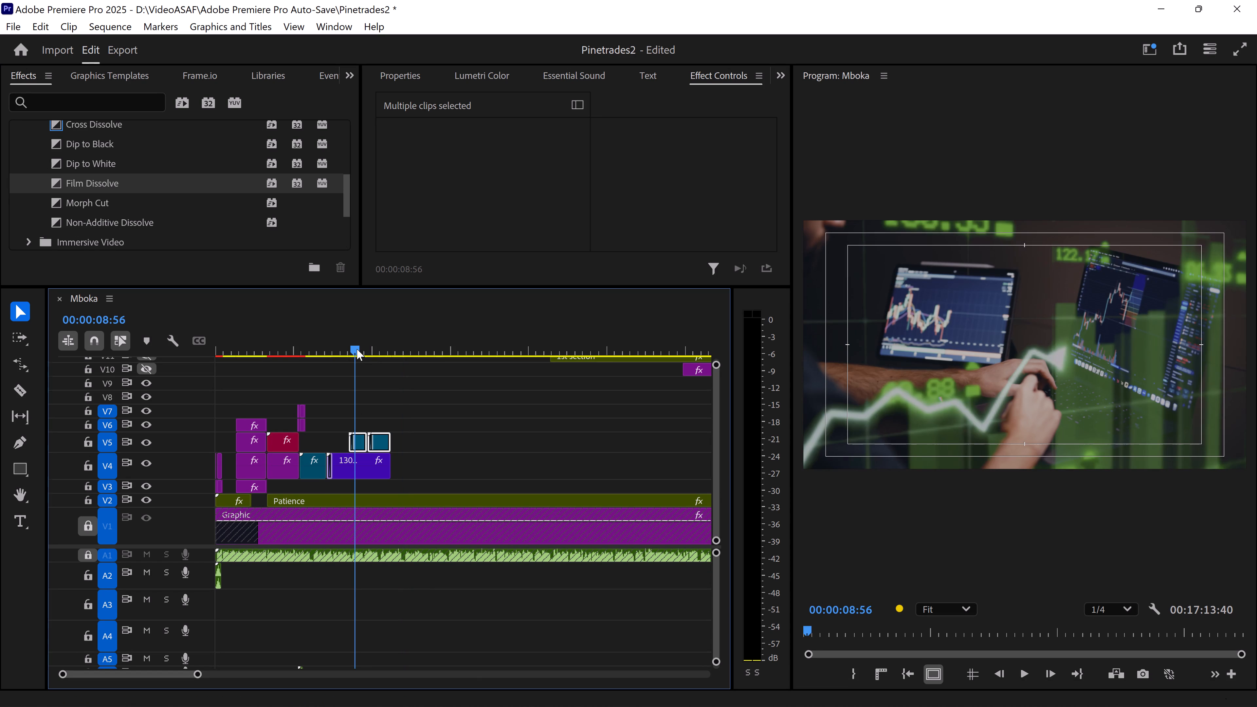
left_click_drag(357, 349, 381, 351)
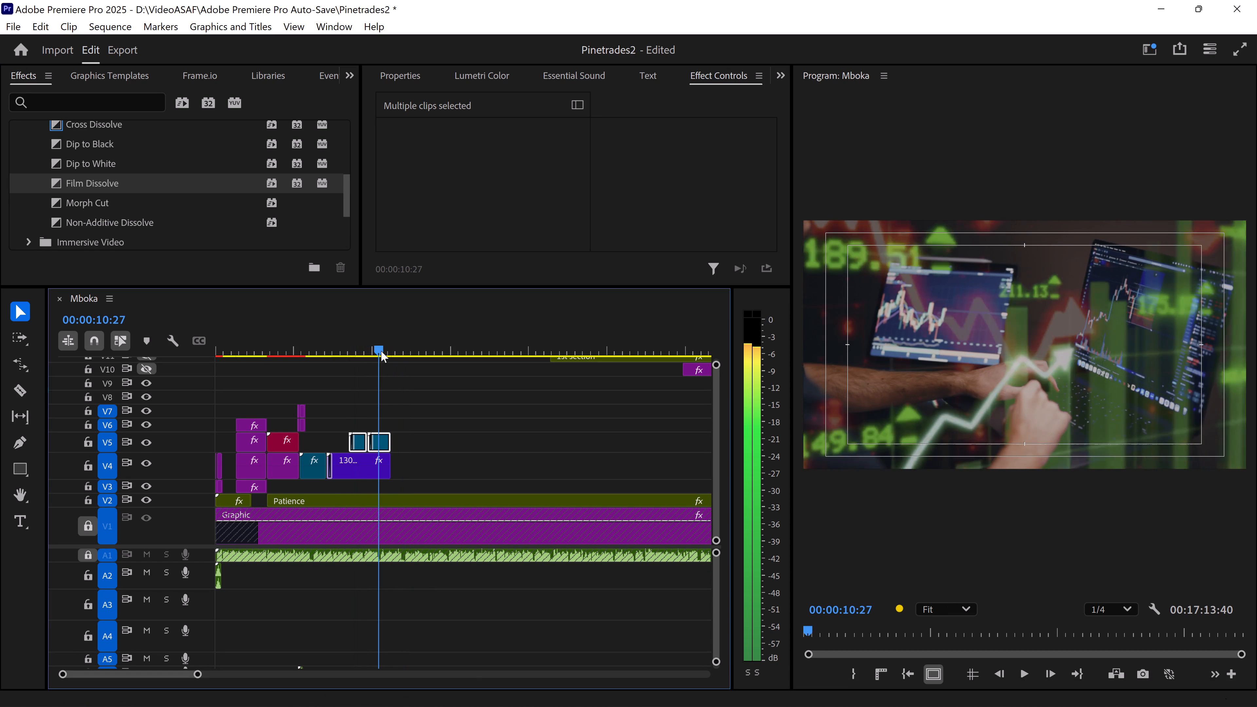
left_click_drag(381, 351, 341, 354)
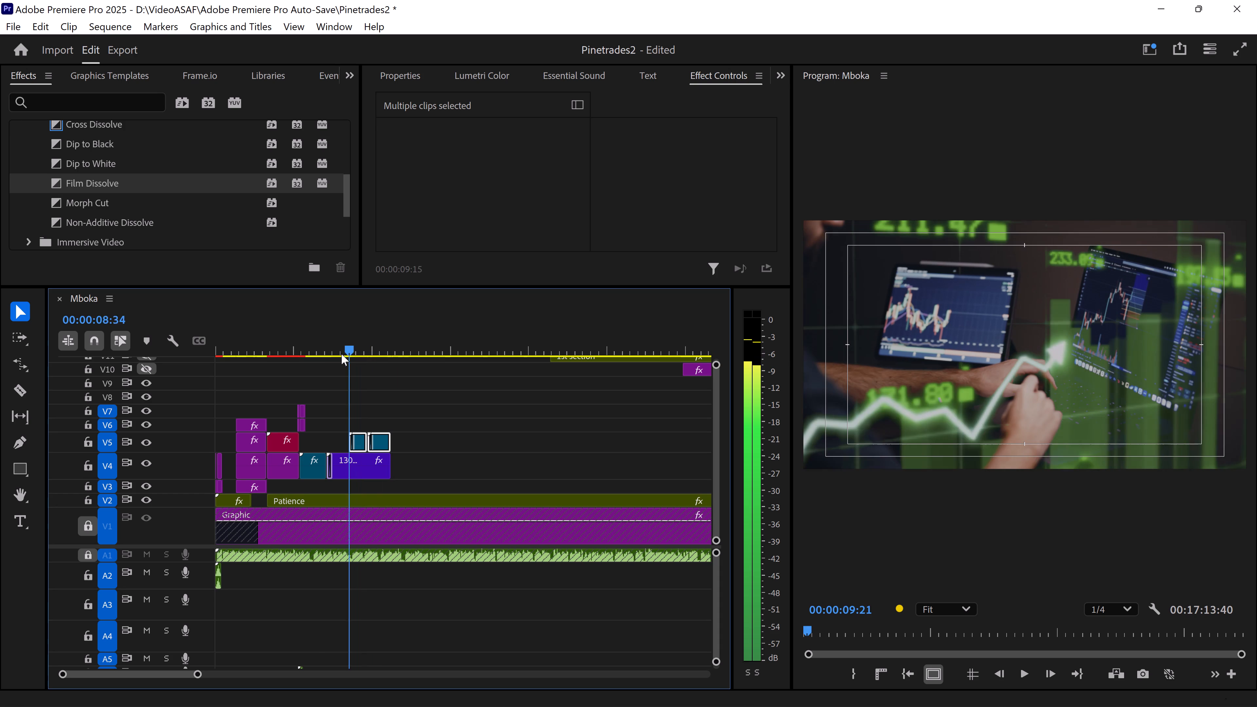
left_click_drag(341, 354, 353, 360)
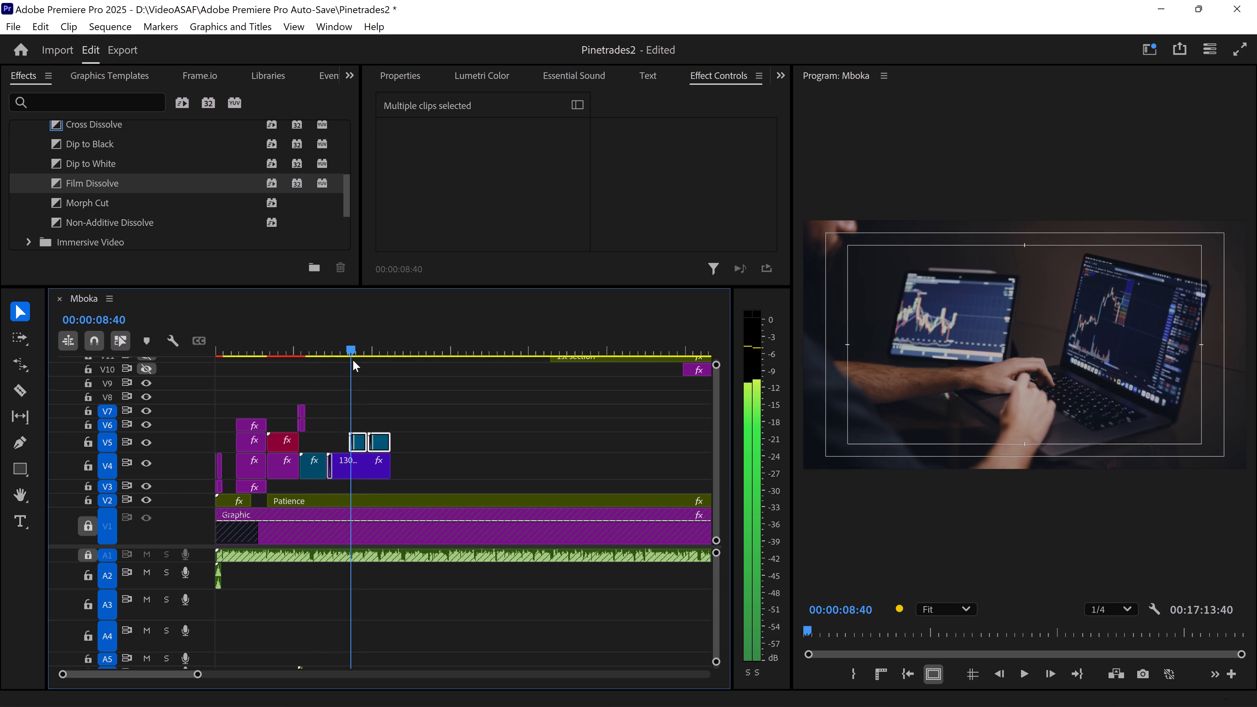
left_click_drag(353, 360, 376, 360)
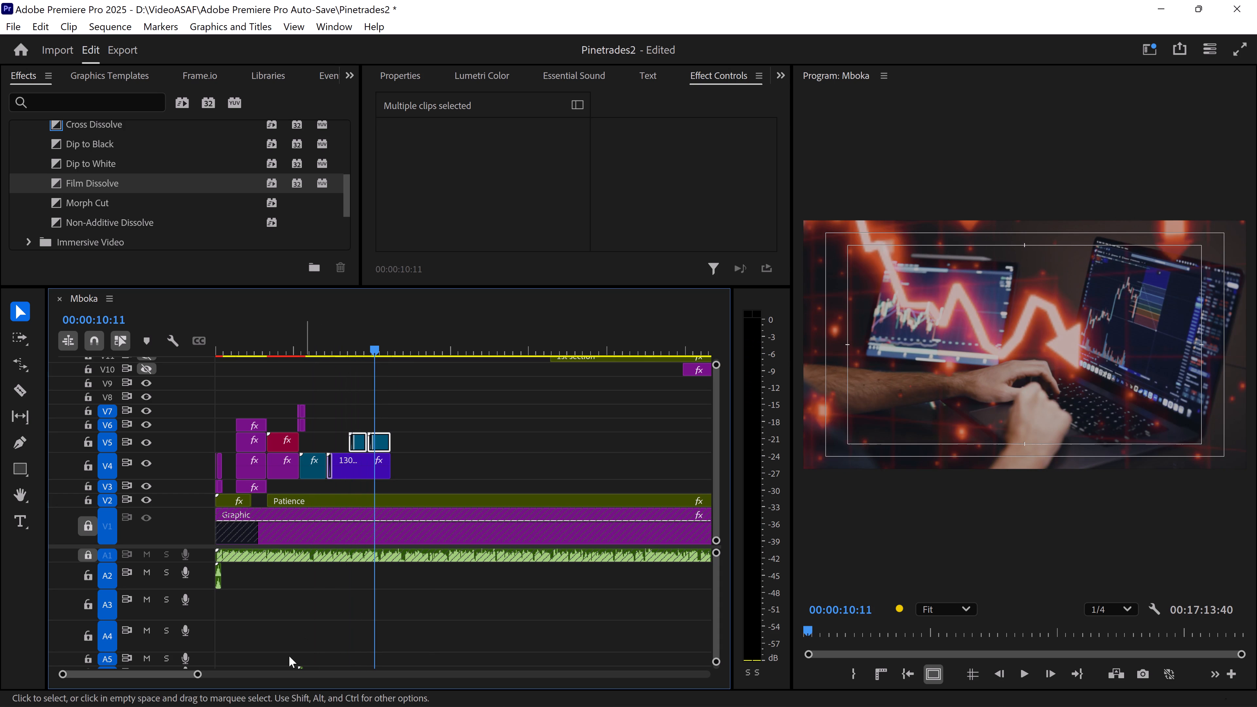
left_click_drag(199, 674, 176, 668)
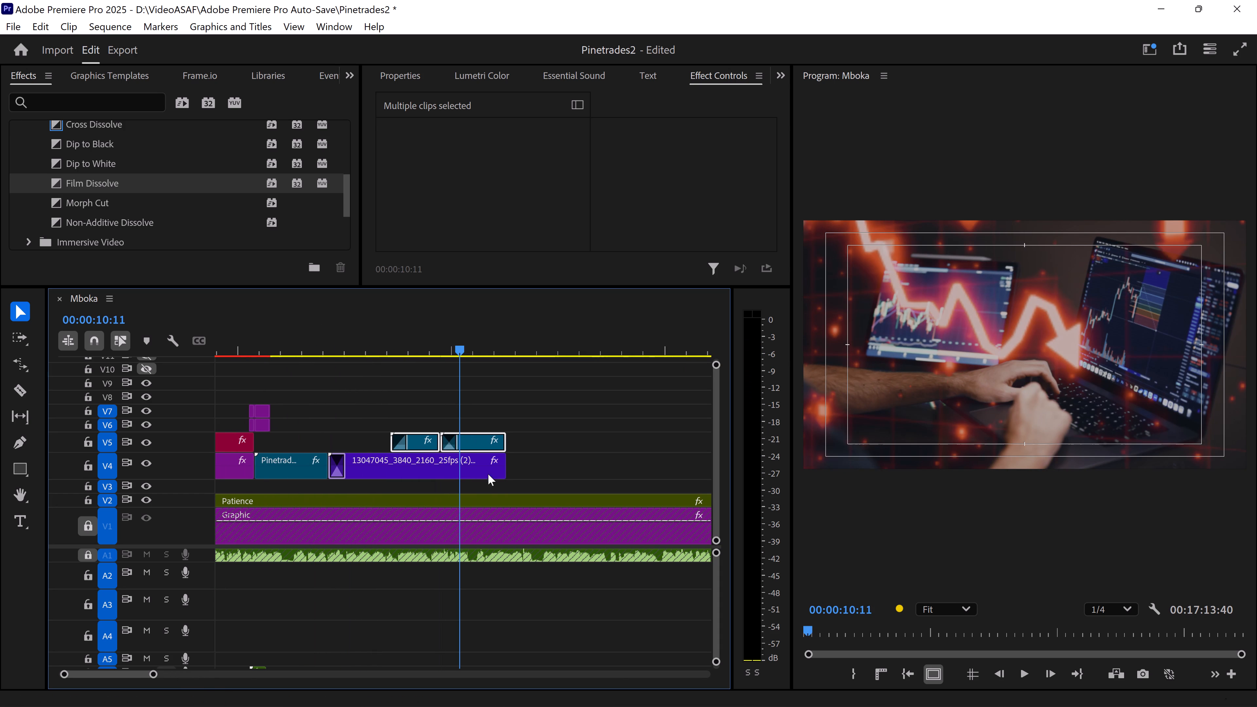
left_click_drag(564, 421, 484, 480)
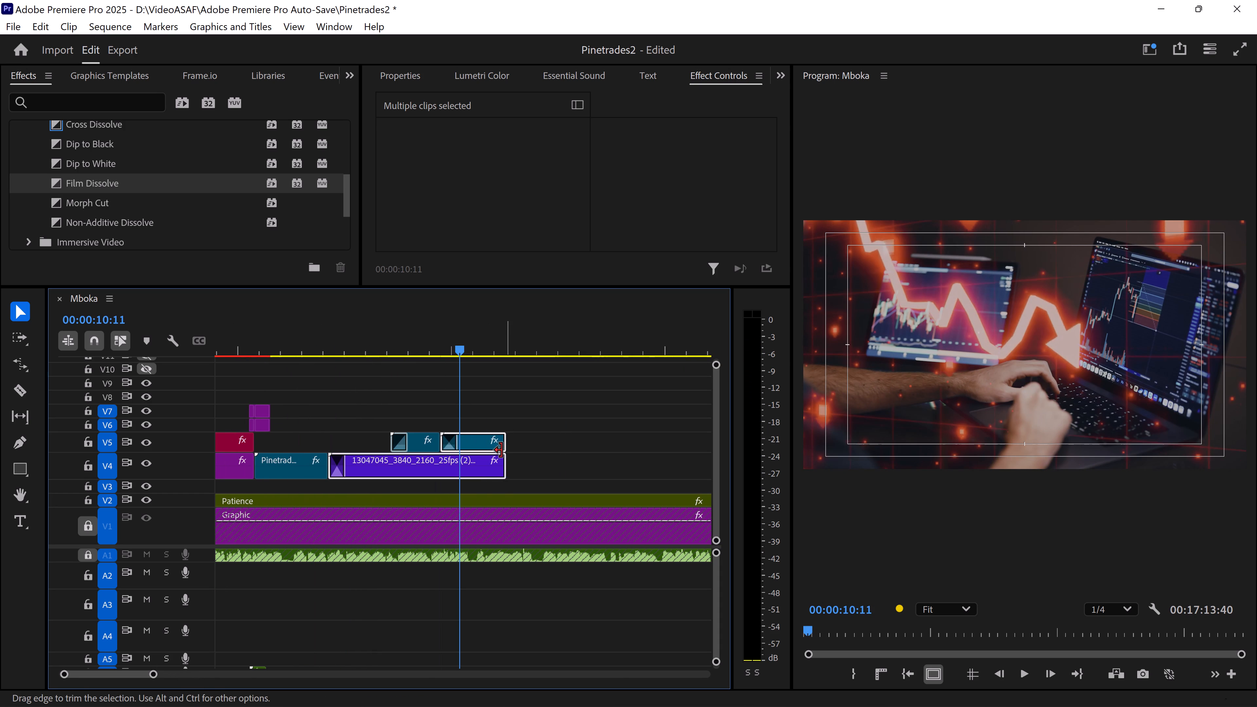
left_click_drag(501, 450, 548, 449)
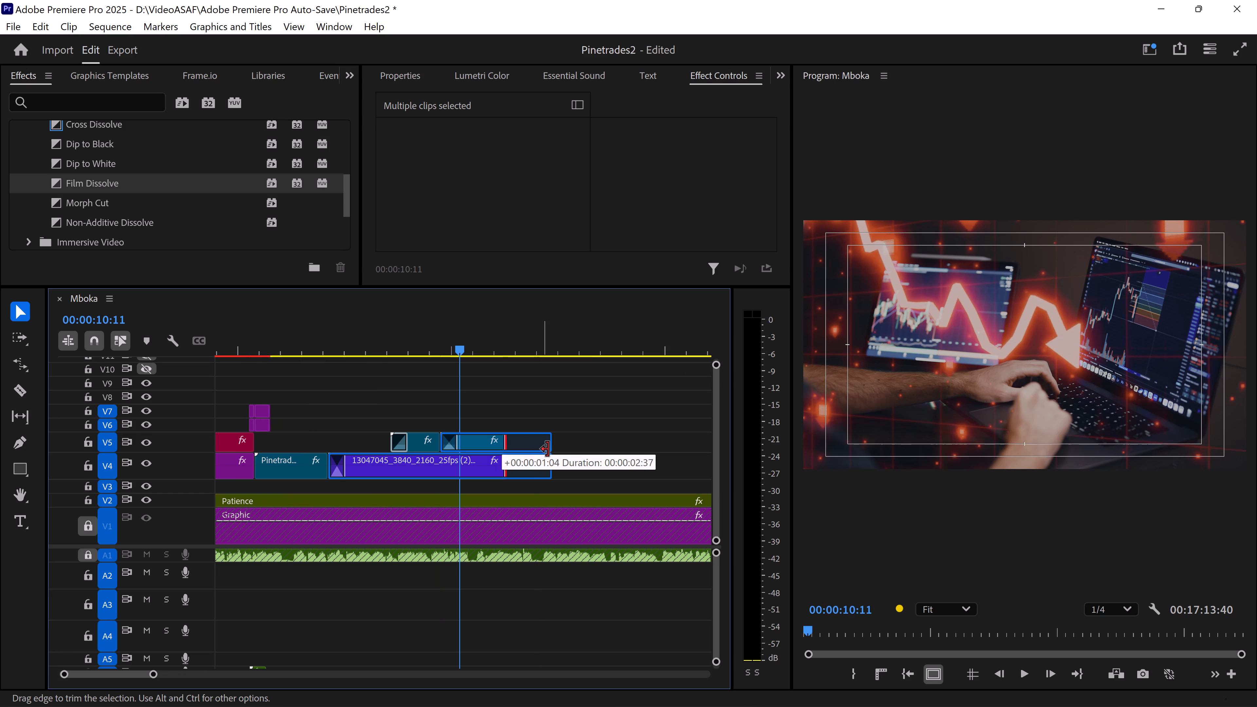
left_click_drag(548, 449, 537, 449)
Duplicate the earlier V6 adjustment layer further along V6 so the copy starts at 00:00:10:31.
key("space")
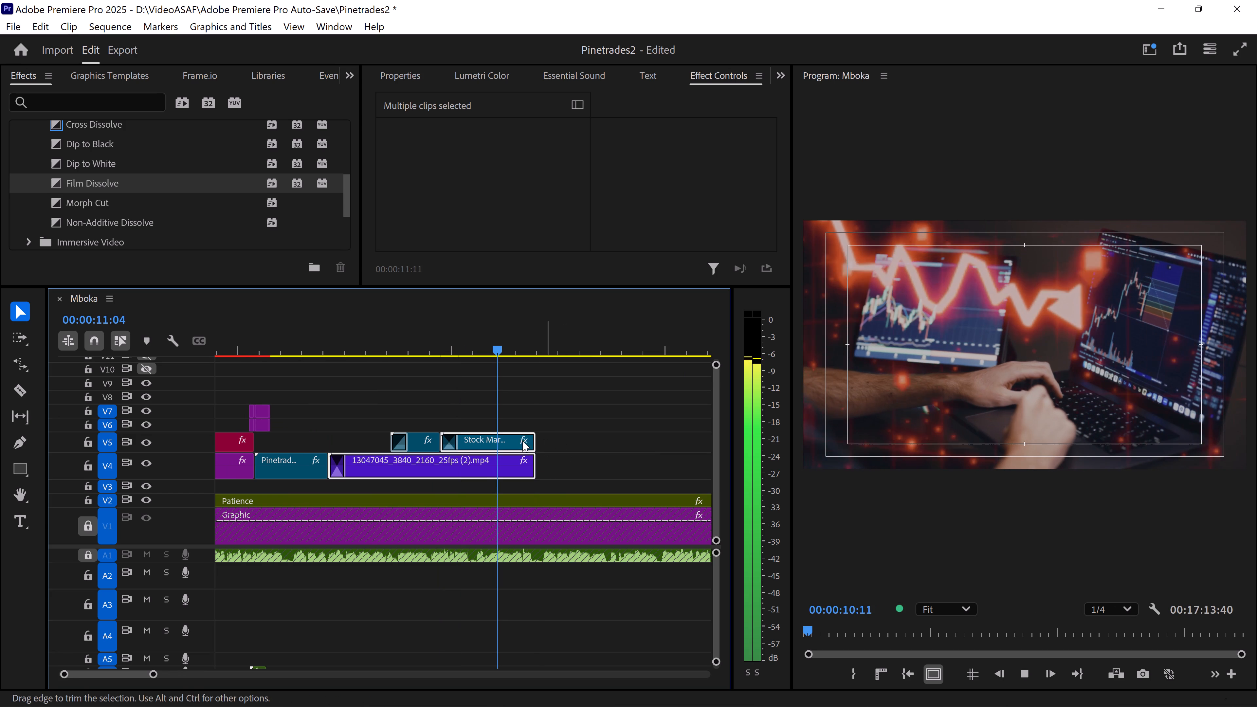
key("space")
left_click_drag(473, 346, 482, 348)
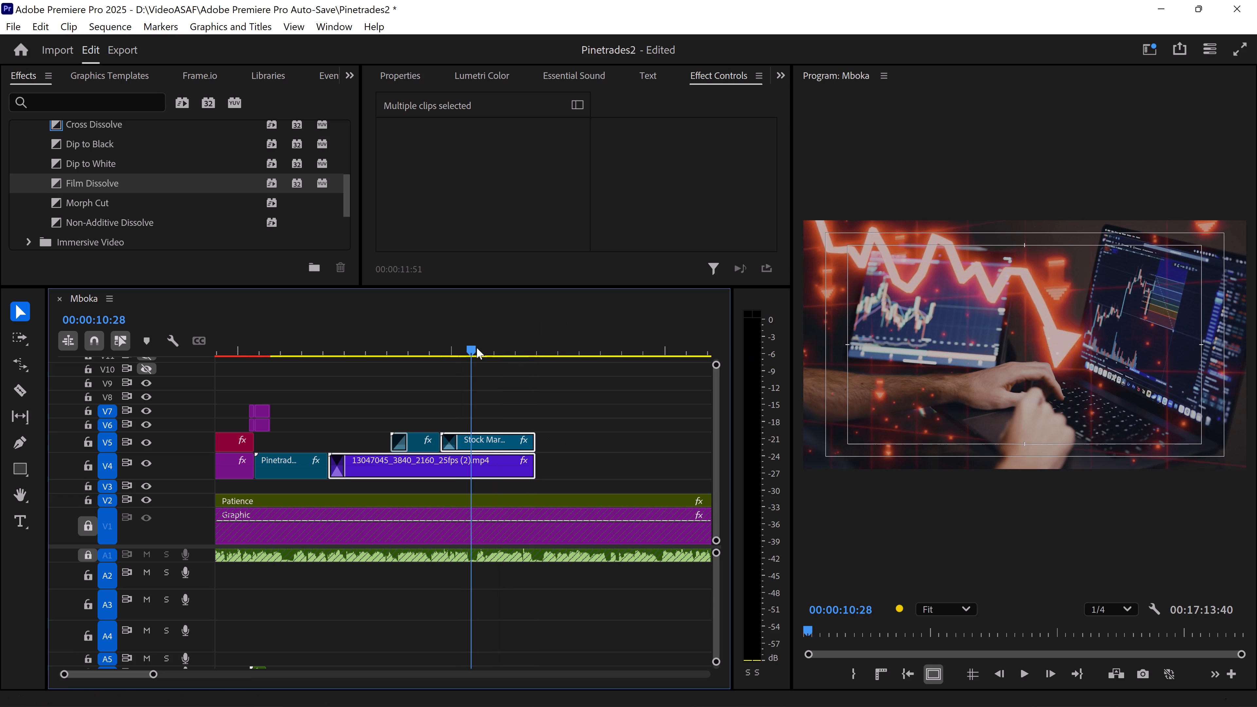
left_click_drag(477, 348, 470, 348)
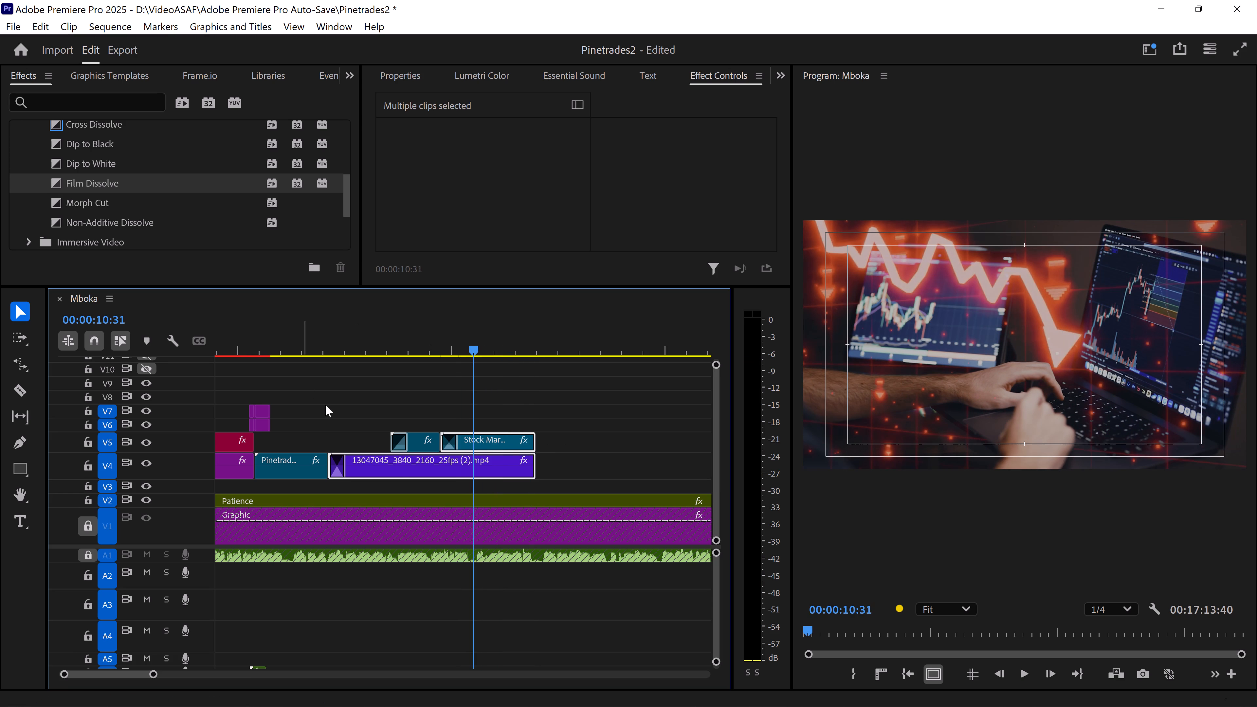
scroll(336, 414, "up", 7)
left_click_drag(302, 420, 698, 424, "alt")
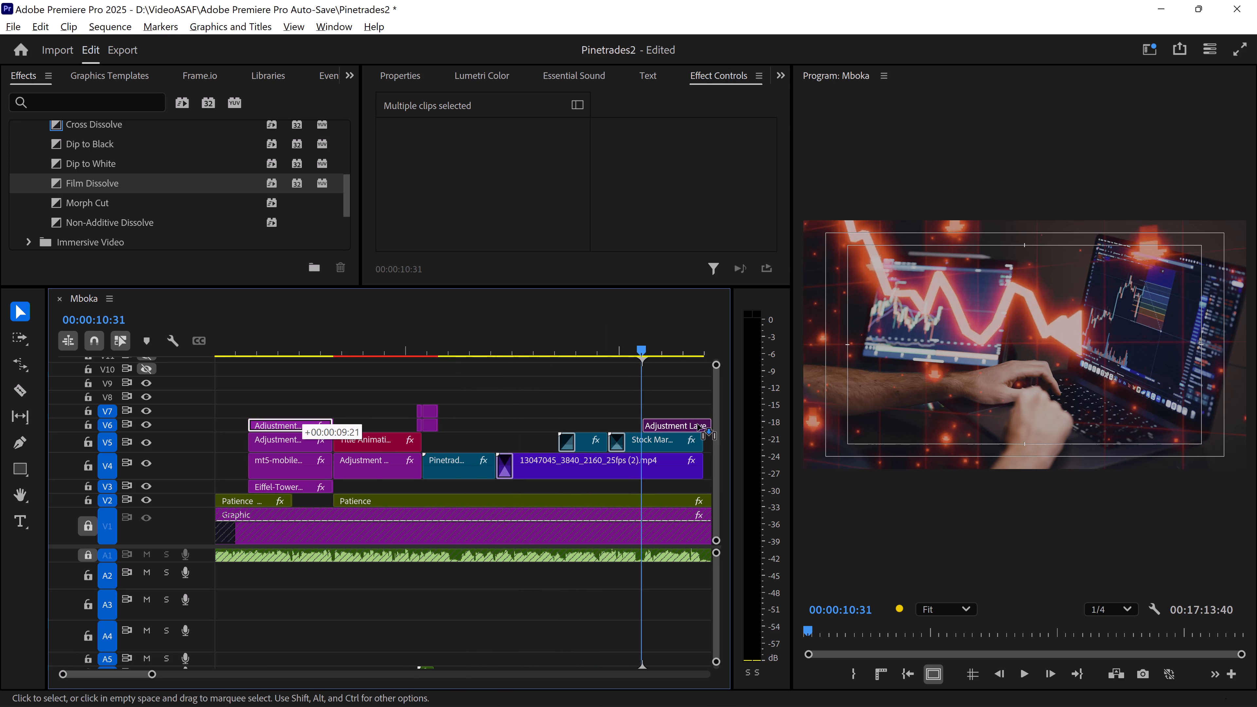
left_click_drag(698, 424, 641, 424, "alt")
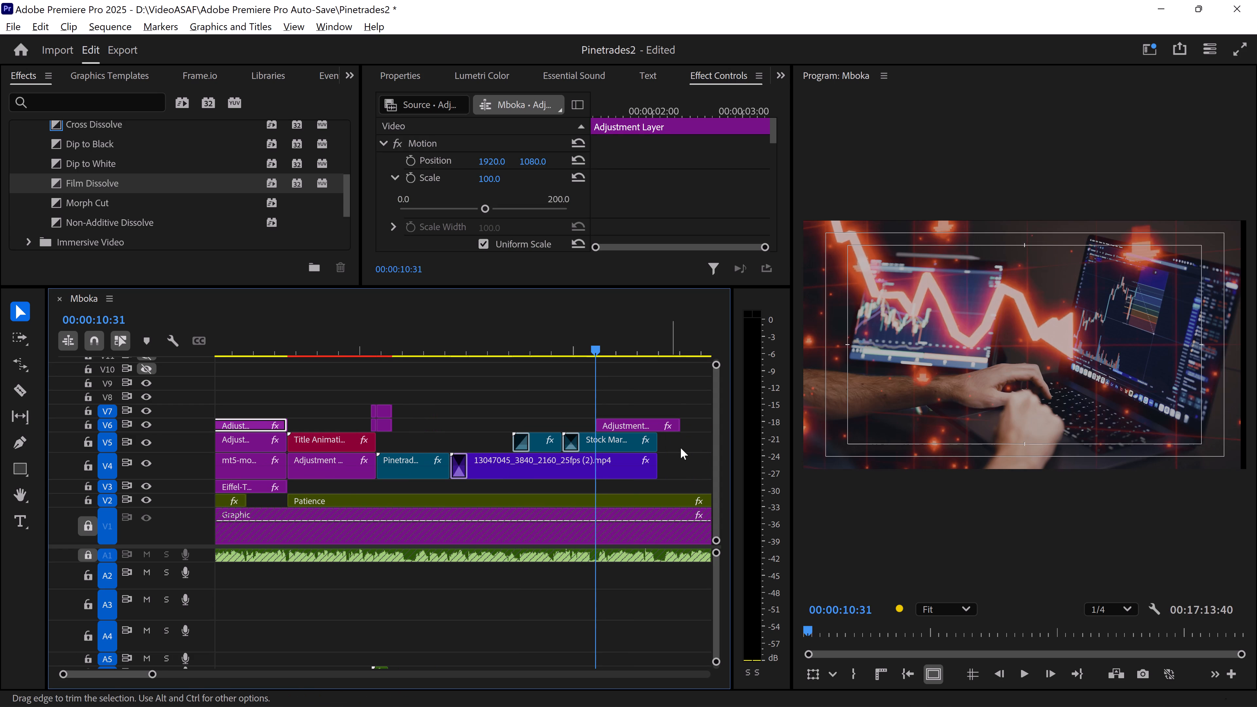
Extend the last stock market clip on V5 and the 13047045 clip on V4 to the end of the copied adjustment layer.
left_click_drag(679, 448, 637, 457)
left_click_drag(655, 447, 676, 449)
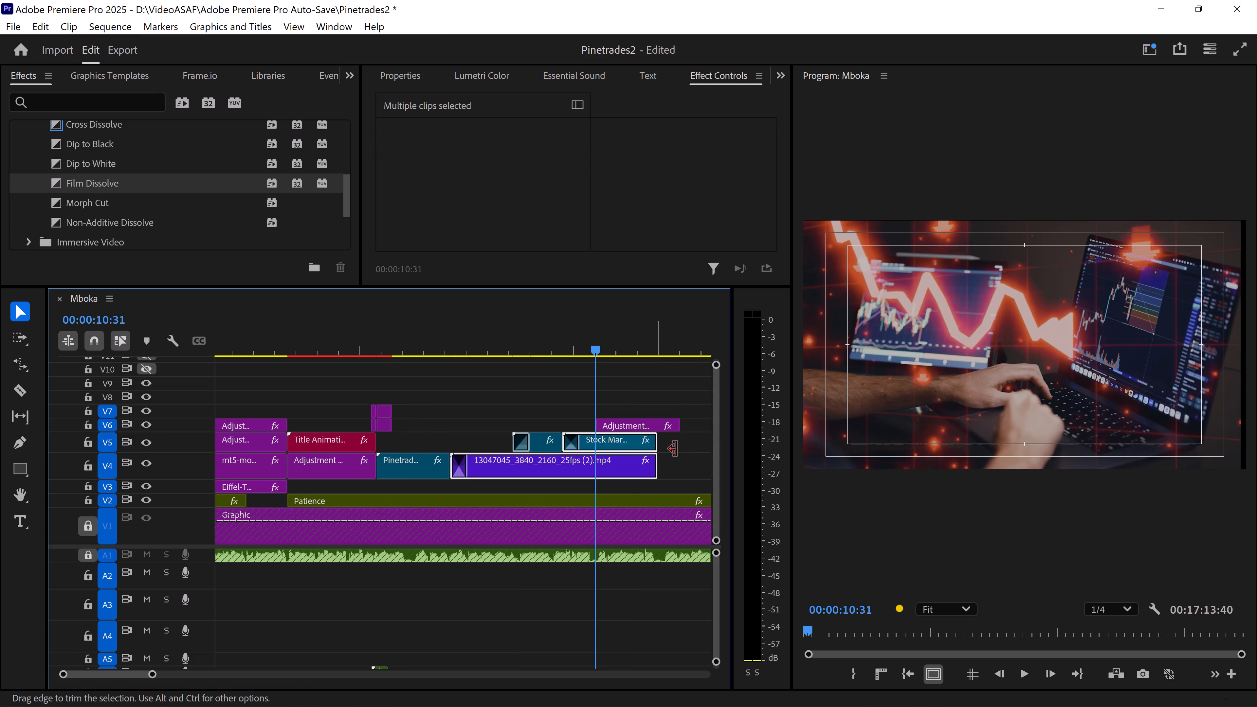
left_click_drag(676, 449, 676, 450)
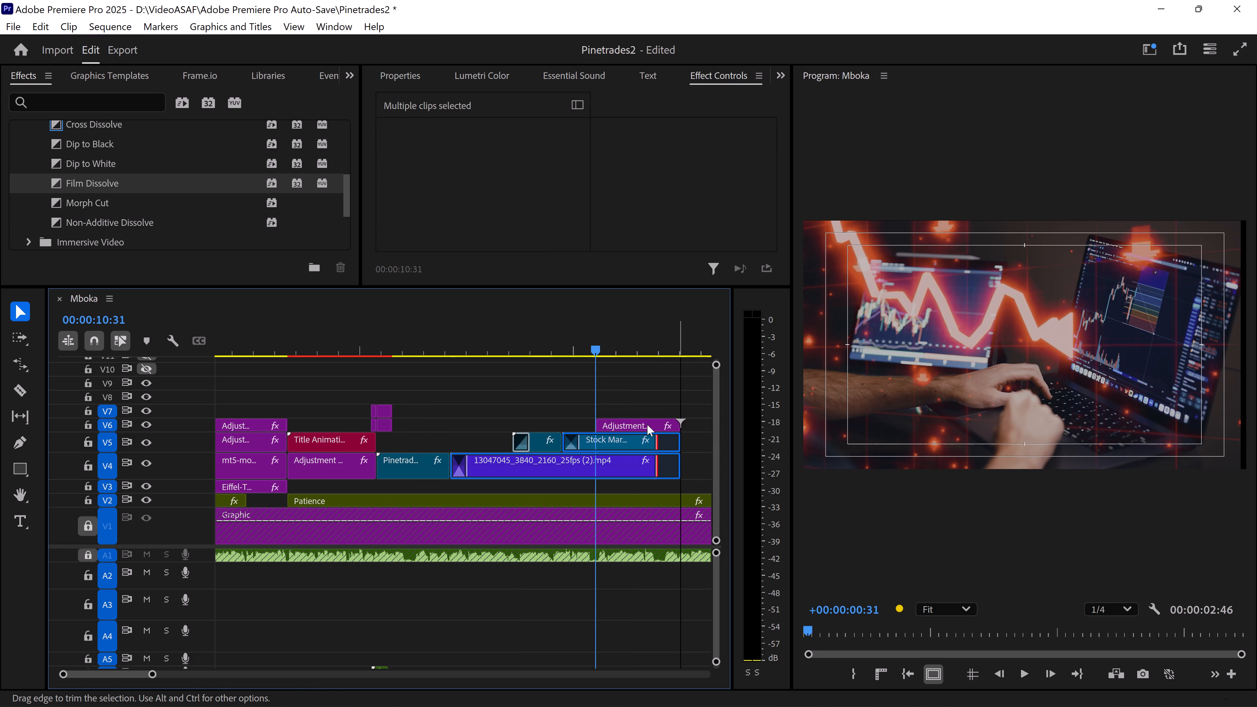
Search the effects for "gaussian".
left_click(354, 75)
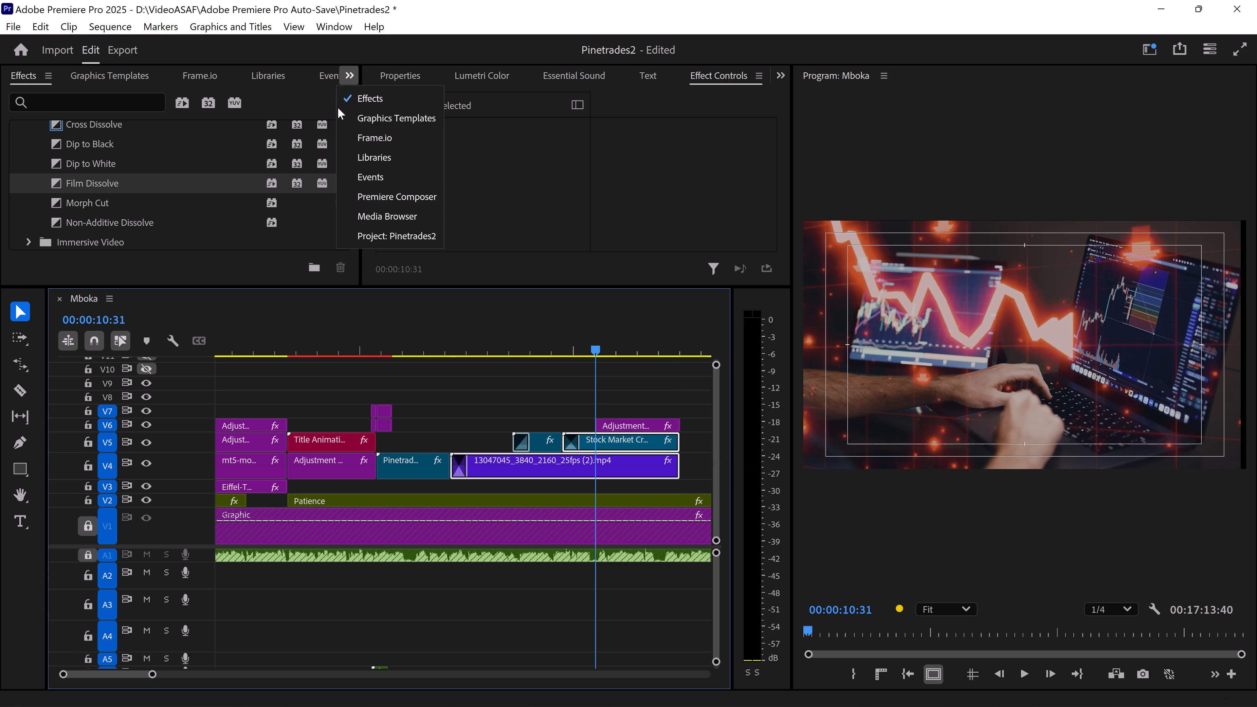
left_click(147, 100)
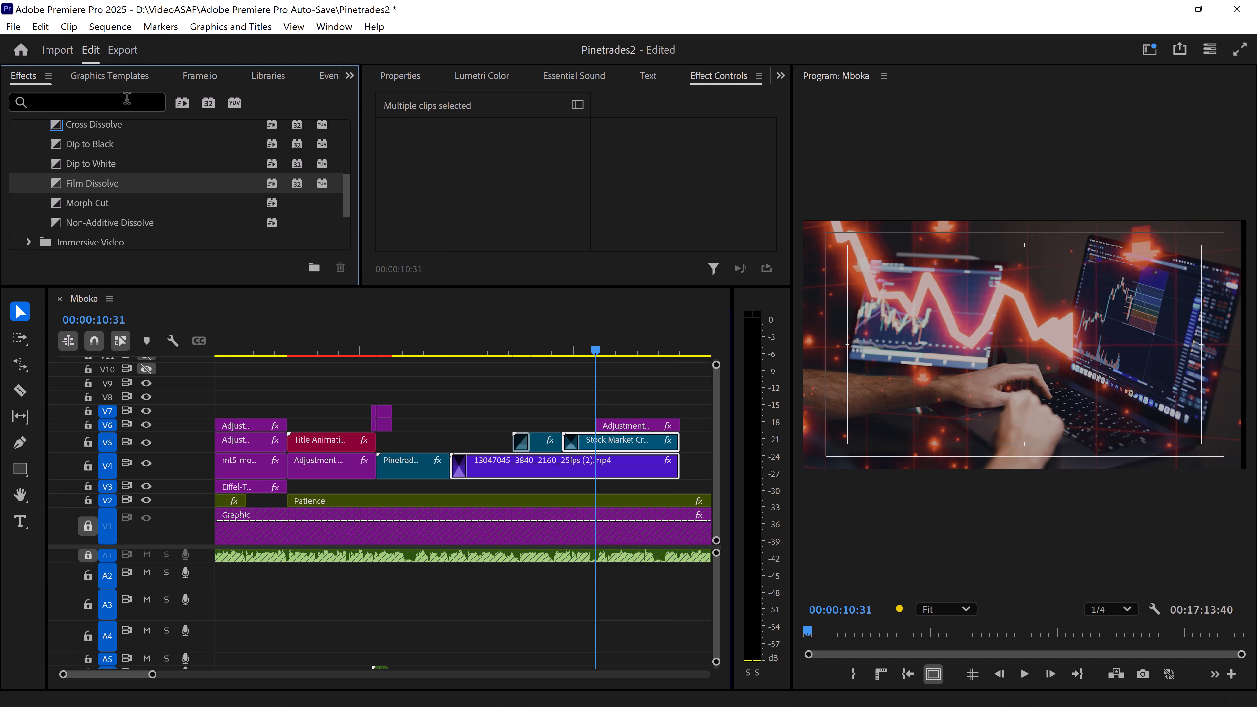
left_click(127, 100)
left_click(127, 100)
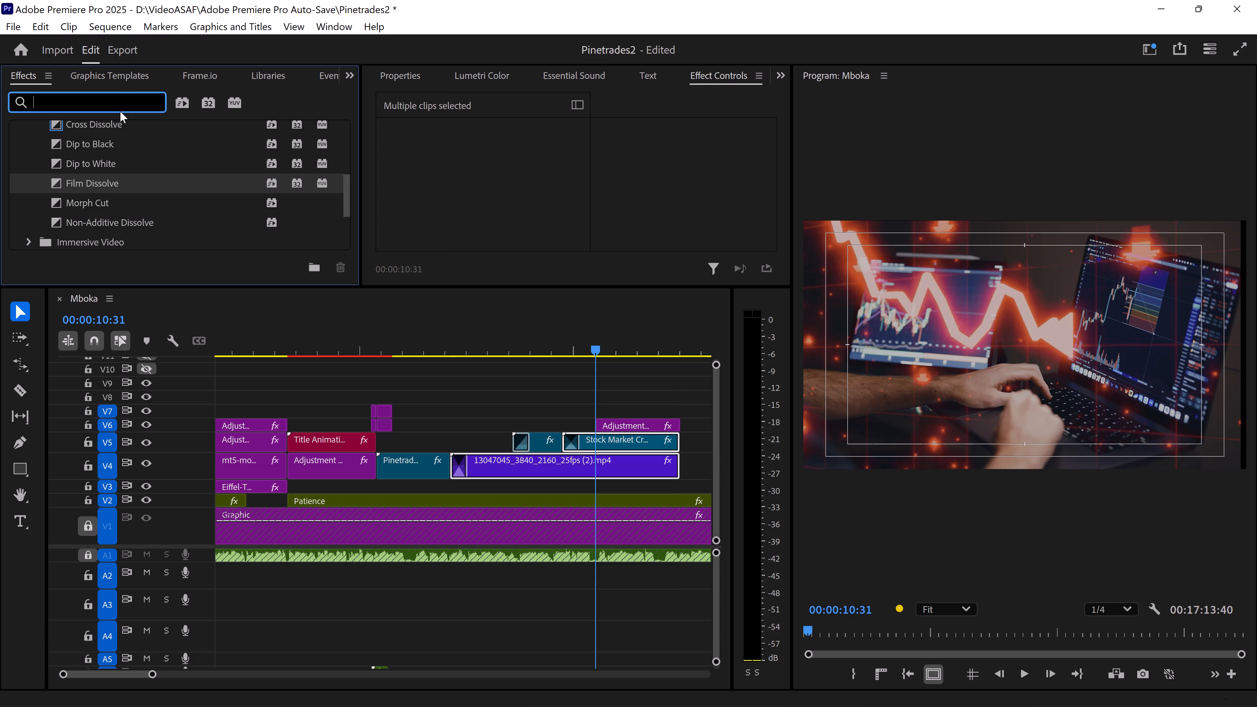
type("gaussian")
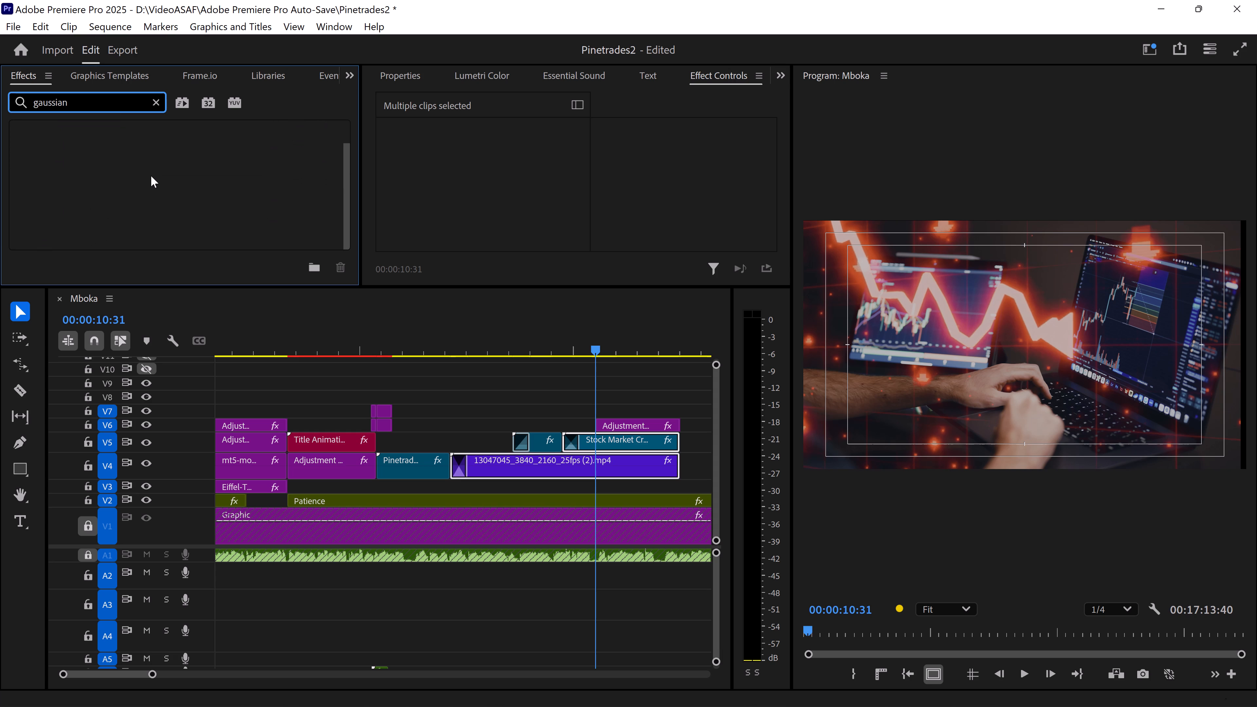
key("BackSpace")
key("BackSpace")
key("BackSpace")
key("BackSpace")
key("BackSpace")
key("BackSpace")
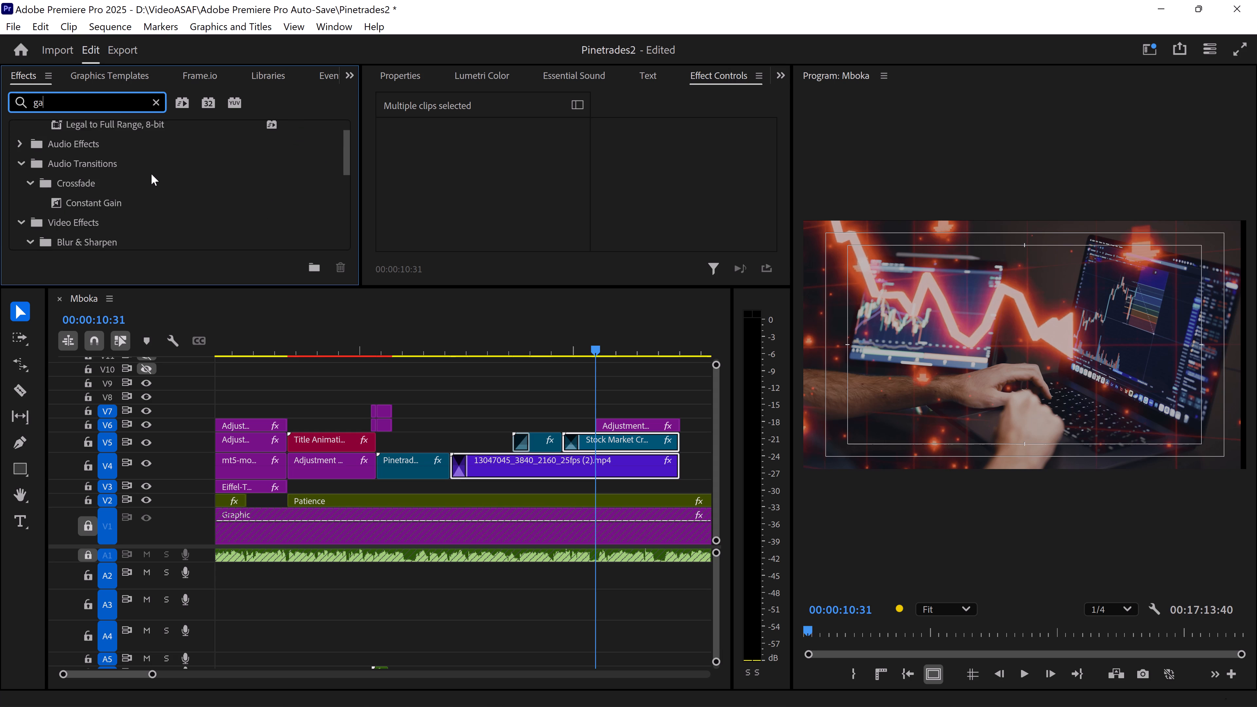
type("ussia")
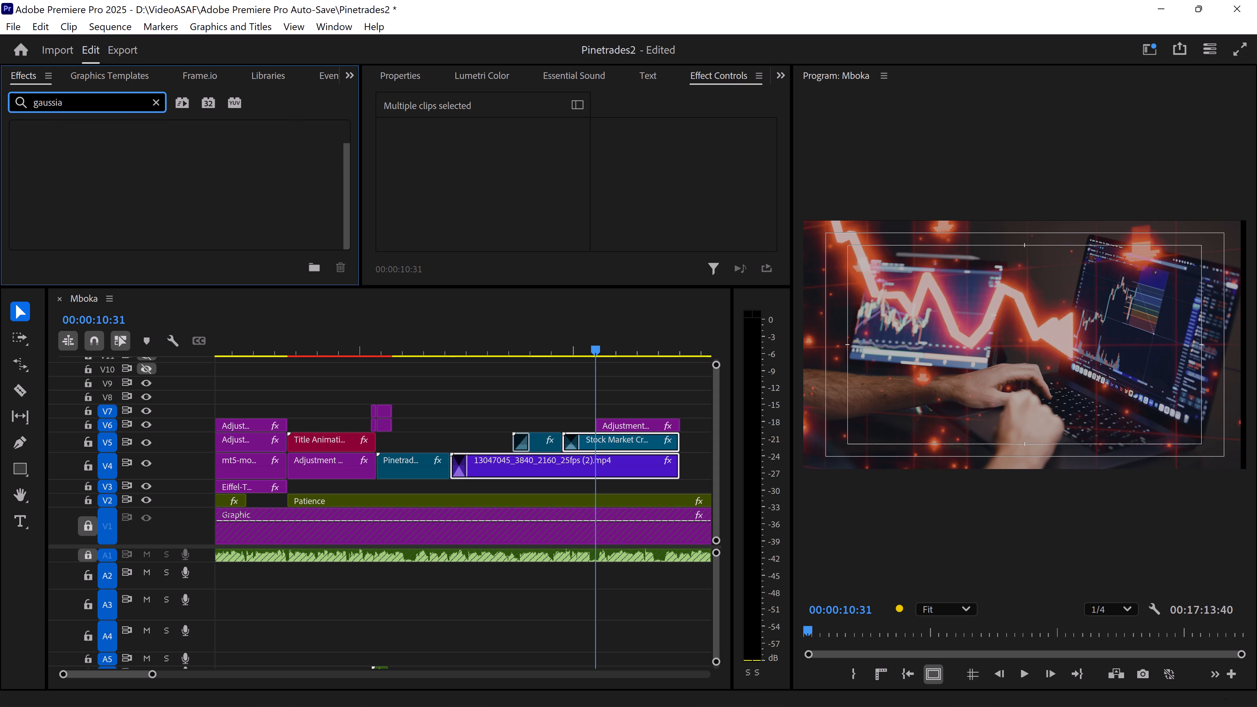
Search the effects for "blur" and apply Gaussian Blur to the copied adjustment layer on V6.
key("BackSpace")
key("BackSpace")
key("BackSpace")
key("BackSpace")
key("BackSpace")
key("BackSpace")
key("BackSpace")
key("BackSpace")
type("blur")
scroll(73, 229, "down", 4)
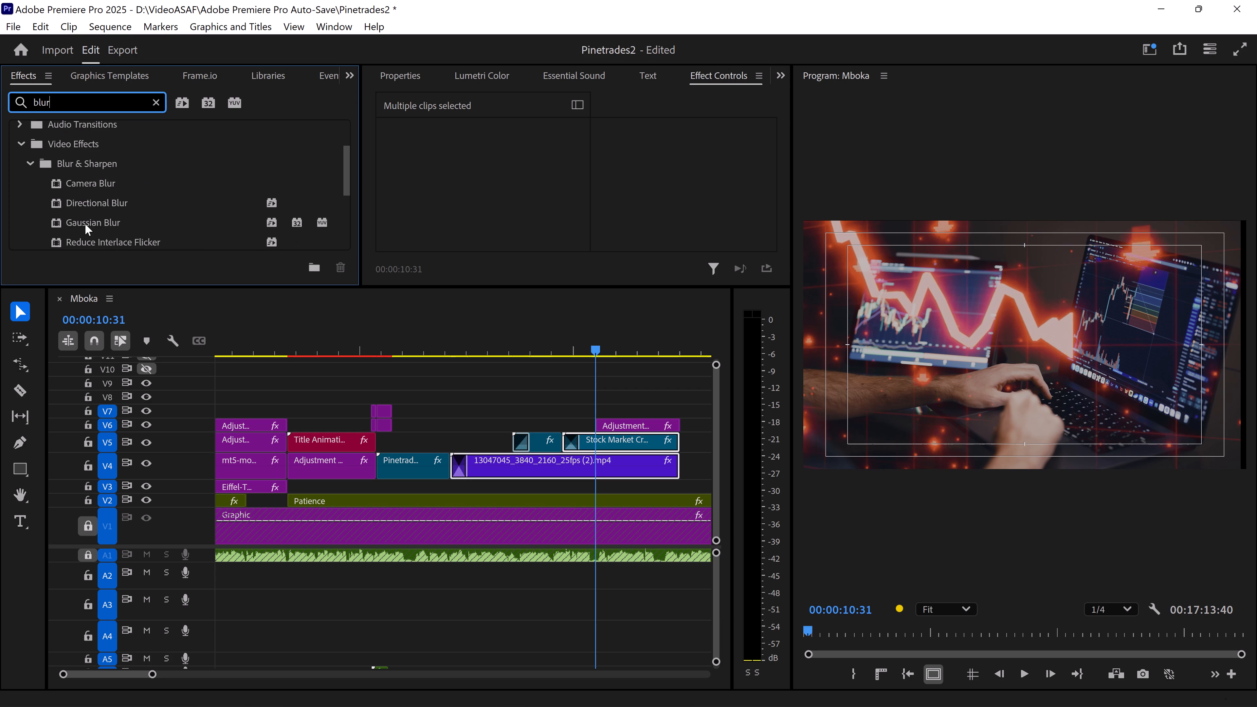
left_click_drag(85, 224, 625, 423)
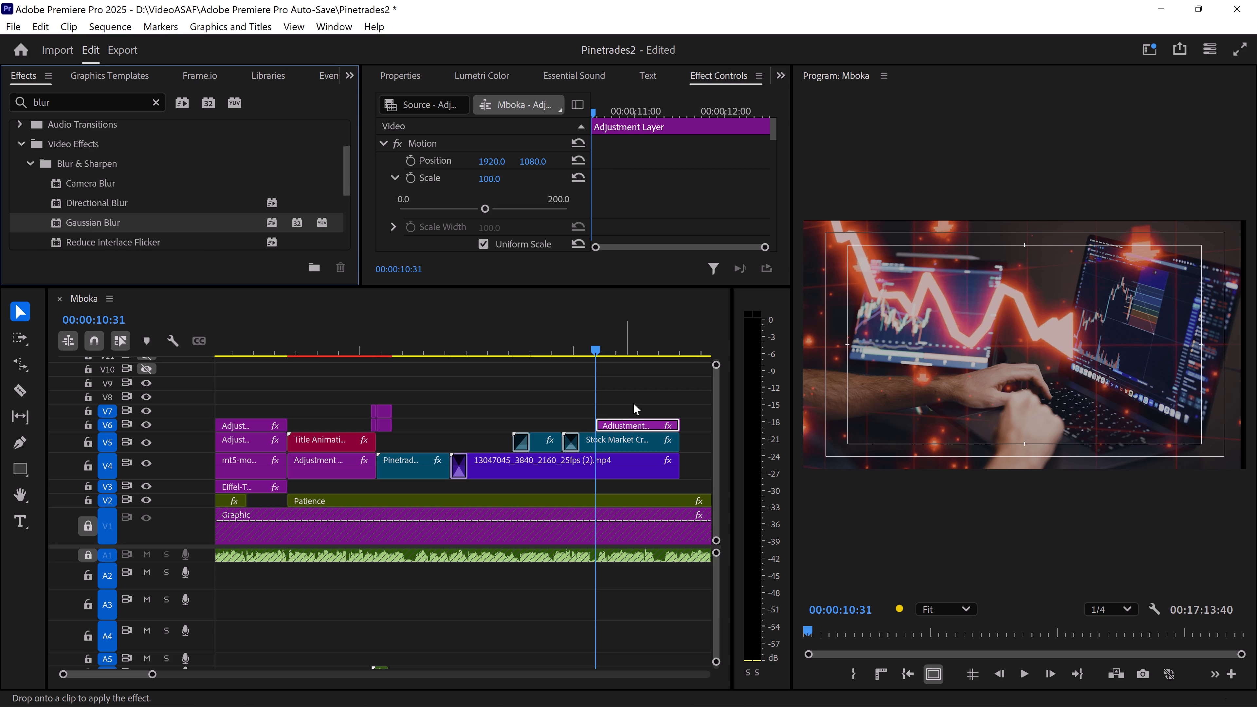
Preview the adjustment layer at 00:00:10:55 and set its Gaussian Blur blurriness to 30.
scroll(619, 157, "down", 11)
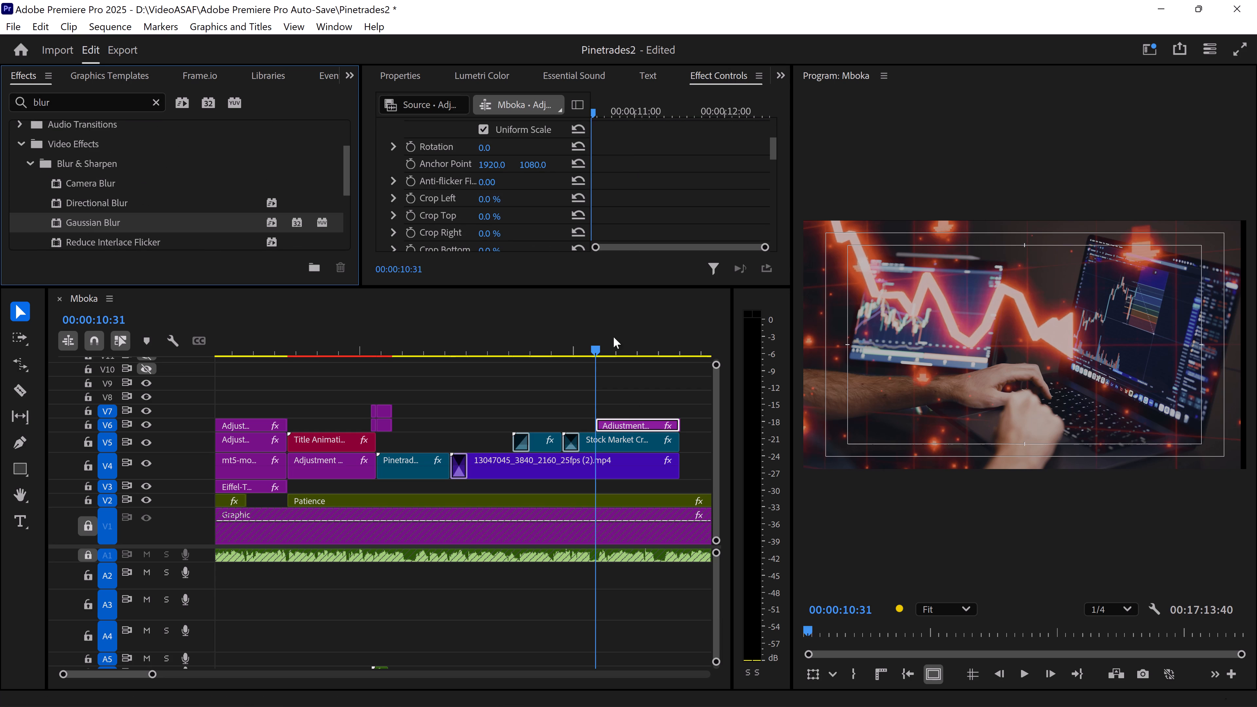
left_click(614, 343)
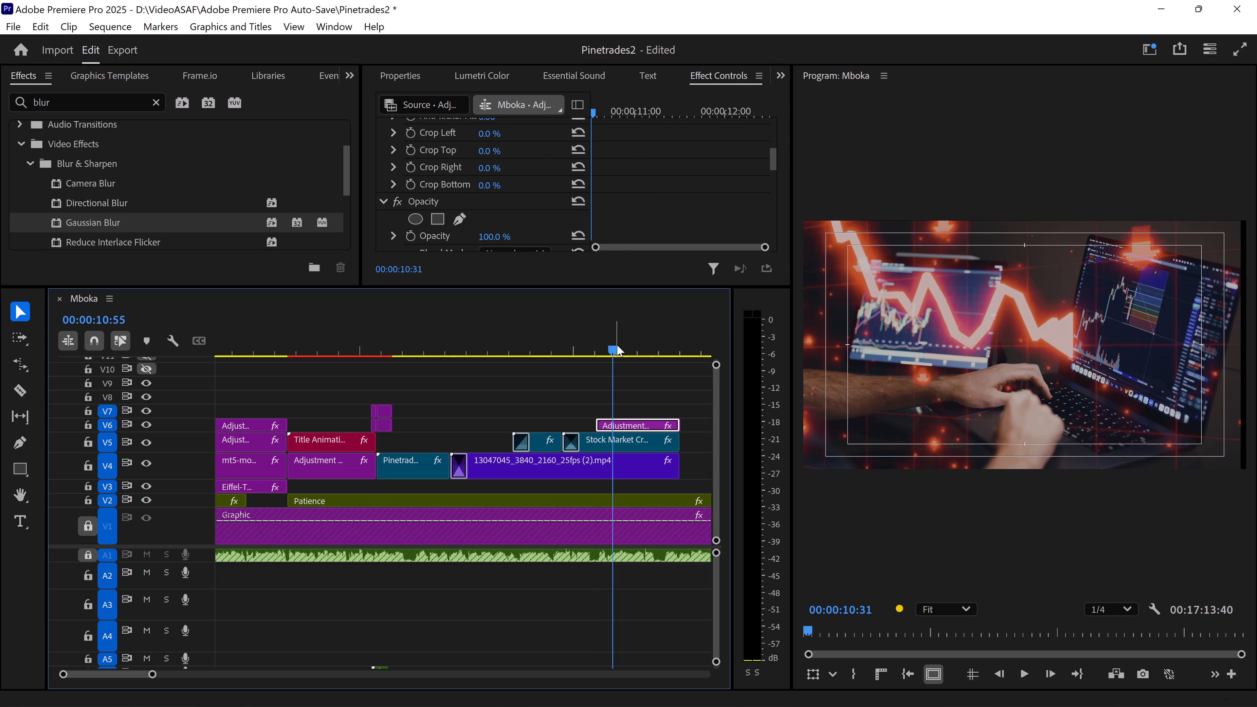
scroll(642, 163, "down", 20)
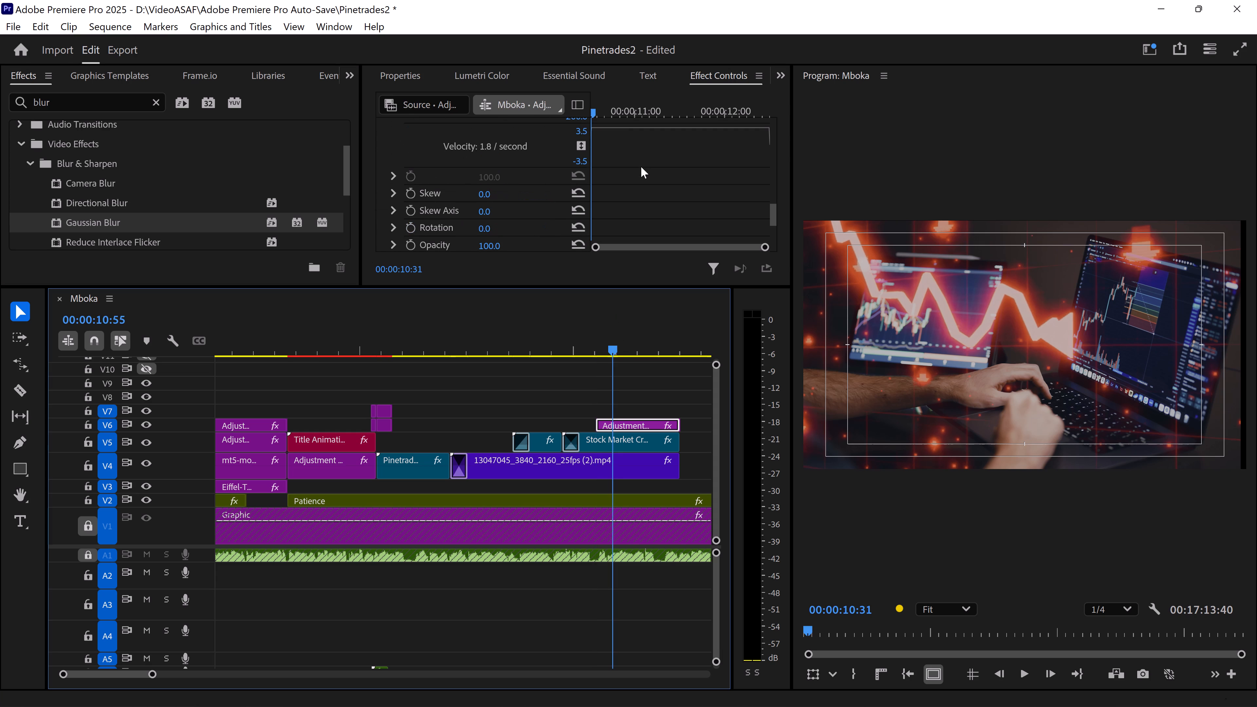
scroll(641, 167, "down", 16)
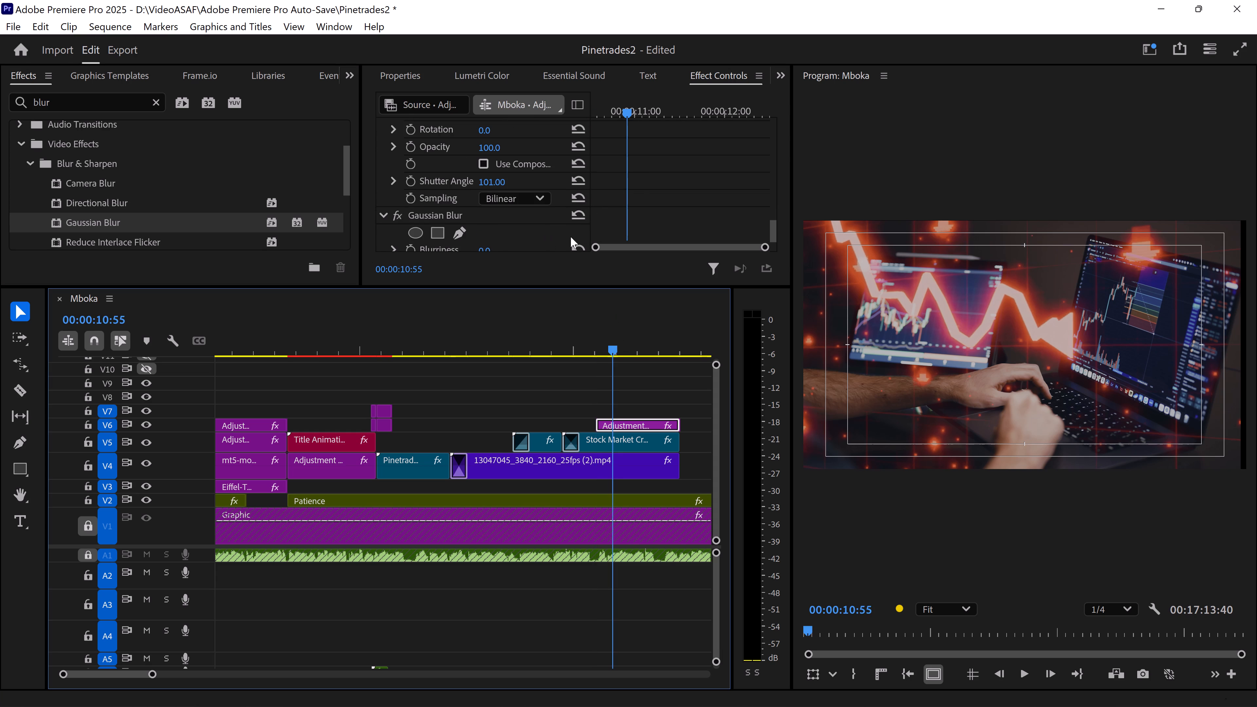
scroll(674, 203, "down", 4)
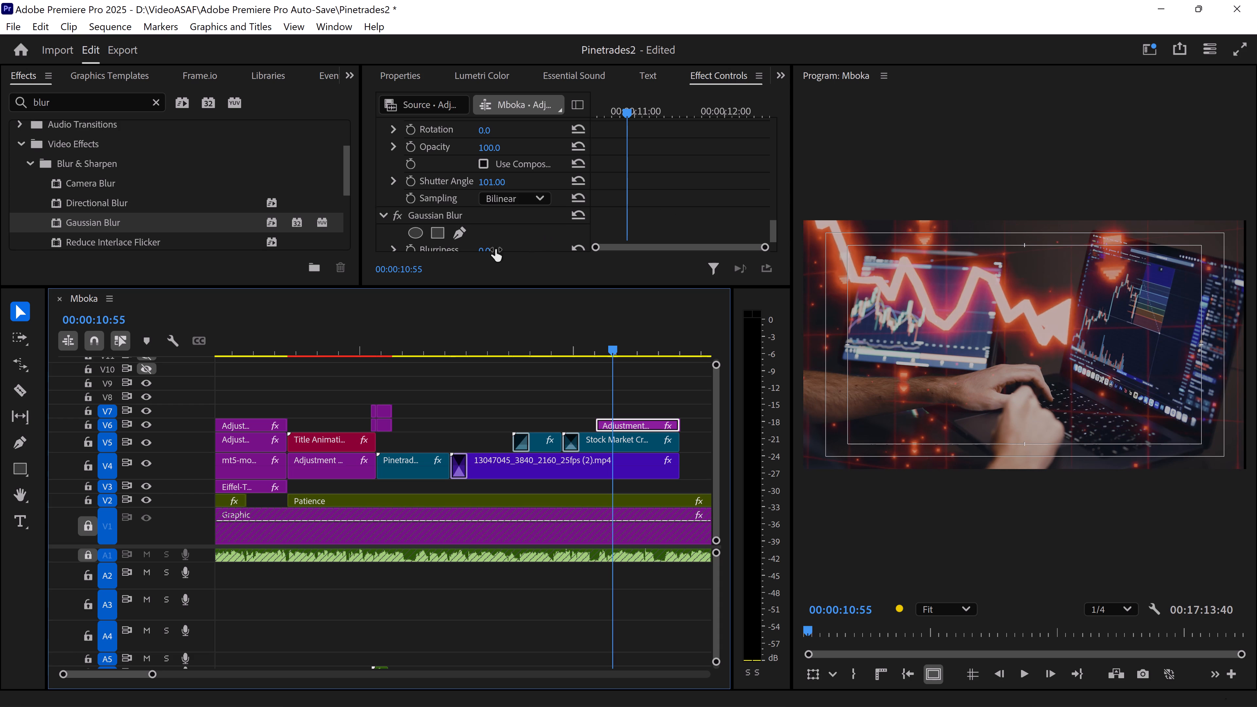
left_click(481, 250)
left_click_drag(481, 249, 501, 247)
left_click(501, 247)
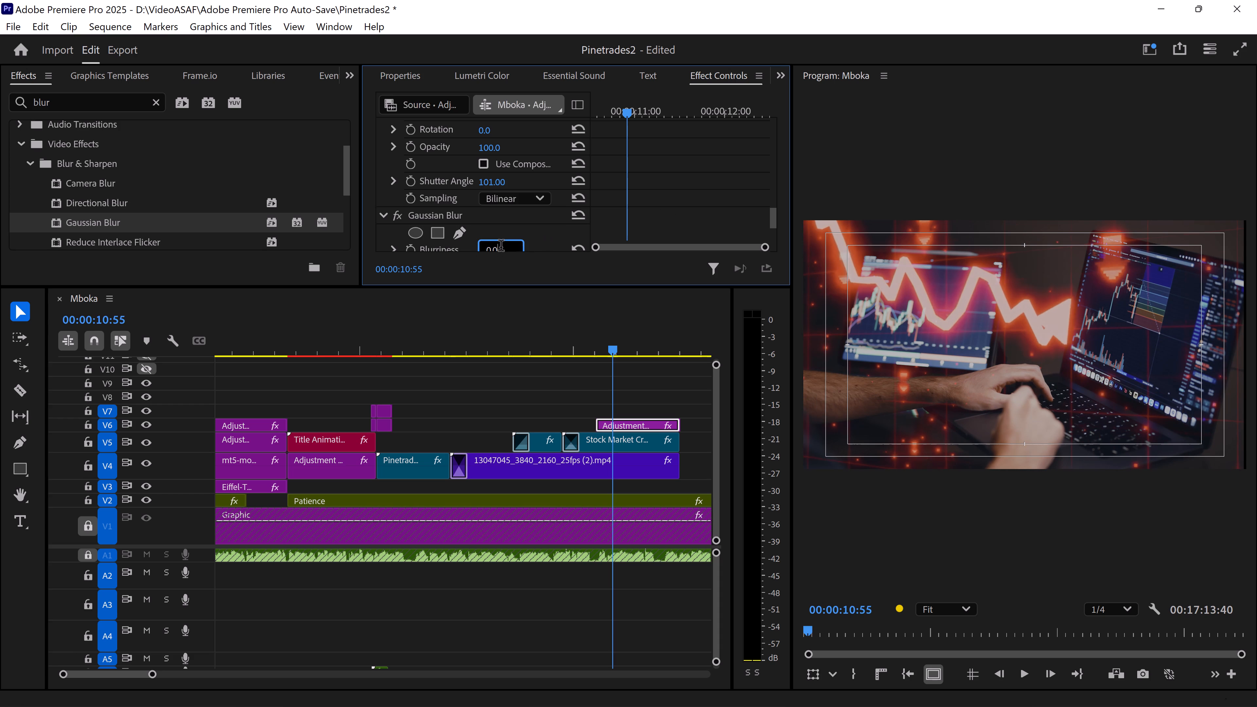
triple_click(501, 247)
type("30")
left_click(607, 377)
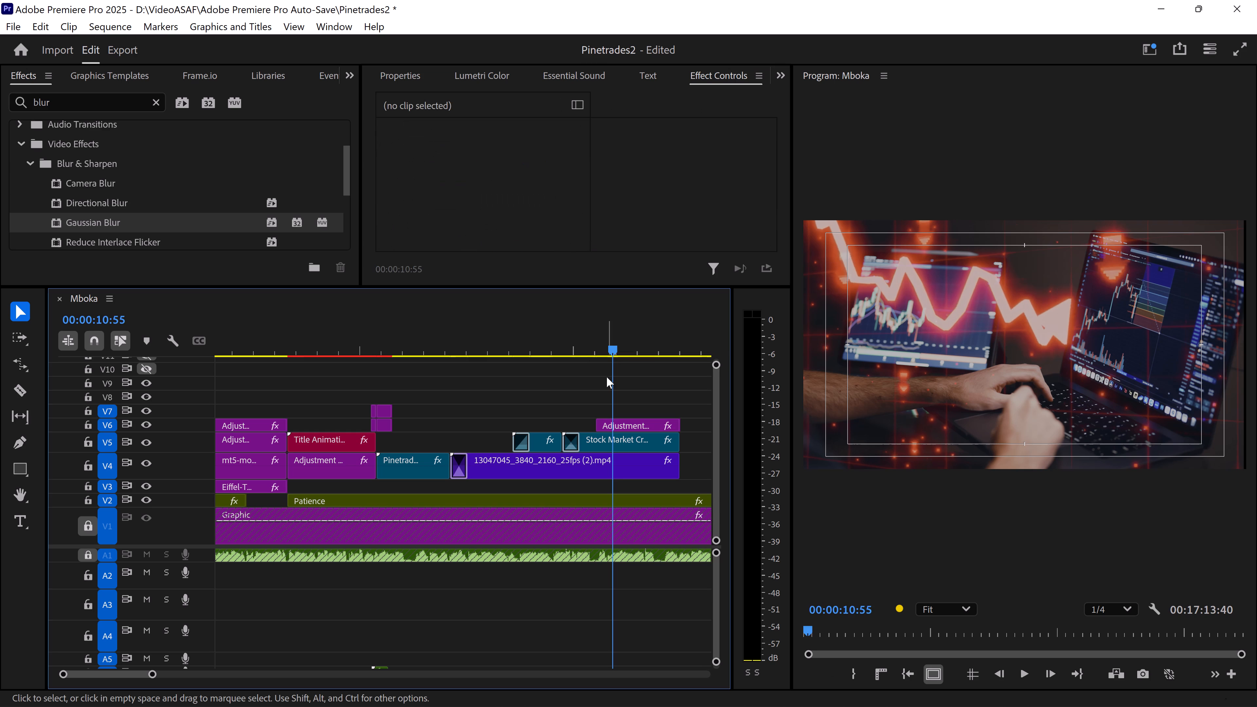
Set the Gaussian Blur blurriness of the copied adjustment layer on V6 to 60.
left_click(624, 420)
scroll(667, 221, "down", 2)
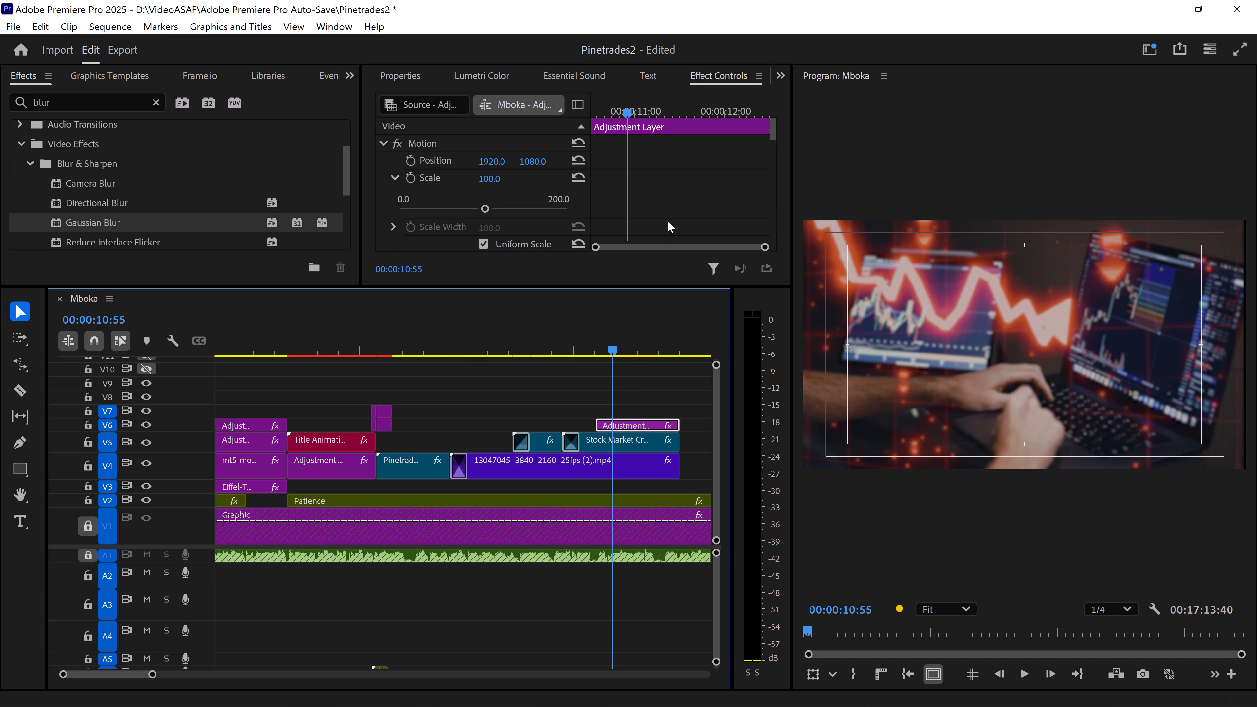
scroll(668, 221, "down", 20)
scroll(668, 221, "down", 7)
scroll(688, 199, "down", 3)
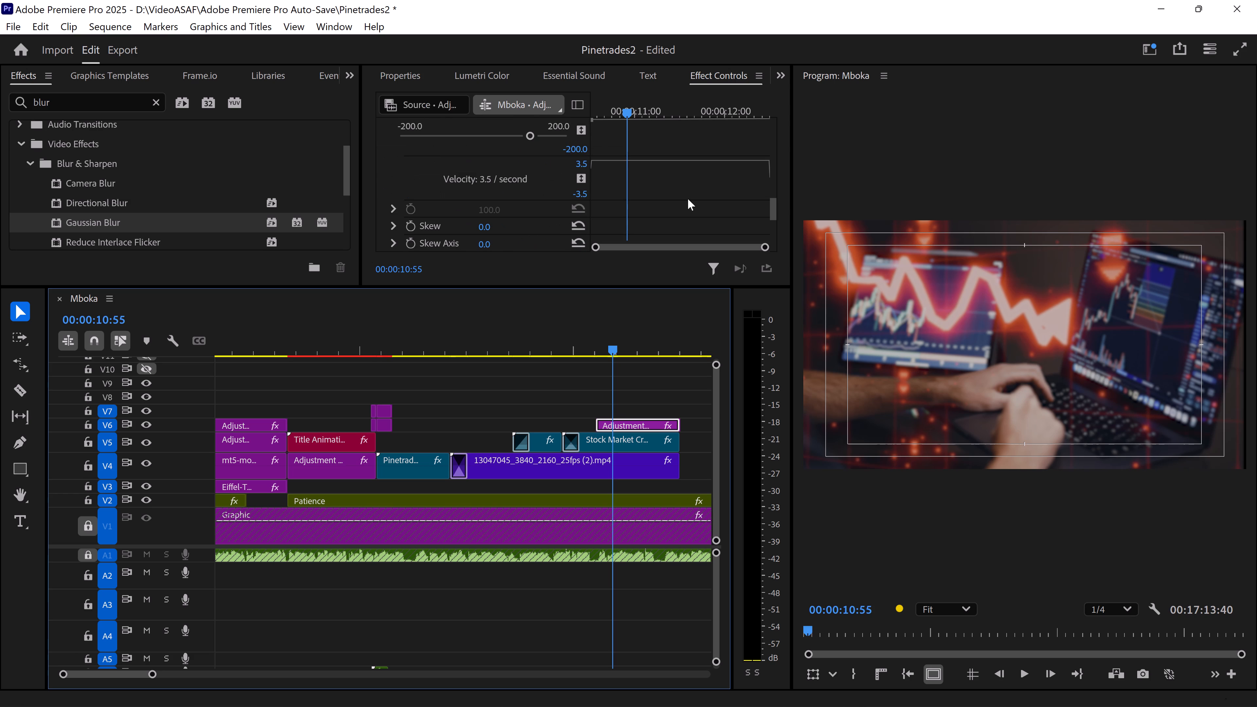
scroll(688, 199, "down", 15)
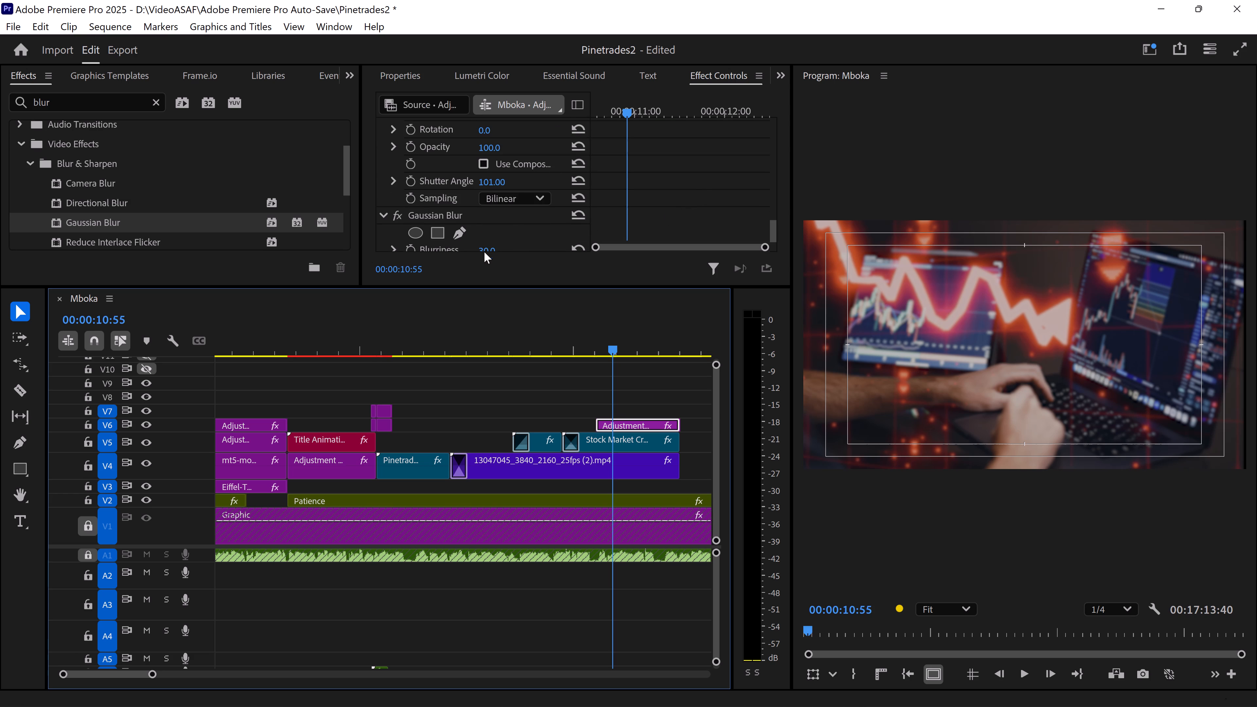
scroll(703, 190, "down", 6)
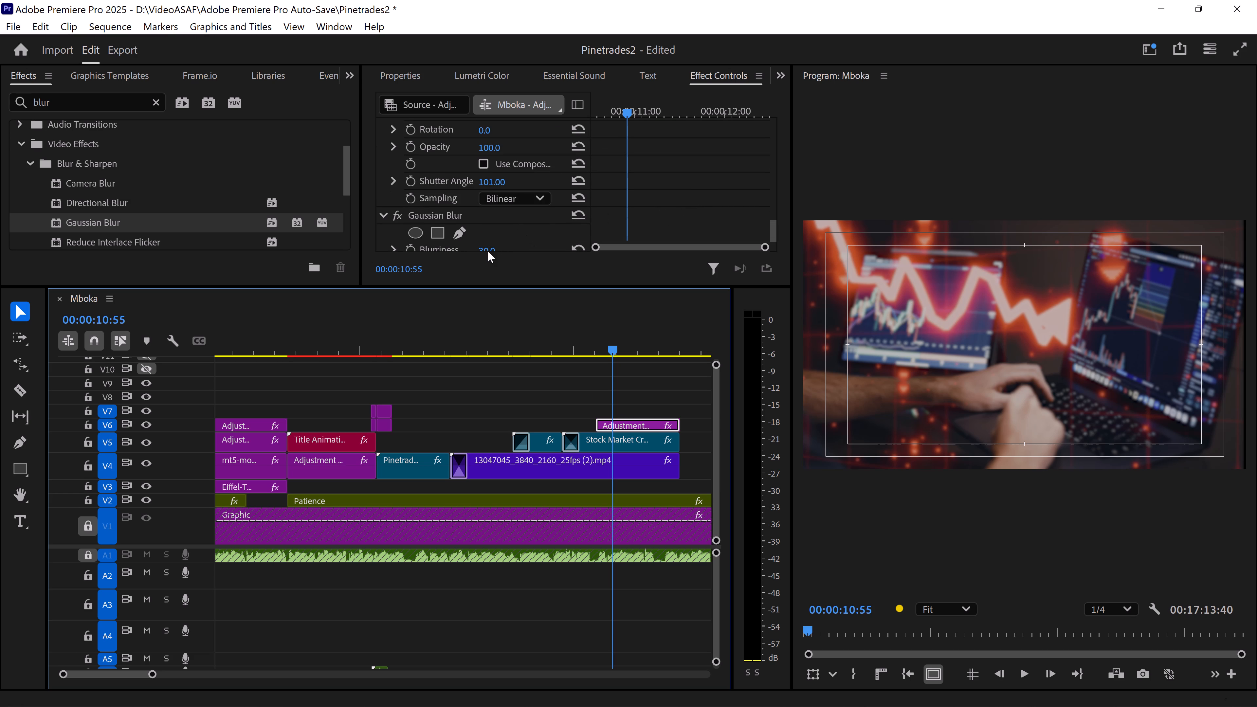
left_click(488, 251)
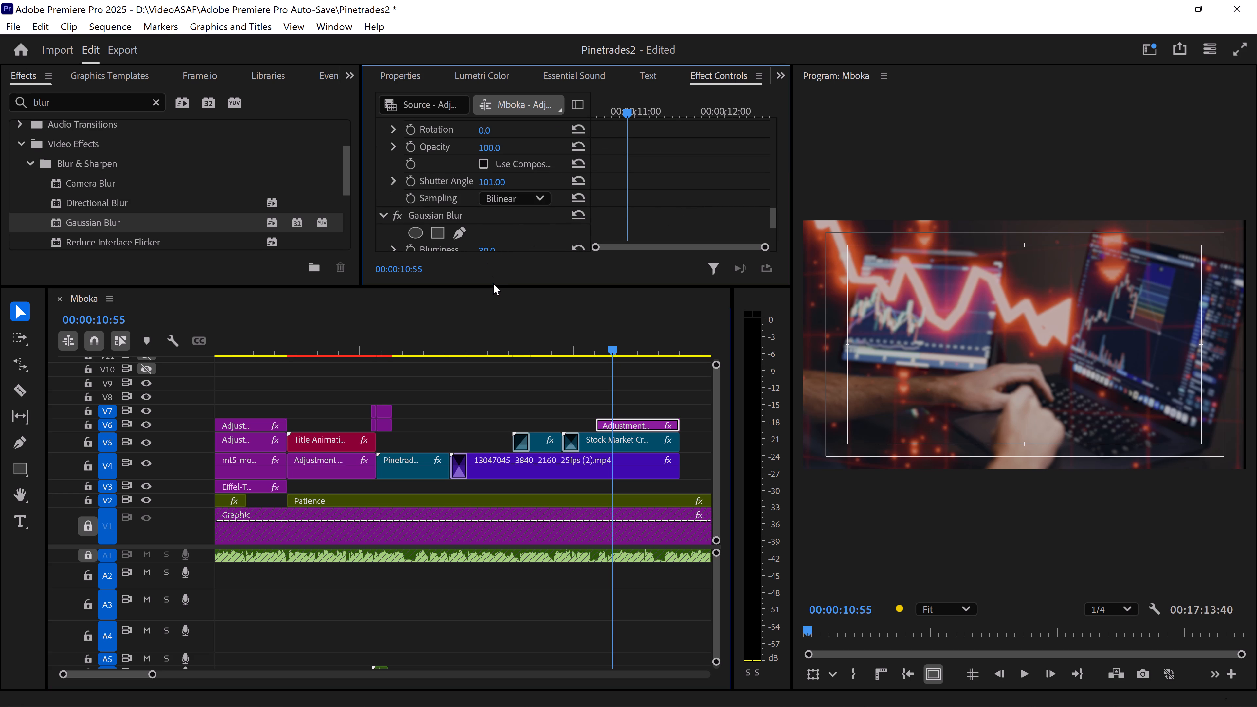
left_click_drag(495, 287, 506, 340)
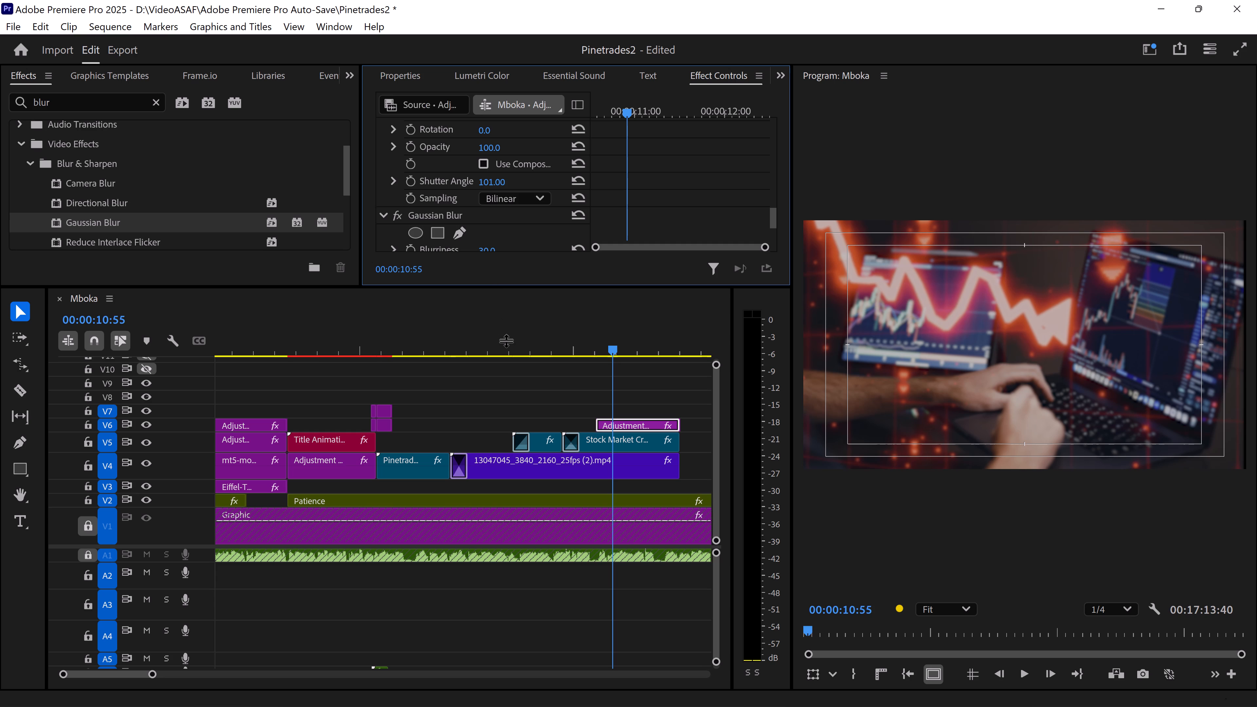
left_click_drag(506, 340, 507, 340)
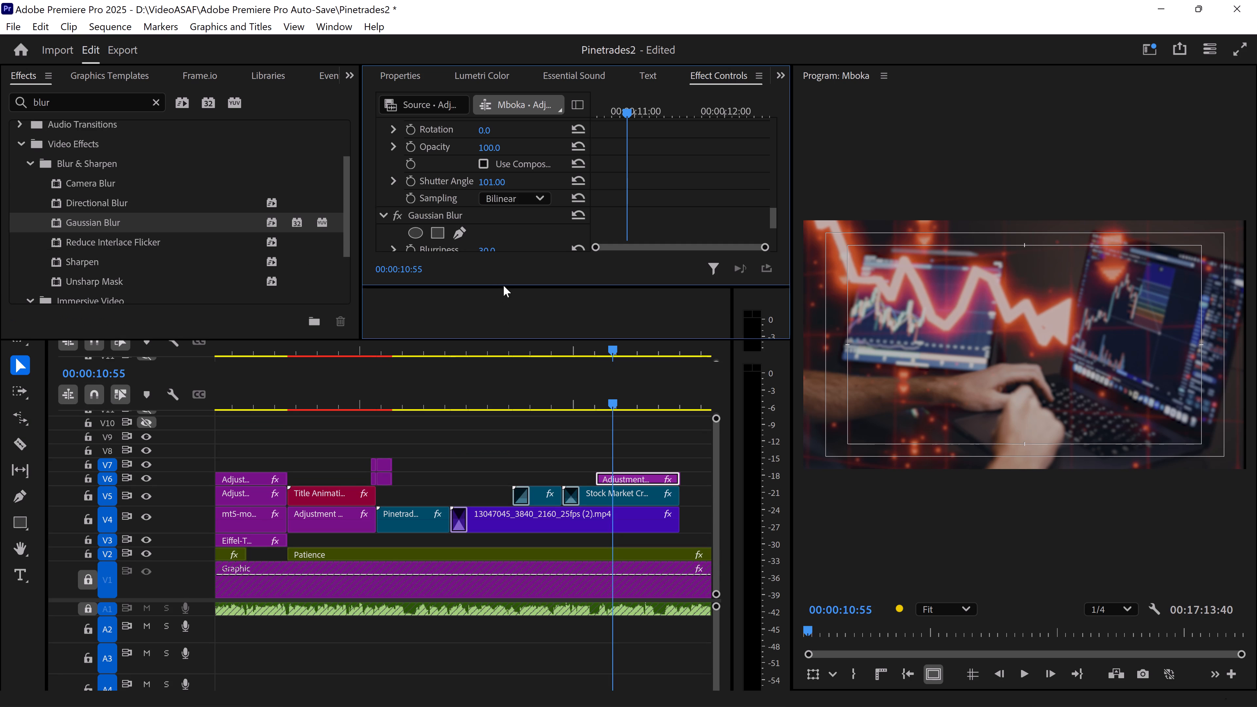
left_click(494, 246)
triple_click(501, 247)
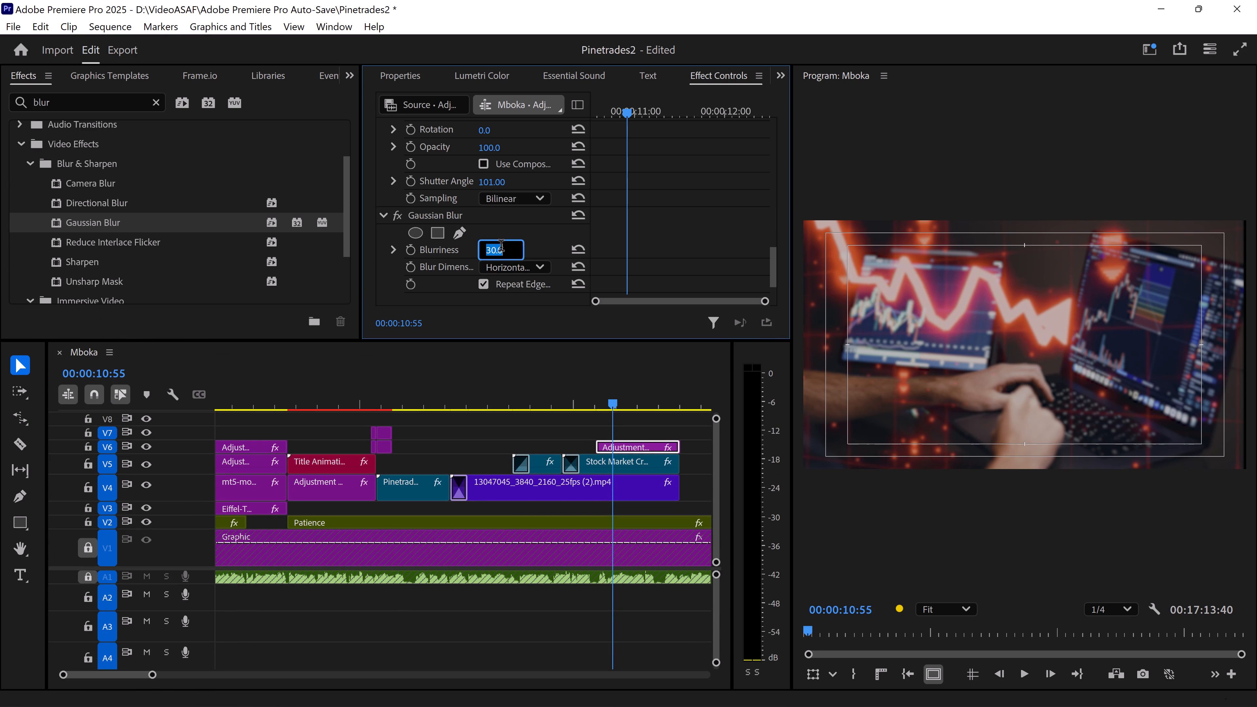
key("4")
key("BackSpace")
key("6")
key("0")
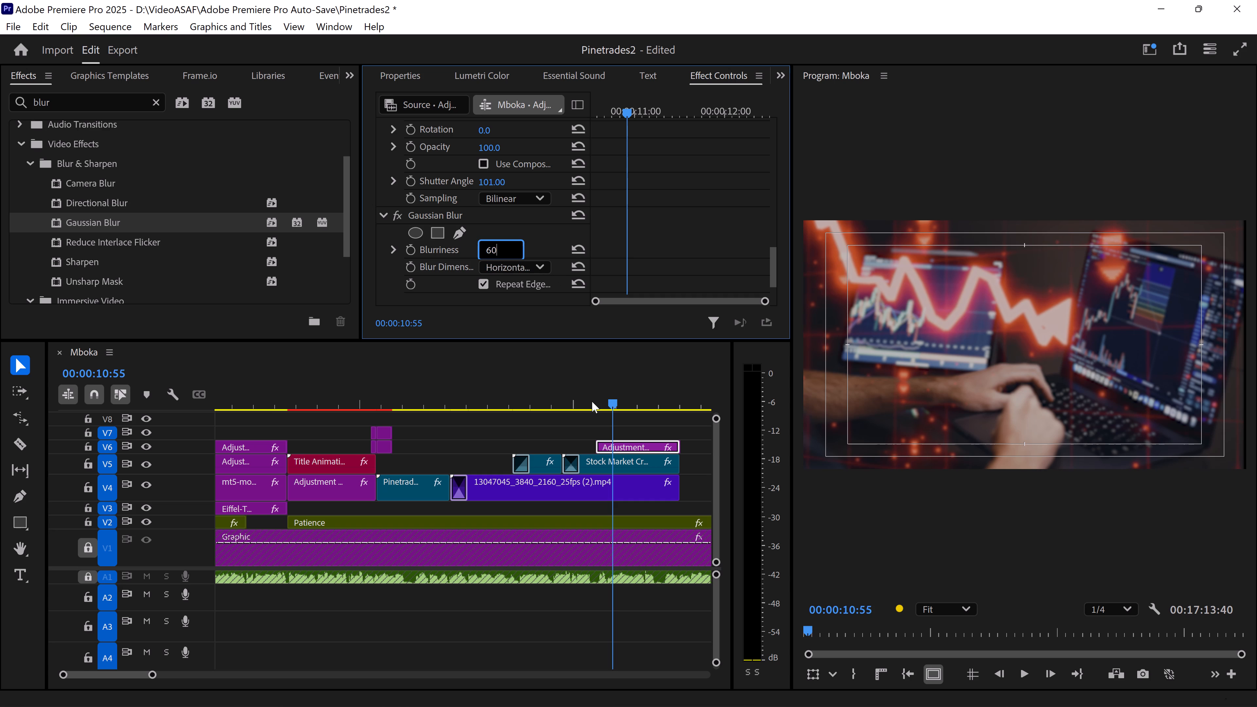
left_click(620, 426)
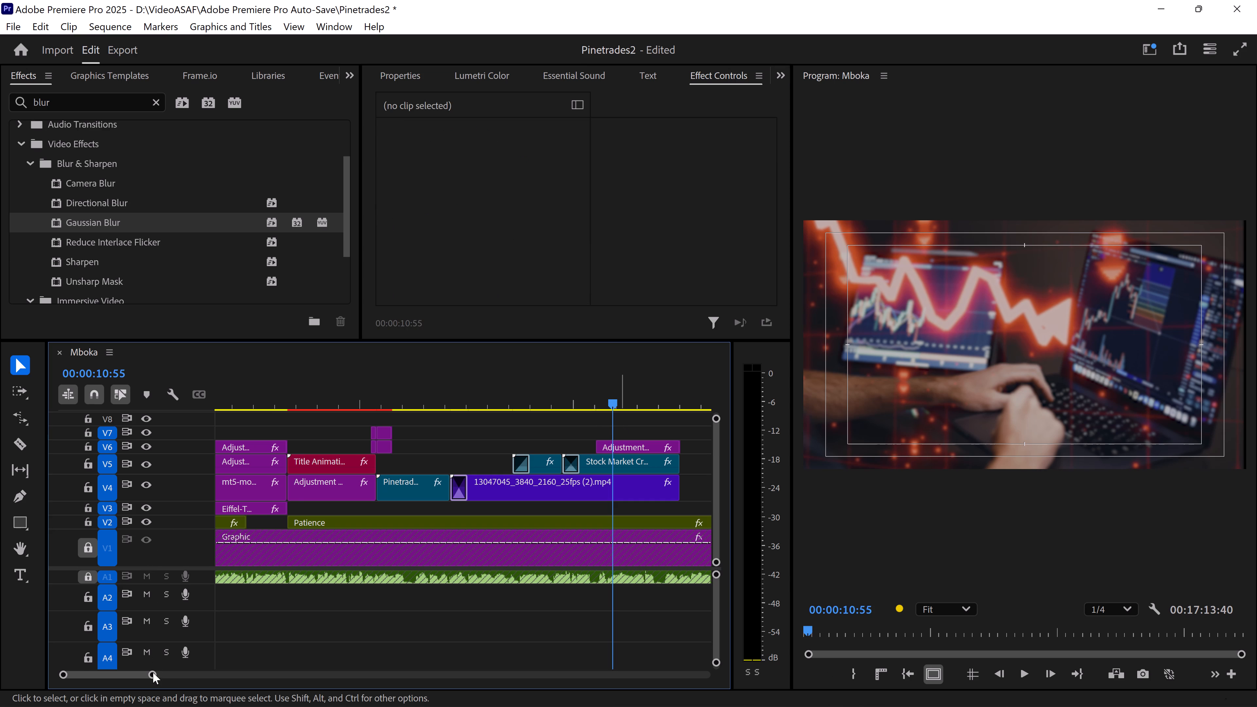
left_click_drag(153, 672, 179, 675)
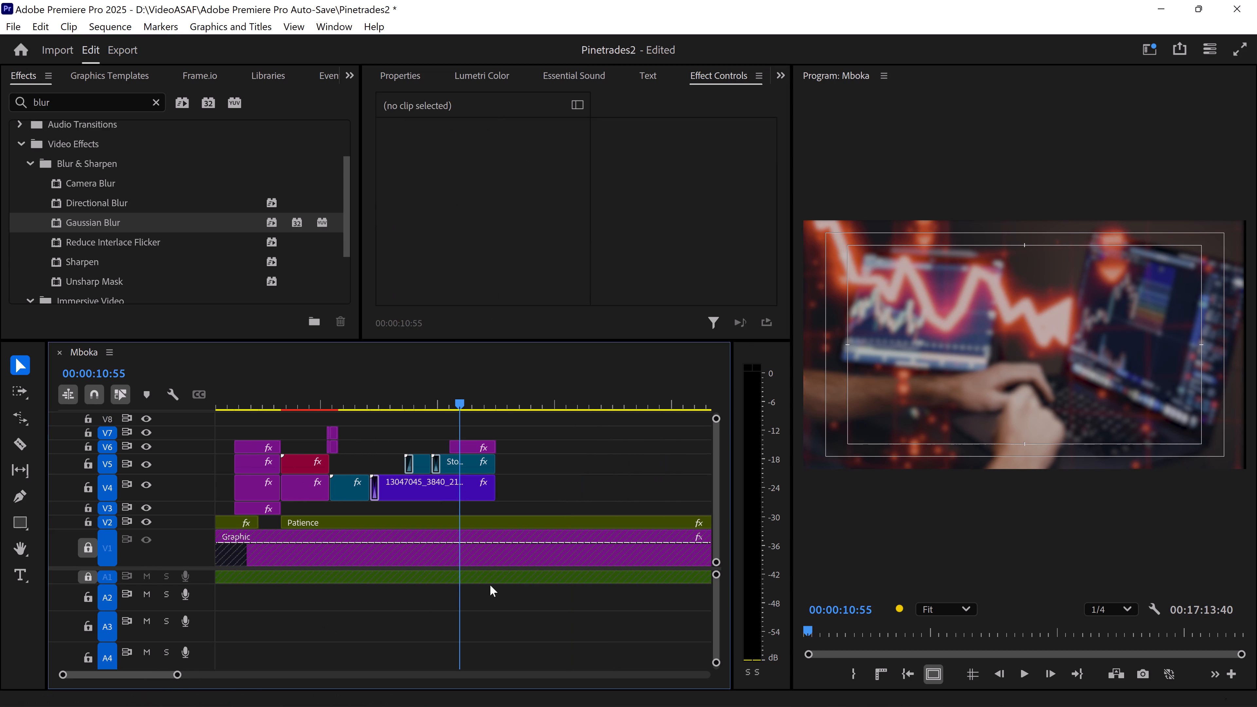
scroll(490, 585, "down", 3)
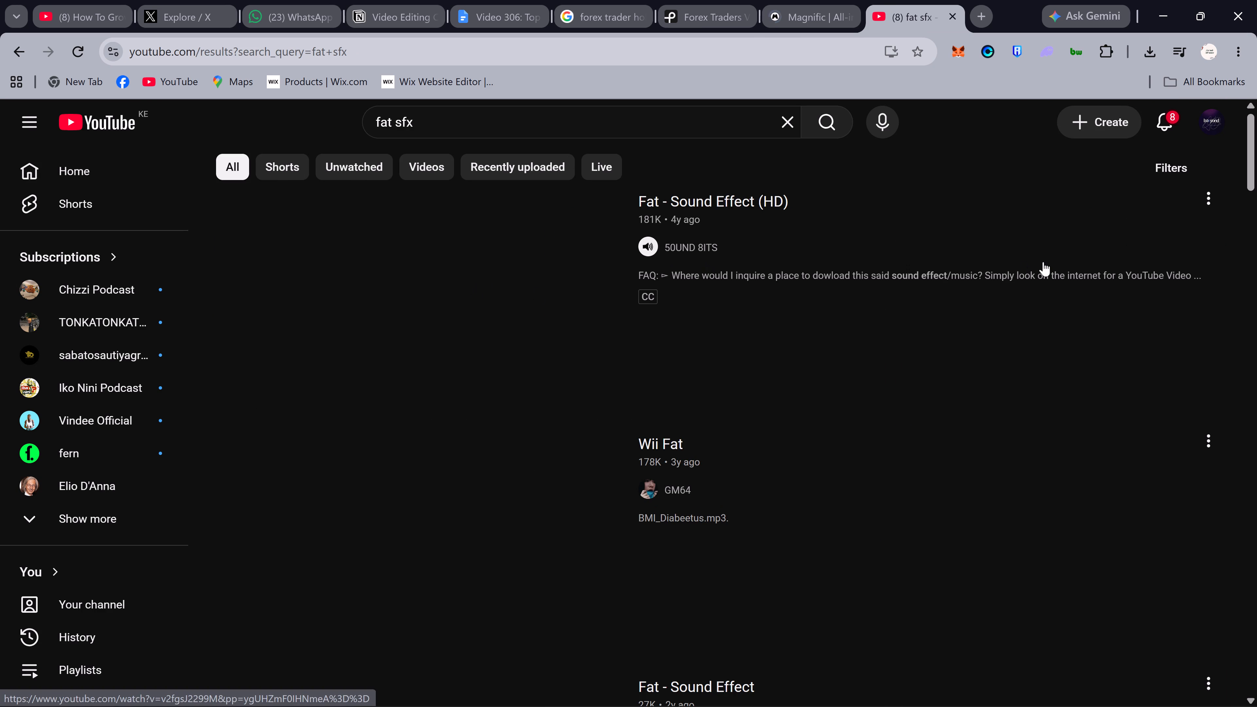
left_click(373, 128)
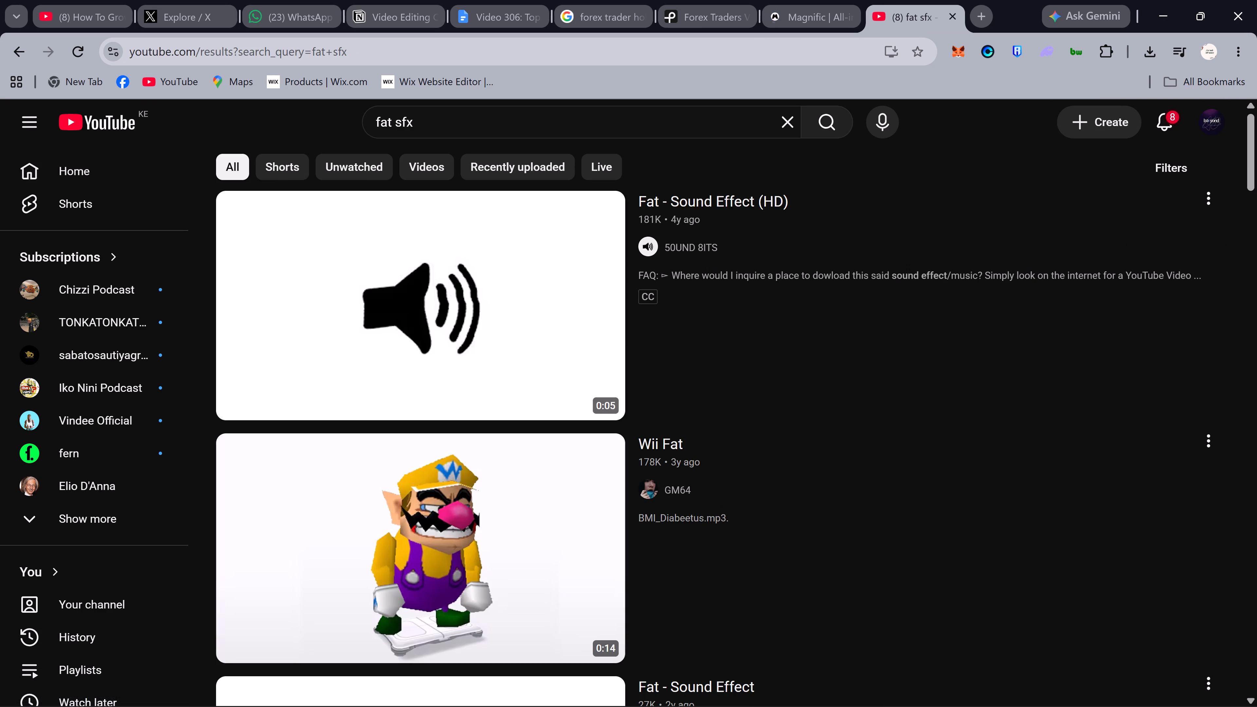
left_click(376, 128)
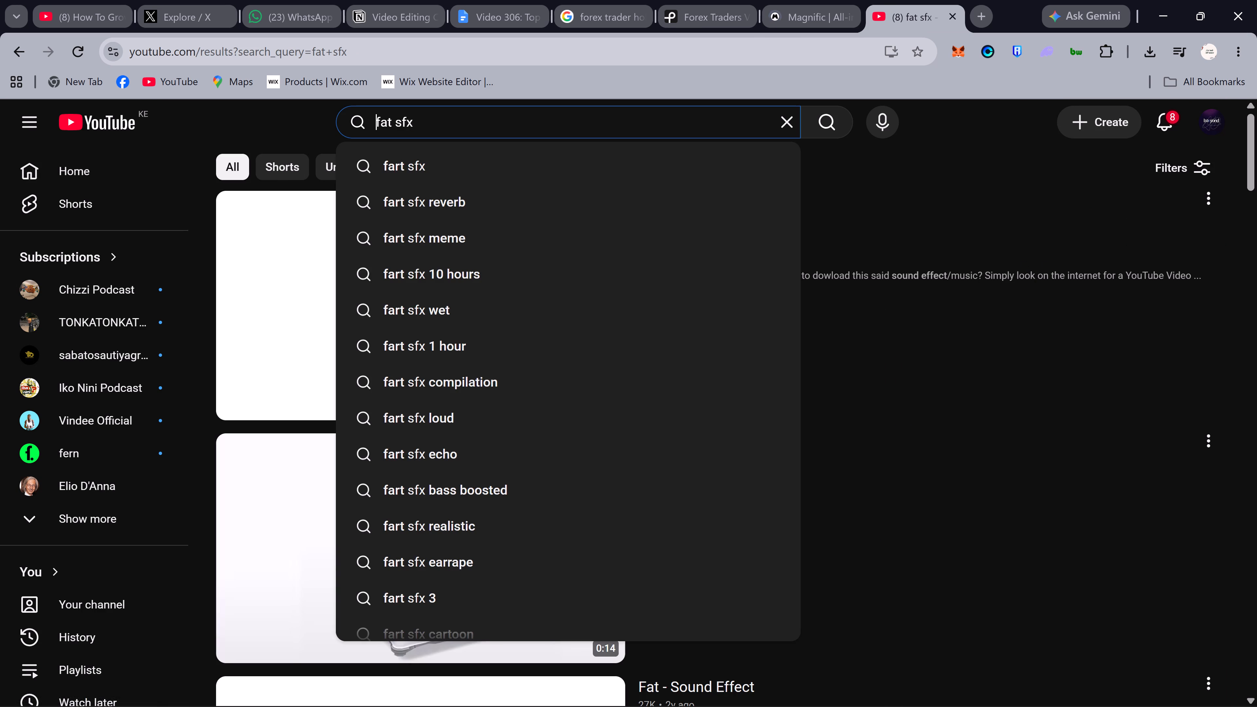
type("meme")
key("space")
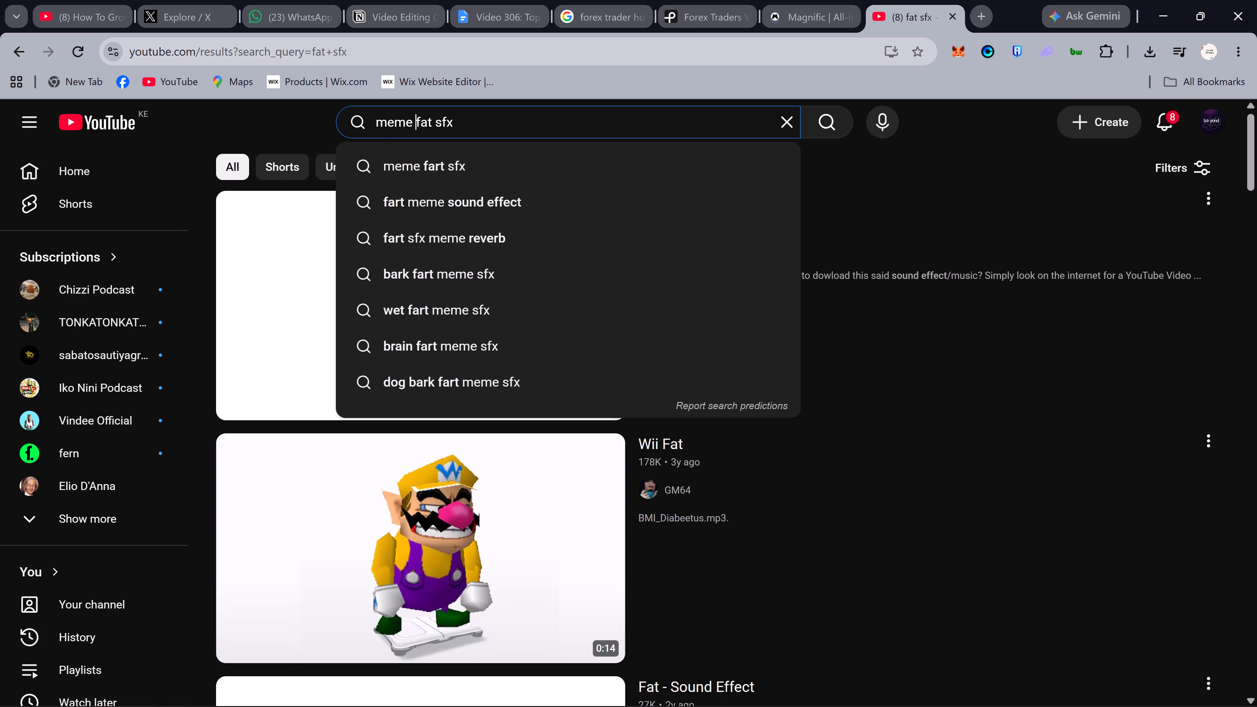
key("Right")
left_click(411, 160)
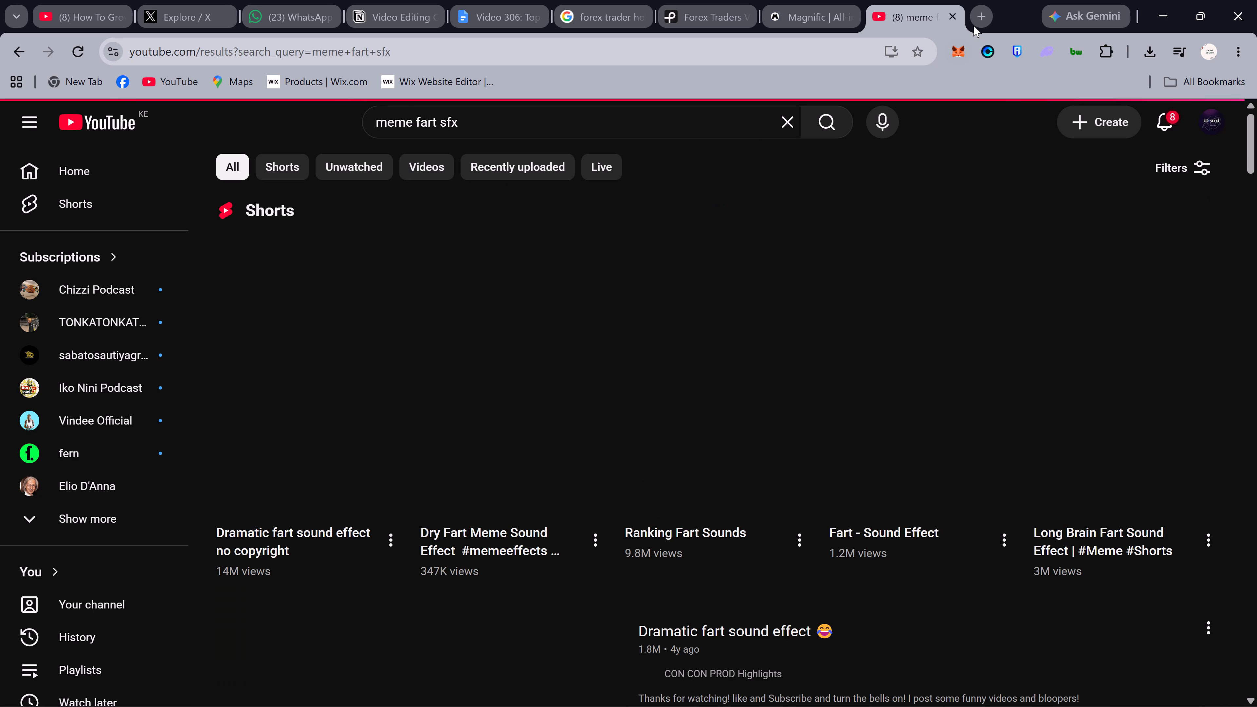
Open the SaveFrom.net YouTube video downloader in a new browser tab.
left_click(979, 17)
type("youtu")
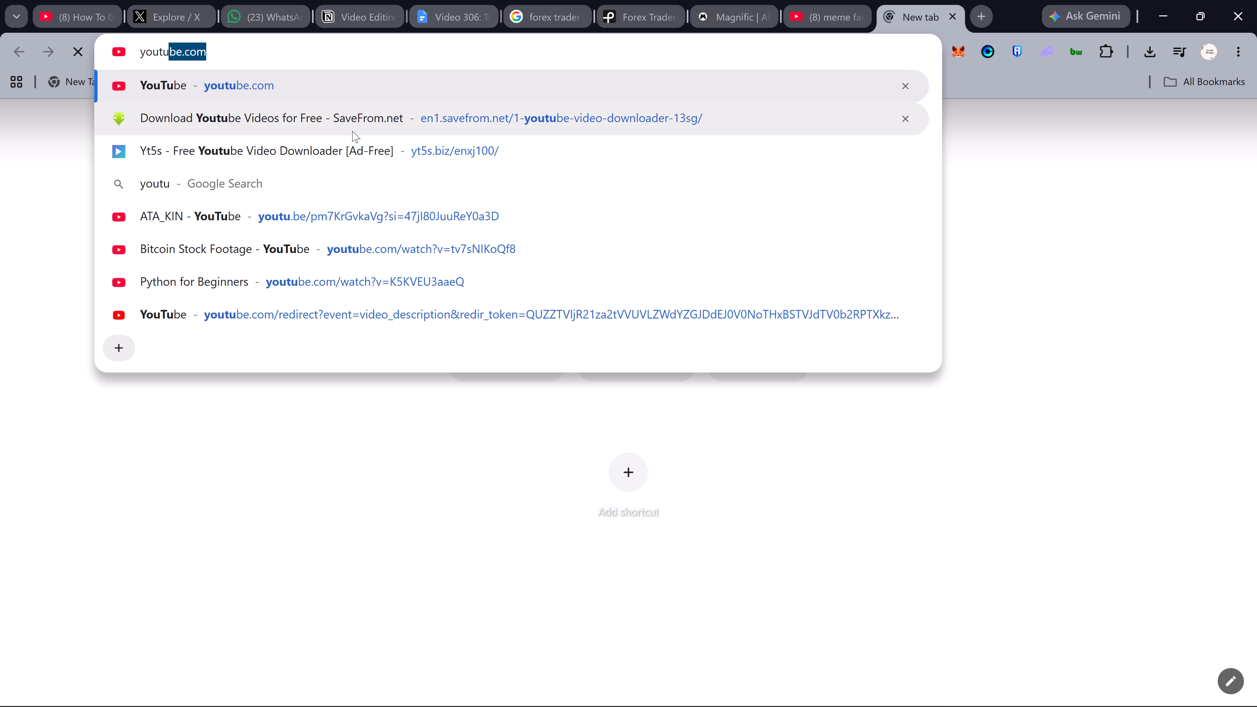
left_click(357, 120)
Return to the YouTube results and open the eight-second "Dramatic fart sound effect" video.
left_click(803, 0)
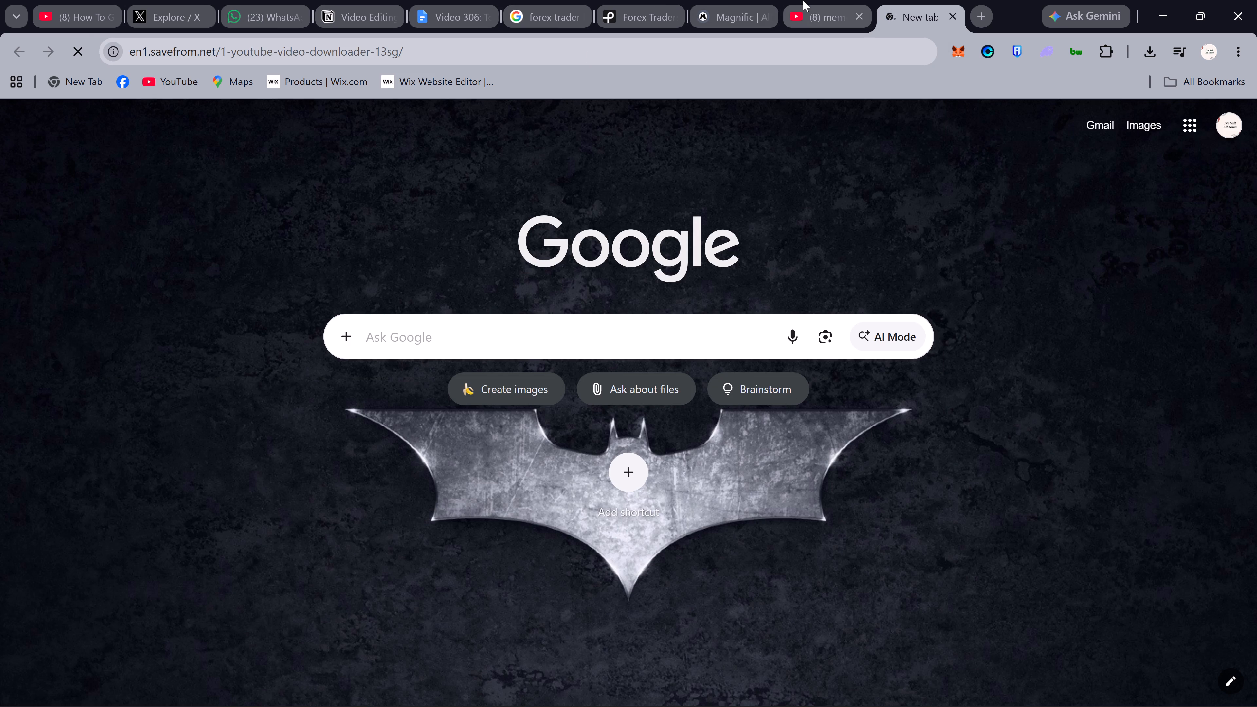
scroll(556, 324, "down", 4)
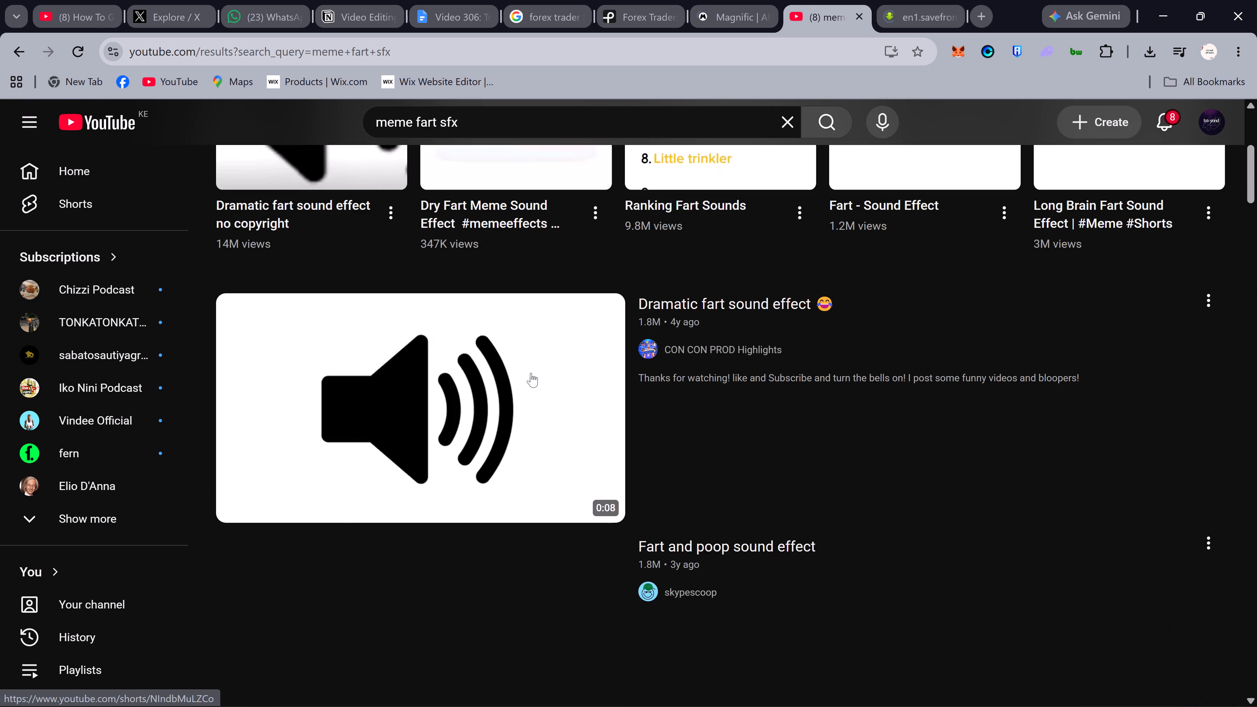
left_click(522, 378)
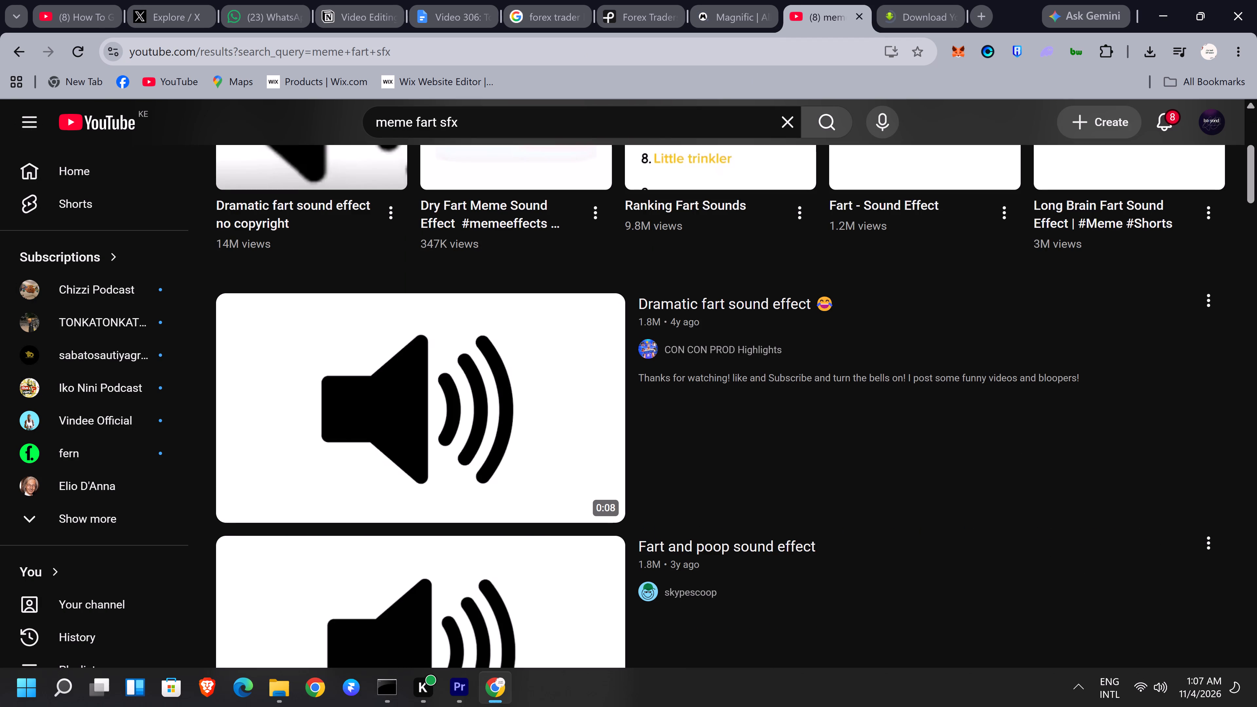
Switch back to Premiere Pro and play the sequence through the stock market clips and the blurred adjustment layer section.
left_click(452, 687)
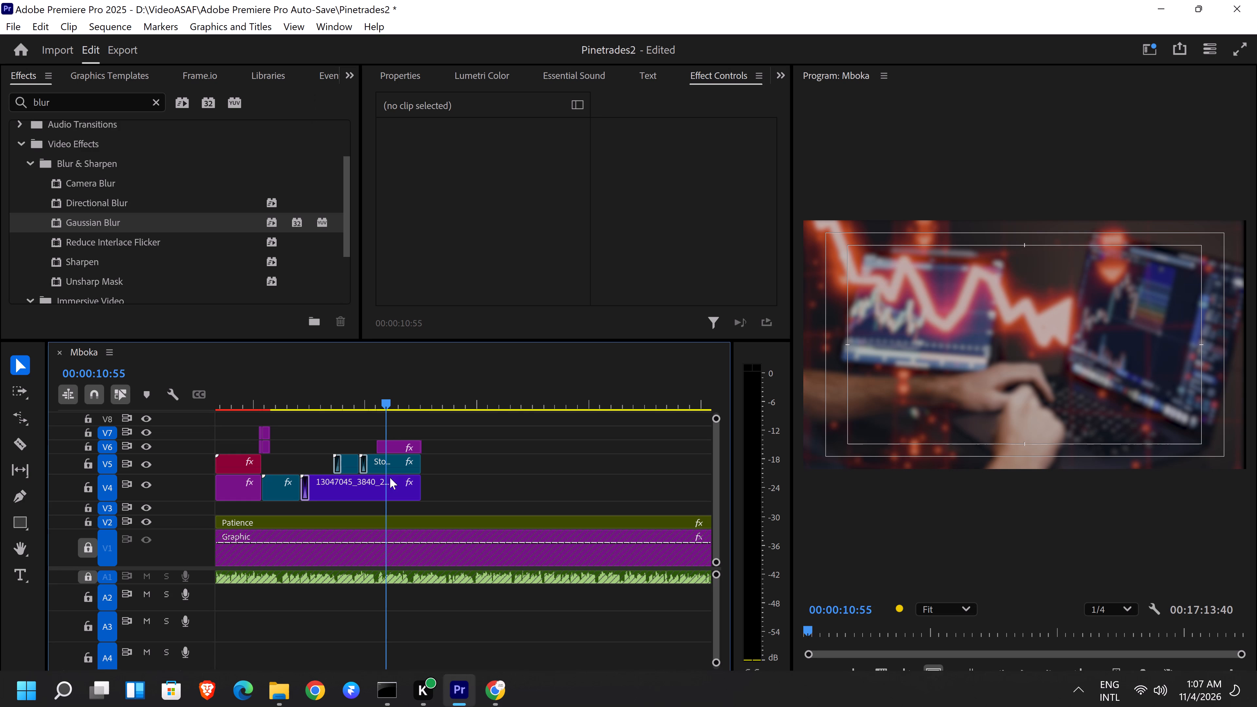
key("space")
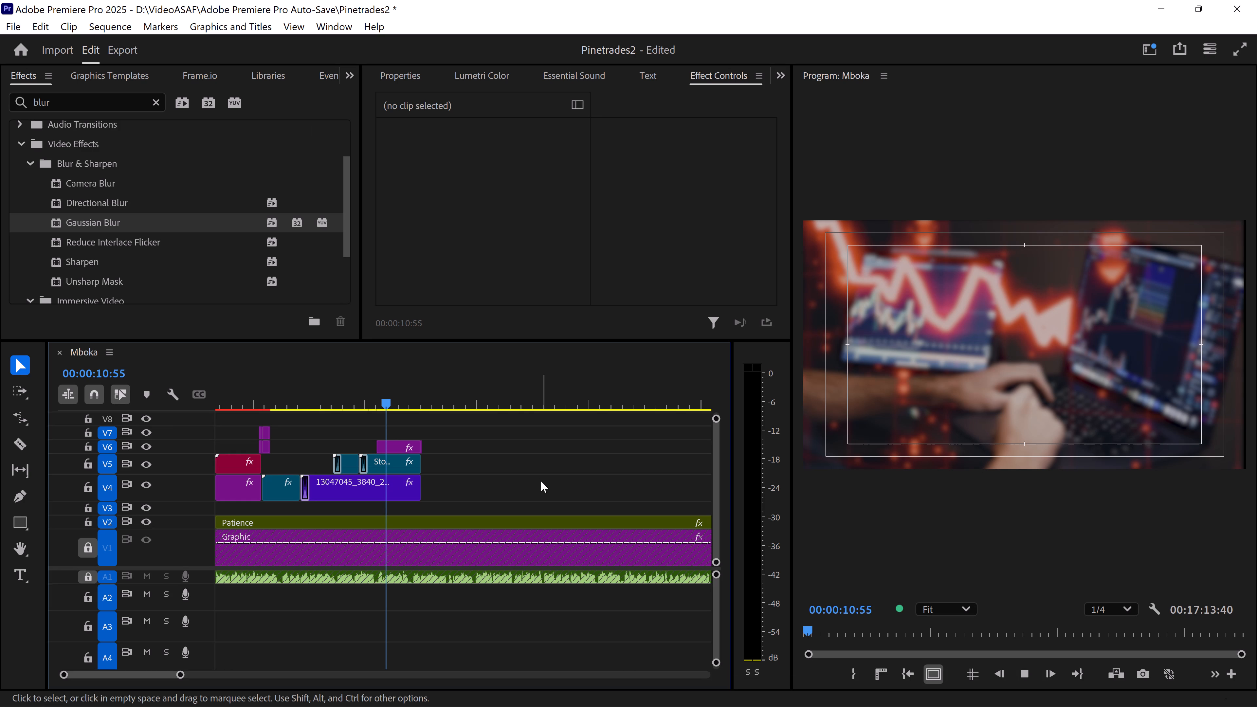
key("space")
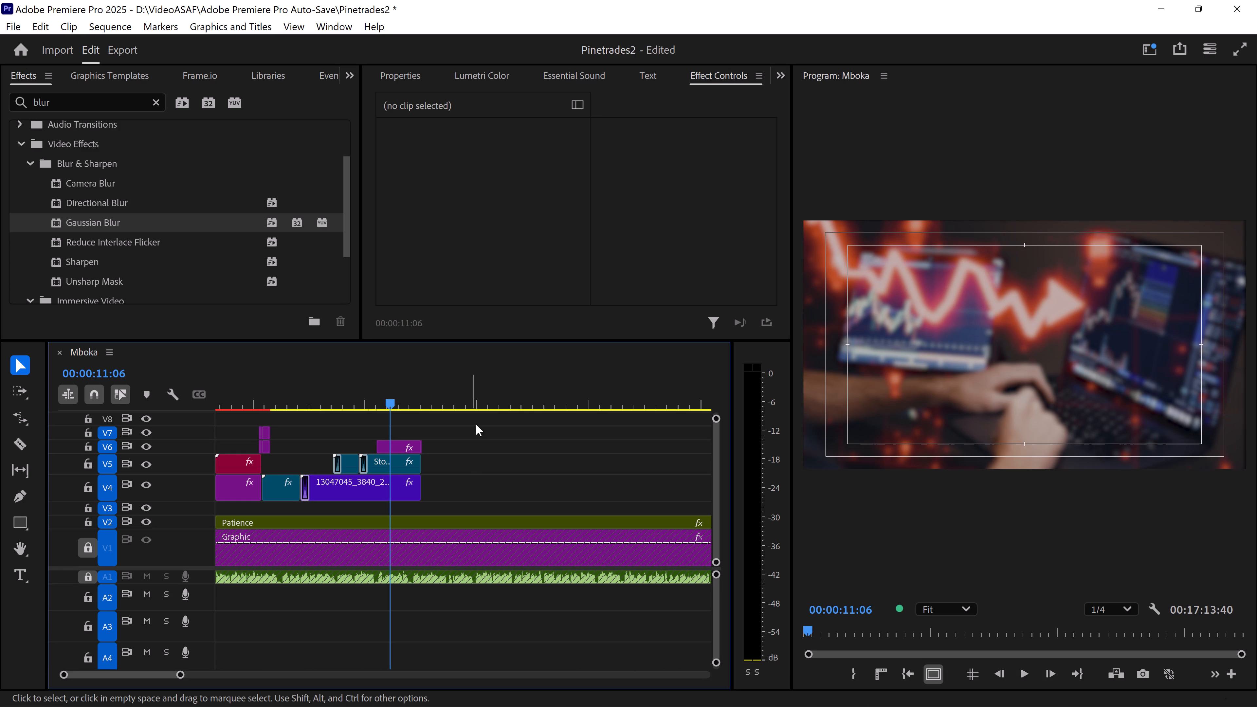
left_click_drag(373, 400, 319, 400)
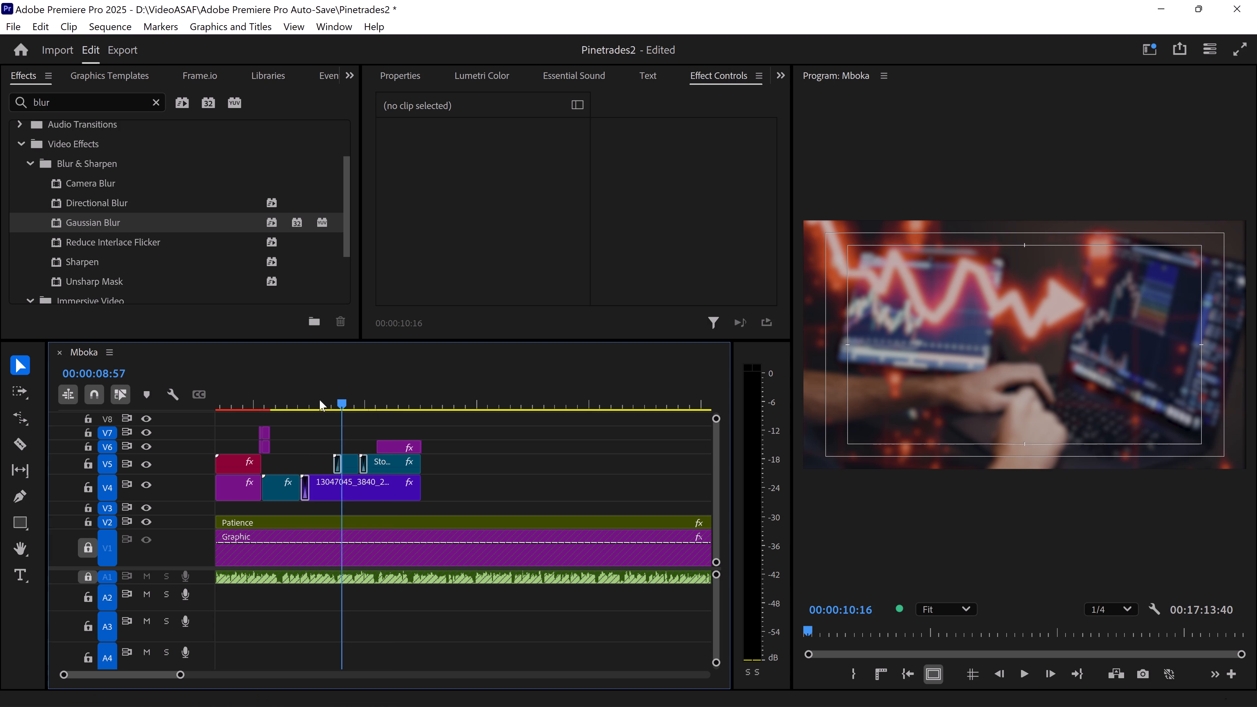
left_click_drag(319, 400, 293, 400)
key("space")
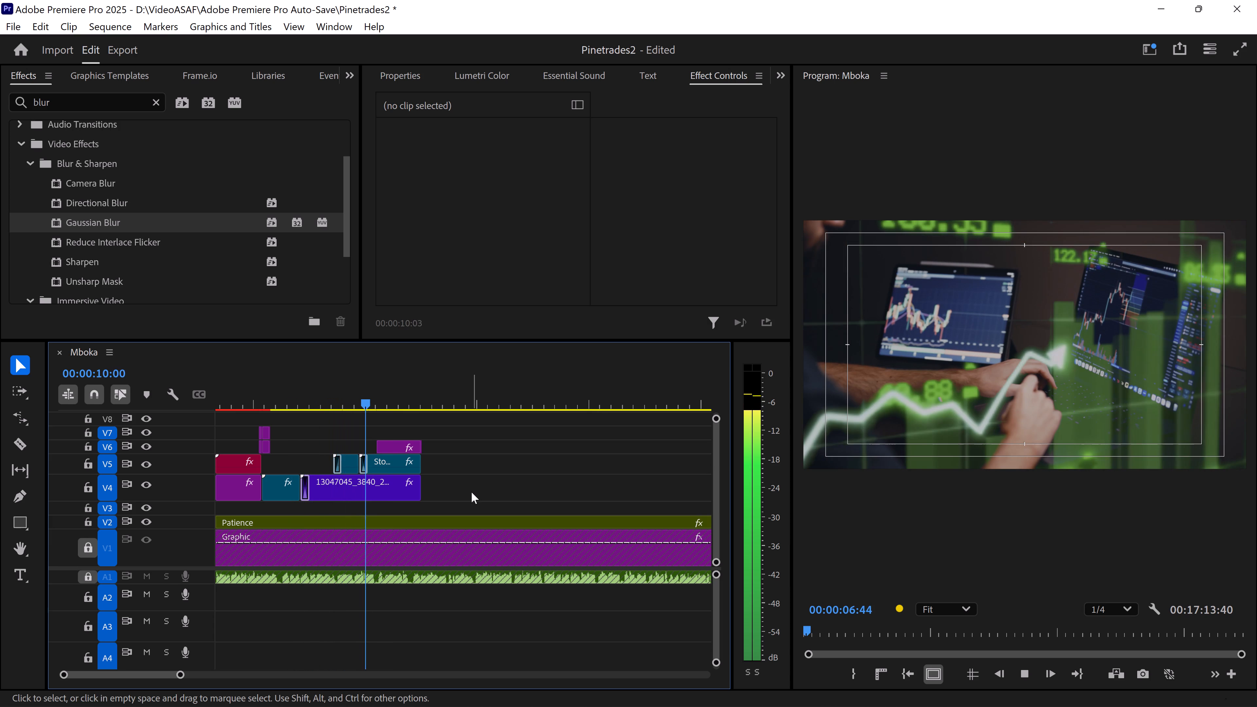
key("space")
key("space")
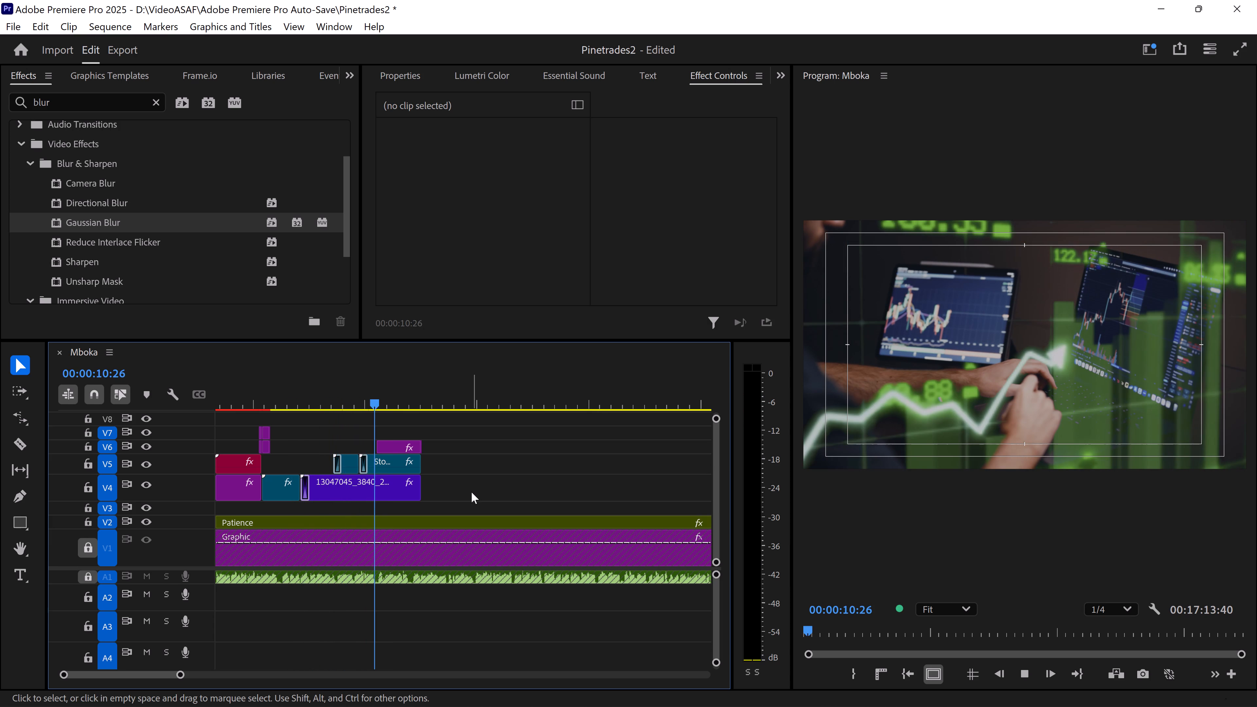
key("space")
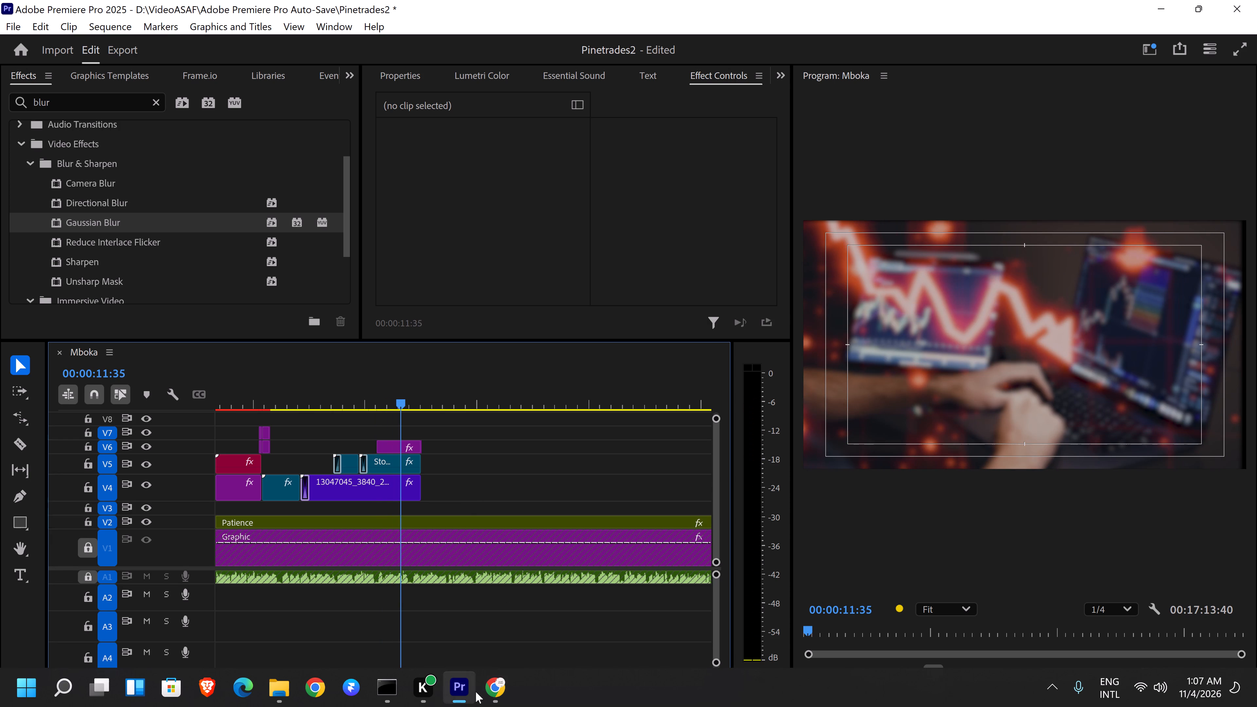
Move the last Transform Scale keyframe of the 13047045_3840_2160_25fps clip on V4 out to the clip's end.
left_click(383, 482)
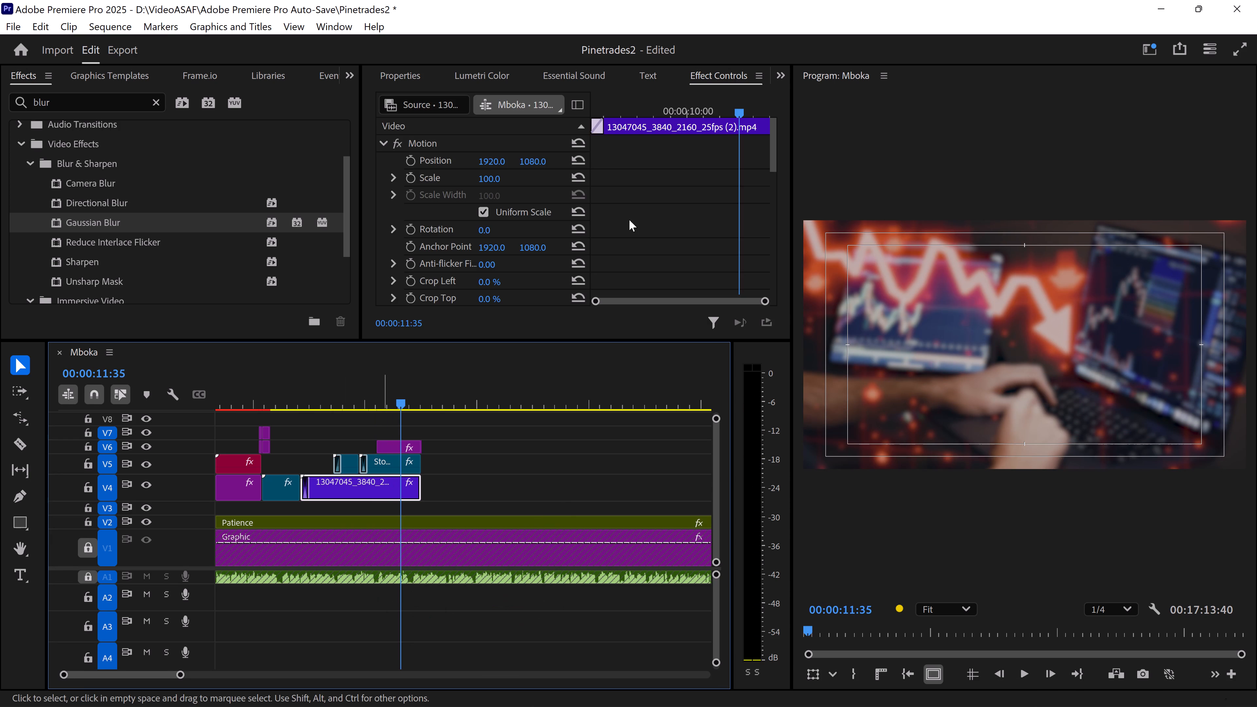
scroll(629, 220, "down", 17)
scroll(637, 215, "down", 12)
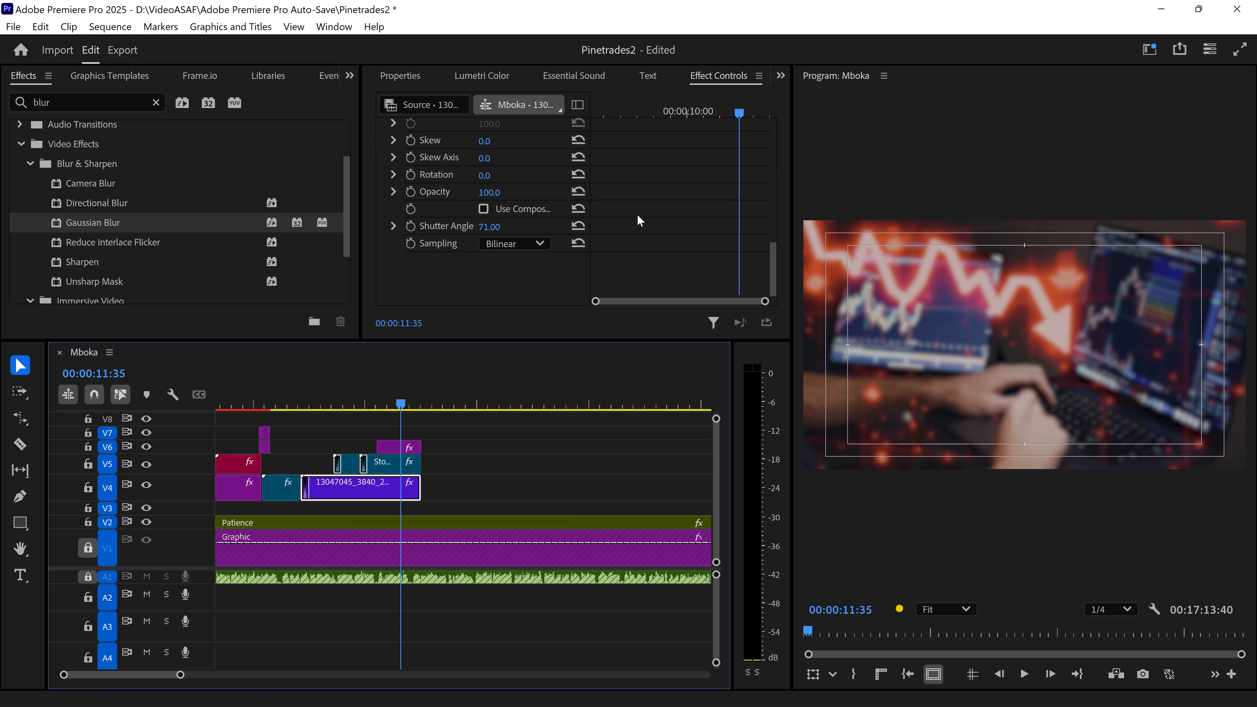
scroll(637, 215, "down", 5)
scroll(637, 215, "up", 3)
left_click_drag(757, 155, 782, 155)
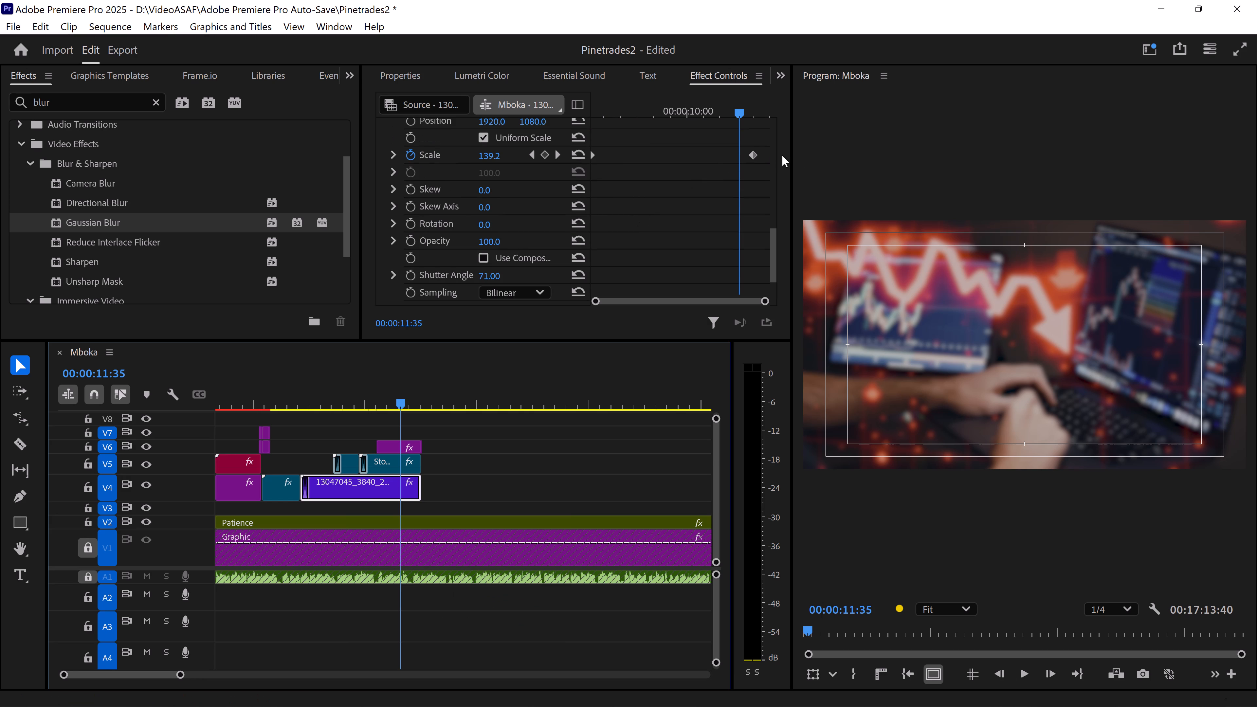
left_click_drag(782, 155, 811, 158)
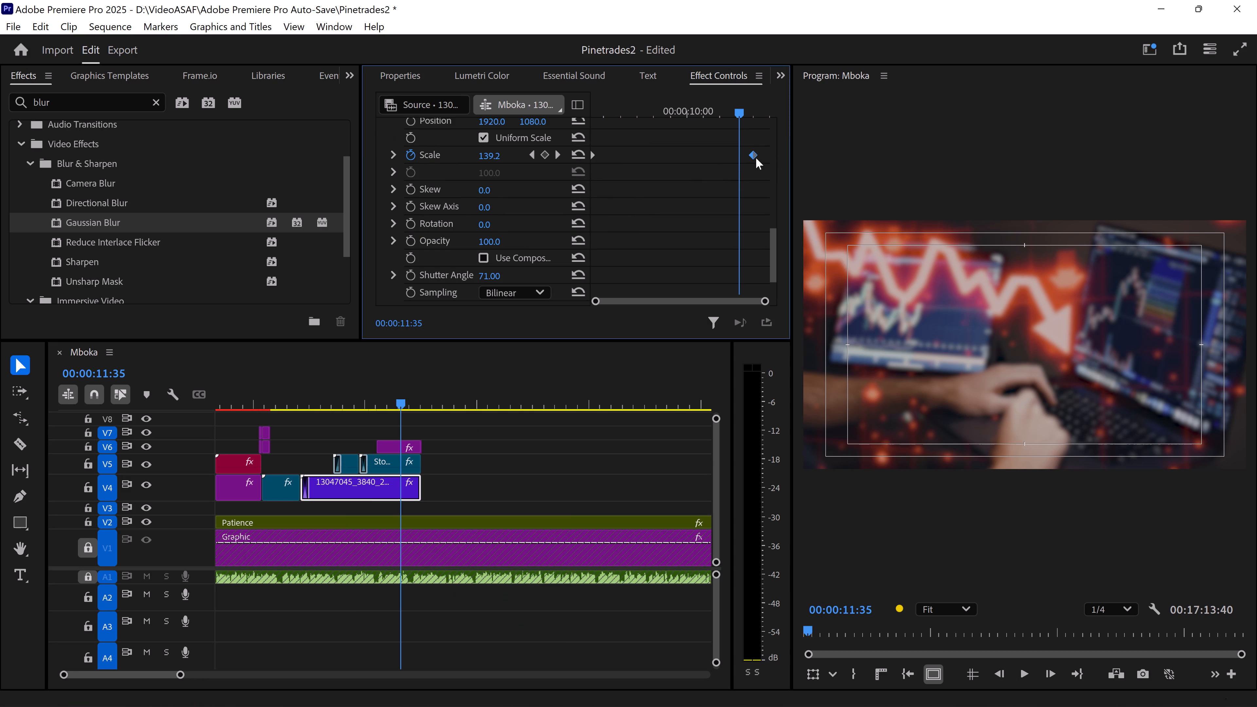
left_click_drag(756, 156, 785, 156)
Copy the V4 clip's Transform effect onto the Stock Market Crash clip on V5 and check its pasted Scale settings.
scroll(468, 162, "up", 4)
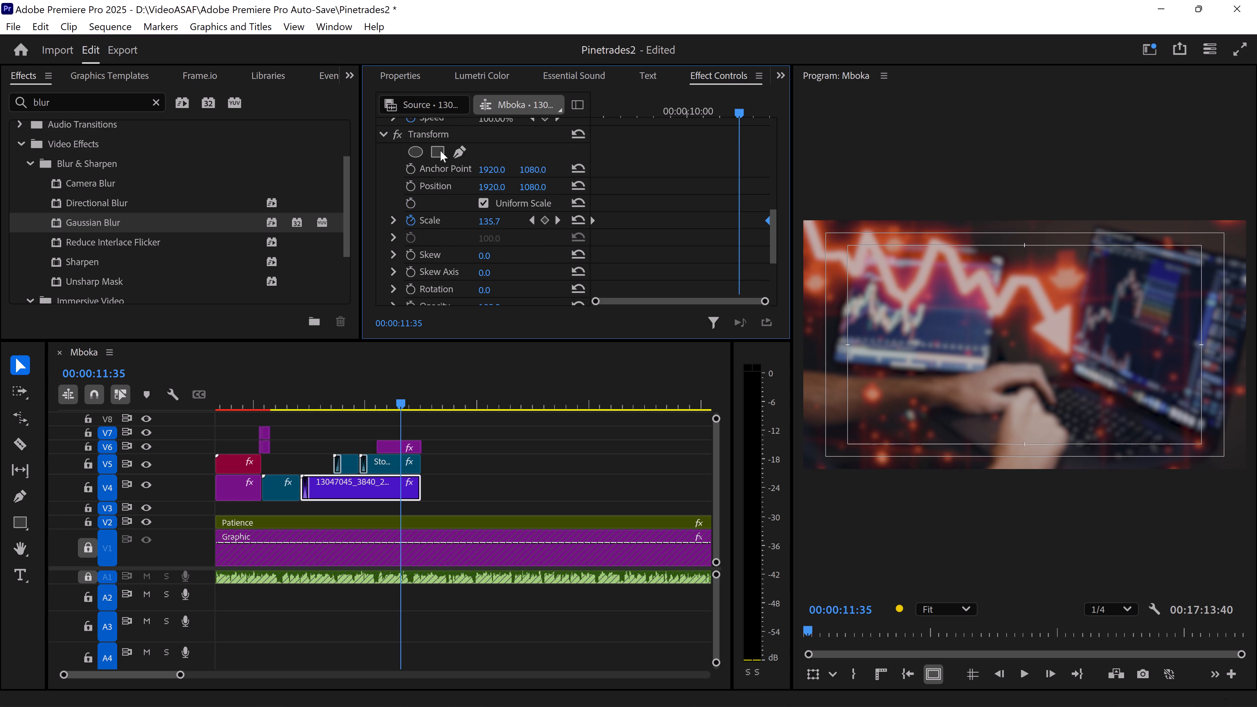
left_click(442, 136)
key("ctrl+c")
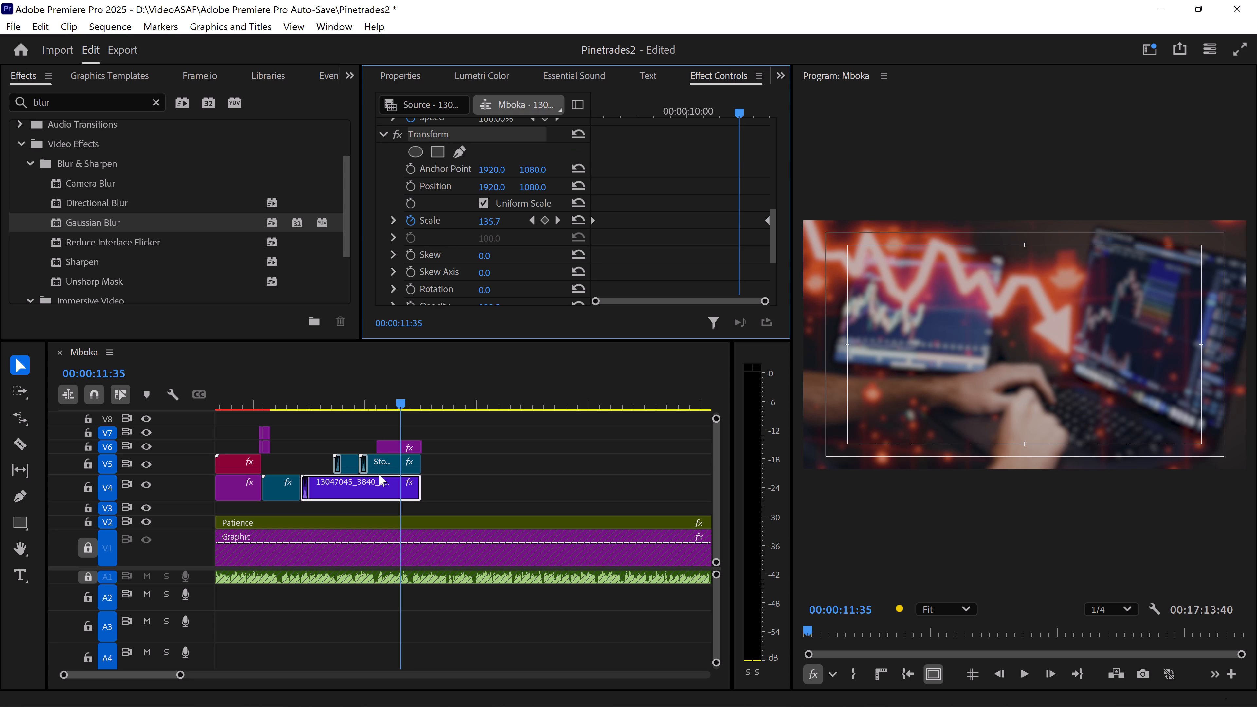
left_click(381, 467)
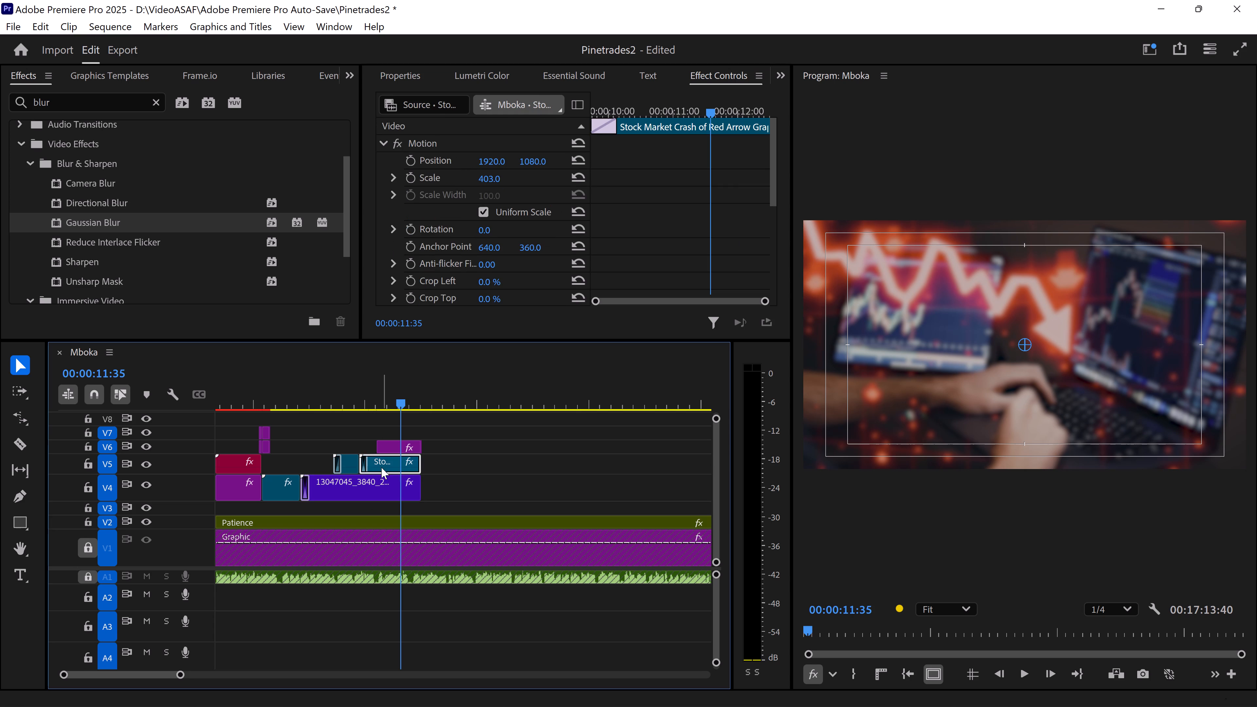
key("ctrl+v")
scroll(686, 251, "down", 5)
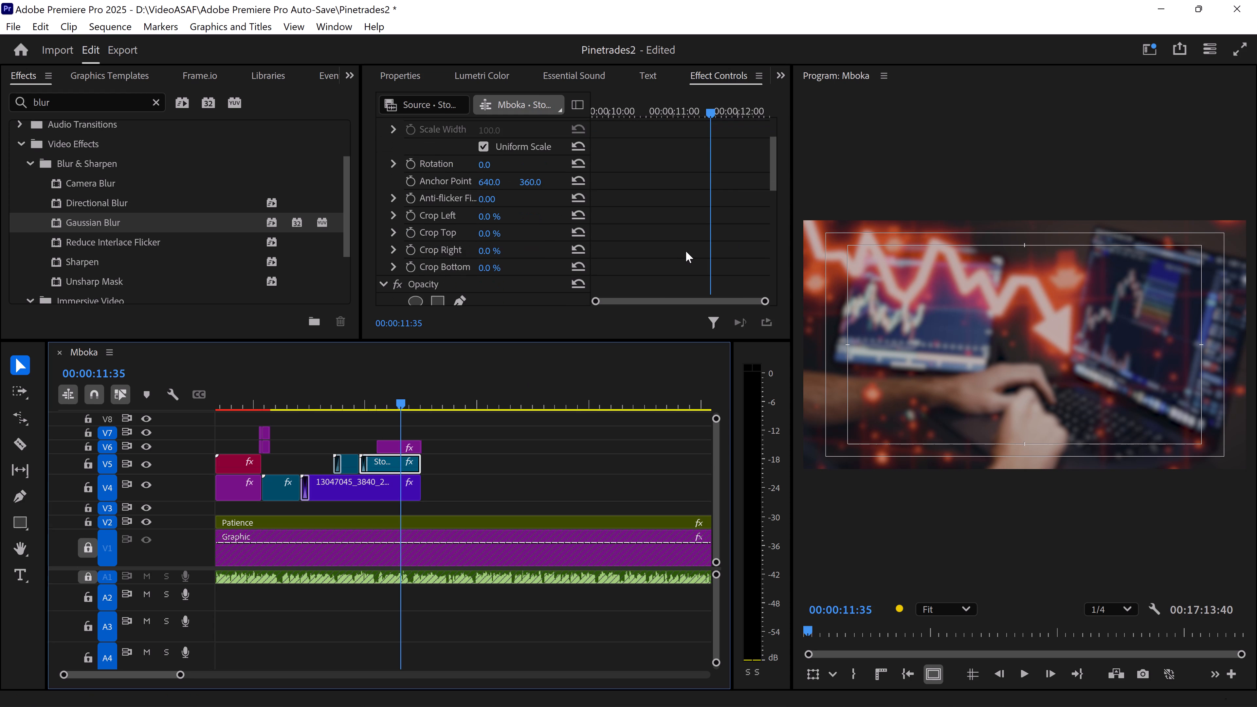
scroll(686, 251, "down", 20)
scroll(686, 251, "down", 7)
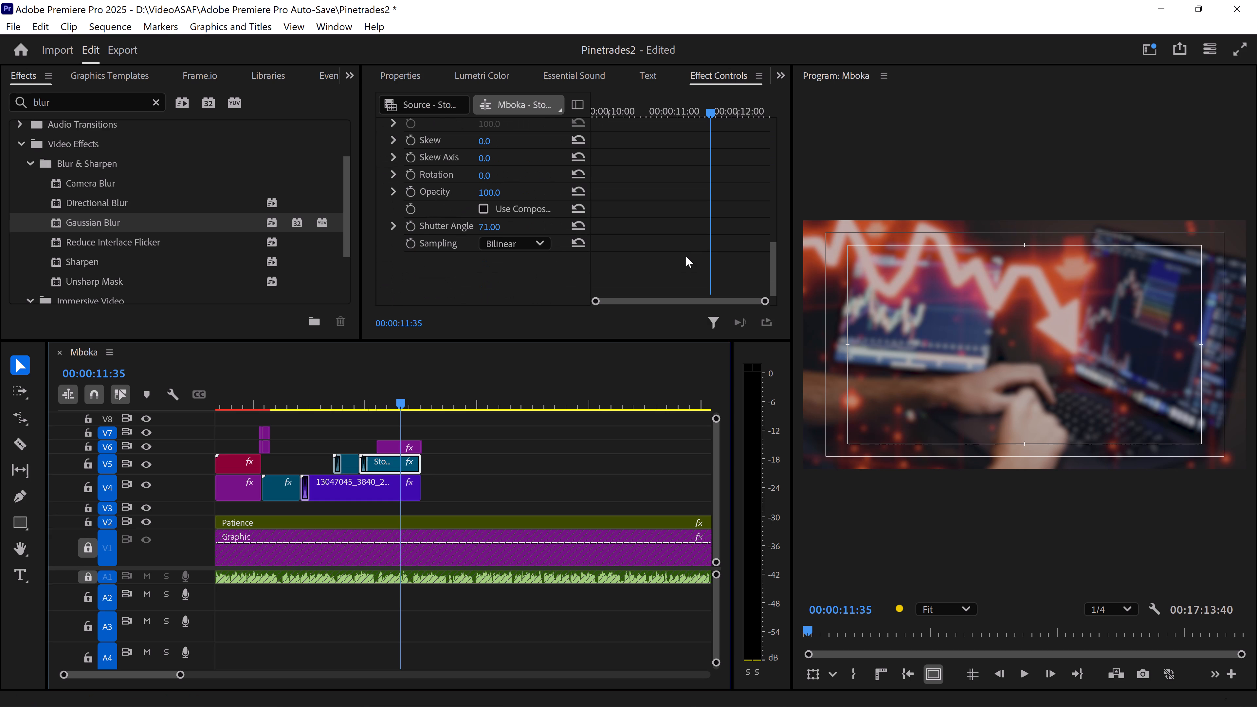
scroll(686, 256, "up", 4)
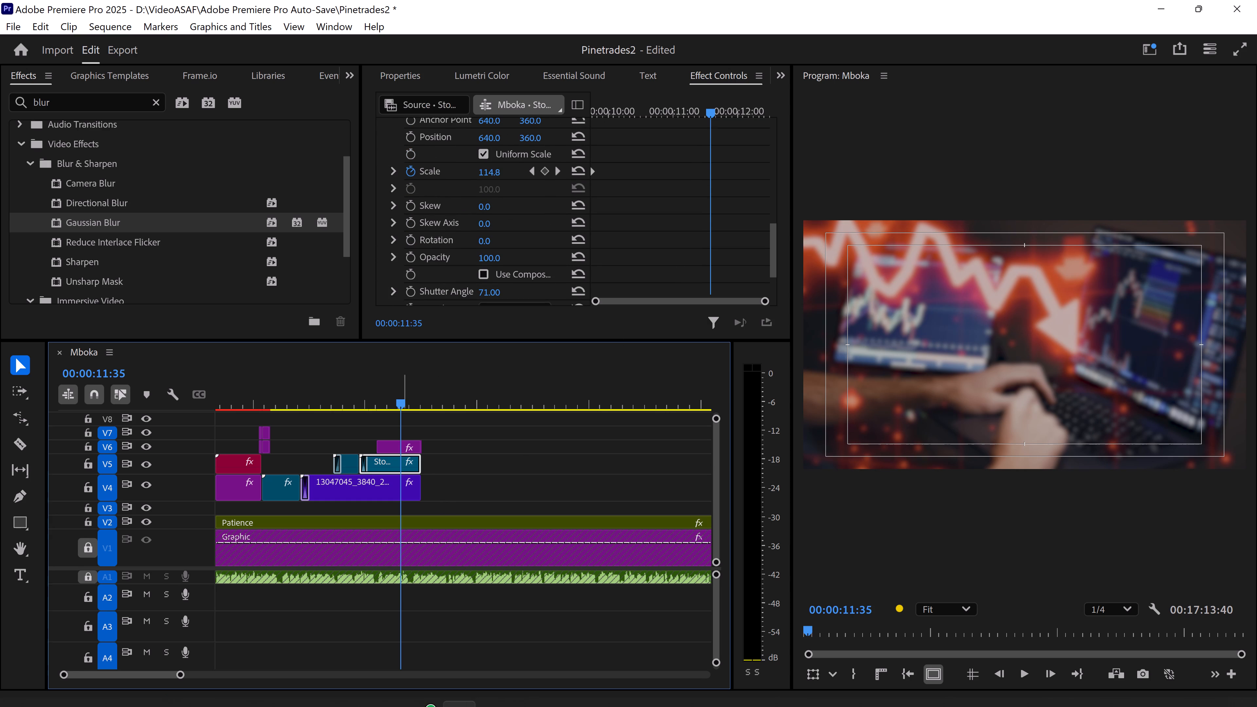
Switch to Chrome, listen to the "Dramatic fart sound effect" video, and return to the "meme fart sfx" results.
left_click(504, 617)
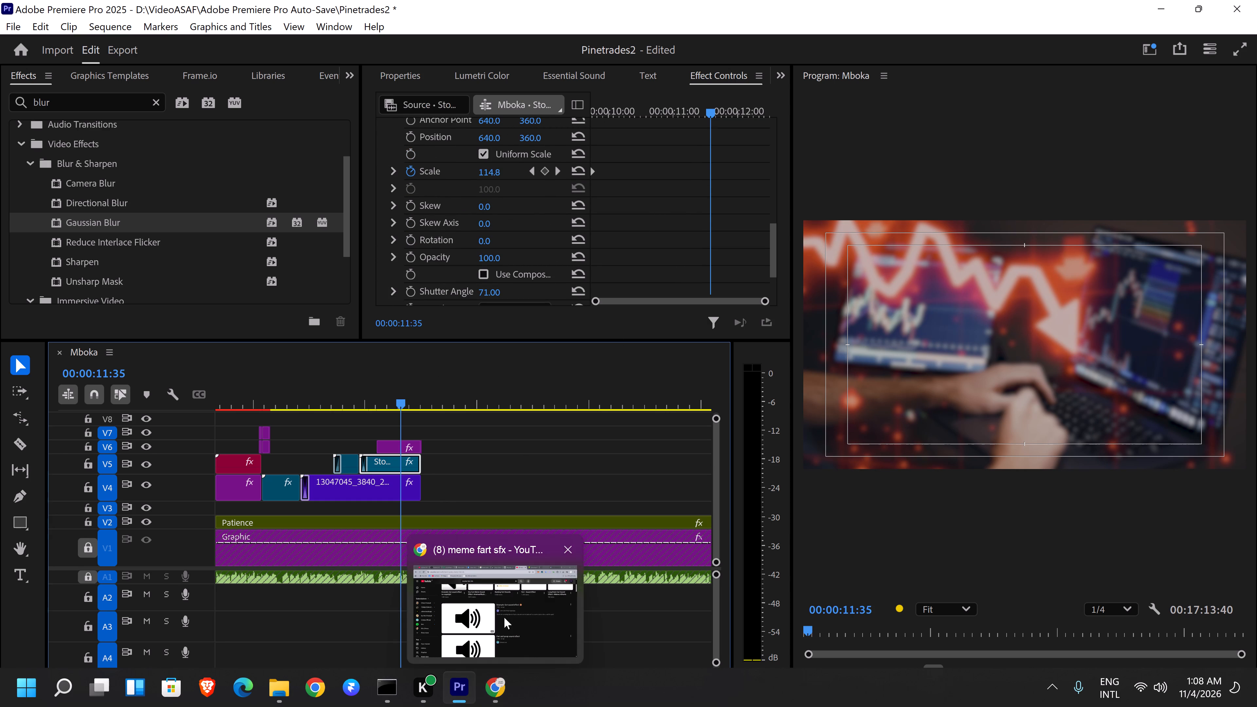
left_click(501, 400)
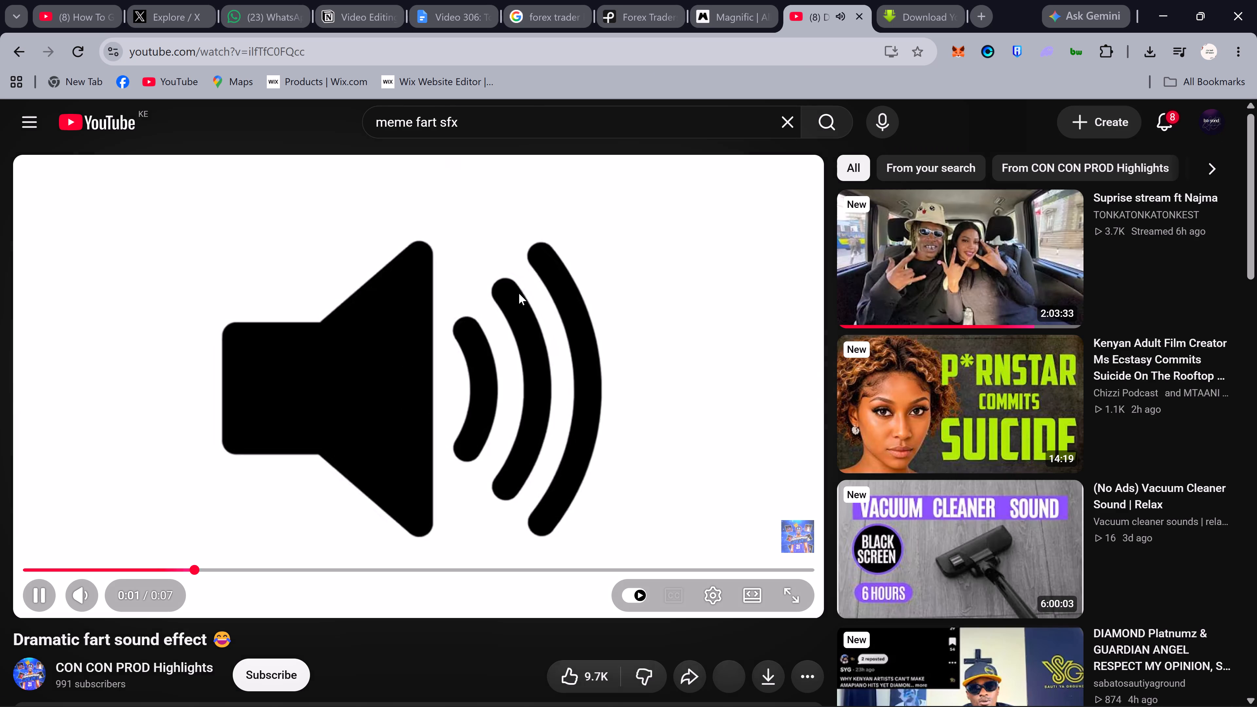
left_click(13, 48)
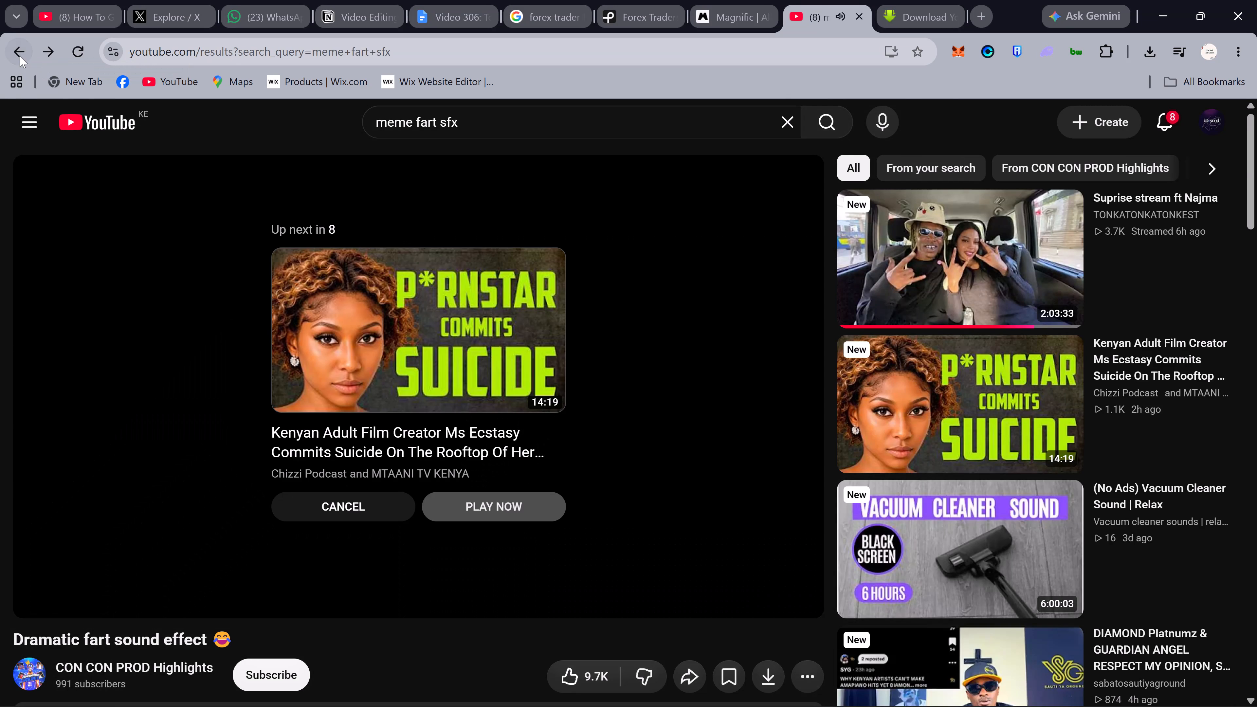
left_click(20, 56)
left_click(43, 53)
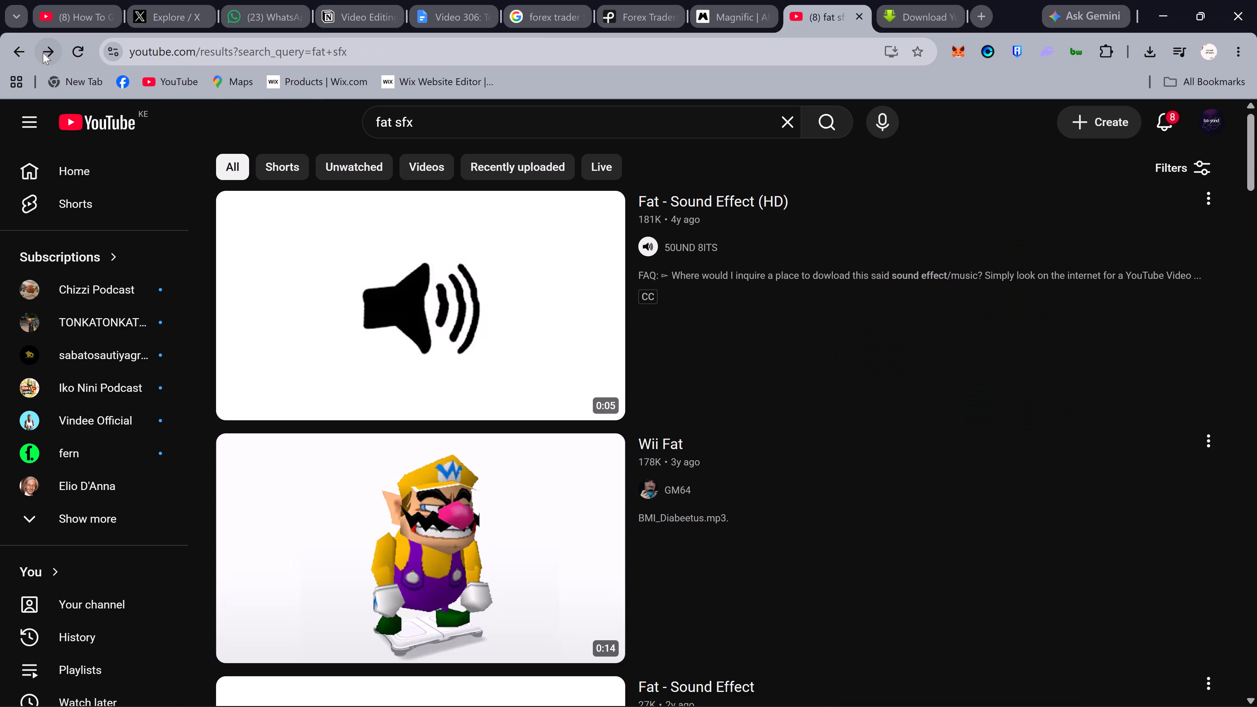
Browse the "meme fart sfx" results and listen to the five-second "Fart Meme Sound Effect|Reverb" video.
scroll(520, 398, "up", 4)
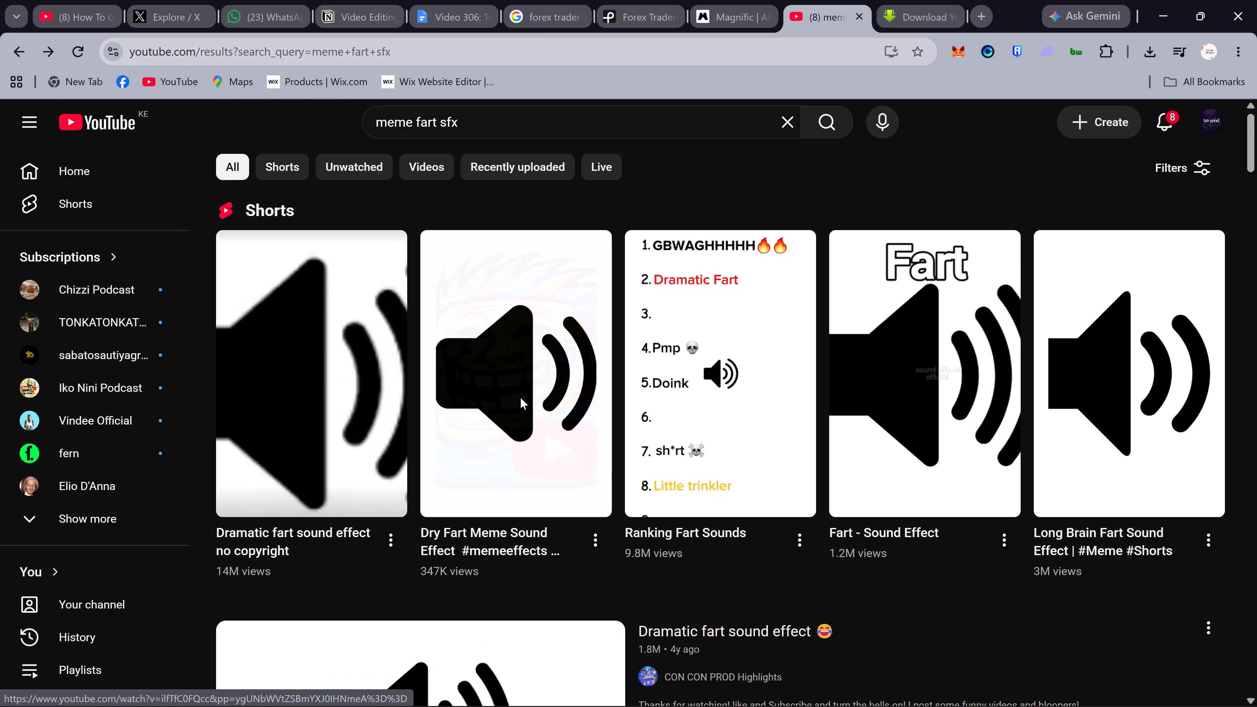
scroll(520, 398, "up", 4)
scroll(520, 398, "down", 12)
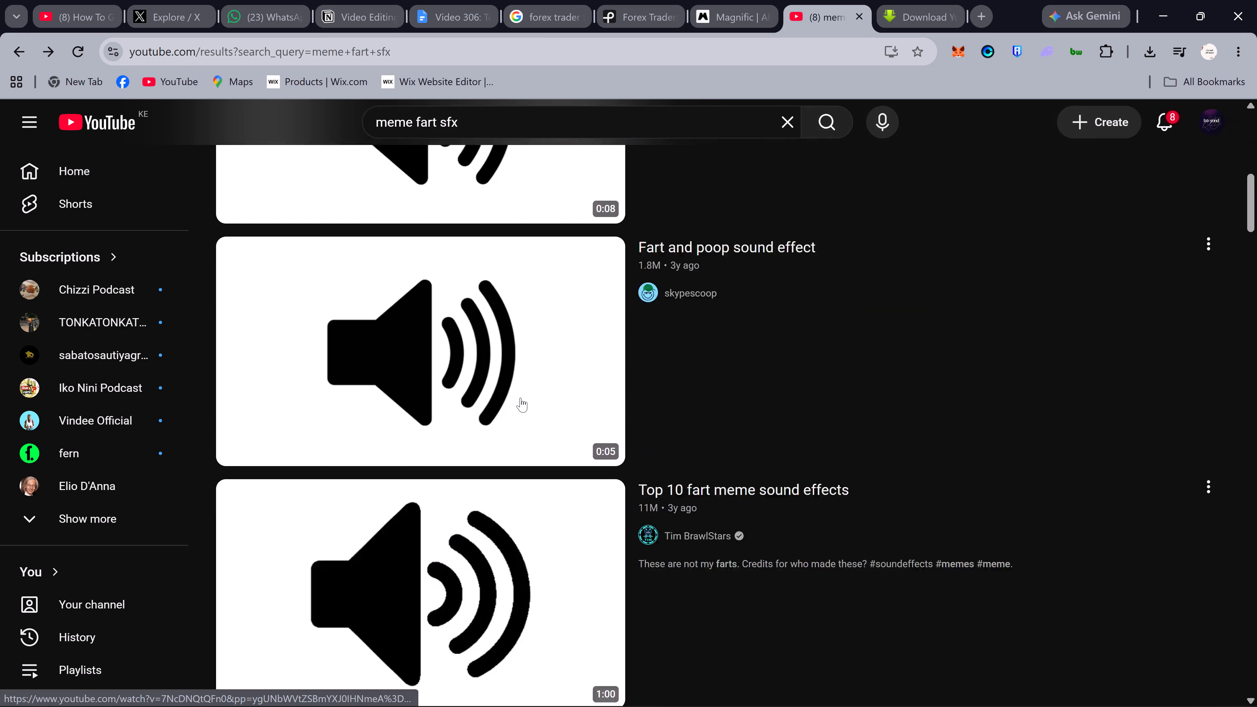
scroll(507, 420, "down", 9)
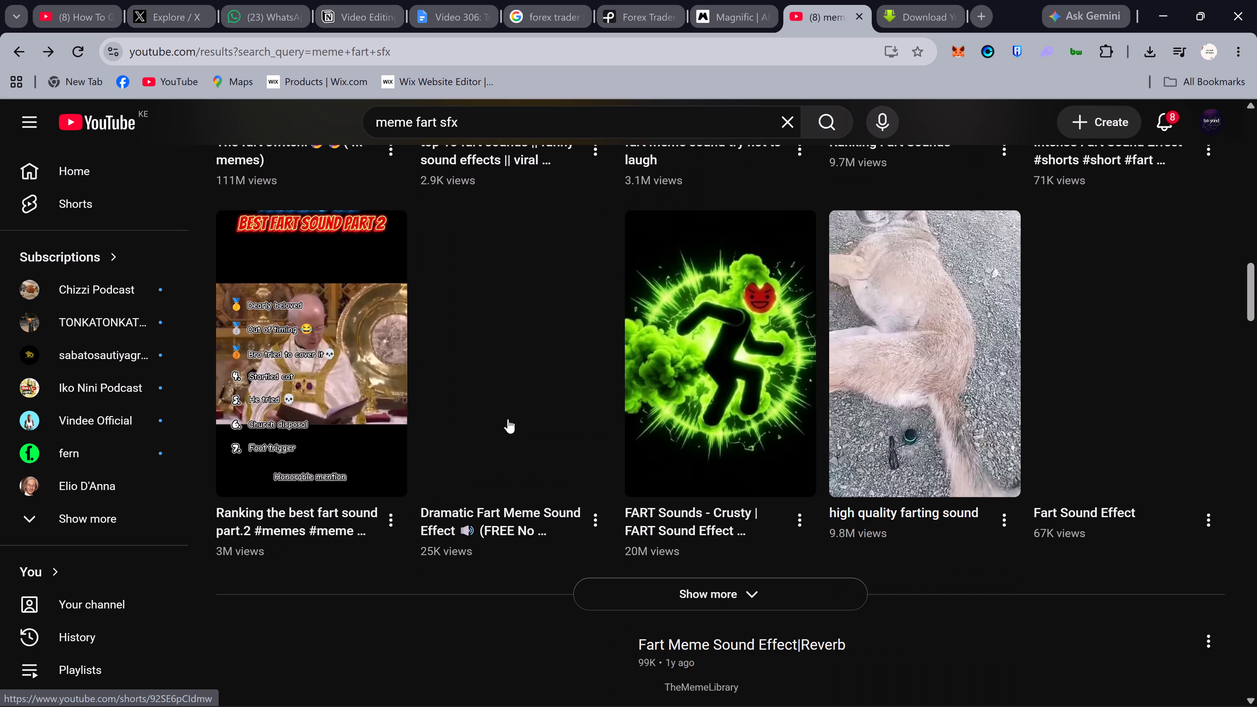
scroll(508, 419, "up", 8)
scroll(511, 417, "down", 12)
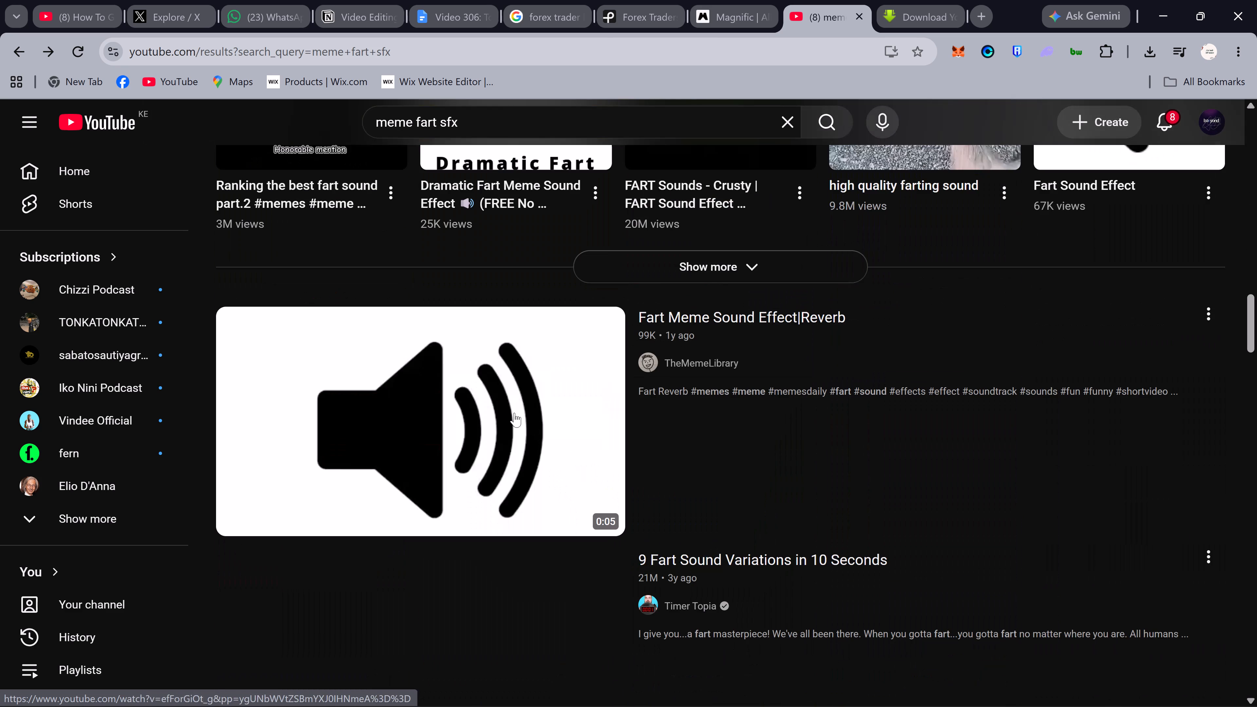
left_click(487, 449)
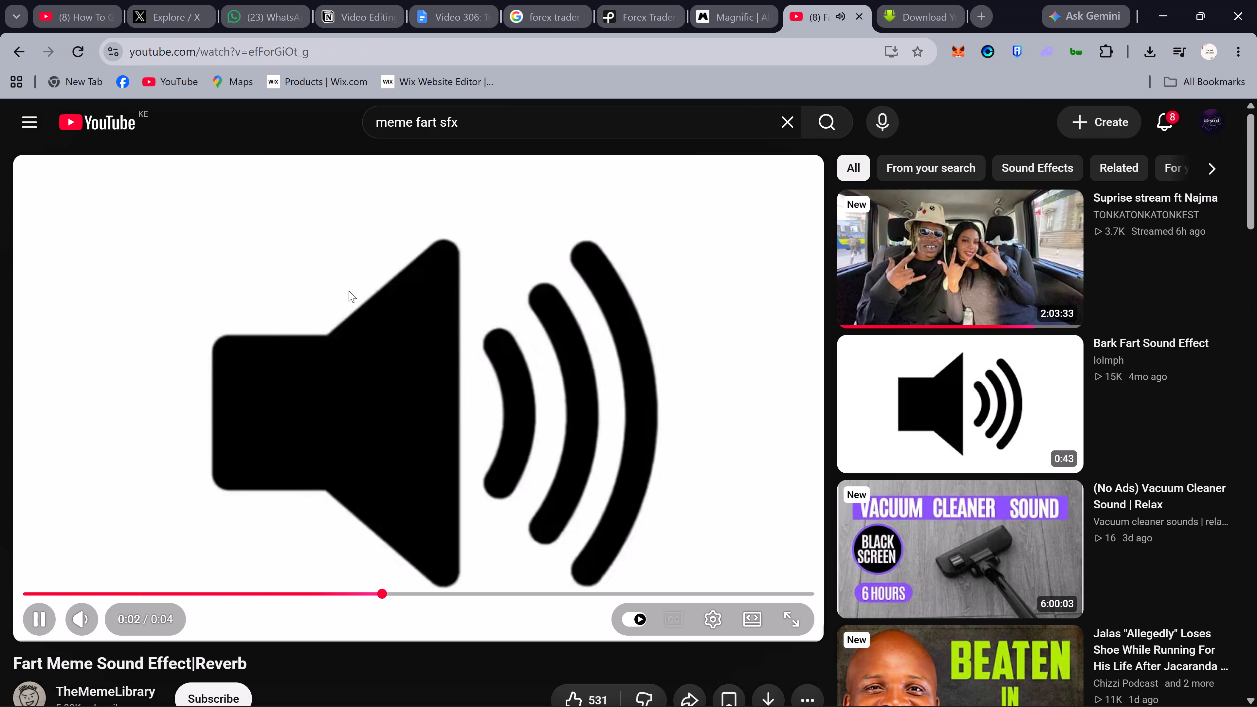
key("space")
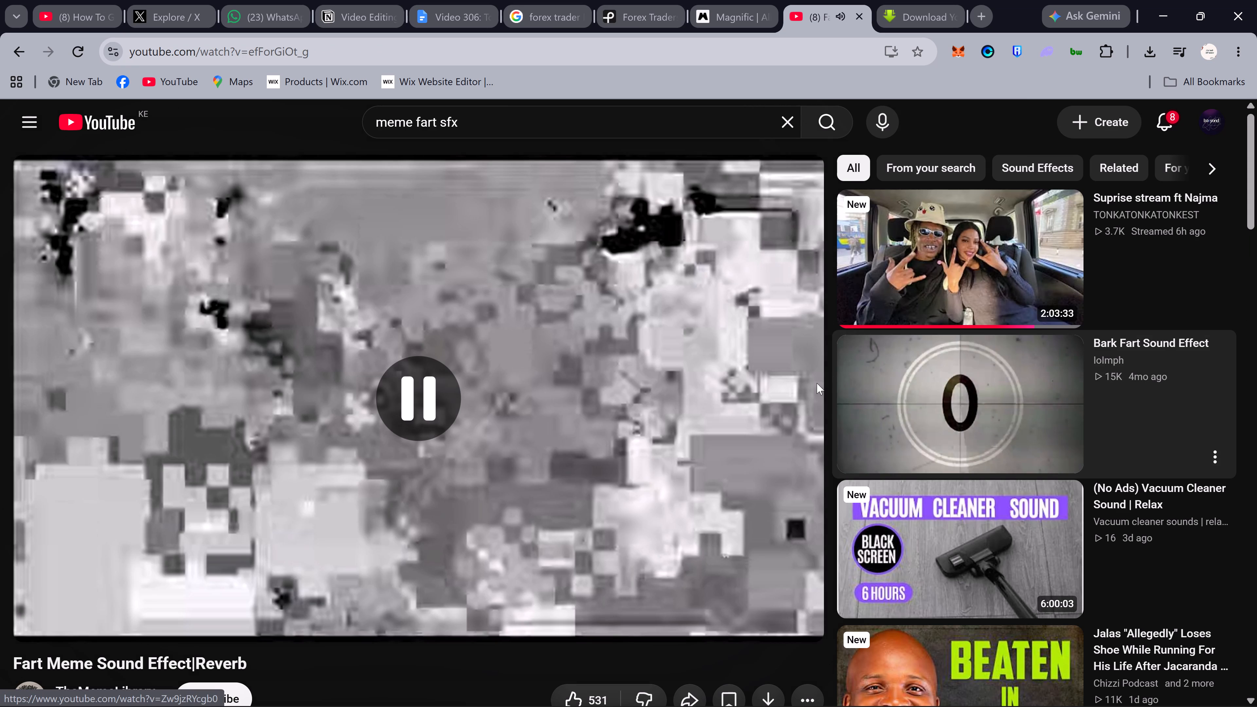
Open the suggested "Bark Fart Sound Effect" video, then go back to the "meme fart sfx" results.
left_click(965, 376)
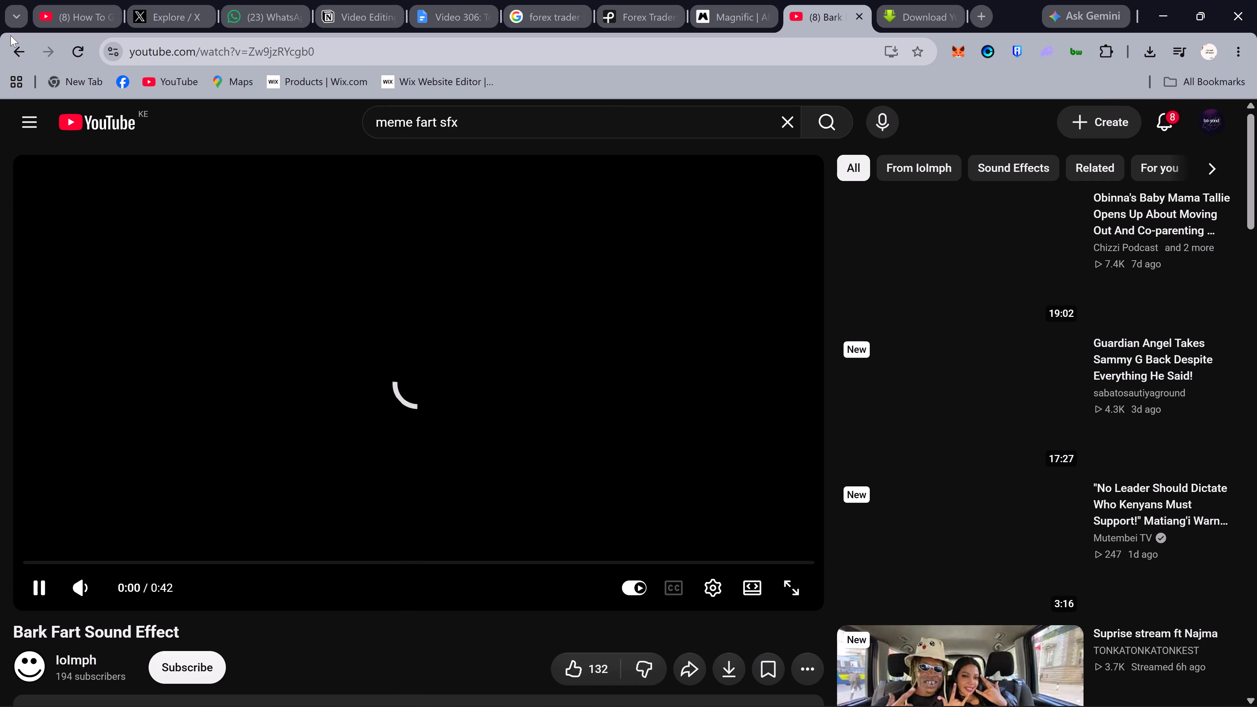
left_click(10, 44)
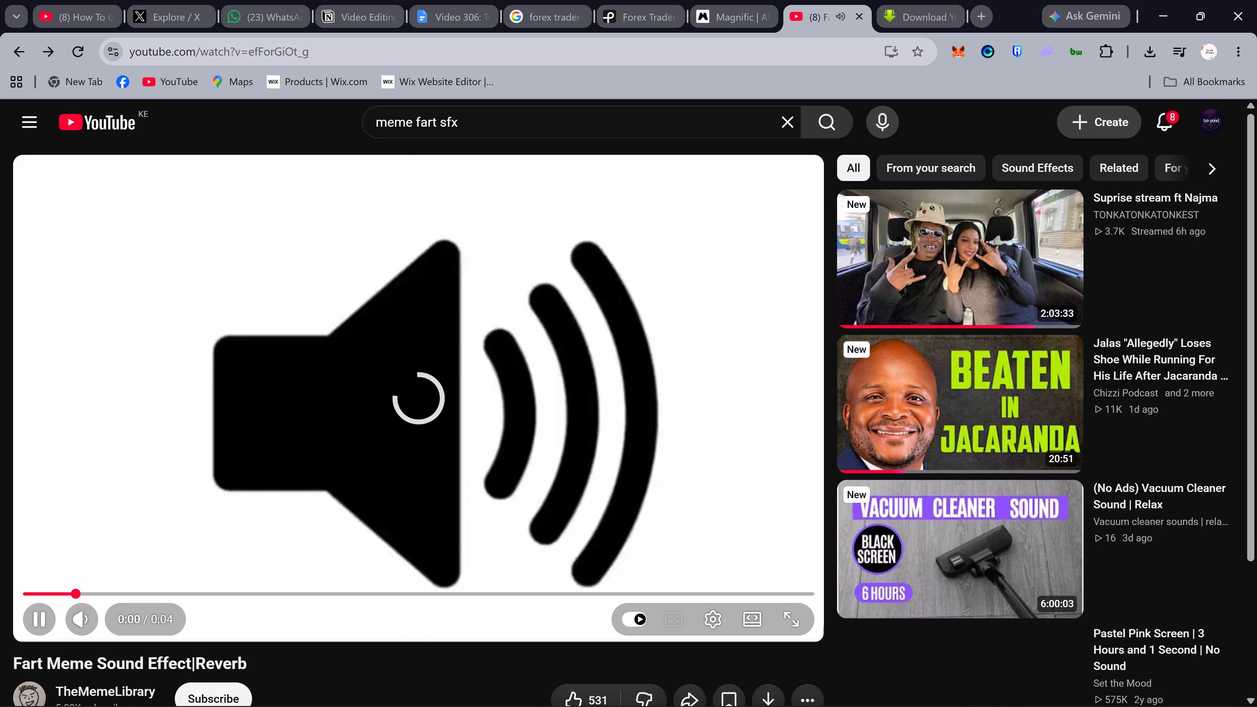
left_click(14, 48)
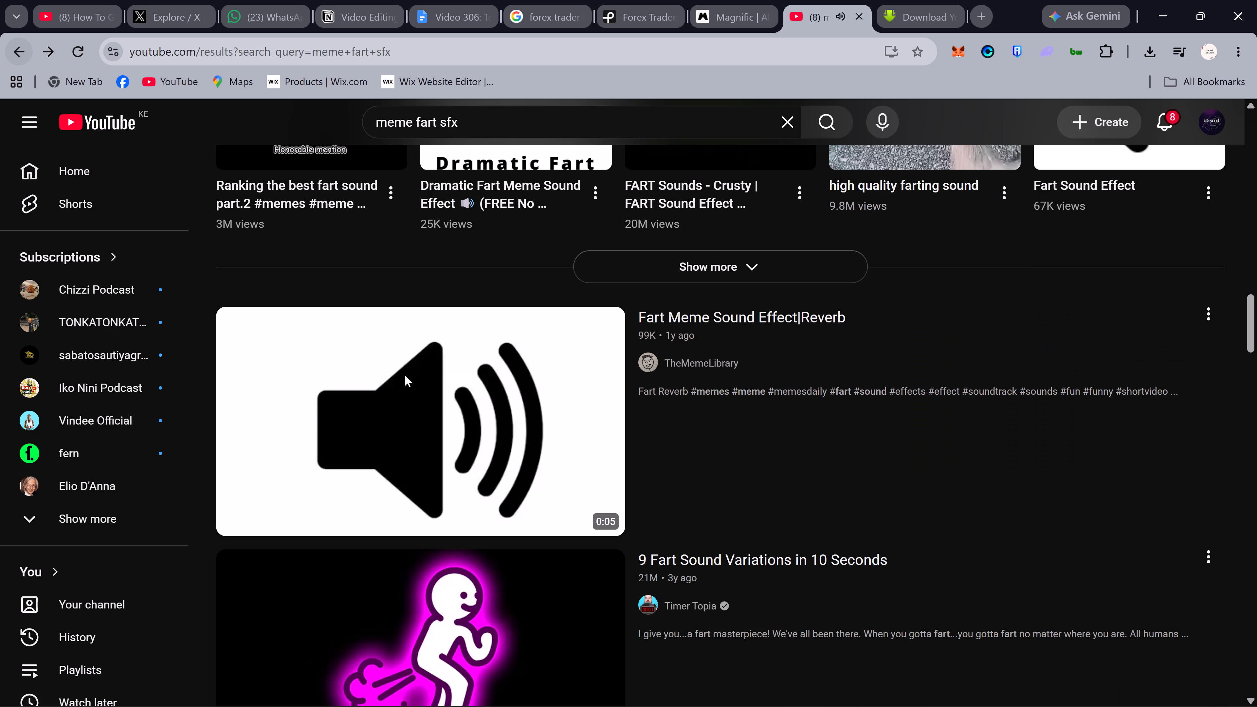
Find and open the "Top 12 MOST used fart Sound Effects" video by SFX Makers in the search results.
scroll(476, 450, "up", 5)
scroll(476, 448, "down", 4)
scroll(476, 448, "up", 2)
scroll(476, 448, "down", 4)
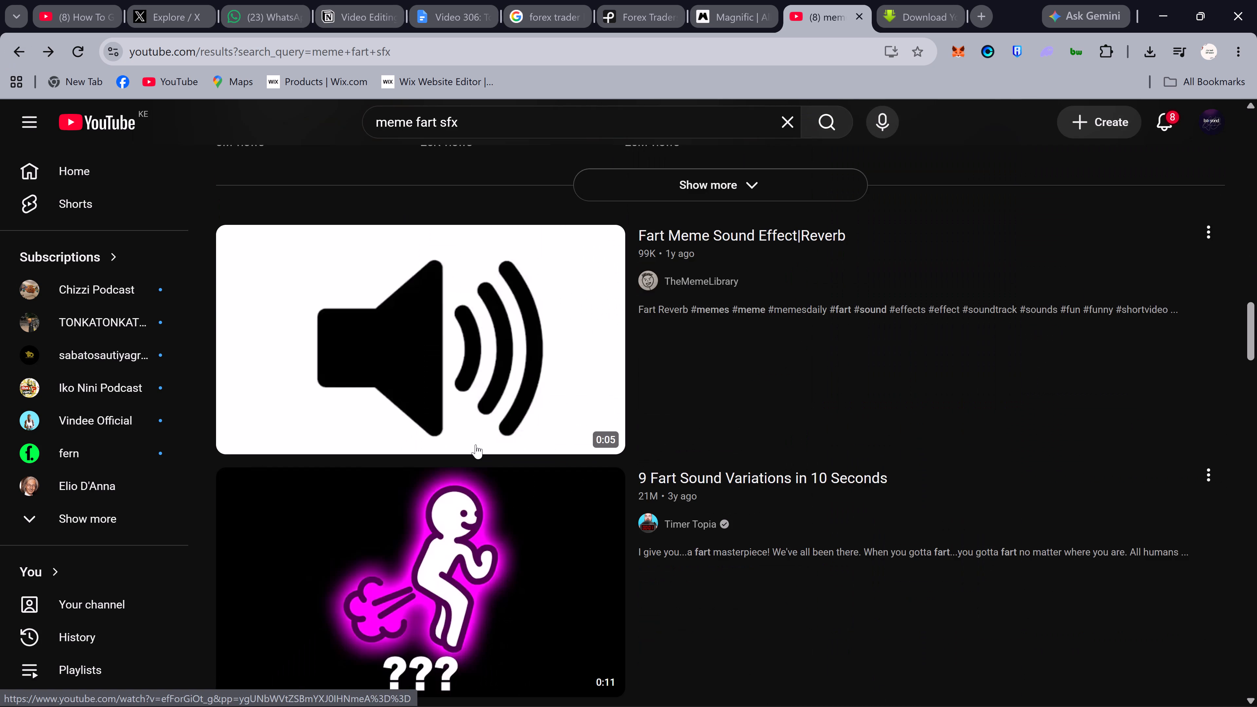
scroll(476, 444, "down", 4)
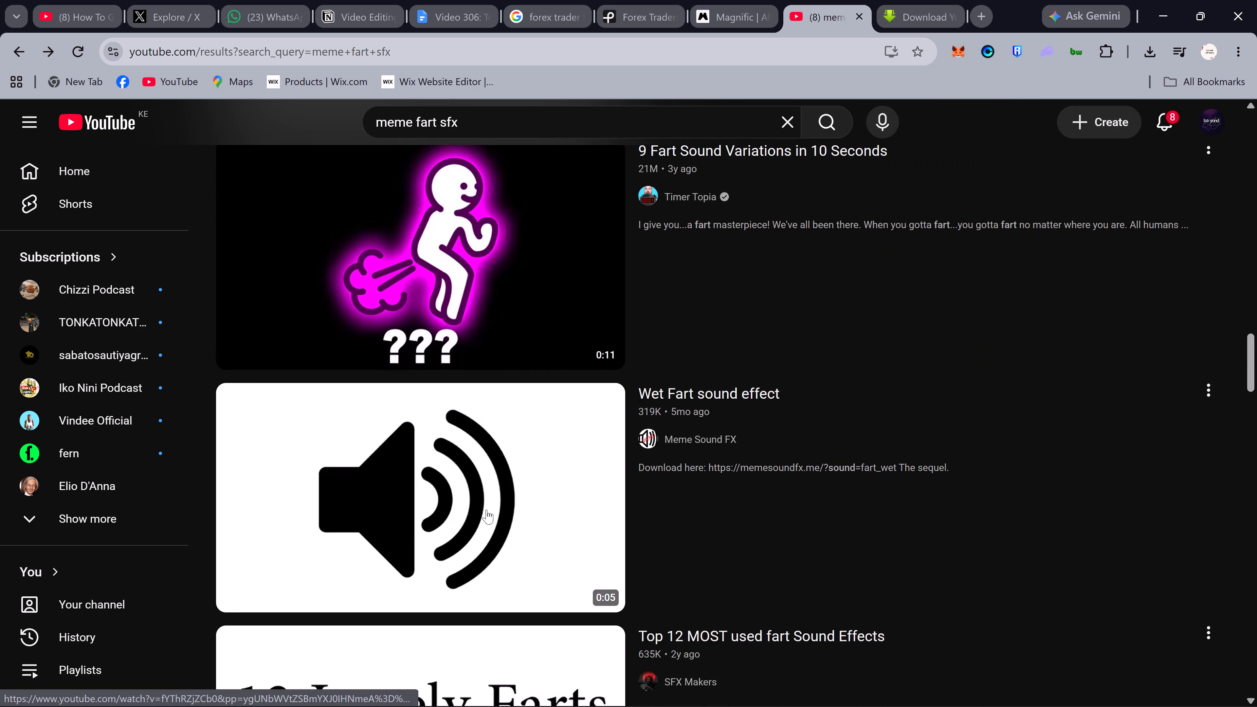
scroll(486, 510, "down", 3)
left_click(487, 496)
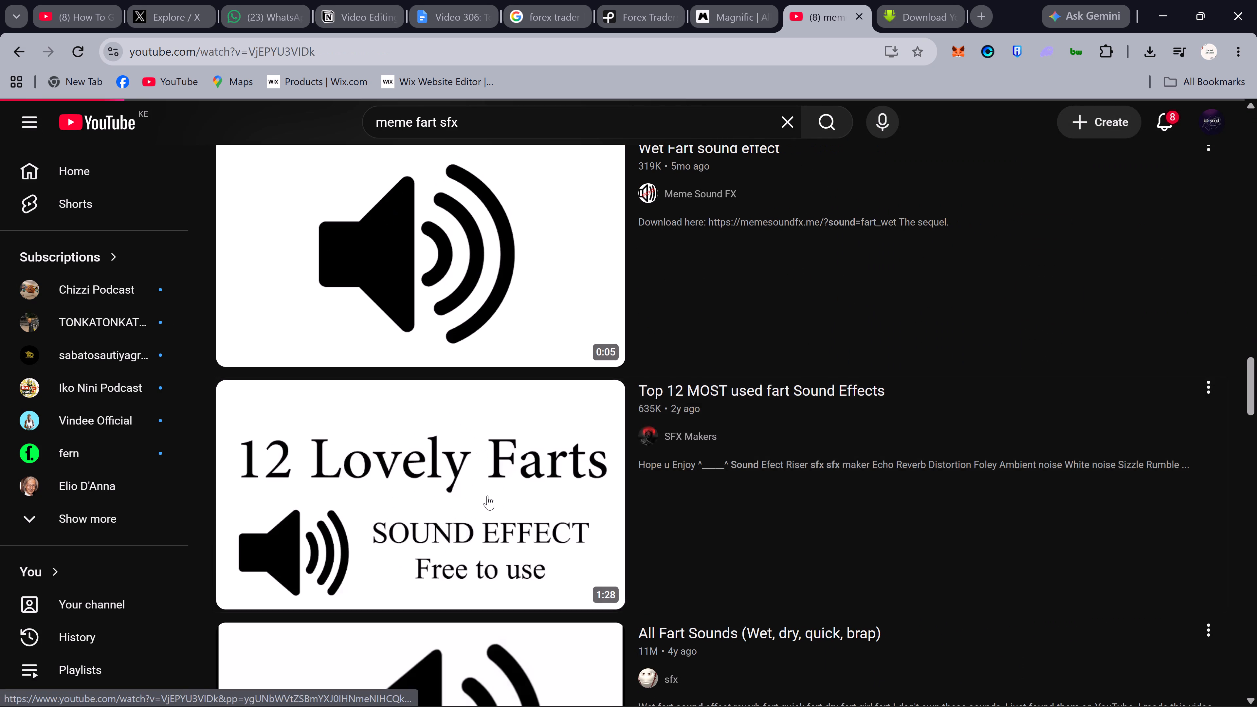
Copy the "Top 12 MOST used fart Sound Effects" video link and submit it to the SaveFrom.net downloader.
left_click(217, 57)
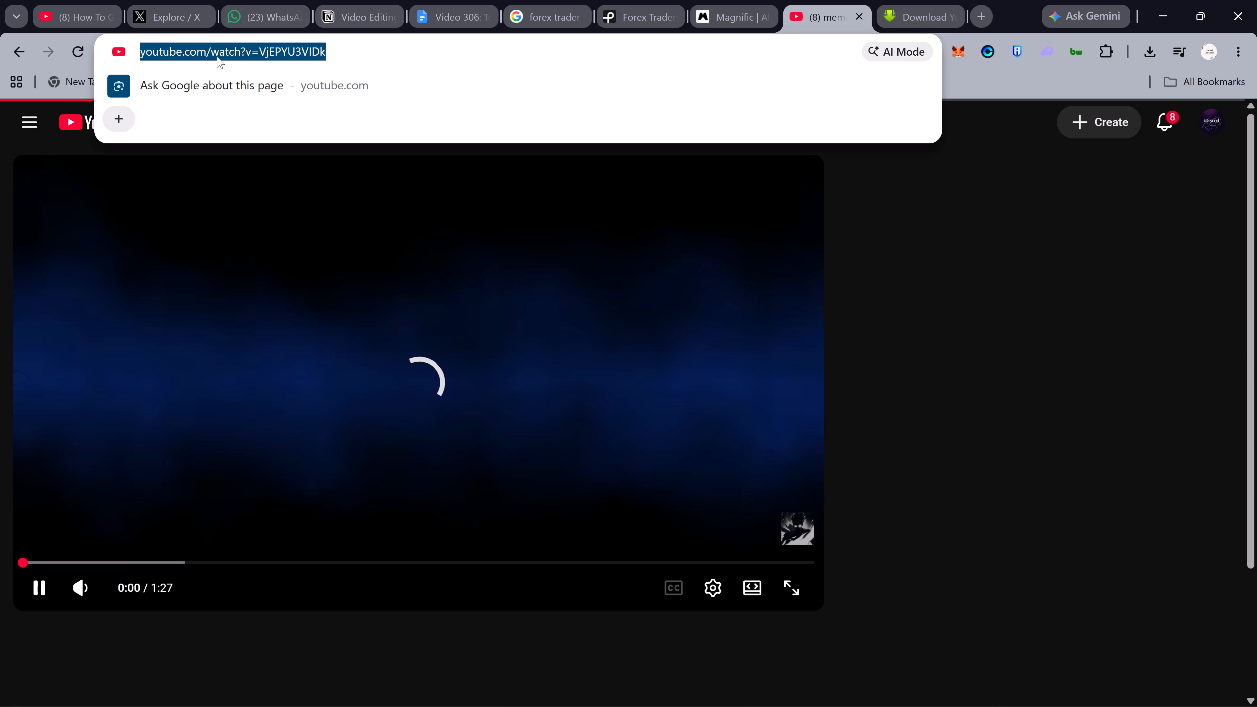
key("ctrl+c")
left_click(907, 5)
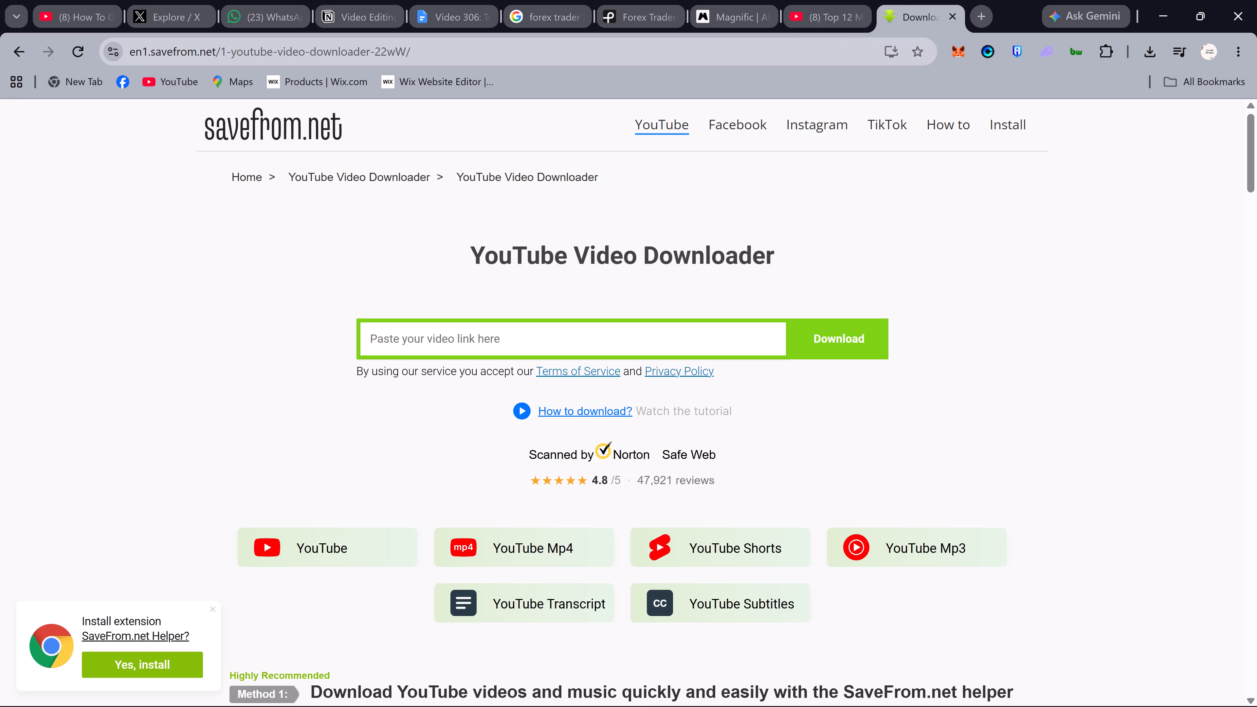
left_click(420, 345)
key("ctrl+v")
left_click(820, 331)
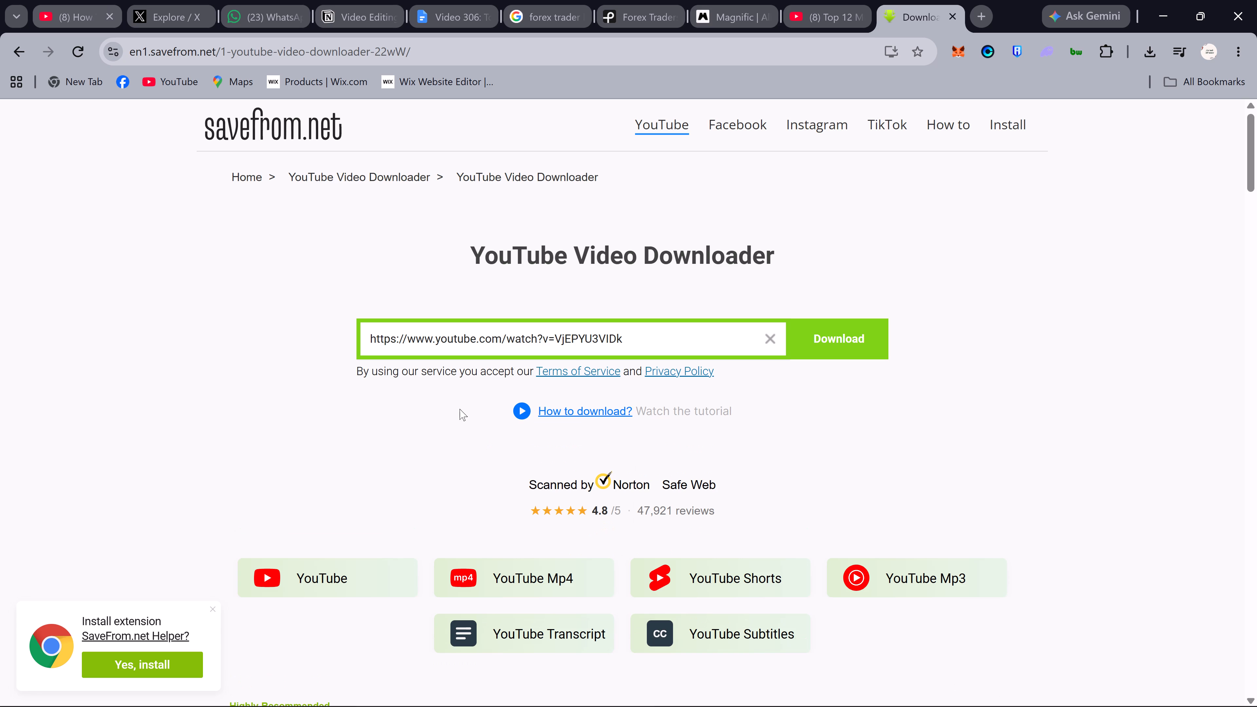
Switch back to Premiere Pro and briefly play the Mboka sequence from 00:00:11:35.
left_click(463, 693)
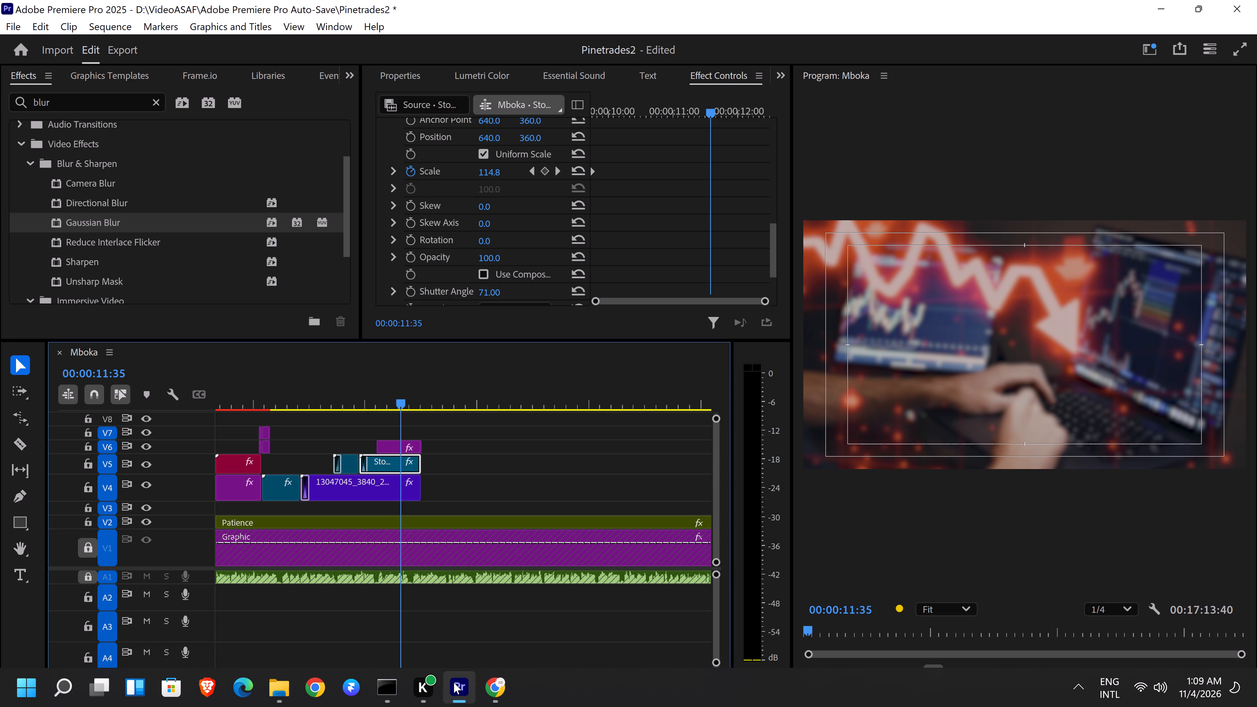
key("space")
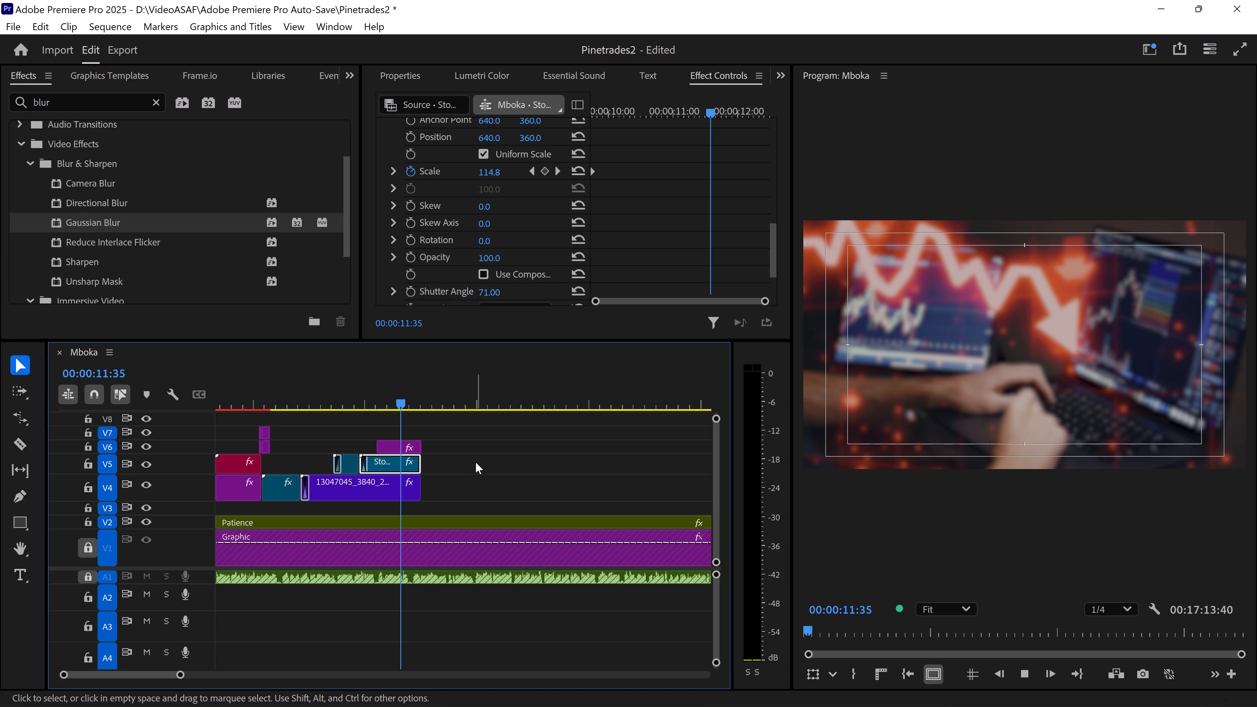
key("space")
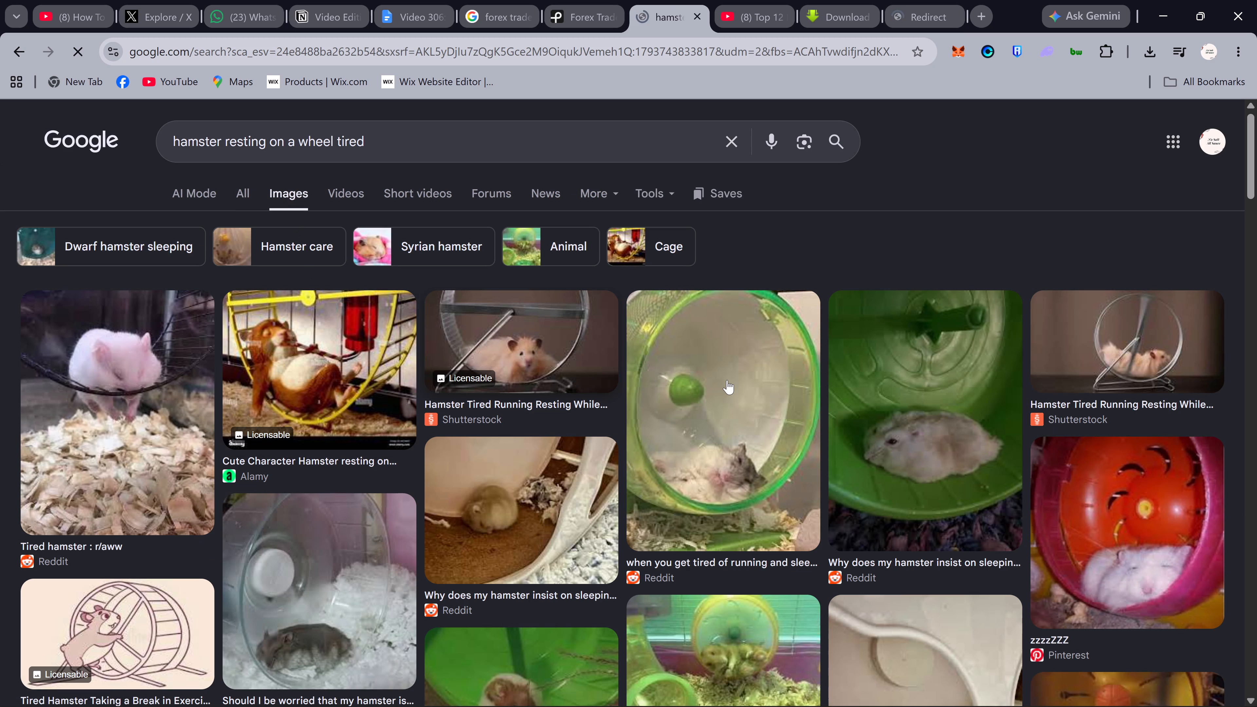
scroll(734, 374, "down", 2)
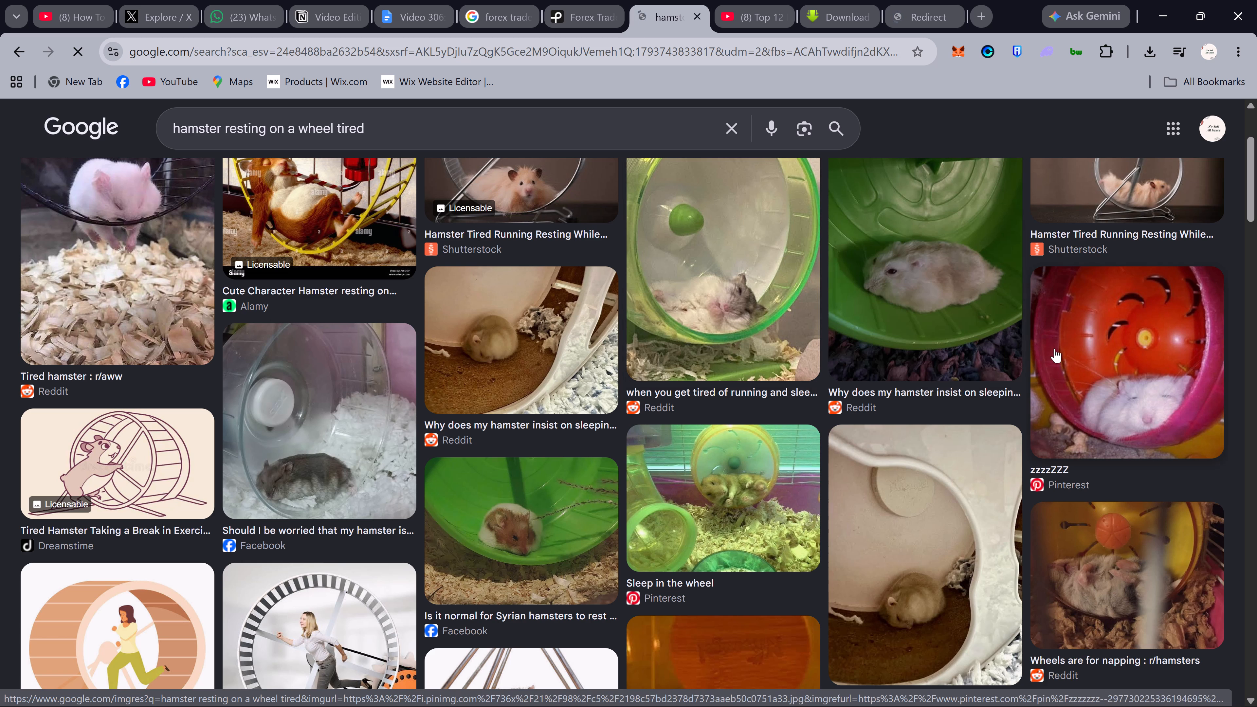
scroll(1146, 345, "down", 3)
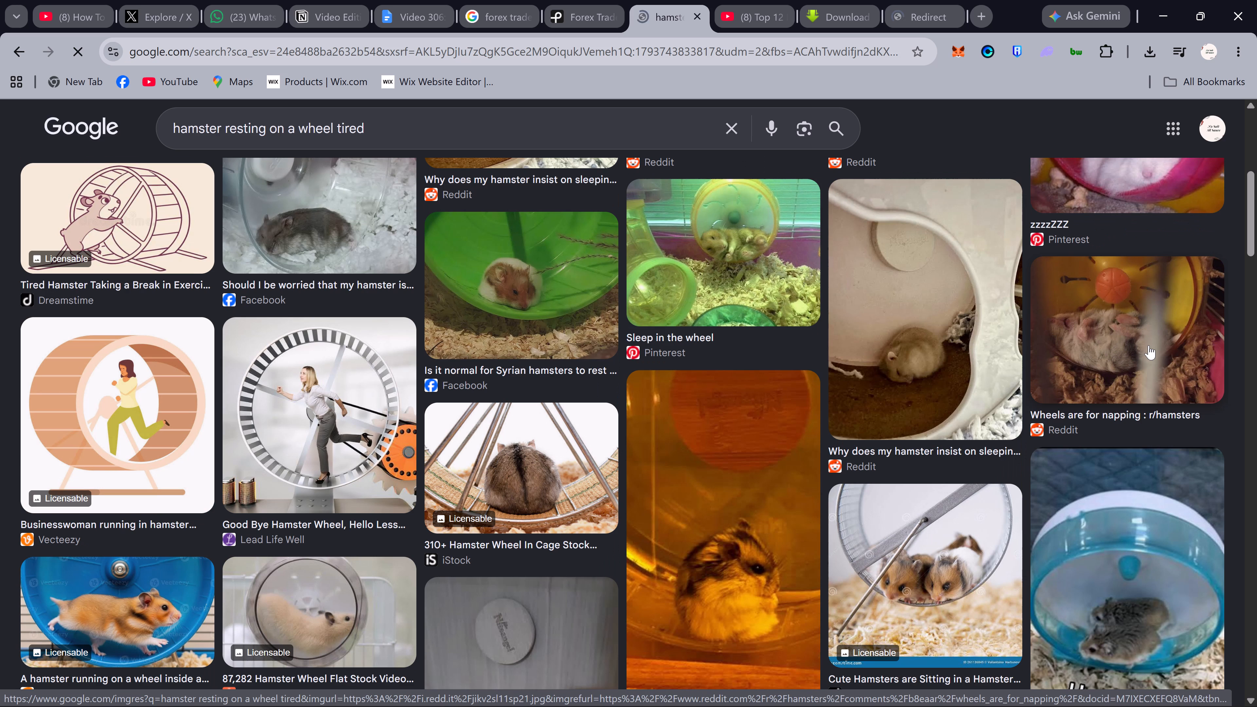
scroll(1154, 337, "down", 2)
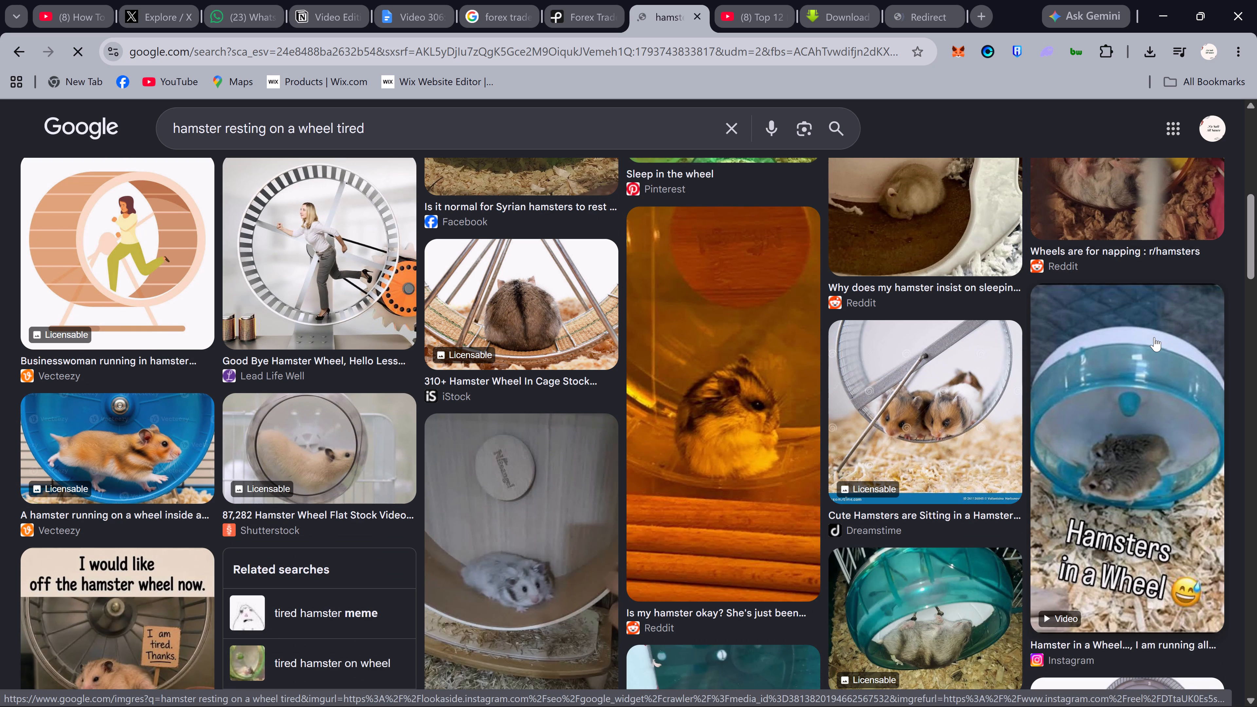
scroll(1154, 337, "up", 3)
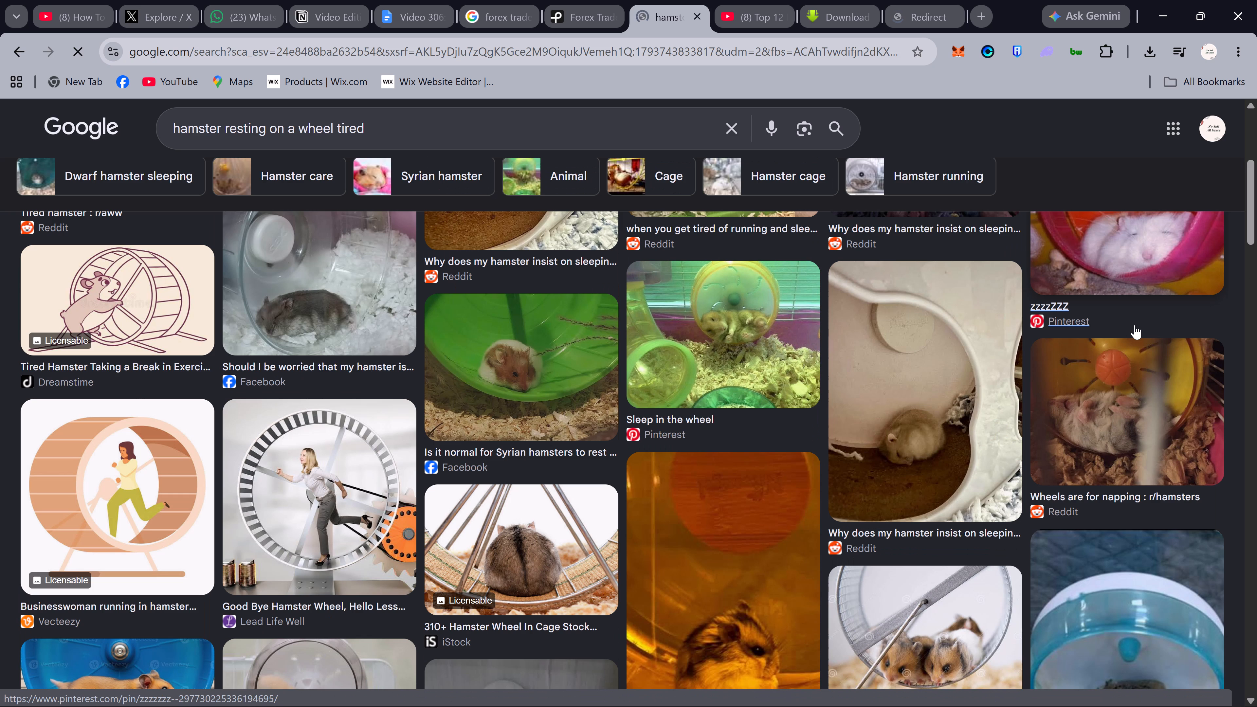
scroll(1149, 276, "up", 4)
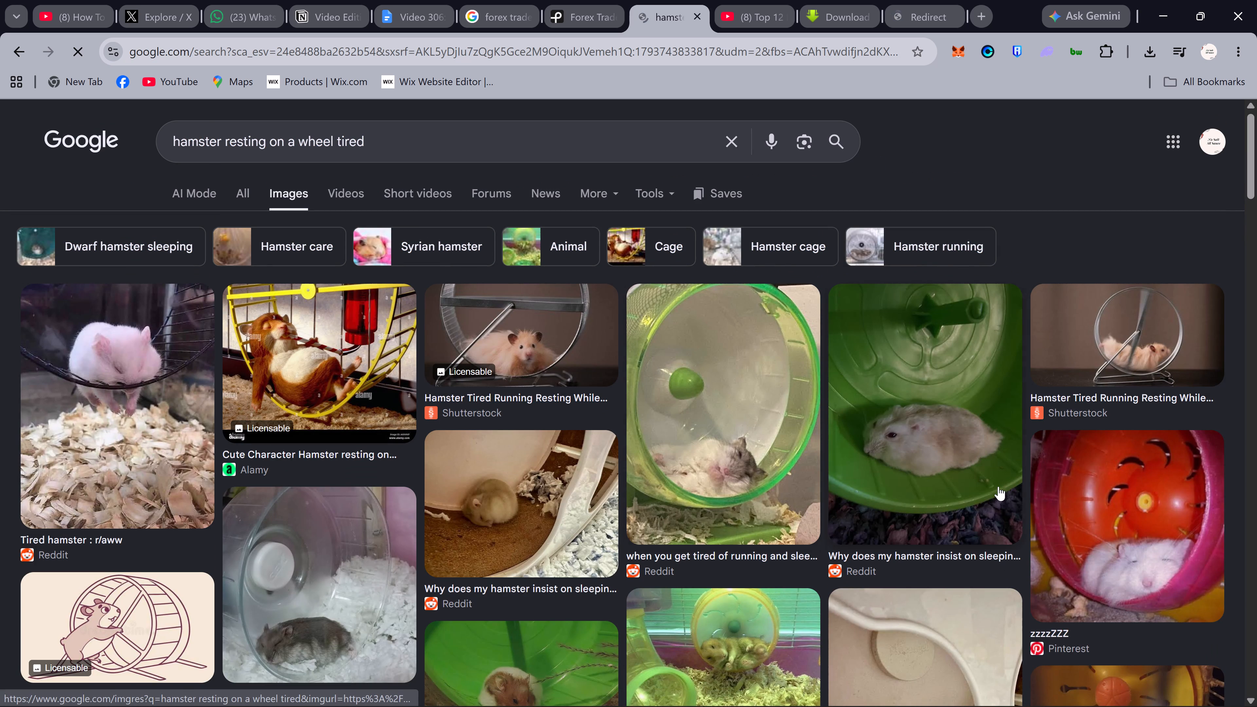
left_click(1120, 505)
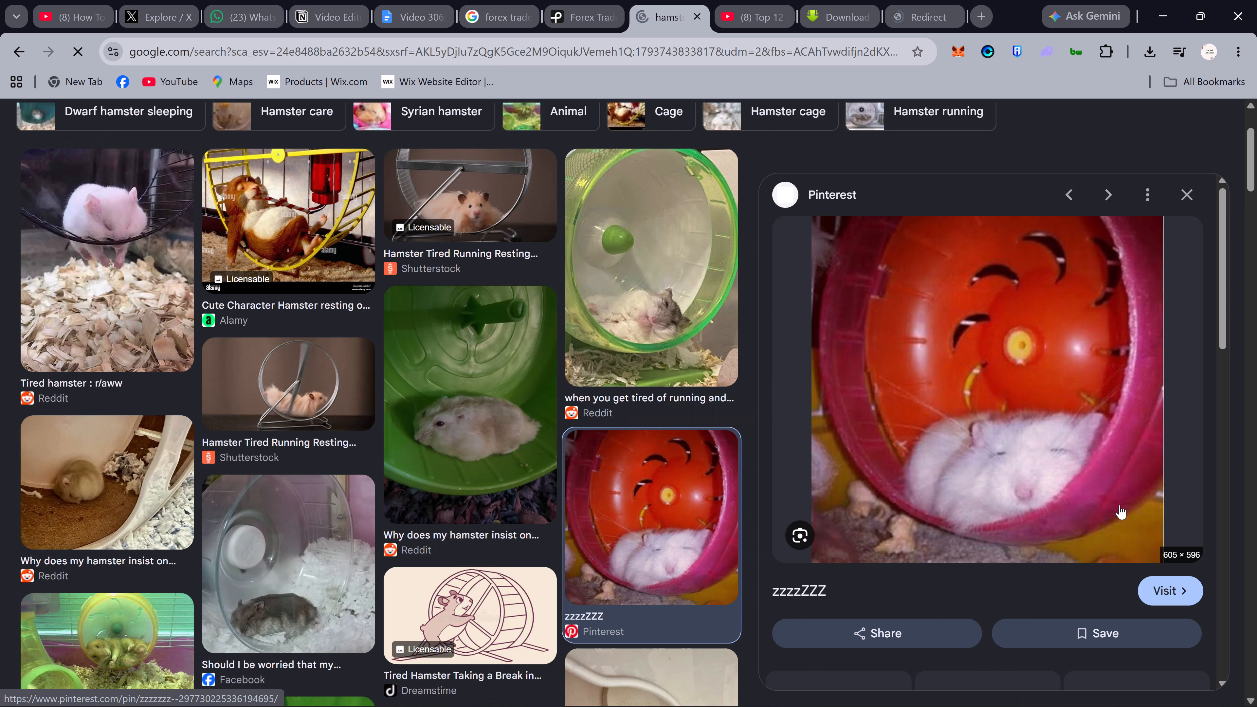
right_click_drag(983, 339, 978, 341)
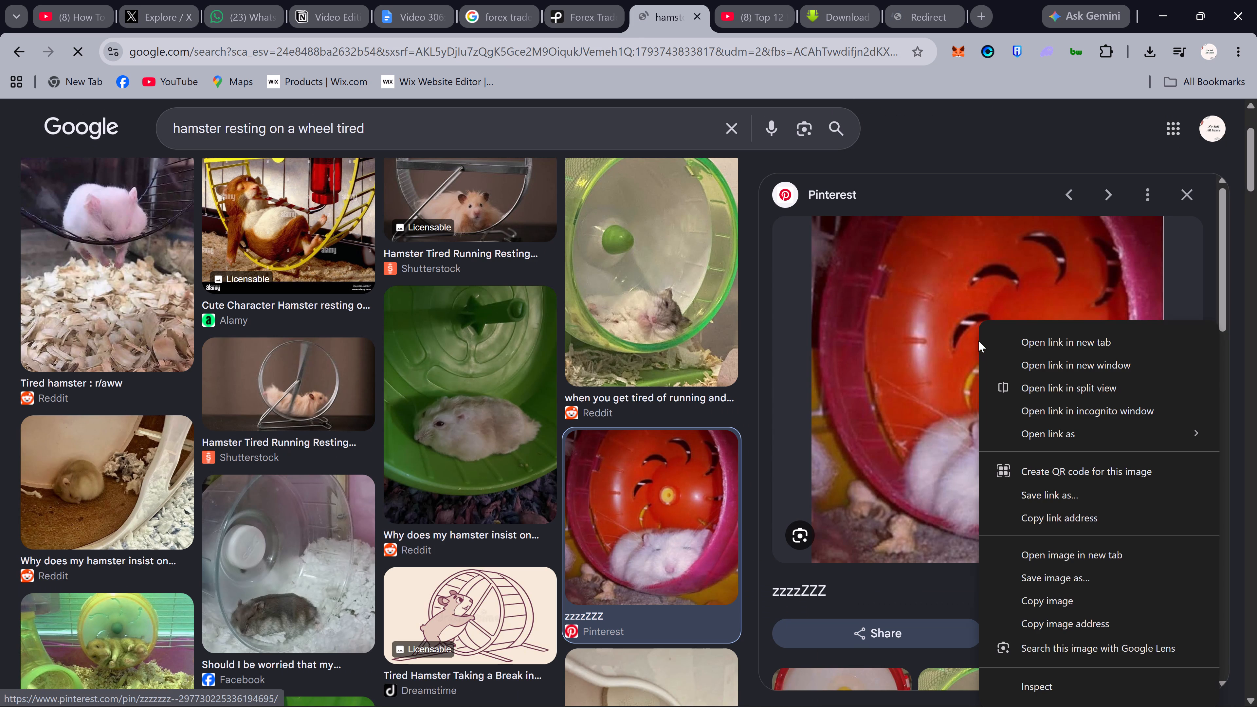
left_click(1043, 578)
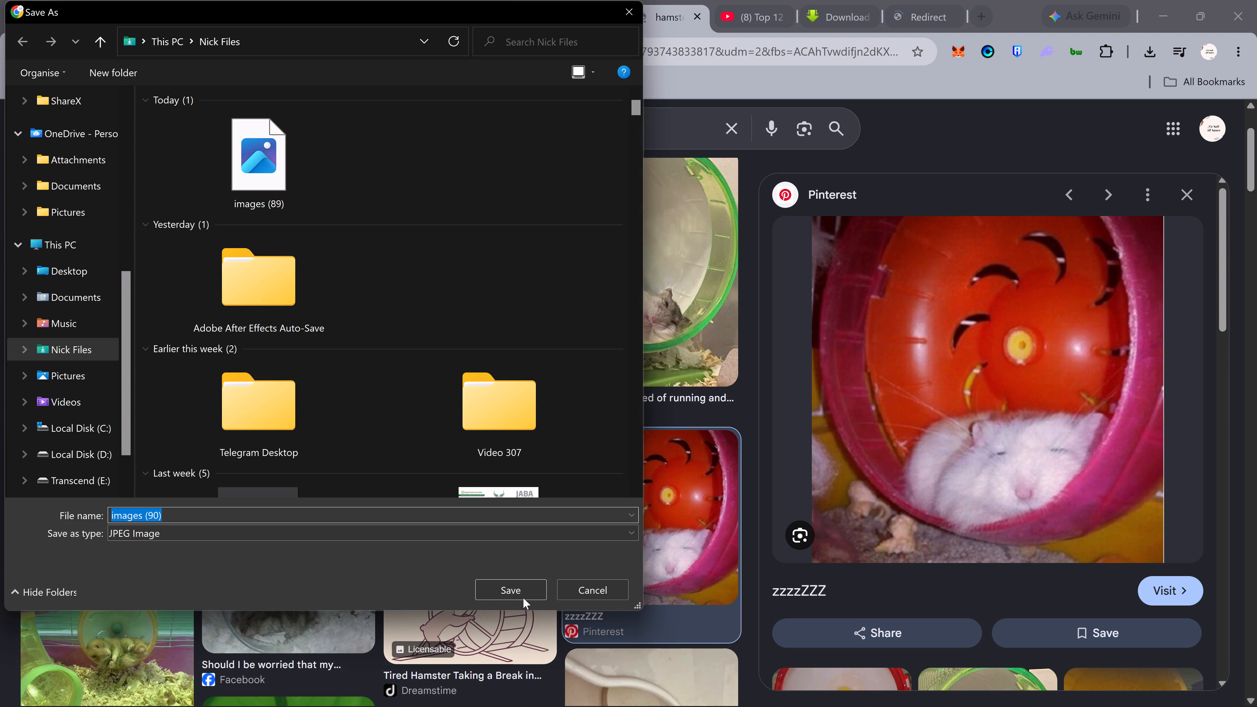
left_click(518, 590)
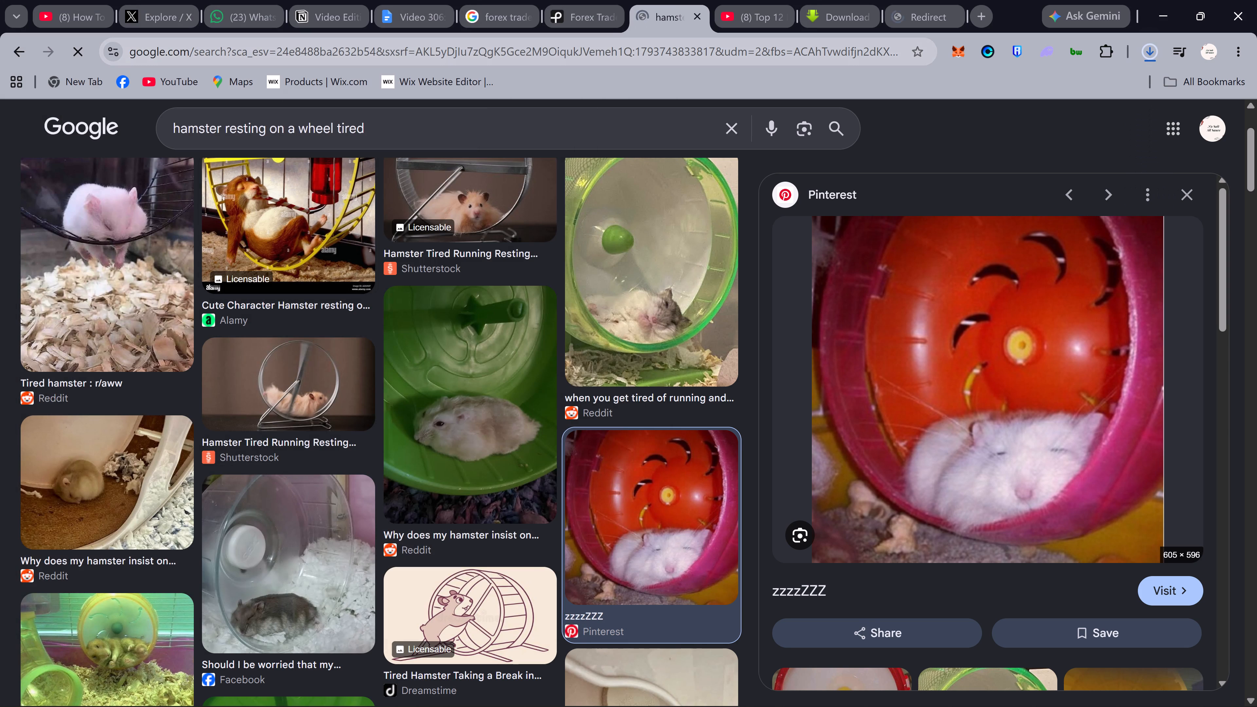
Open Pinterest in the tab that holds the hamster image results.
left_click(295, 56)
type("pimt")
key("BackSpace")
key("BackSpace")
type("nt")
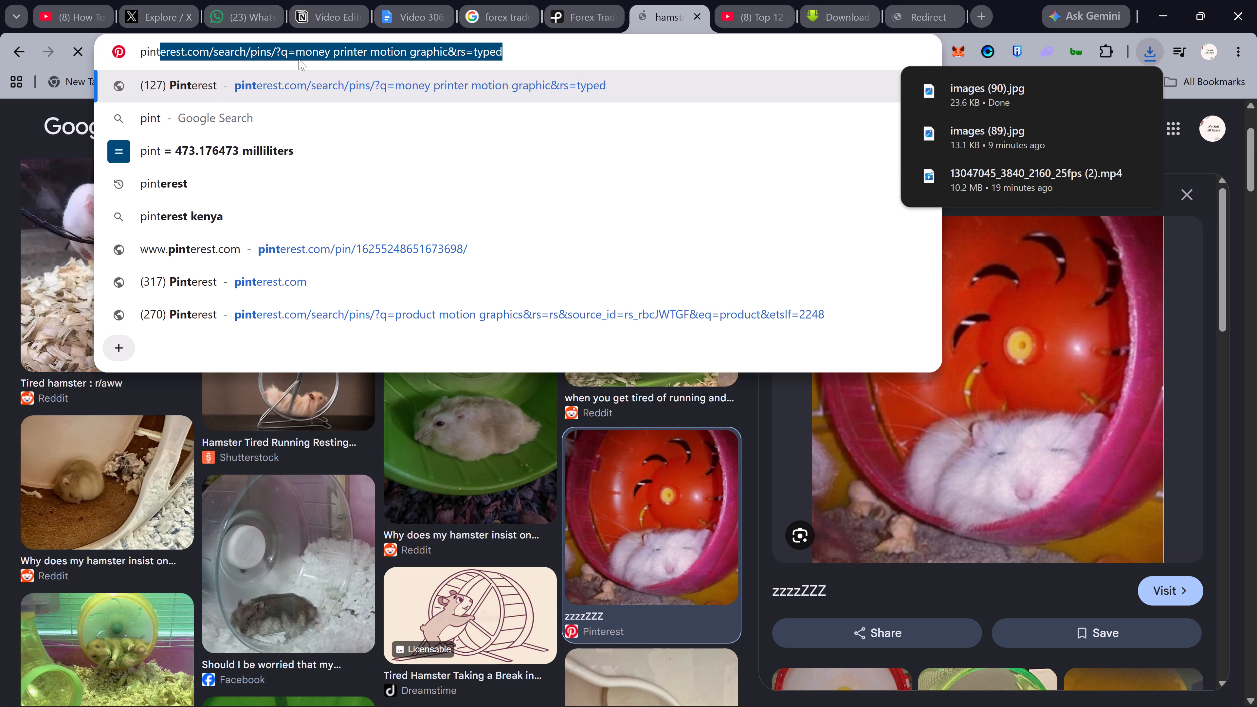
left_click(318, 81)
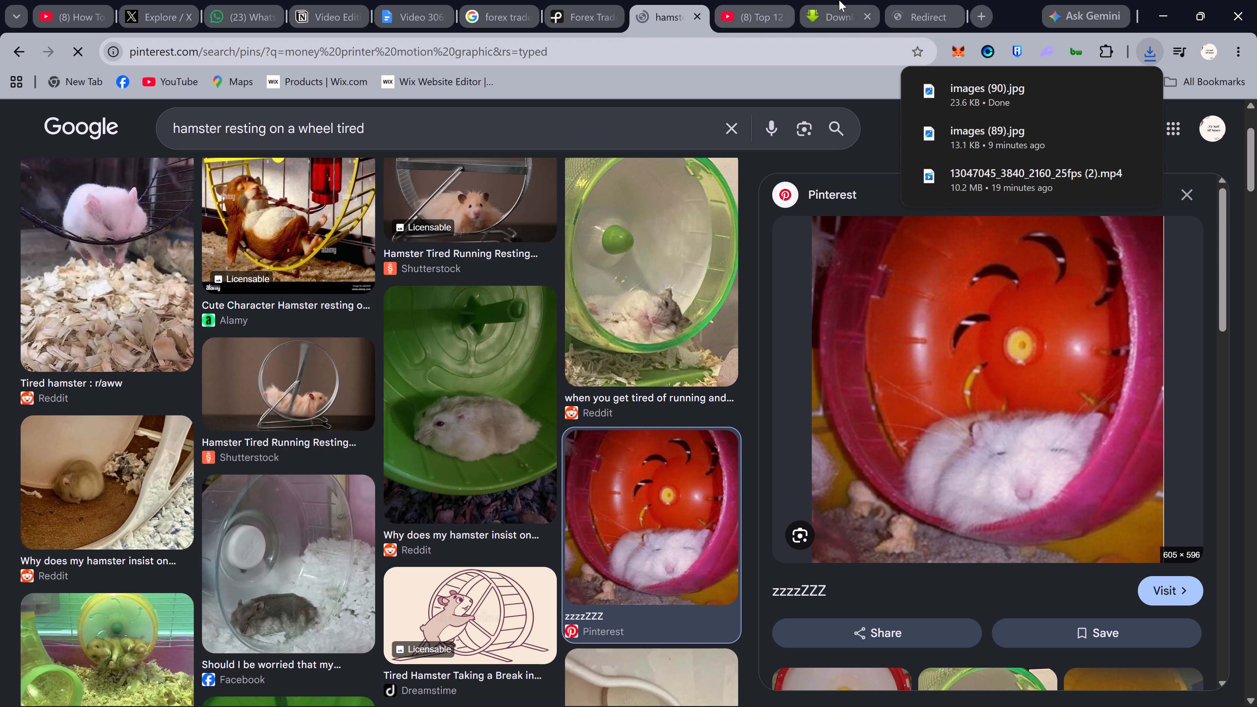
Download the "Top 12 MOST used fart Sound Effects" video from SaveFrom.net as MP4 720, dismissing the ad redirect.
left_click(839, 0)
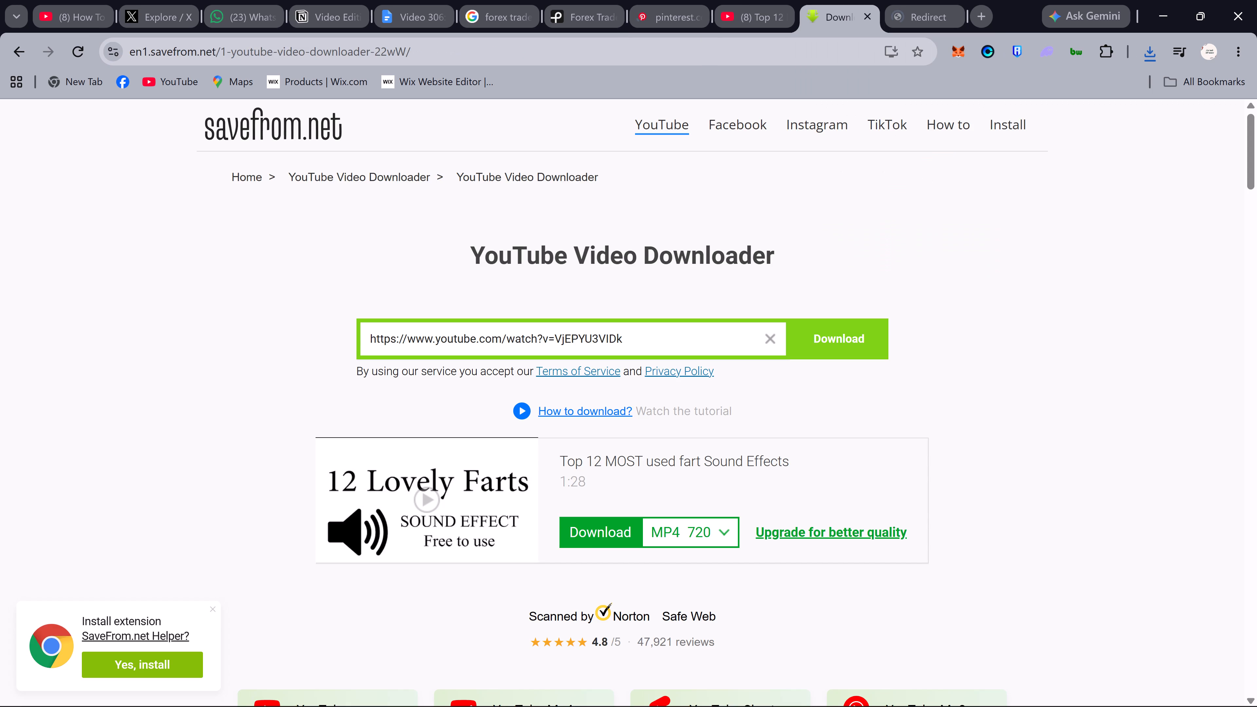
left_click(597, 542)
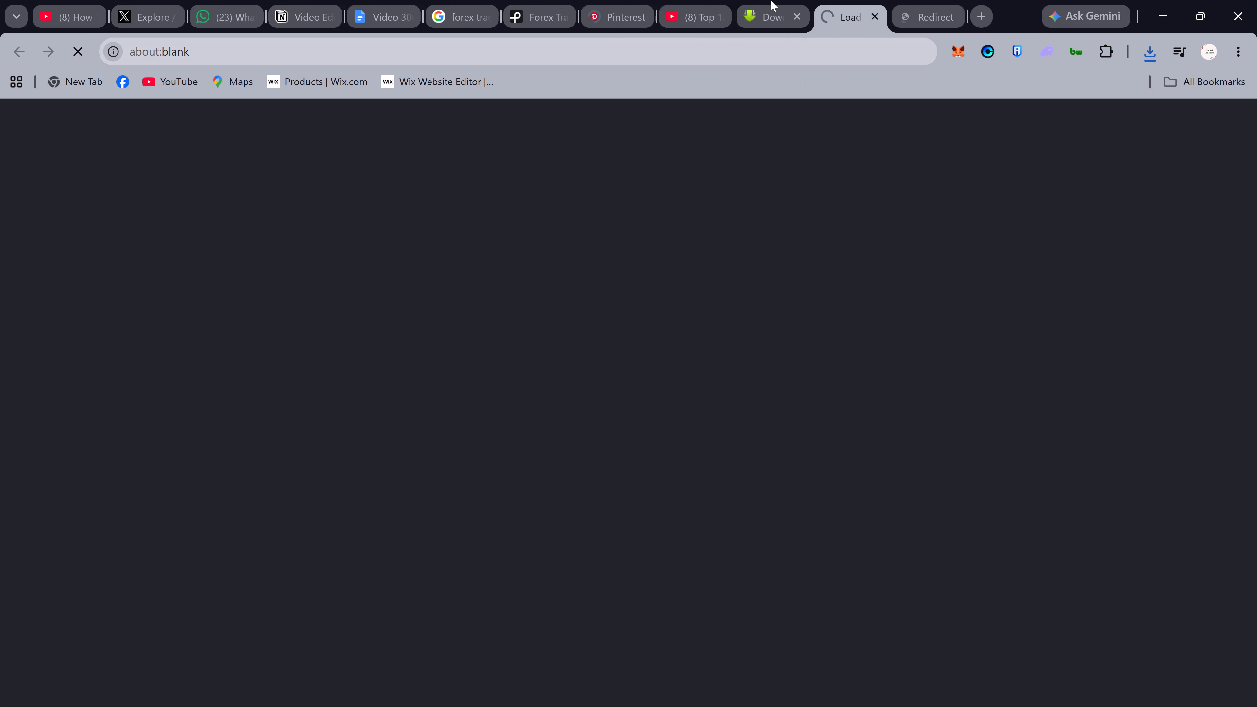
left_click(771, 0)
left_click(908, 0)
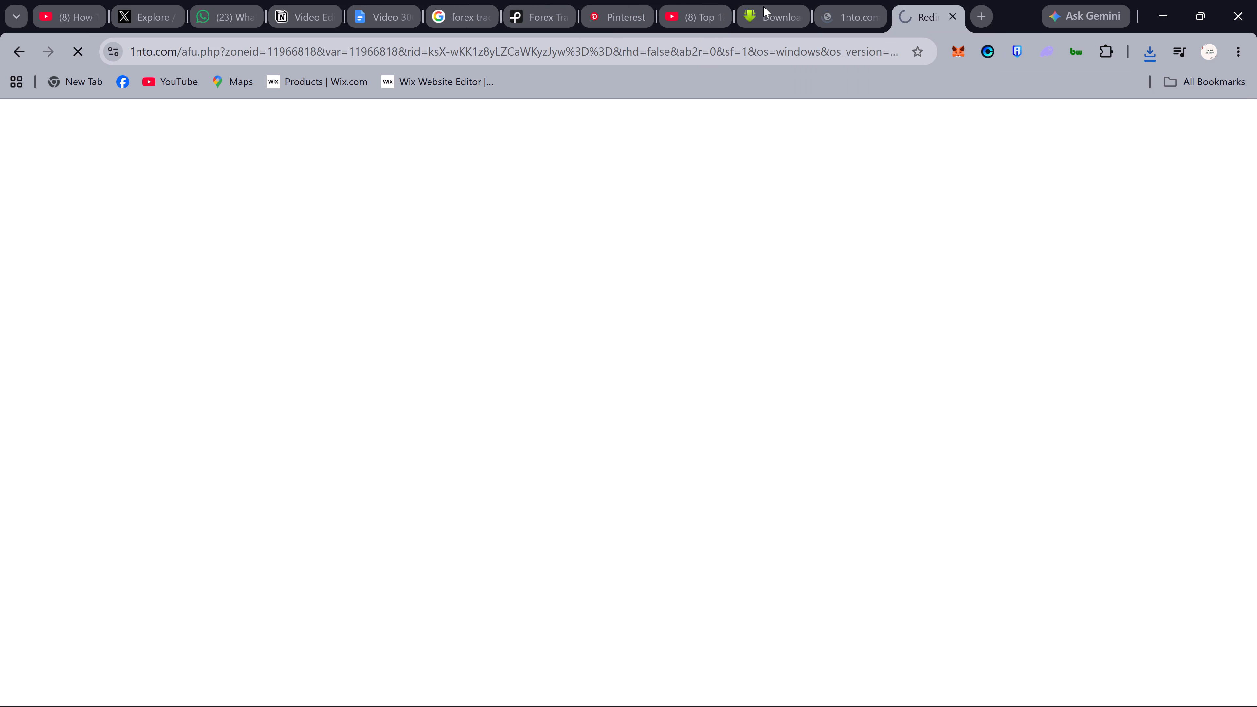
left_click(618, 20)
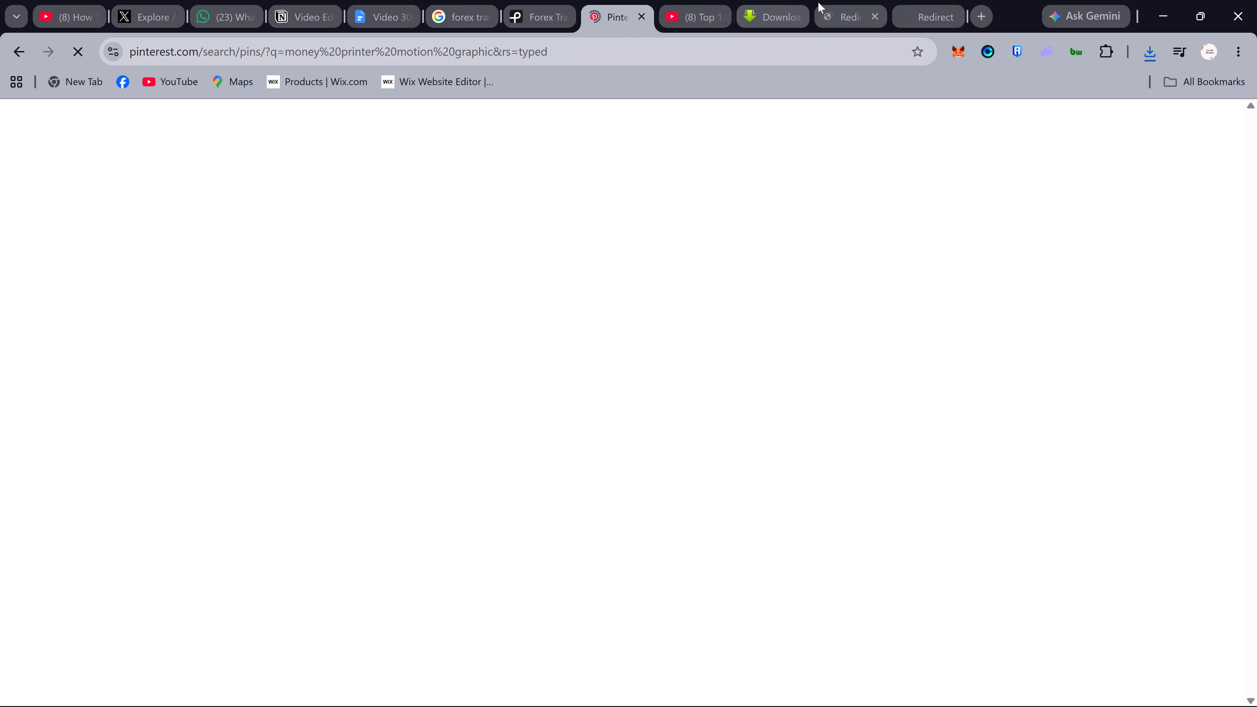
left_click(873, 14)
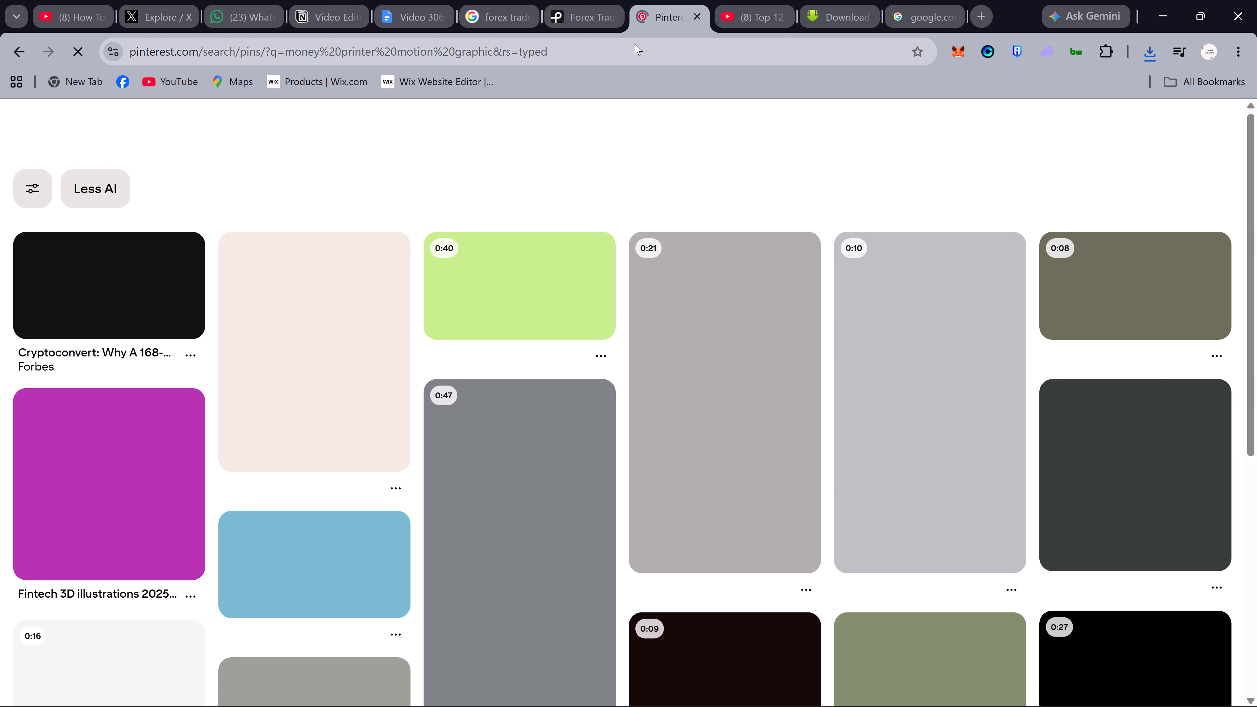
left_click(825, 10)
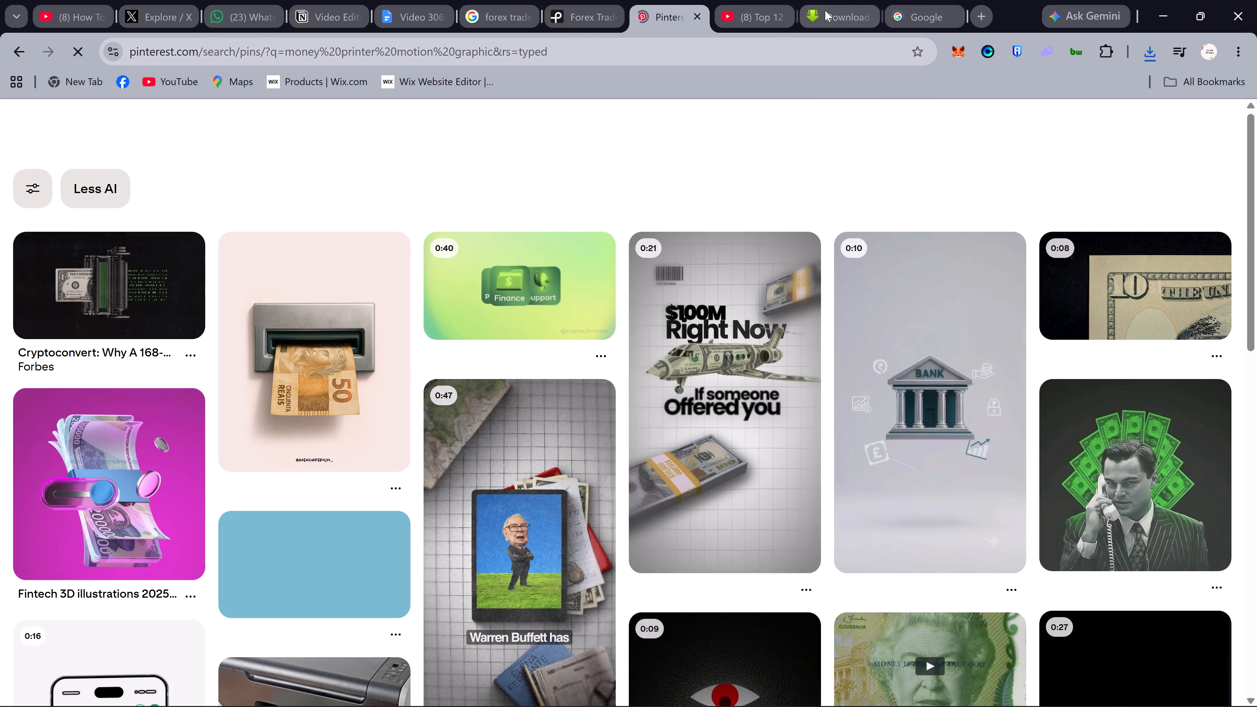
left_click(631, 346)
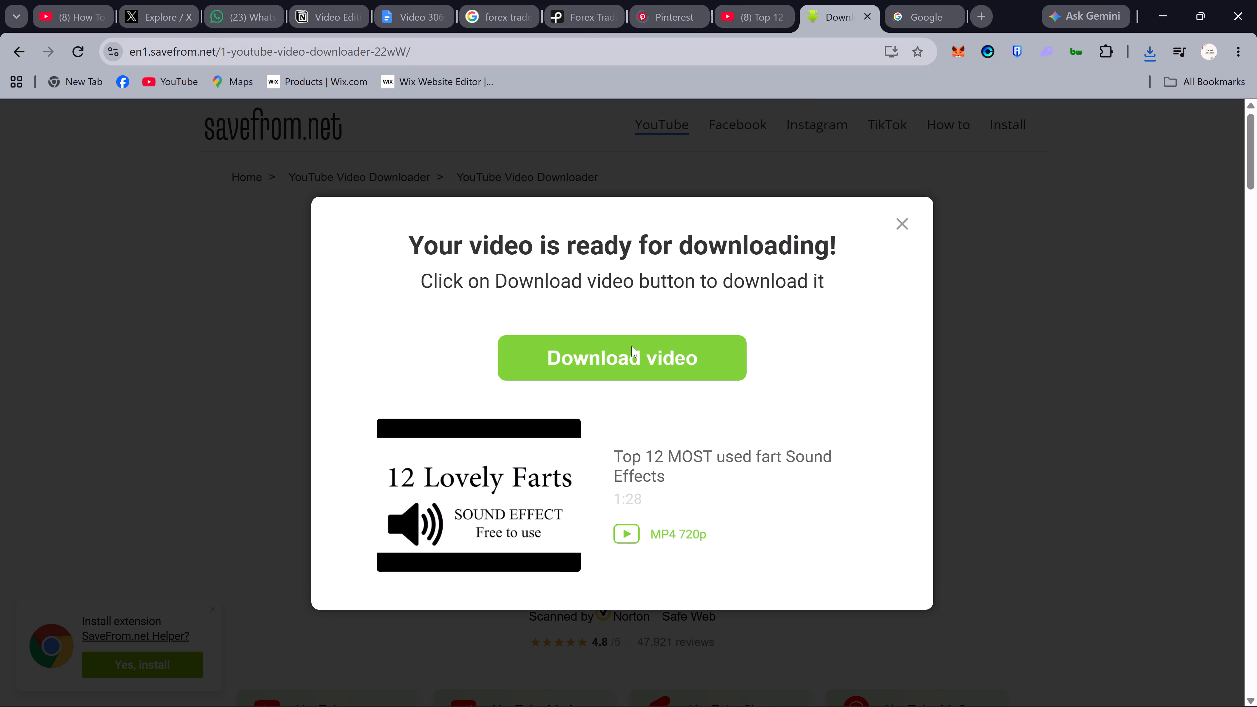
Search Pinterest for "hamster resting on a wheel" in place of the existing money printer query.
left_click(627, 4)
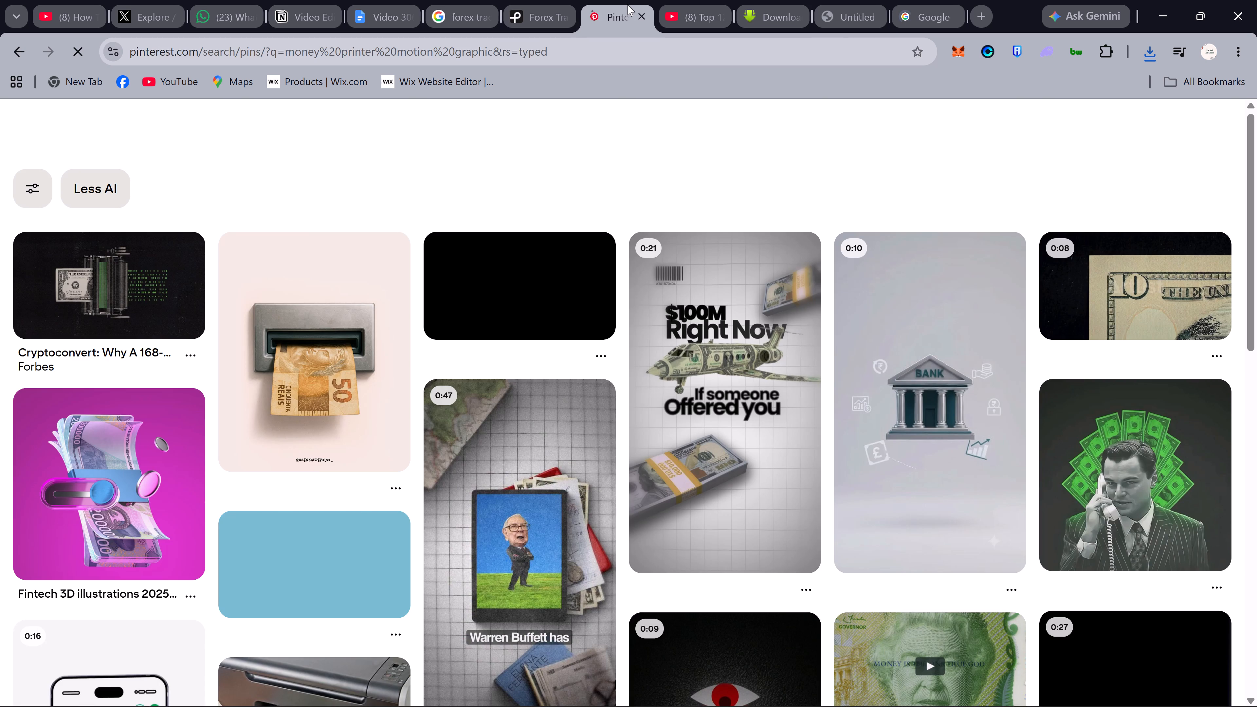
scroll(492, 413, "up", 5)
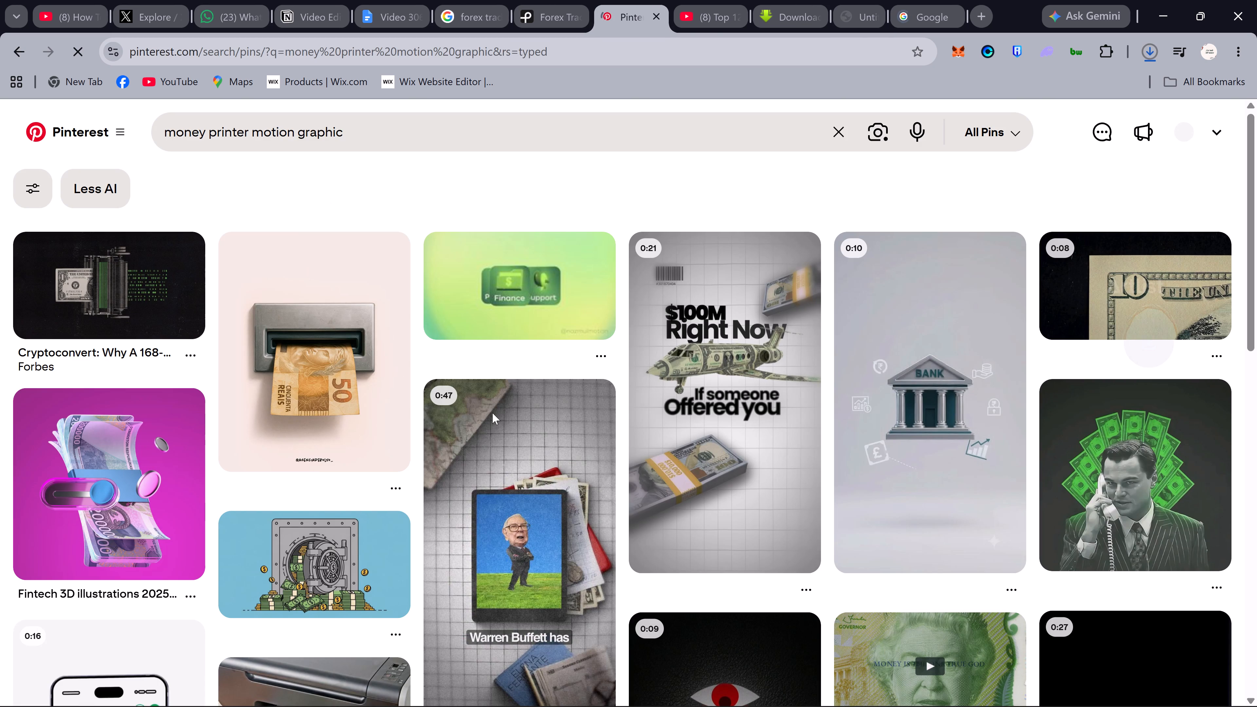
triple_click(451, 128)
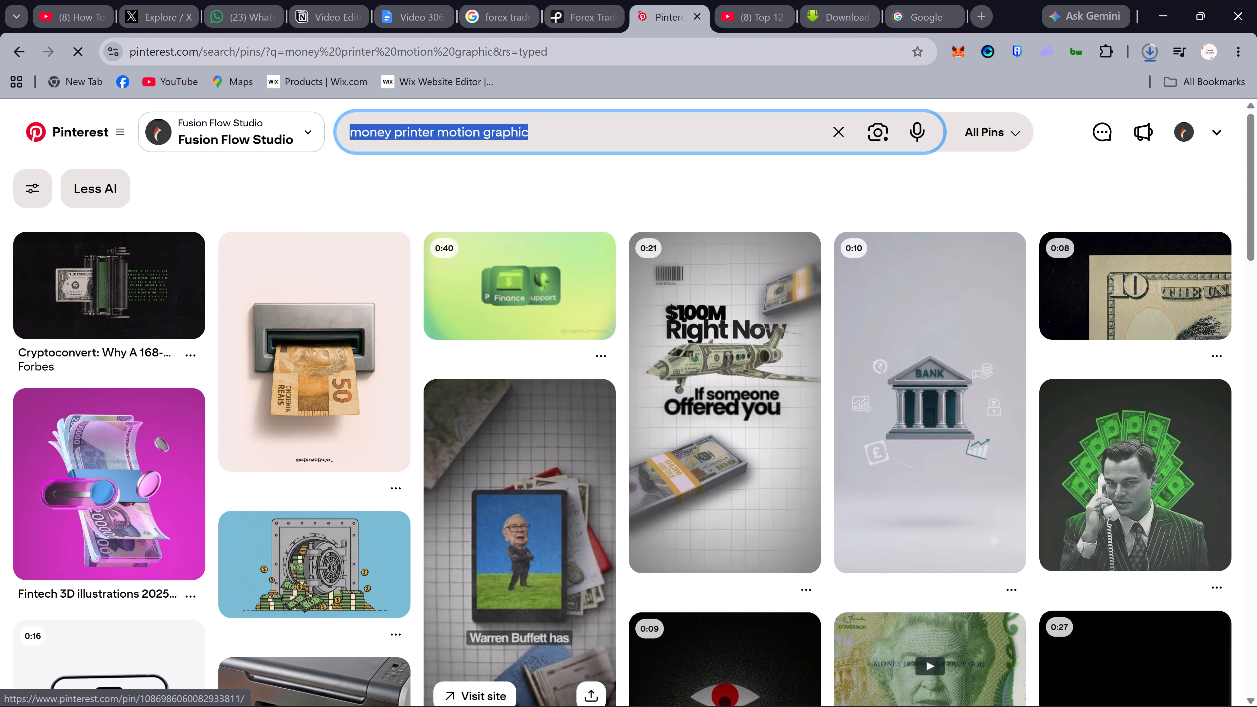
key("ctrl+v")
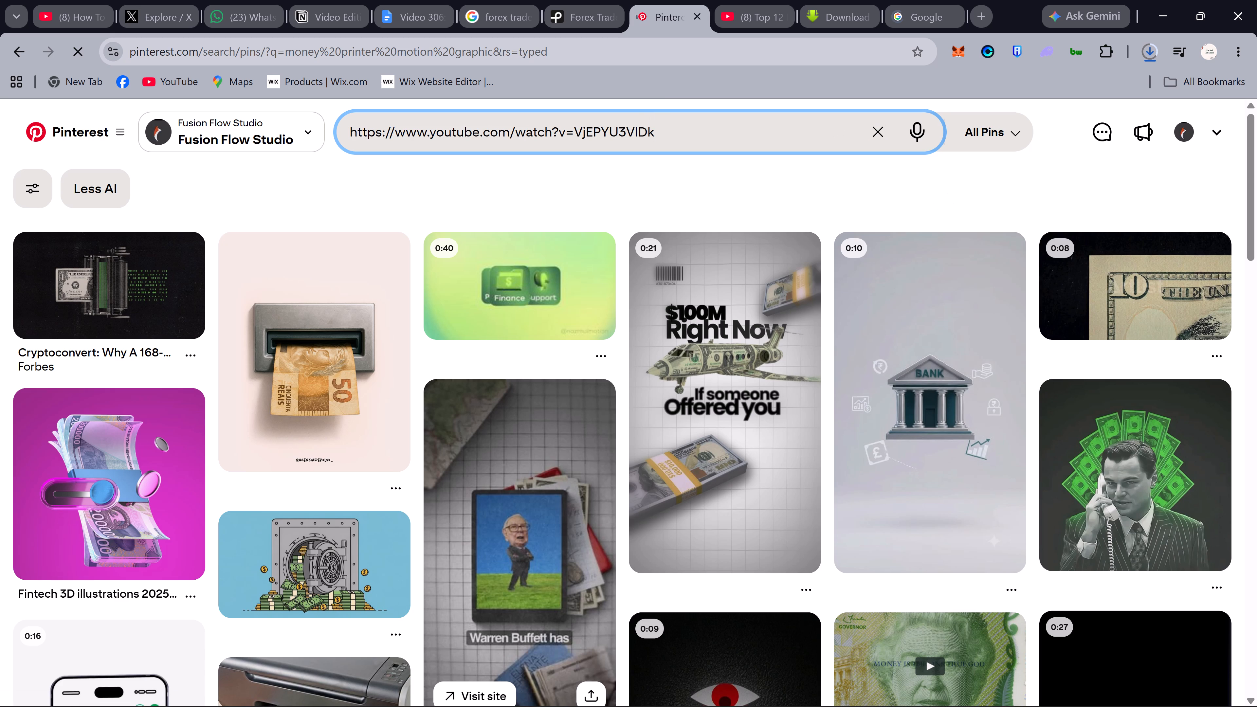
triple_click(623, 135)
double_click(623, 135)
triple_click(623, 135)
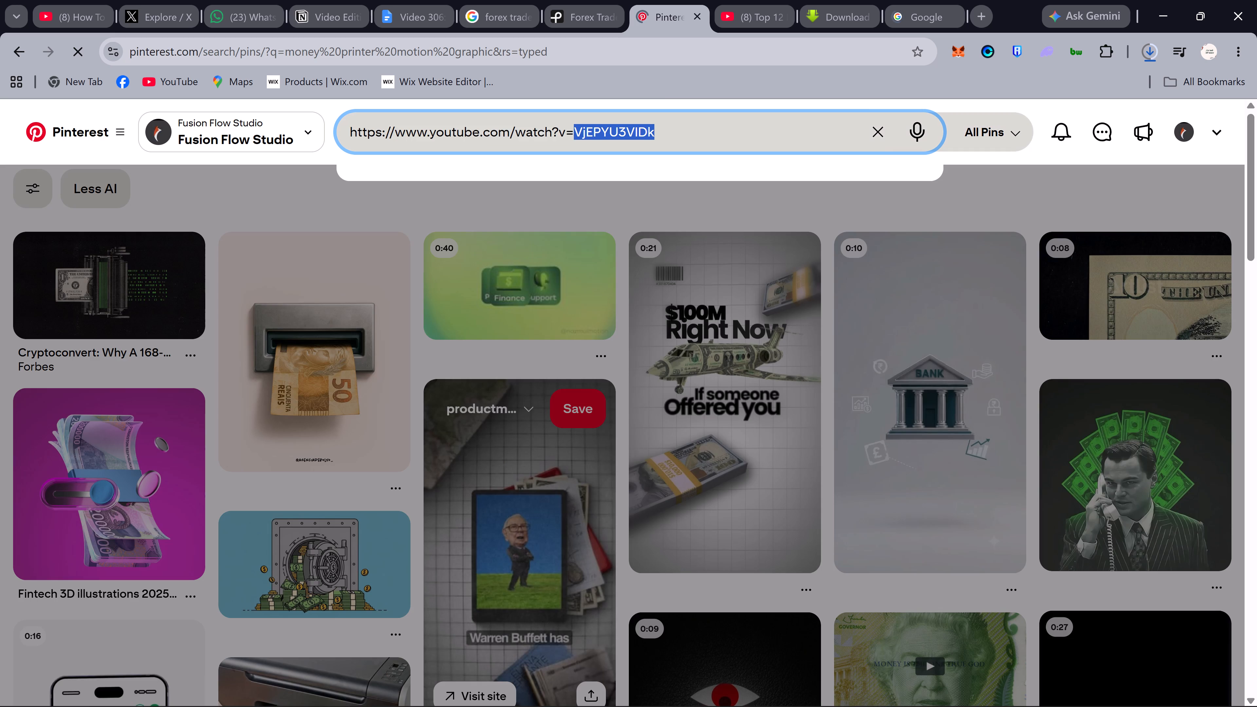
left_click(623, 135)
type("hamster resting pon")
key("BackSpace")
key("BackSpace")
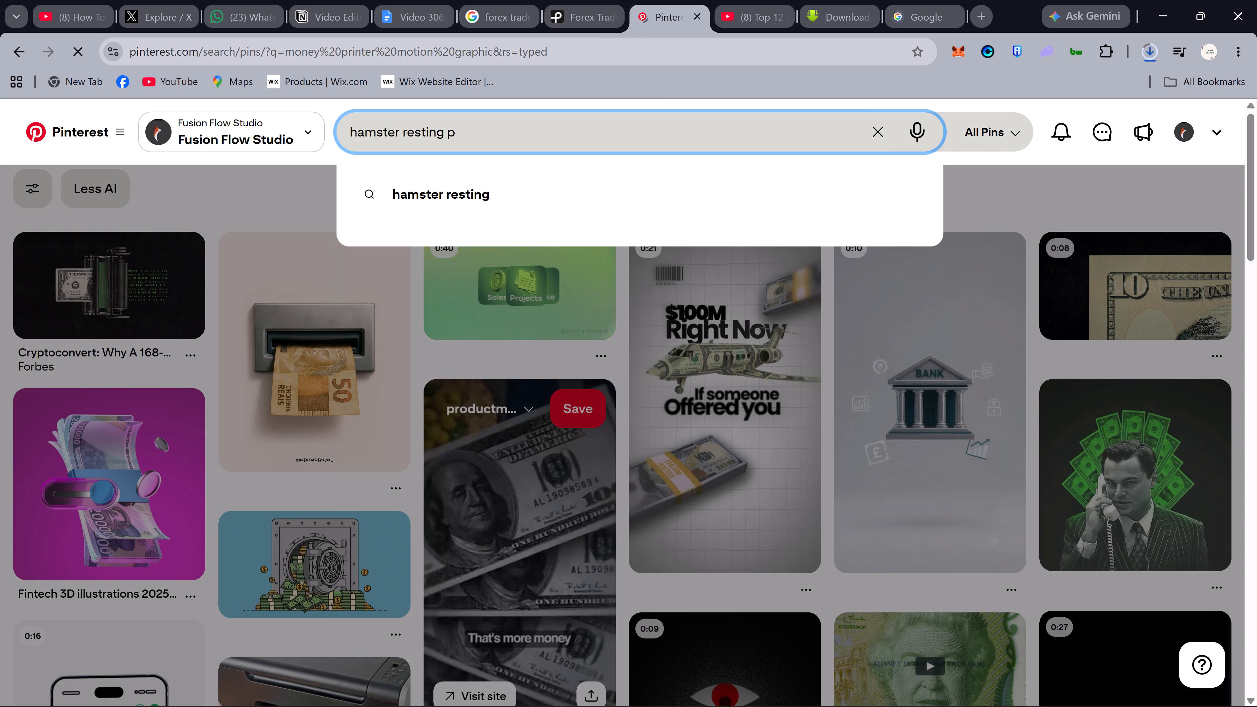
key("BackSpace")
type("on a wheel")
key("Return")
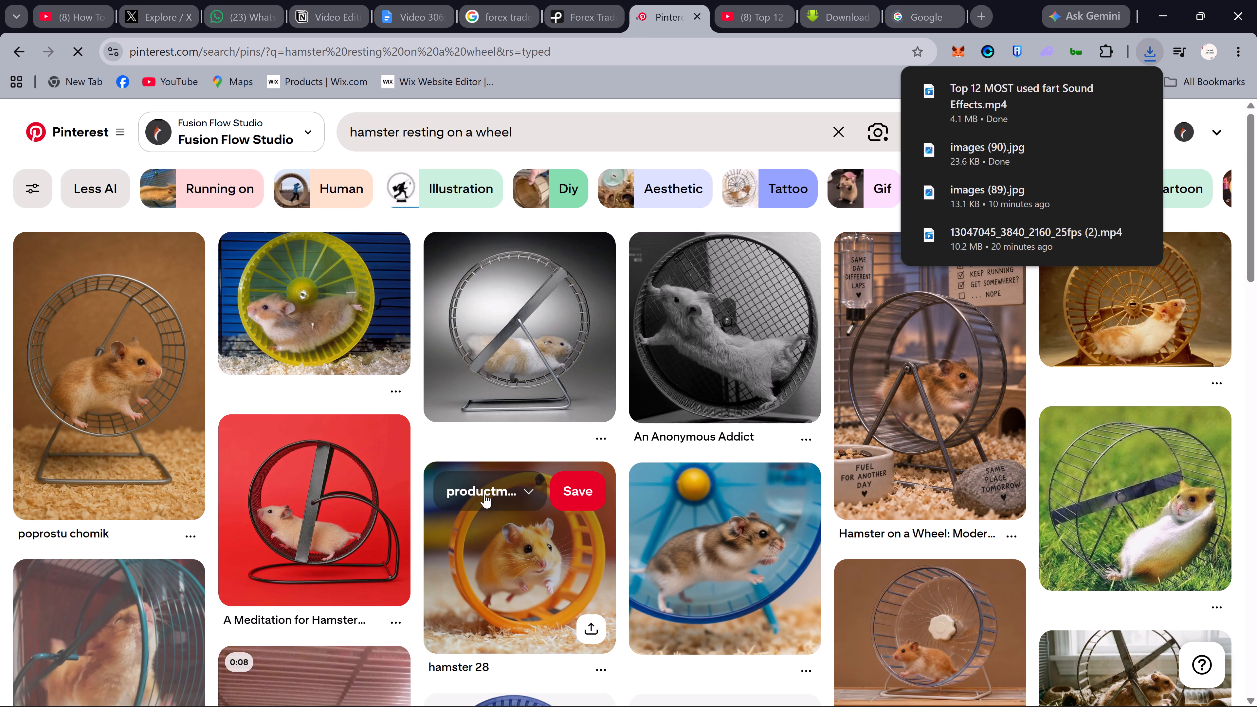
Open the pin of the hamster leaning back in a wheel on grass and check its options and the browser's recent downloads.
scroll(652, 507, "down", 1)
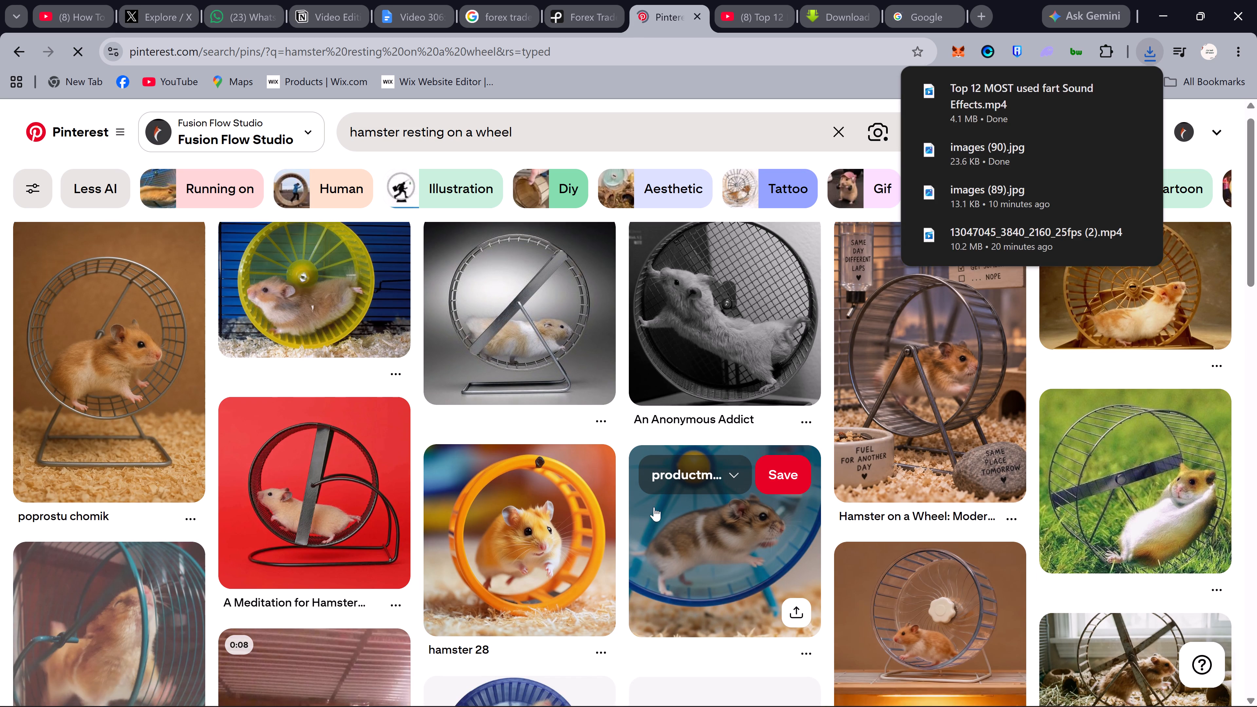
left_click(1142, 389)
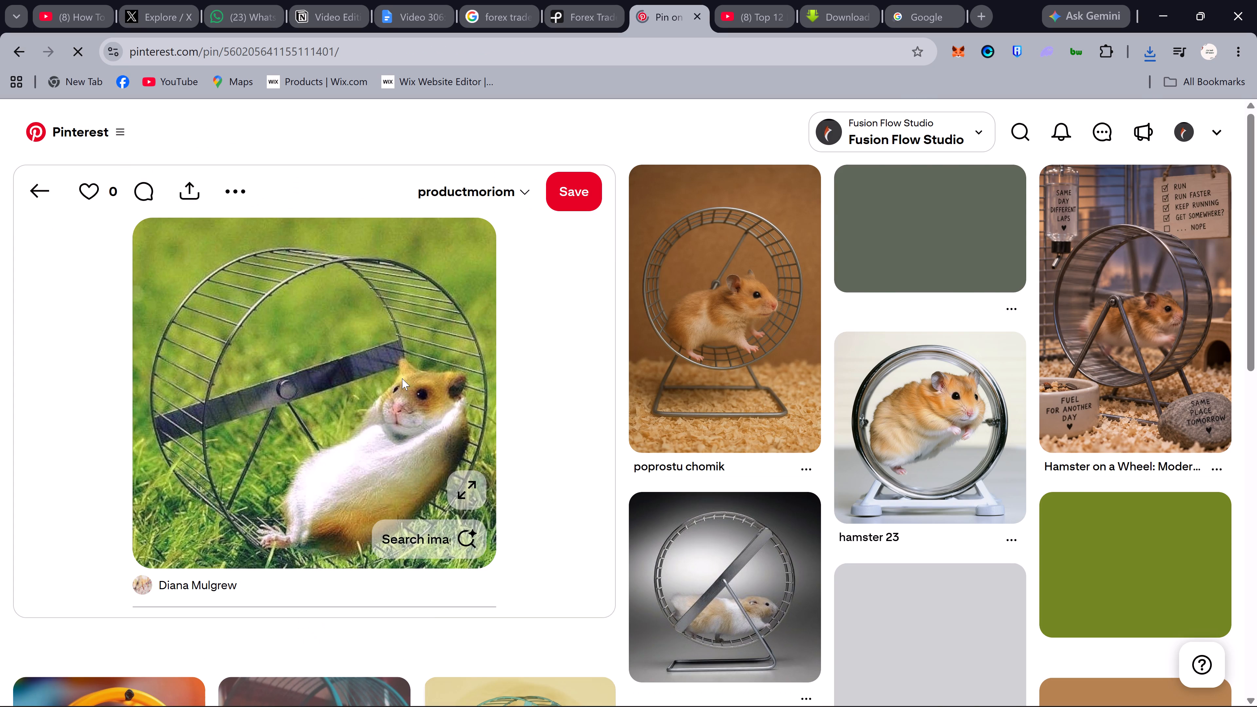
left_click(229, 183)
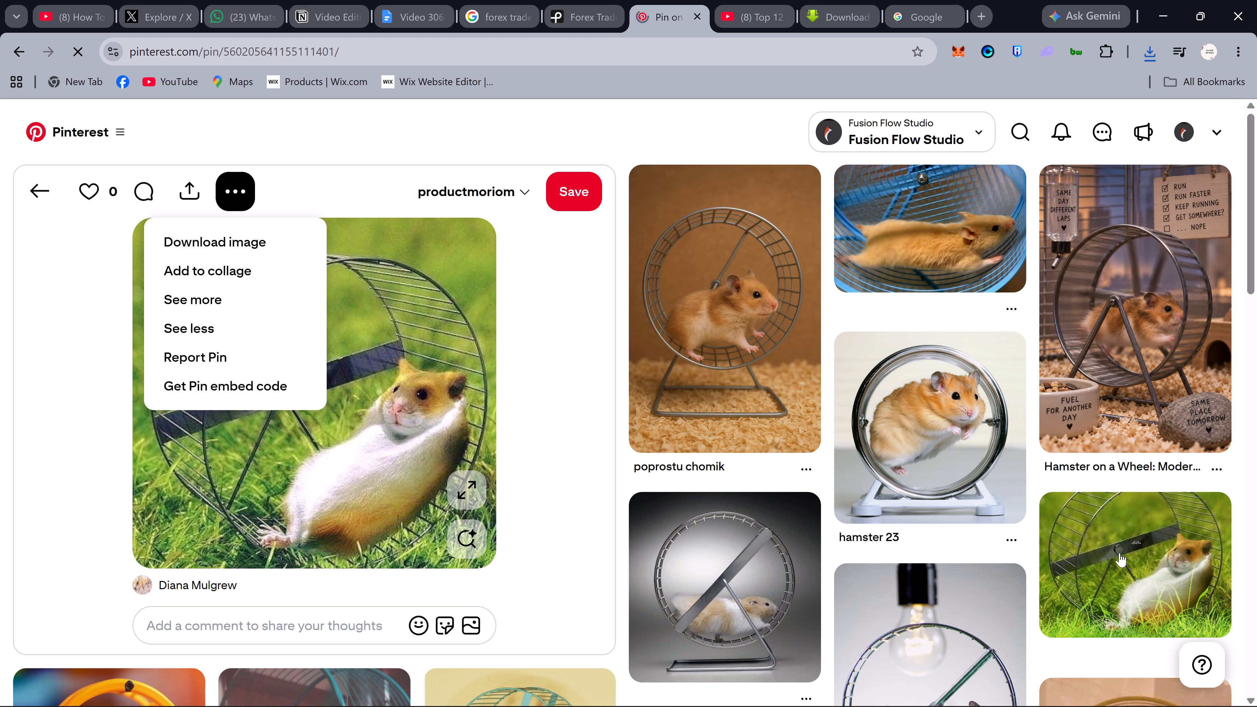
left_click(1162, 576)
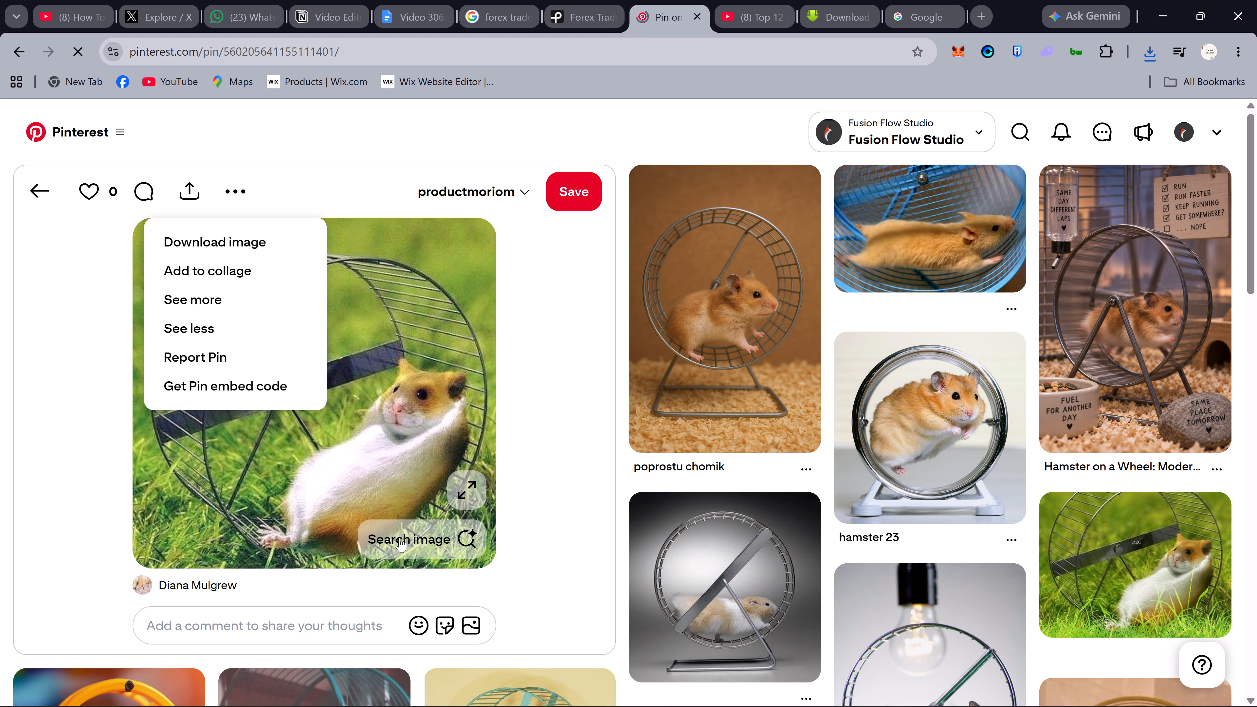
left_click(30, 419)
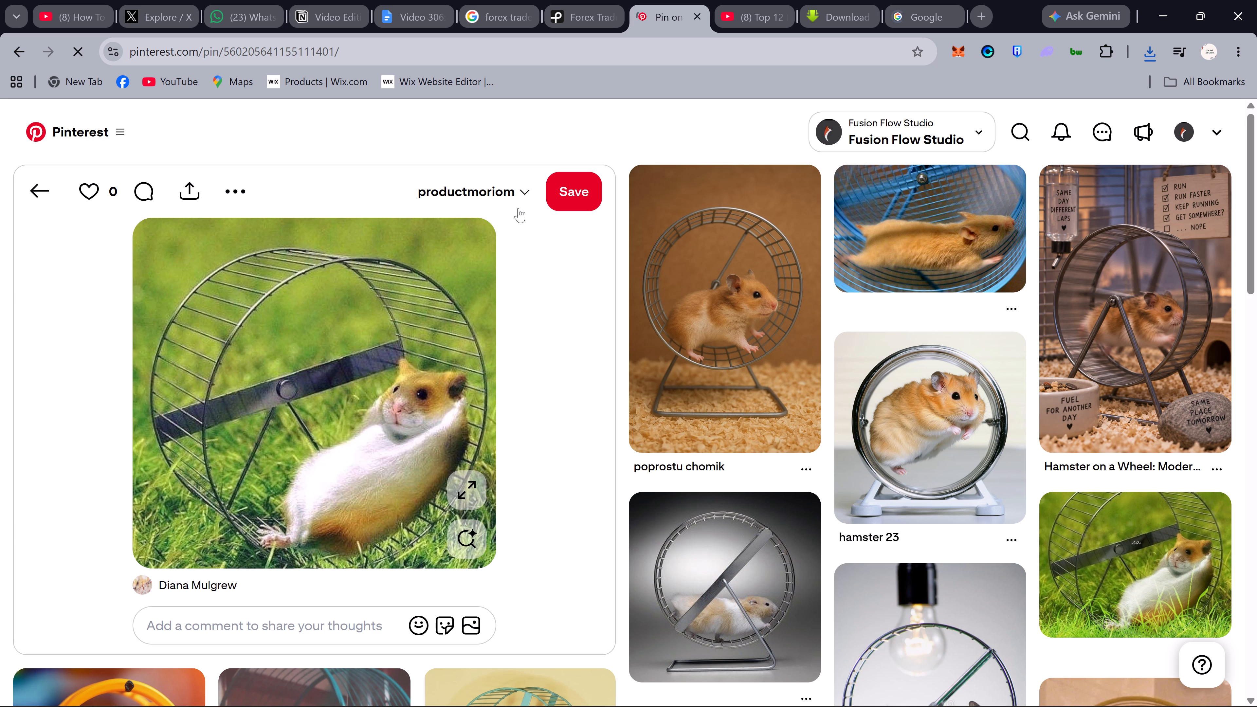
left_click(1157, 58)
left_click(1157, 58)
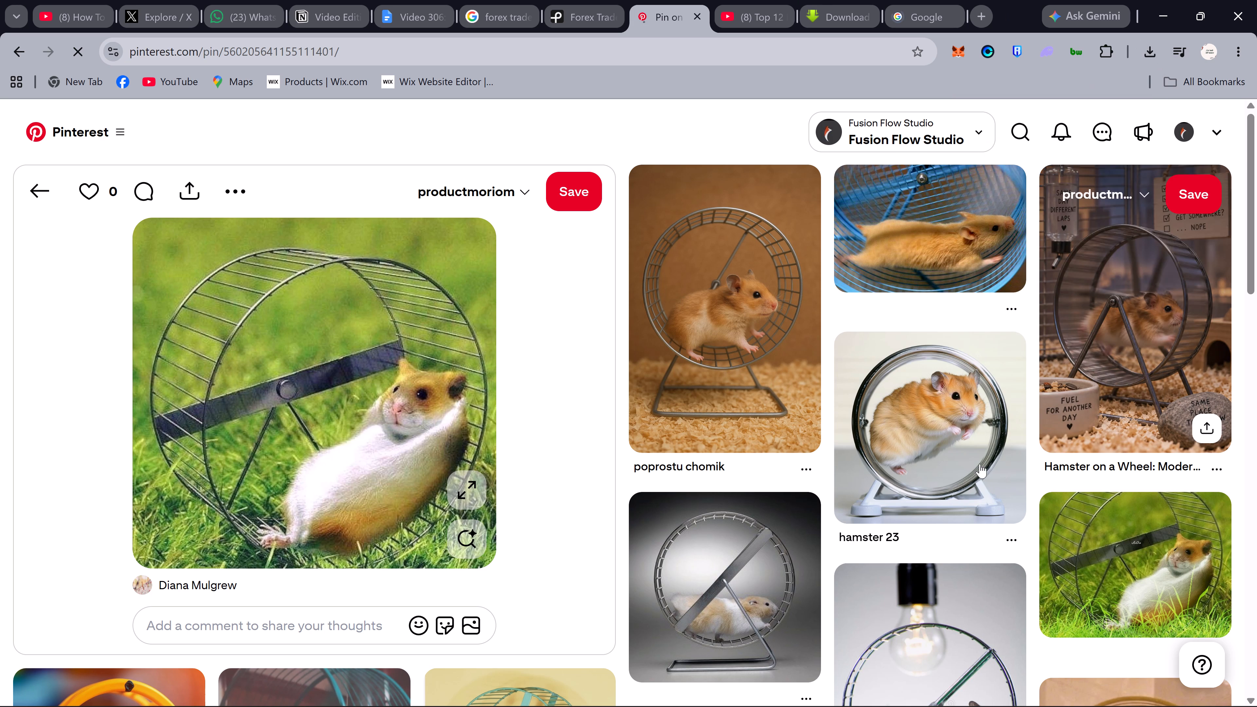
Look through the related hamster wheel pins for a suitable resting-hamster image.
scroll(938, 557, "down", 6)
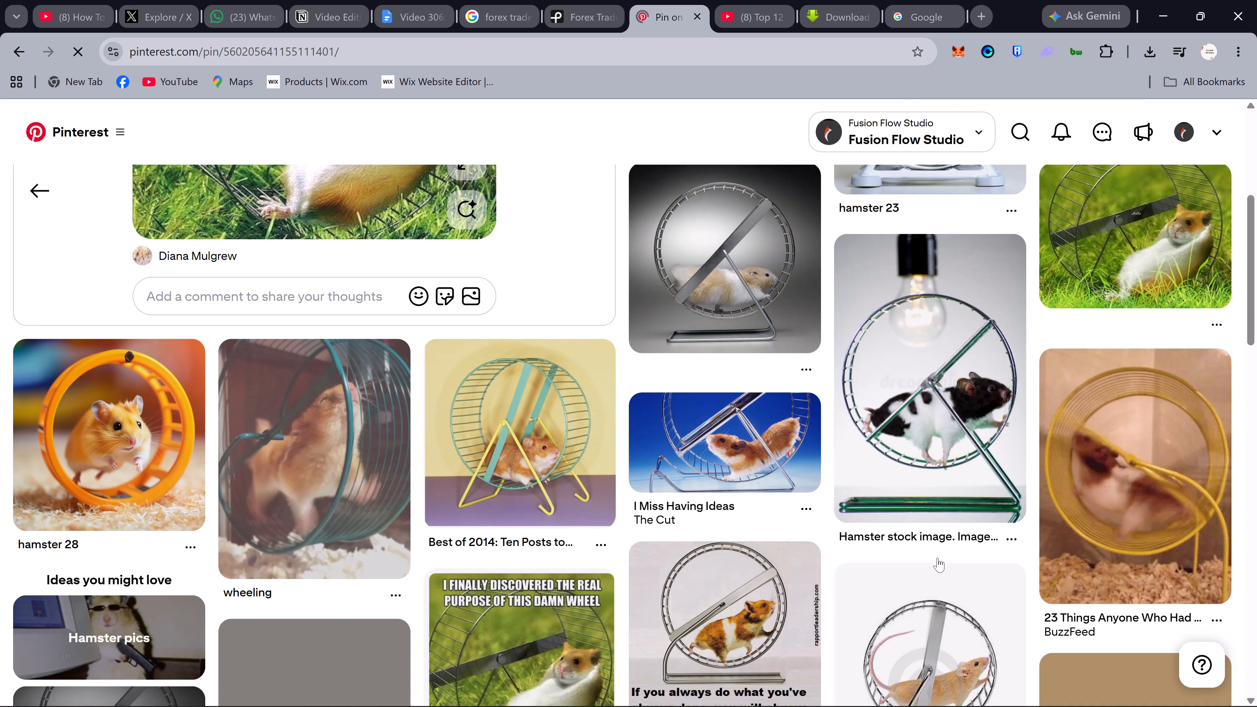
scroll(938, 558, "down", 4)
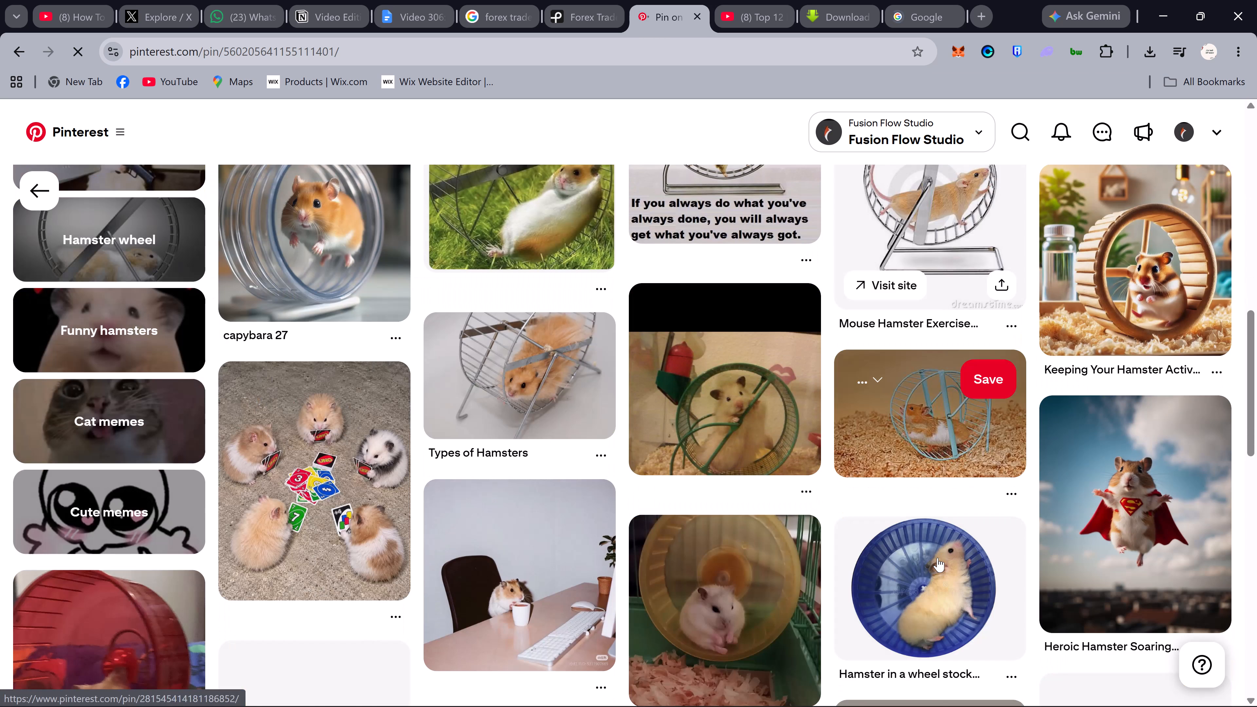
scroll(938, 558, "down", 3)
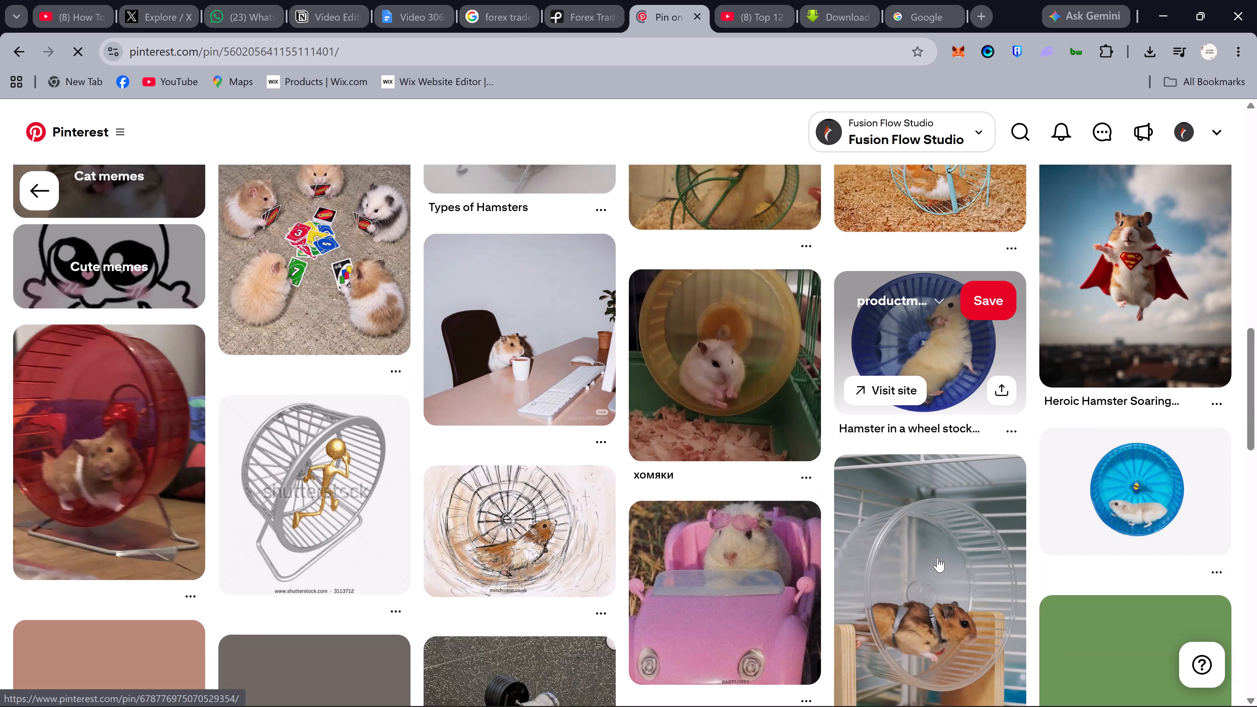
scroll(938, 558, "down", 3)
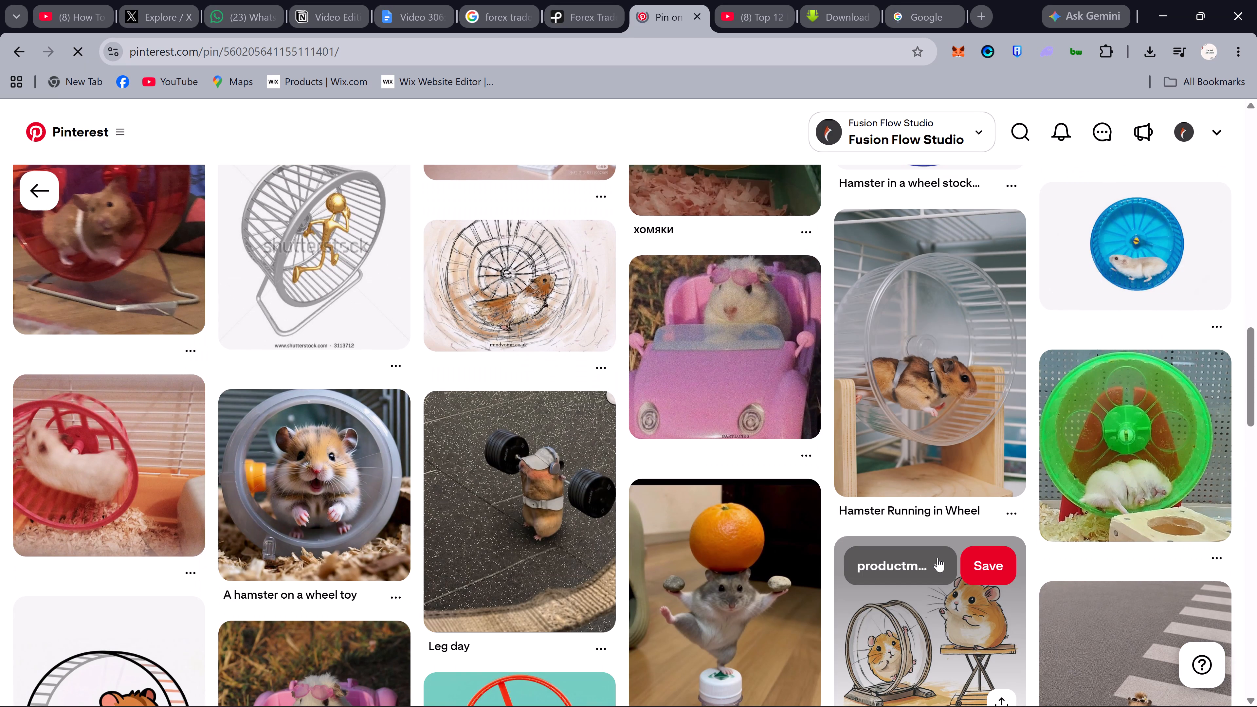
scroll(938, 558, "down", 3)
scroll(938, 558, "up", 4)
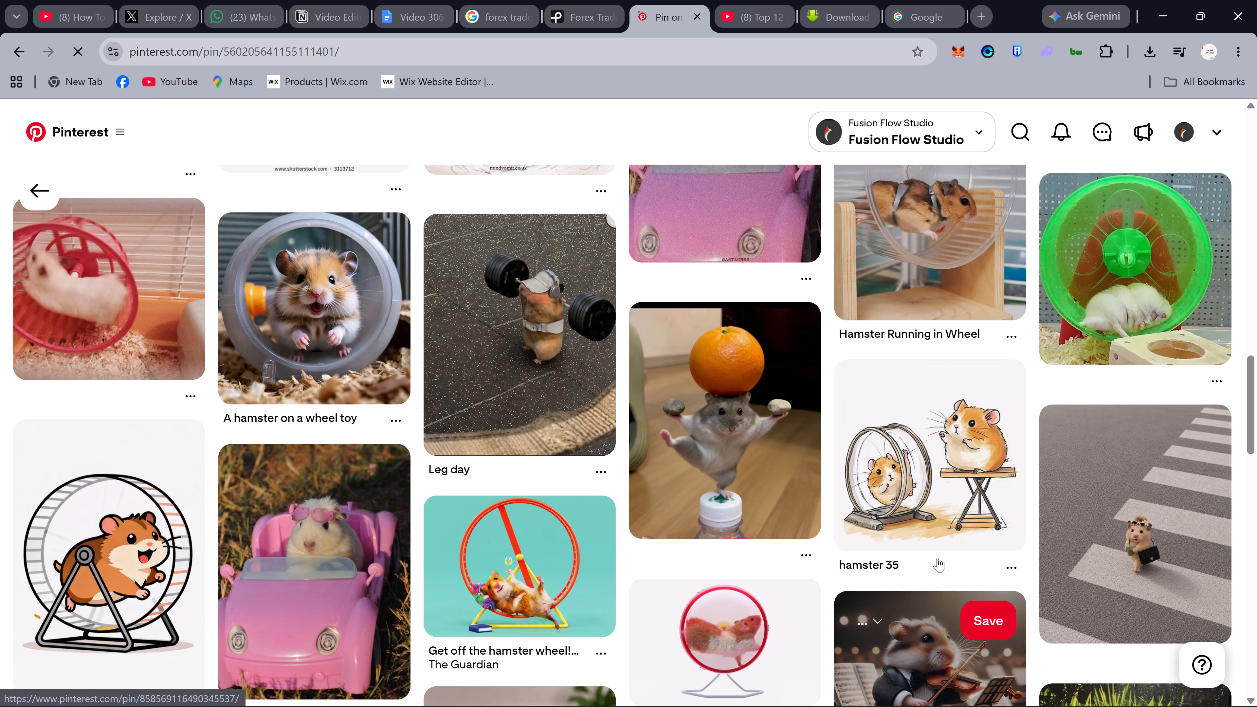
scroll(938, 558, "up", 17)
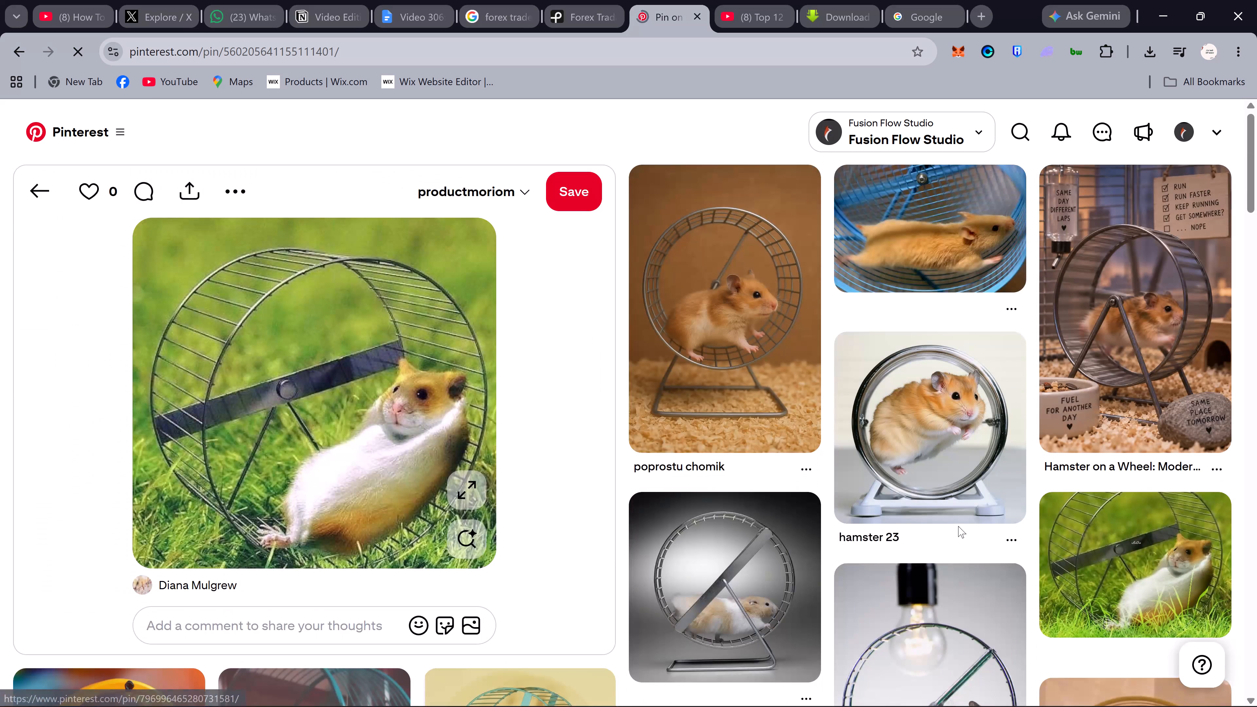
Open the related pin showing the same hamster reclining in a wheel on grass and download its image.
left_click(1130, 560)
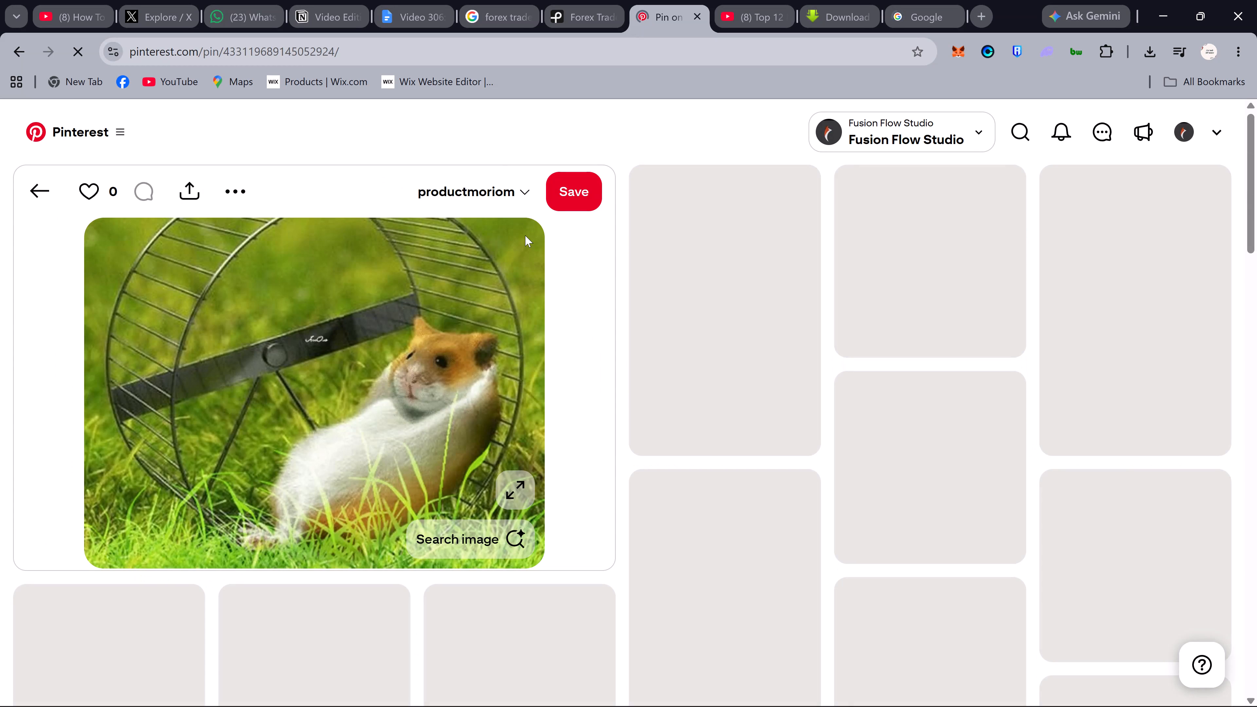
left_click(522, 189)
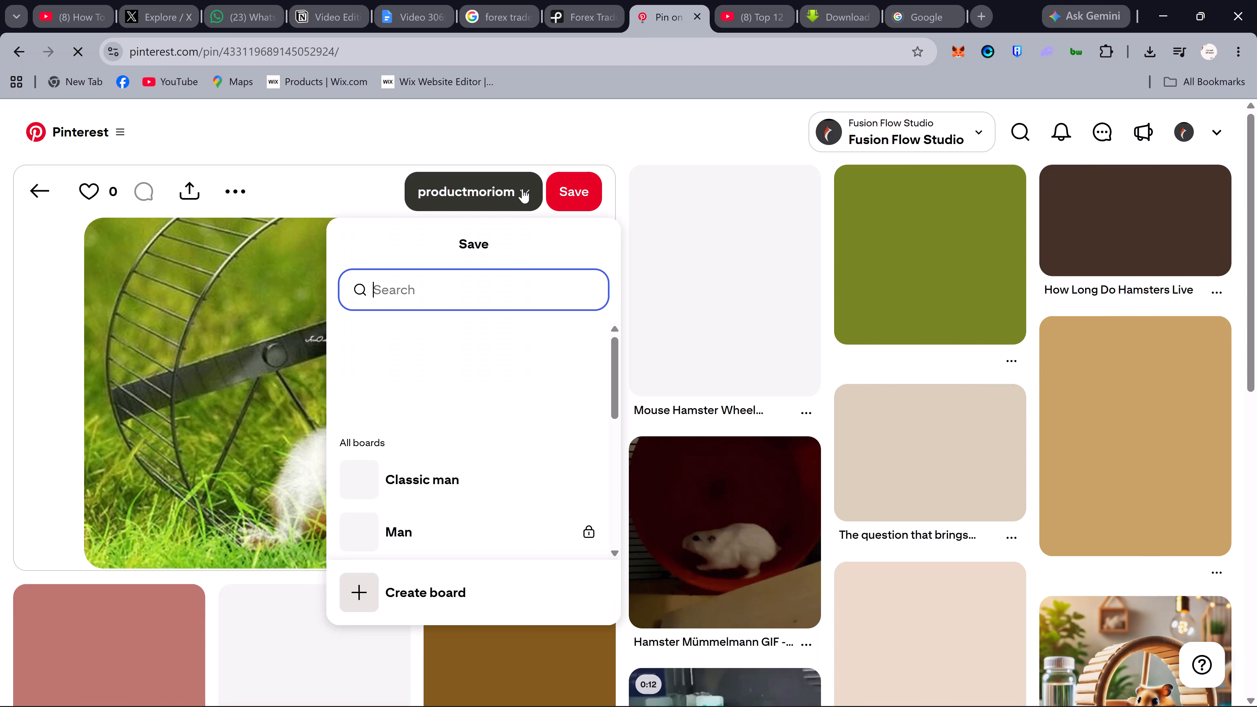
left_click(232, 196)
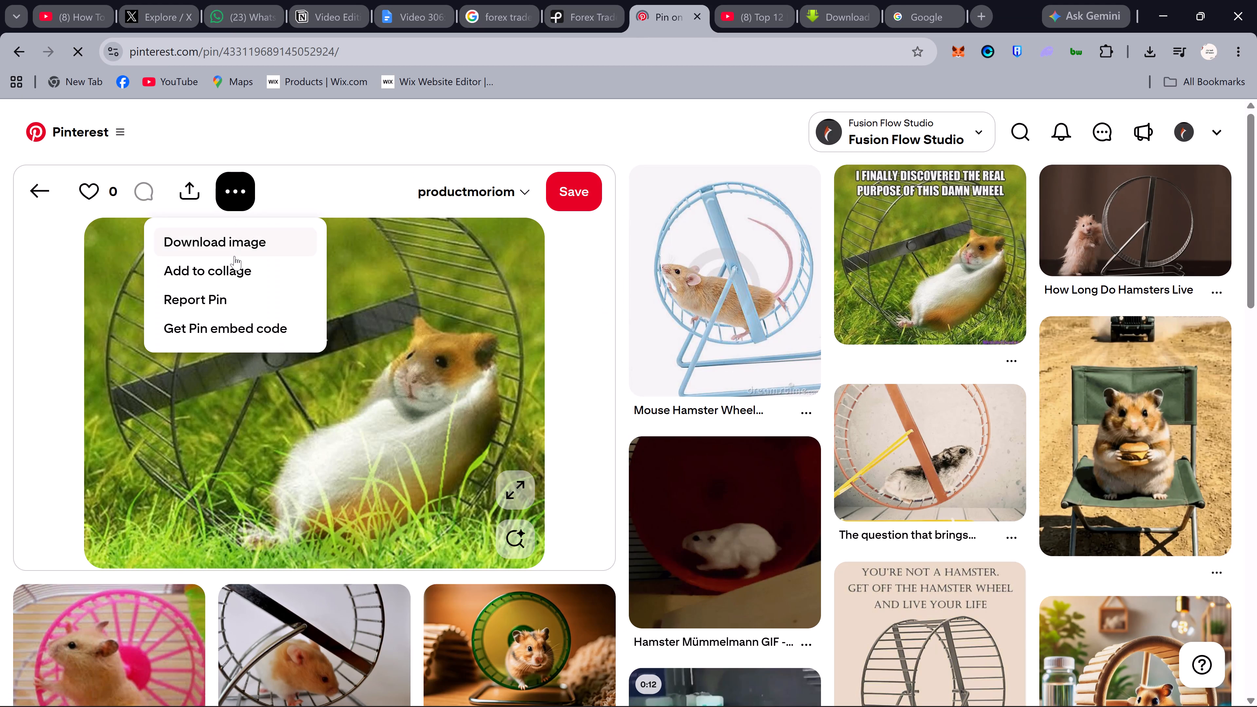
left_click(234, 242)
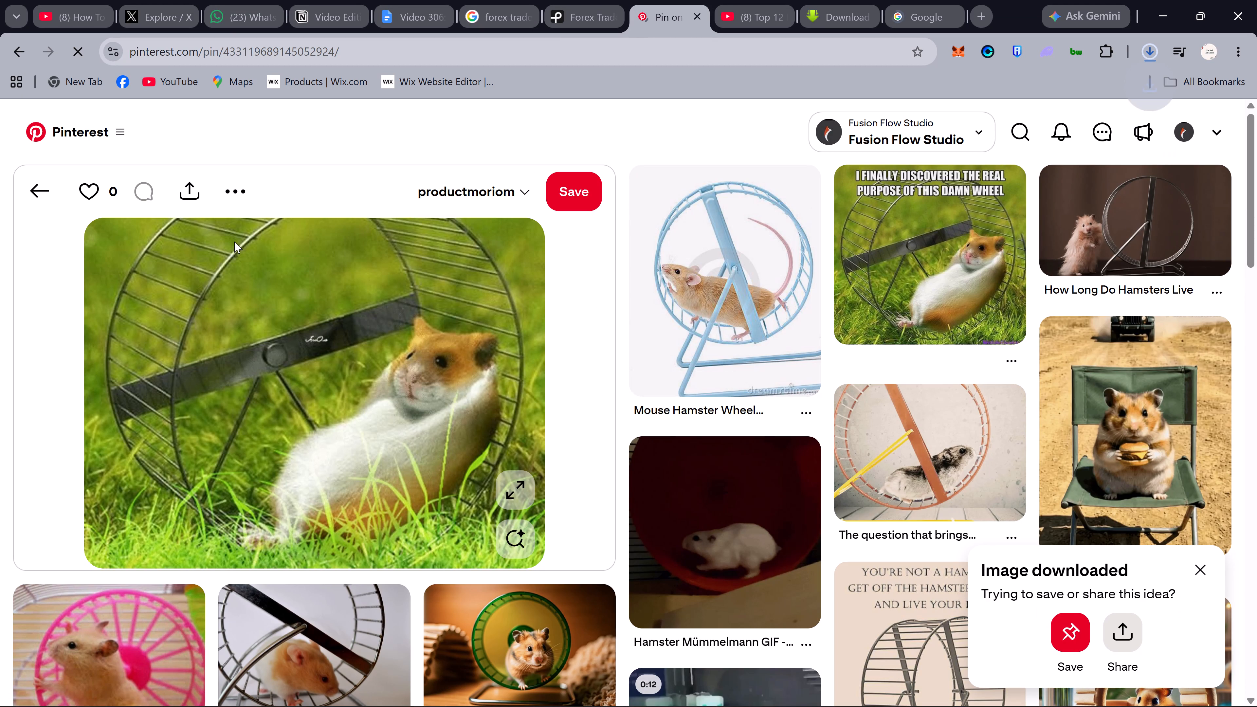
Switch to Premiere Pro, bring up the Nick Files folder and reload it to show today's downloads.
left_click(1166, 12)
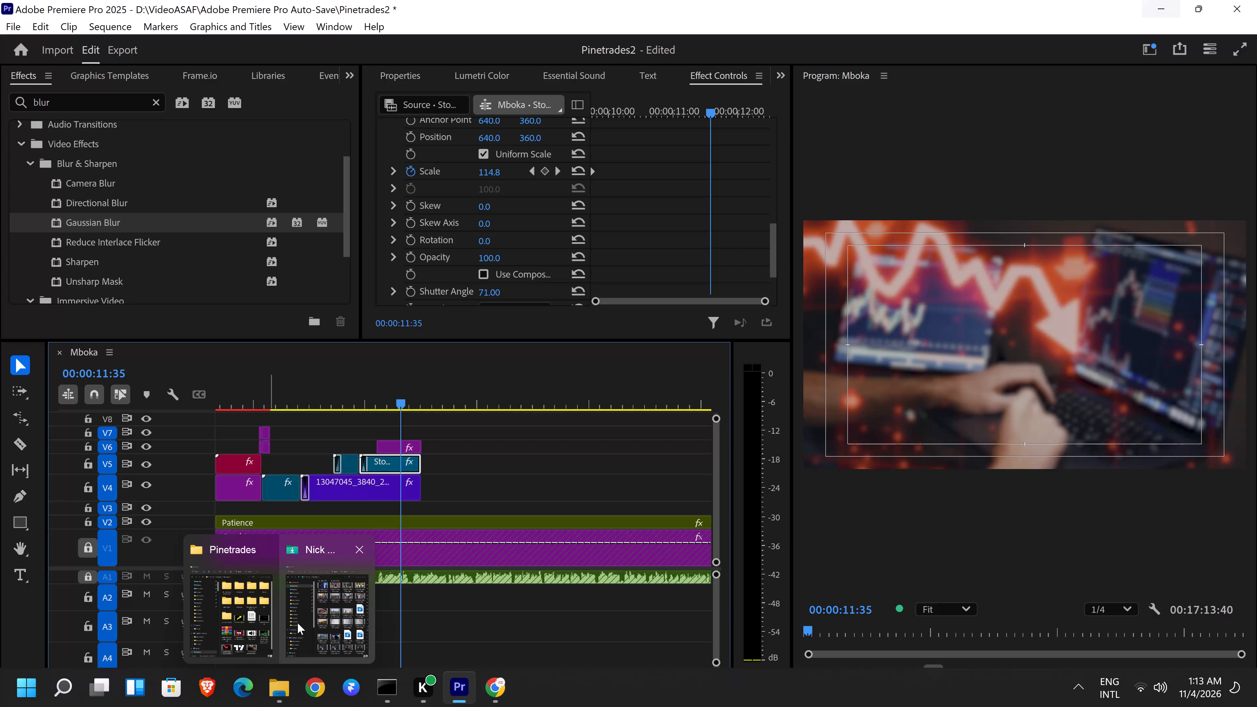
left_click(309, 619)
scroll(976, 319, "up", 11)
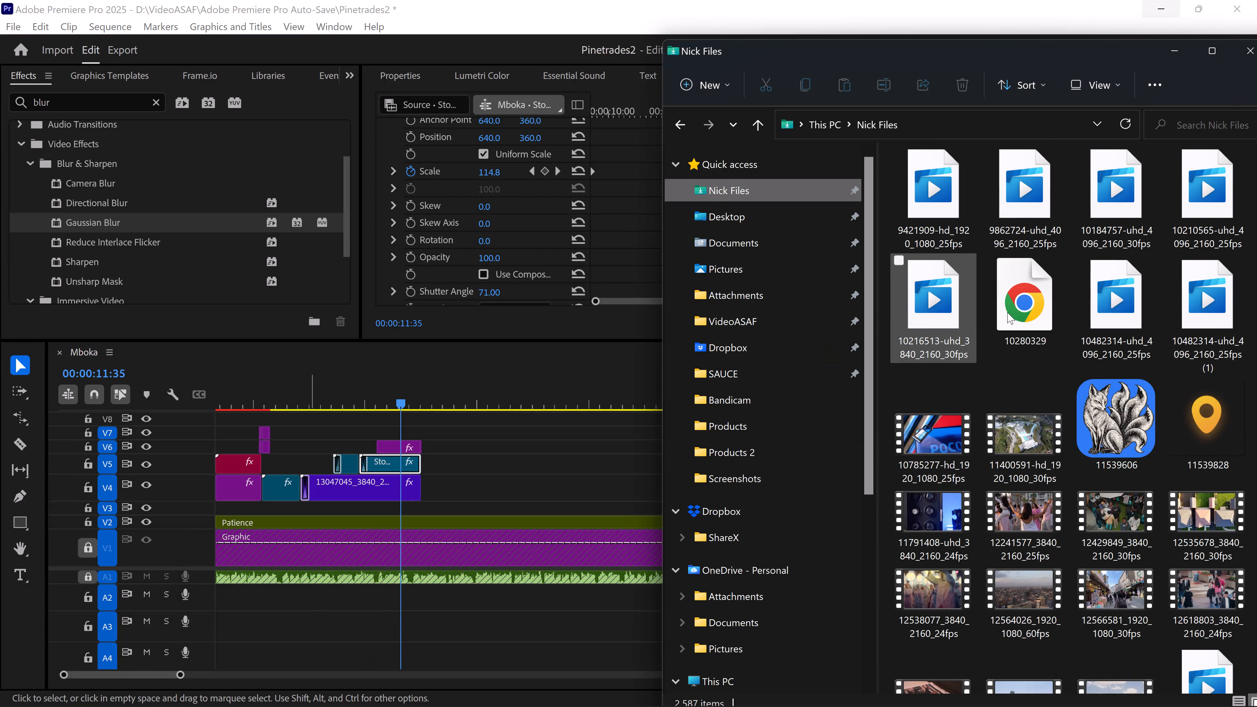
scroll(1007, 312, "up", 19)
scroll(1048, 355, "up", 20)
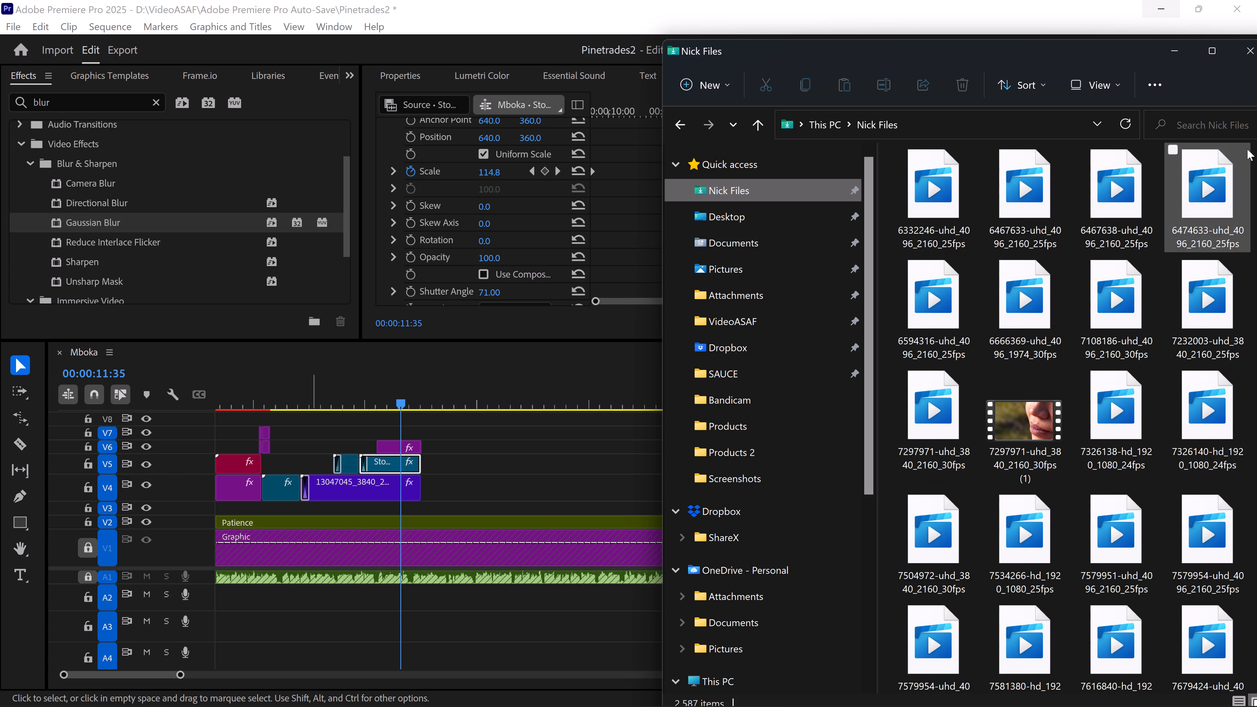
scroll(1146, 147, "up", 3)
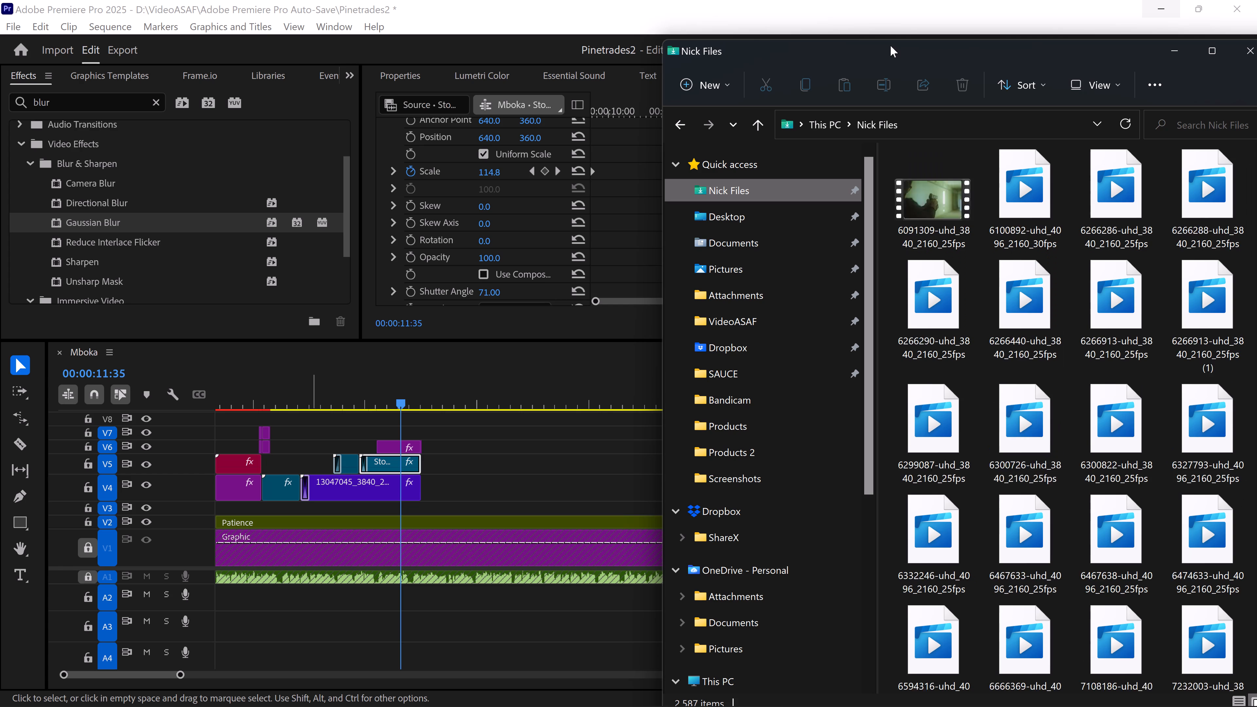
left_click(776, 166)
left_click(761, 192)
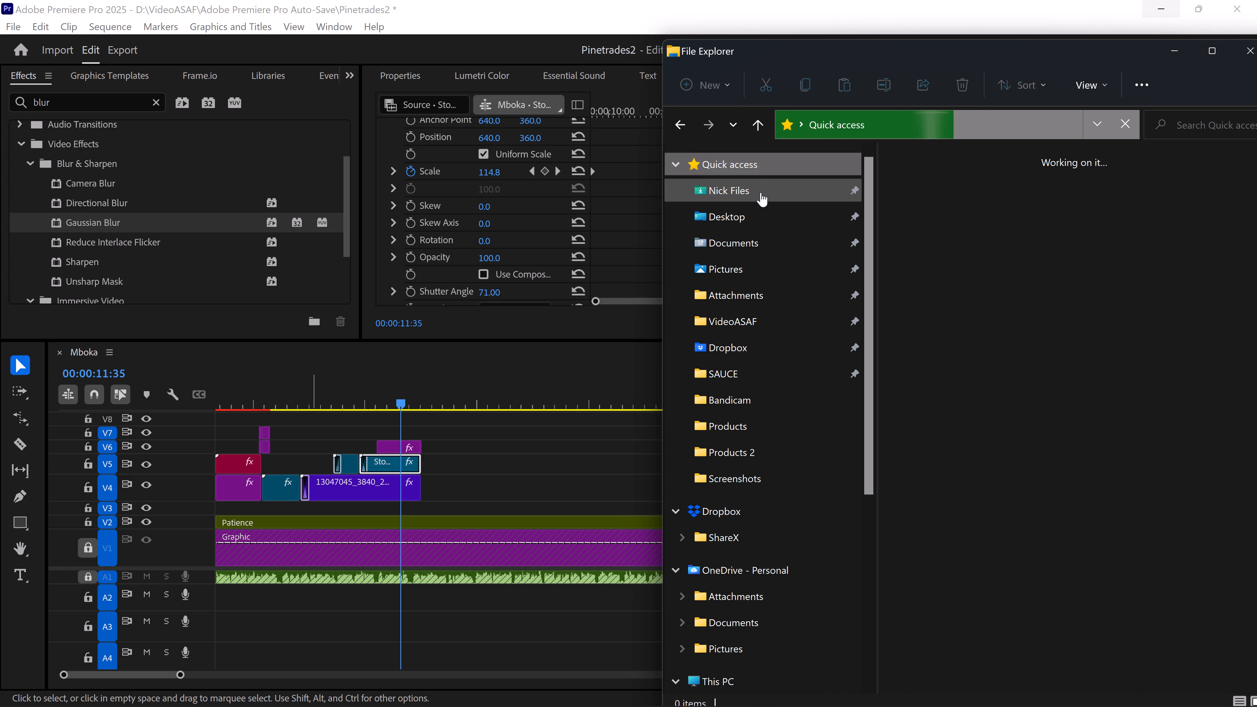
scroll(1091, 206, "up", 6)
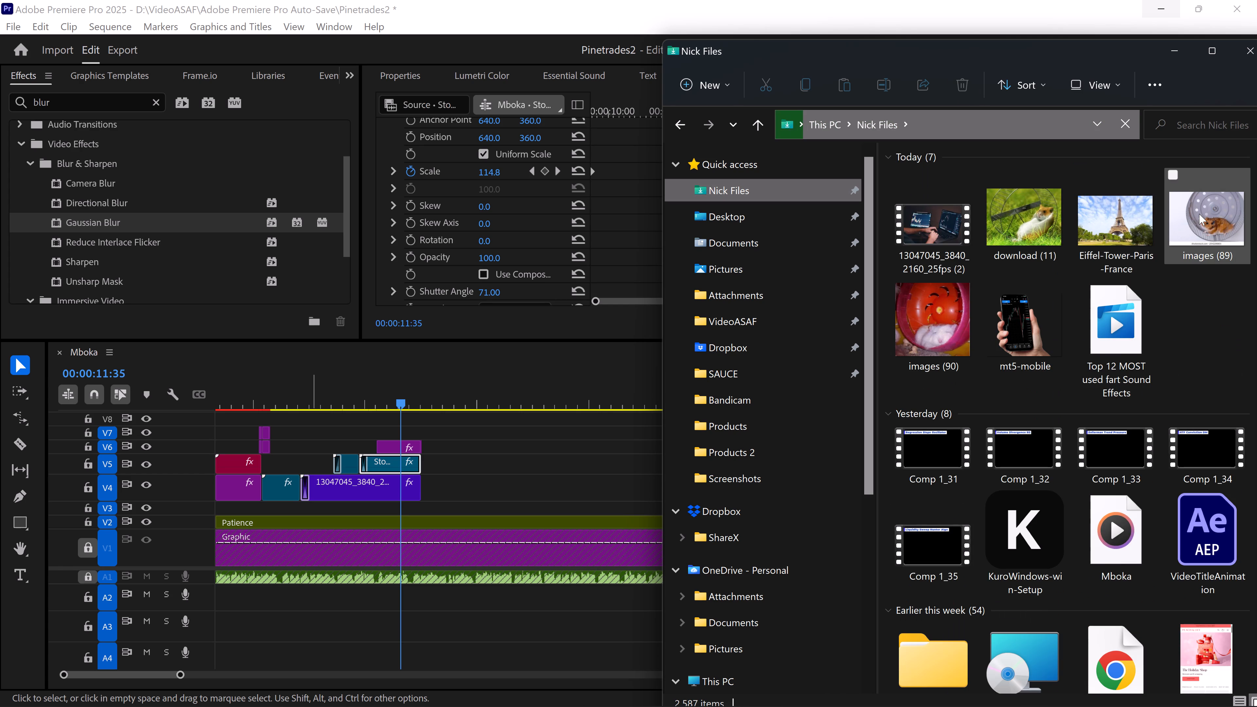
Place the download (11) hamster image from Nick Files on track V7 above the adjustment layer.
left_click_drag(1042, 228, 522, 334)
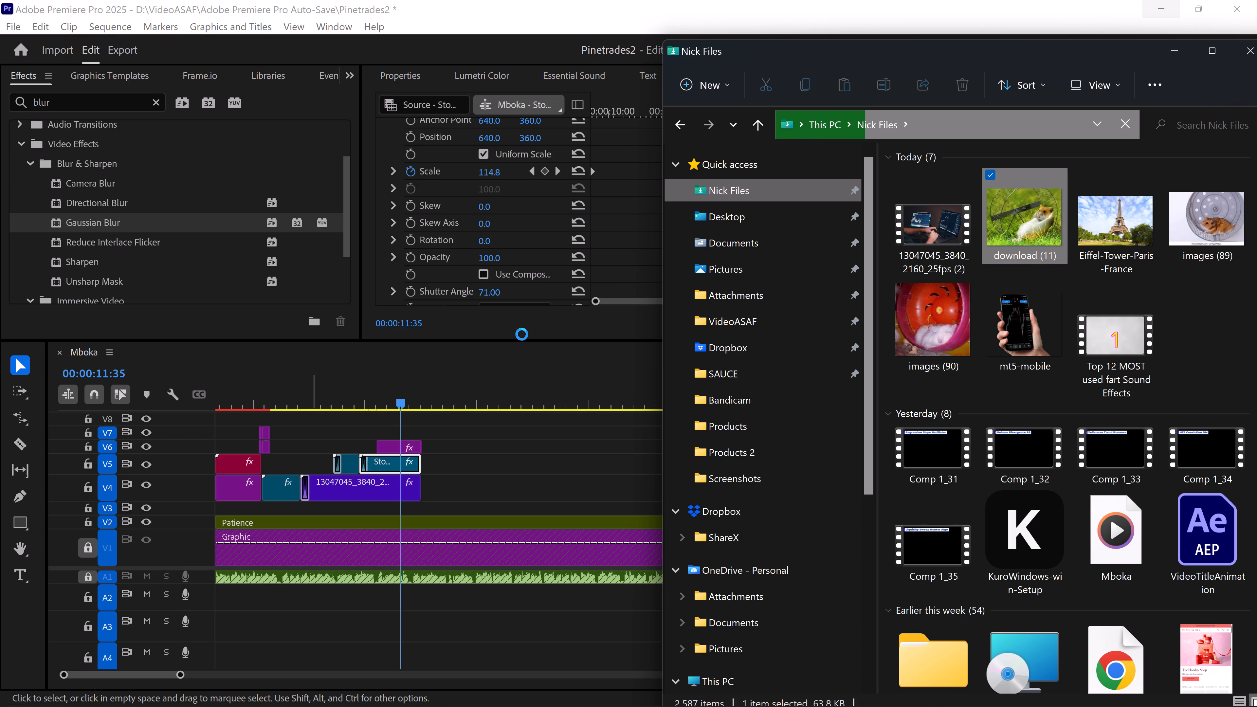
left_click_drag(522, 334, 449, 424)
left_click_drag(449, 424, 417, 430)
left_click_drag(417, 430, 405, 430)
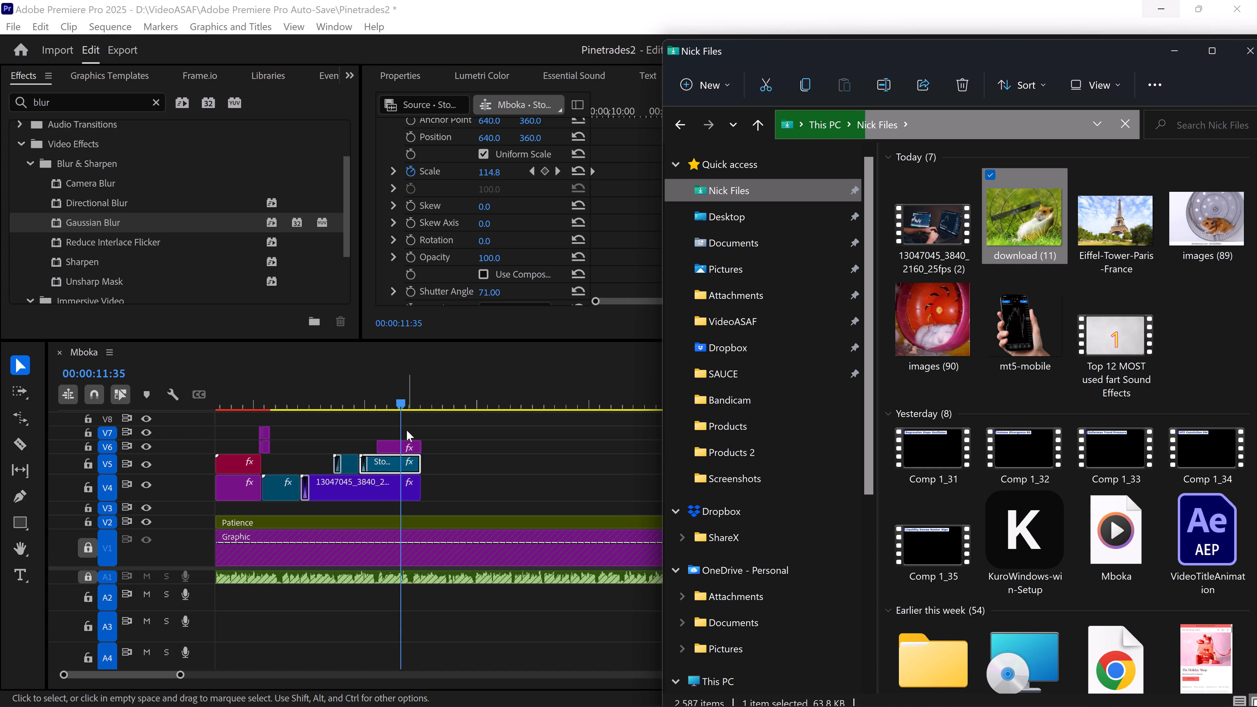
left_click_drag(1022, 213, 301, 391)
left_click_drag(301, 391, 386, 430)
left_click(449, 455)
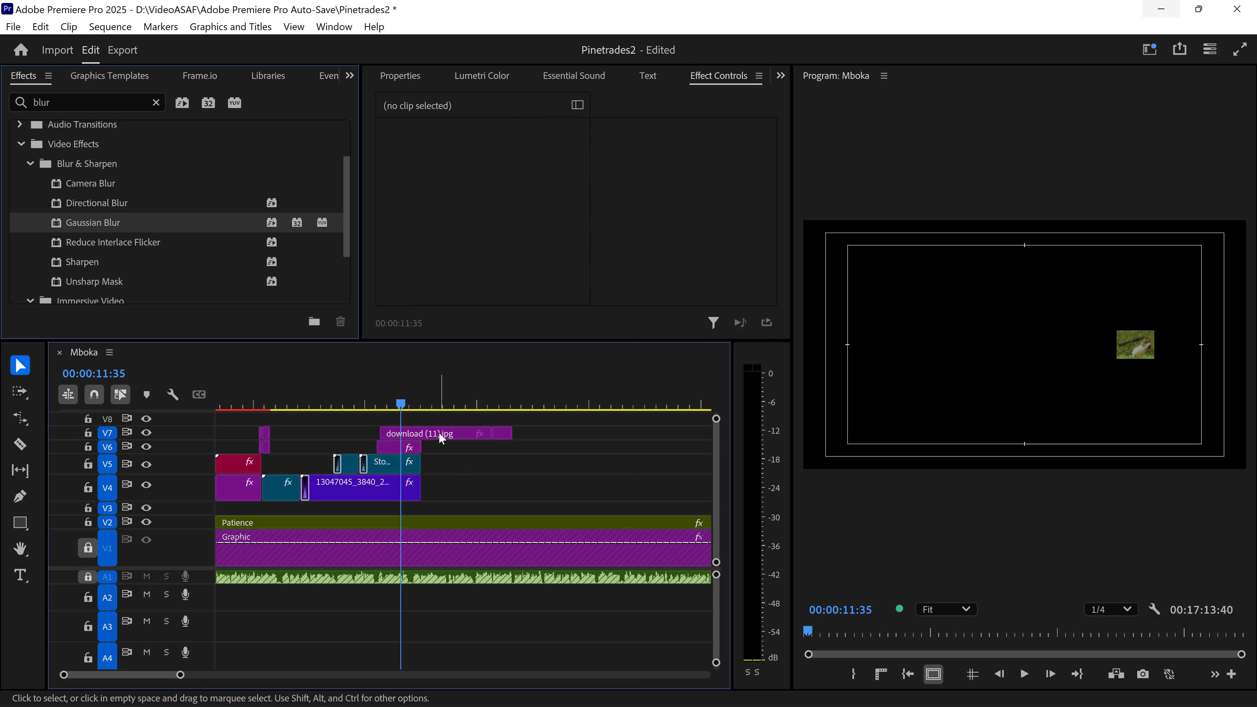
Delete the short leftover clip directly after the hamster image on track V7.
left_click(439, 433)
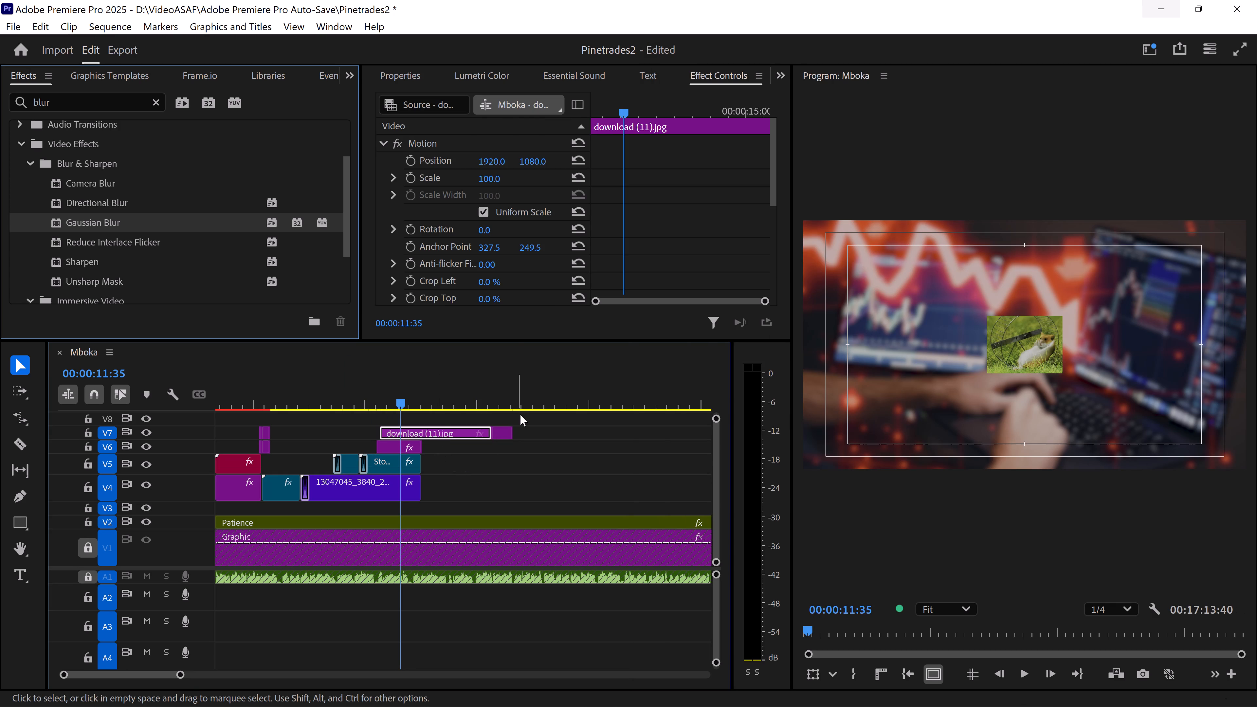
left_click_drag(522, 414, 496, 451)
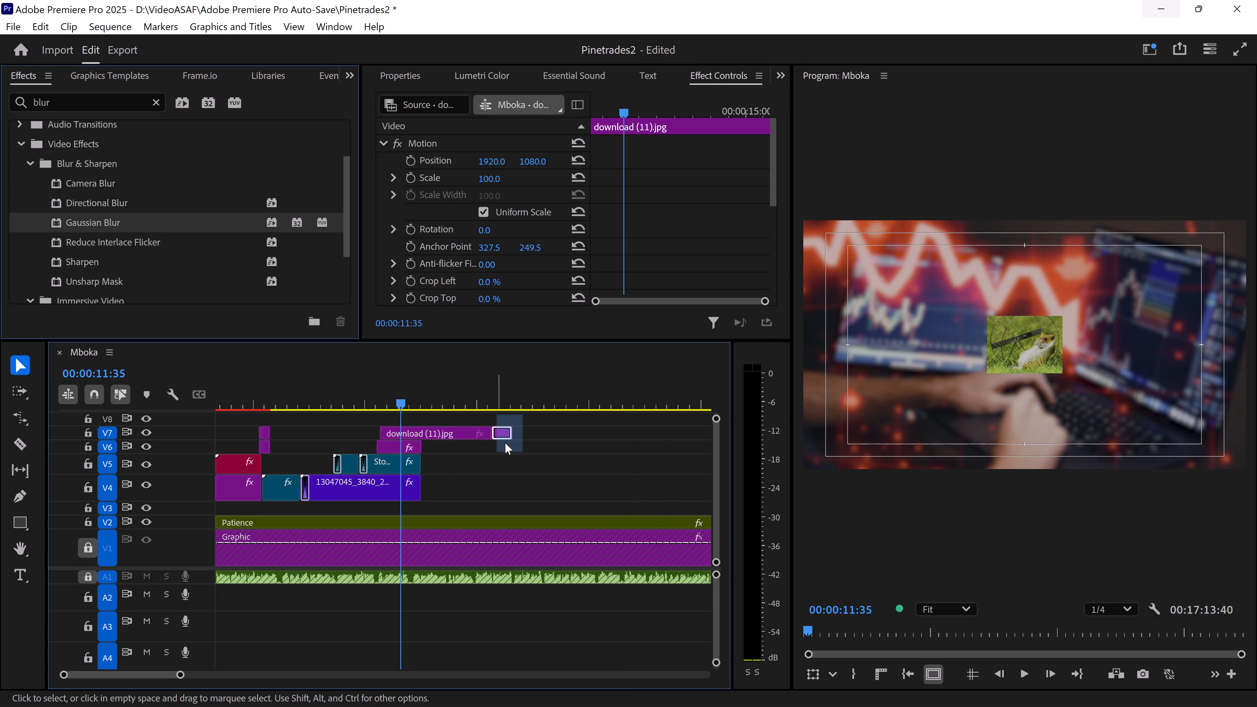
key("Delete")
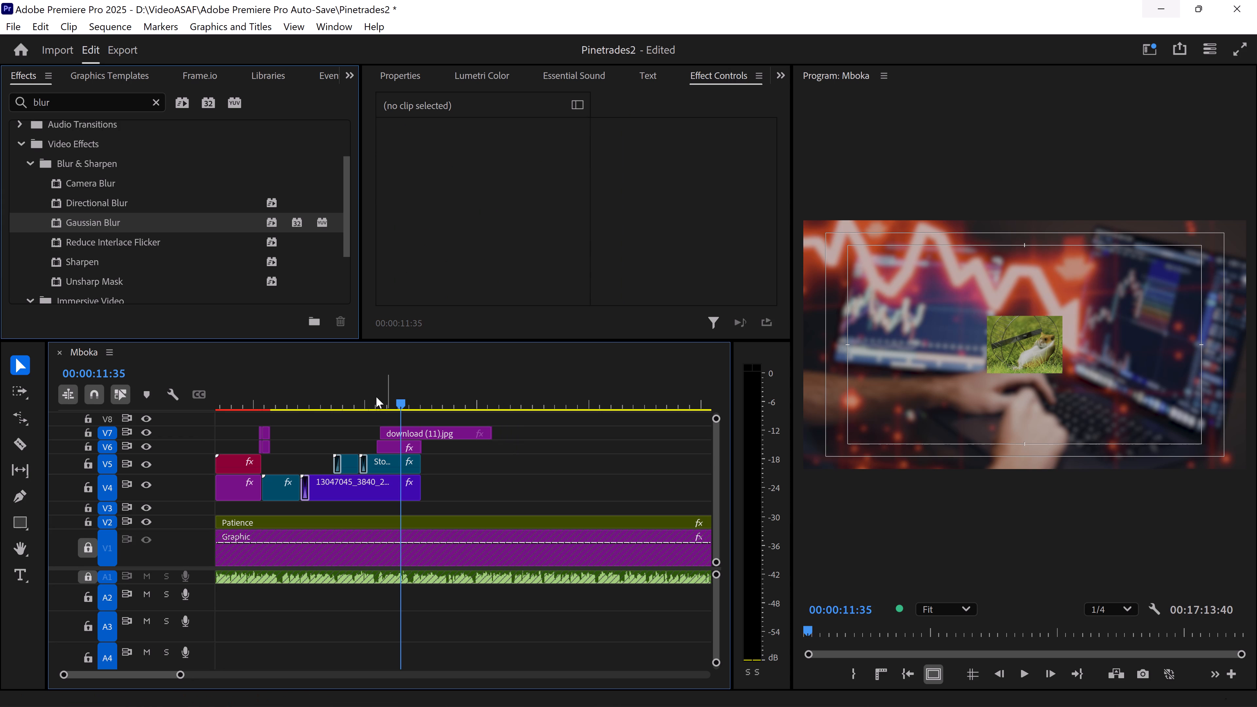
Preview the section from 00:00:10:09 and scale the hamster image on V7 up to 338.
left_click(371, 397)
key("space")
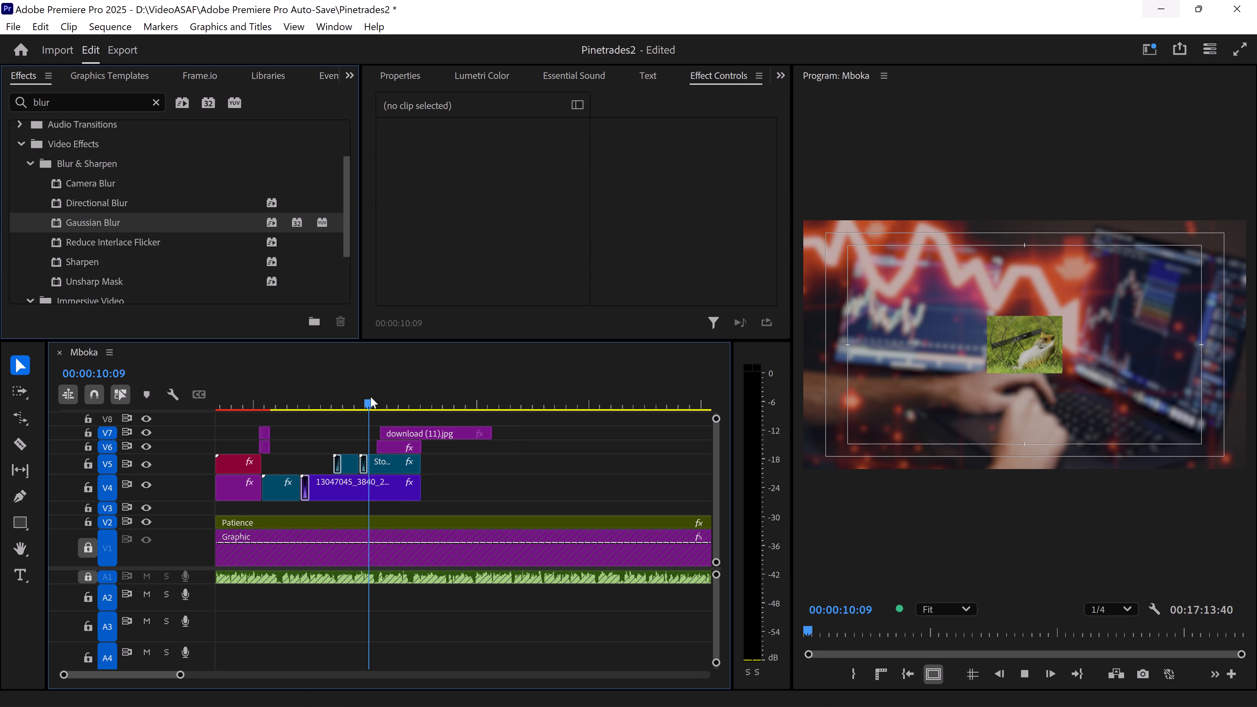
key("space")
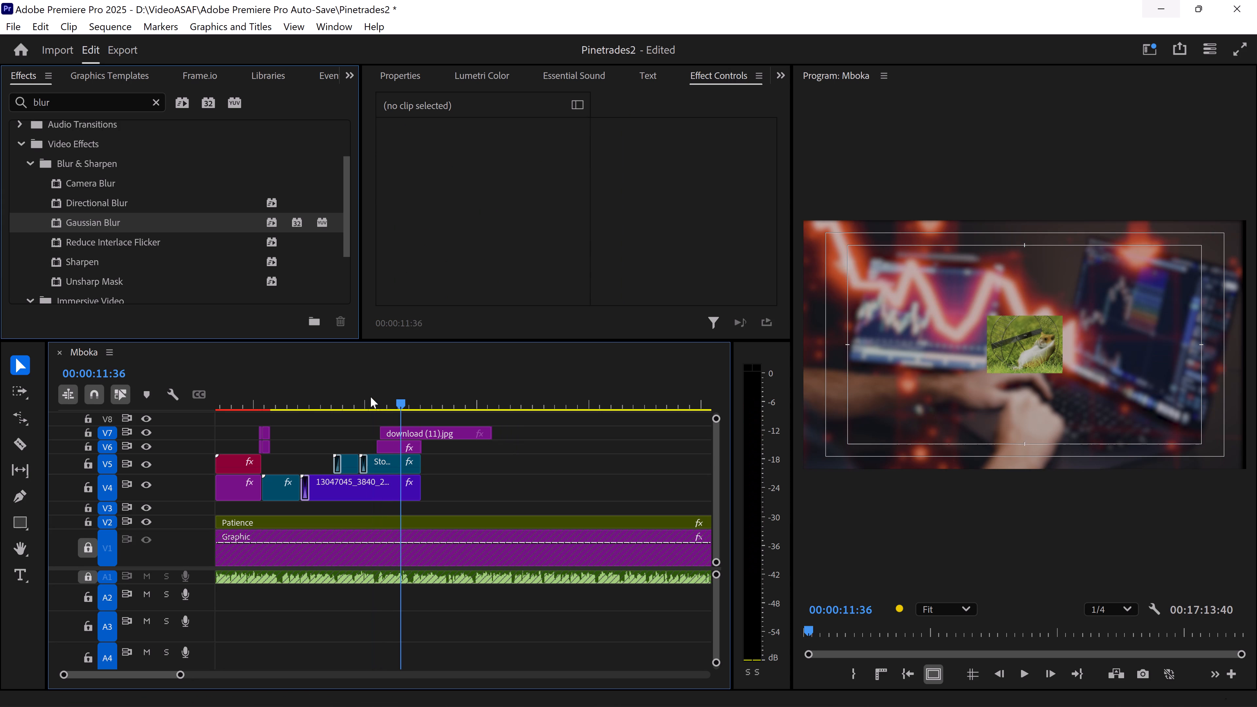
left_click(436, 429)
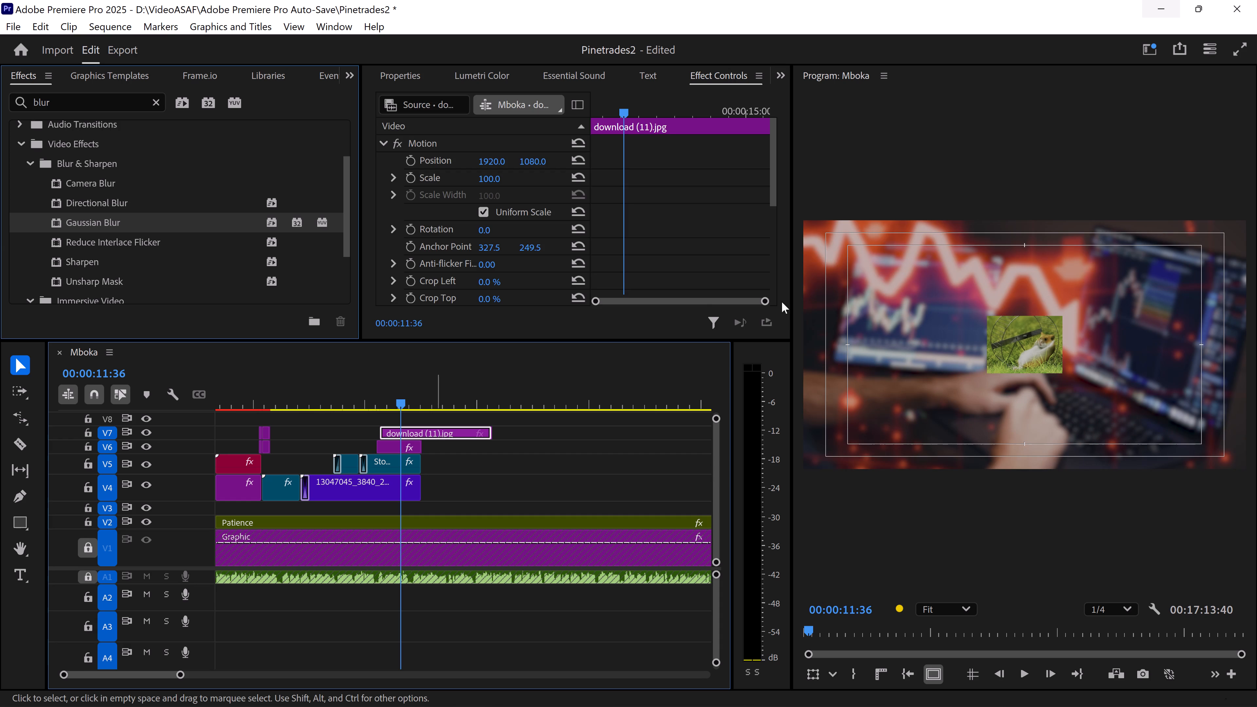
left_click_drag(486, 181, 560, 179)
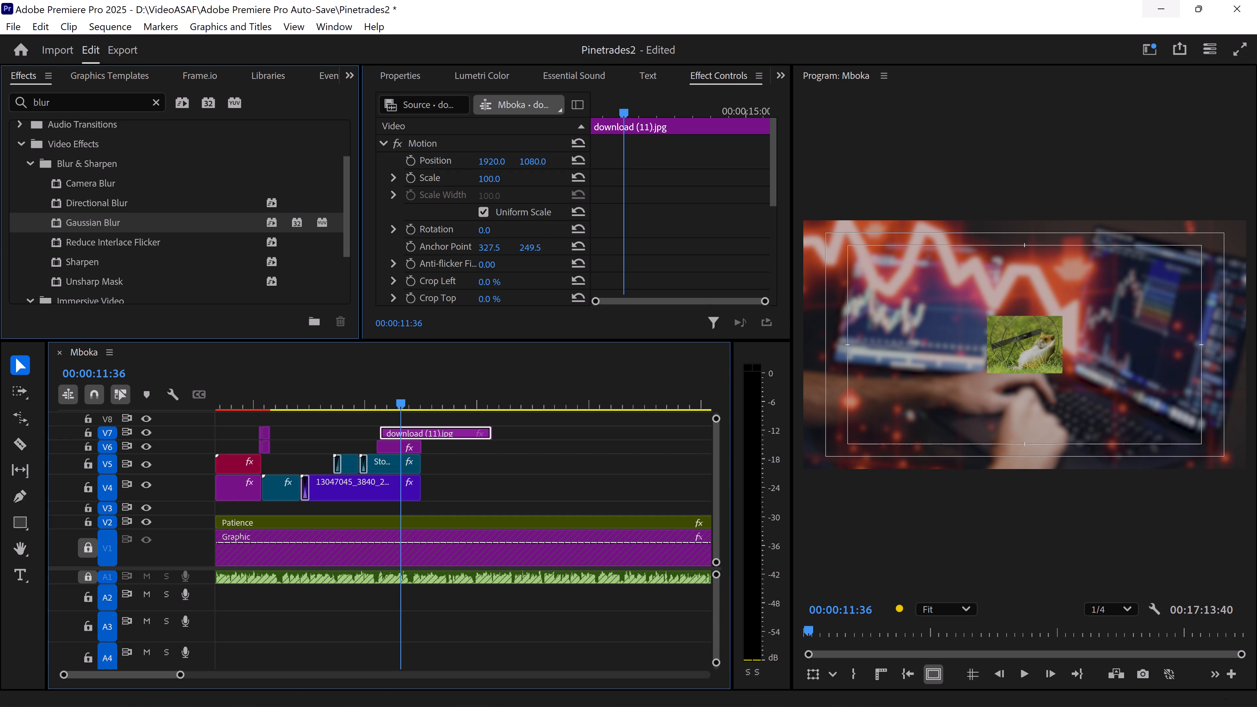
left_click_drag(560, 179, 659, 179)
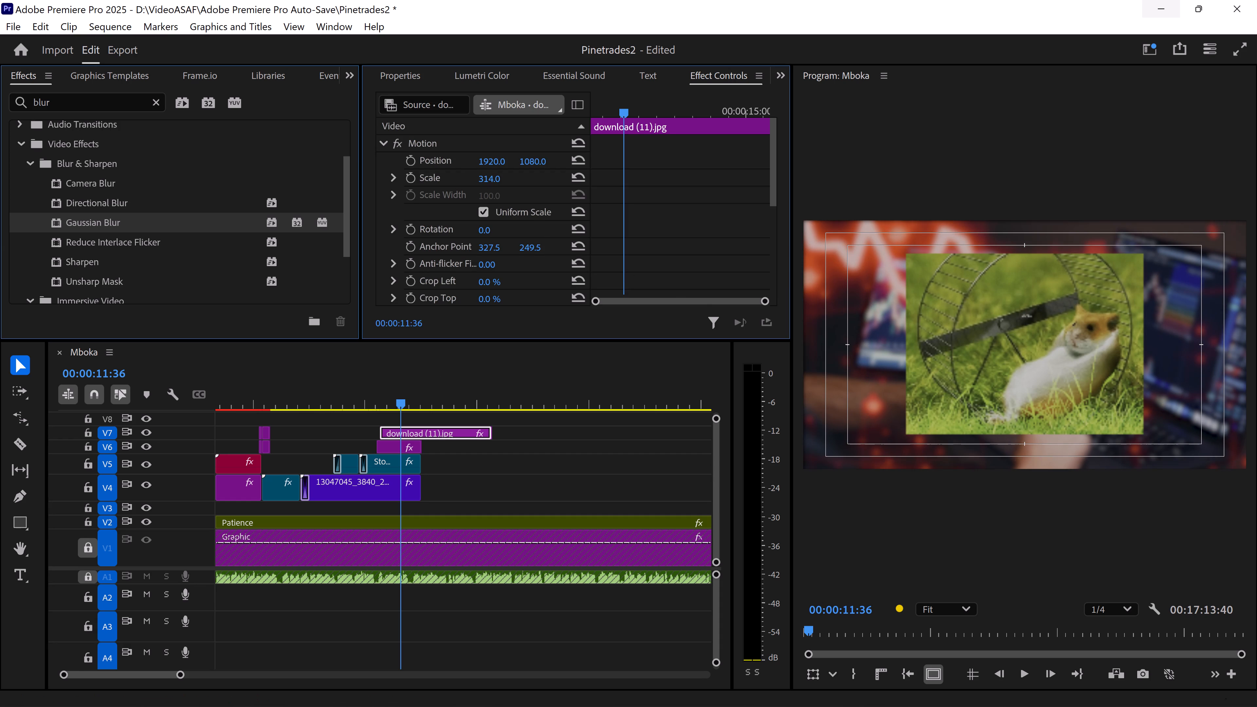
left_click_drag(659, 179, 716, 179)
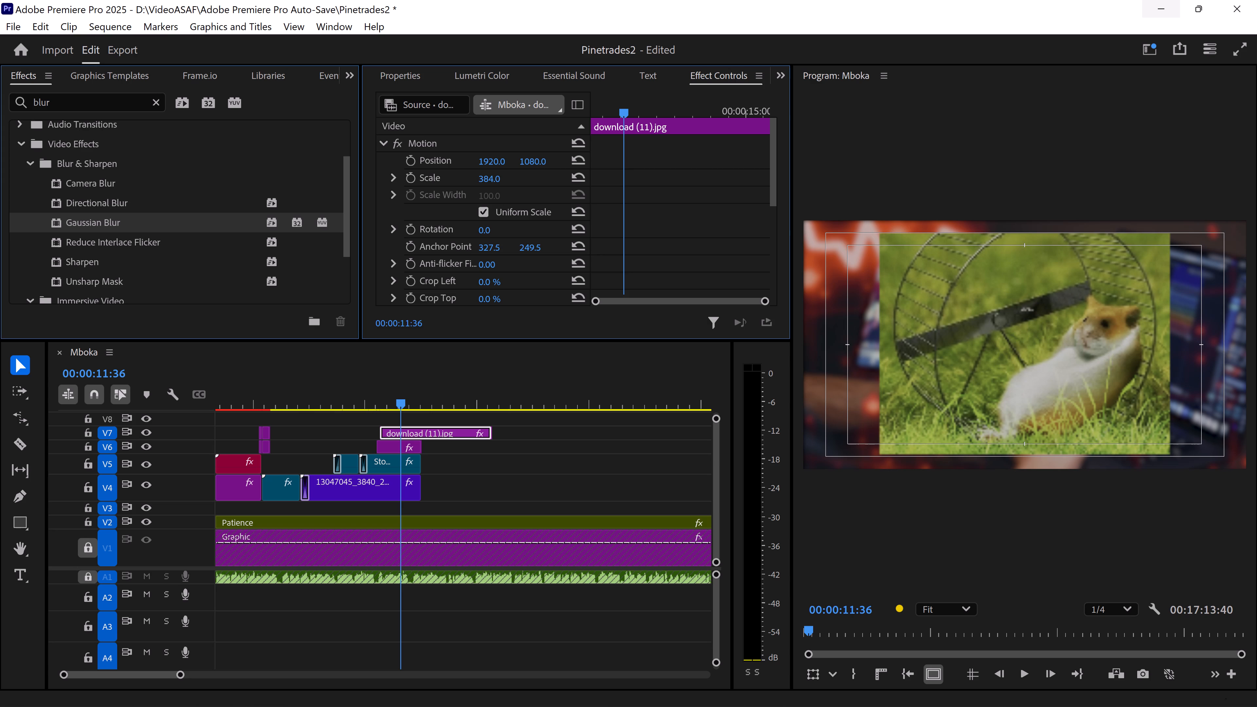
left_click_drag(716, 179, 678, 179)
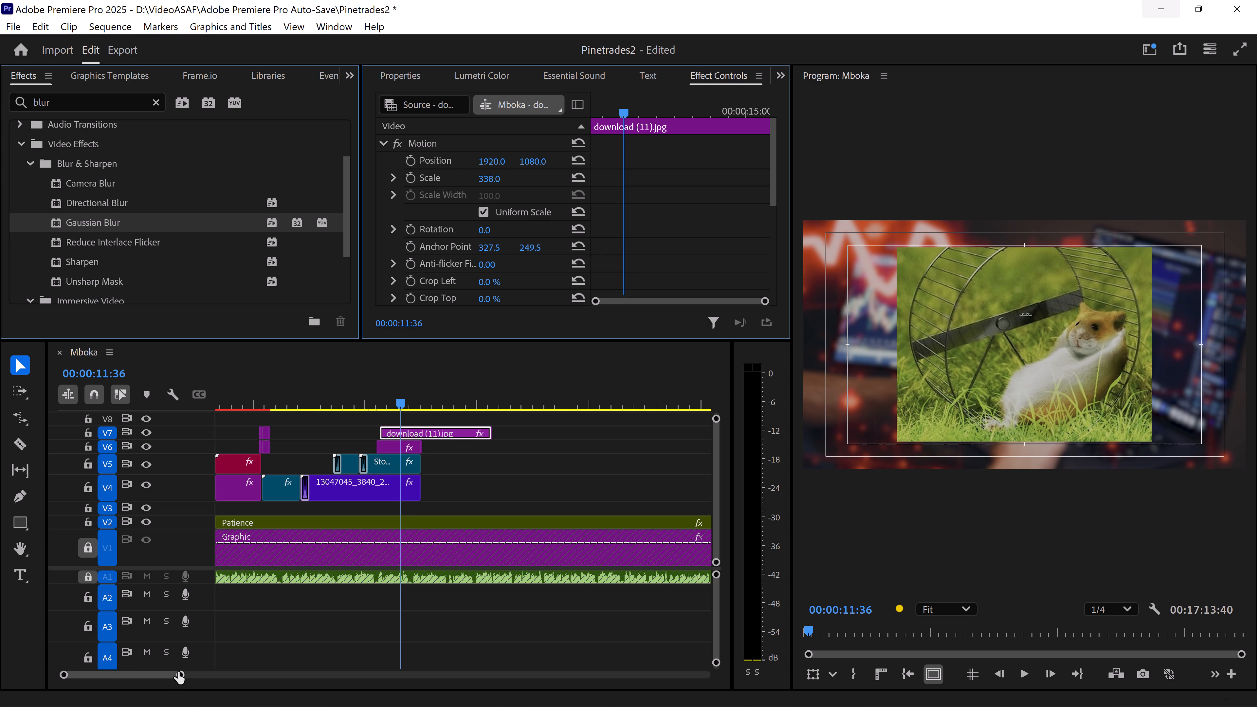
Play back the timeline from 00:00:11:36 to check the enlarged hamster image against the voice-over.
left_click_drag(178, 672, 139, 656)
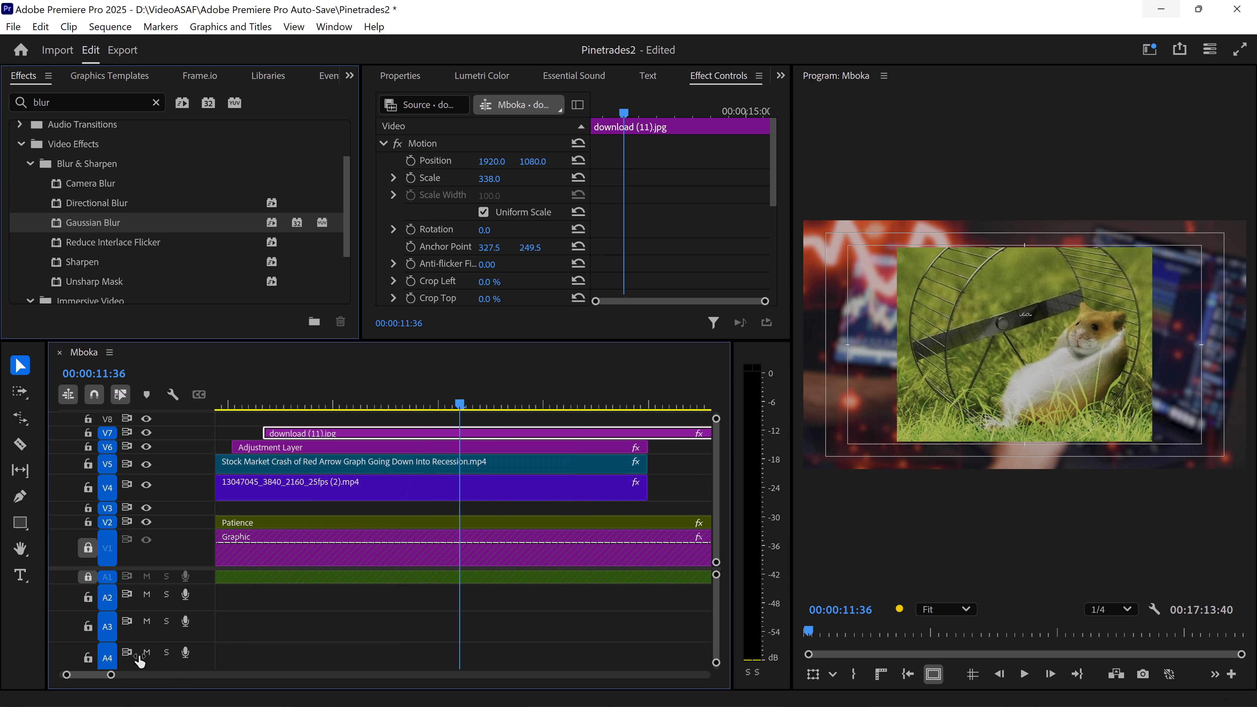
left_click_drag(139, 656, 155, 658)
key("space")
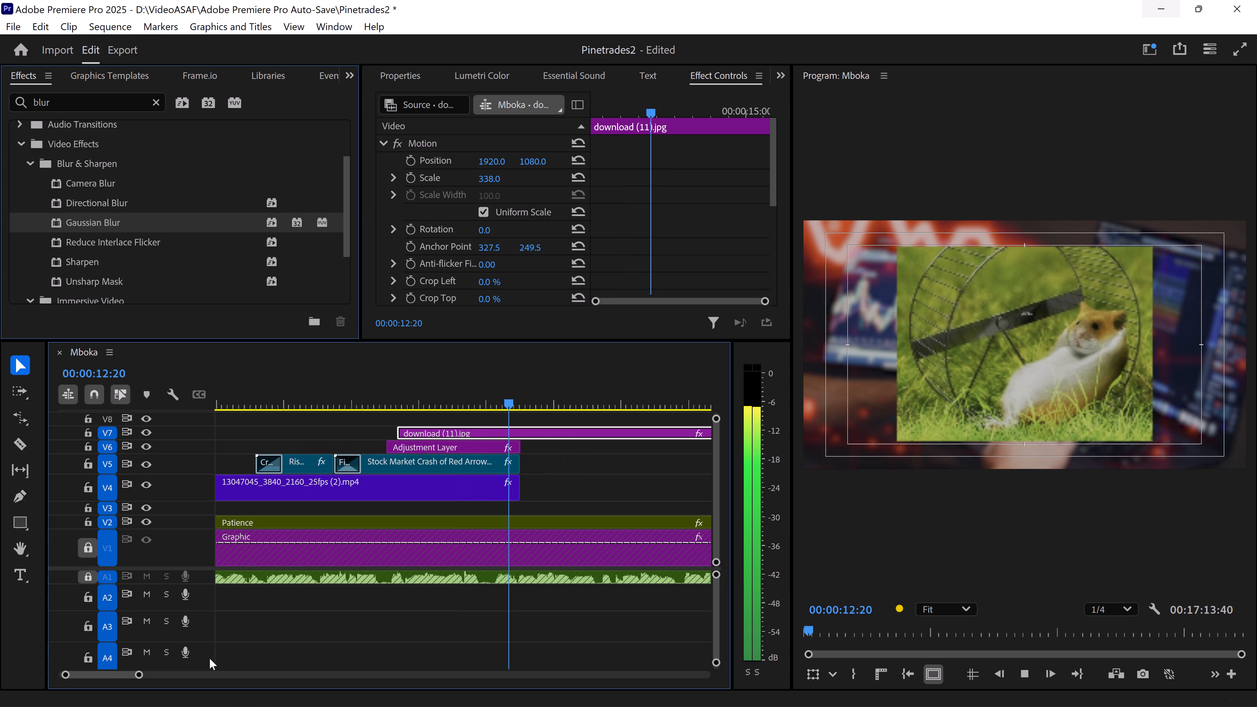
key("space")
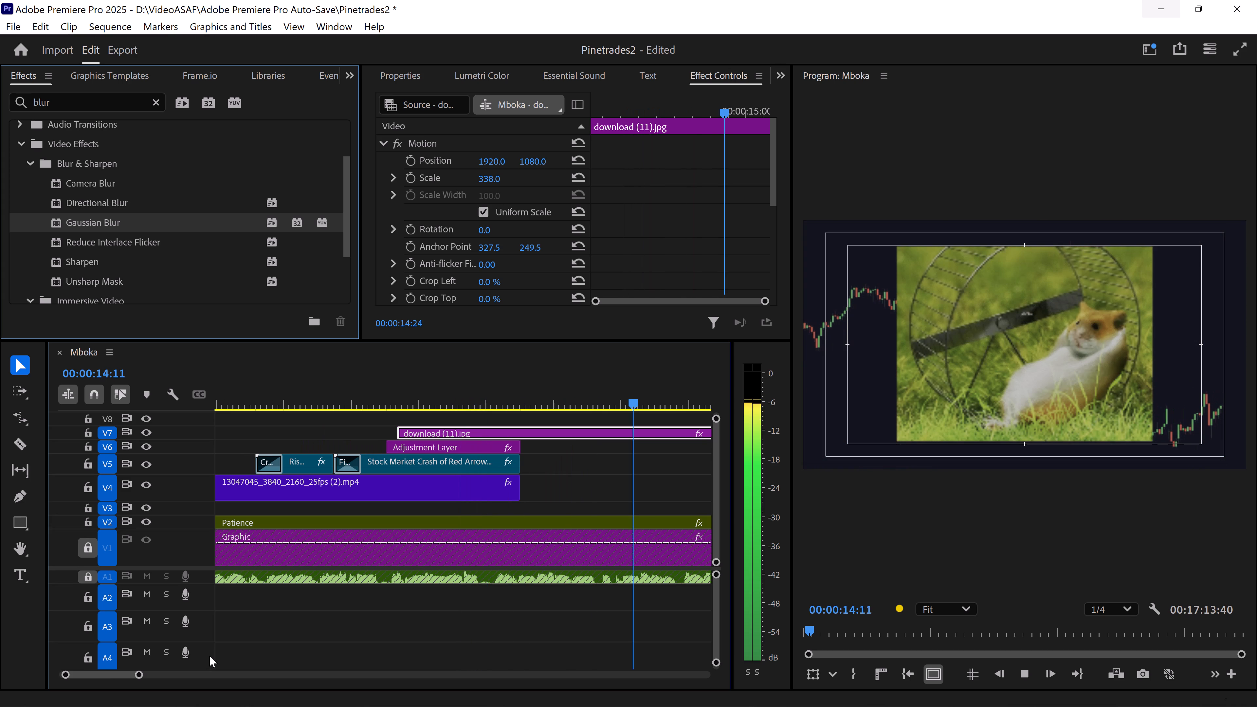
Play back the timeline from 00:00:10:21 to review the hamster image over the blurred market-crash footage.
left_click(377, 395)
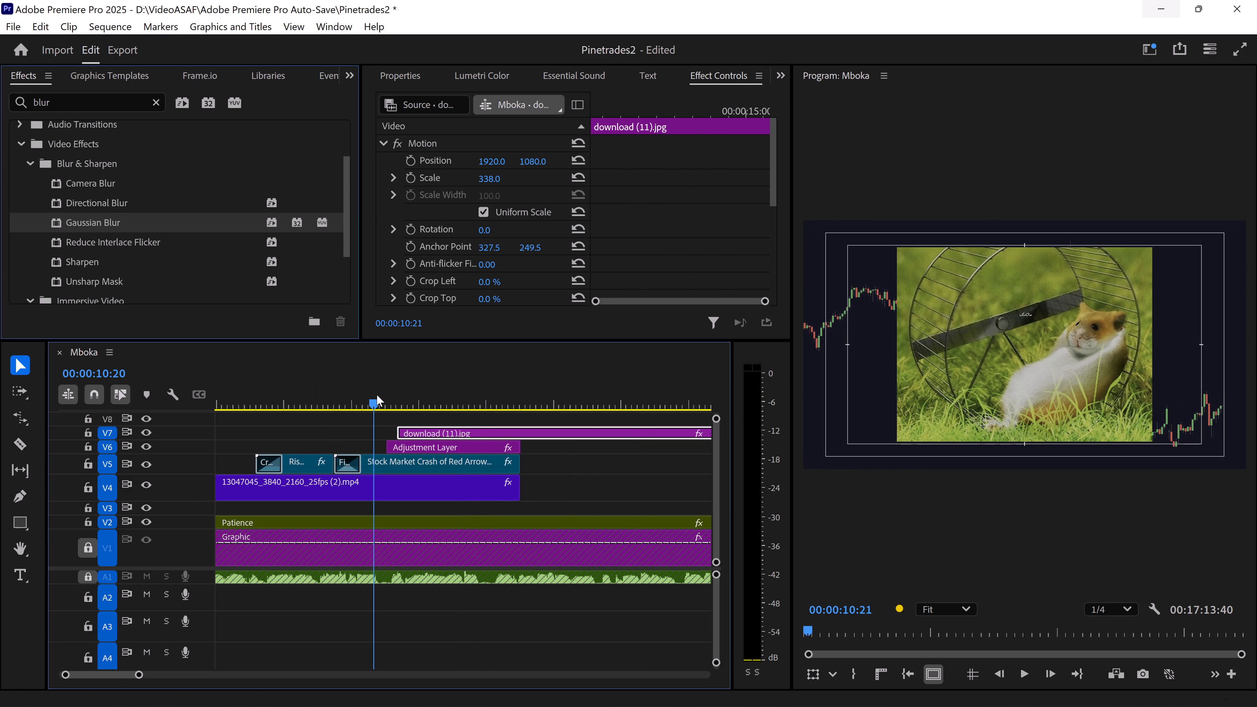
key("space")
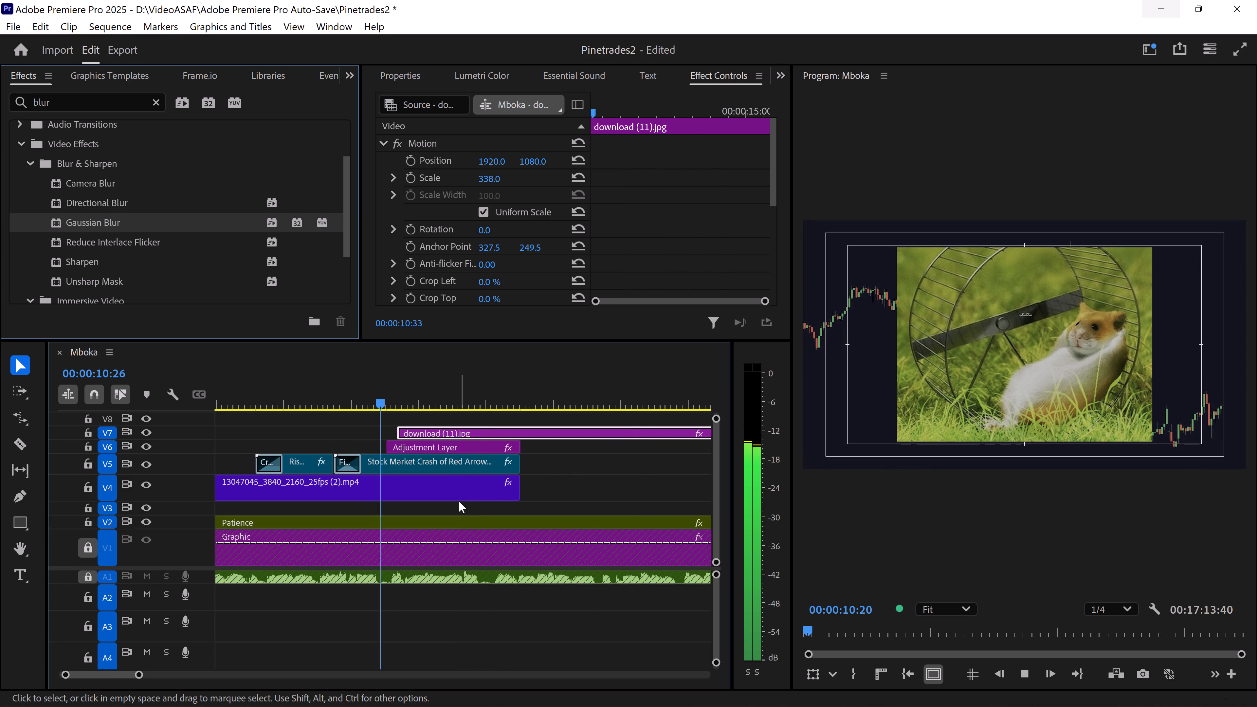
key("space")
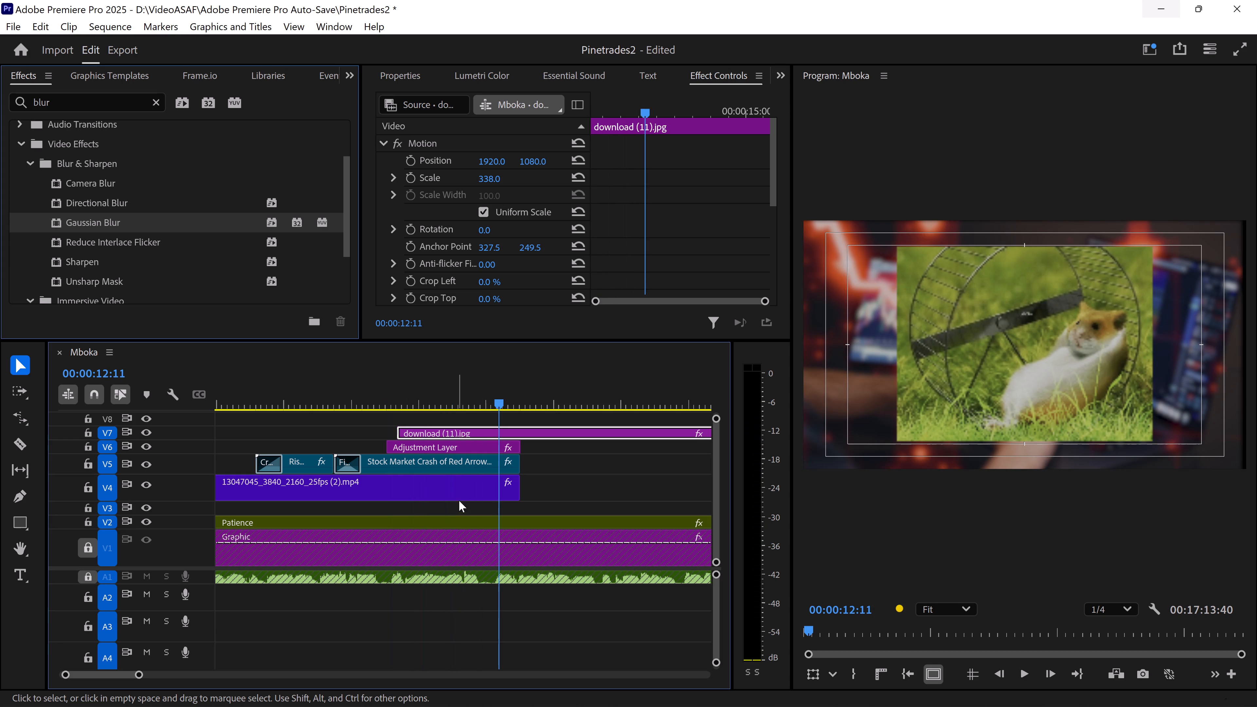
Extend the ends of the adjustment layer, the Stock Market Crash clip and the V4 clip together by about 00:00:01:27.
left_click_drag(568, 445, 488, 490)
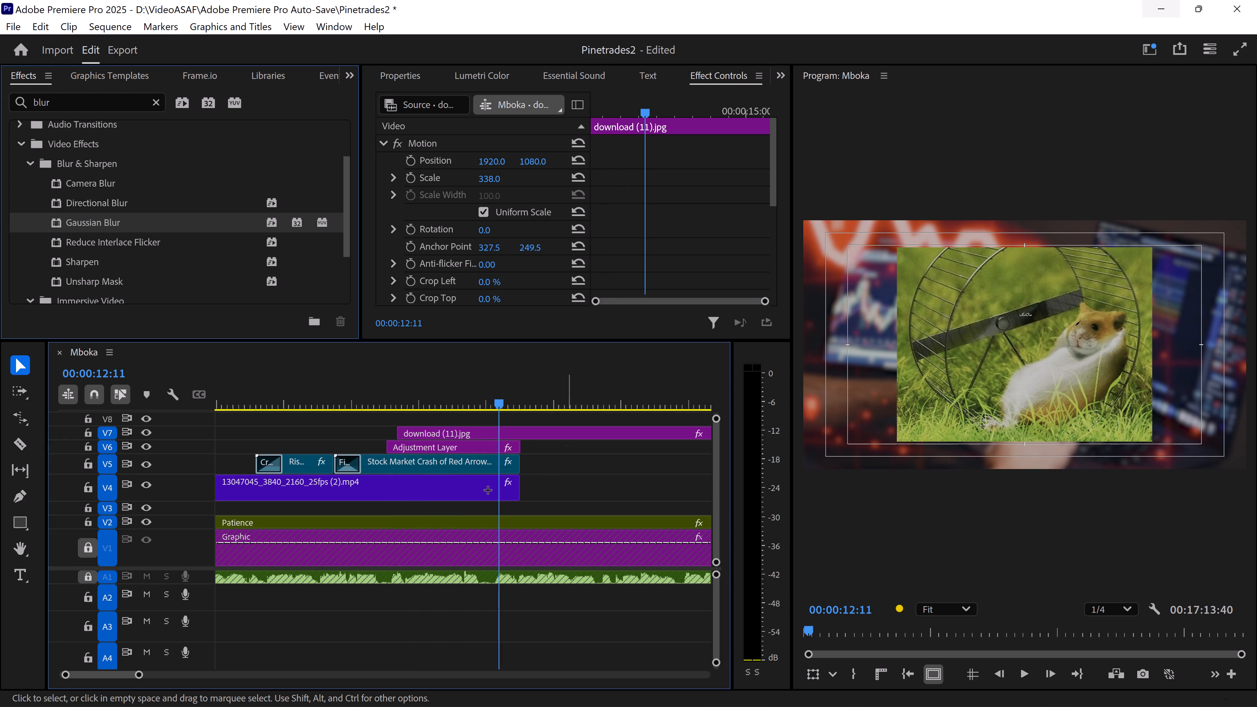
left_click_drag(488, 490, 488, 491)
left_click_drag(515, 472, 588, 475)
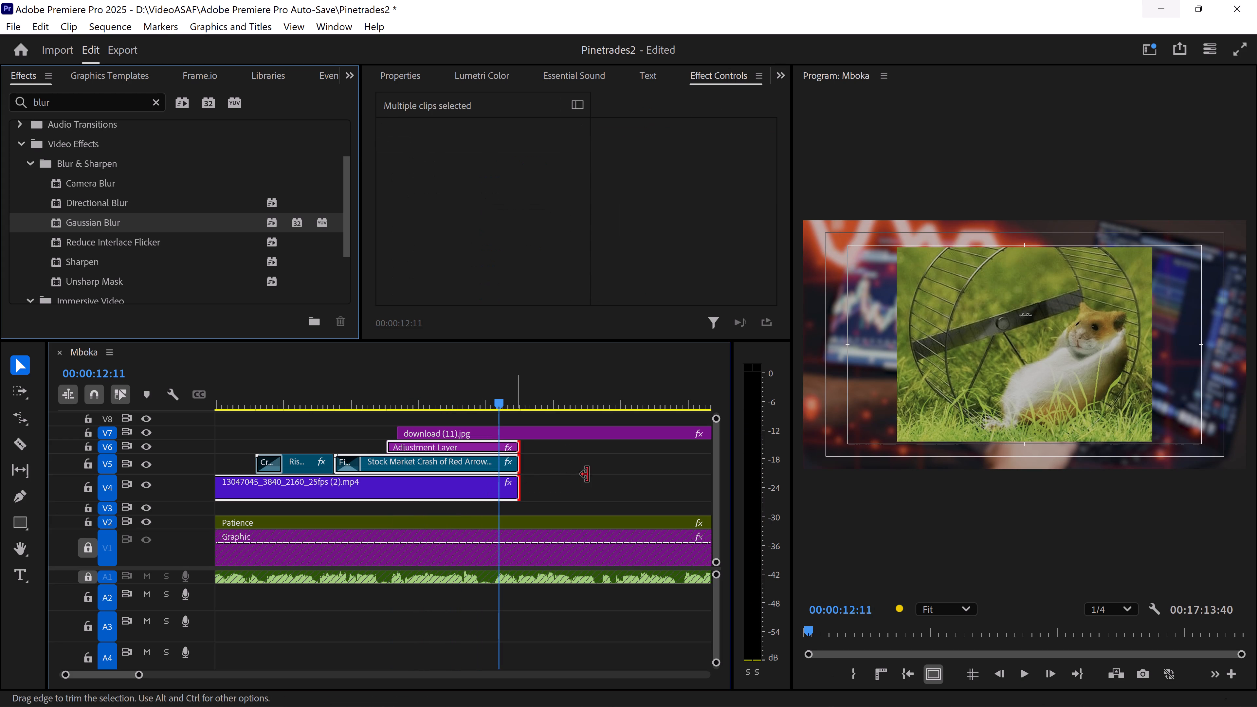
left_click_drag(588, 475, 596, 475)
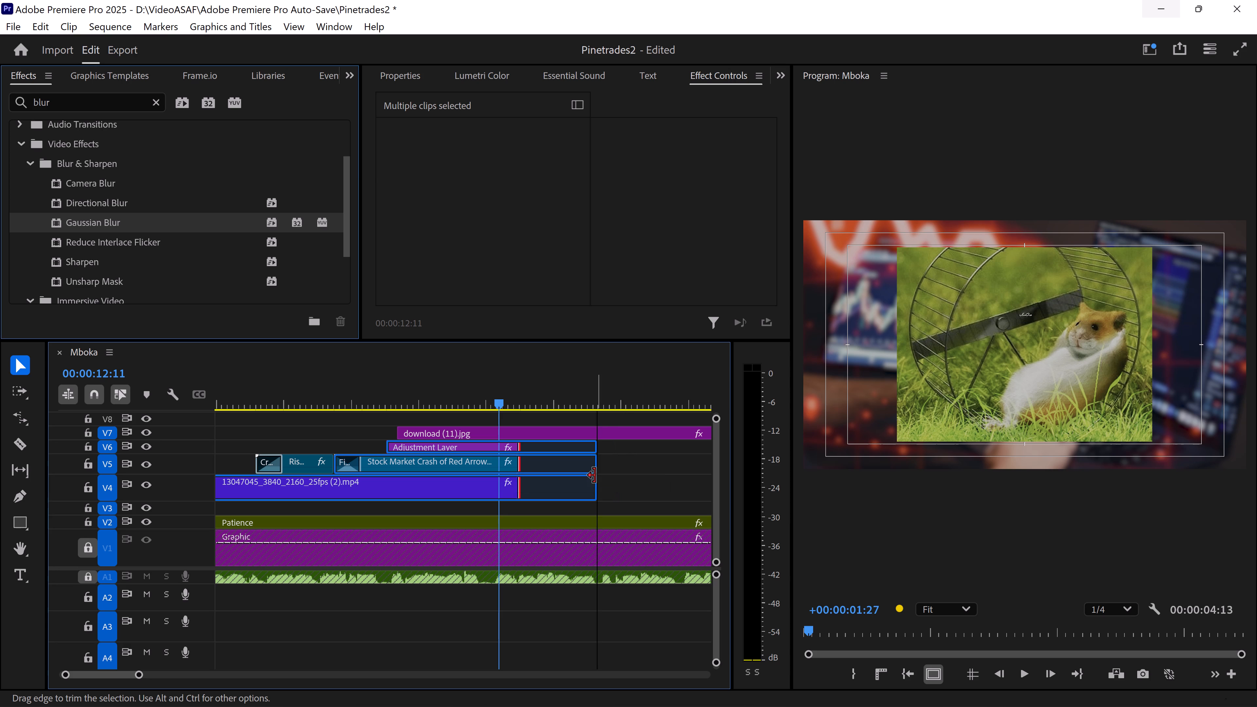
left_click(621, 478)
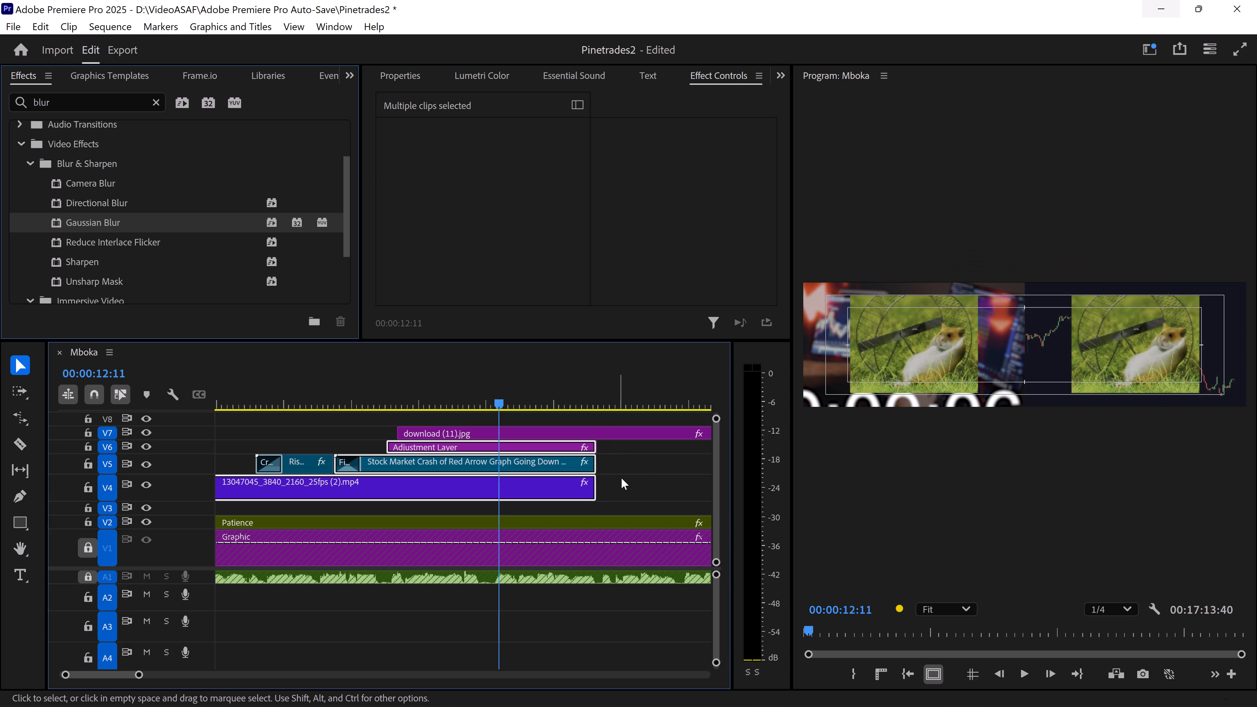
Cut the hamster image on V7 where the extended clips below end and delete the remaining piece.
key("c")
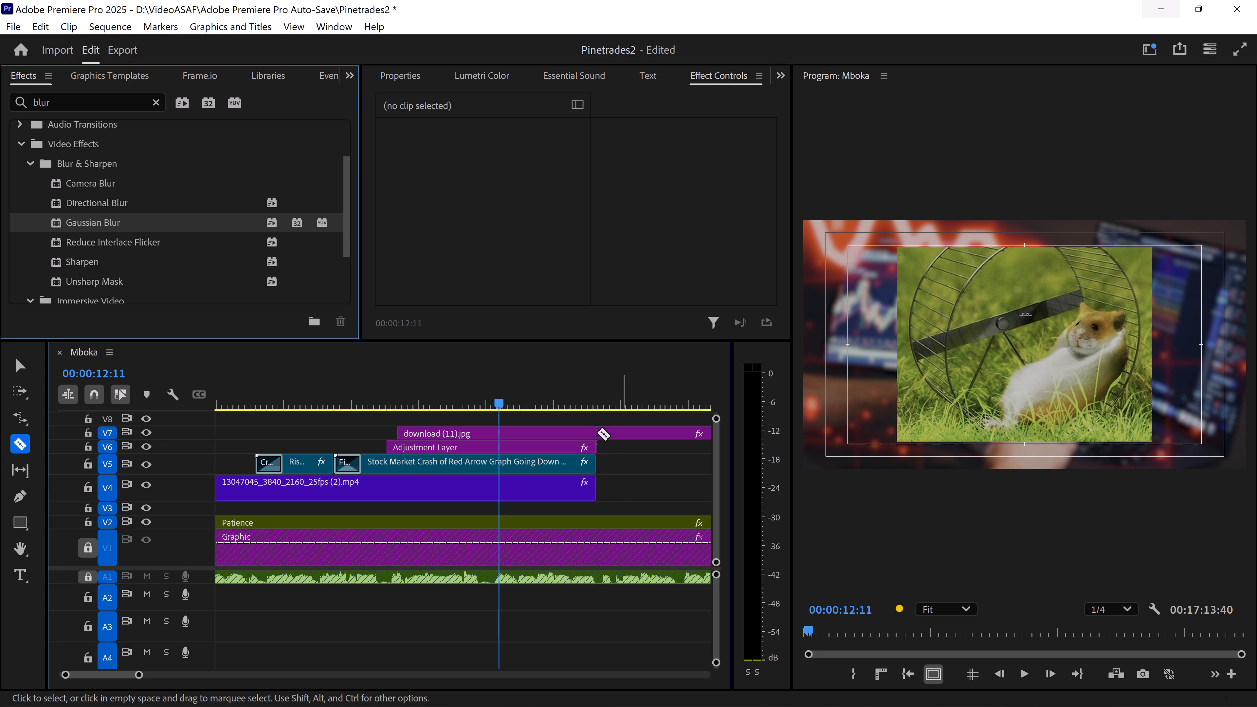
key("s")
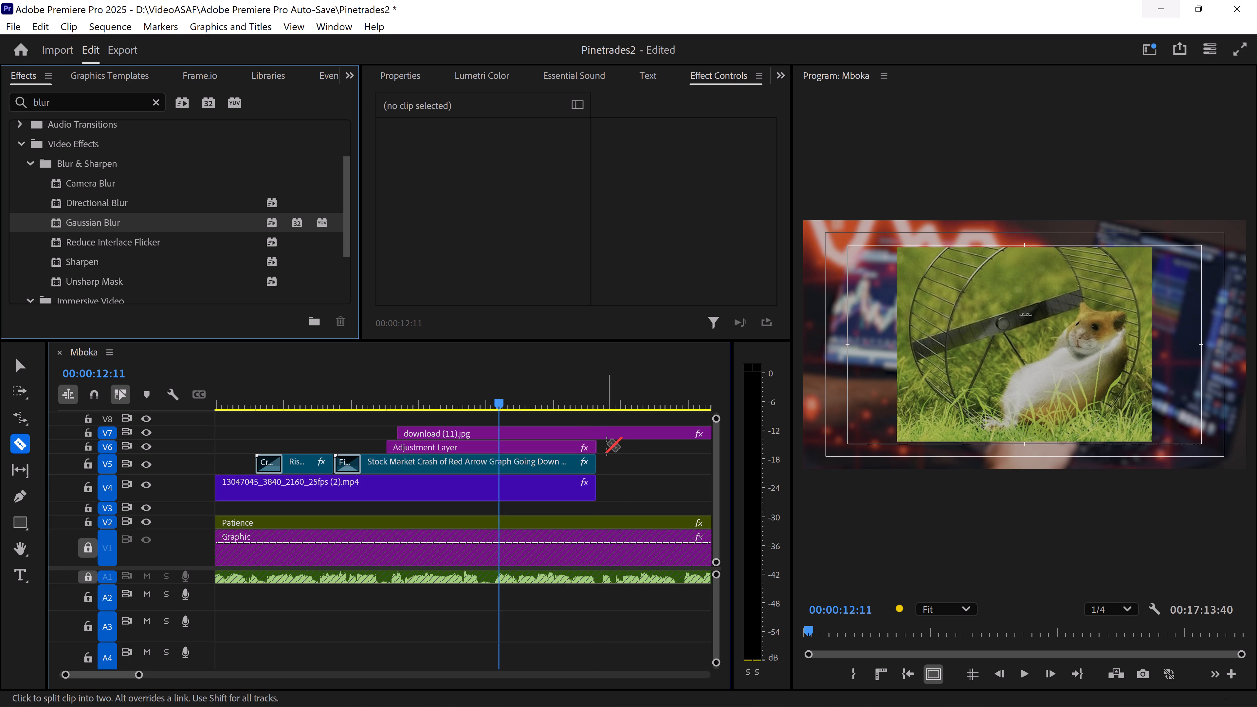
key("s")
left_click(594, 436)
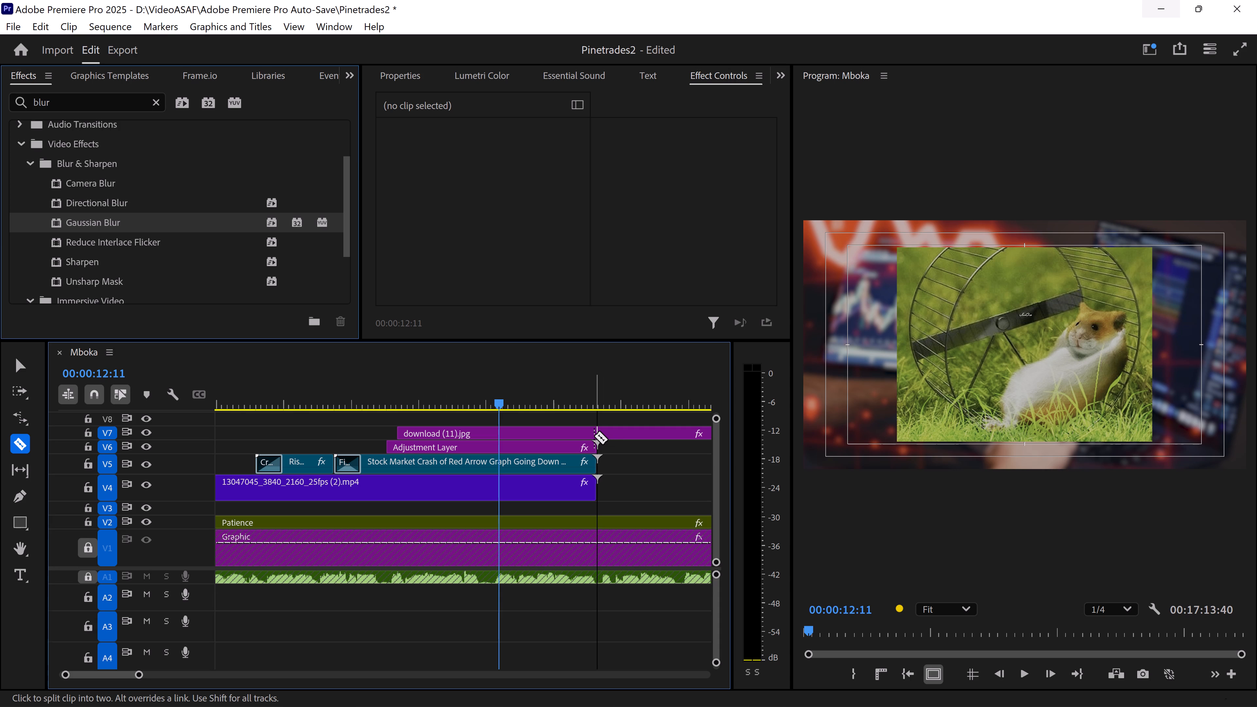
key("v")
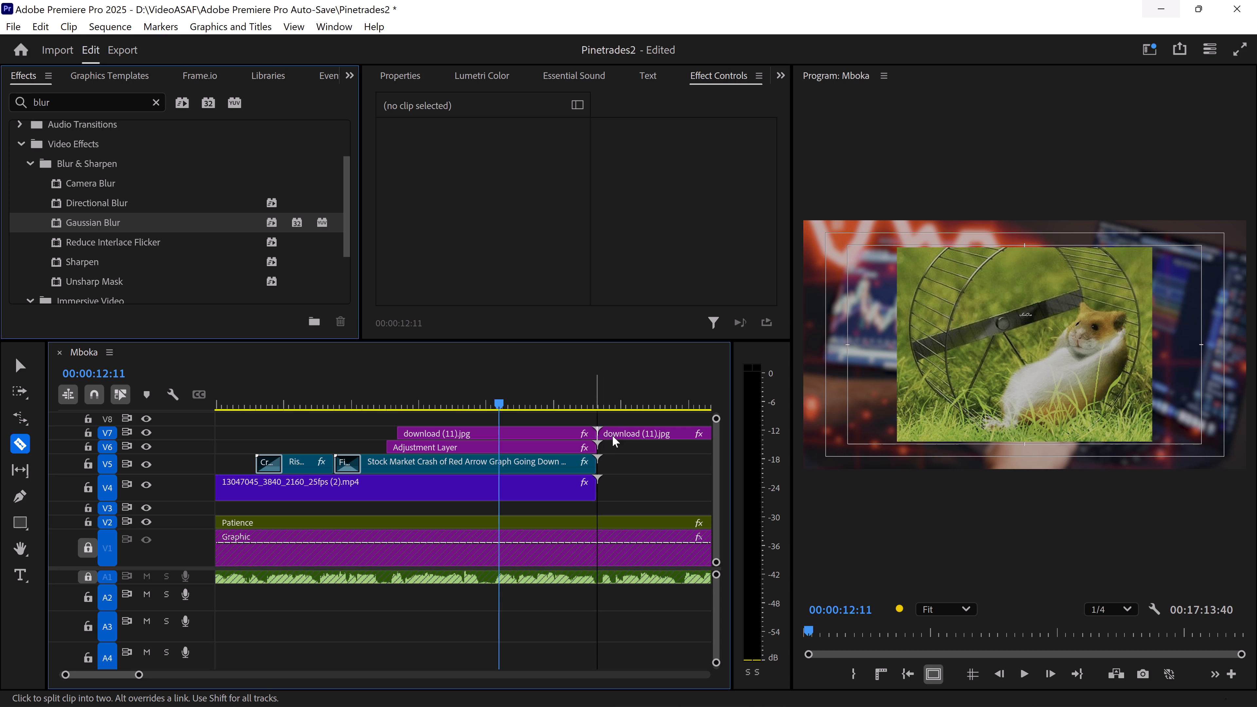
left_click(612, 436)
key("BackSpace")
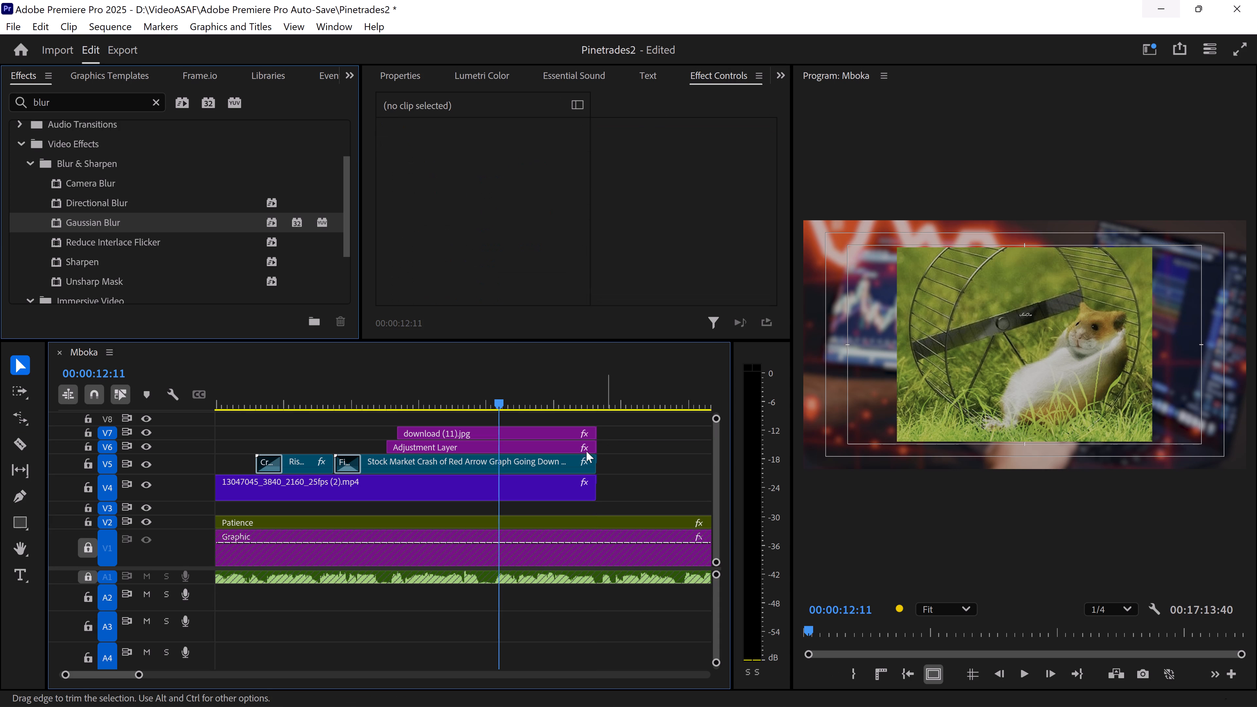
Play back the section from 00:00:10:16 to check the hamster image with the extended background clips.
left_click(383, 395)
left_click(371, 398)
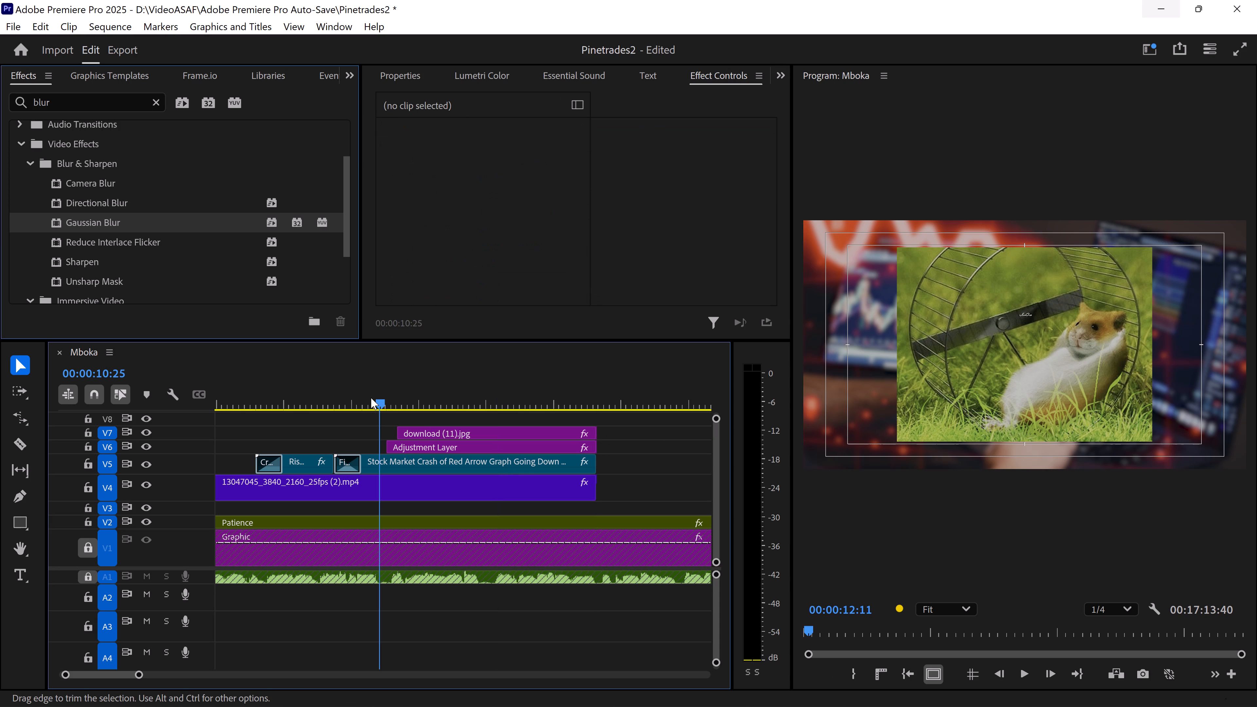
key("space")
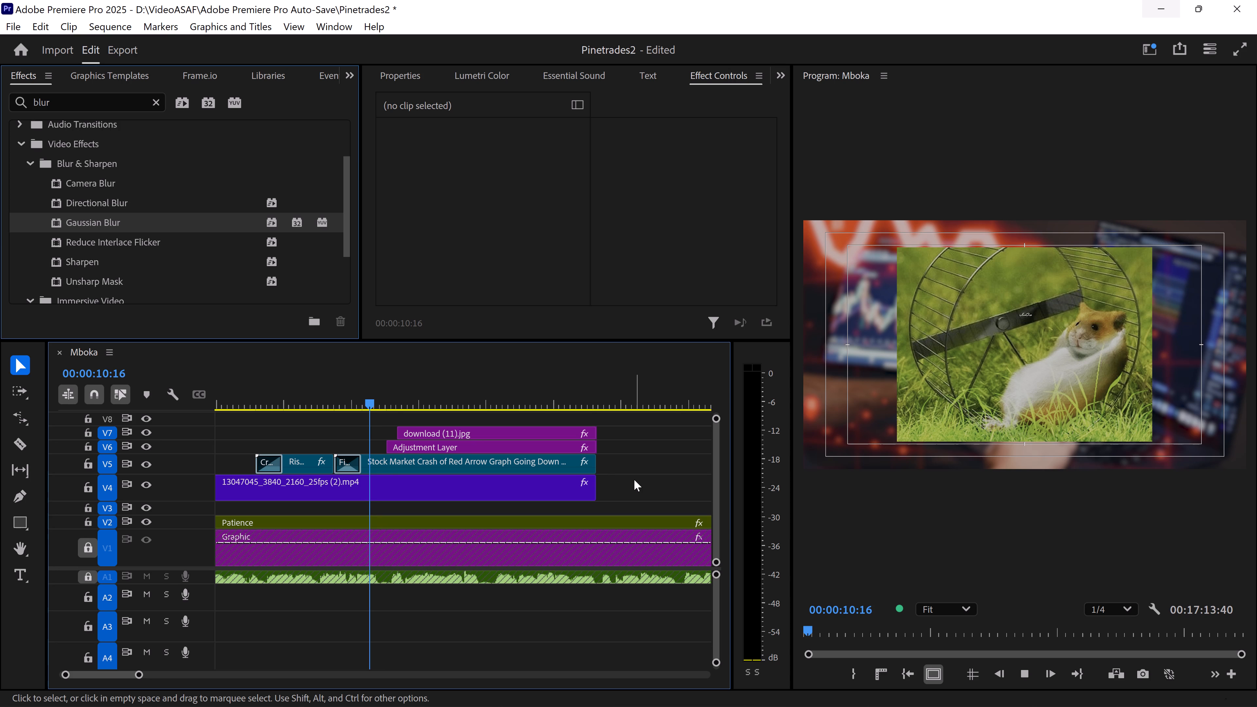
key("space")
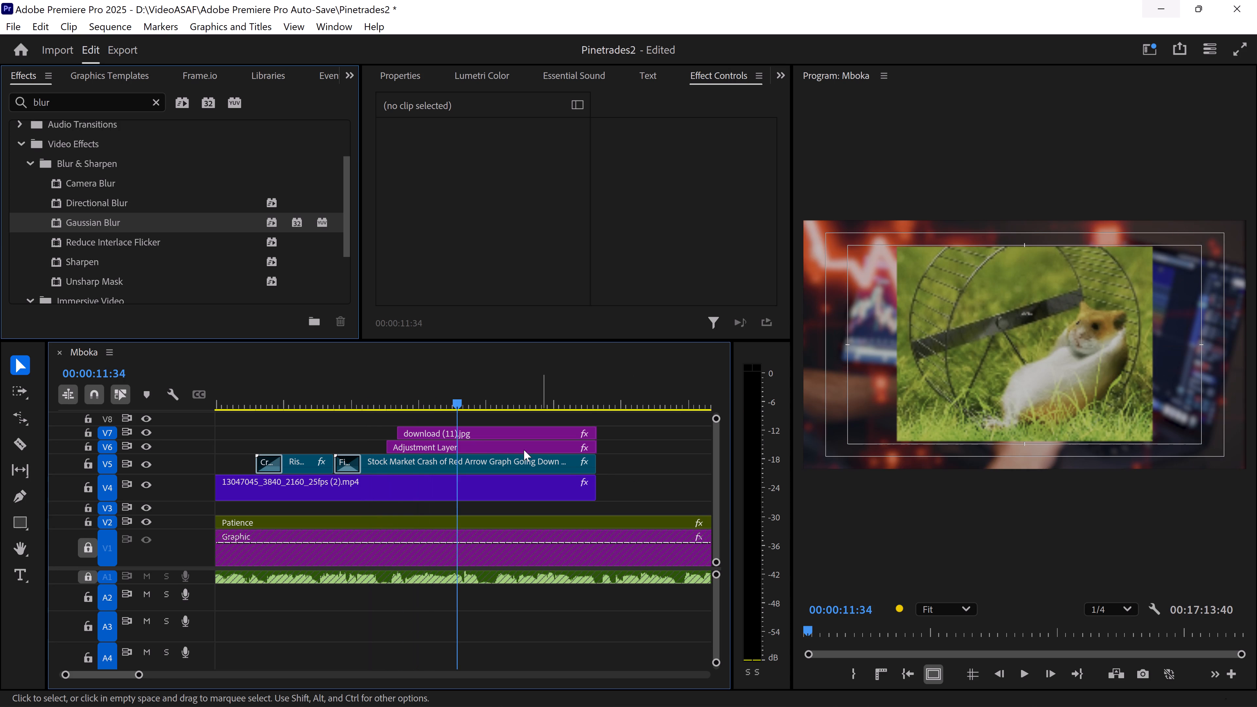
Select the download (11) hamster image on V7 with the playhead at 00:00:11:00.
left_click(493, 444)
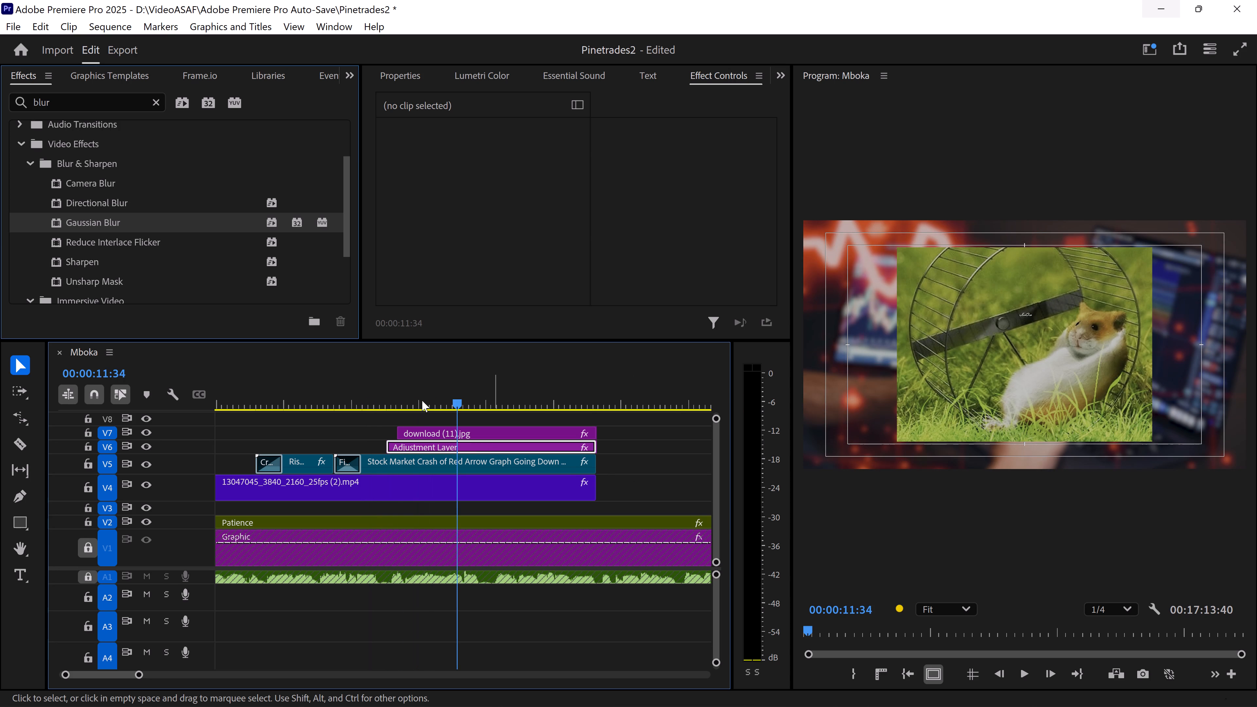
left_click(422, 400)
left_click(422, 428)
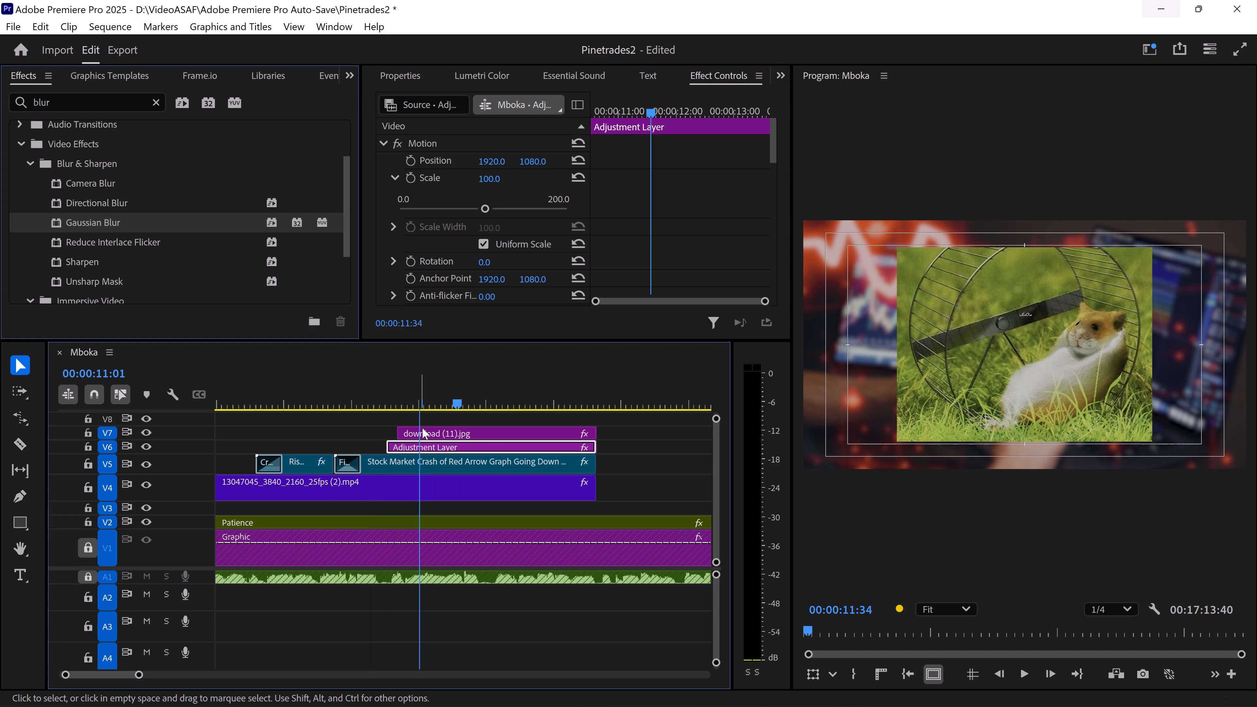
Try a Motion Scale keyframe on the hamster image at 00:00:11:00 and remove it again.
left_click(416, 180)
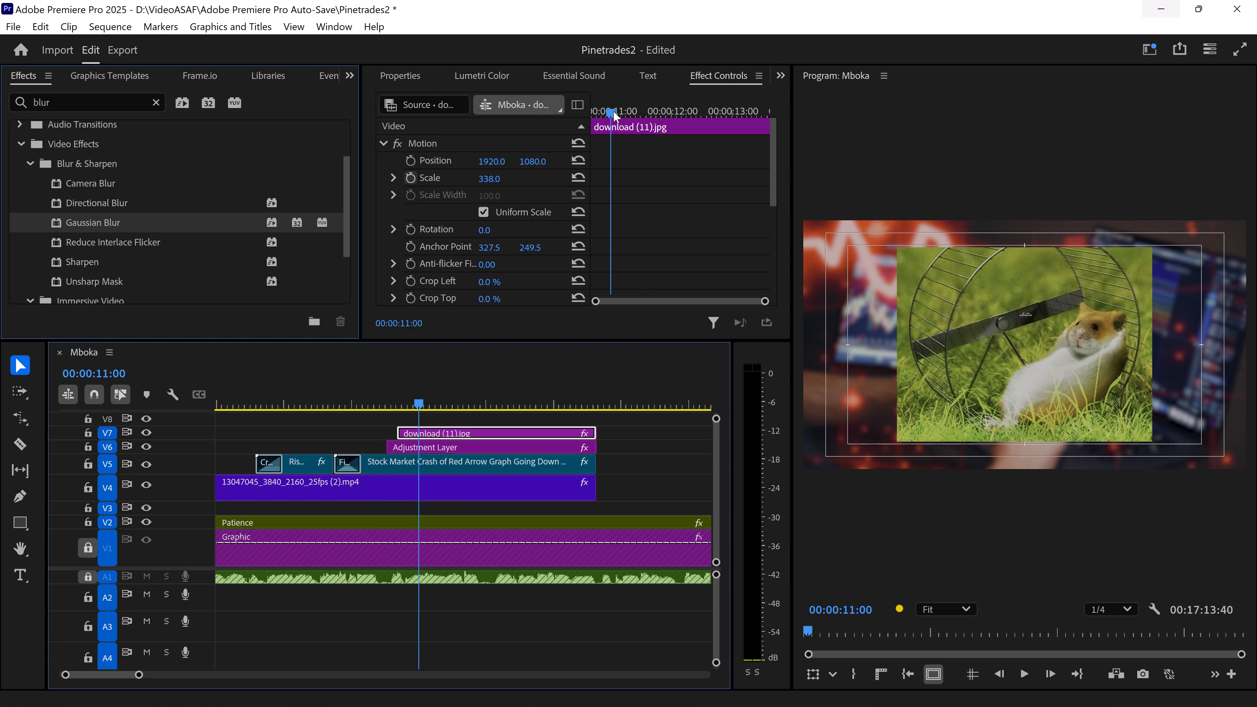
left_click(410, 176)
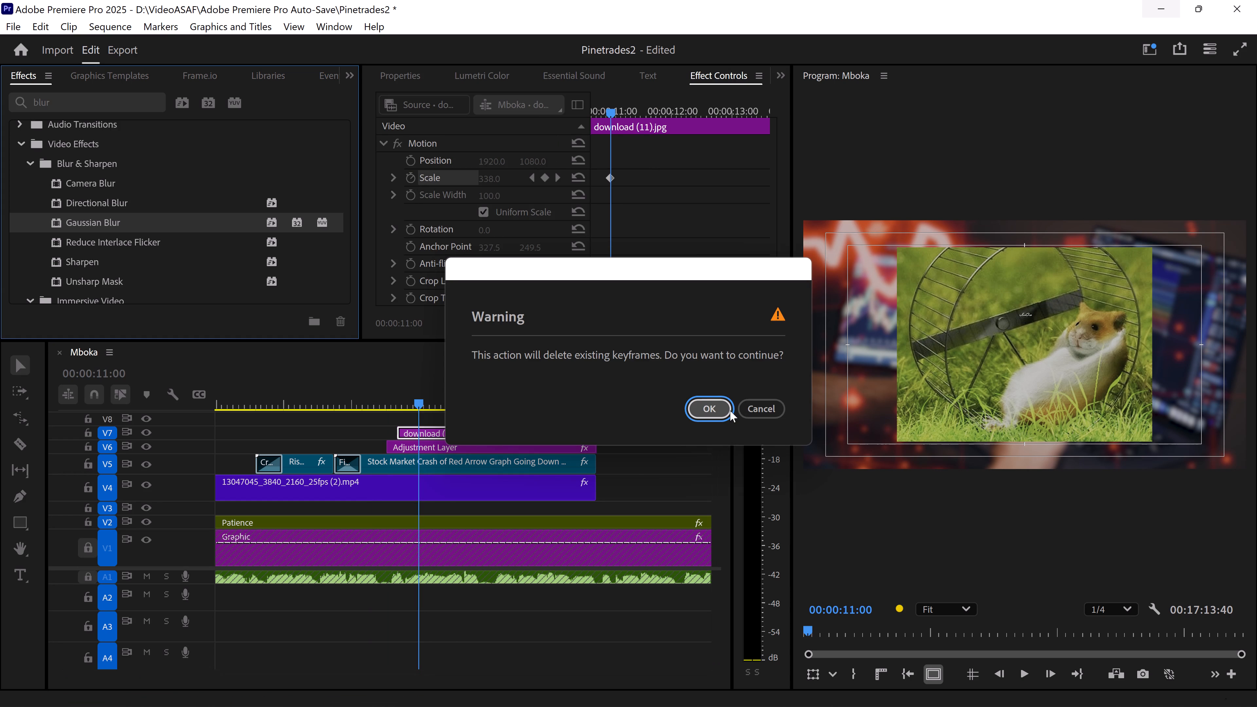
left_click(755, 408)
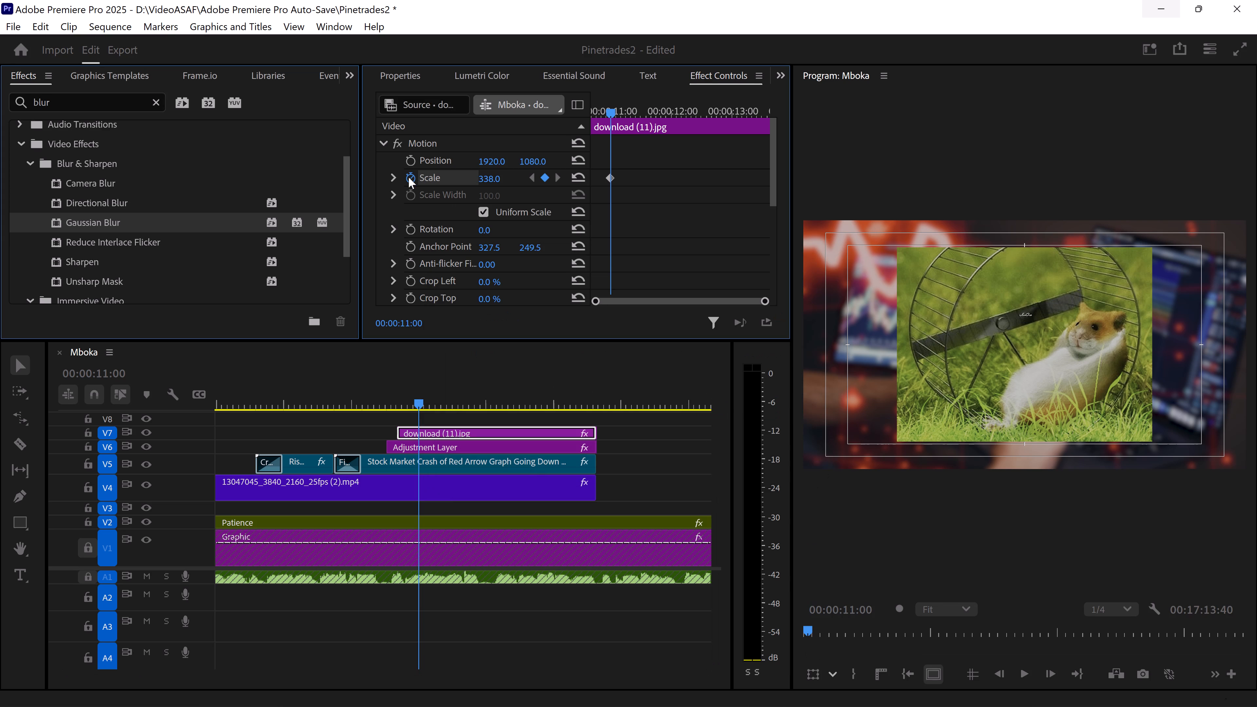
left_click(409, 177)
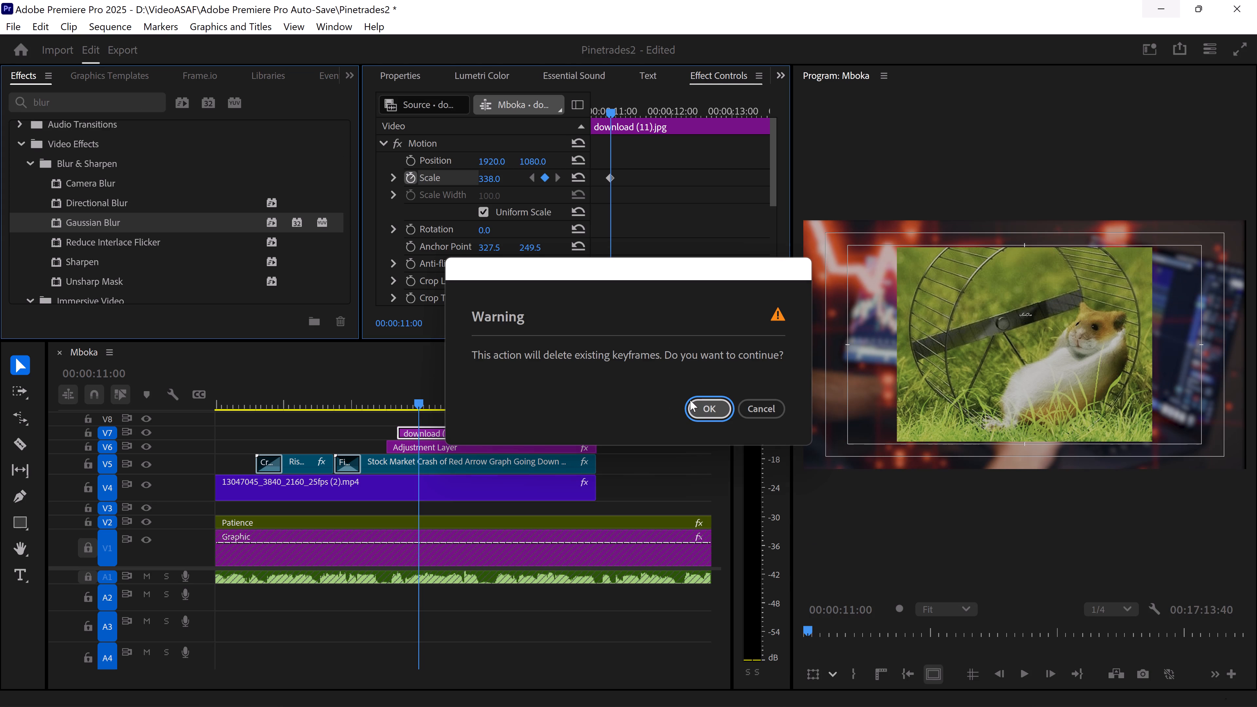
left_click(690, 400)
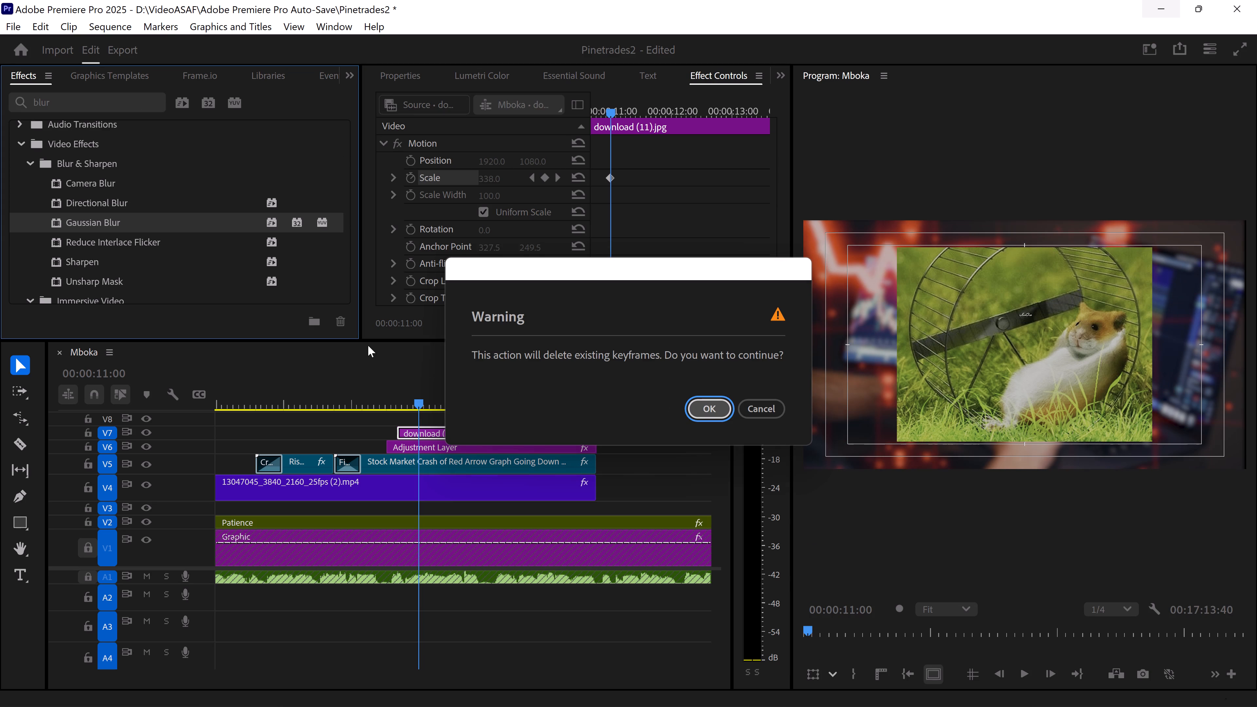
Search the effects for "transfor" and apply the Transform effect to the hamster image on V7.
triple_click(102, 103)
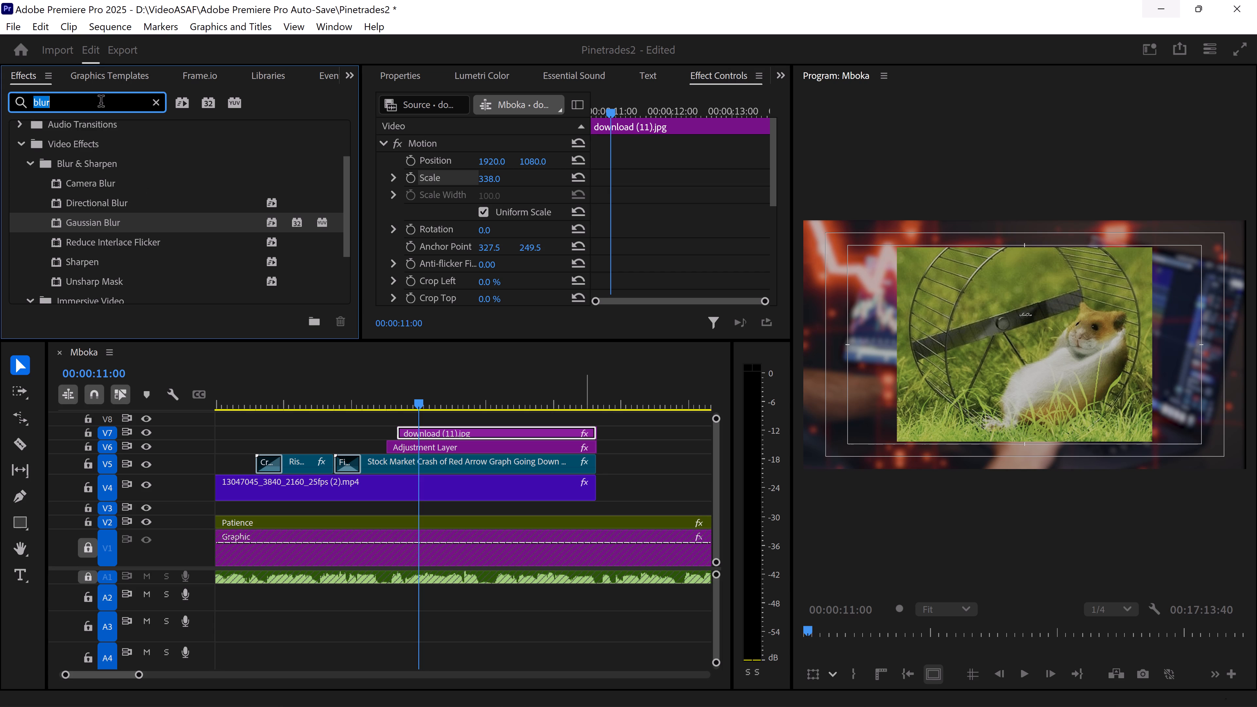
type("transfor")
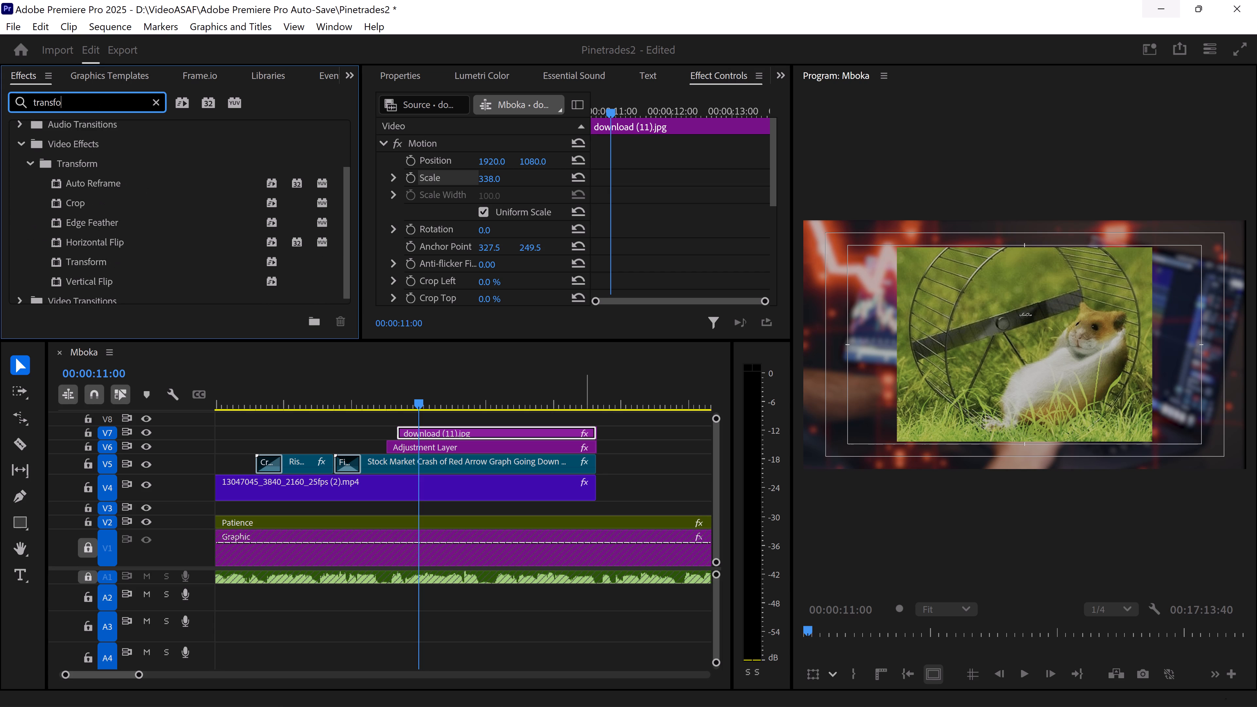
left_click_drag(87, 263, 473, 423)
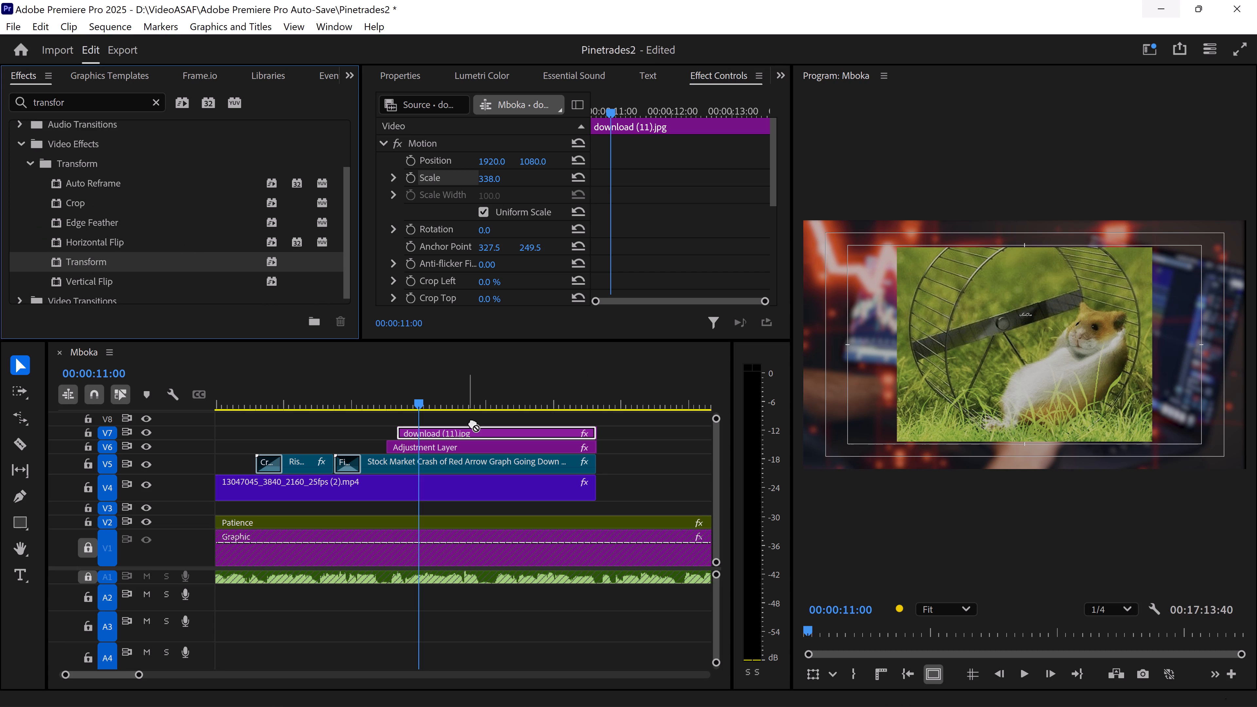
left_click_drag(473, 423, 480, 434)
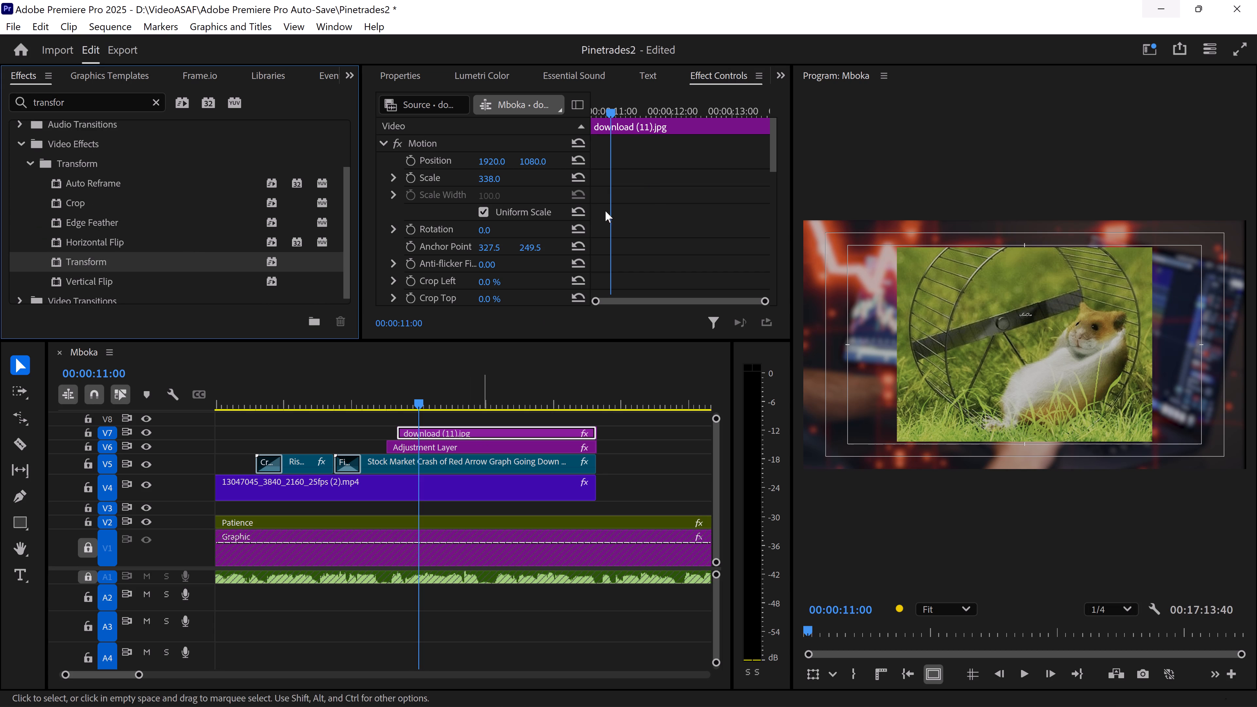
Turn off the Transform effect's use of the composition's shutter angle and set its Shutter Angle to 94.
scroll(653, 183, "down", 20)
scroll(653, 183, "down", 12)
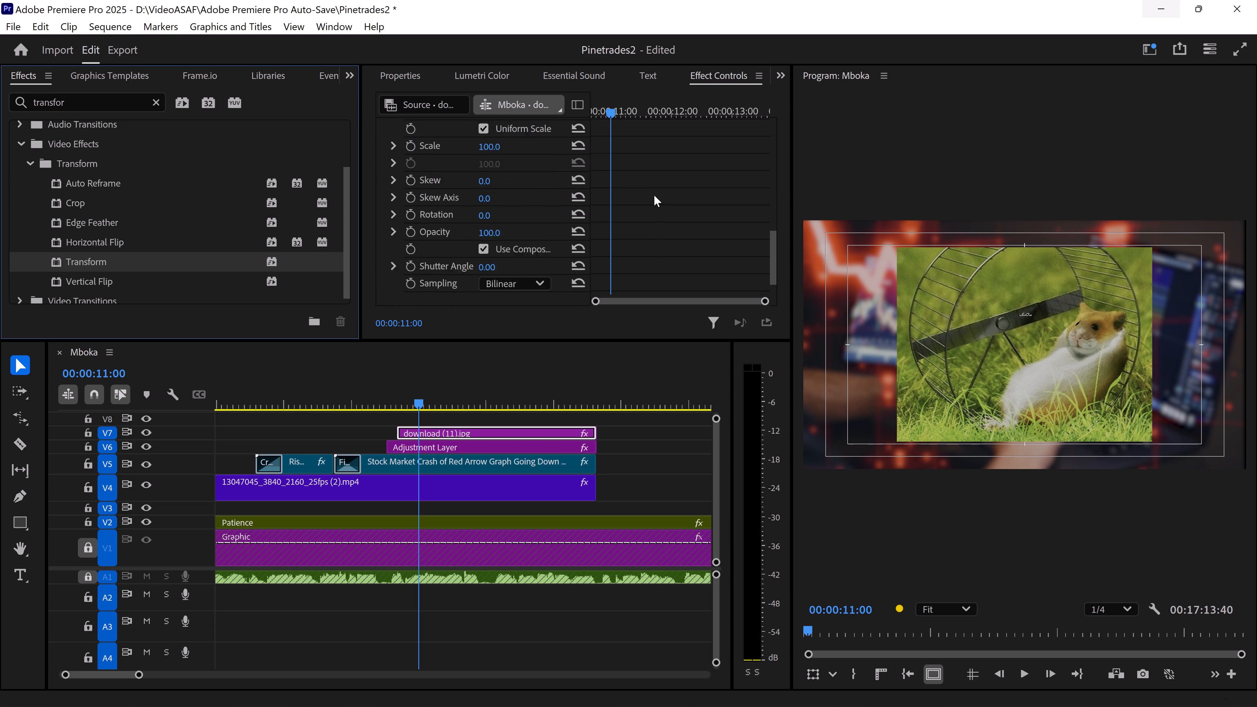
left_click(481, 208)
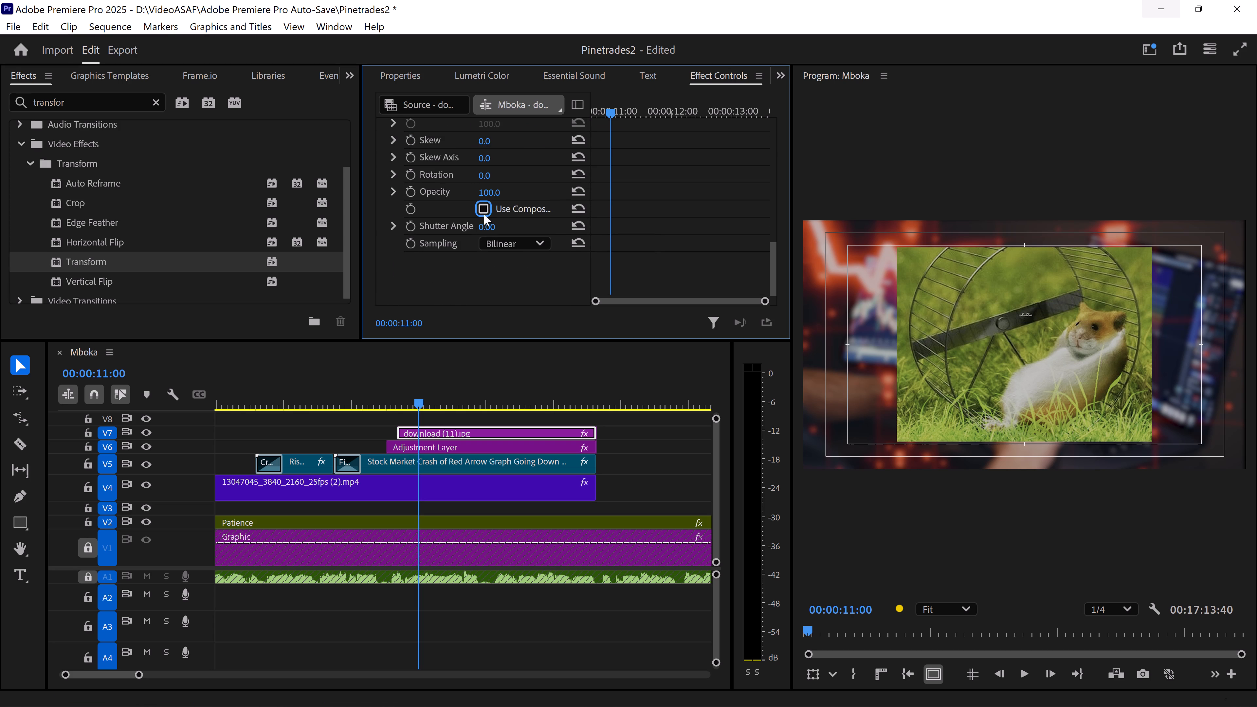
left_click_drag(484, 228, 502, 228)
left_click_drag(502, 228, 535, 228)
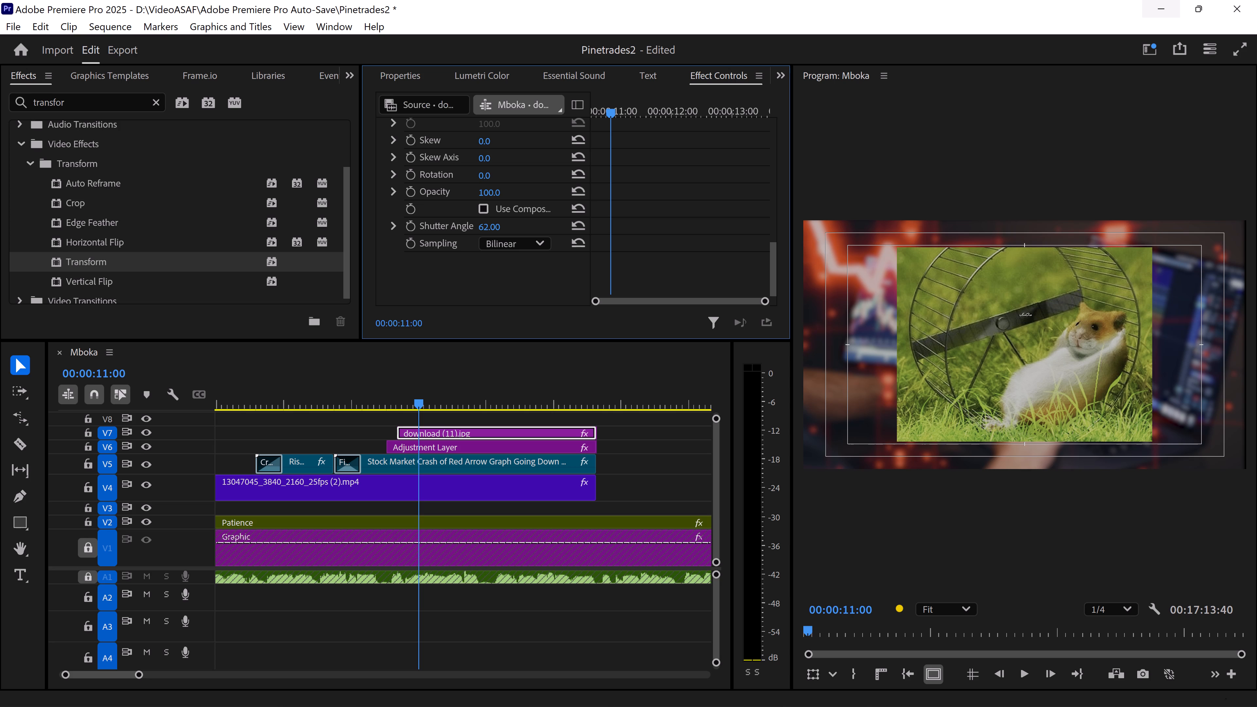
left_click_drag(535, 228, 561, 228)
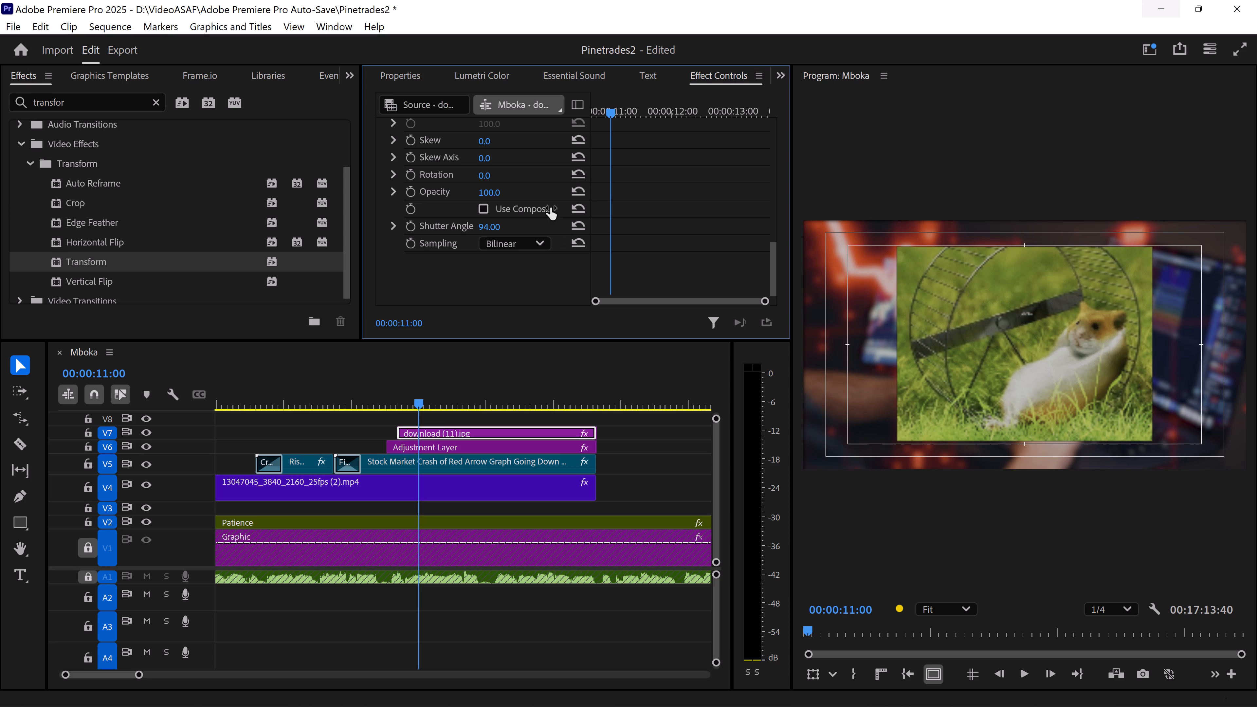
Add a Position keyframe in the hamster image's Transform effect at 00:00:11:00.
scroll(657, 237, "up", 11)
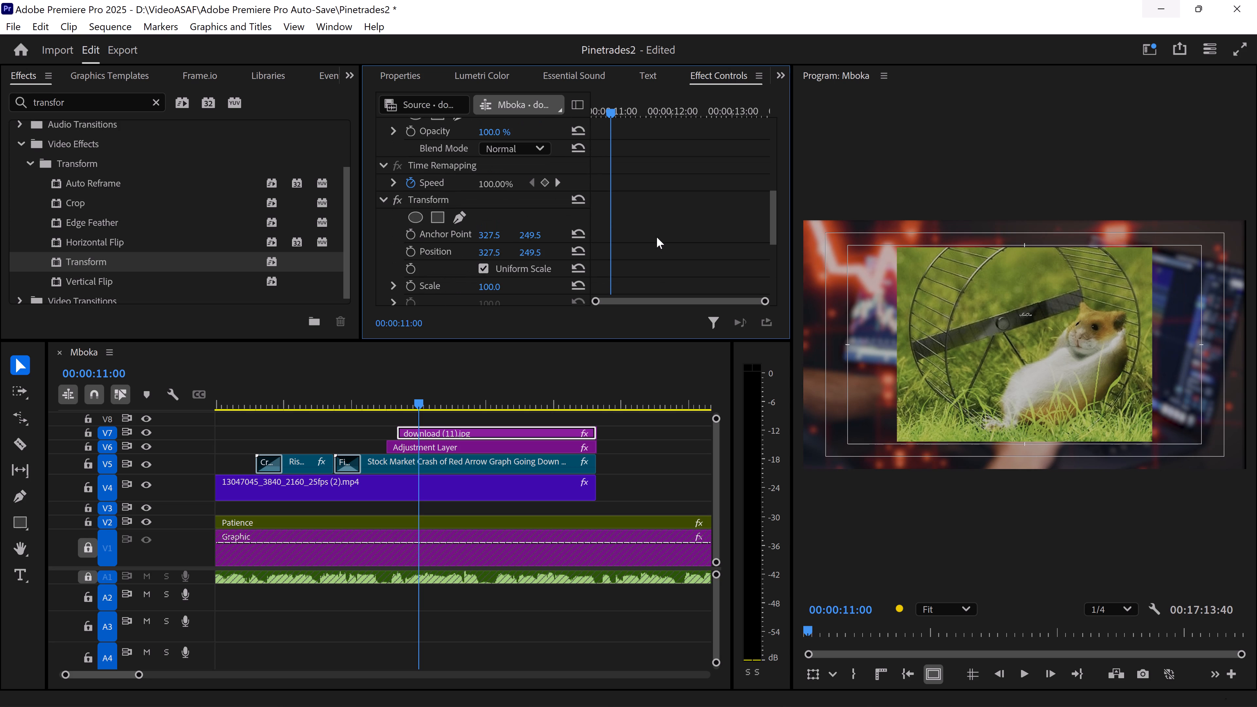
scroll(657, 237, "up", 3)
scroll(654, 234, "down", 3)
left_click(406, 249)
left_click(407, 253)
Add a Transform Position keyframe at the hamster image's start, 00:00:10:40, with horizontal position -715.5, and play back the slide-in.
left_click_drag(609, 111, 537, 111)
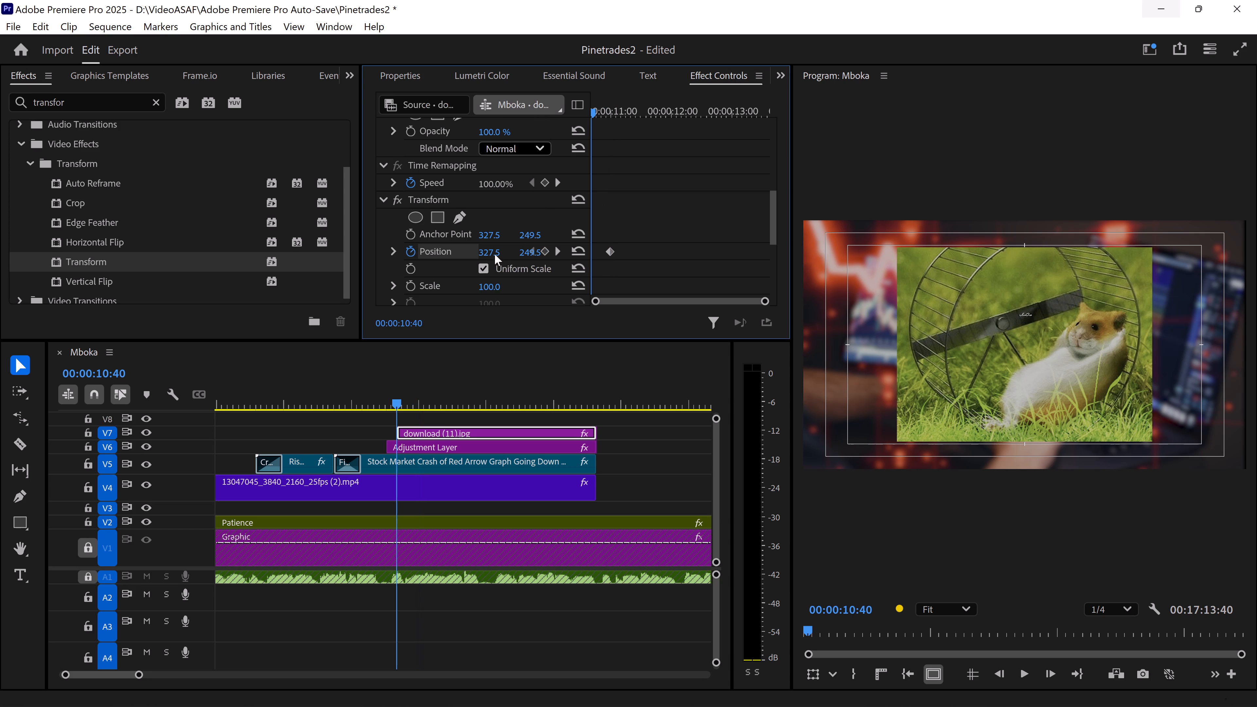
left_click_drag(488, 254, 455, 264)
left_click_drag(455, 264, 145, 320)
left_click_drag(145, 320, 124, 322)
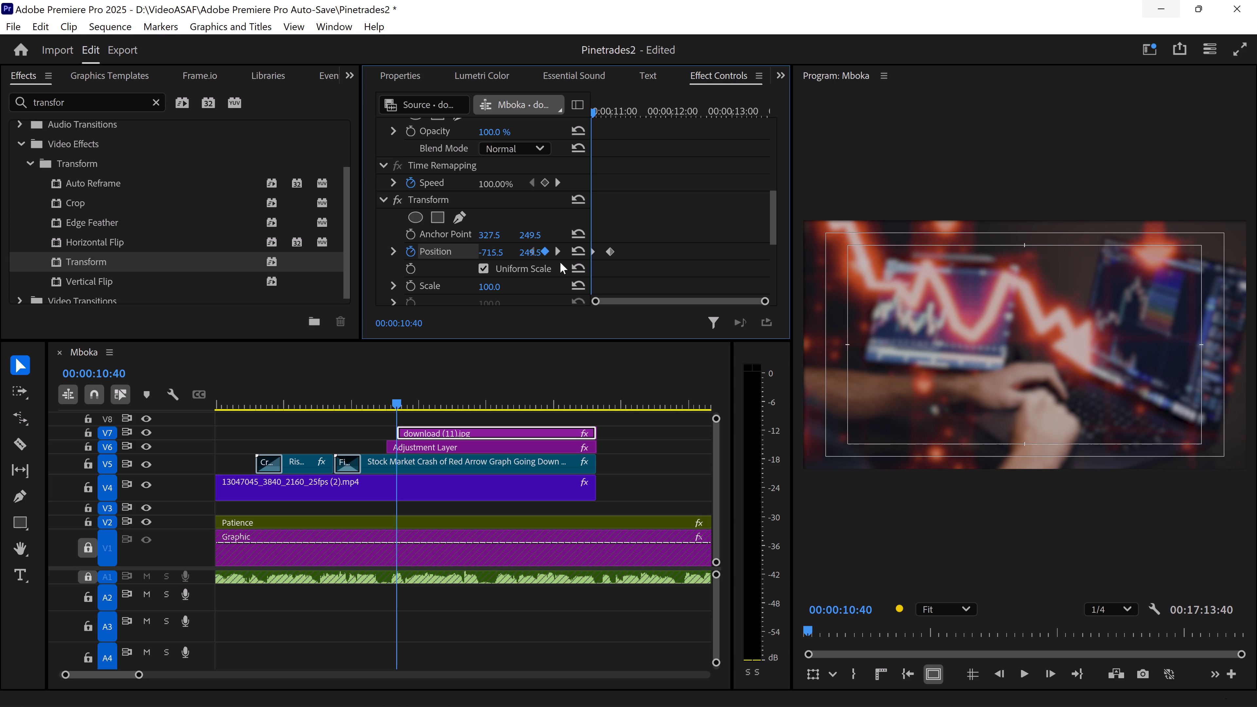
key("space")
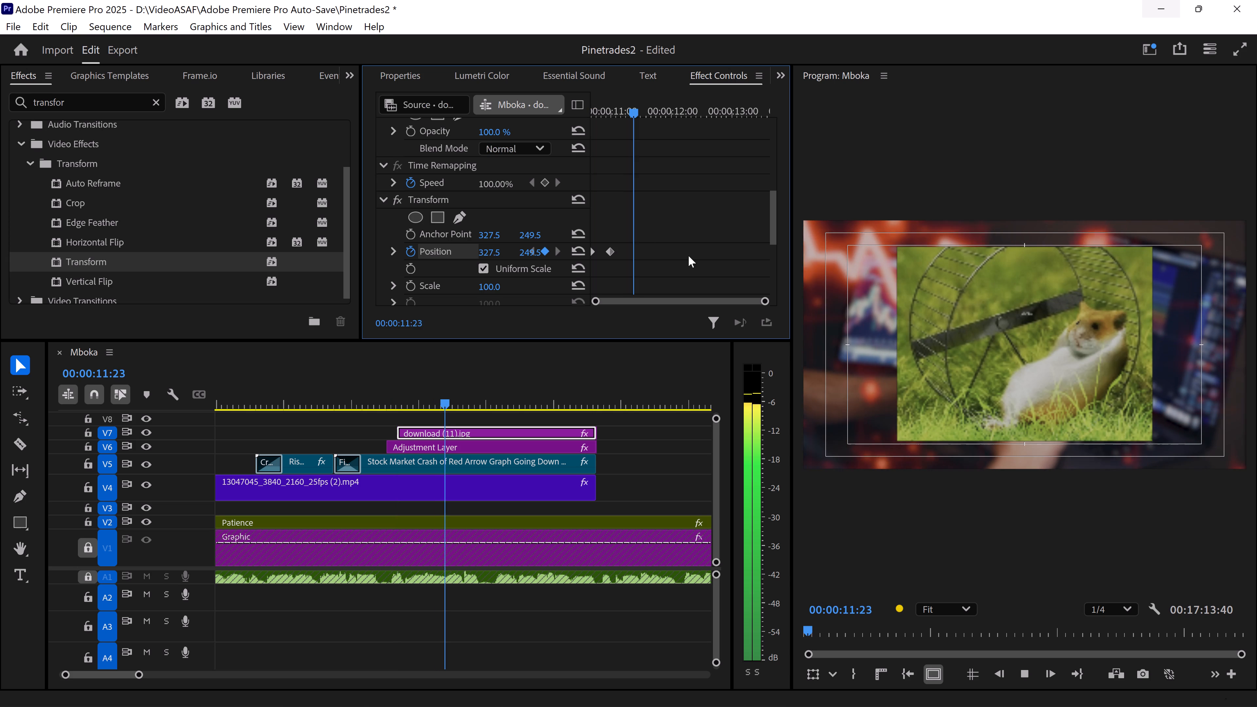
key("space")
Set the Position keyframe at 00:00:11:00 to Ease In and the one at the image's start to Ease Out.
left_click(613, 251)
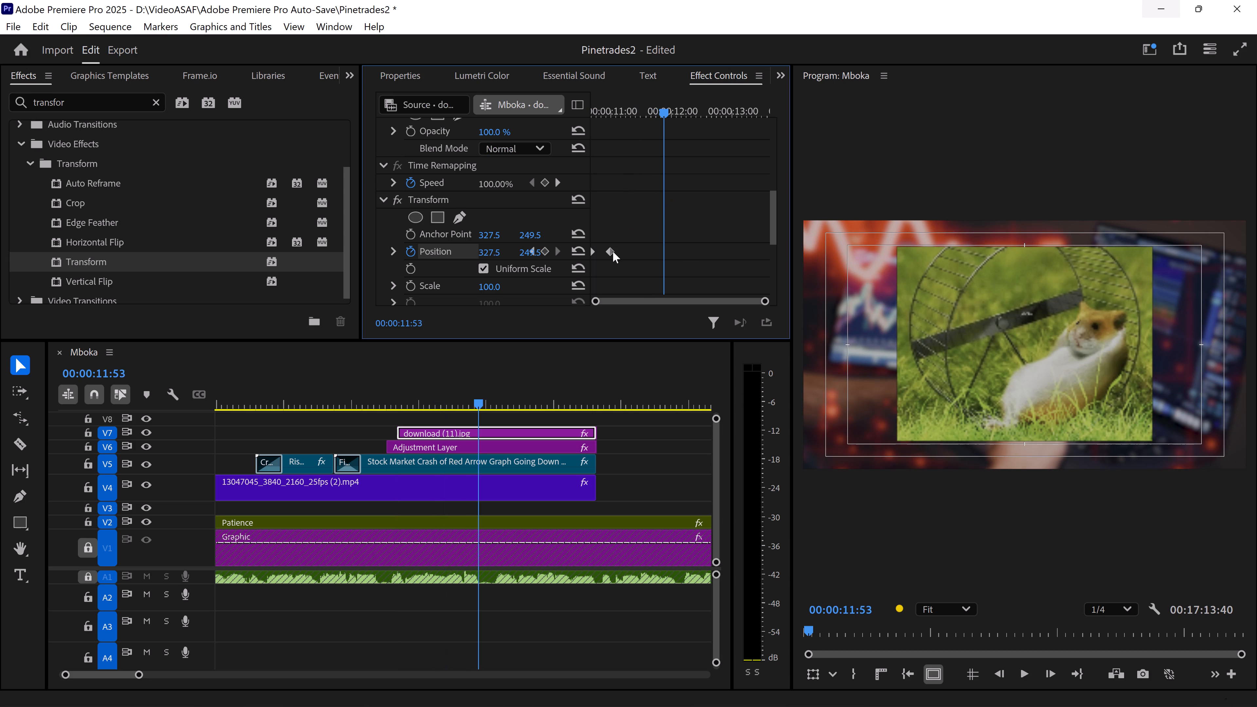
right_click_drag(613, 251, 607, 254)
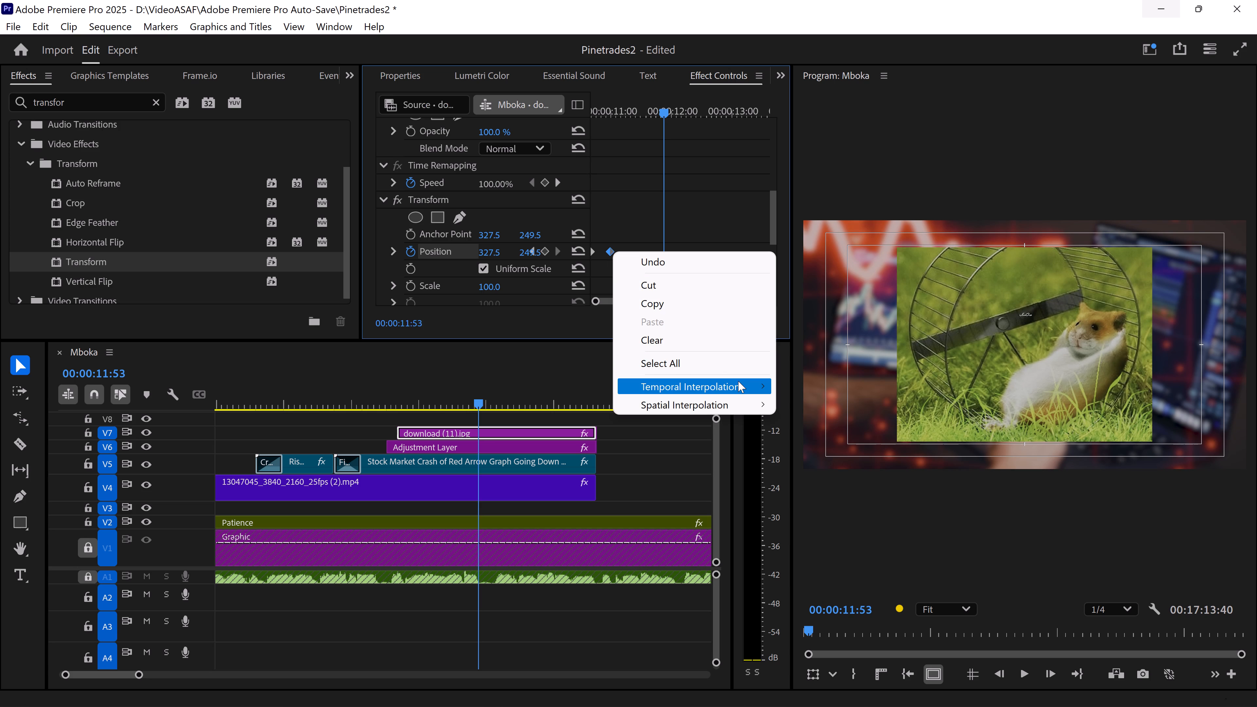
left_click(852, 482)
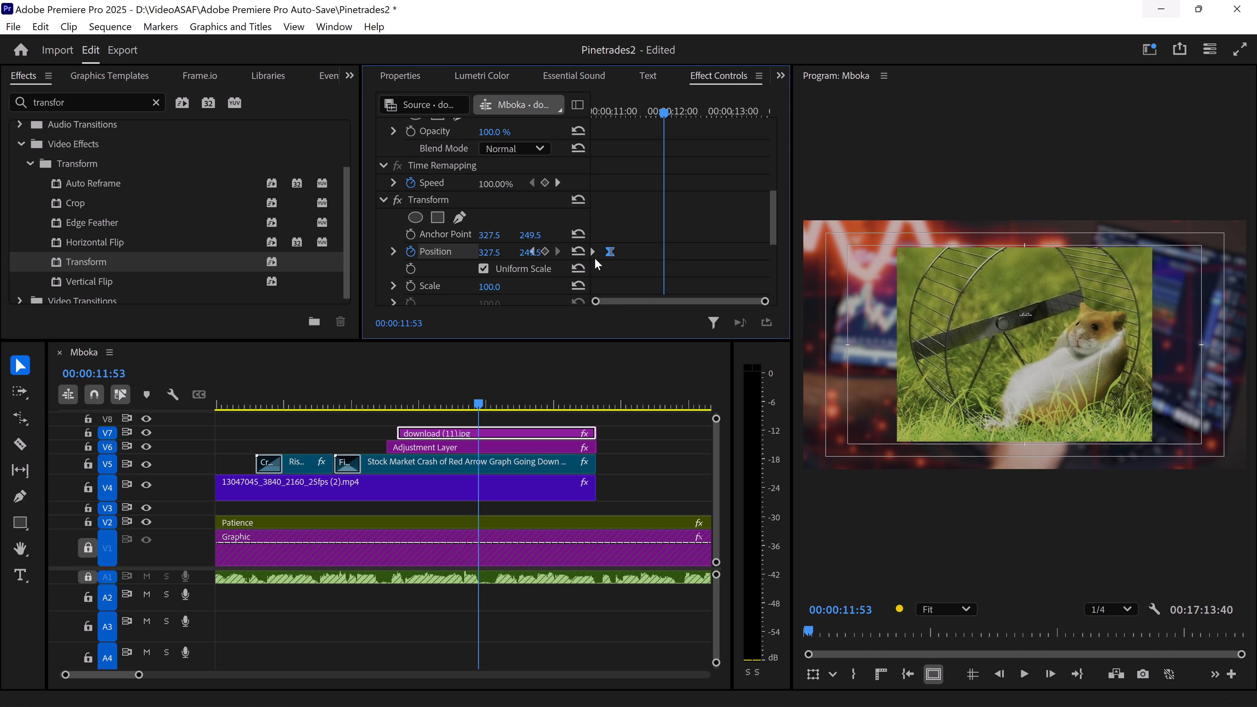
left_click(592, 252)
right_click(592, 252)
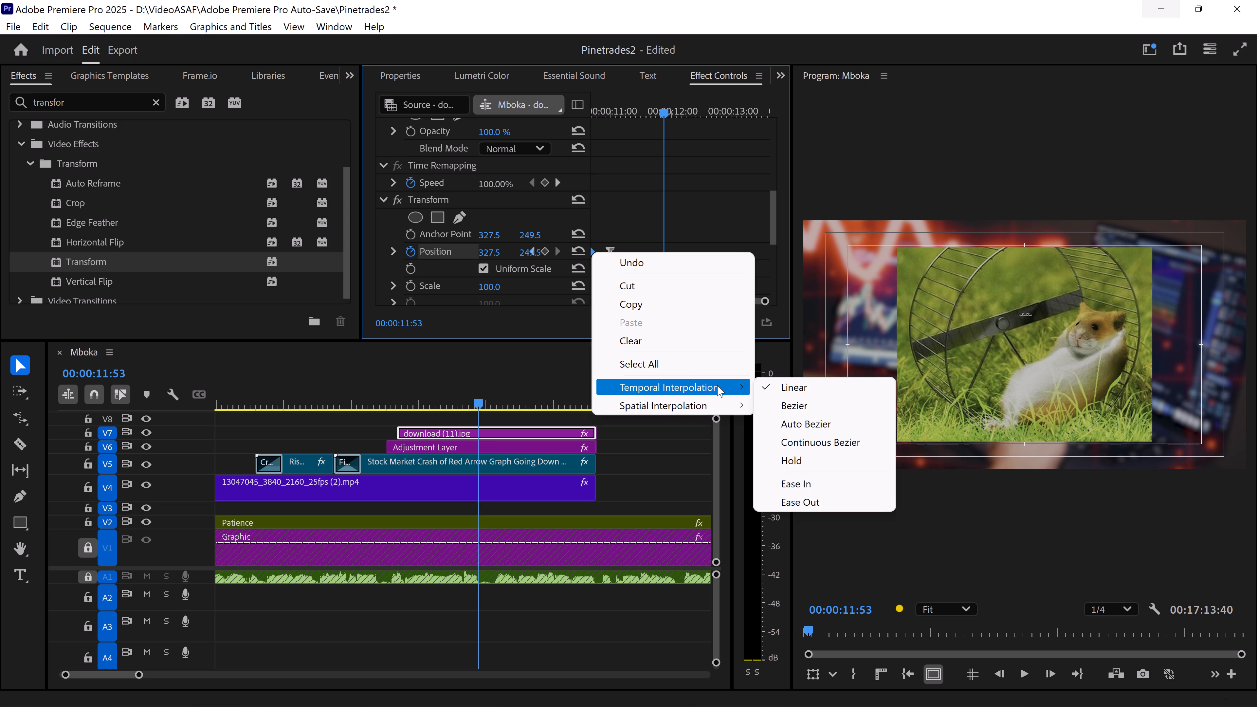
left_click(822, 496)
Reshape the Transform Position velocity curve so the slide-in speed peaks early and then eases off gradually.
scroll(683, 188, "down", 1)
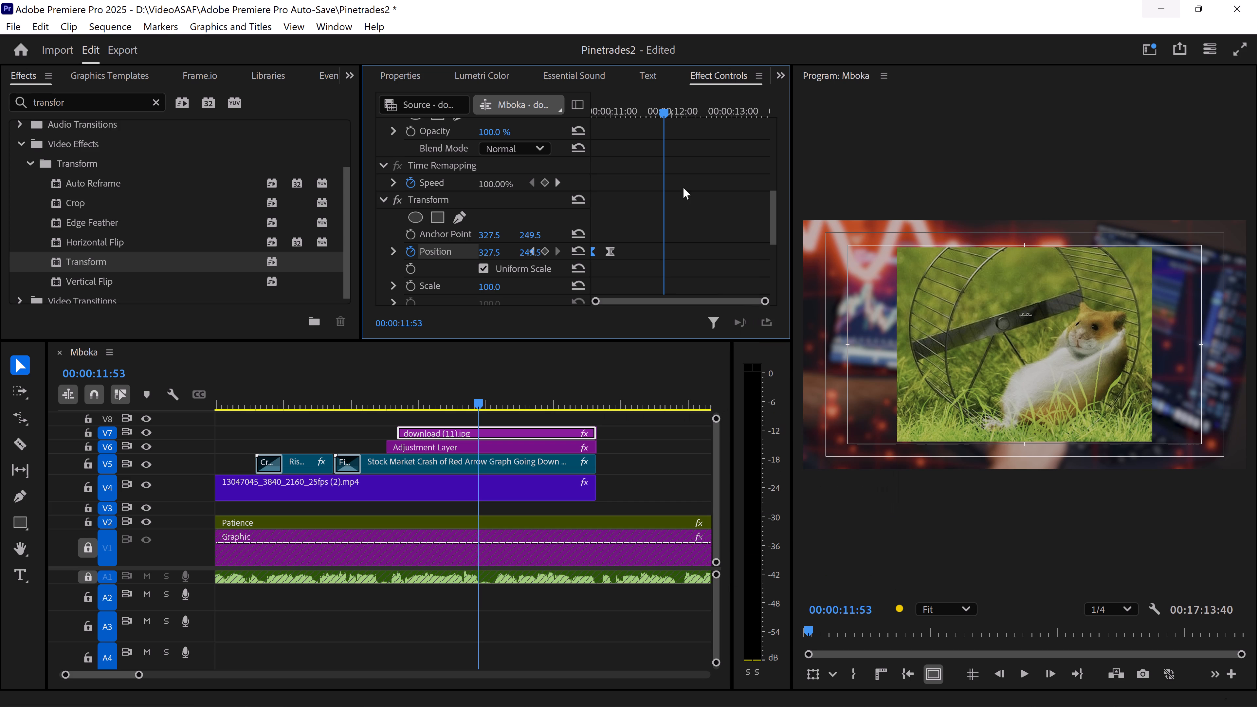
scroll(683, 188, "down", 2)
left_click(393, 201)
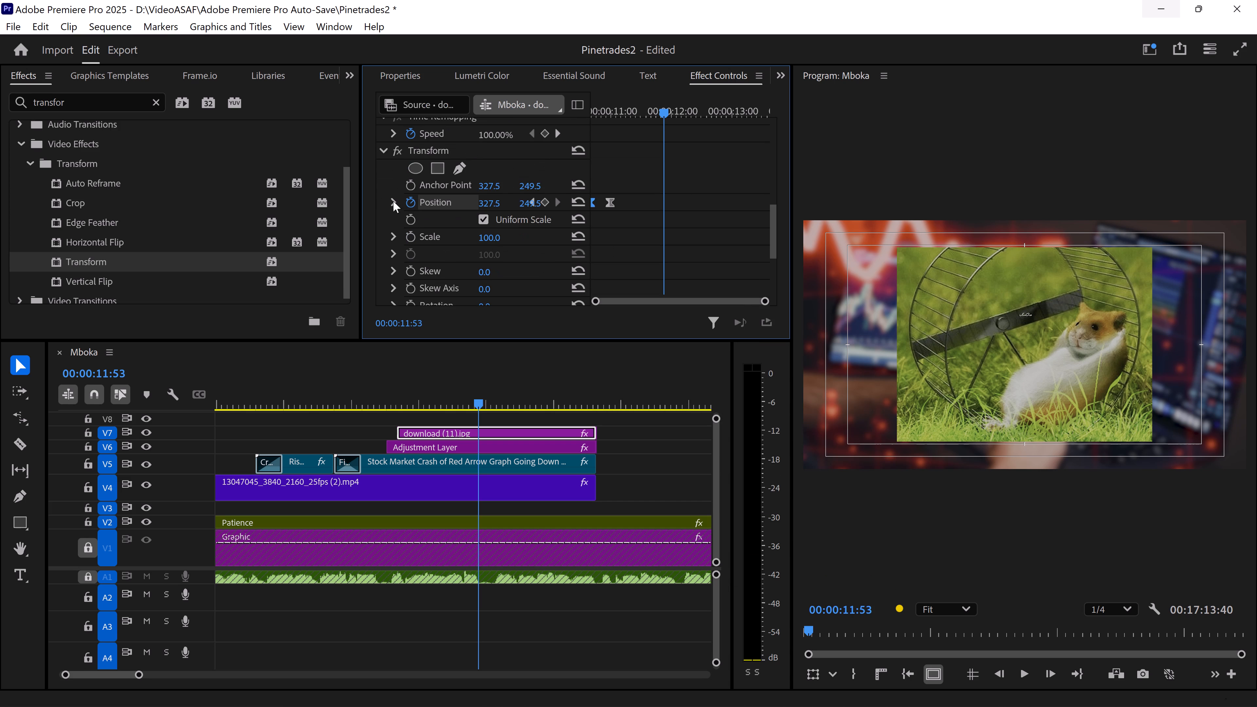
left_click_drag(607, 253, 602, 253)
Apply a second Transform effect to the hamster image on V7.
scroll(685, 259, "down", 7)
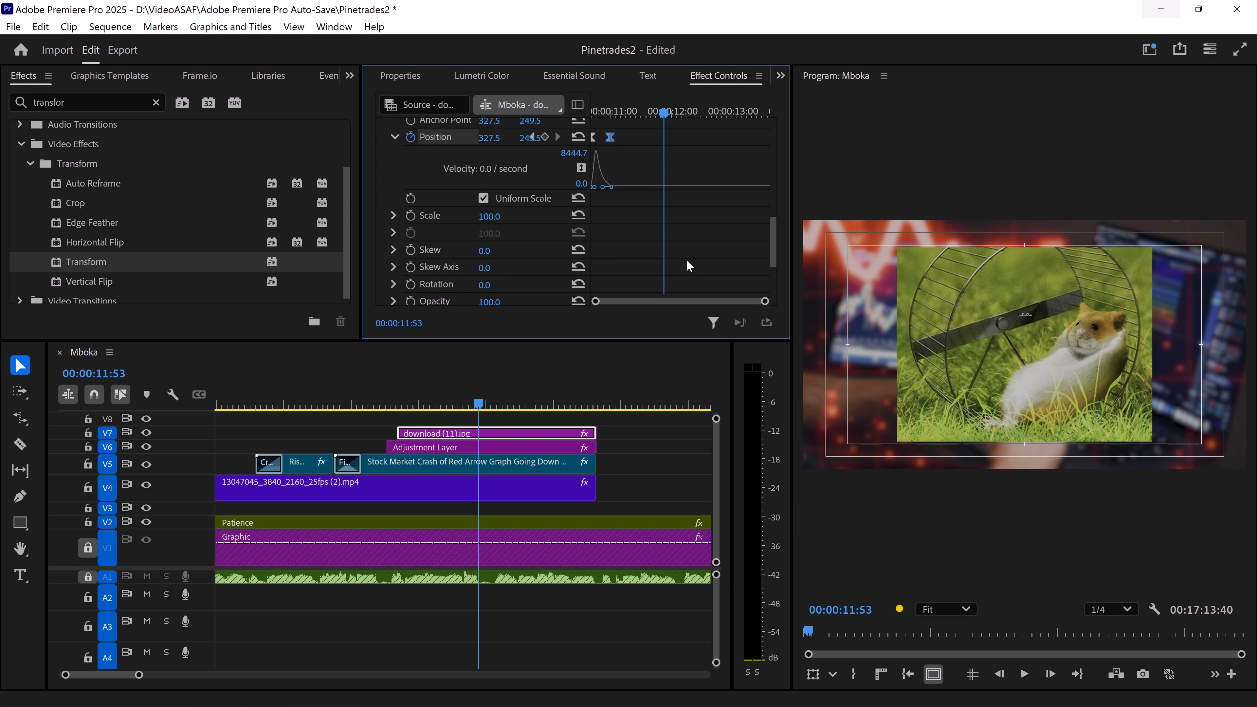
scroll(687, 260, "down", 10)
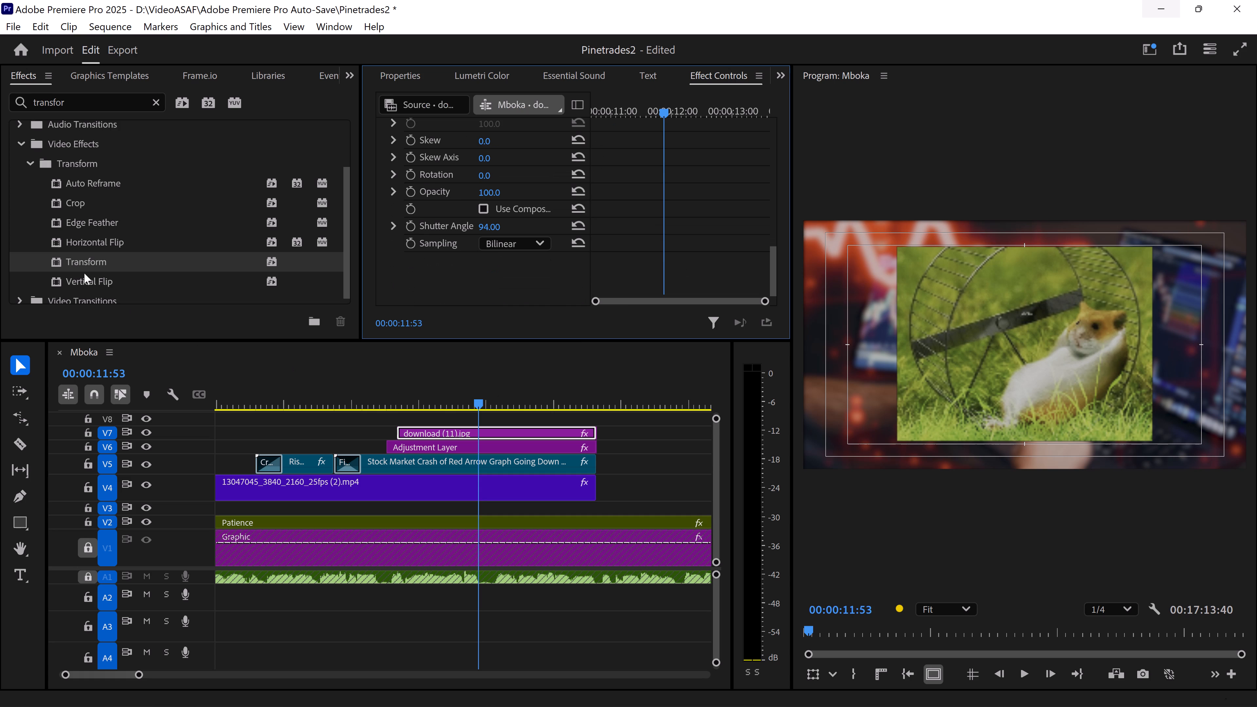
left_click_drag(78, 264, 517, 429)
Add a Scale keyframe of 100 in the second Transform effect and move it to the hamster image's start.
scroll(681, 194, "down", 5)
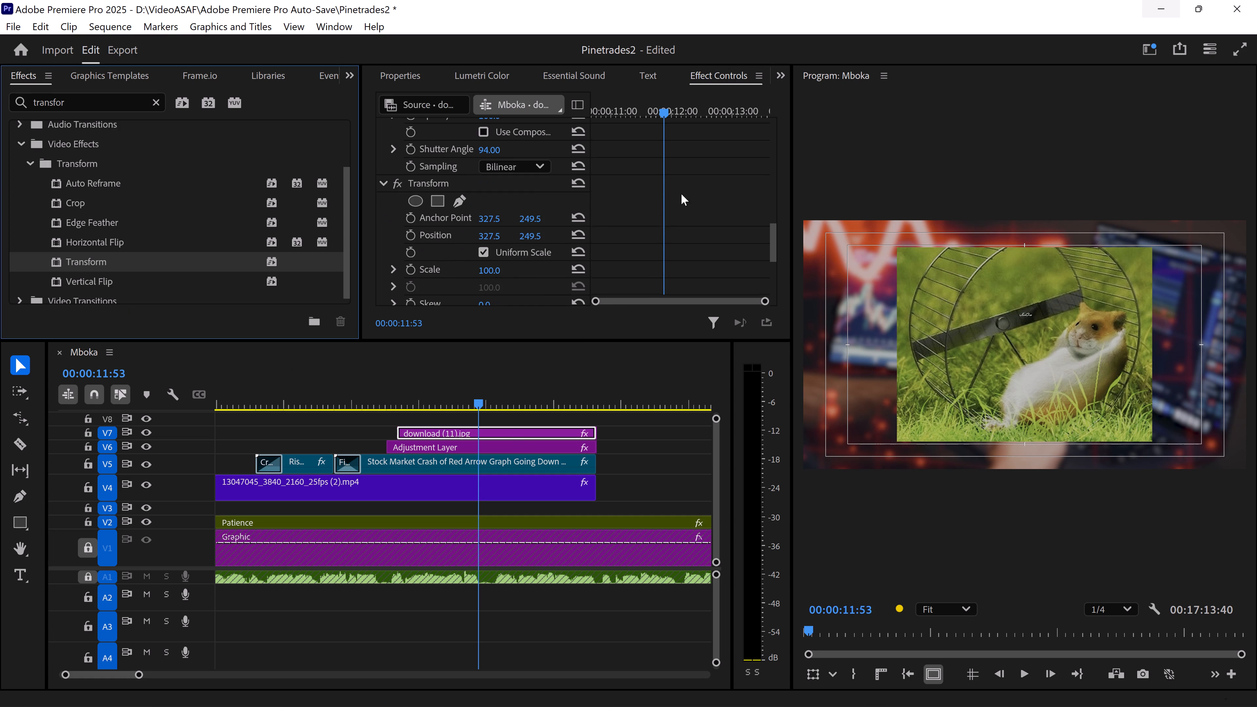
scroll(681, 194, "up", 2)
left_click(413, 254)
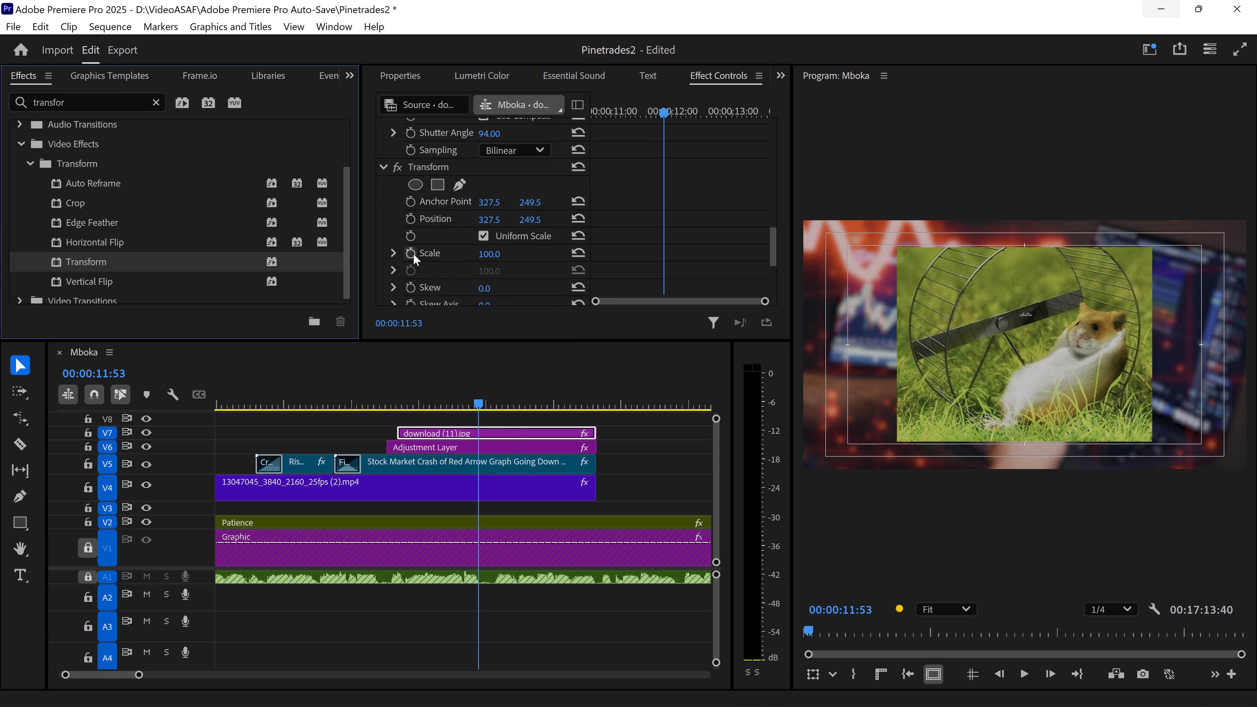
left_click_drag(663, 251, 577, 253)
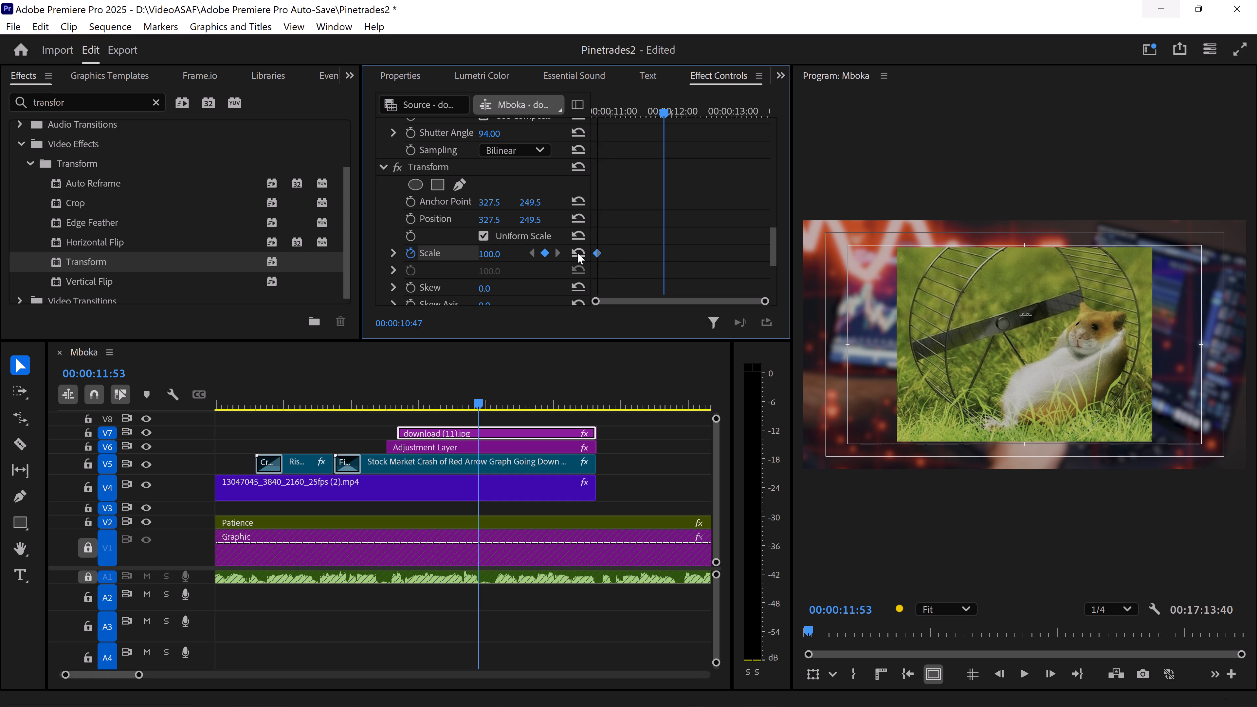
left_click_drag(577, 253, 576, 254)
Add a second Scale keyframe of 152 at 00:00:11:53 and move it to the hamster image's end.
left_click_drag(498, 255, 512, 255)
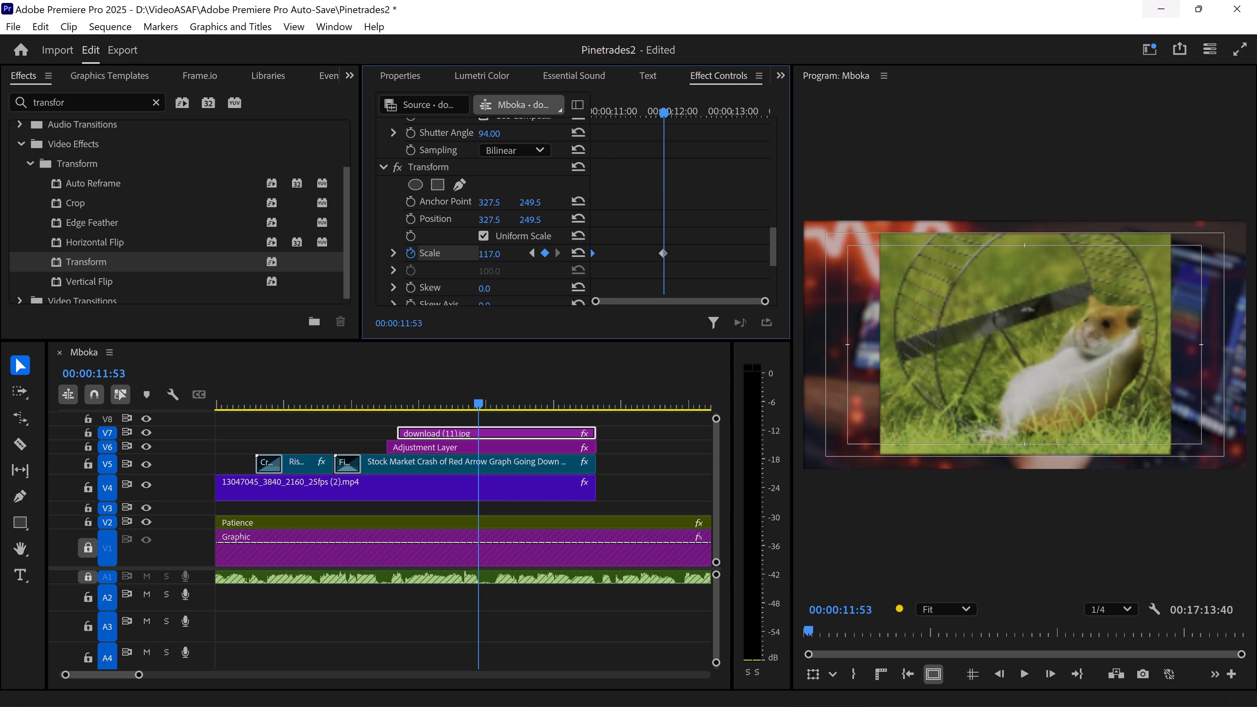
left_click_drag(512, 255, 526, 256)
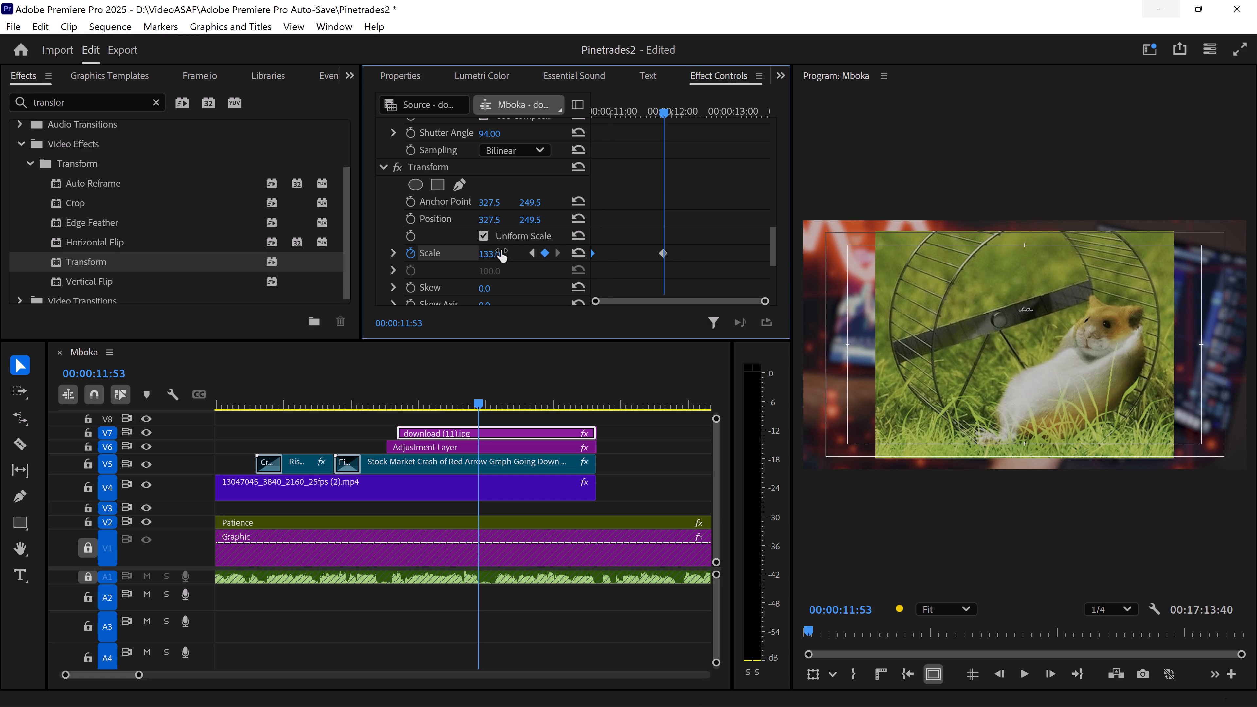
left_click_drag(661, 249, 740, 259)
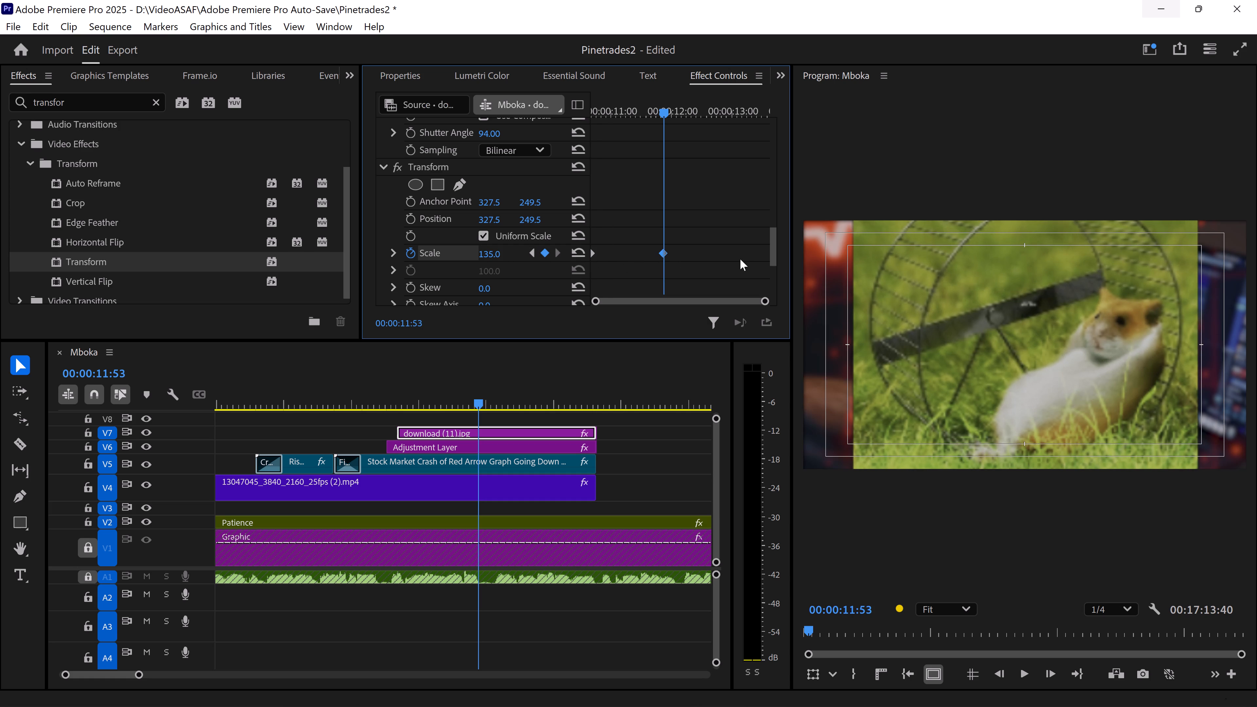
left_click_drag(740, 259, 661, 259)
left_click_drag(499, 254, 516, 252)
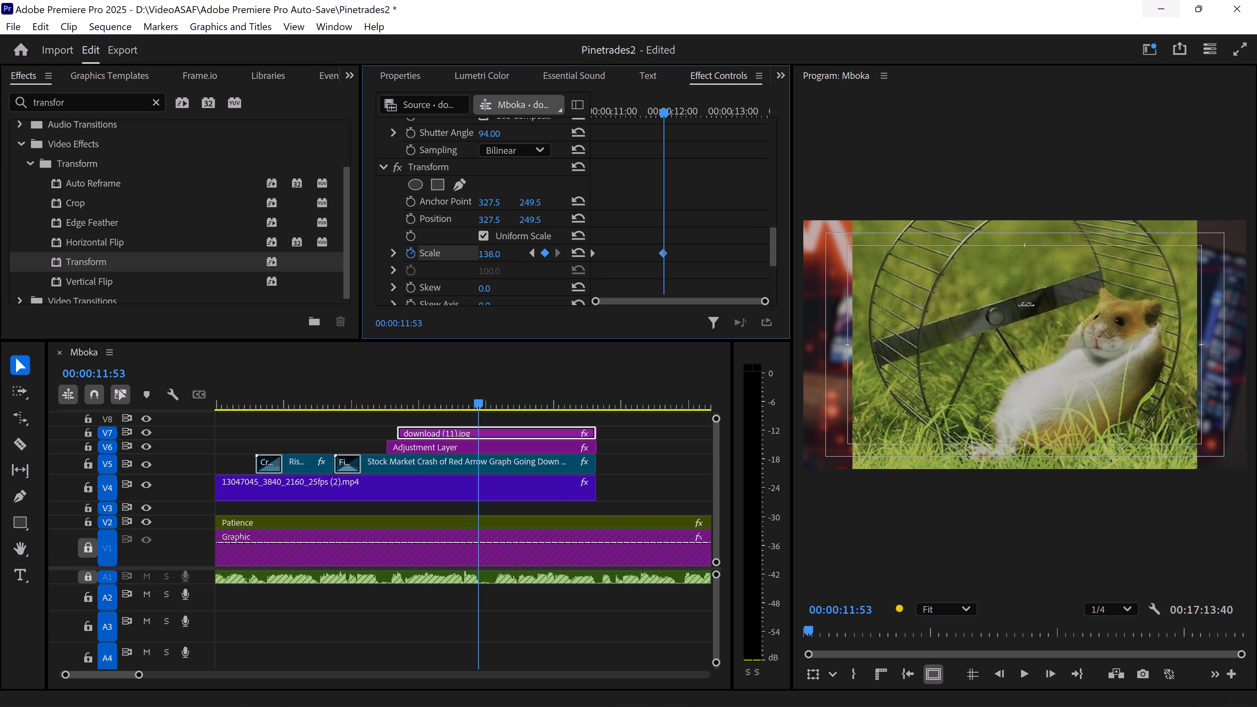
left_click_drag(516, 252, 528, 252)
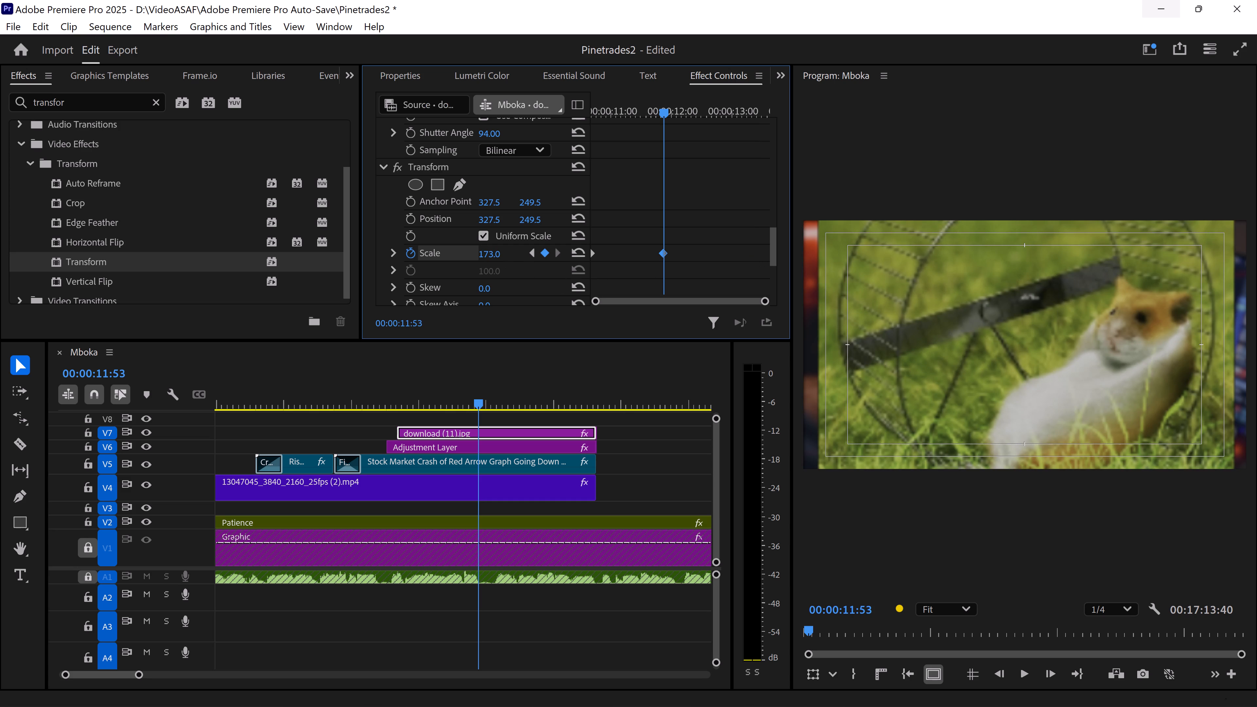
left_click_drag(528, 252, 500, 252)
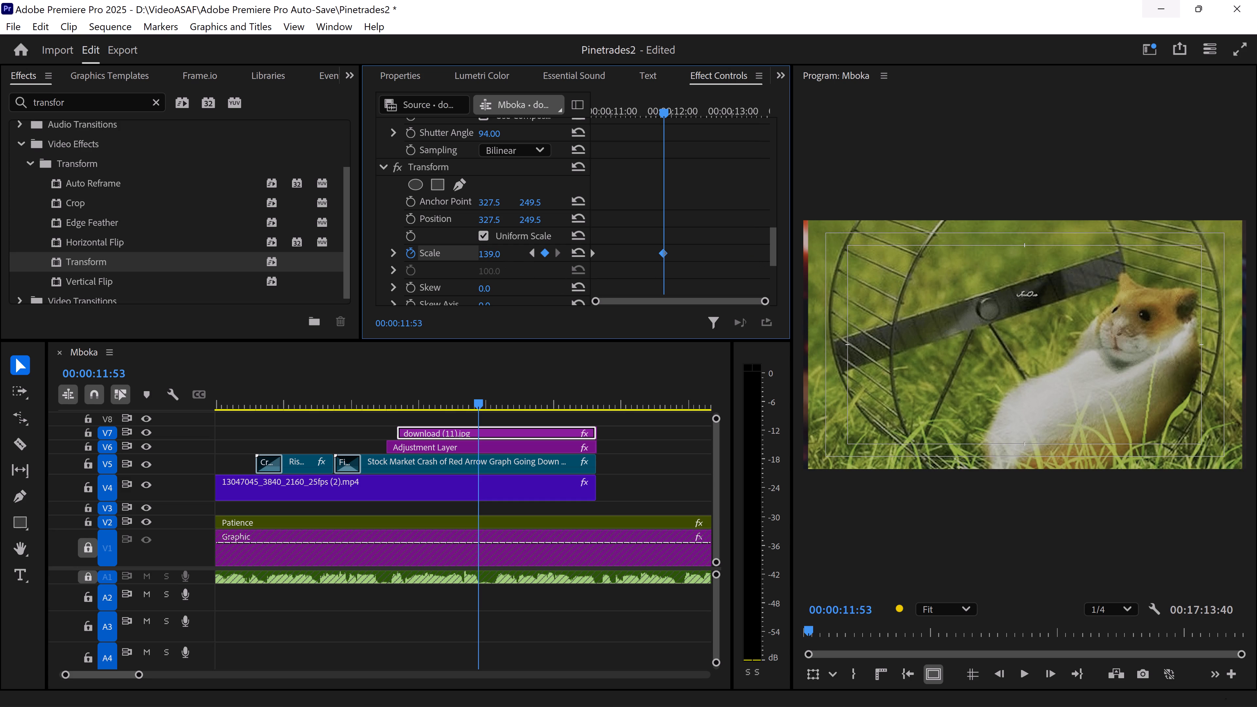
left_click_drag(500, 252, 504, 254)
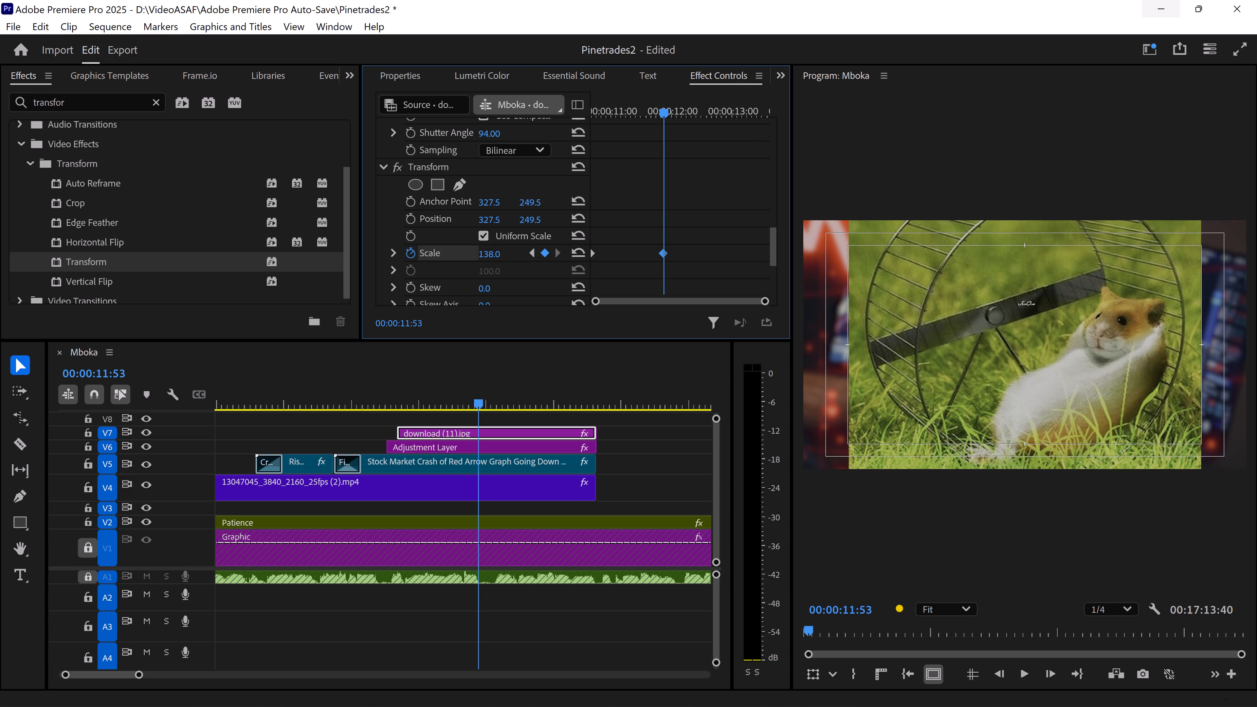
left_click_drag(504, 254, 512, 254)
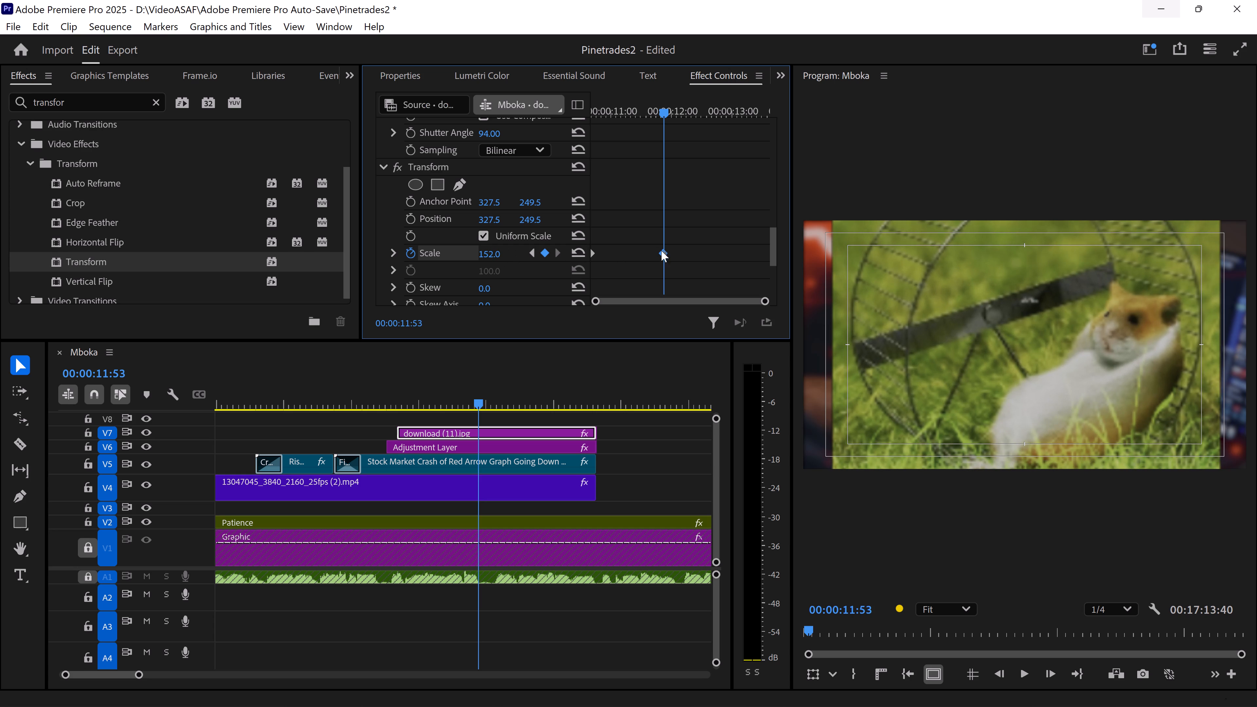
left_click_drag(667, 251, 783, 254)
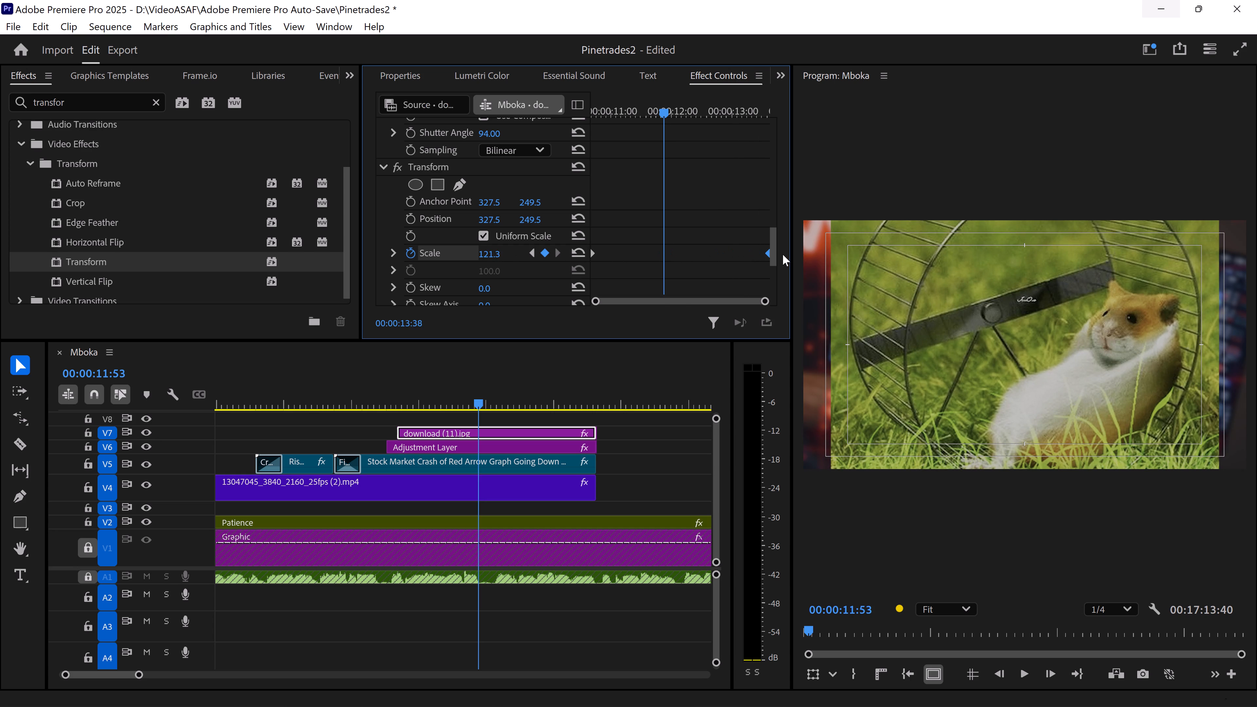
Add a Rotation keyframe of 0 in the second Transform effect and move it to the hamster image's start.
scroll(646, 215, "down", 2)
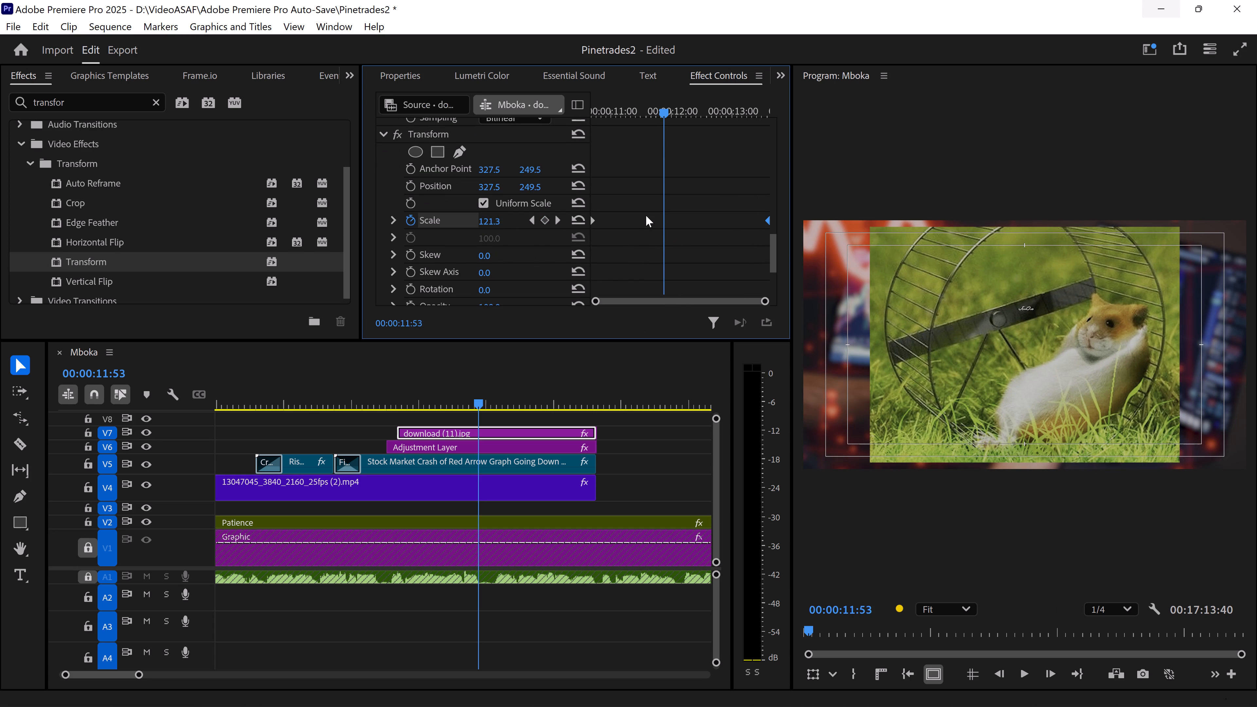
left_click(412, 289)
left_click_drag(660, 291, 659, 291)
left_click_drag(659, 291, 592, 291)
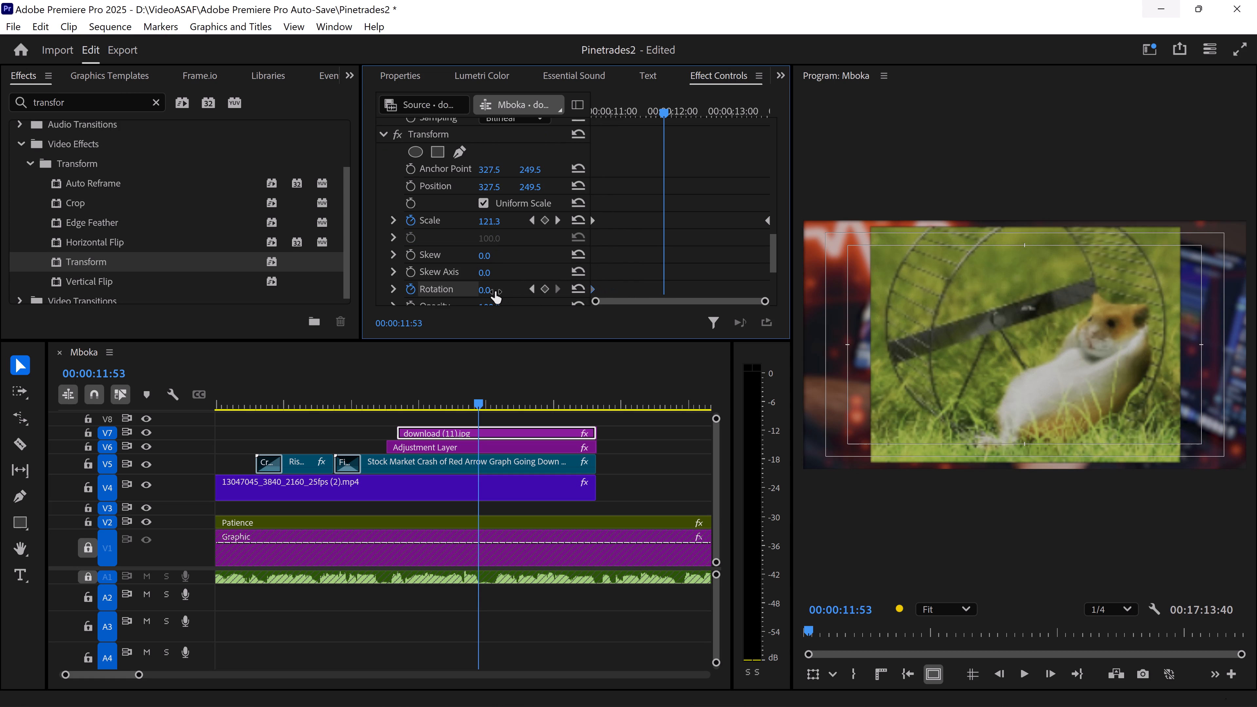
Add a Rotation keyframe of -2° at 00:00:11:53 and move it earlier, slightly before 00:00:11:23.
left_click_drag(495, 292, 501, 292)
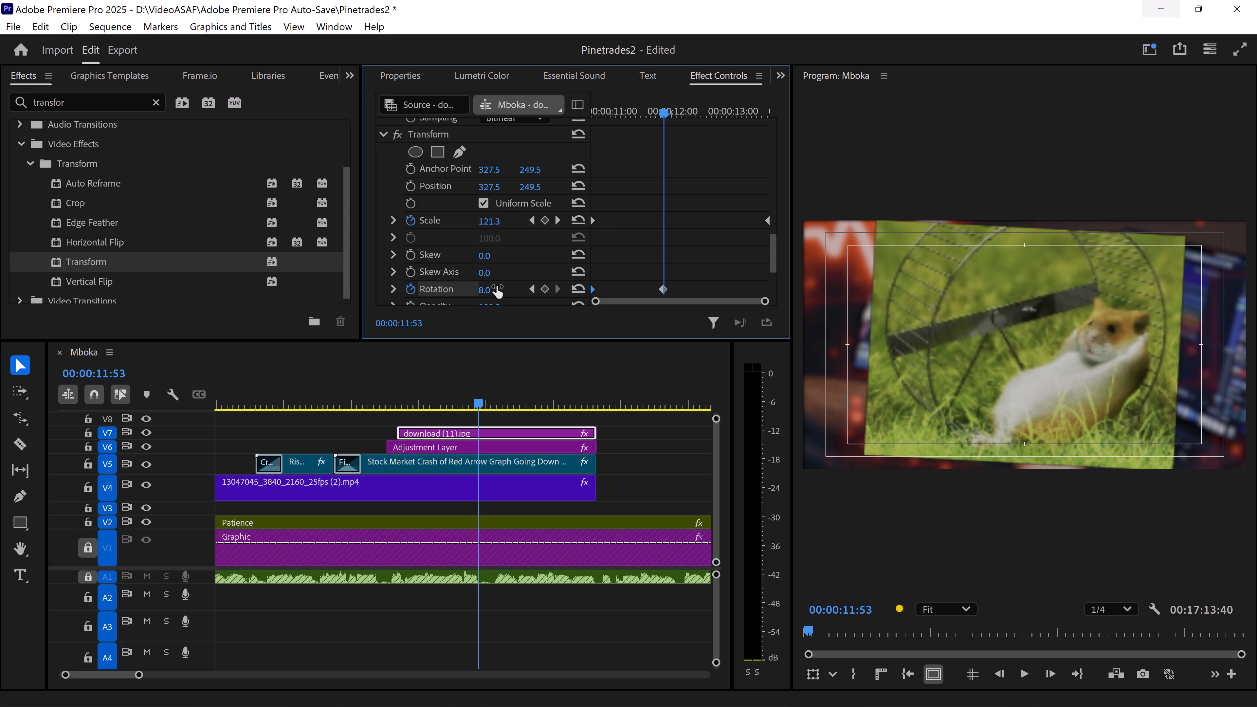
left_click_drag(483, 293, 479, 293)
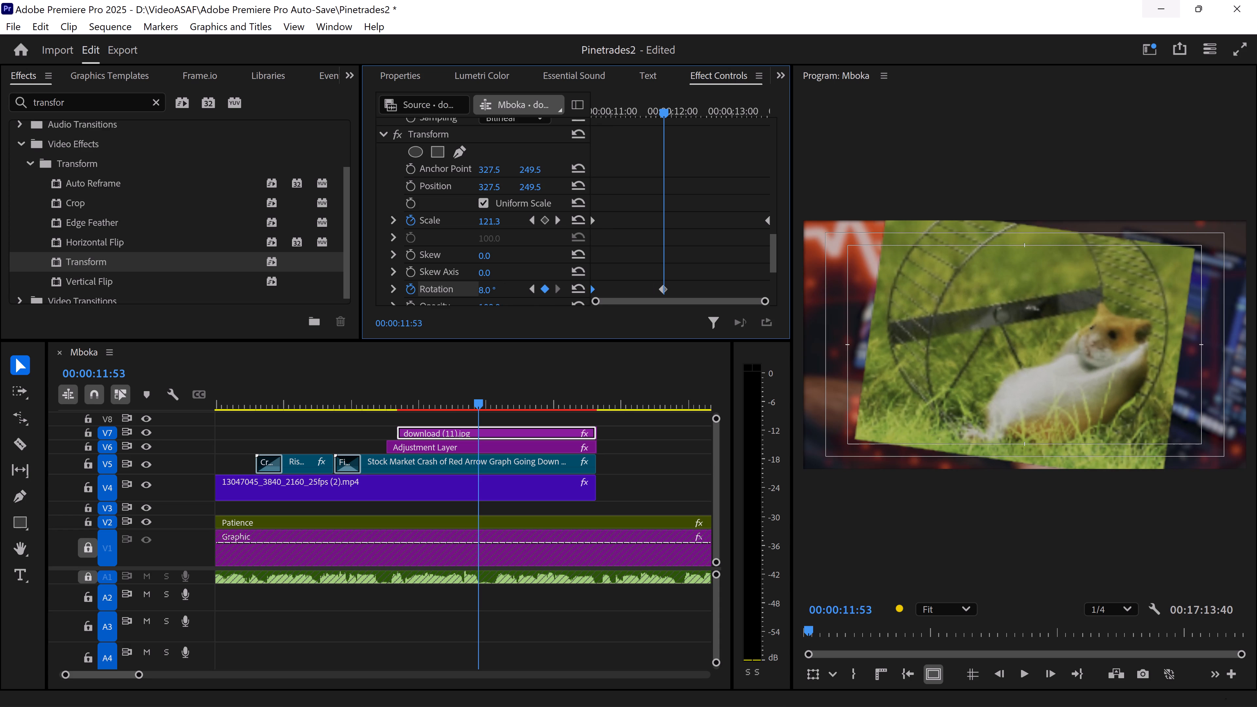
left_click_drag(479, 293, 476, 293)
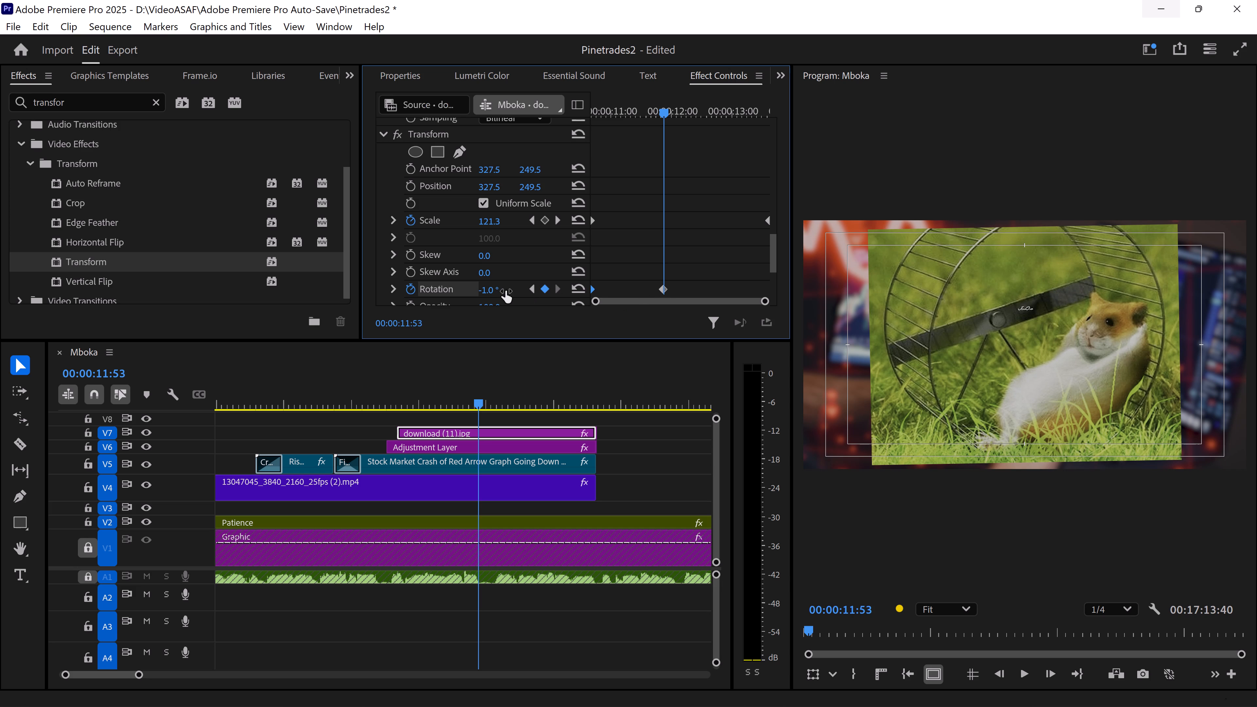
left_click(495, 291)
triple_click(497, 286)
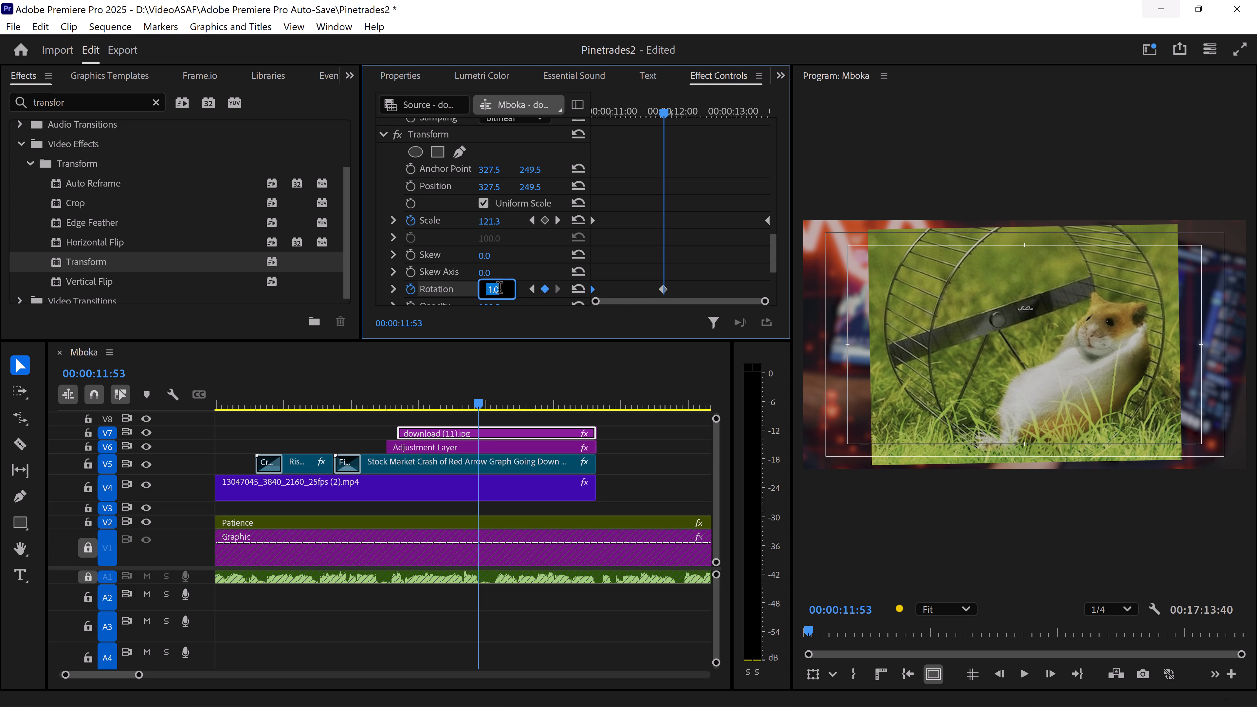
key("minus")
key("2")
left_click_drag(660, 288, 631, 287)
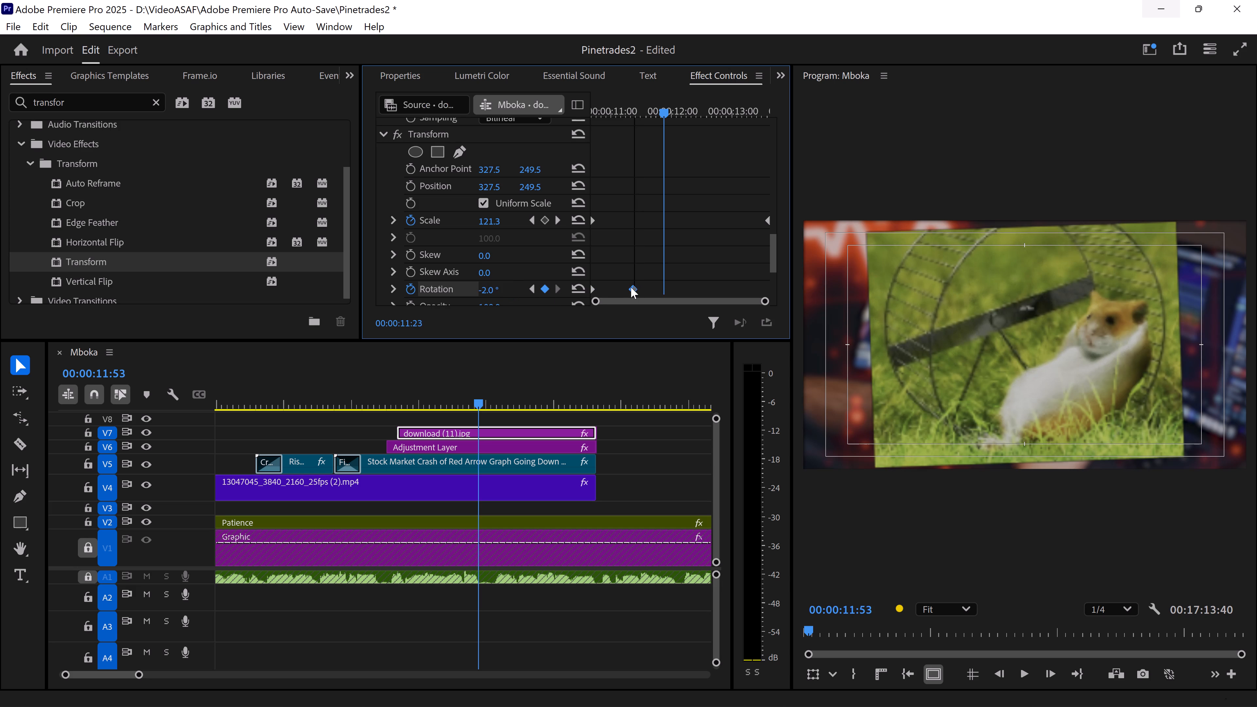
left_click_drag(631, 287, 628, 291)
Add a Rotation keyframe of 2° at 00:00:11:53 in the hamster image's second Transform effect.
left_click(487, 290)
triple_click(497, 286)
key("2")
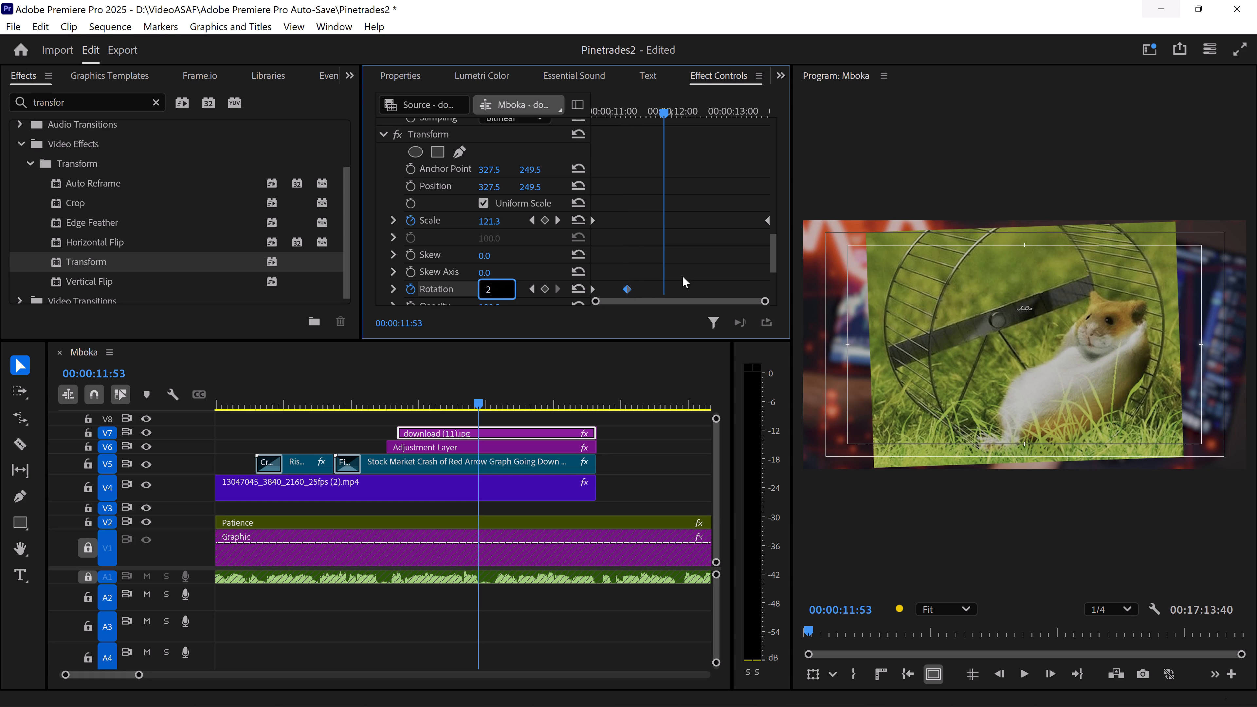
left_click(698, 260)
Add a Rotation keyframe of 0° at 00:00:12:18 in the second Transform effect.
left_click_drag(664, 110, 690, 114)
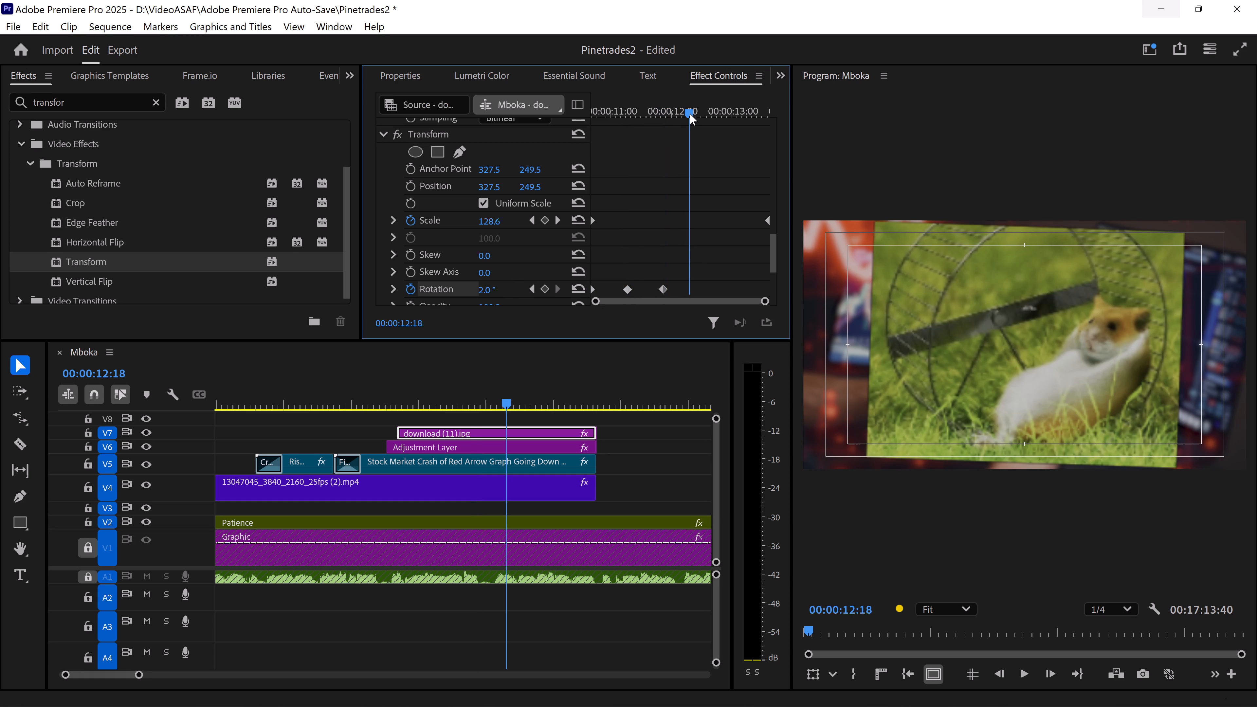
left_click_drag(690, 114, 690, 114)
left_click(492, 292)
triple_click(497, 286)
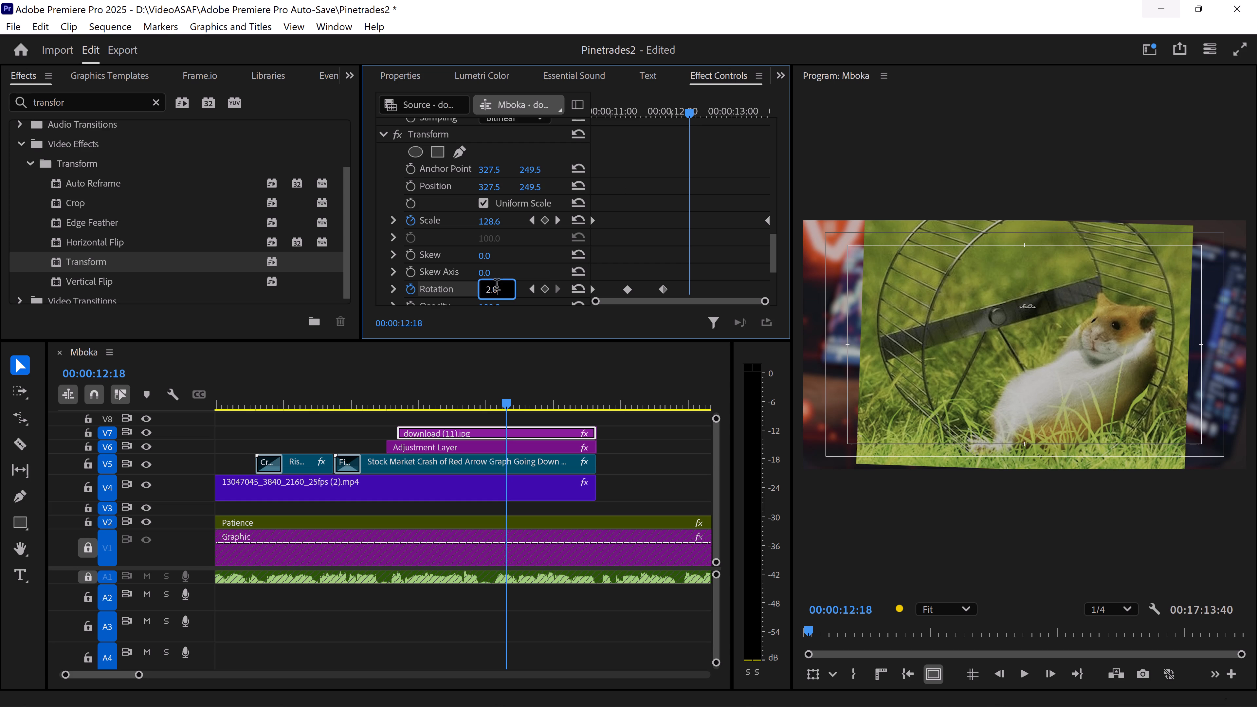
key("0")
left_click(683, 221)
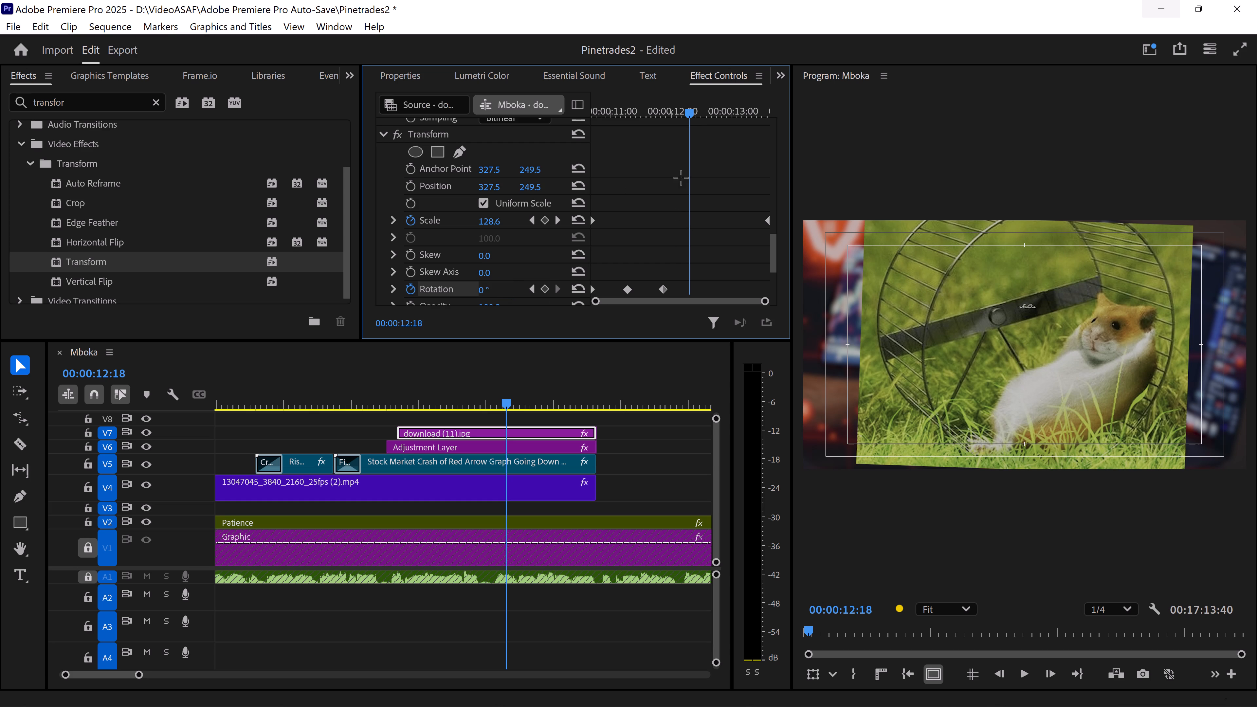
Add a Rotation keyframe of -5° at 00:00:12:48 in the second Transform effect.
left_click_drag(690, 114, 721, 120)
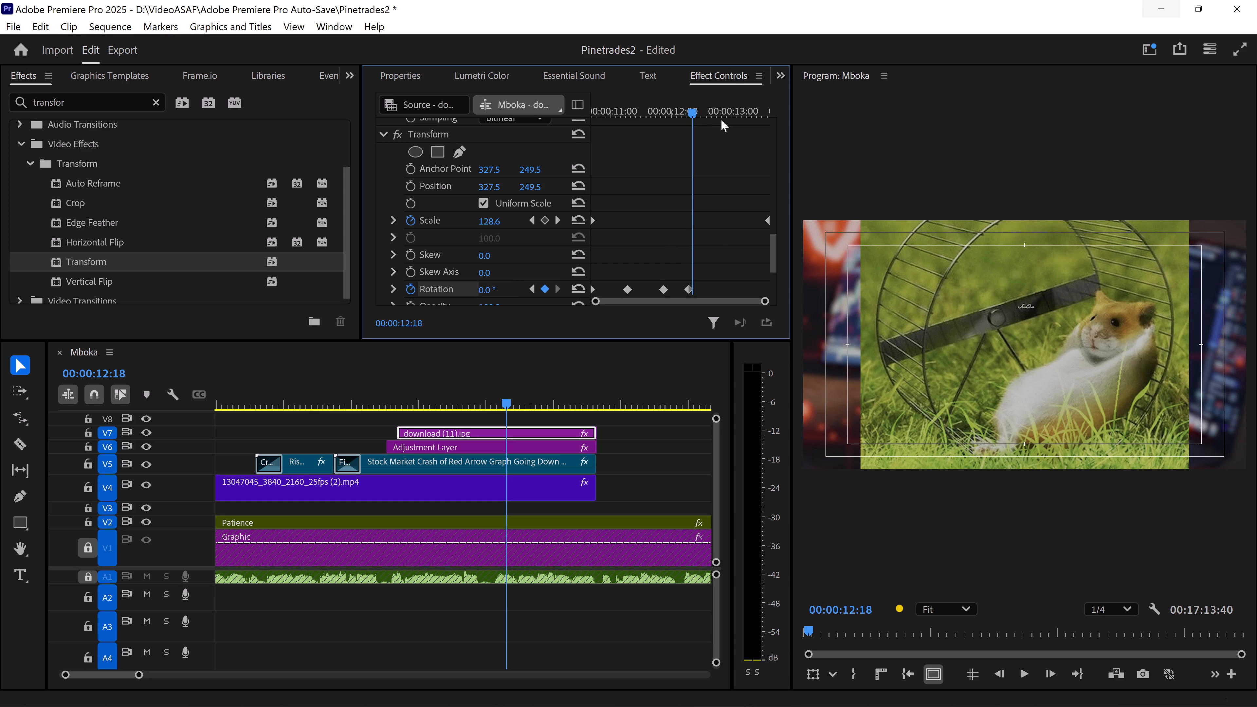
left_click_drag(721, 120, 721, 122)
left_click(491, 294)
triple_click(497, 286)
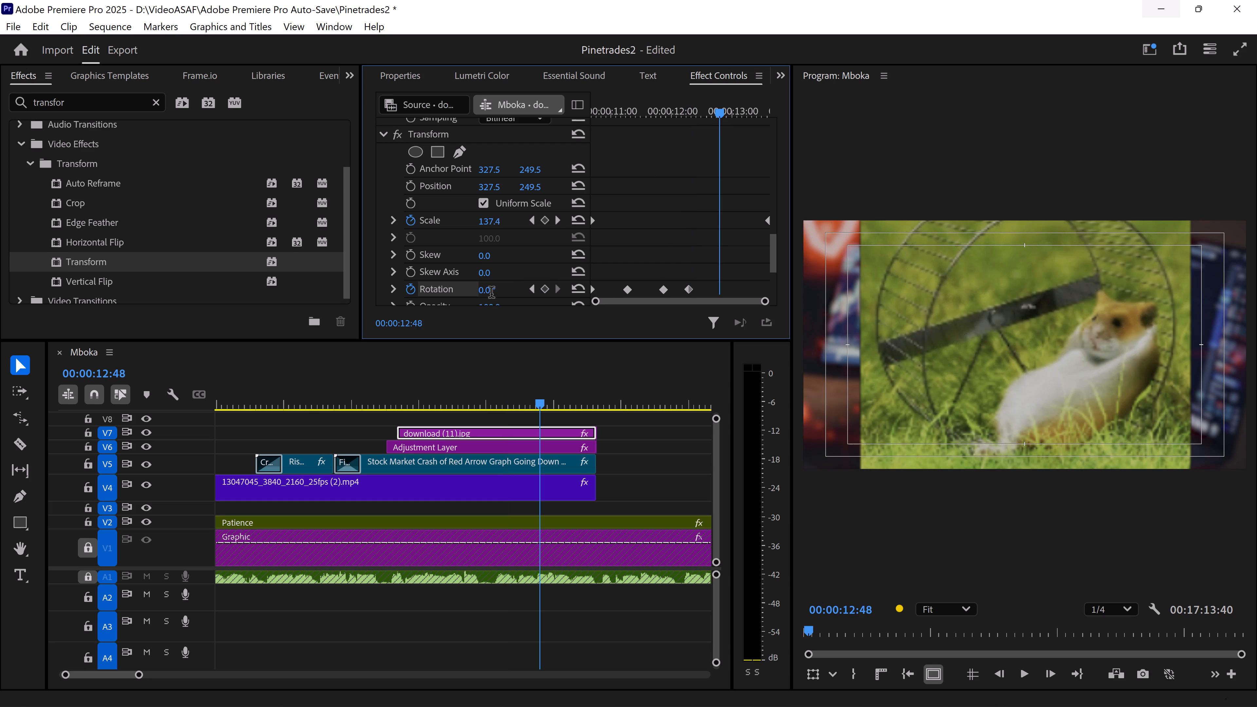
key("minus")
key("5")
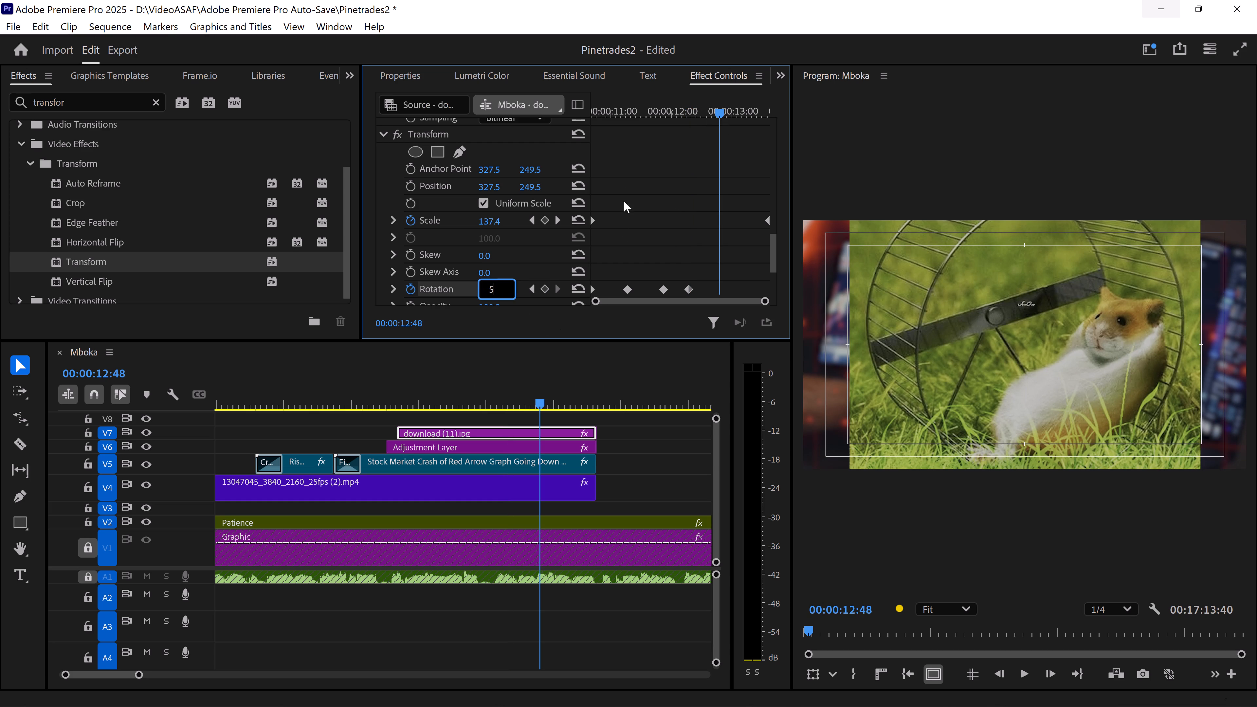
left_click(626, 191)
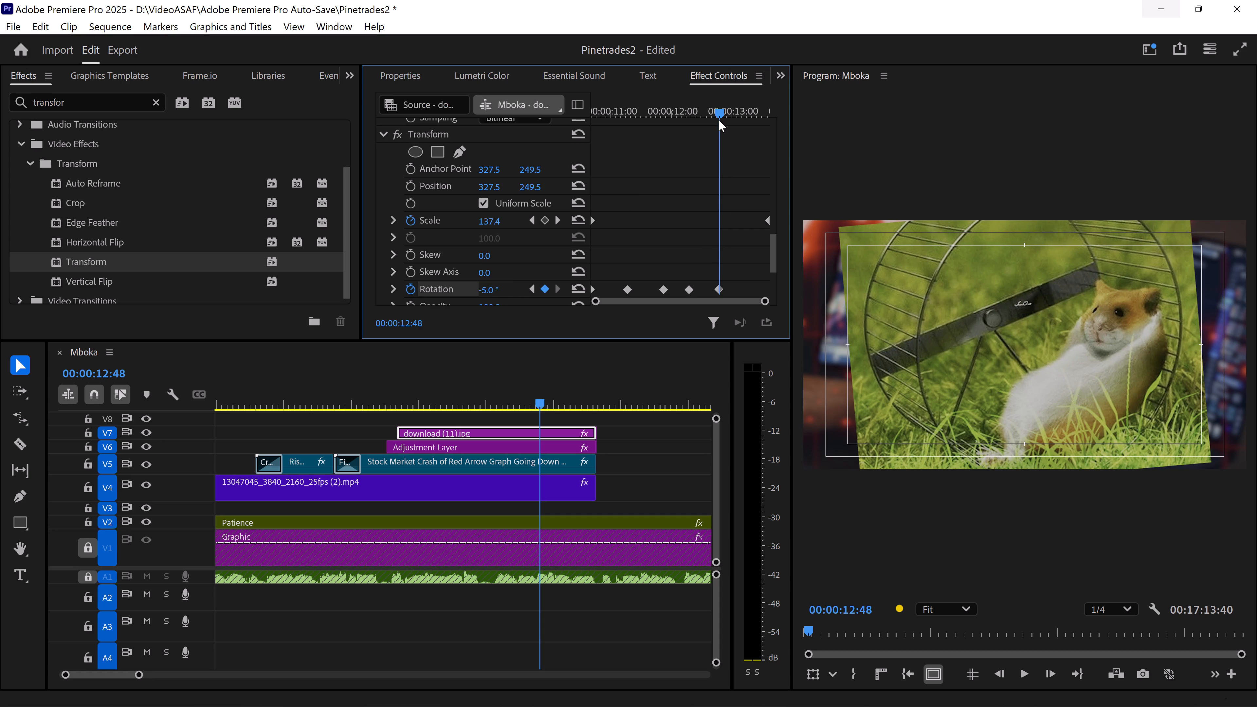
Add a Rotation keyframe of -2° at 00:00:13:10 in the second Transform effect.
left_click_drag(716, 116, 738, 119)
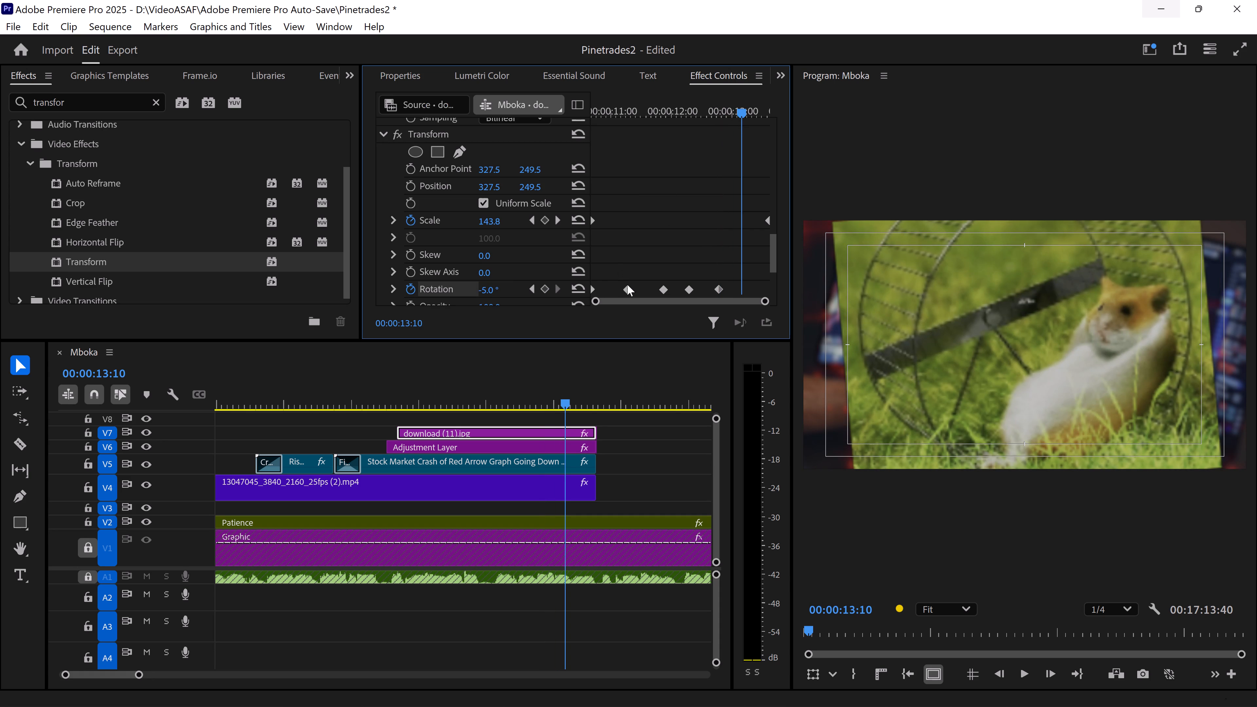
left_click(628, 287)
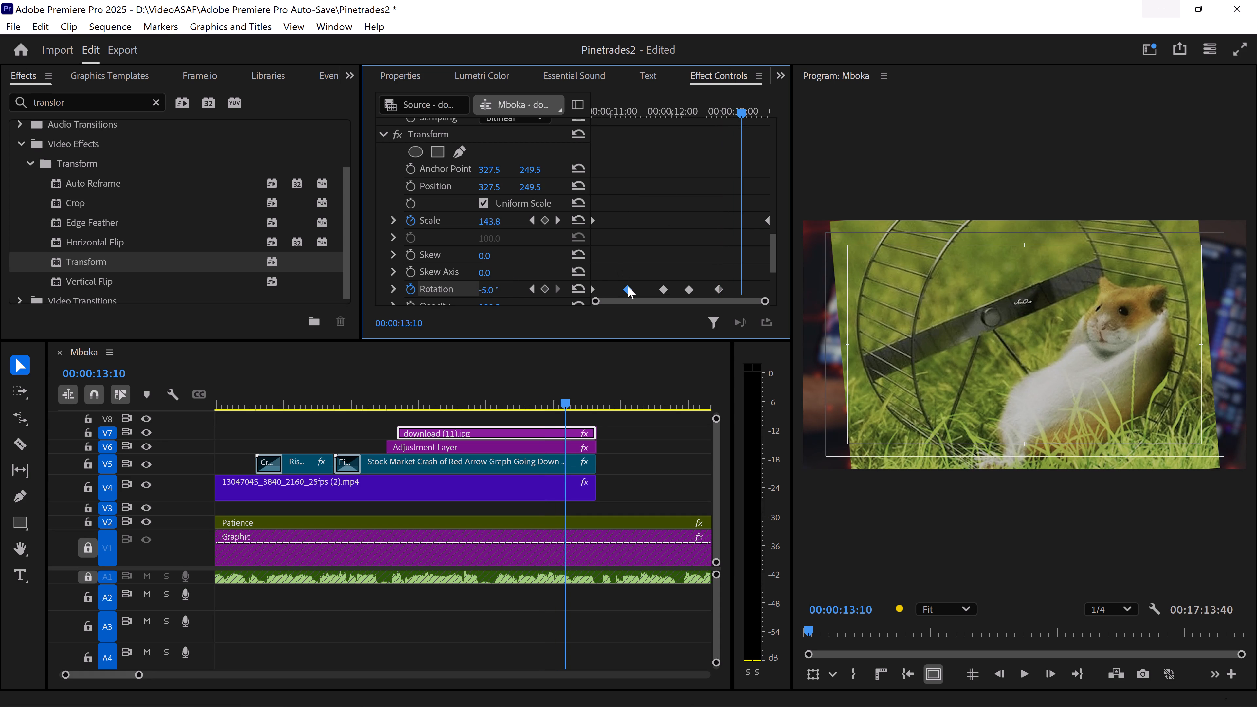
left_click(493, 290)
double_click(497, 286)
key("2")
left_click(656, 218)
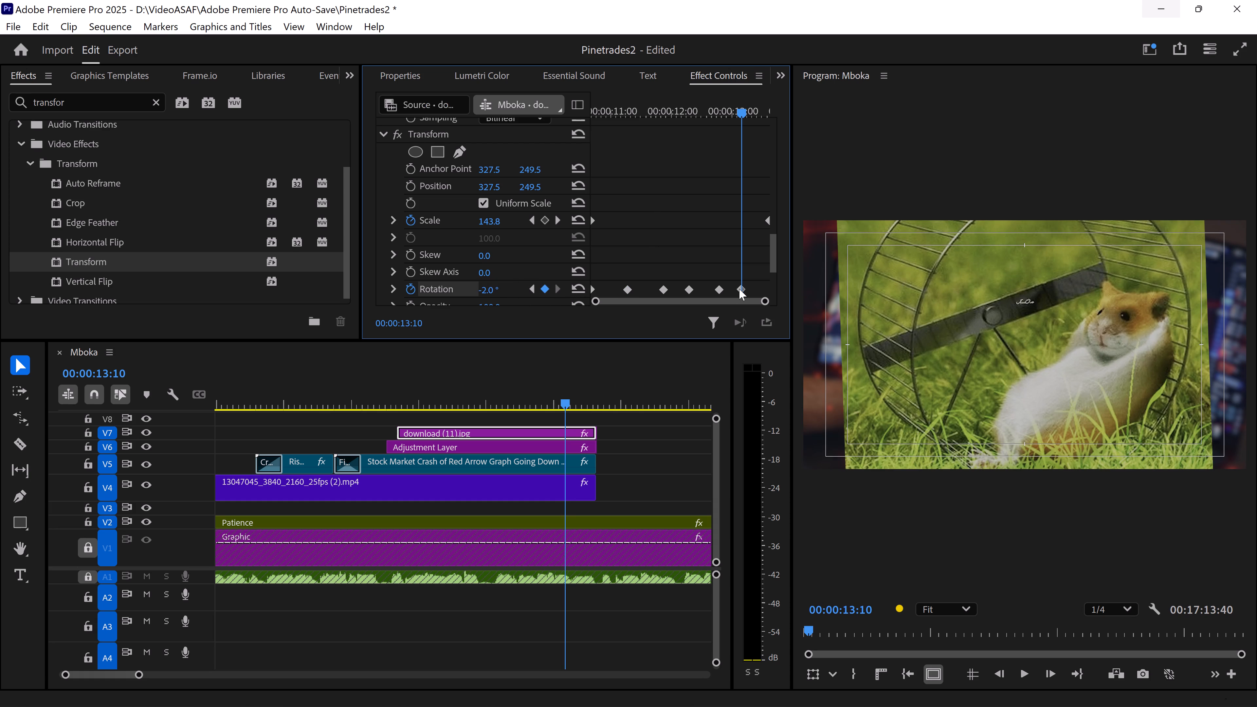
Move the last Rotation keyframe to the hamster image's end and shift the -5° and 0° keyframes slightly later.
left_click_drag(741, 288, 778, 291)
left_click_drag(717, 291, 729, 291)
left_click_drag(691, 292, 700, 292)
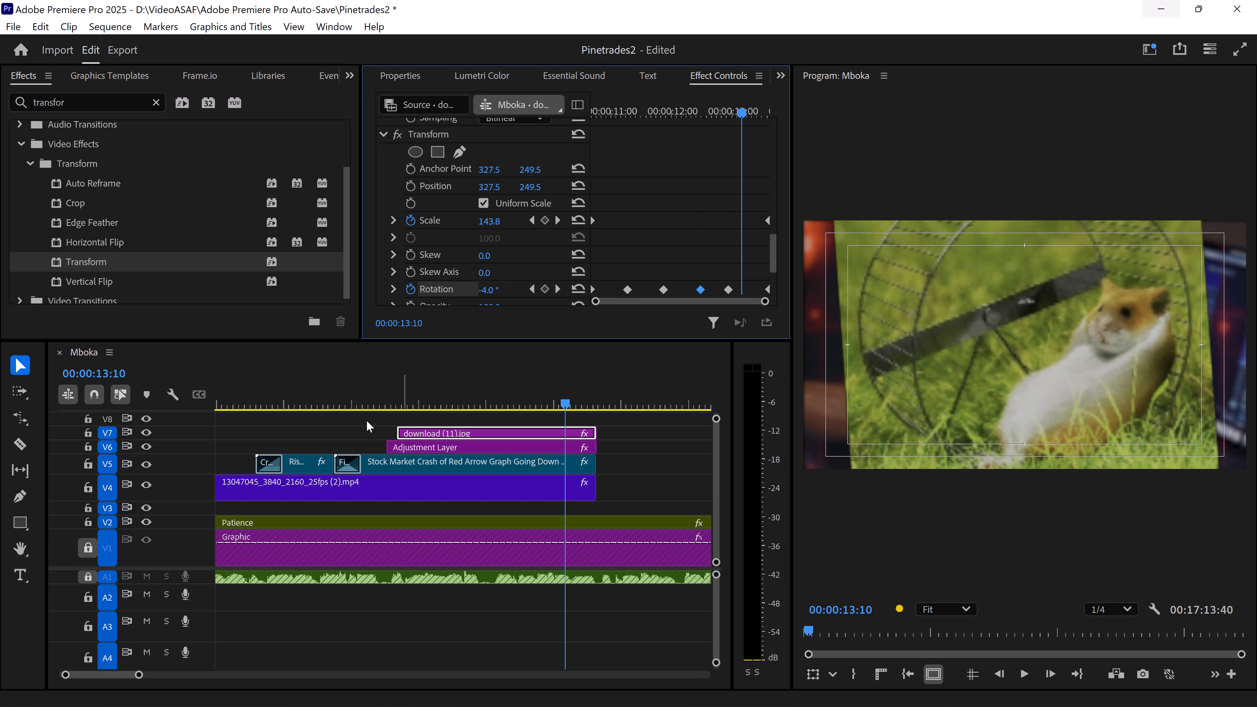
Play back the section from just before the hamster image to its end to check the slide, zoom and rotation.
left_click(376, 396)
left_click(633, 448)
key("space")
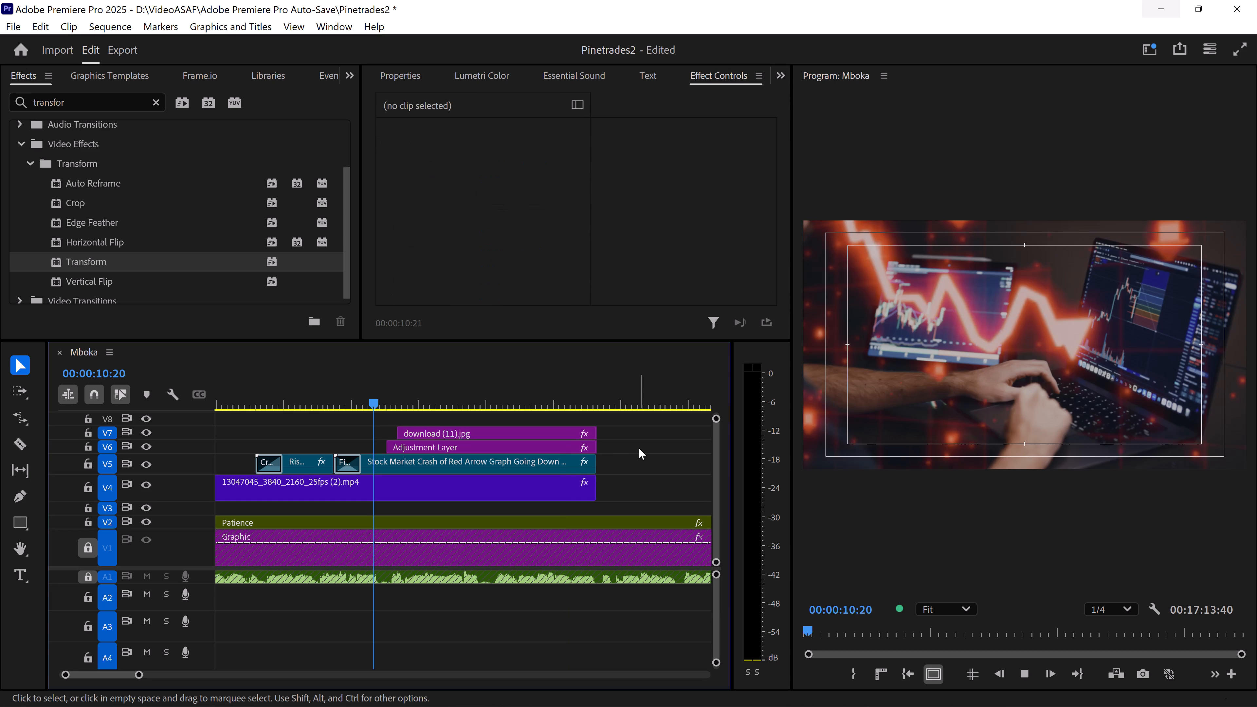
key("space")
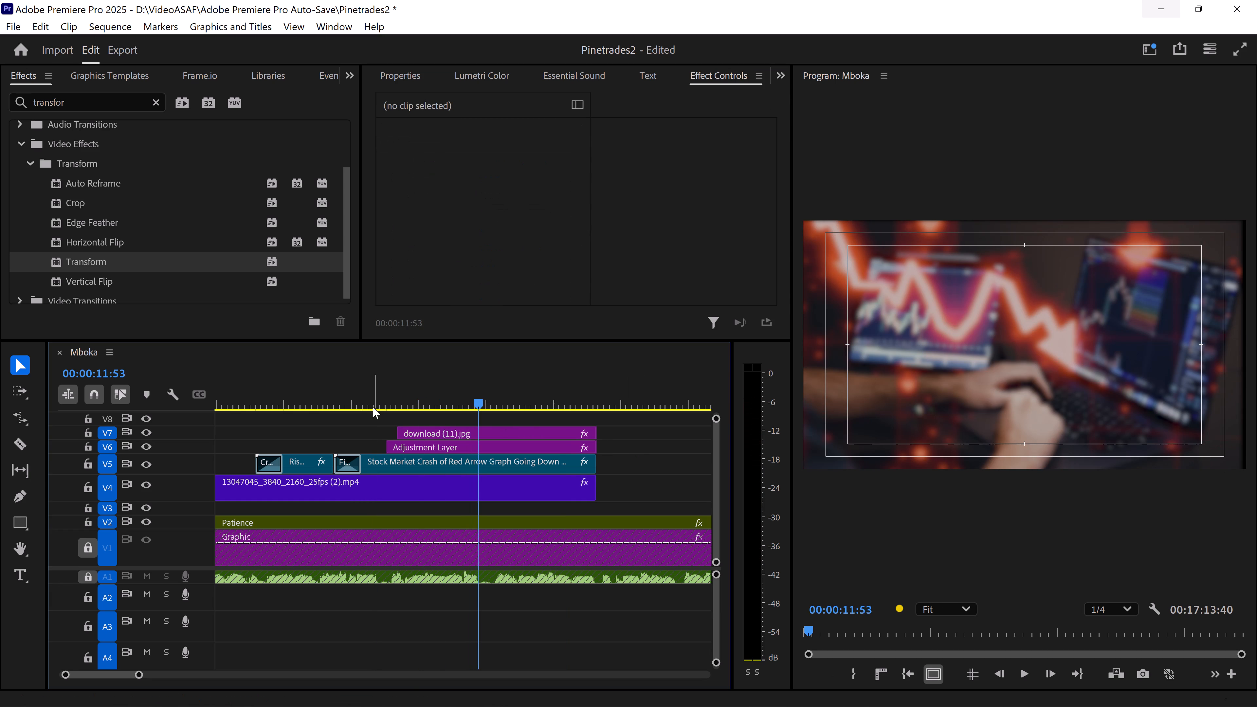
left_click(373, 405)
left_click(376, 401)
key("space")
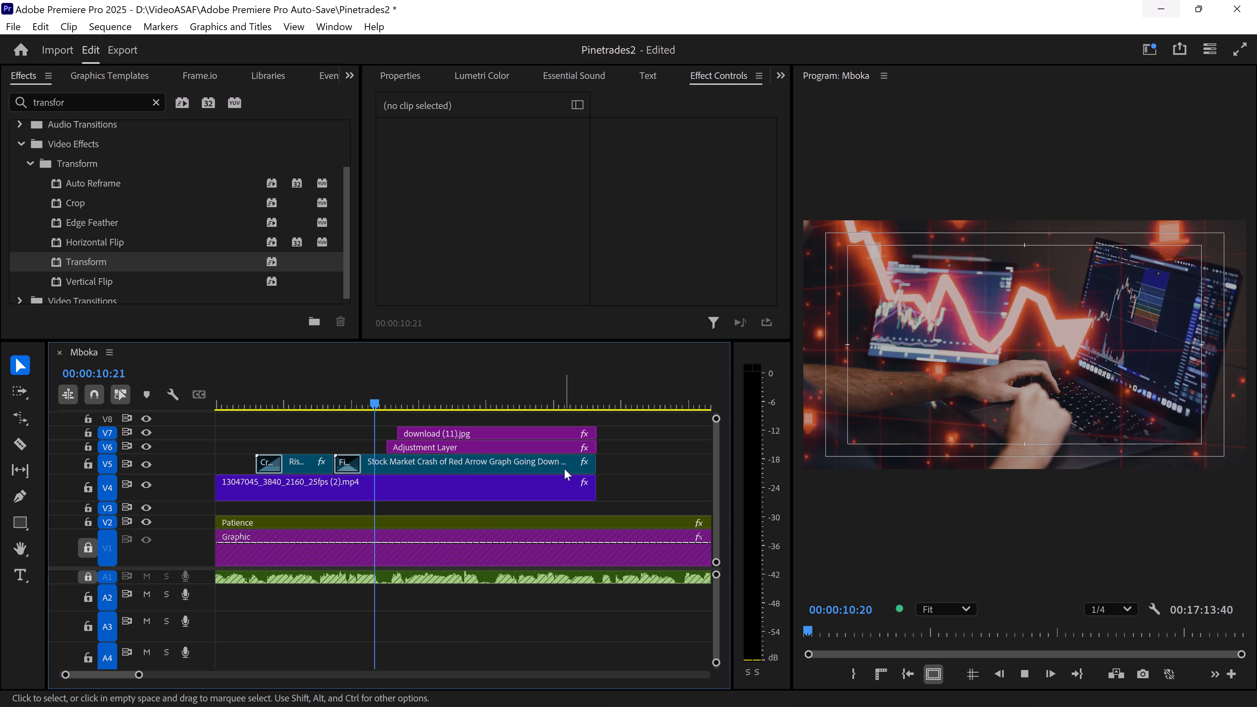
key("space")
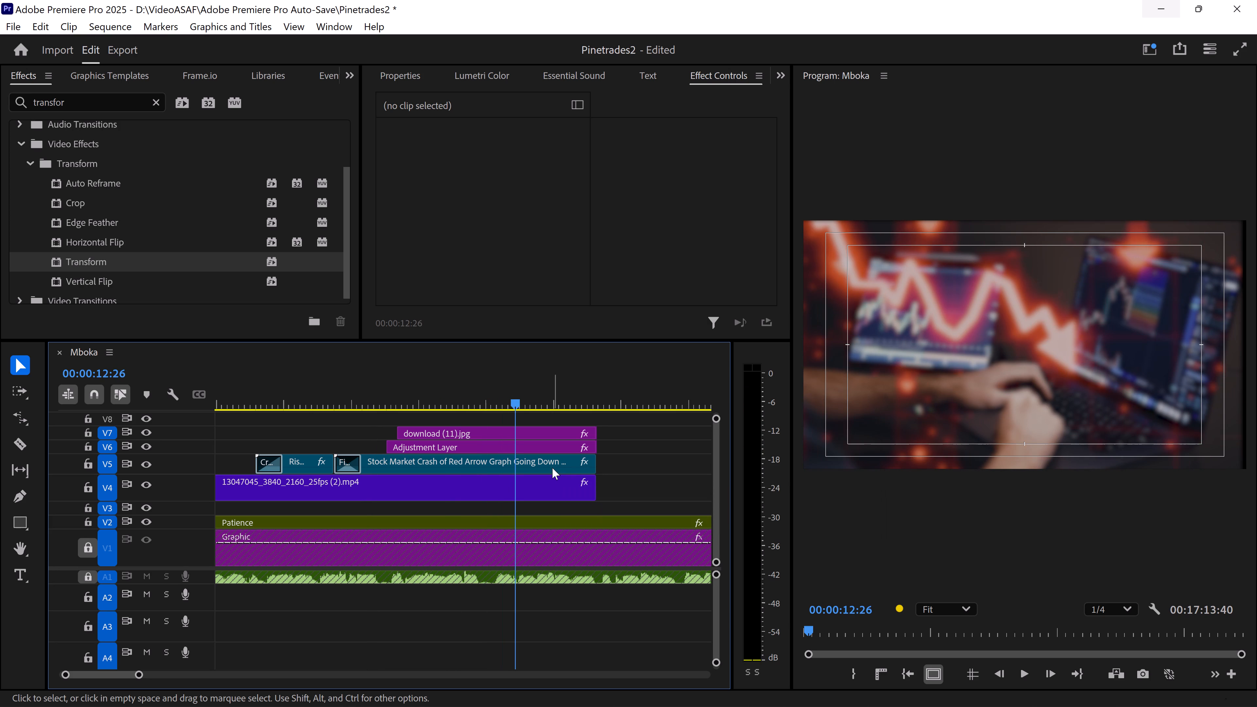
key("space")
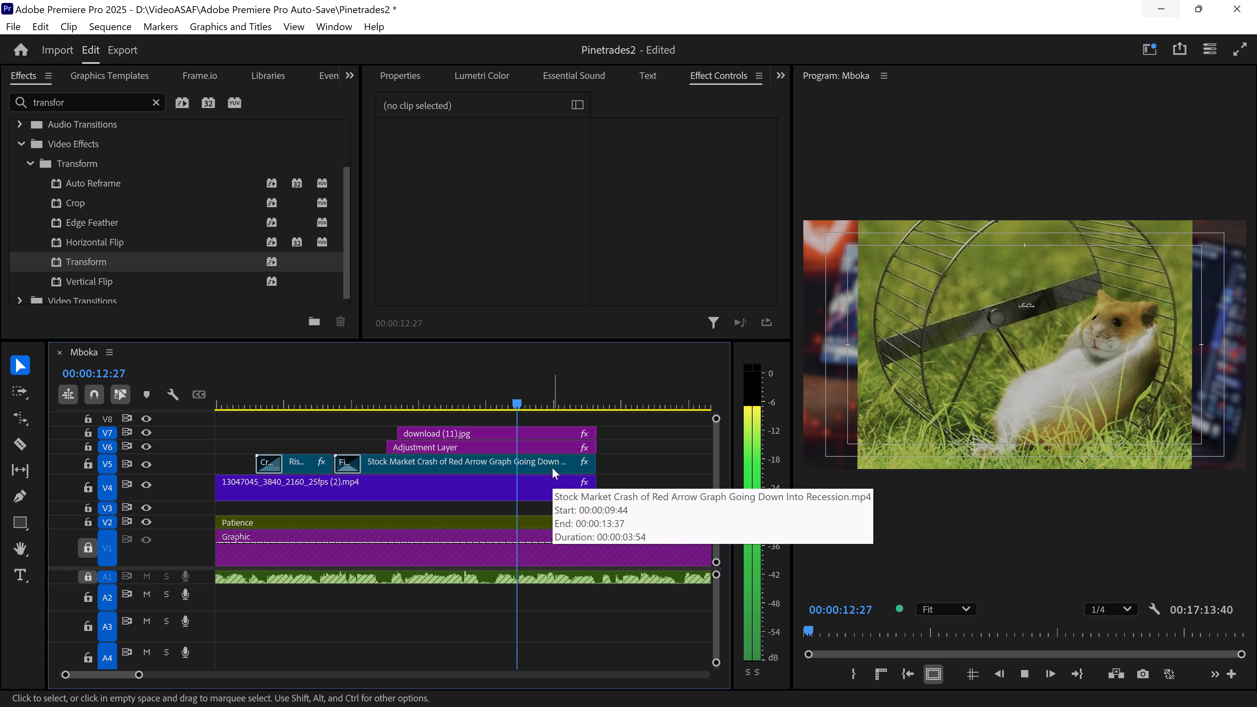
key("space")
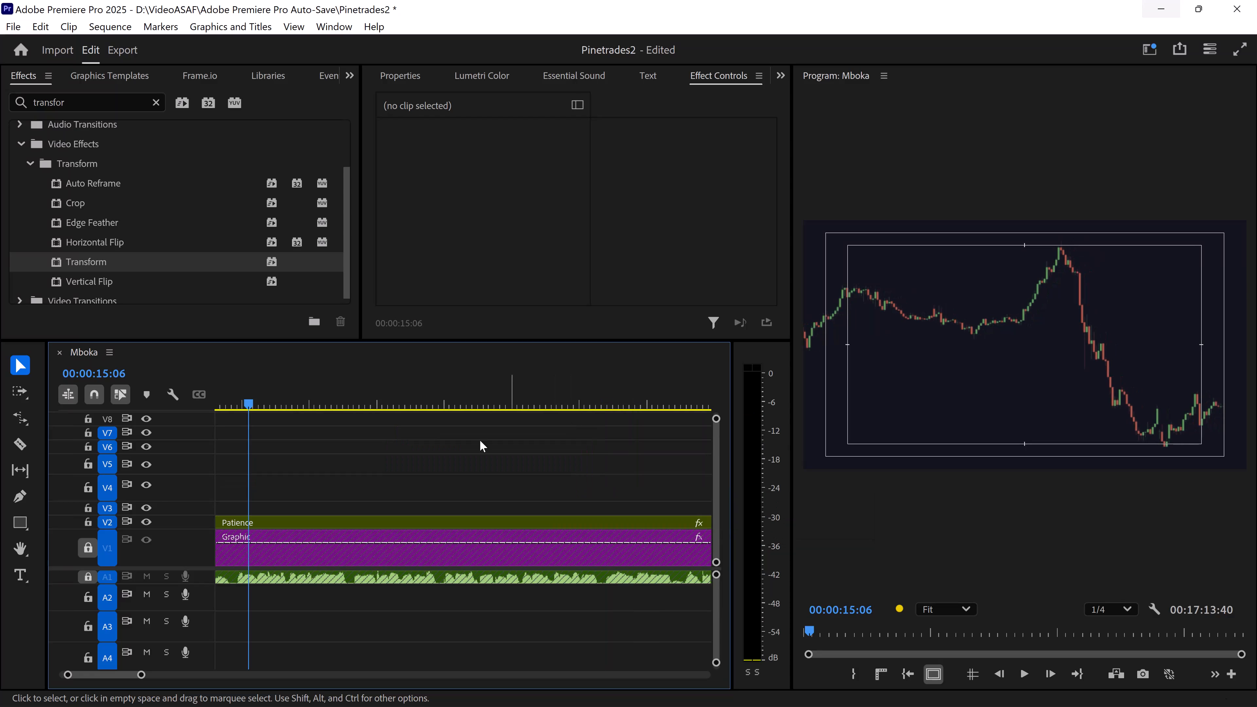
scroll(402, 489, "up", 7)
left_click_drag(314, 394, 190, 405)
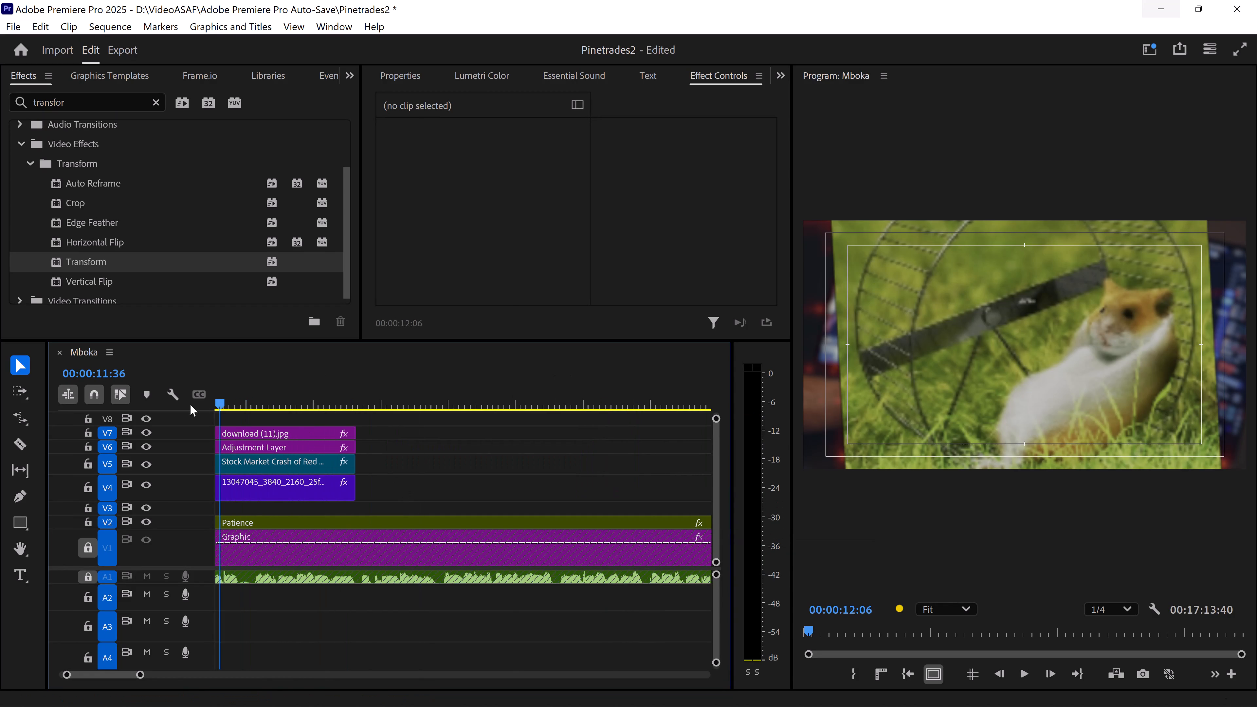
left_click_drag(190, 405, 308, 406)
key("space")
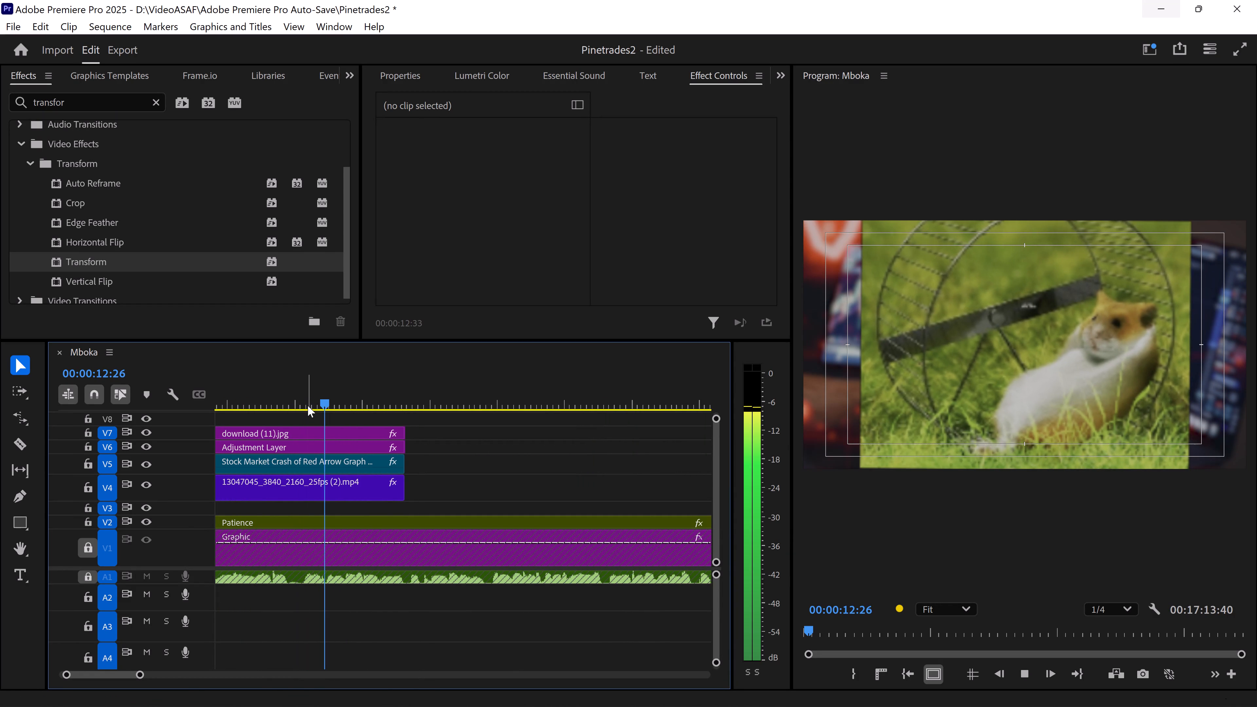
key("space")
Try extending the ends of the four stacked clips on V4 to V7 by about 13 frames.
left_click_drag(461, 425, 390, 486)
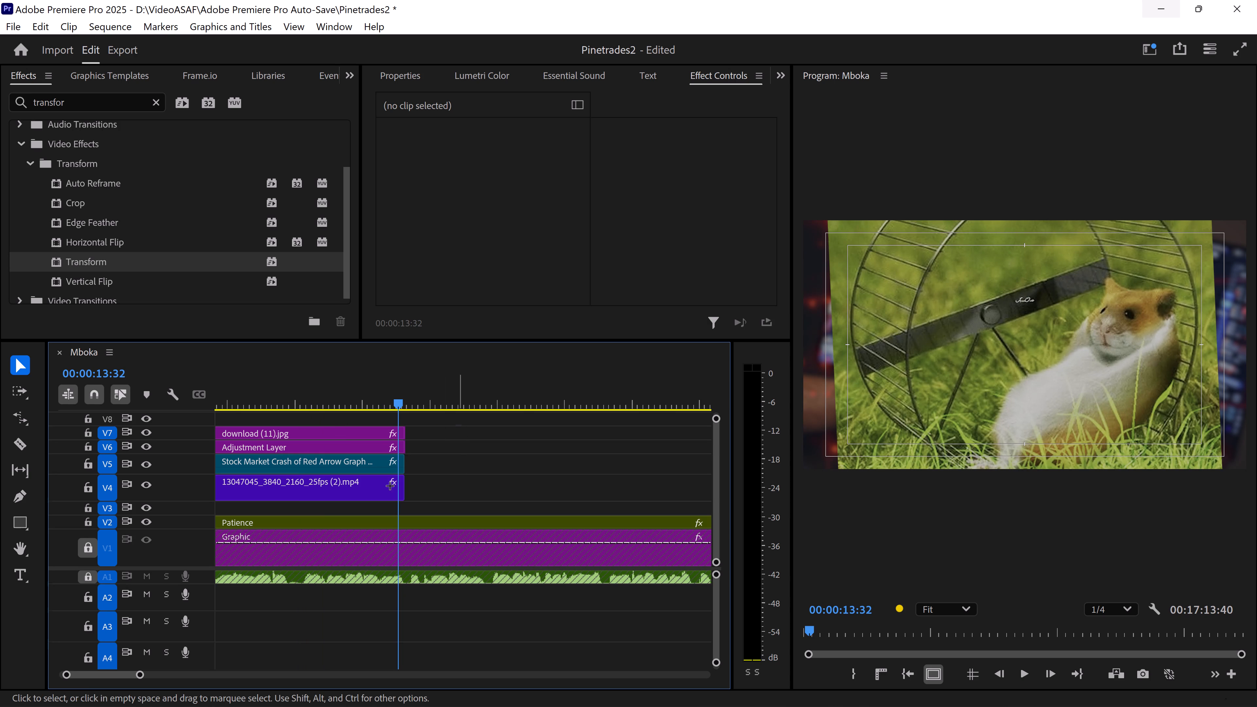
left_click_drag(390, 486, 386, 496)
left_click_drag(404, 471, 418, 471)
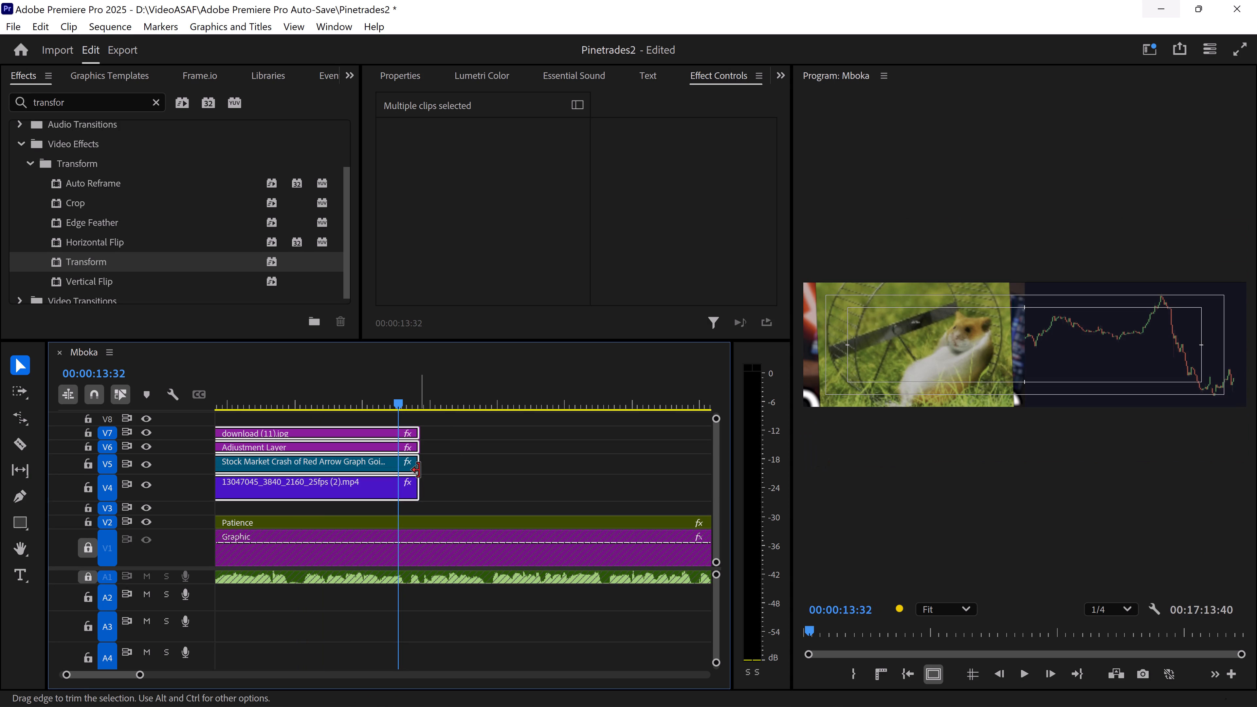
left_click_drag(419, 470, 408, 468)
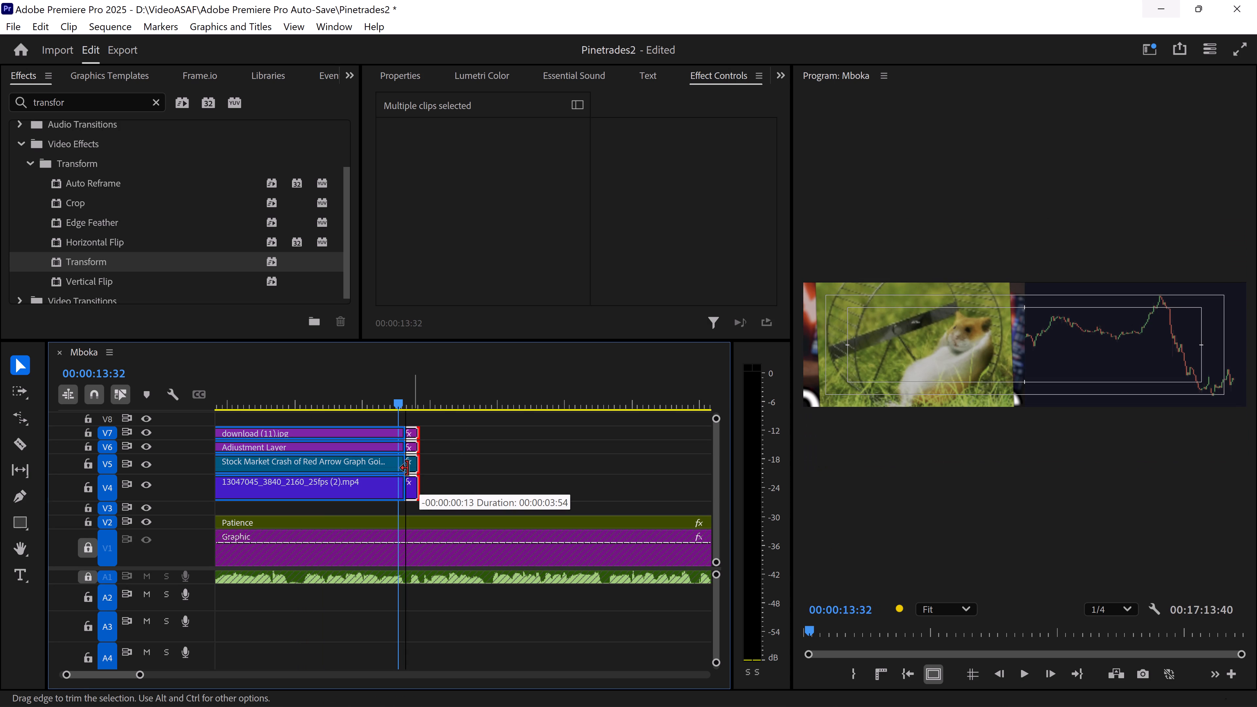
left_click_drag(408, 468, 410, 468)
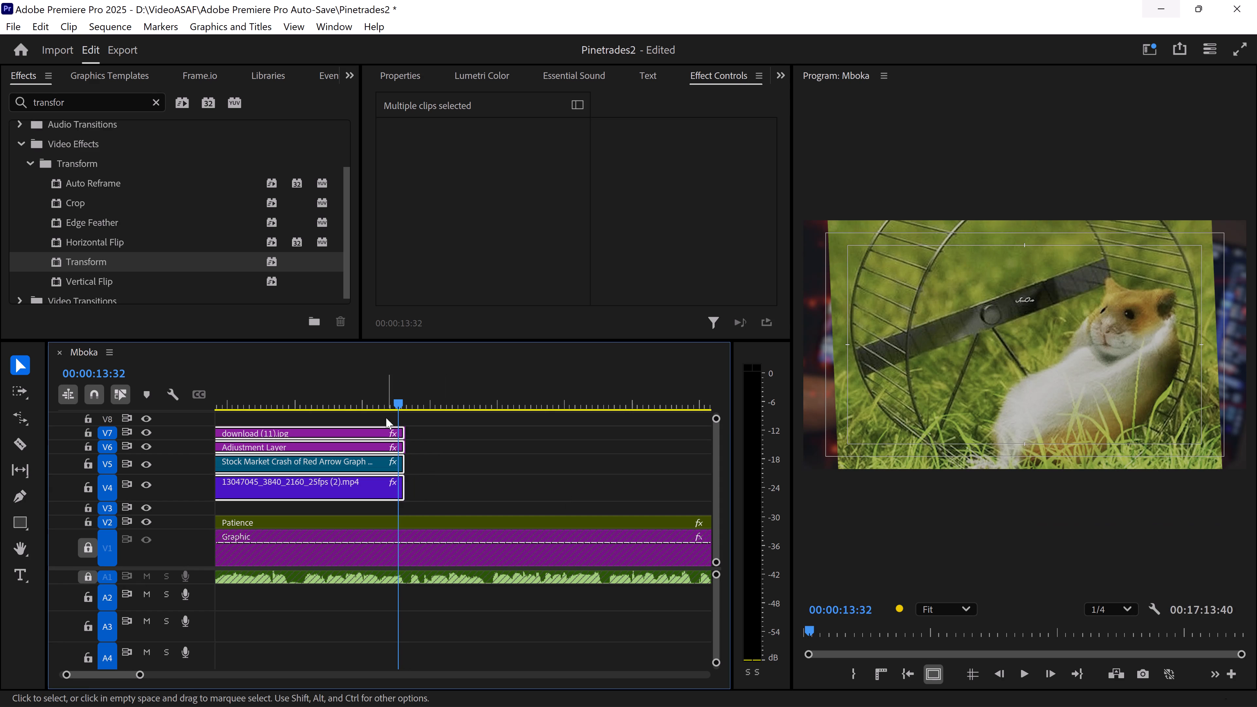
Add a Scale keyframe of 120.7 at 00:00:11:51 in the hamster image's second Transform effect and move it to about 00:00:13:00.
left_click_drag(395, 405, 380, 404)
left_click(495, 450)
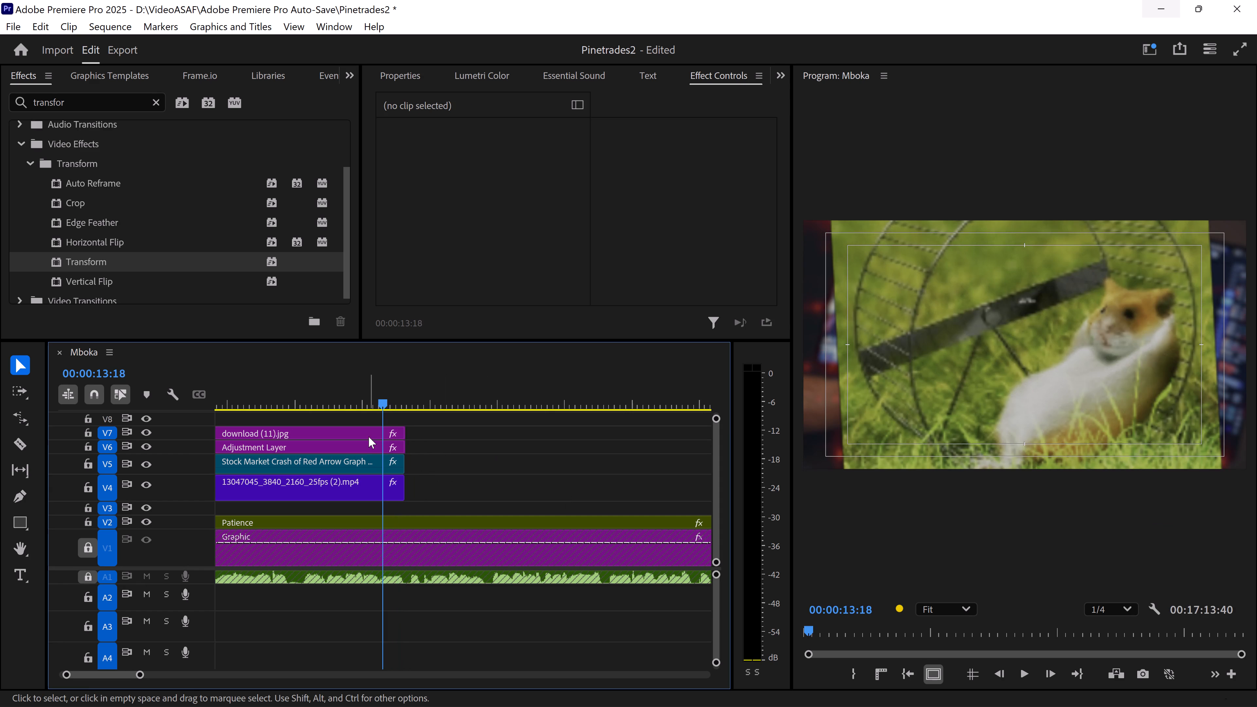
left_click(369, 435)
scroll(704, 169, "down", 12)
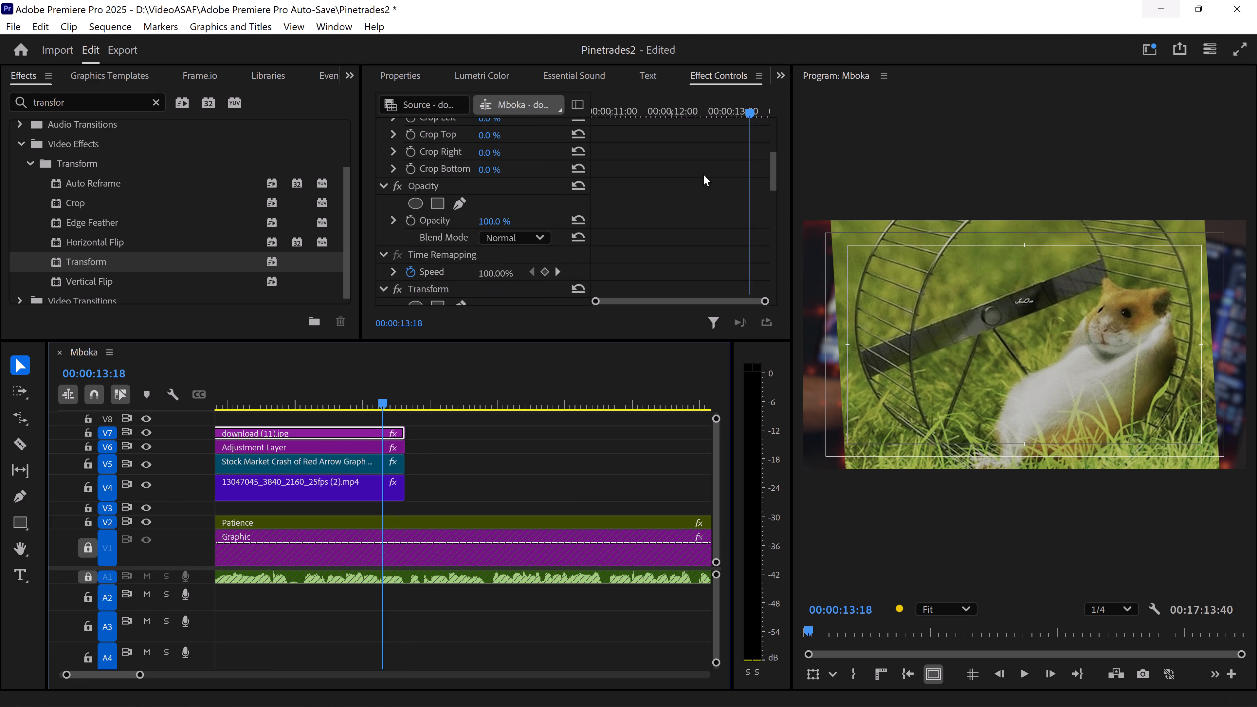
scroll(703, 174, "down", 20)
scroll(703, 174, "down", 2)
scroll(699, 175, "up", 9)
scroll(699, 175, "down", 4)
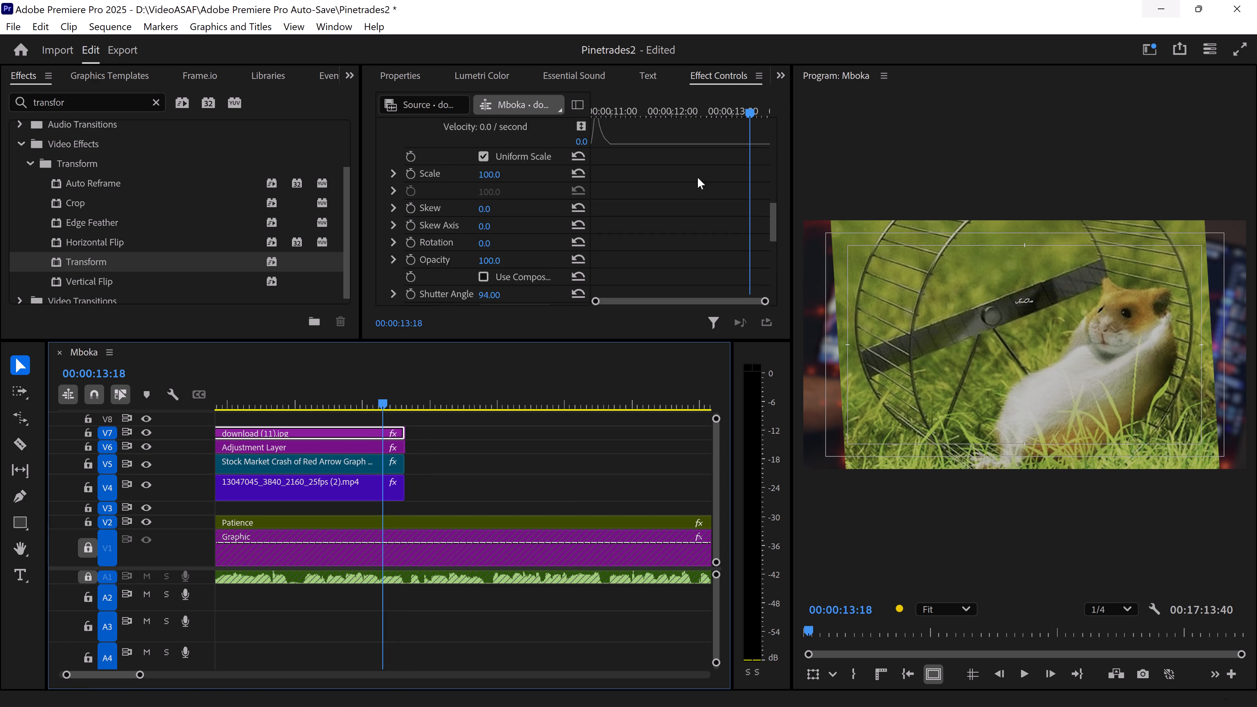
scroll(698, 177, "down", 7)
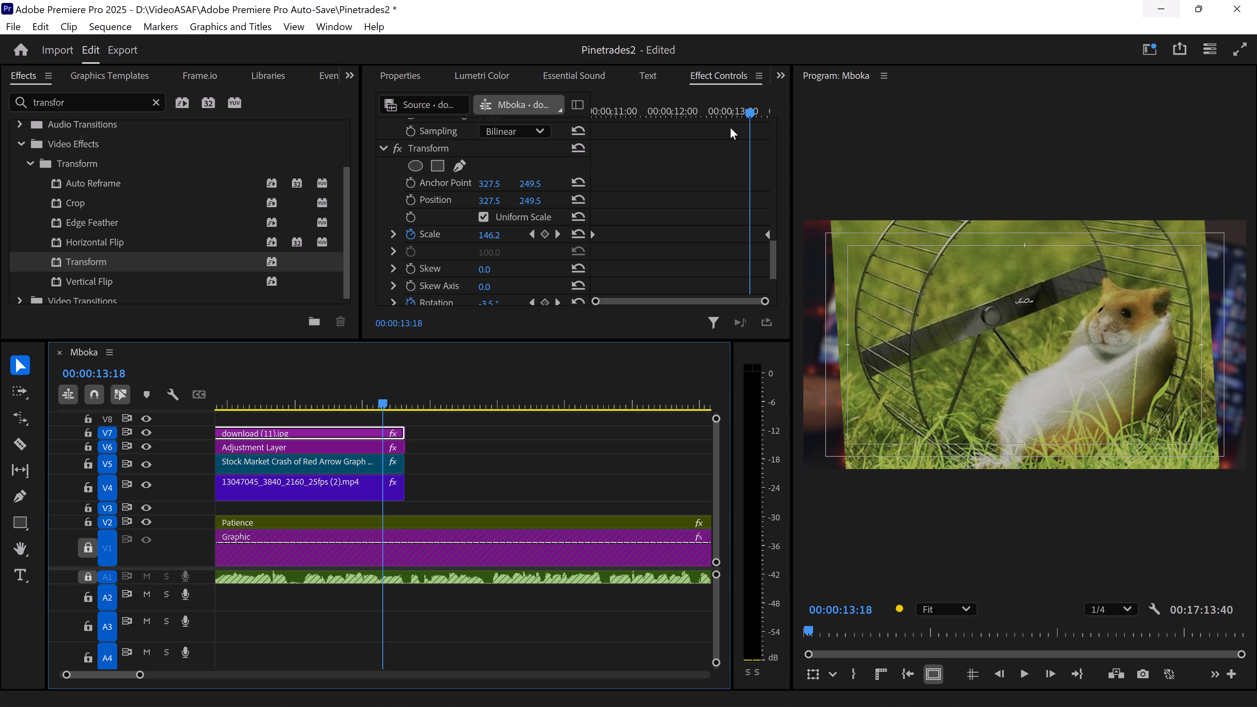
left_click_drag(746, 113, 702, 117)
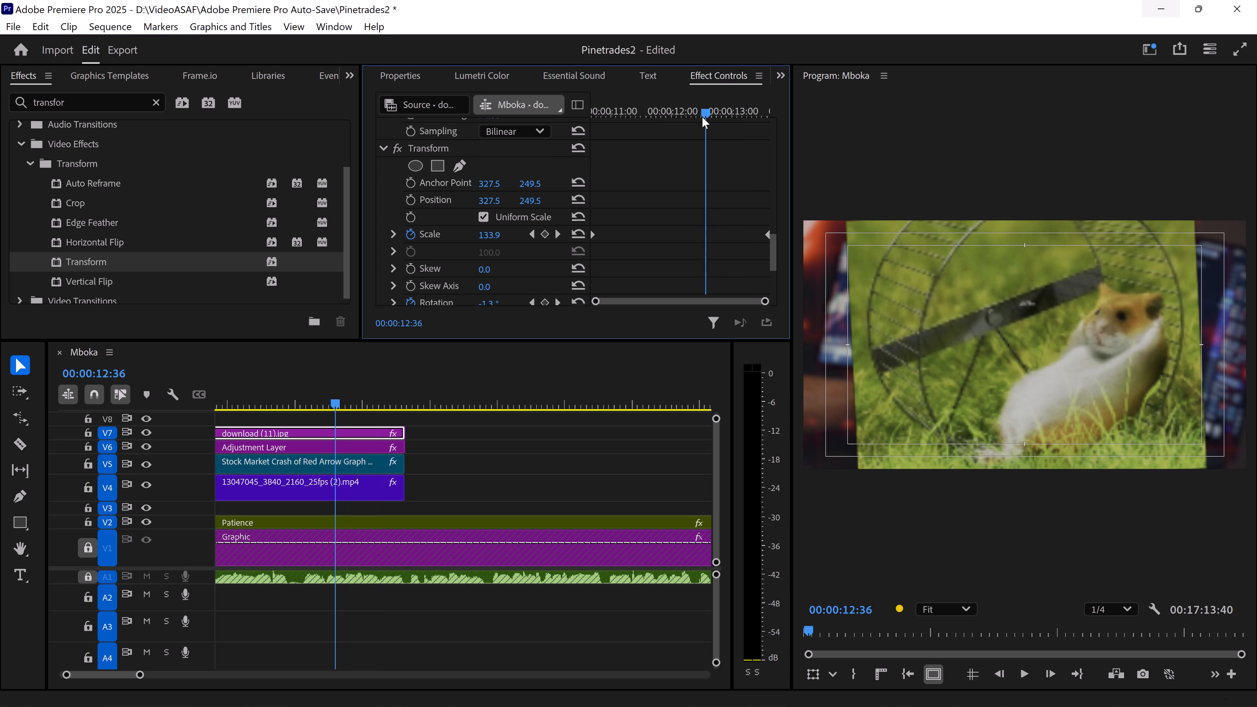
left_click_drag(702, 117, 662, 128)
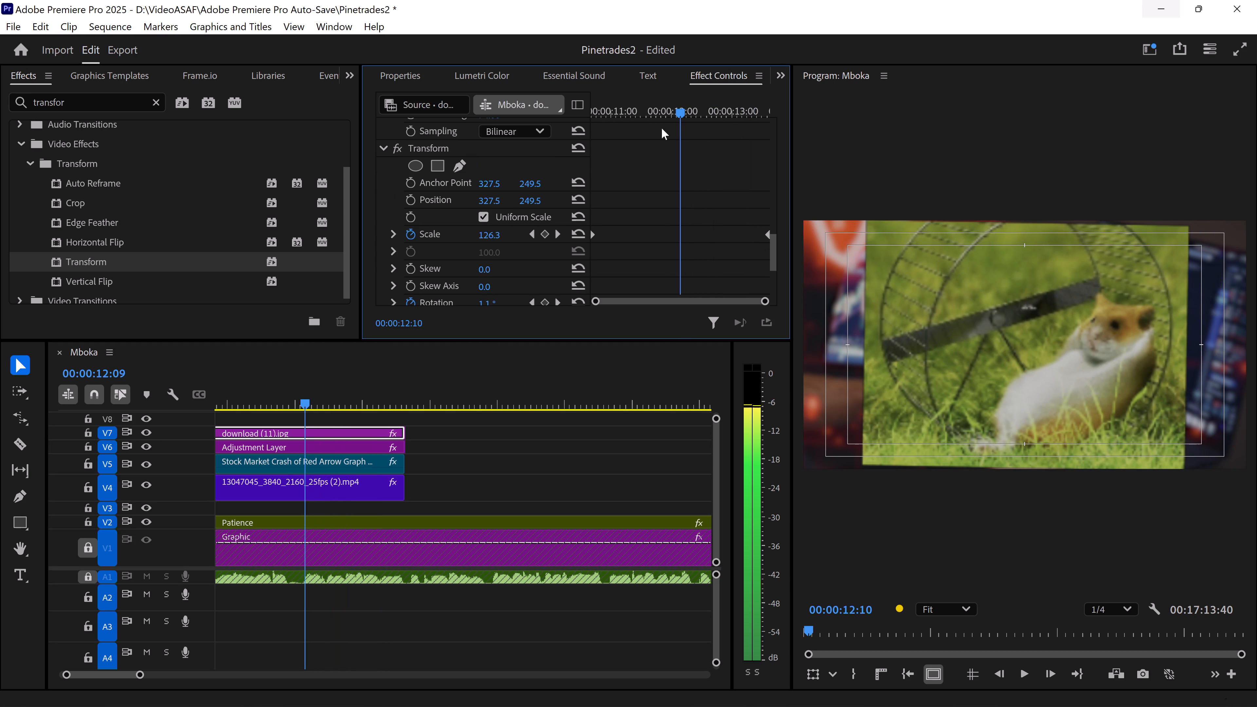
left_click_drag(662, 128, 659, 131)
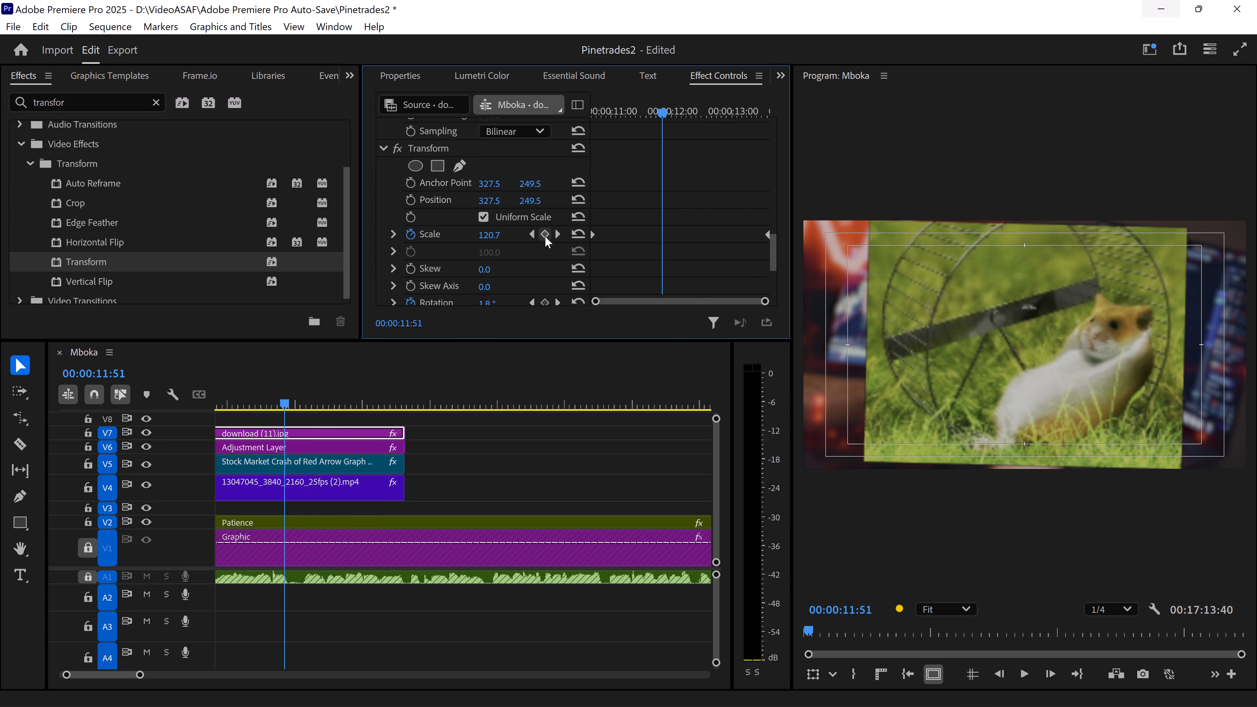
left_click(545, 236)
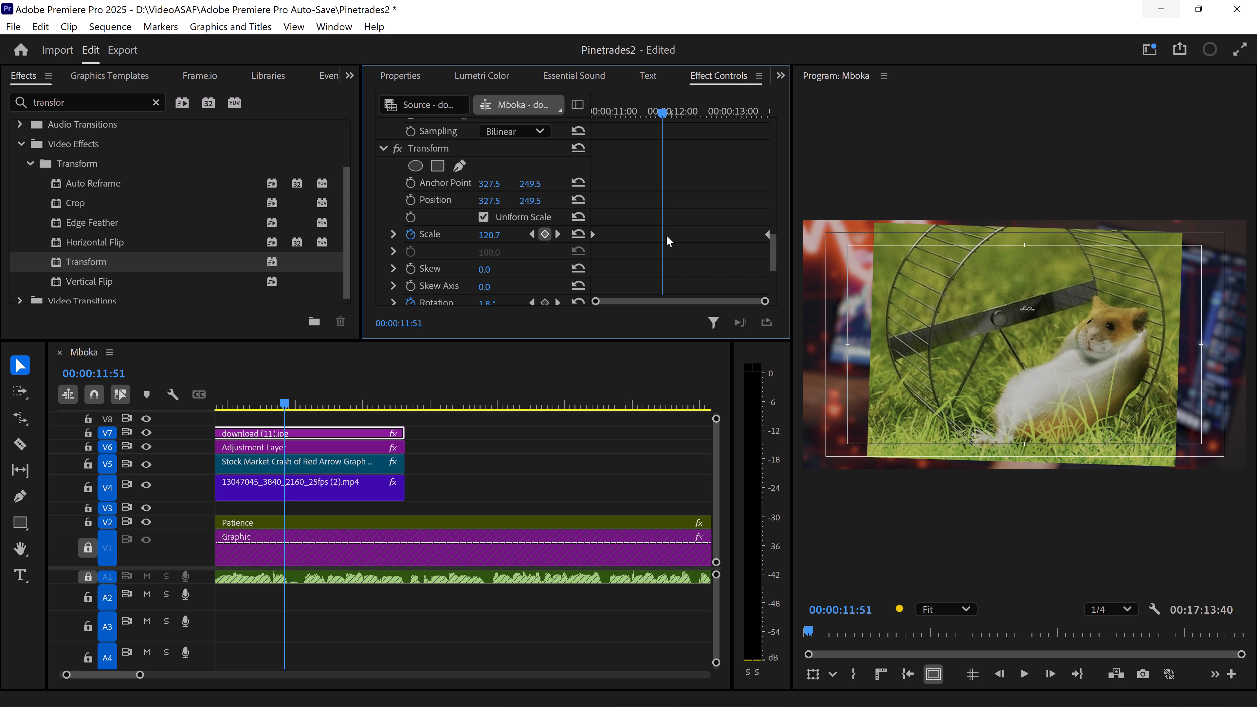
left_click_drag(664, 233, 731, 242)
left_click_drag(731, 242, 734, 242)
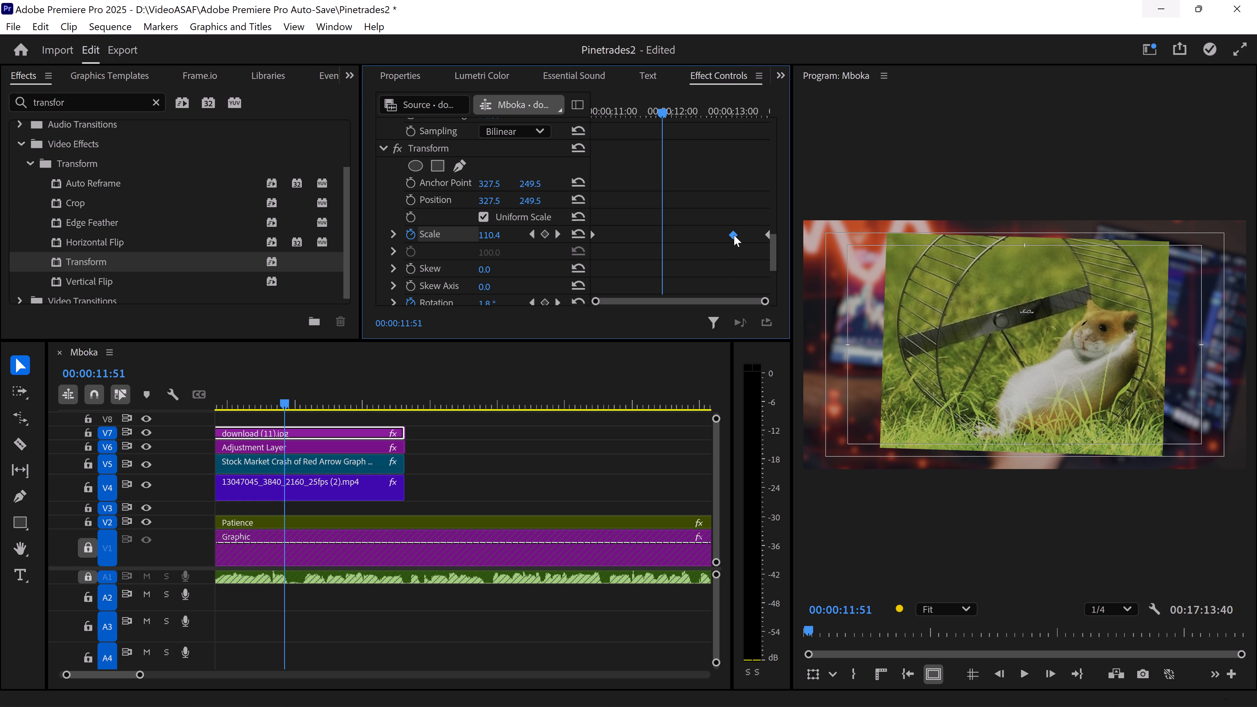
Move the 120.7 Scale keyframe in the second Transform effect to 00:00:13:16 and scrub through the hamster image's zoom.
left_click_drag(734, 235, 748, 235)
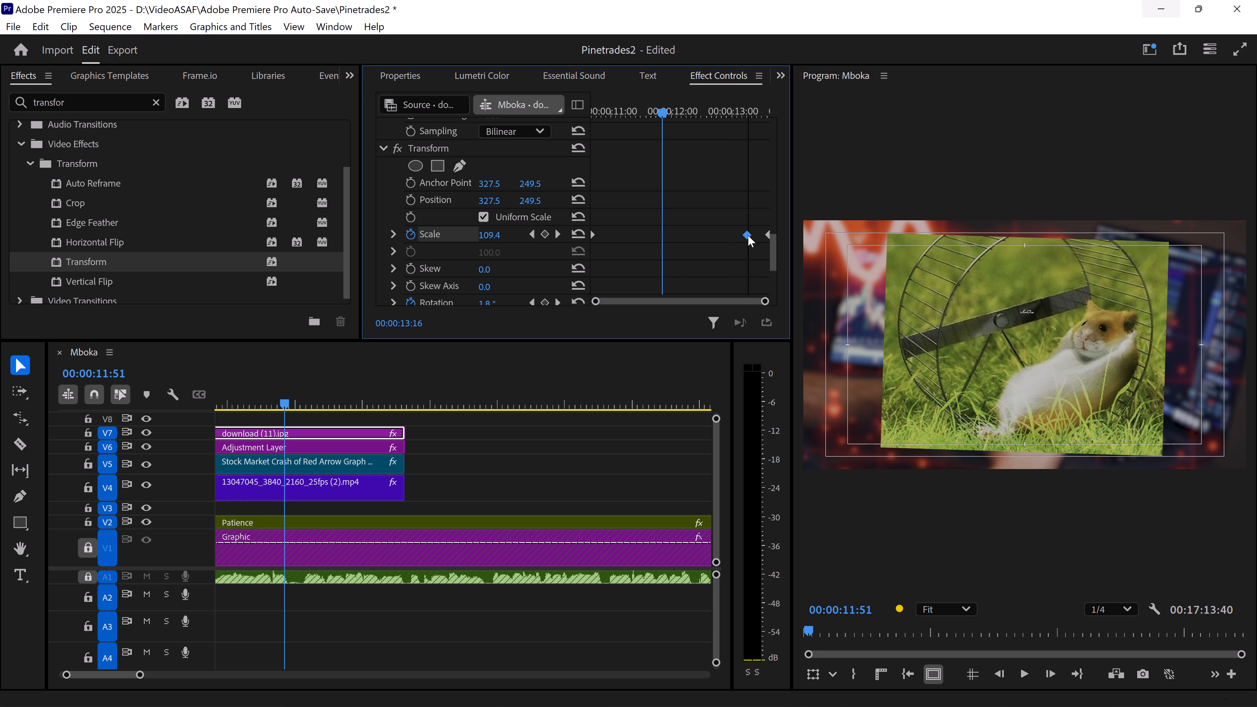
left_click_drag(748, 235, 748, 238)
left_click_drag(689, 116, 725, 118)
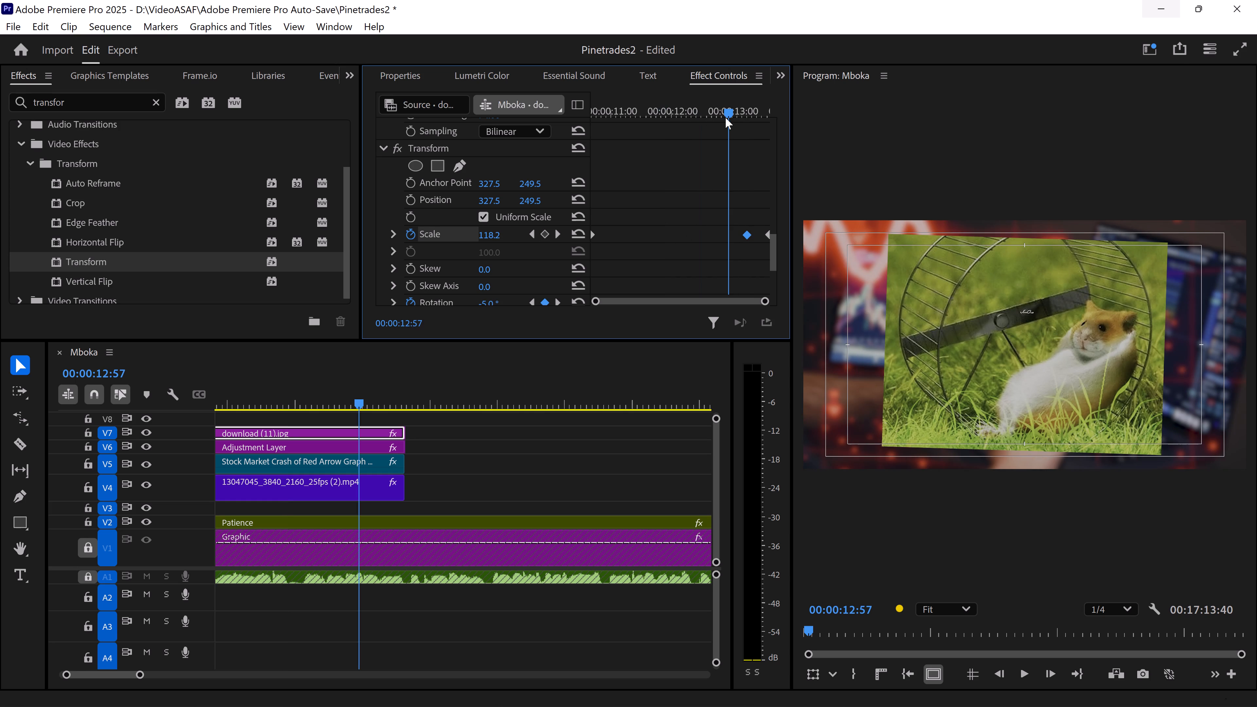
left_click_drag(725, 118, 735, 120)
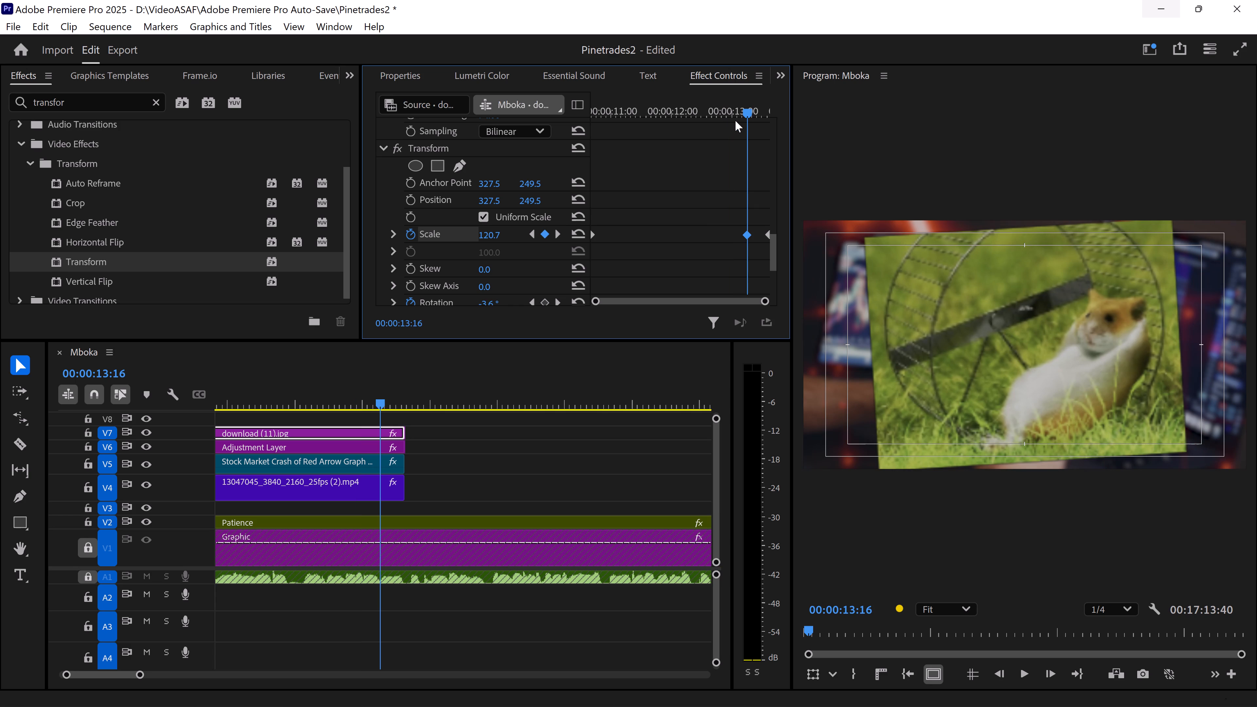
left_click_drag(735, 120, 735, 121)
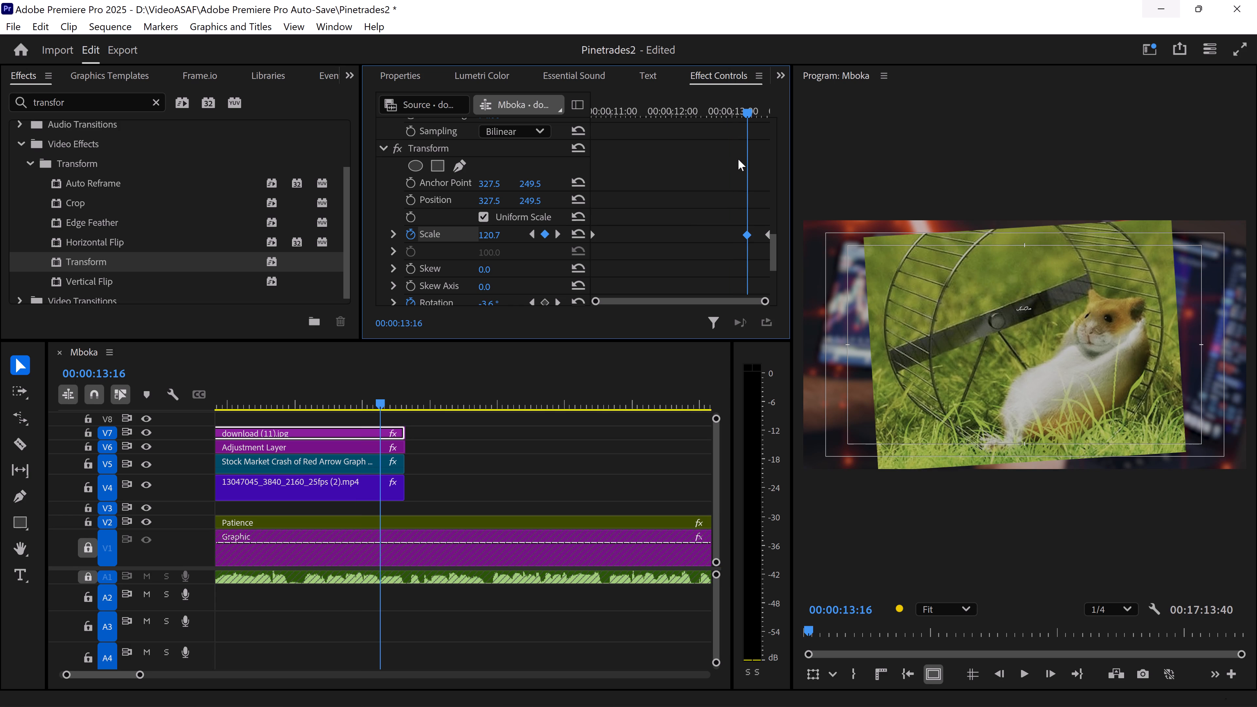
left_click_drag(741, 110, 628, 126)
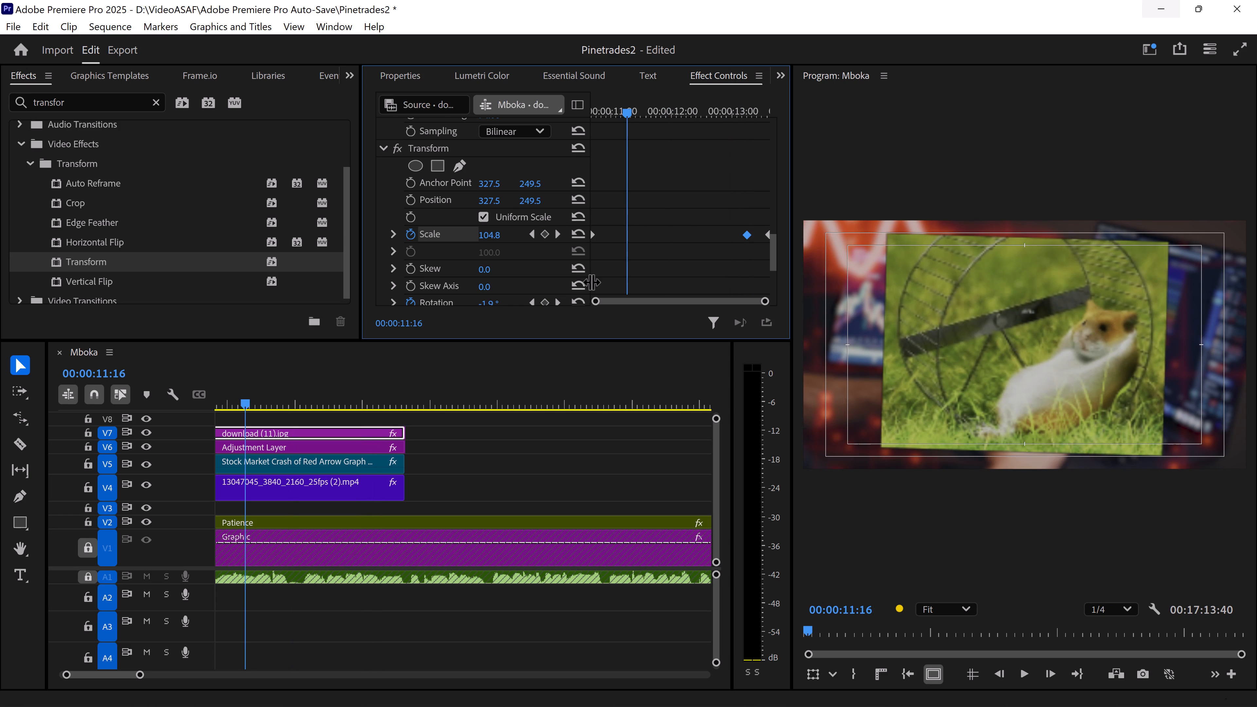
Turn off the composition shutter angle in the hamster image's second Transform effect and set its Shutter Angle to 84.
scroll(643, 248, "down", 2)
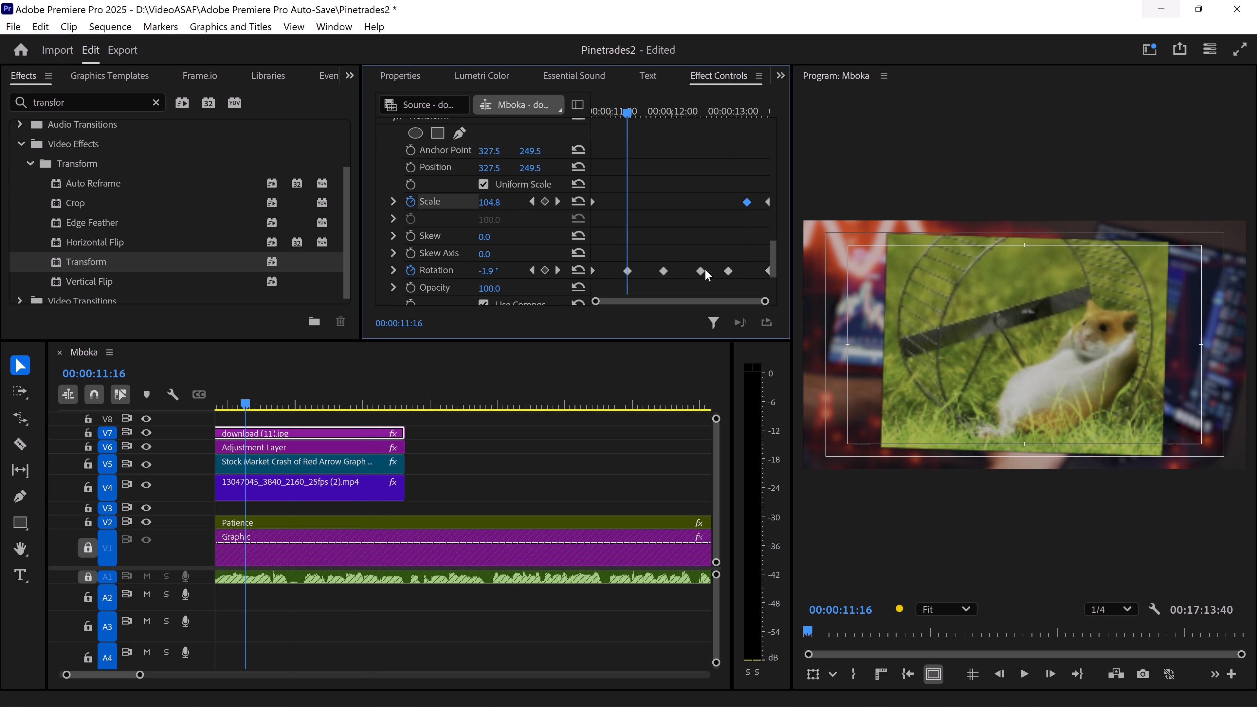
scroll(649, 226, "down", 12)
left_click(480, 205)
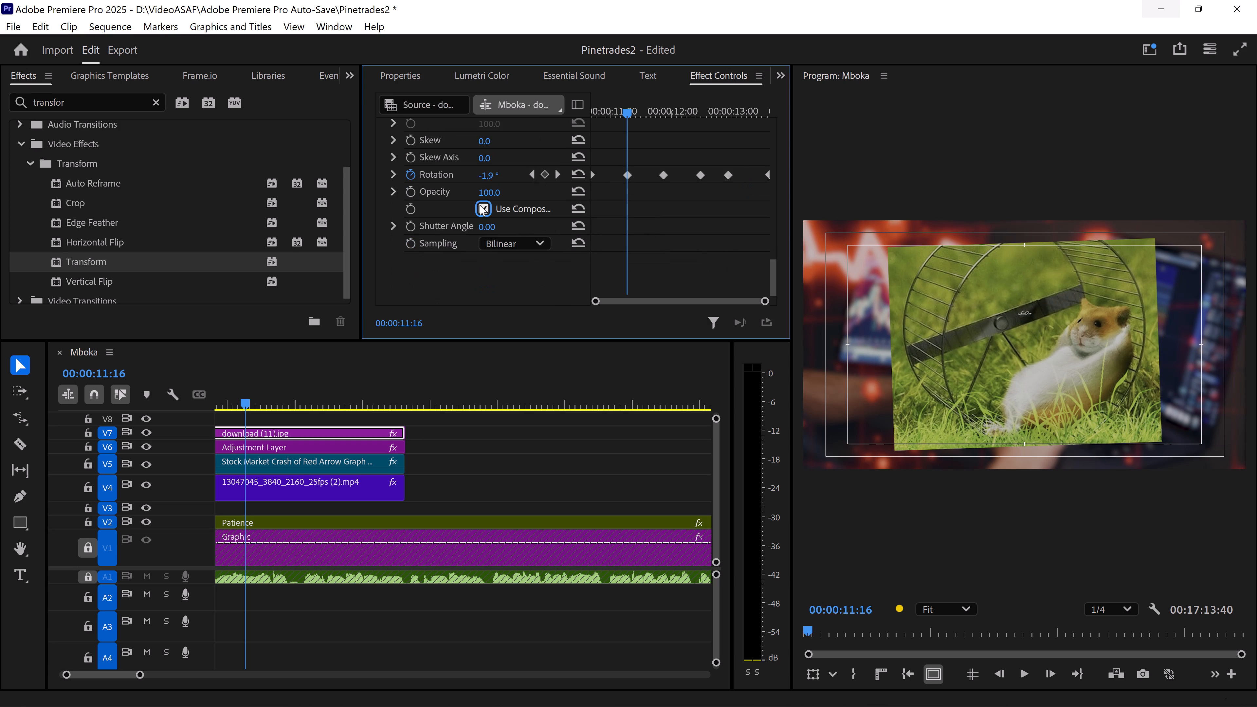
left_click_drag(488, 229, 511, 228)
left_click_drag(511, 228, 537, 228)
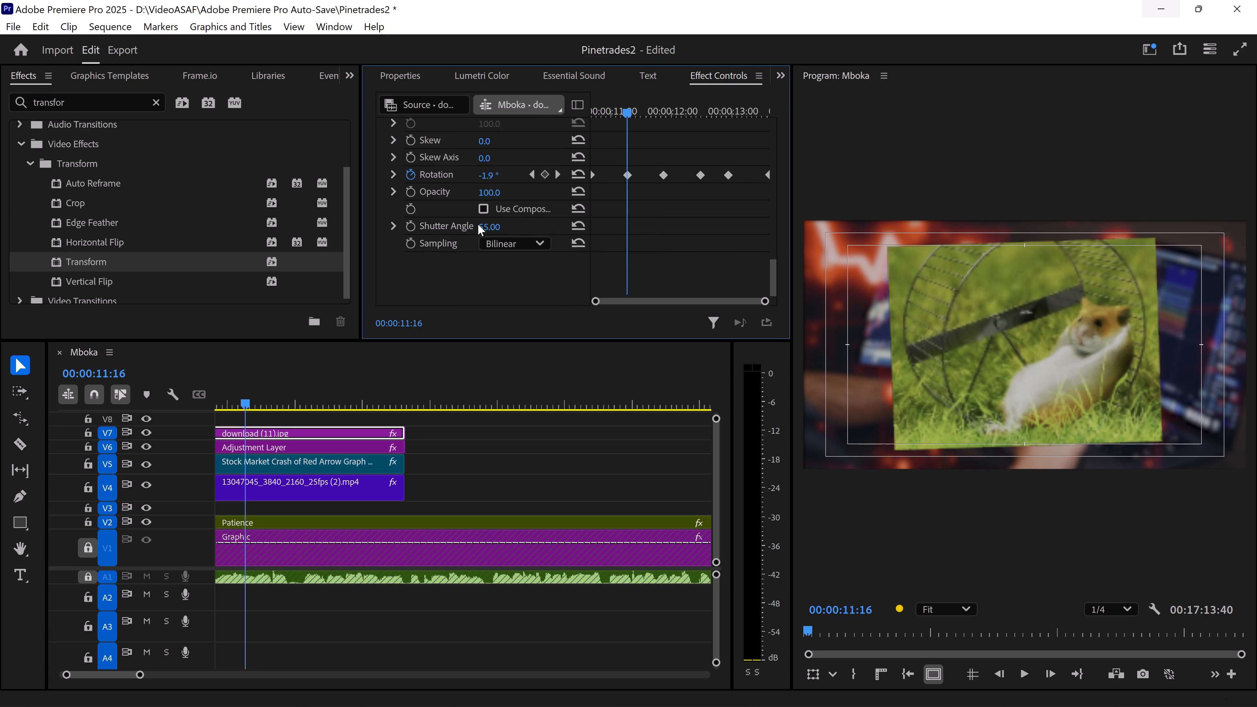
left_click_drag(481, 224, 506, 224)
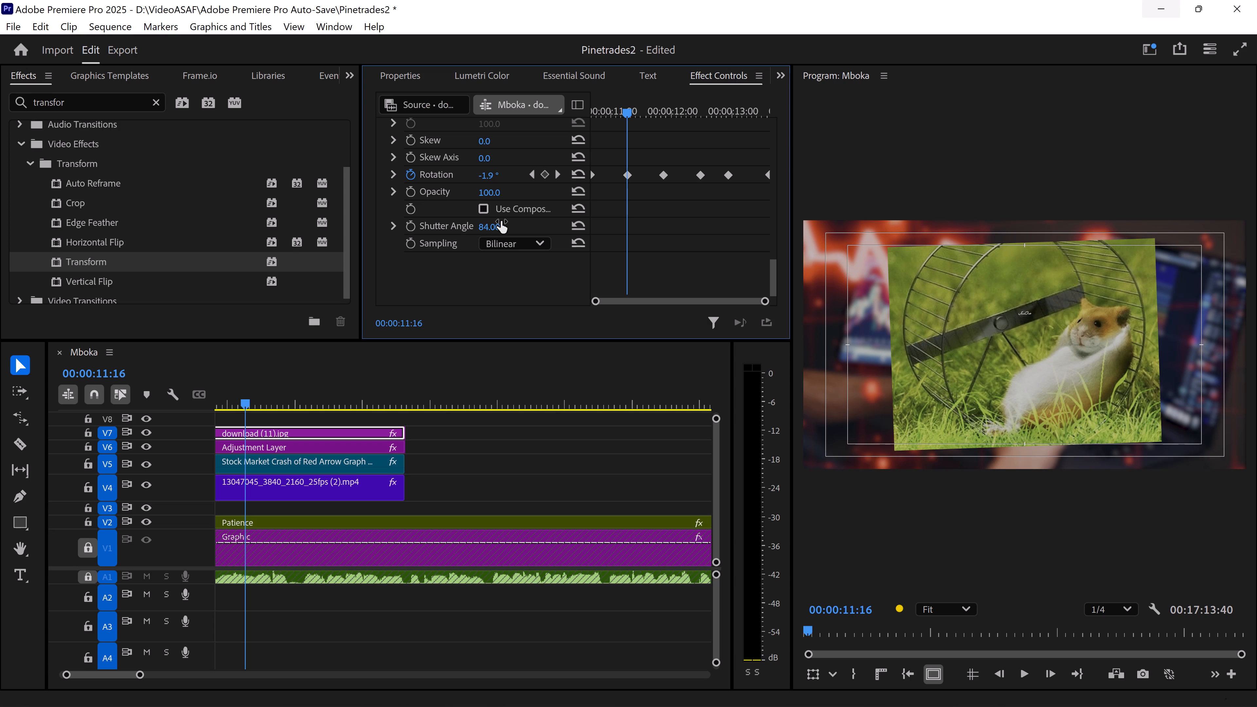
Delete the last Rotation keyframe, move the -5° one to the image's end, and shift the two keyframes before it slightly later.
left_click_drag(675, 214, 699, 177)
left_click_drag(709, 202, 746, 157)
left_click_drag(746, 157, 749, 157)
left_click(765, 174)
key("Delete")
left_click_drag(727, 175, 783, 176)
left_click_drag(699, 174, 709, 174)
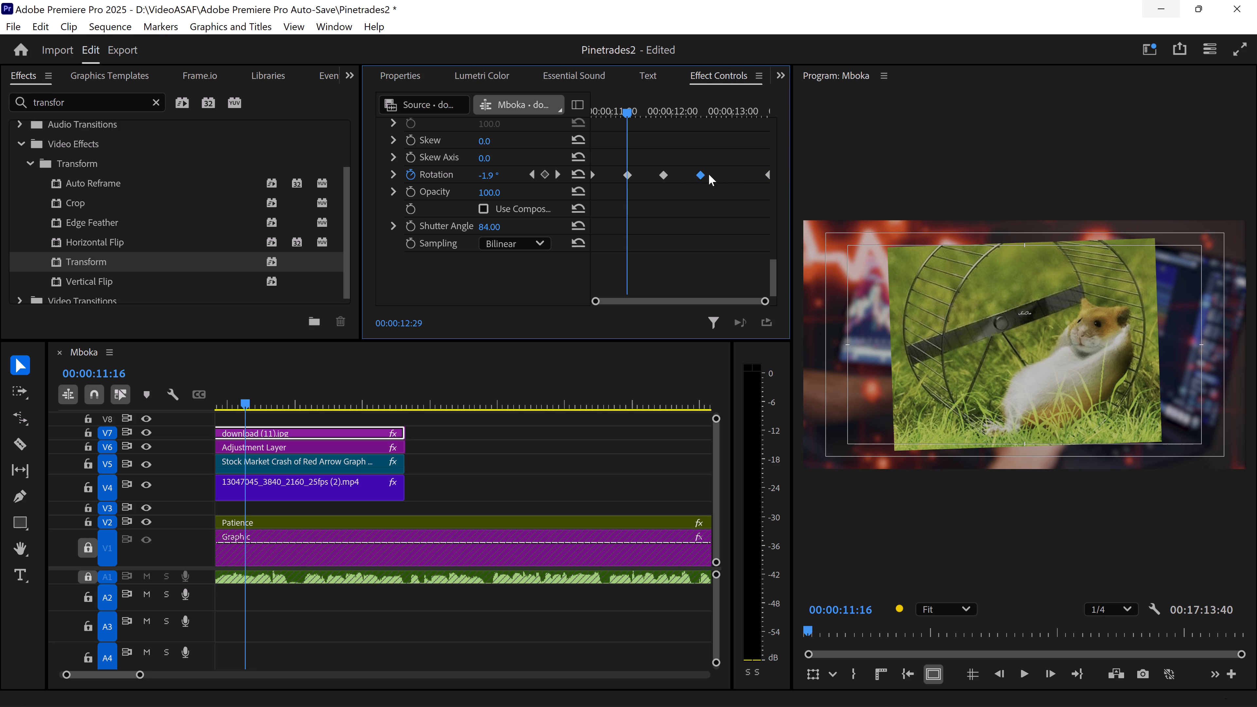
left_click_drag(709, 174, 720, 172)
left_click_drag(663, 174, 671, 174)
Play back from just before the hamster image to near its end to check the motion blur and rotation timing.
scroll(473, 432, "up", 11)
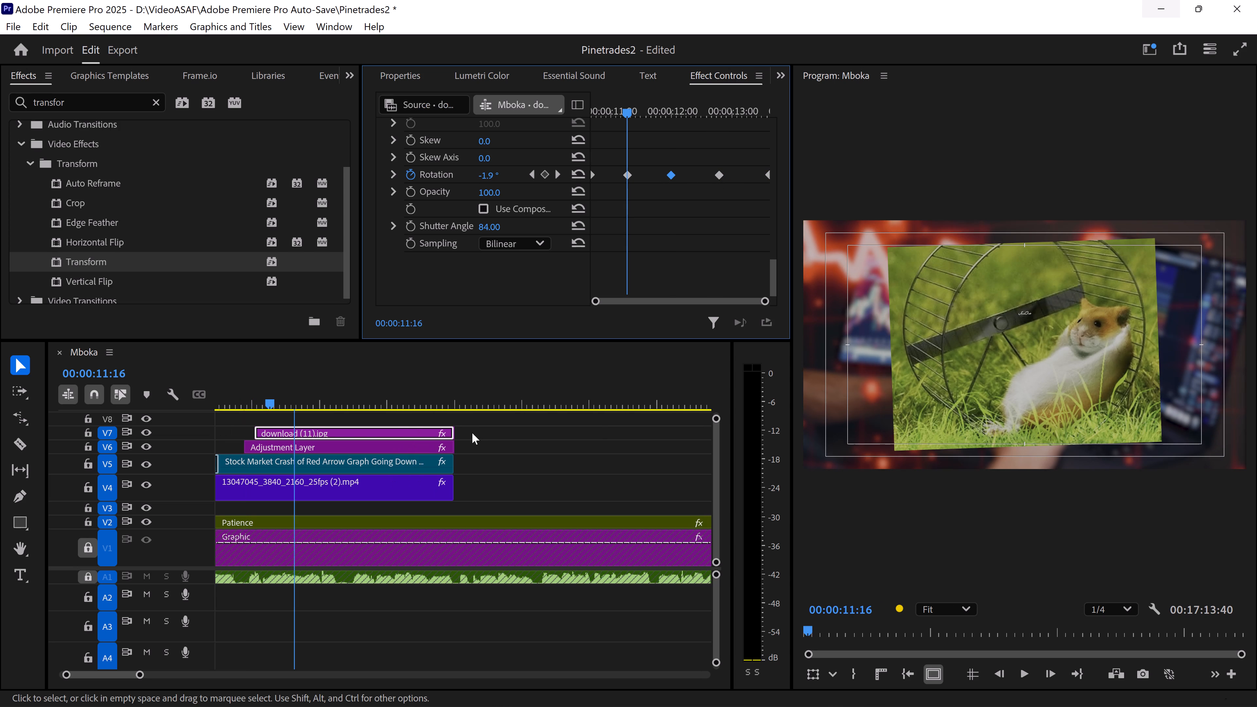
scroll(472, 433, "up", 3)
left_click(527, 389)
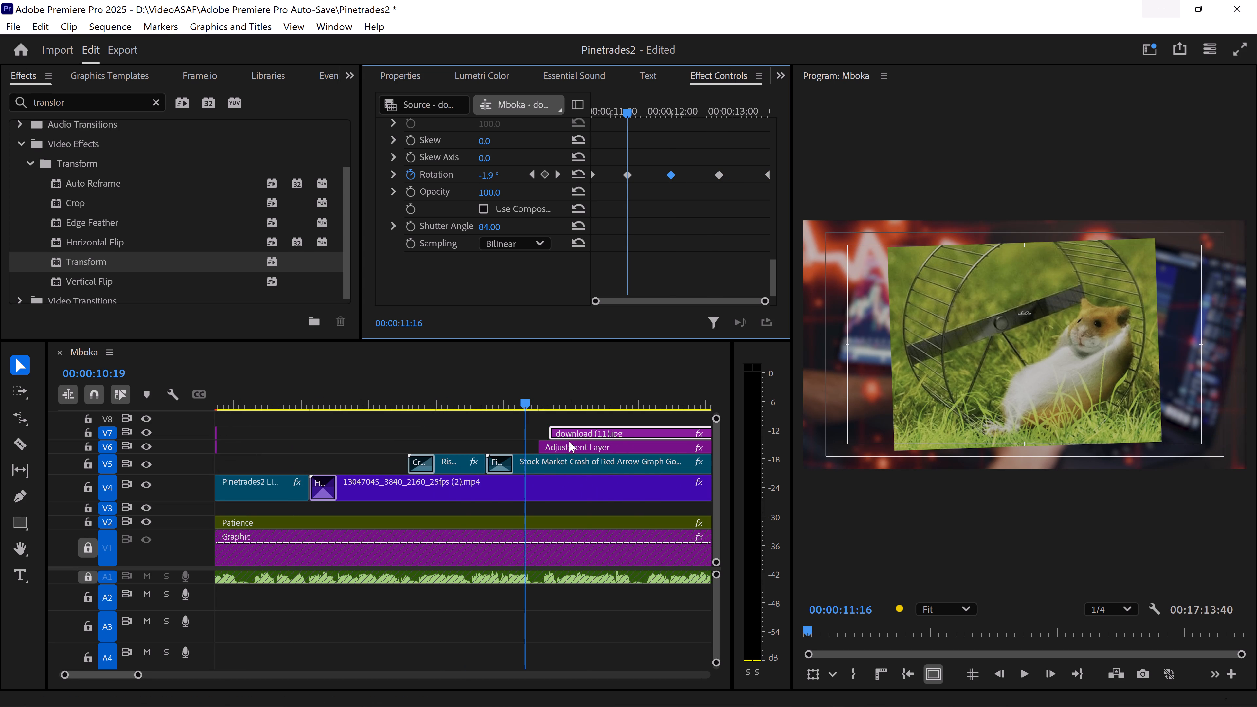
key("space")
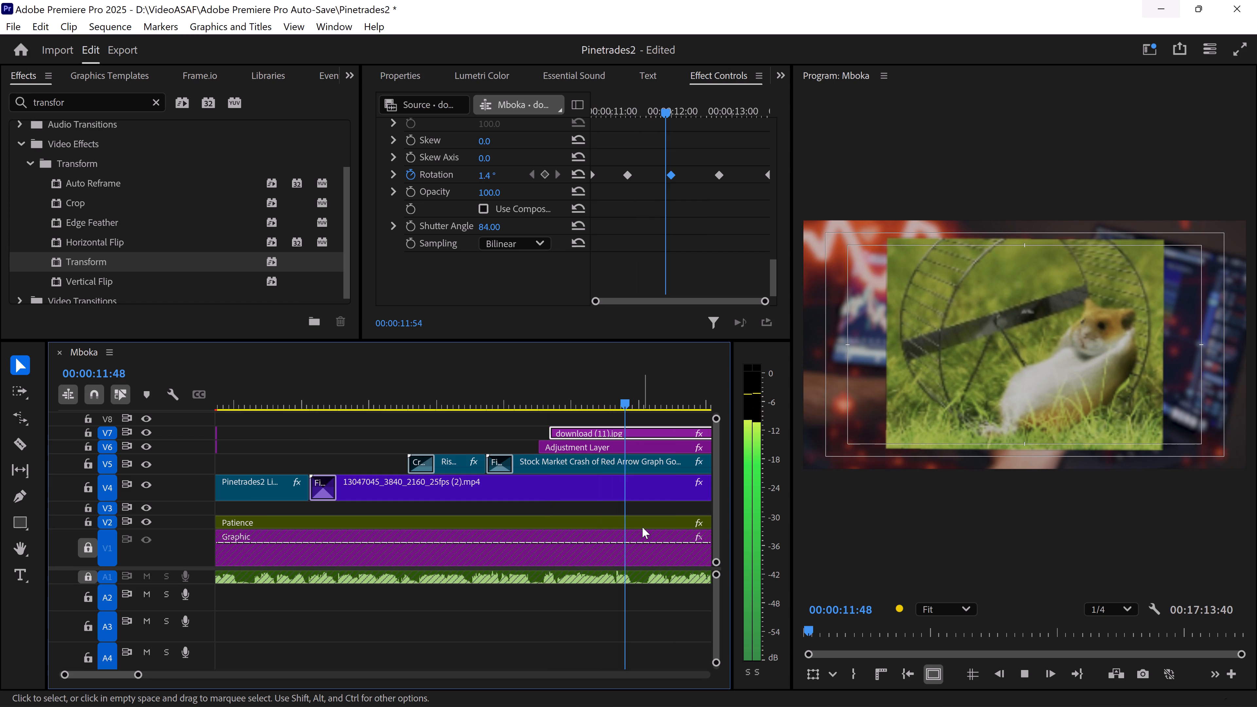
key("space")
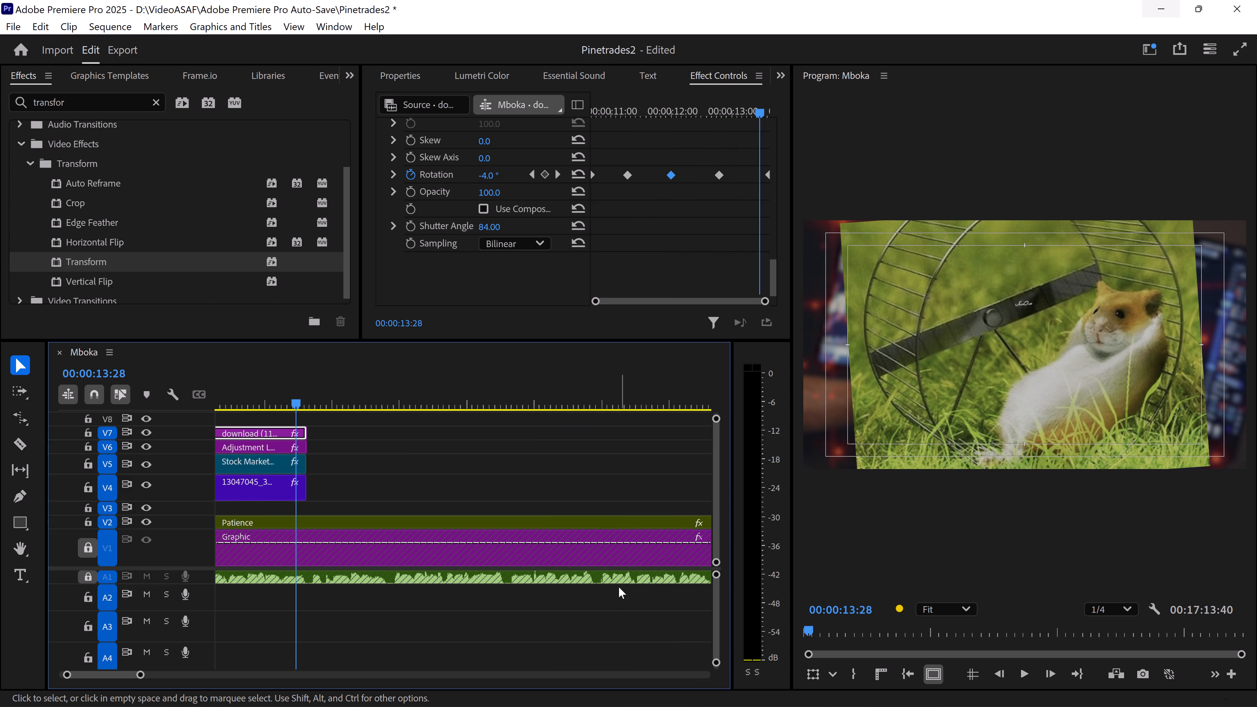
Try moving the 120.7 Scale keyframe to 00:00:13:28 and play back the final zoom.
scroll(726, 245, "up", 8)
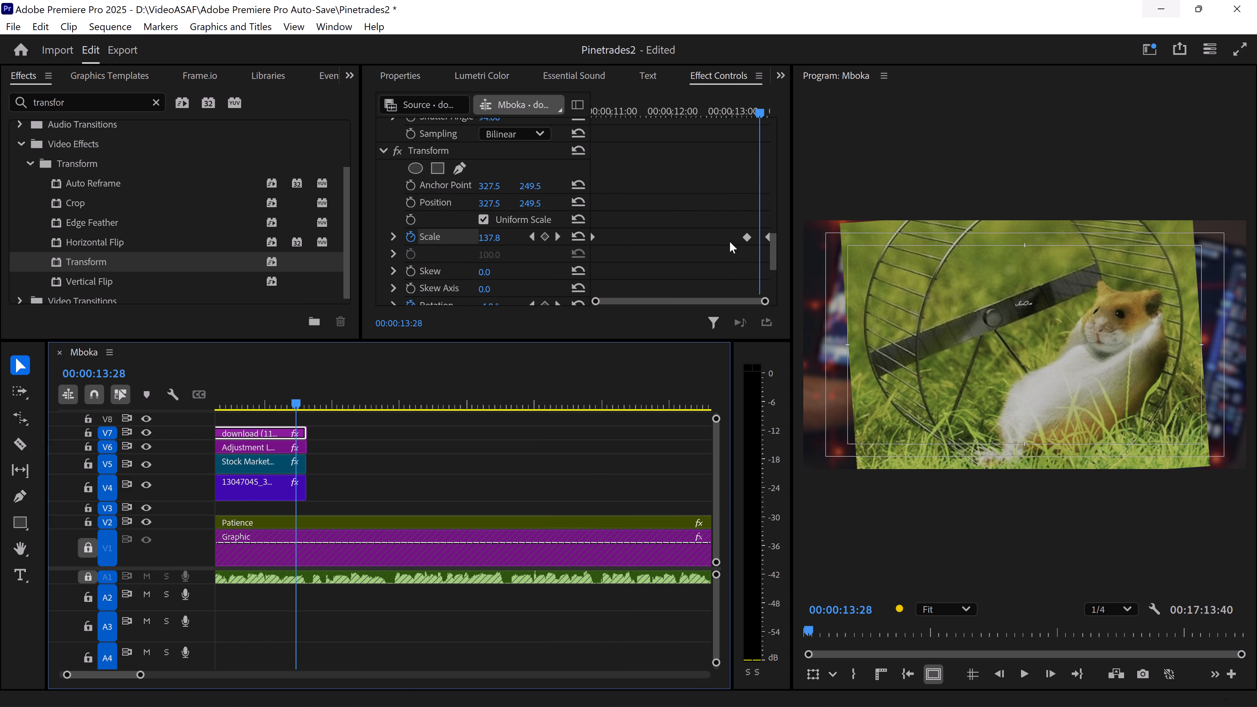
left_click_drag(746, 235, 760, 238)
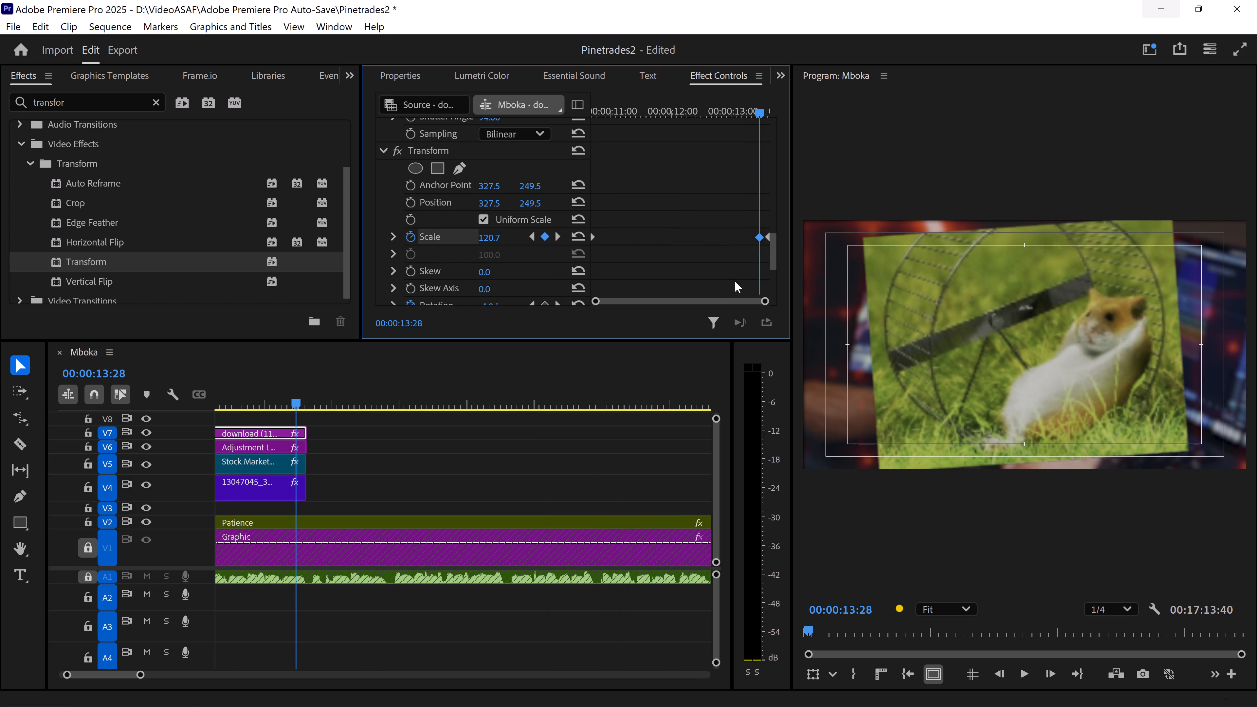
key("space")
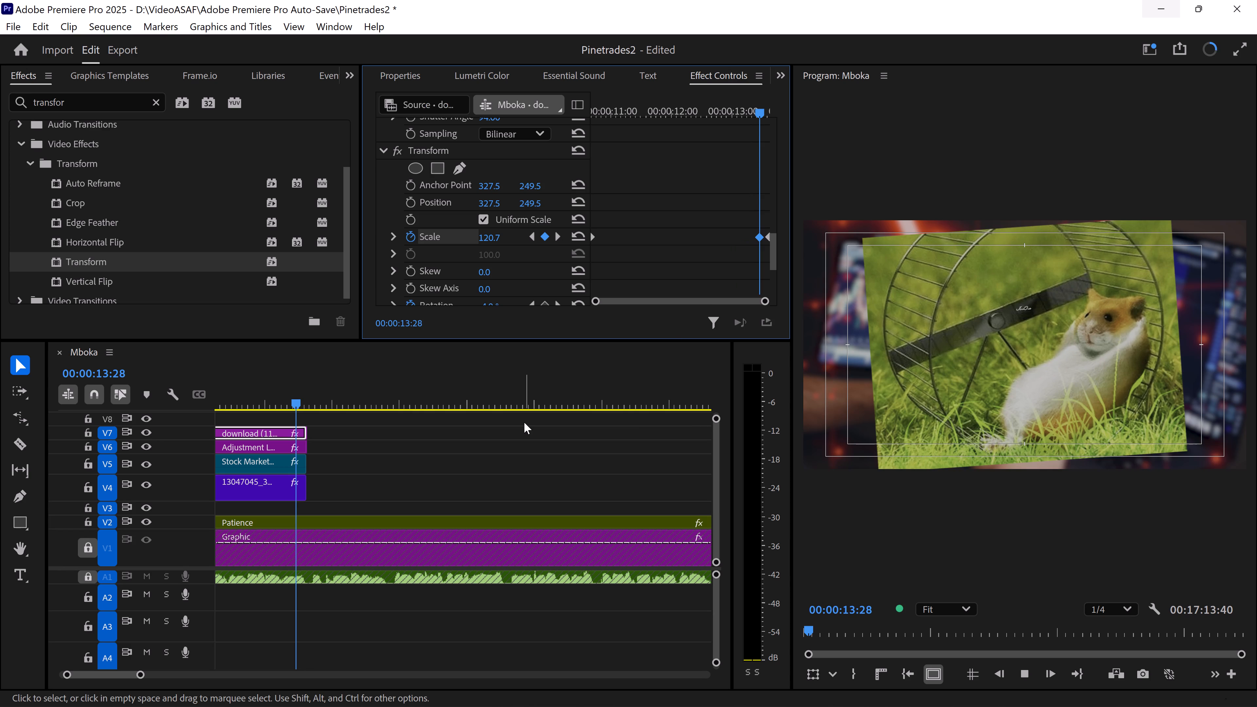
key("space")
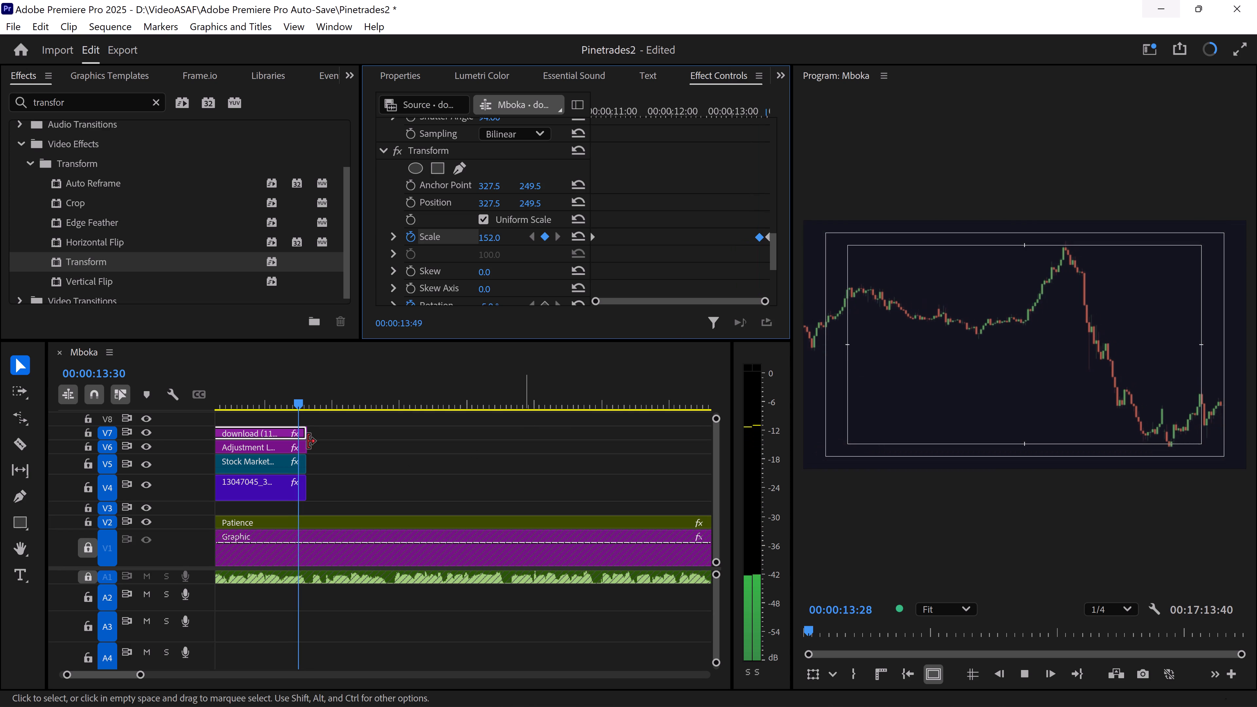
Move the 120.7 Scale keyframe earlier to 00:00:13:12 and play back the end of the hamster image.
left_click(745, 113)
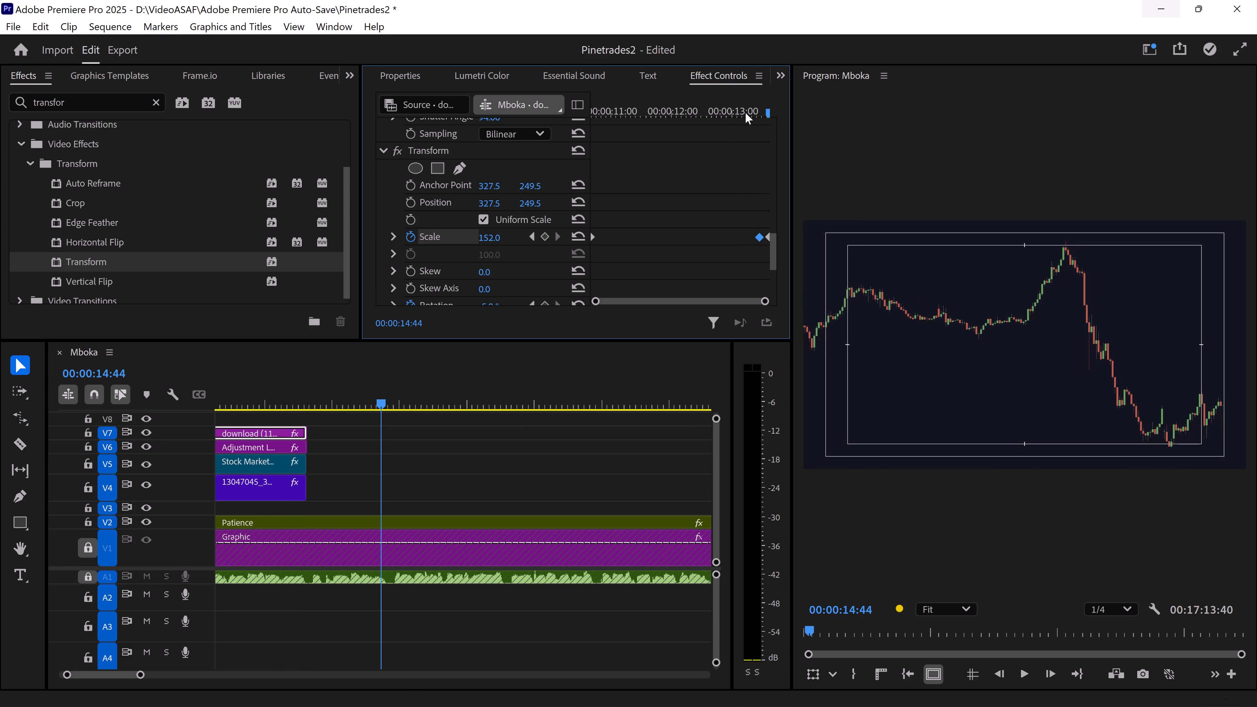
left_click_drag(759, 235, 743, 235)
key("space")
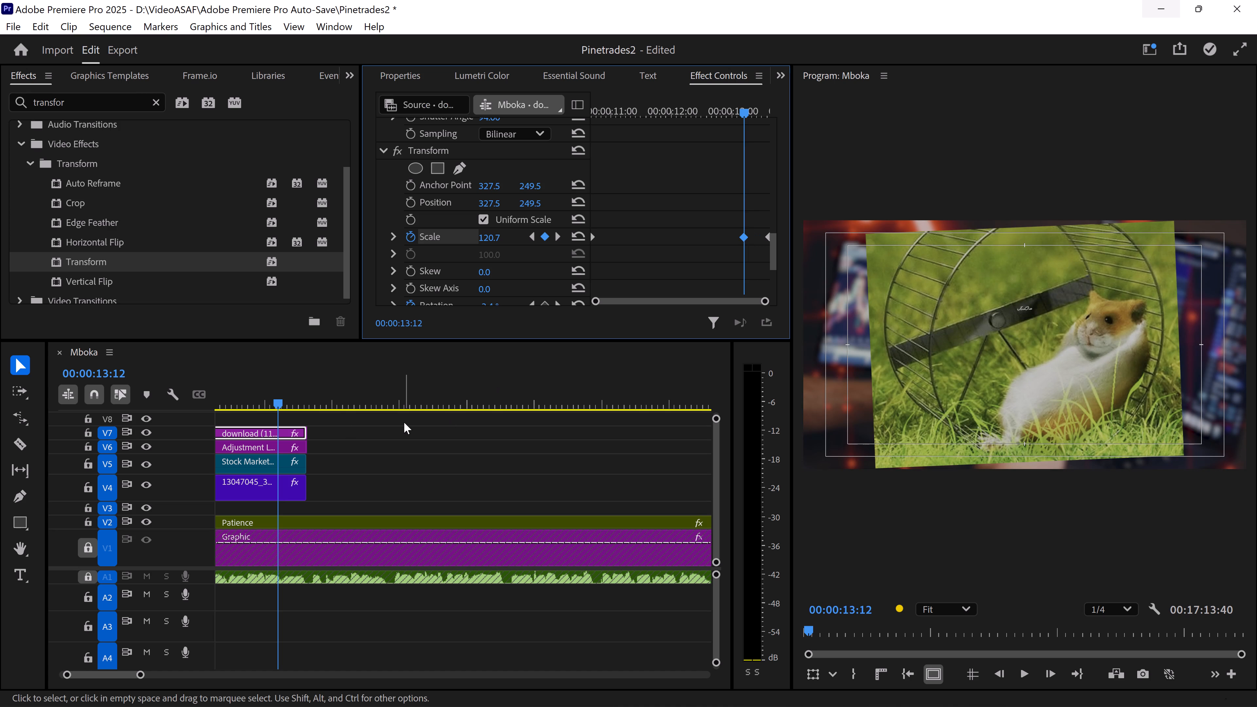
key("space")
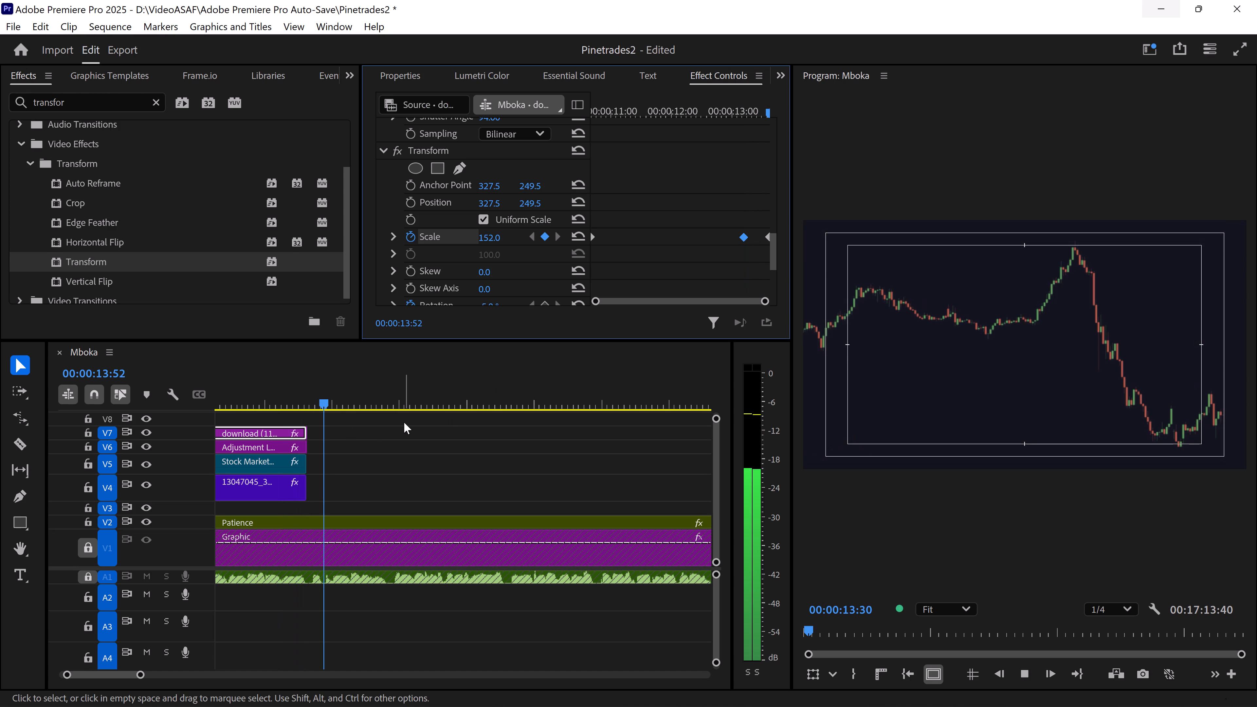
left_click_drag(745, 112, 738, 112)
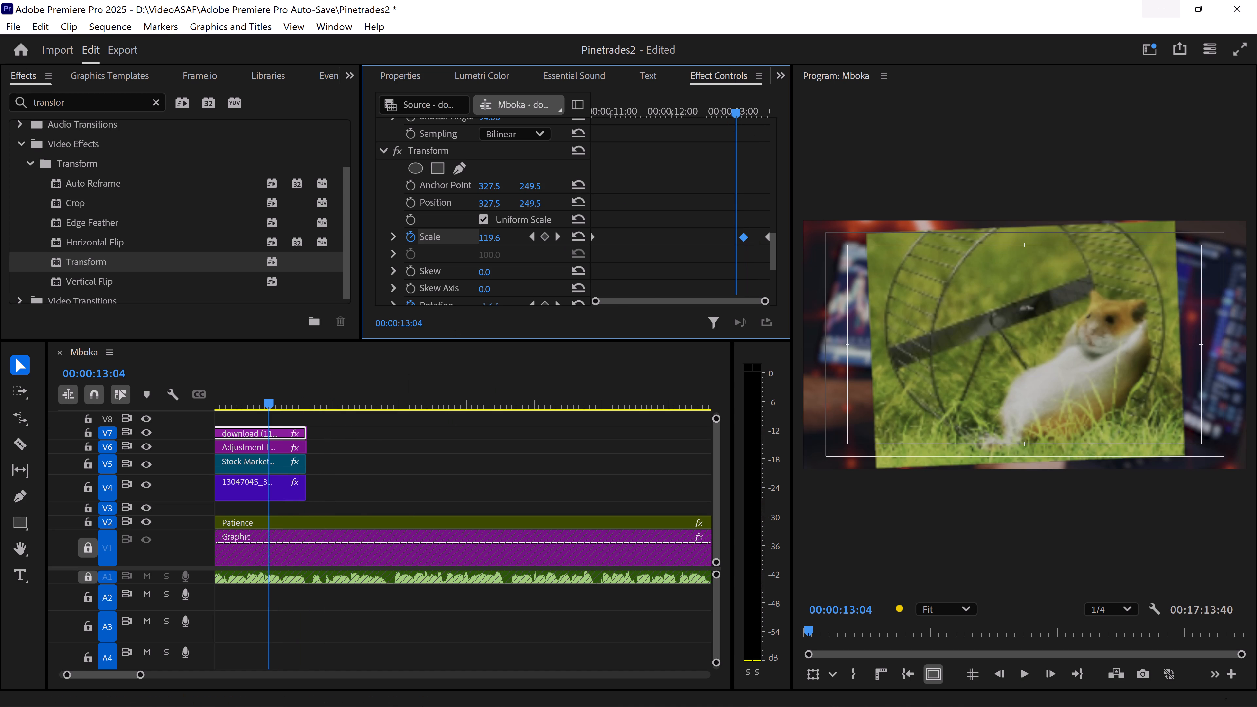
Load the "Top 12 MOST used fart Sound Effects" video from the Nick Files folder into the Source monitor.
left_click(780, 81)
left_click(804, 101)
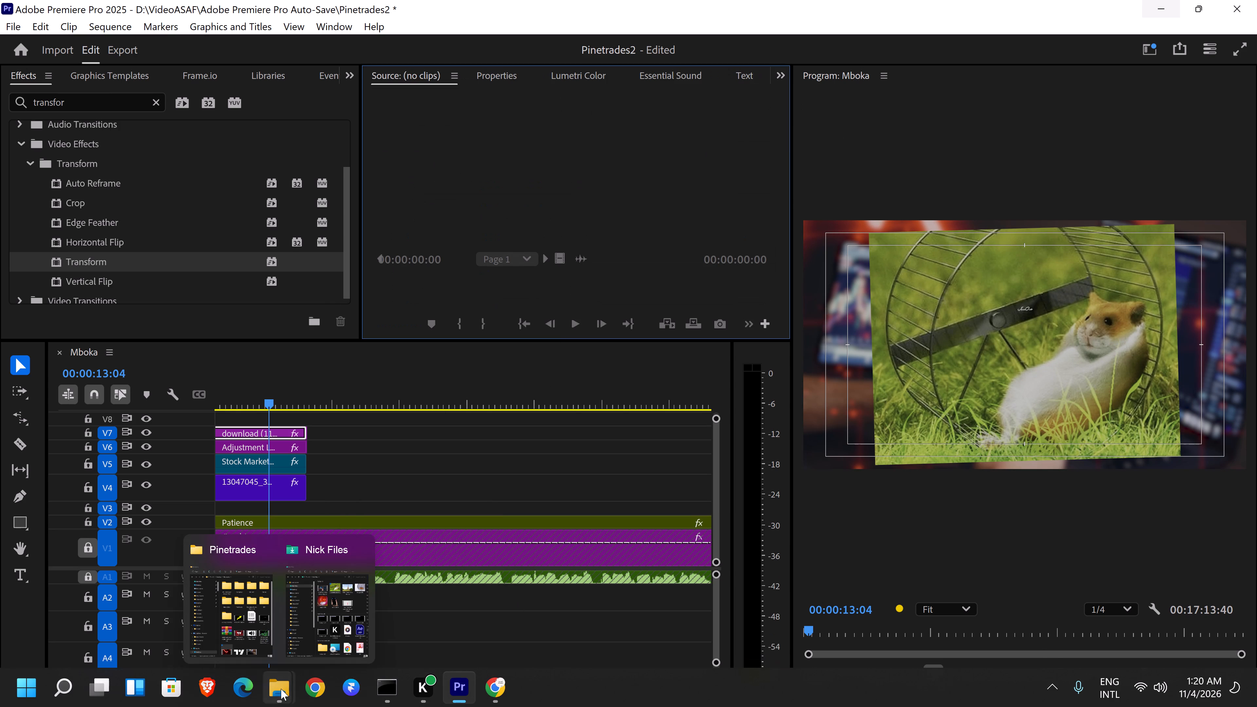
left_click(319, 594)
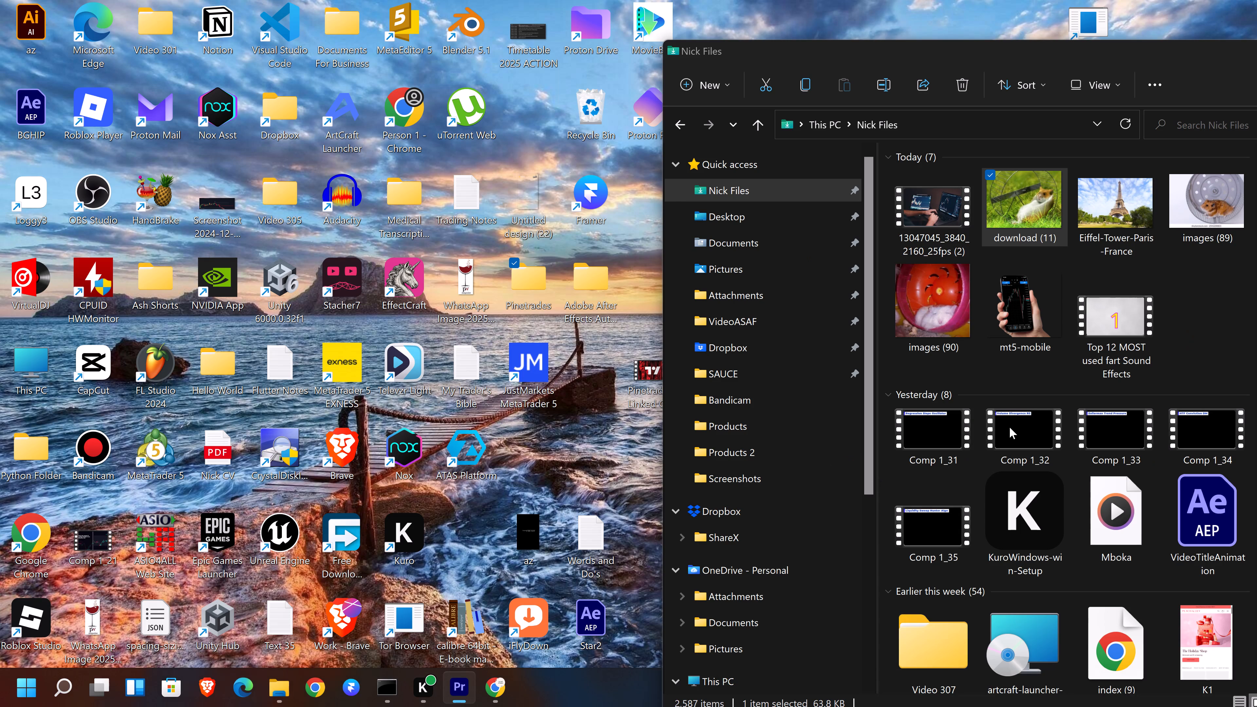
left_click_drag(1125, 318, 476, 211)
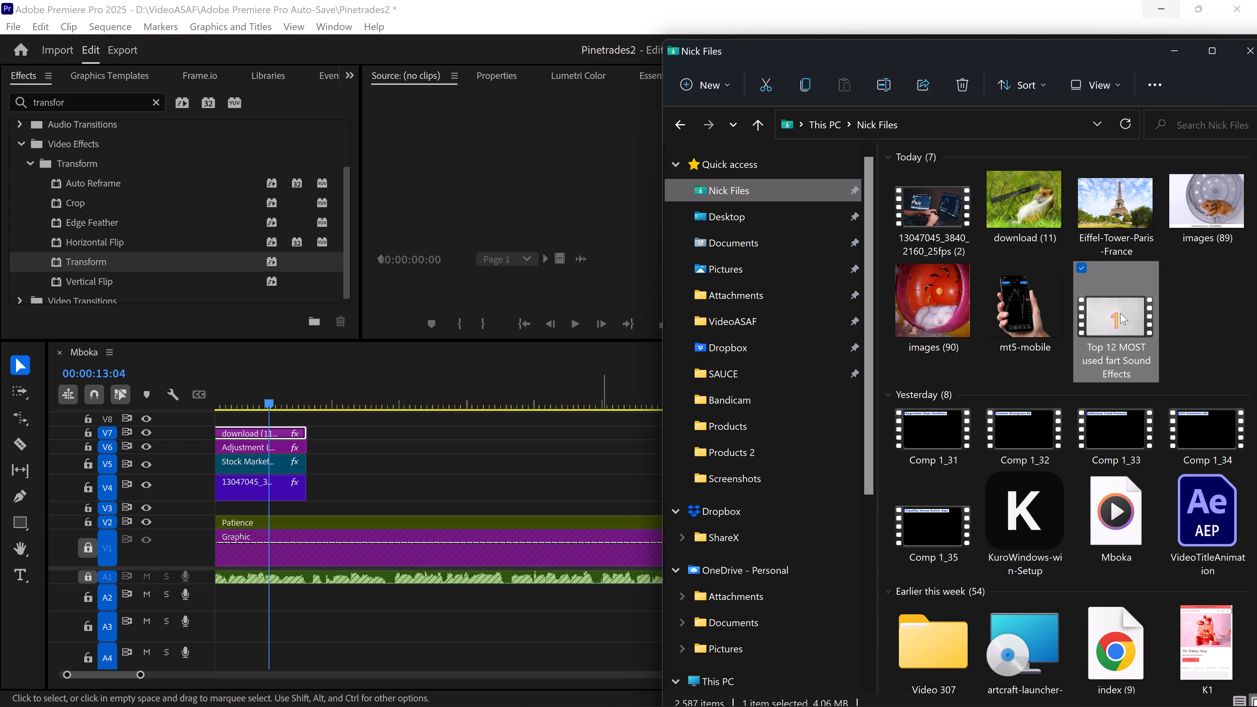
left_click_drag(1120, 313, 536, 176)
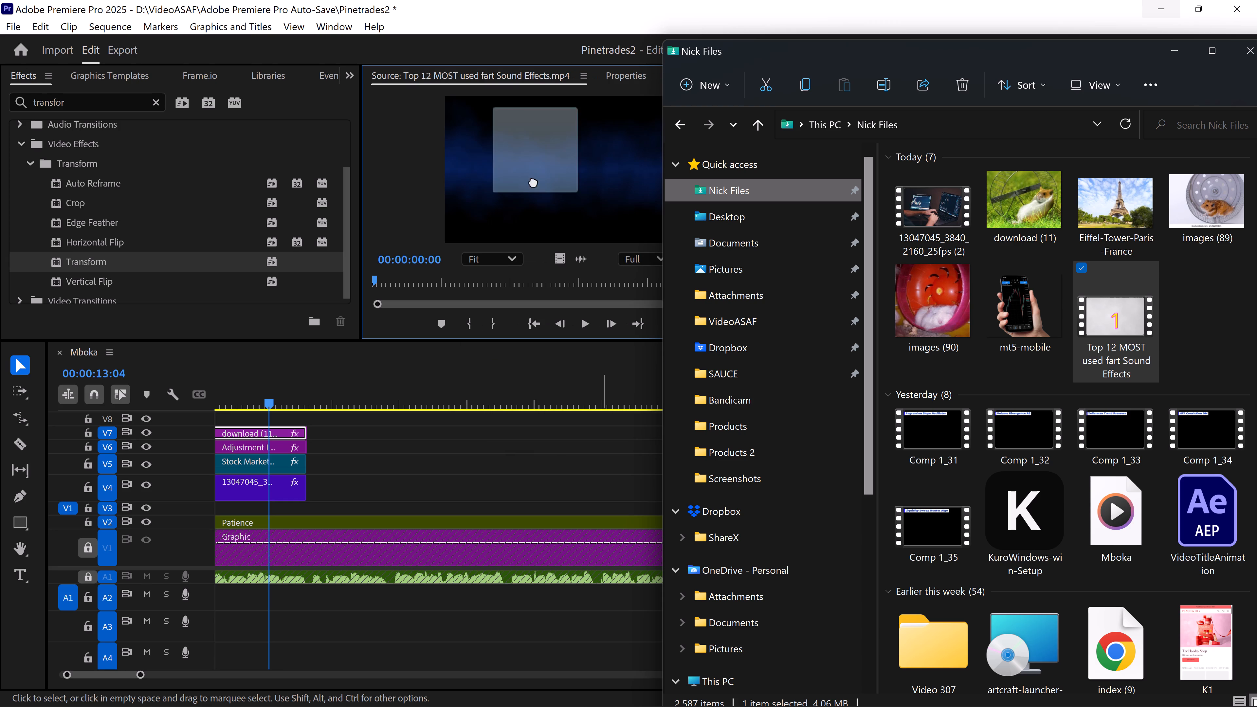
left_click(379, 163)
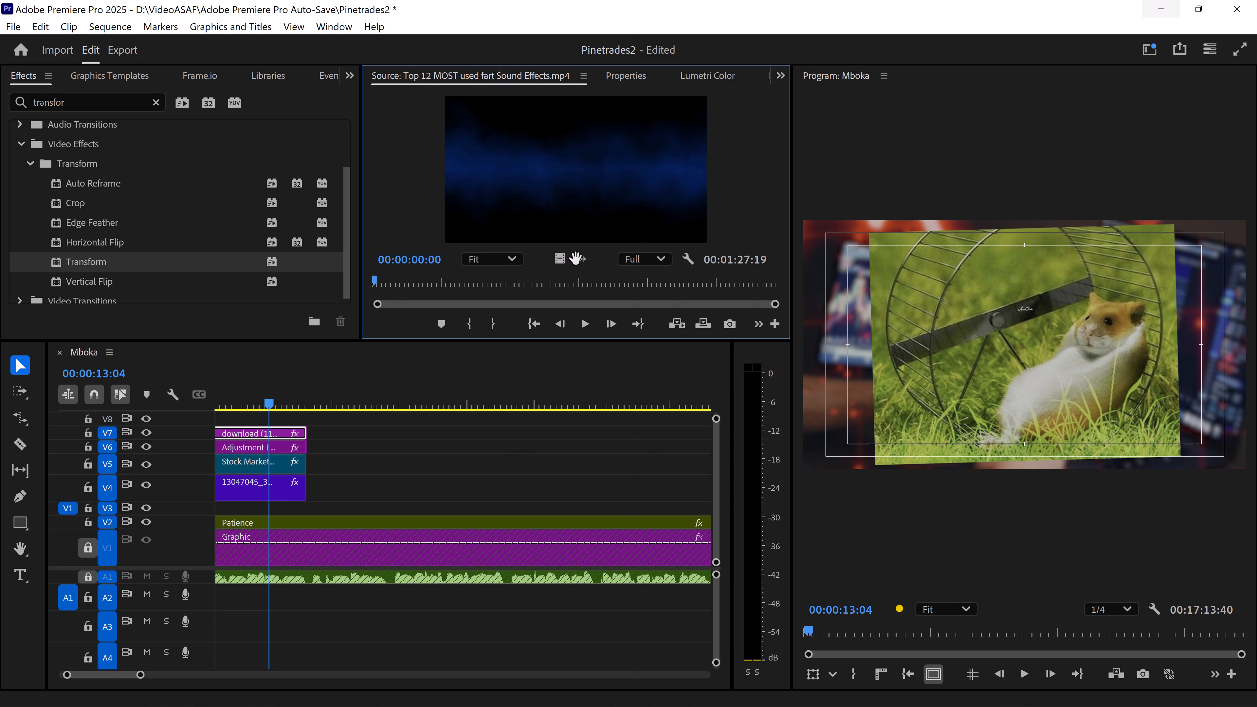
Show the Source clip's audio waveform and audition the fart sounds over roughly its first 20 seconds.
left_click(576, 259)
key("space")
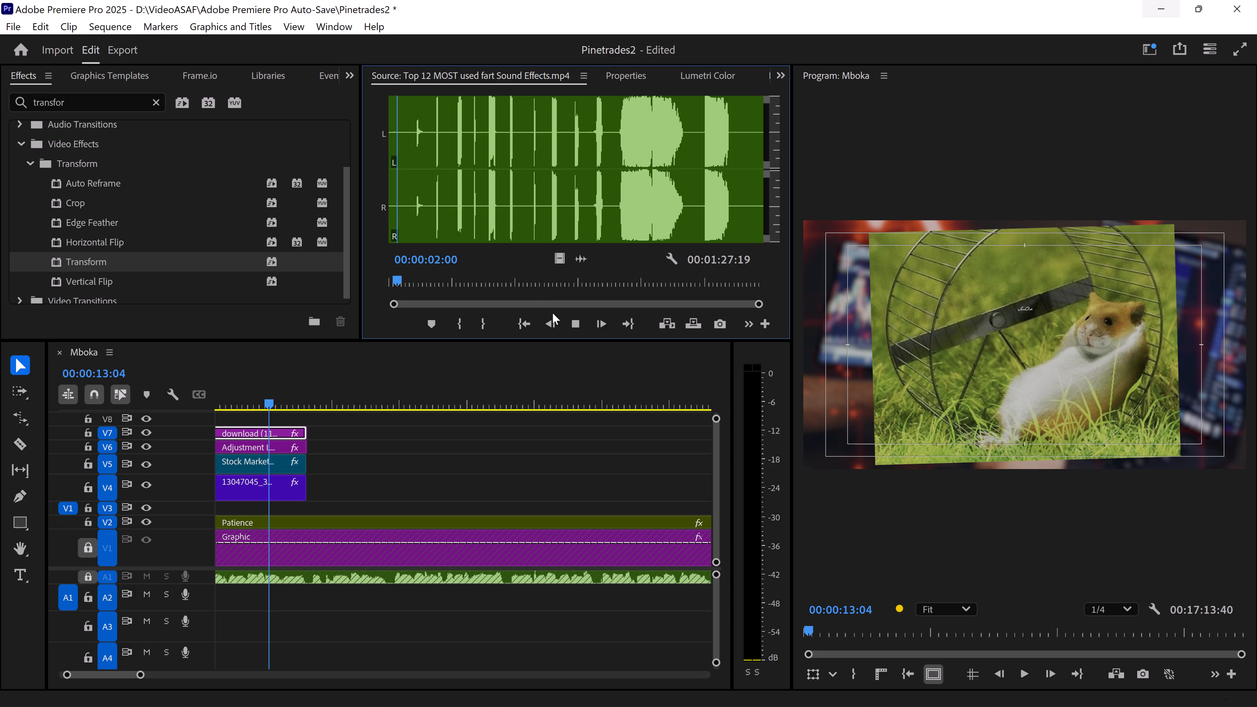
left_click_drag(438, 284, 436, 284)
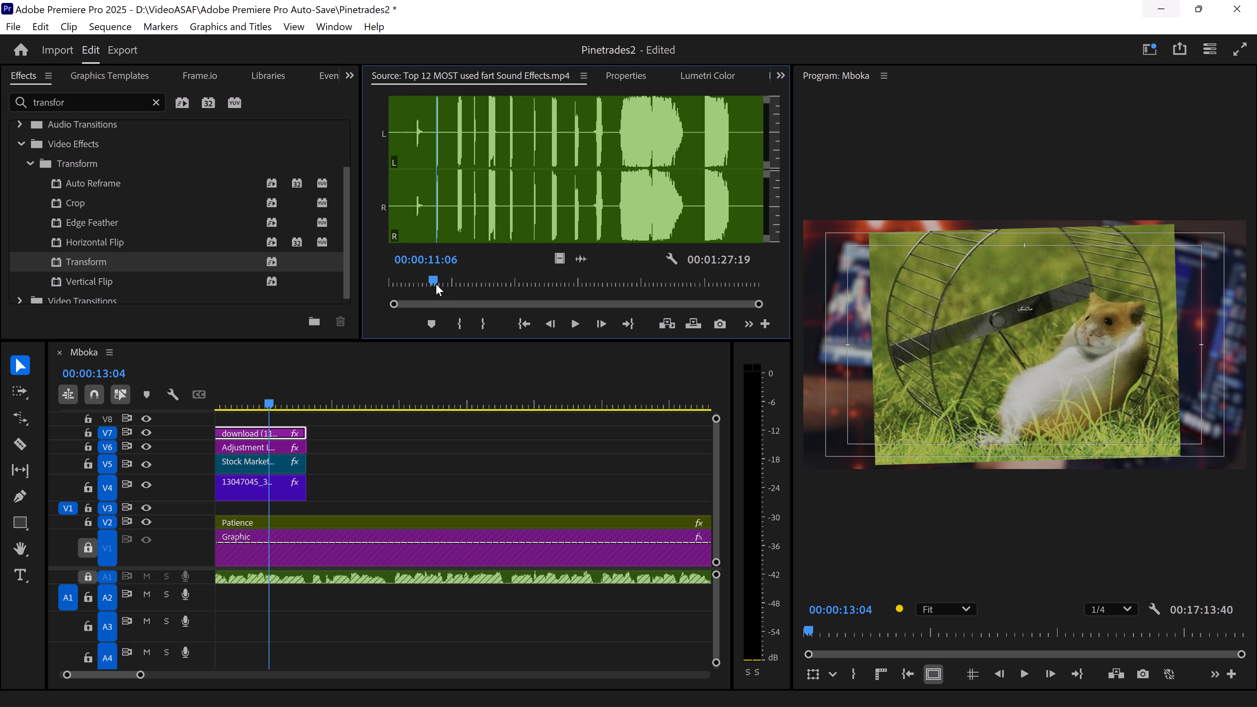
left_click_drag(436, 284, 417, 282)
key("space")
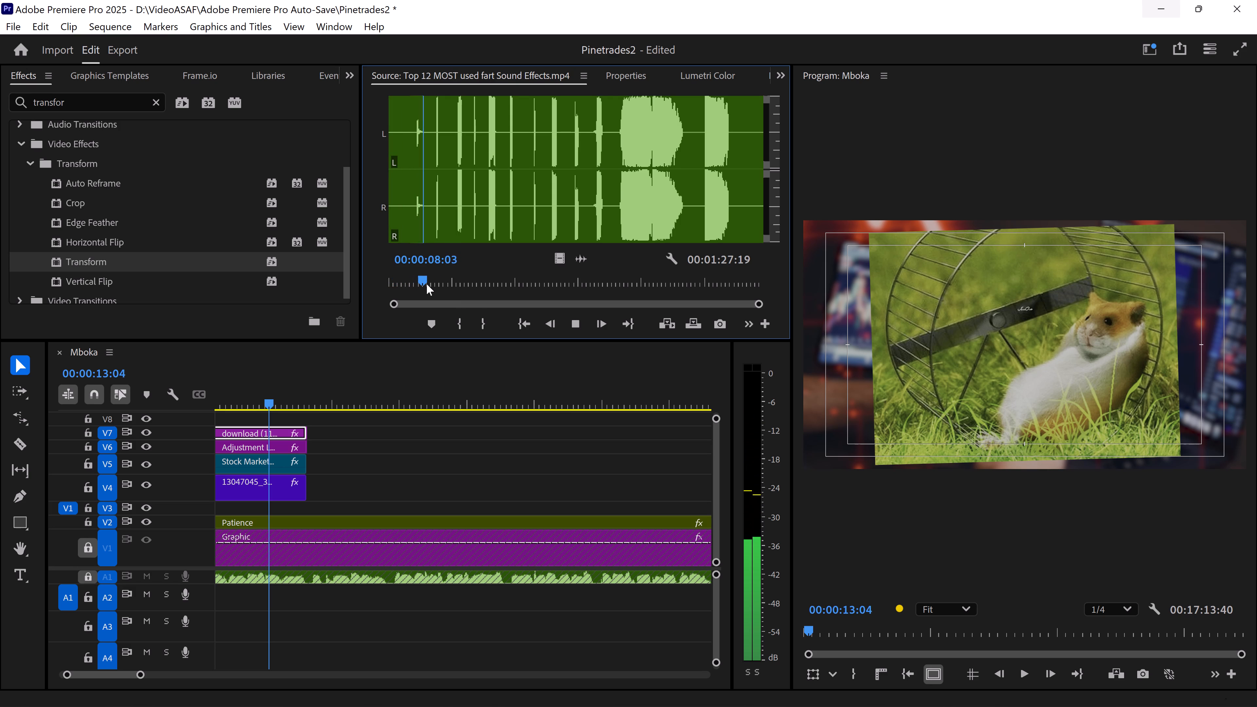
left_click(435, 281)
key("space")
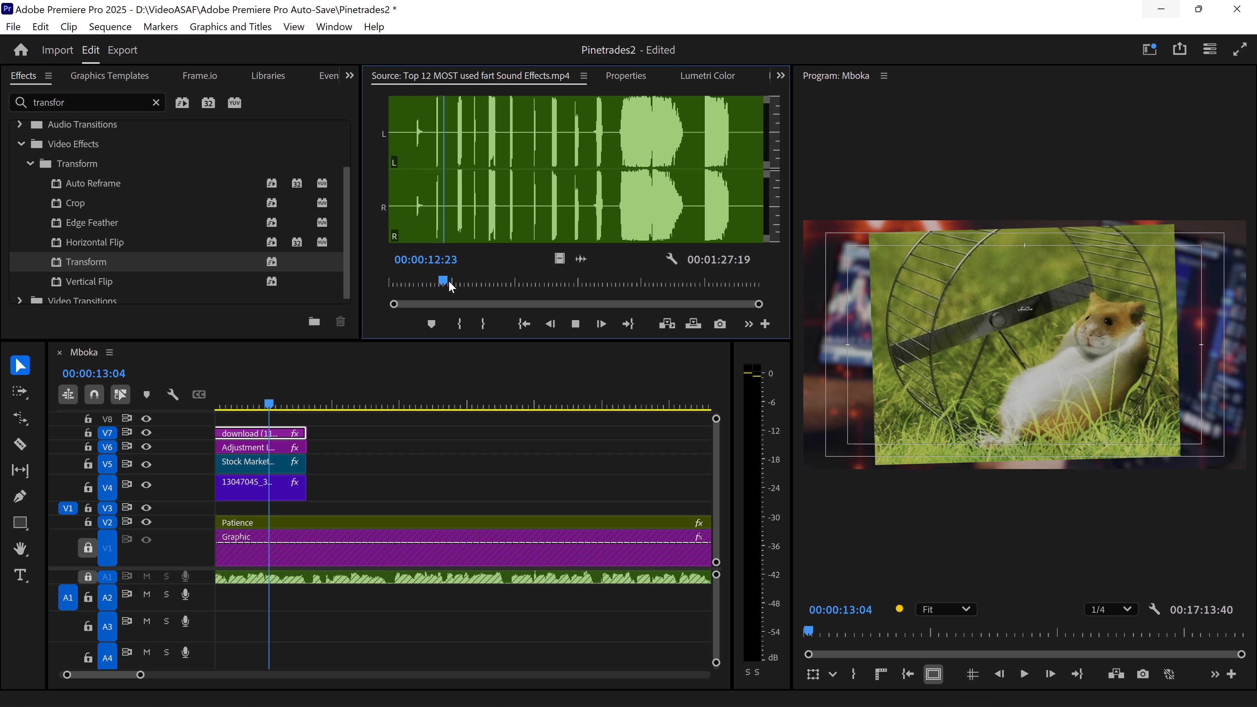
left_click(450, 281)
left_click(453, 279)
left_click(458, 279)
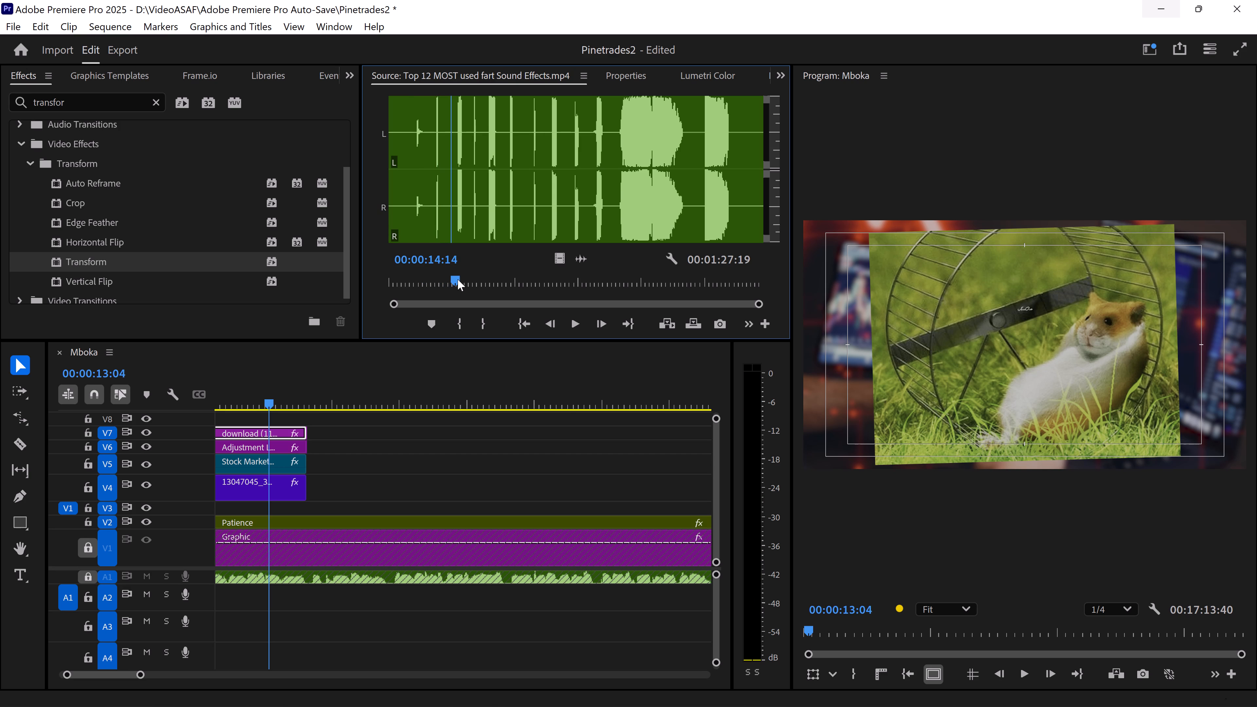
key("space")
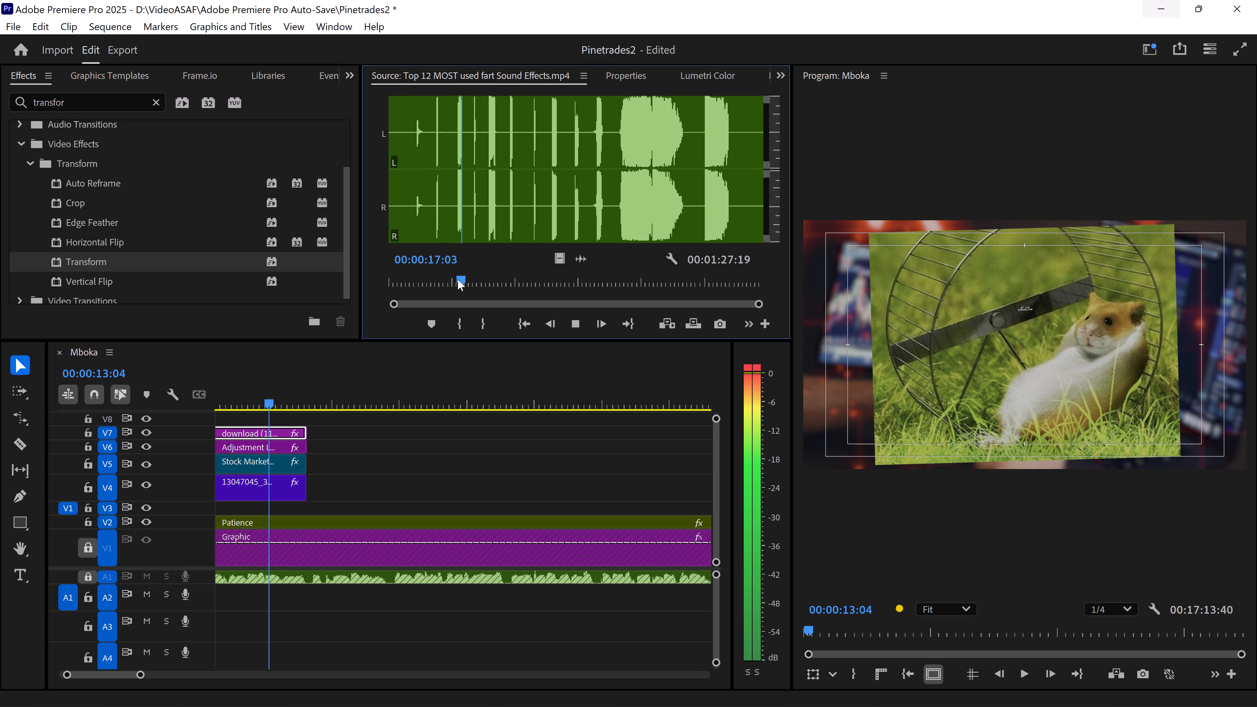
left_click_drag(470, 279, 473, 279)
key("space")
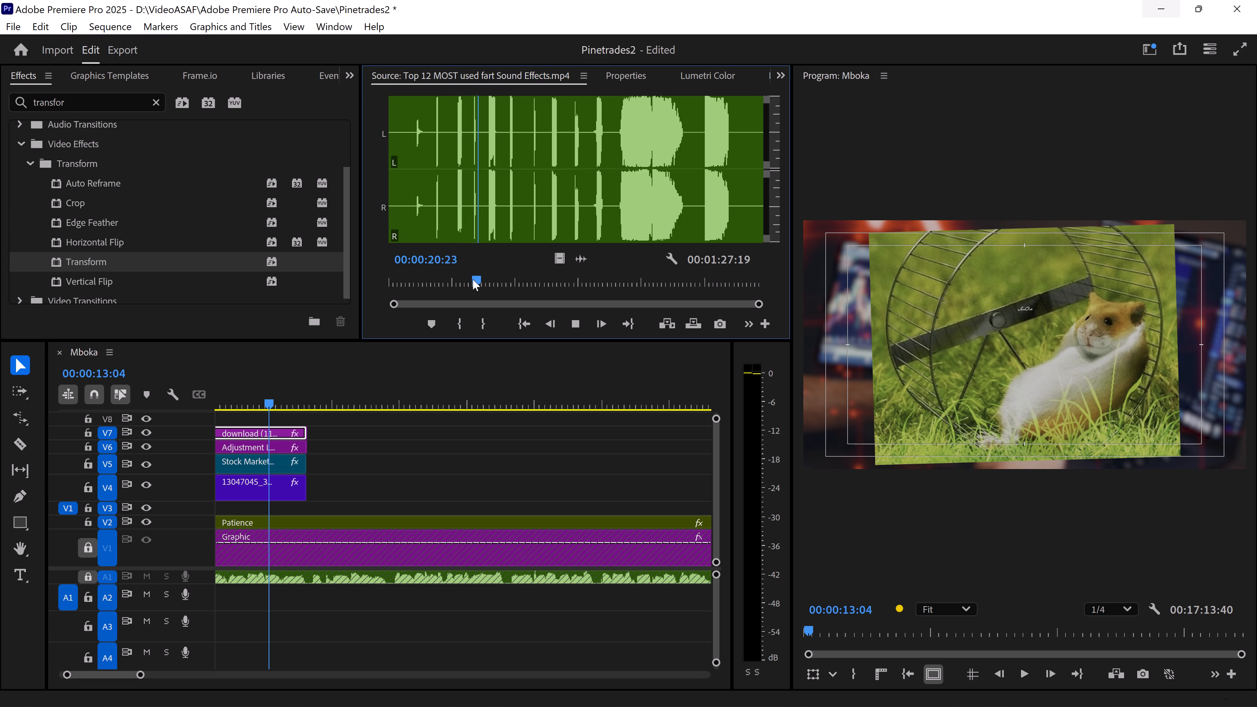
key("space")
Isolate the second sound in the Source clip by setting its In point at 00:00:11:10 and Out point at 00:00:11:16.
left_click_drag(468, 279, 435, 278)
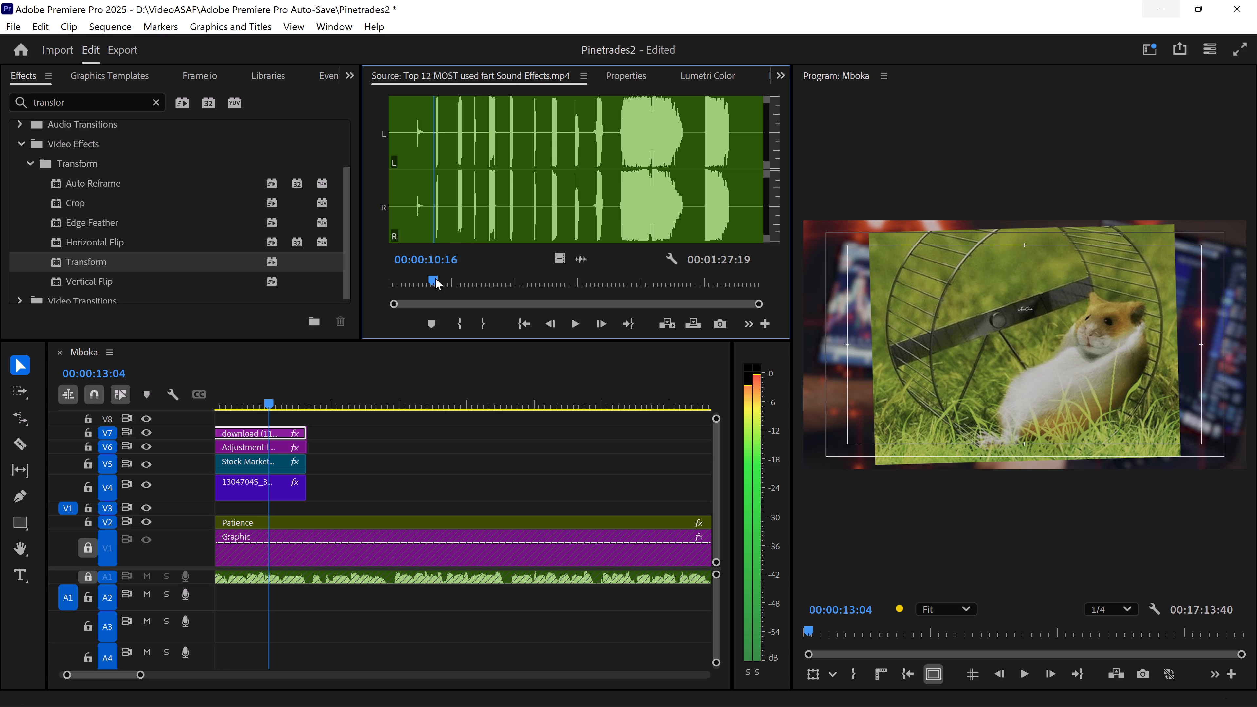
left_click_drag(435, 278, 436, 278)
left_click_drag(759, 300, 720, 300)
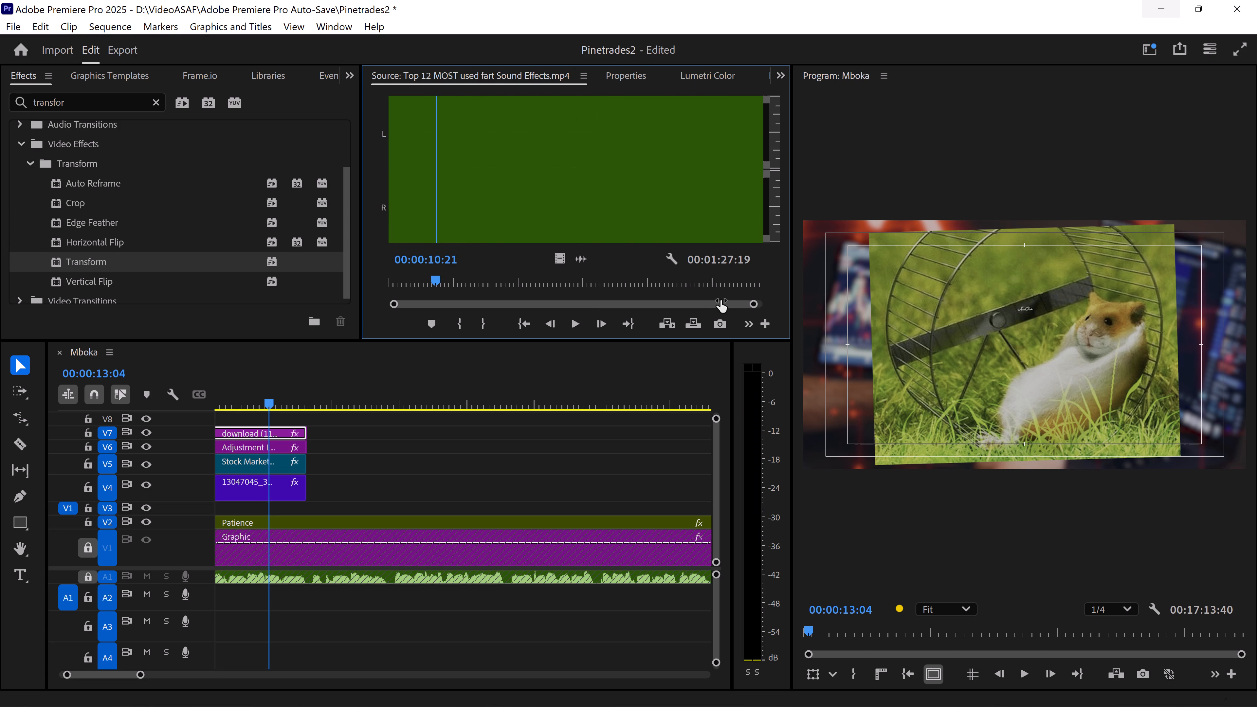
left_click_drag(720, 300, 629, 299)
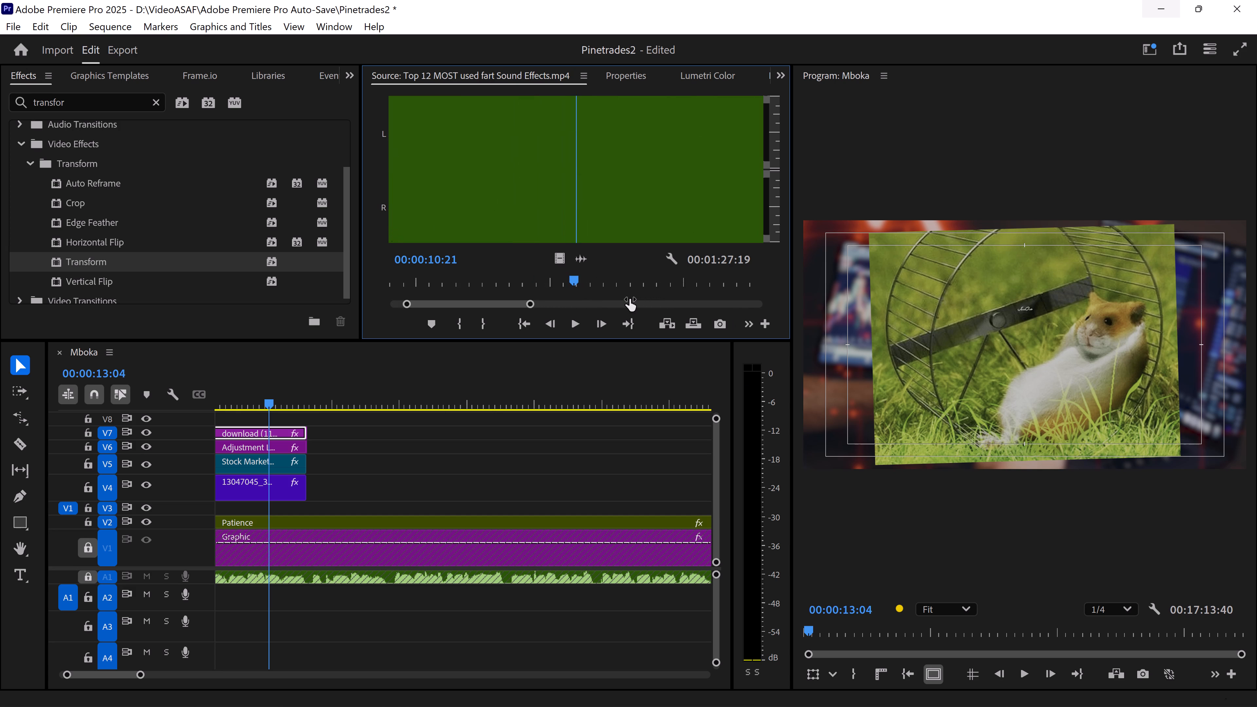
left_click_drag(629, 299, 610, 303)
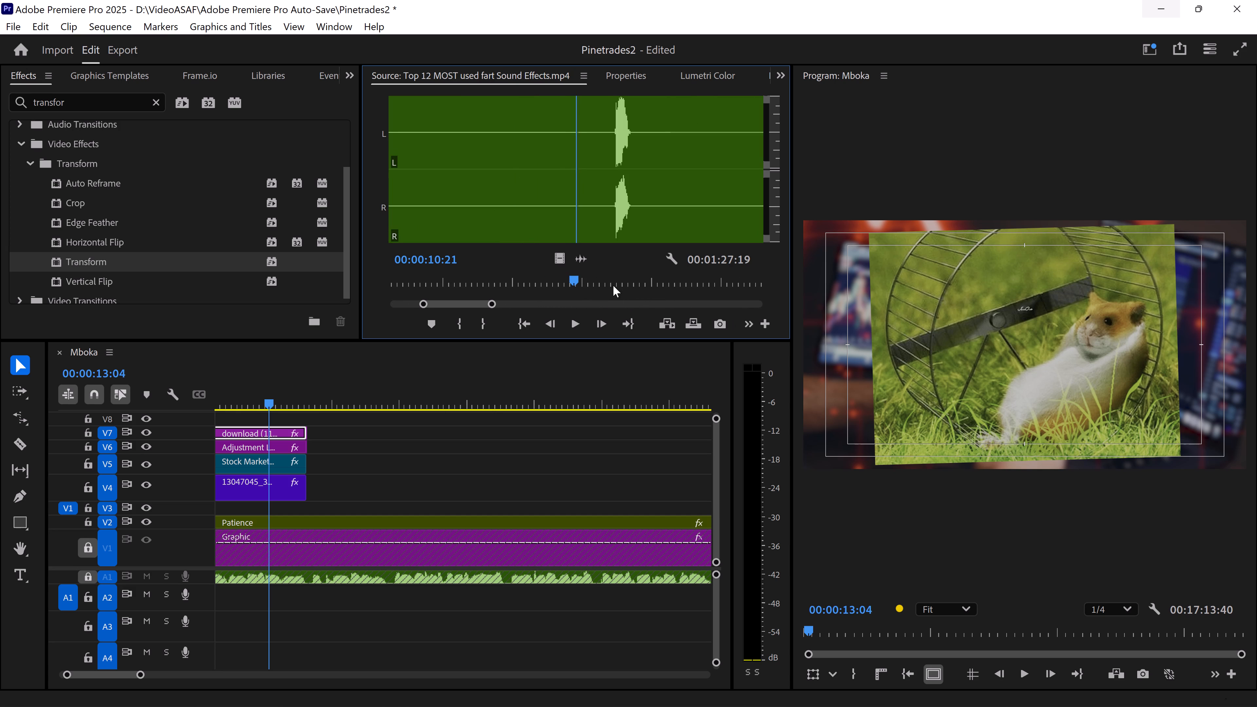
left_click(613, 285)
left_click(464, 331)
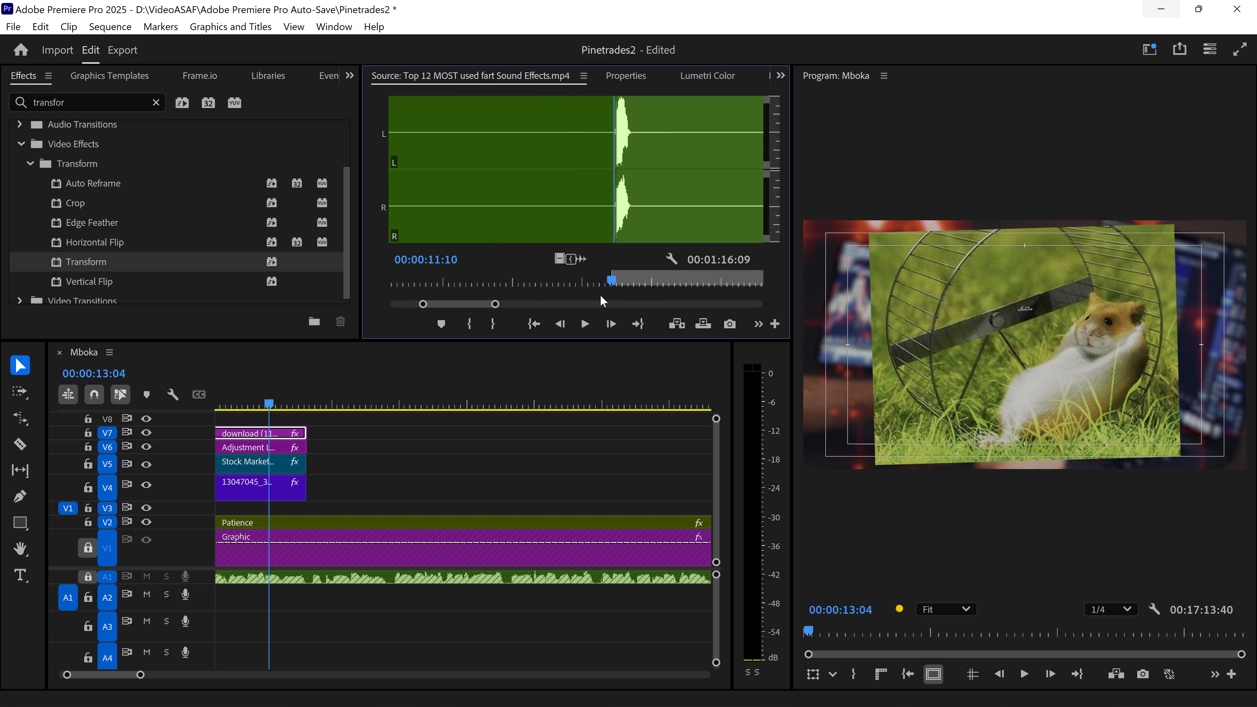
left_click(639, 283)
left_click_drag(639, 281, 632, 281)
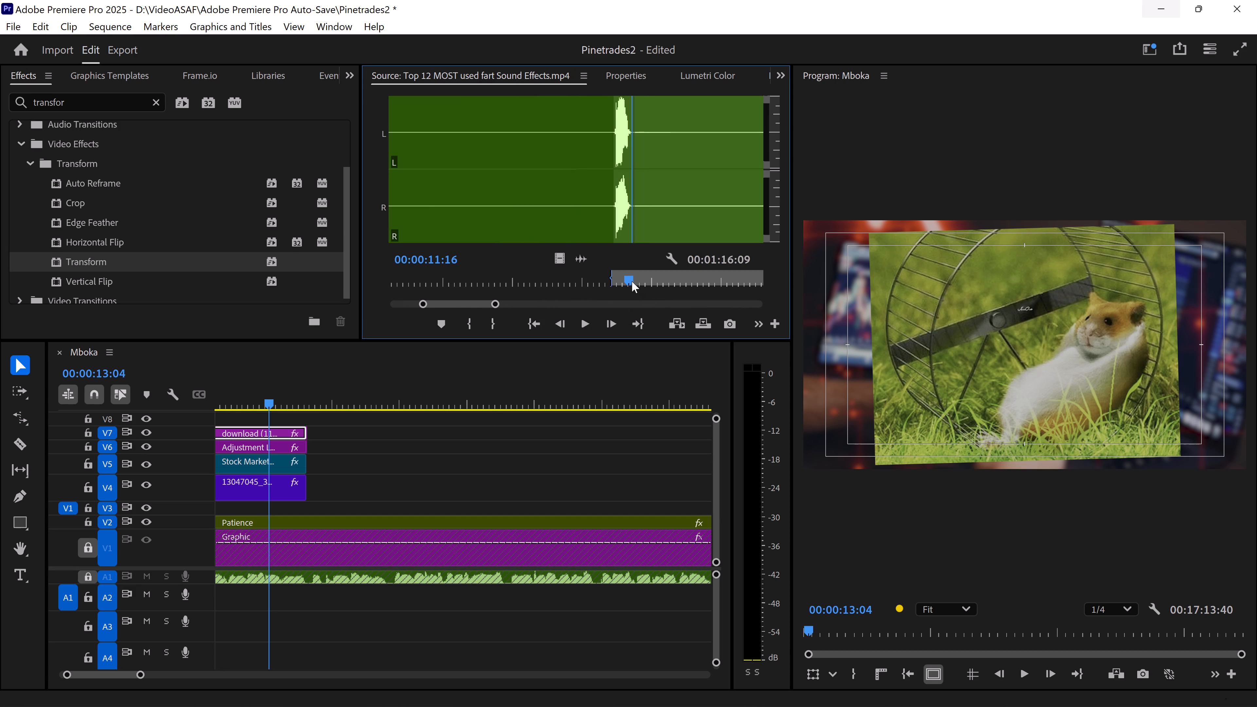
left_click_drag(632, 281, 632, 281)
left_click(494, 326)
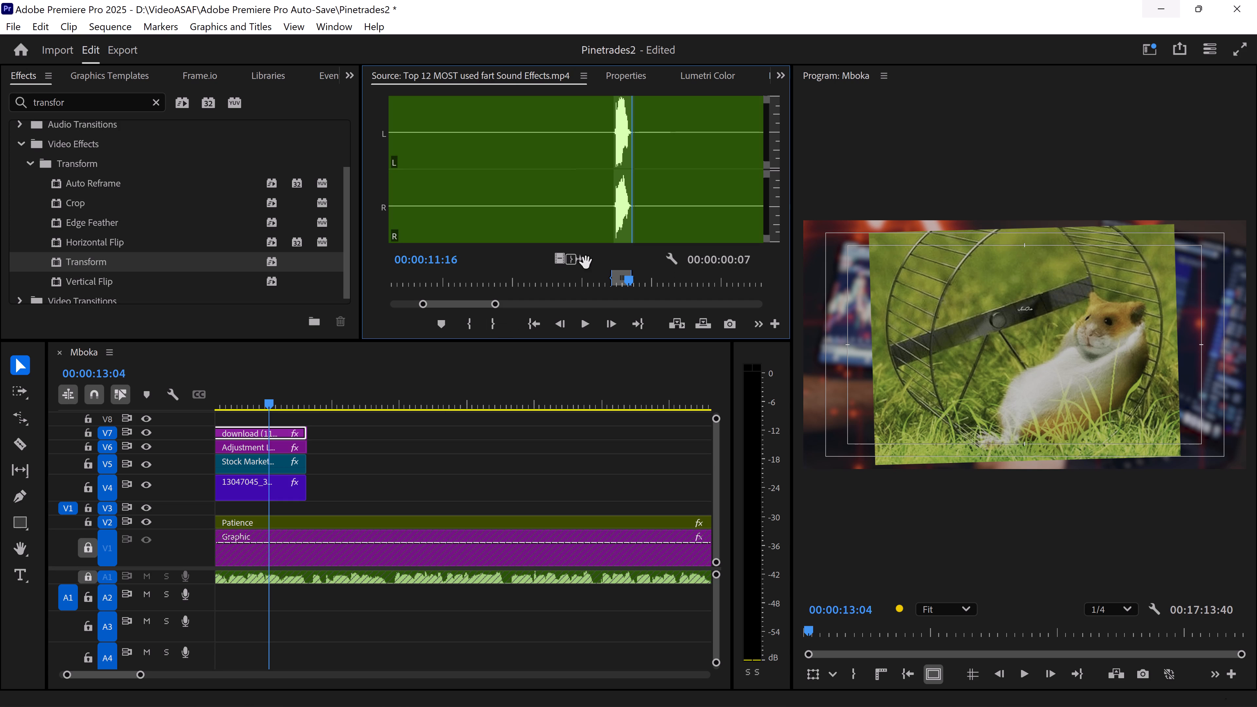
Place the marked sound's audio only on track A2, starting at 00:00:13:04 beneath the hamster image.
left_click_drag(583, 261, 271, 601)
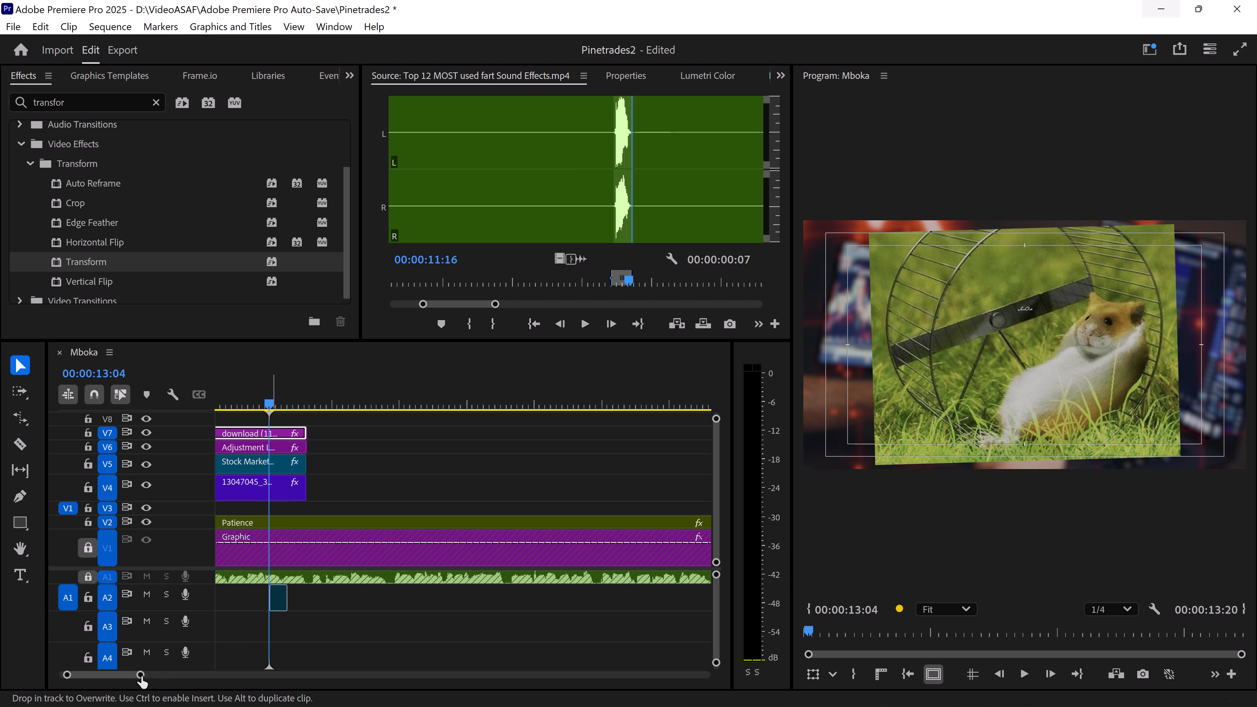
left_click_drag(141, 677, 119, 674)
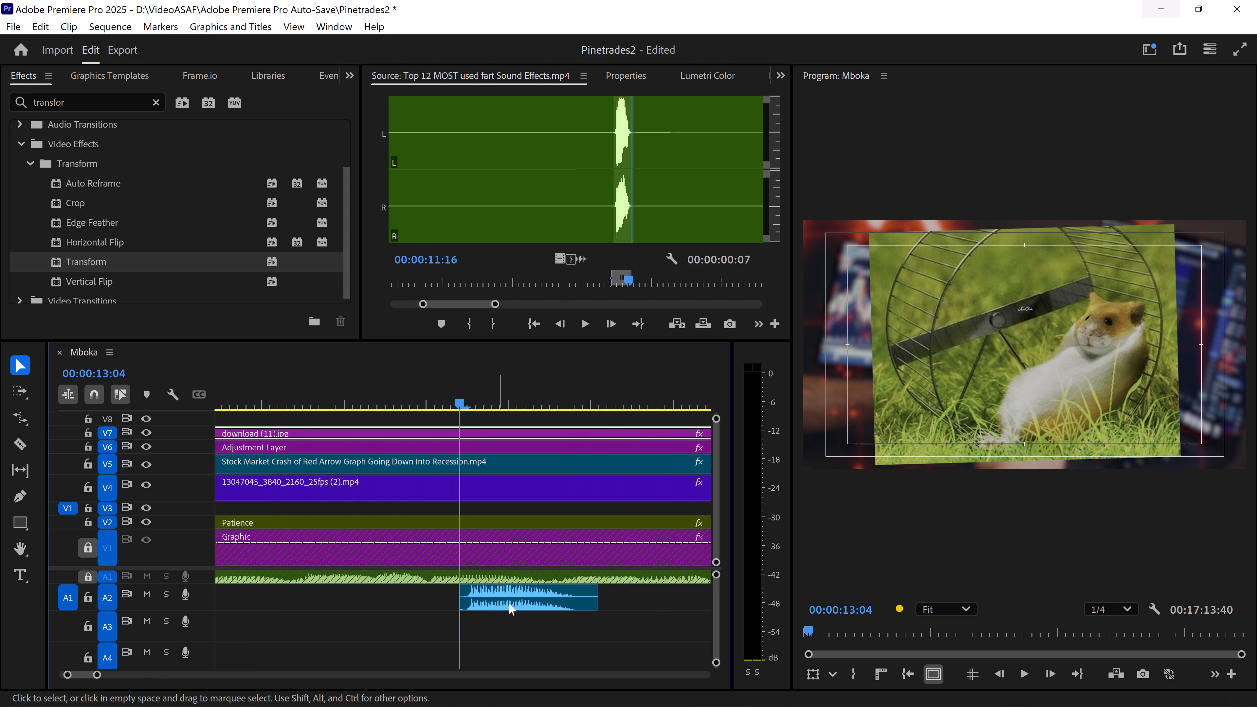
Adjust the audio gain of the fart sound clip on A2 by -4 dB.
left_click(509, 604)
right_click(512, 602)
left_click(585, 541)
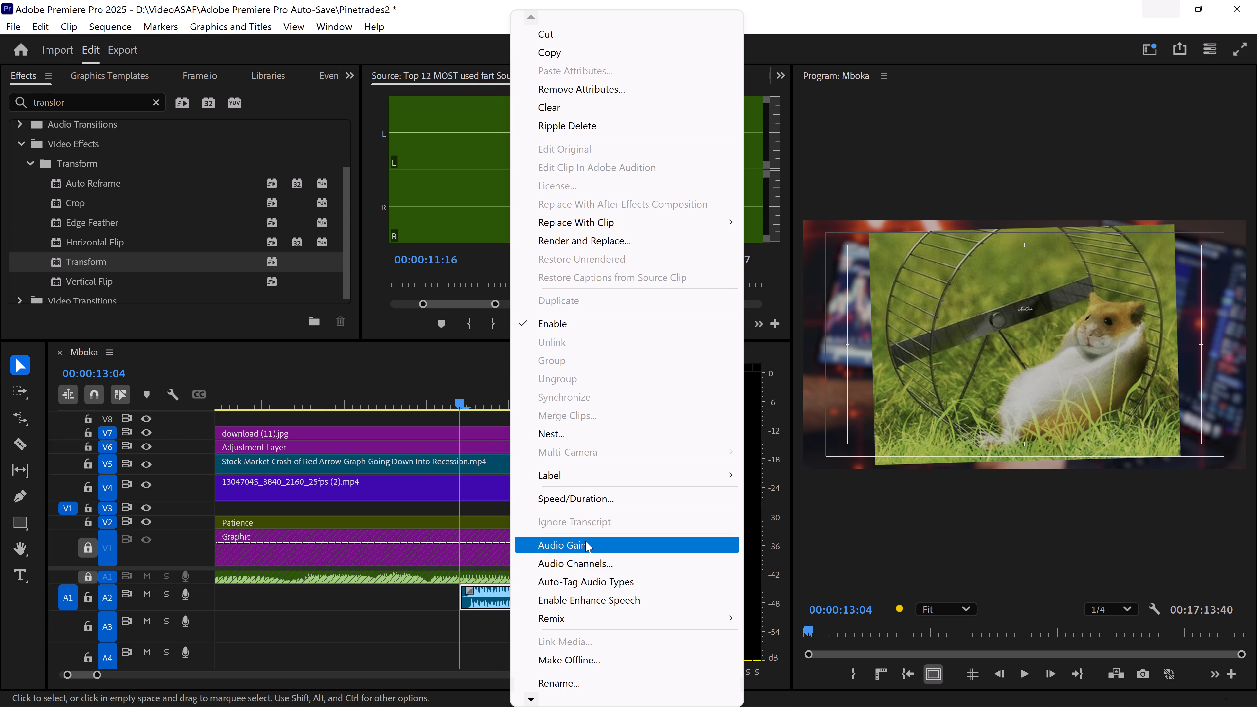
type("-1")
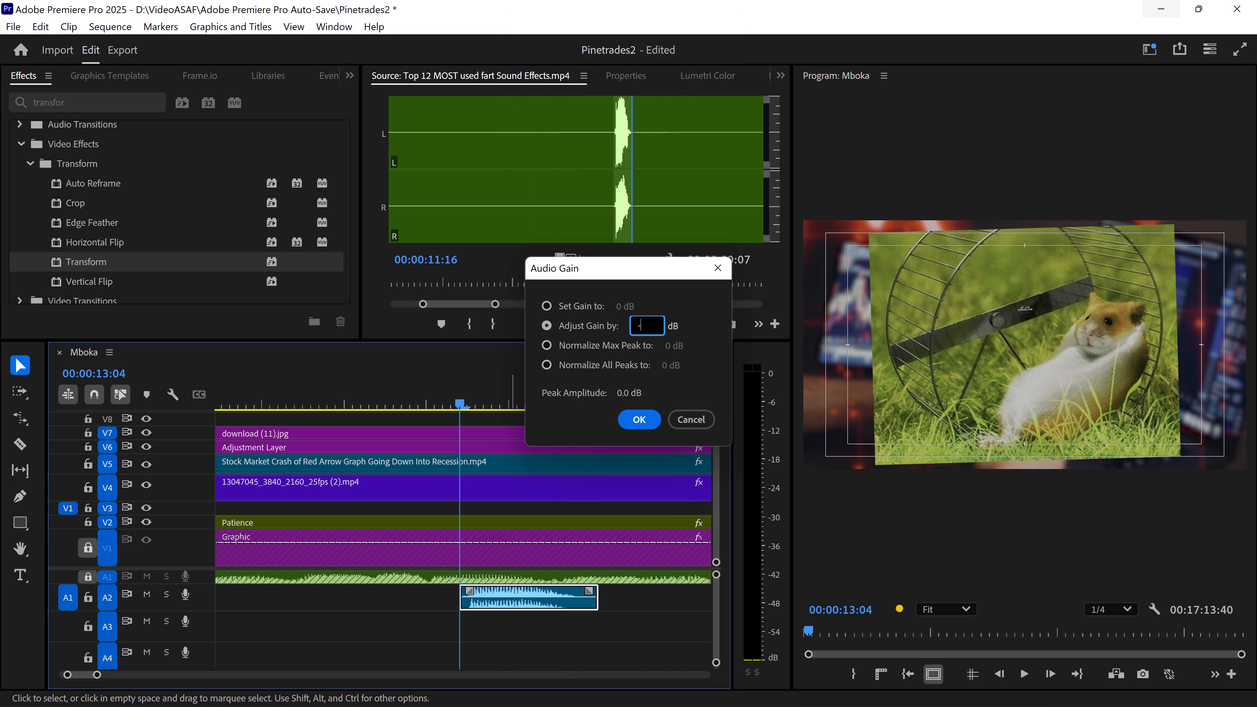
key("BackSpace")
key("4")
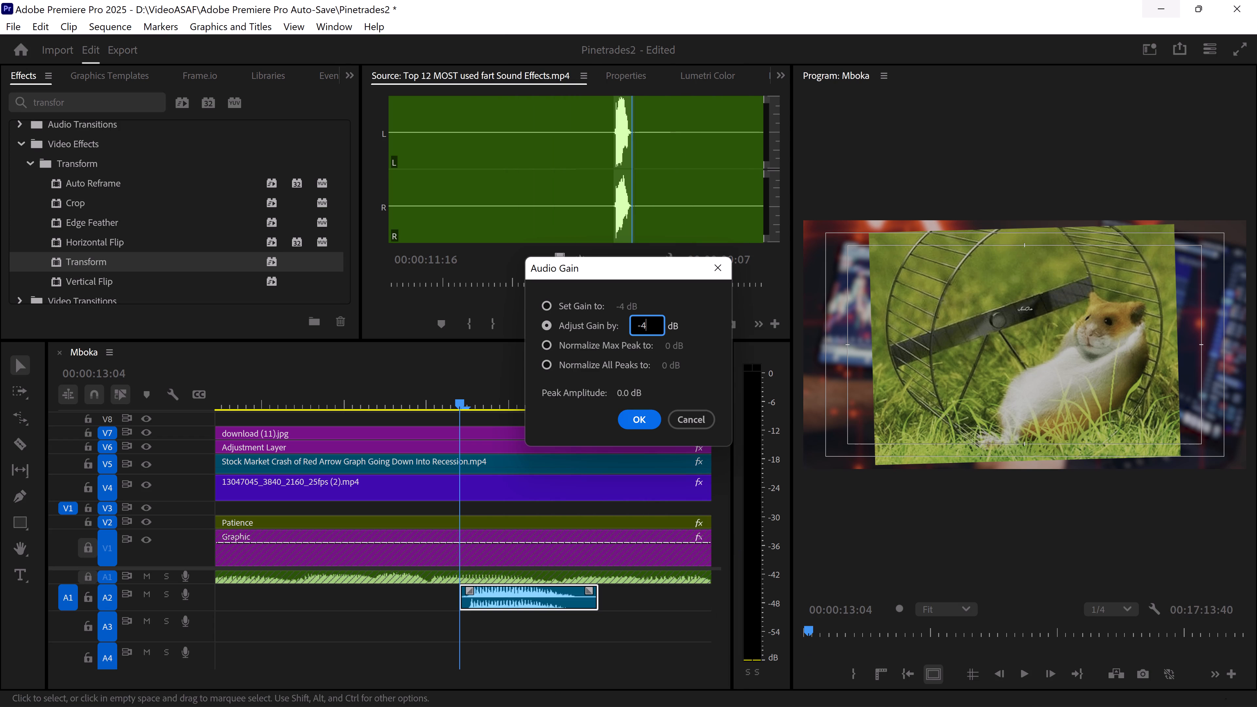
left_click(642, 420)
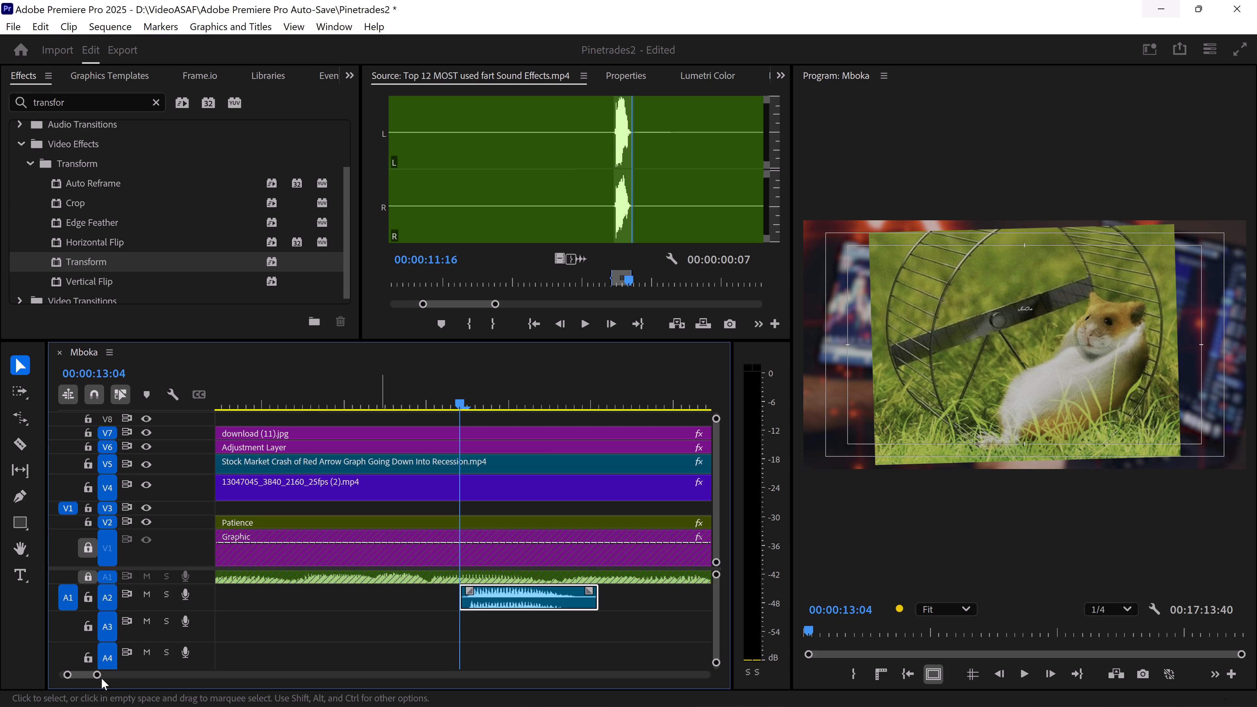
Move the fart sound clip along A2 so that it starts at 00:00:13:30, over the end of the hamster image.
left_click_drag(100, 677, 110, 677)
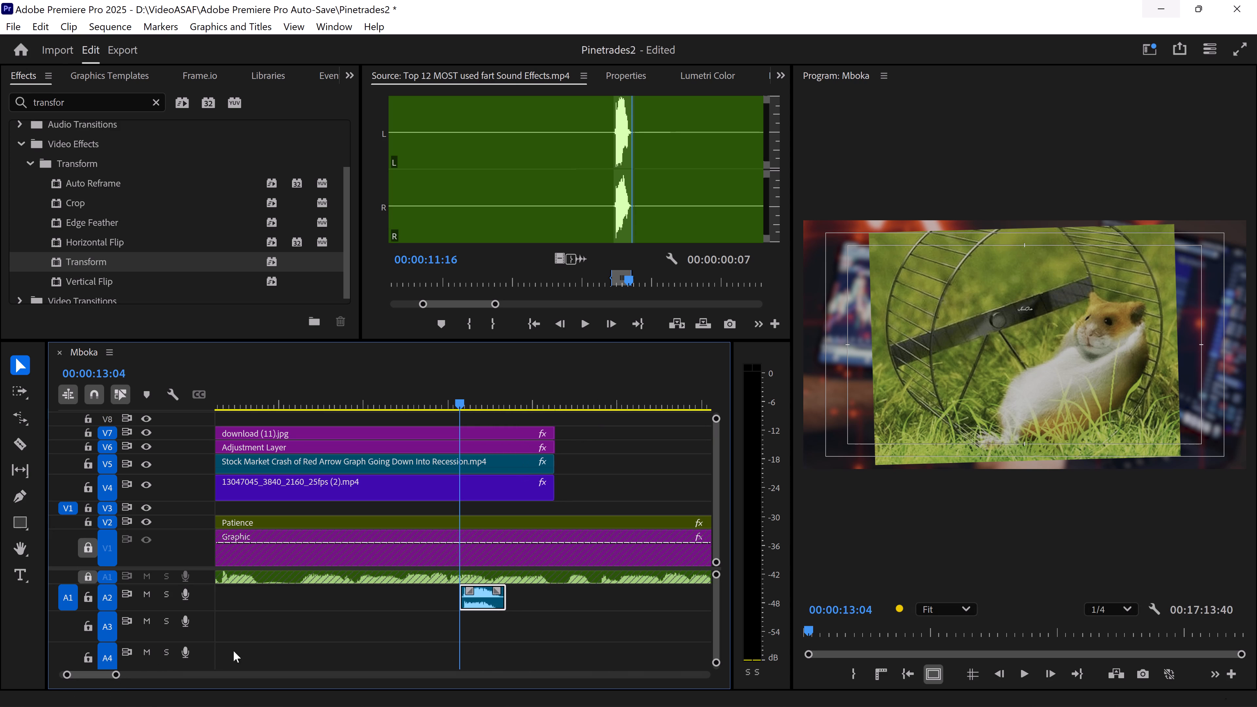
left_click_drag(481, 602, 548, 593)
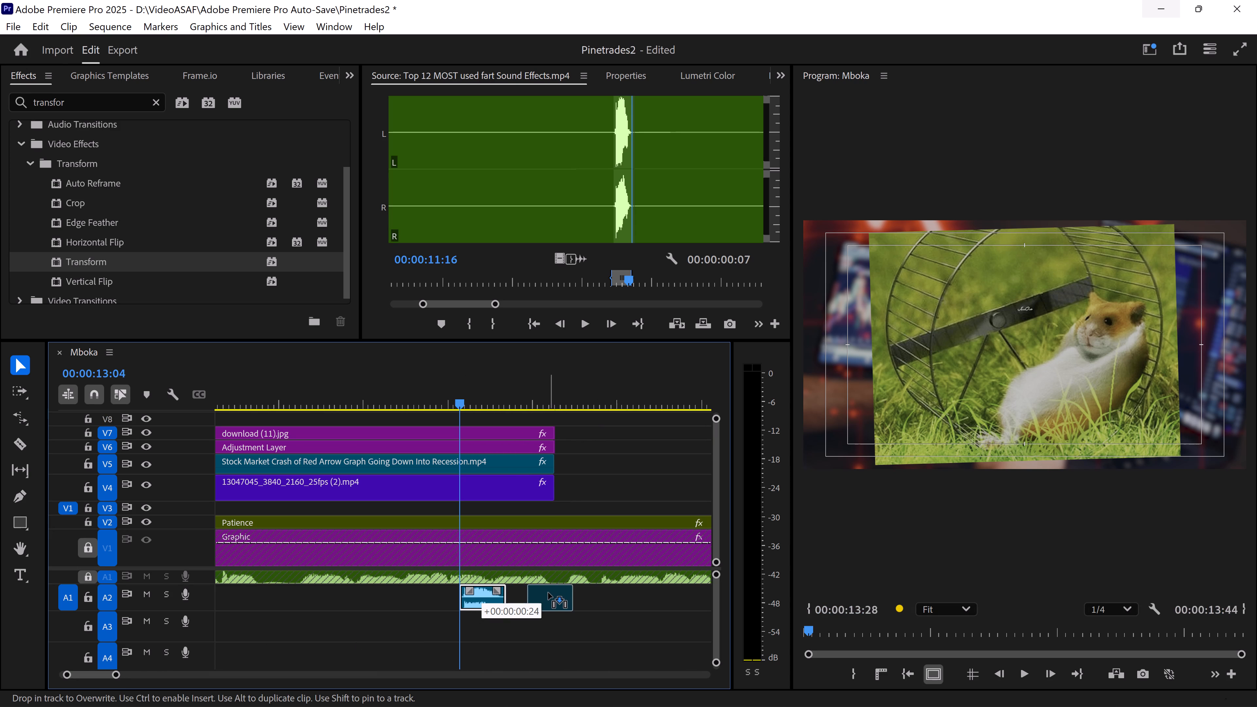
left_click_drag(548, 593, 554, 593)
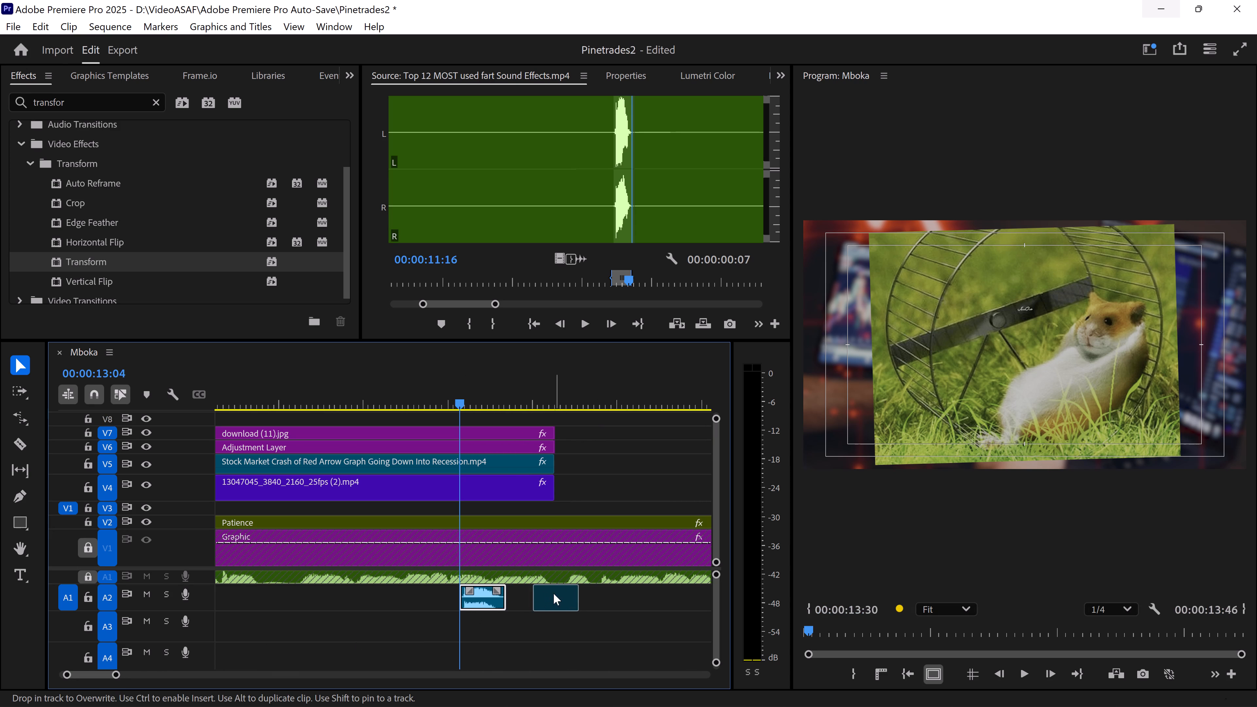
Extend the ends of the hamster image, adjustment layer and two stock clips on V4–V7 over the sound effect and play back the ending.
left_click_drag(585, 429, 507, 504)
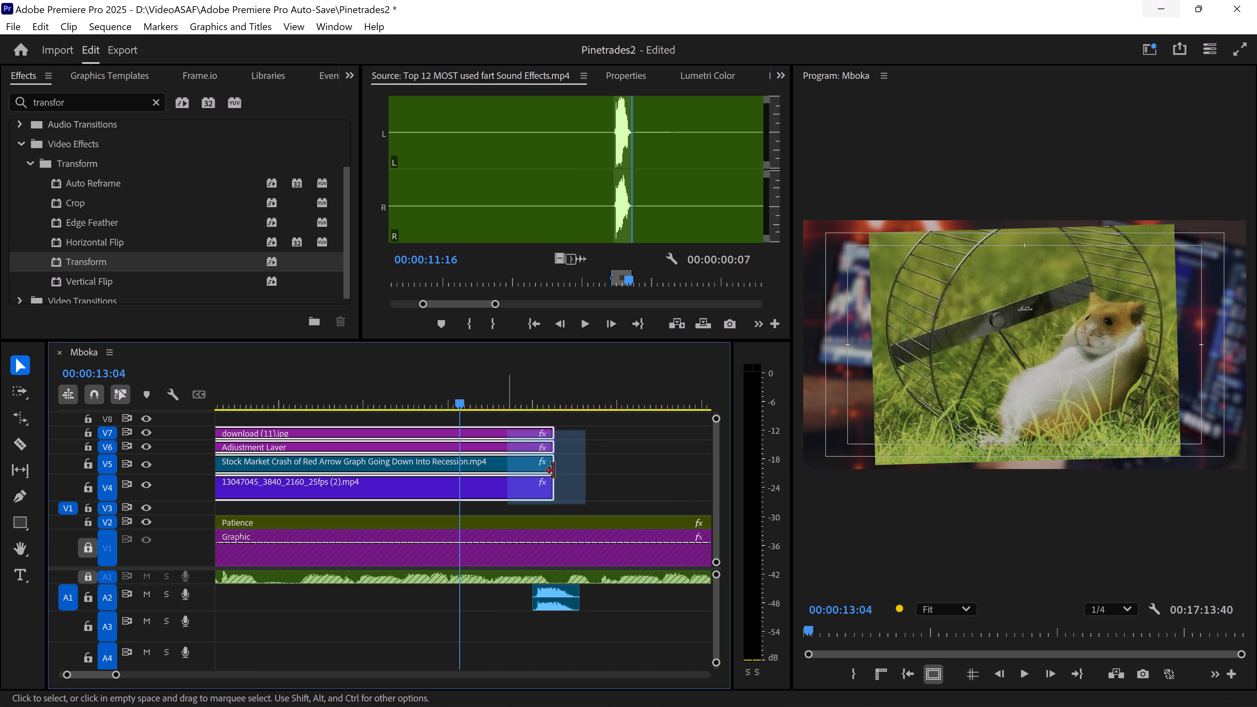
left_click_drag(554, 471, 567, 472)
key("space")
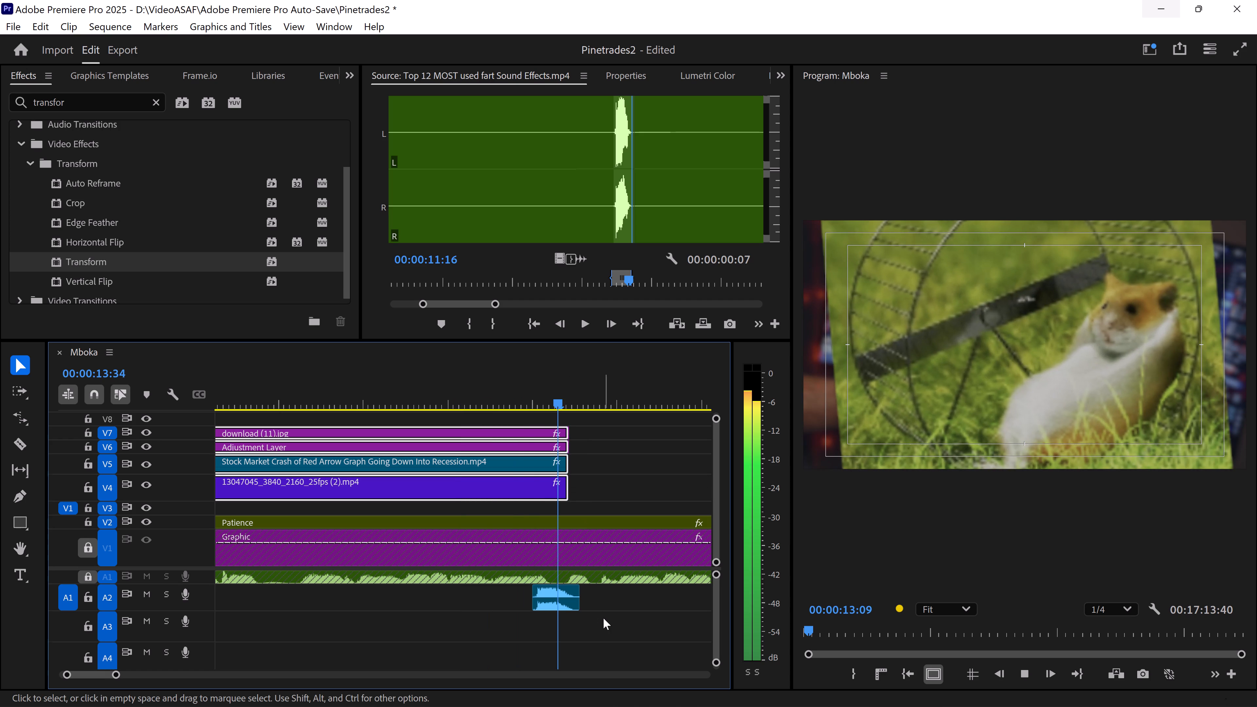
key("space")
scroll(437, 601, "up", 10)
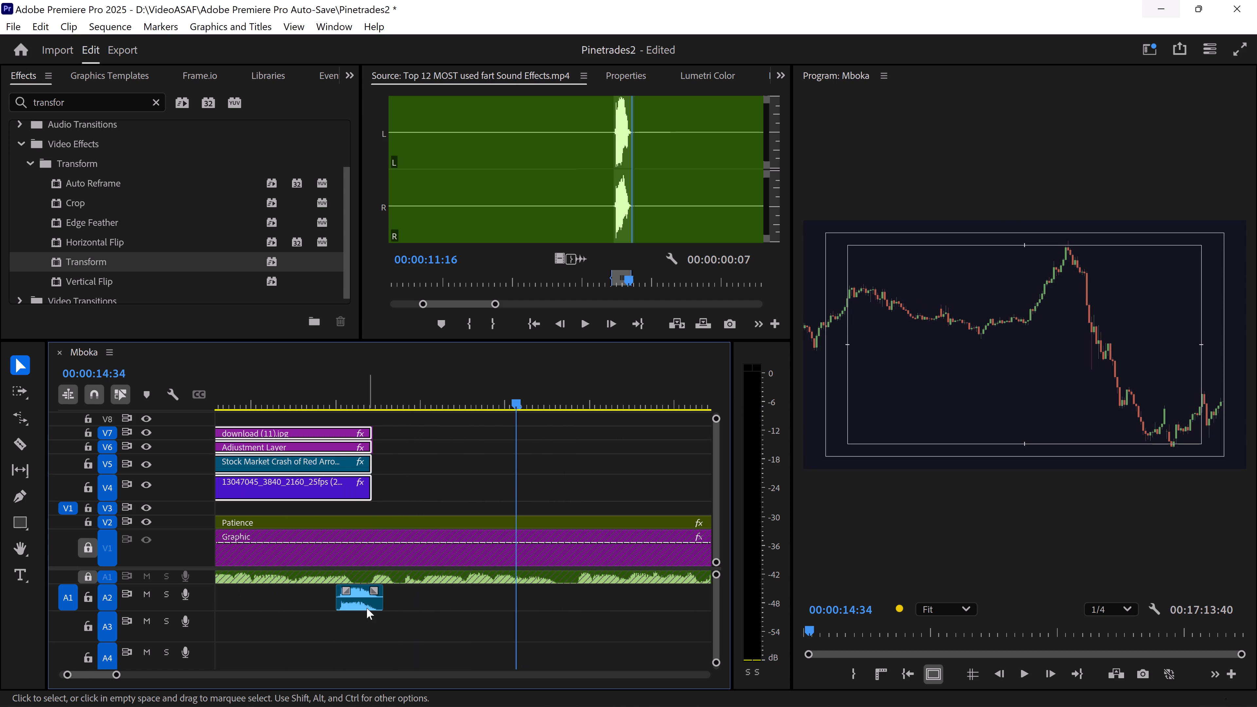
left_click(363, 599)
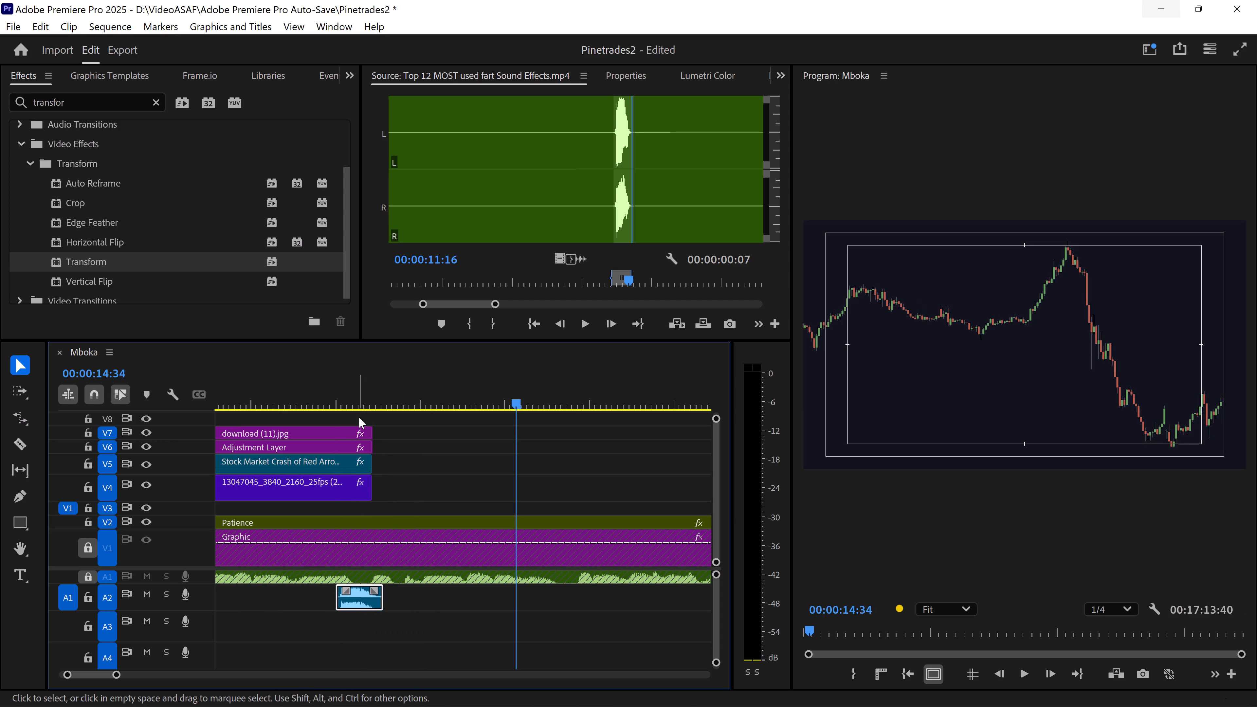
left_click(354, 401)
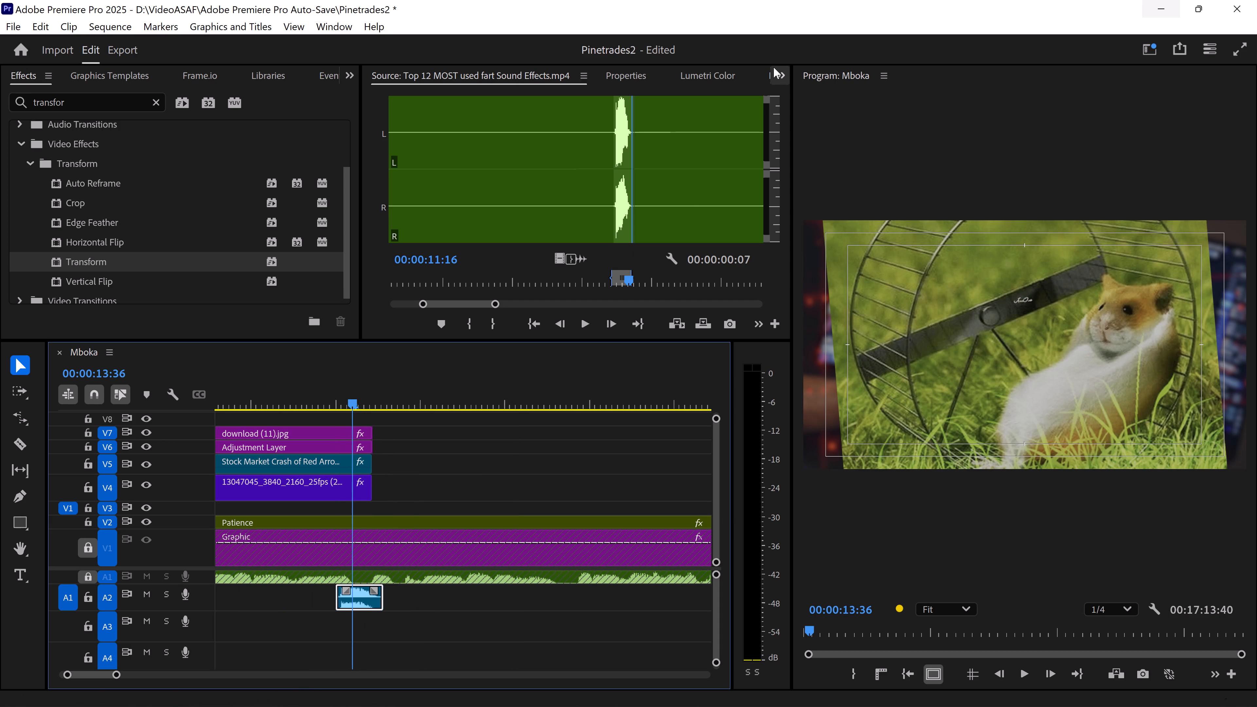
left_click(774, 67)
Extend the four clips on V4–V7 together by 4 more frames to align with the end of the sound effect.
left_click_drag(401, 496, 331, 434)
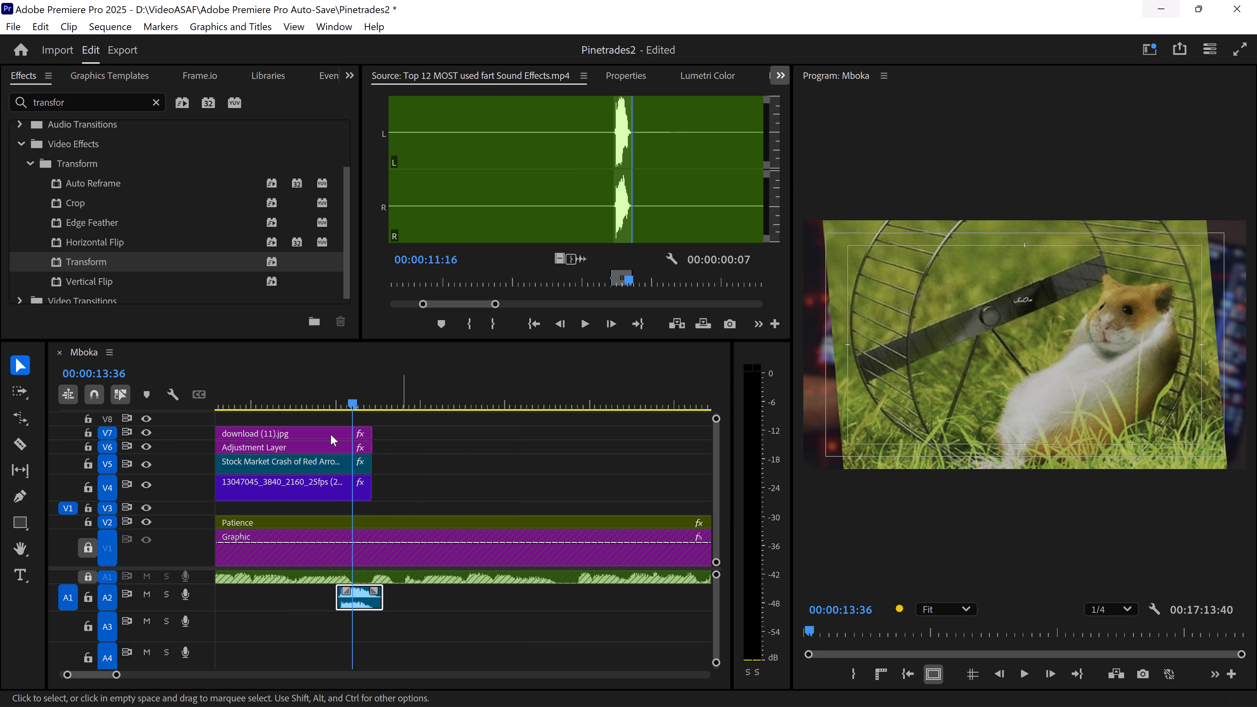
left_click_drag(331, 434, 333, 434)
left_click_drag(418, 433, 323, 479)
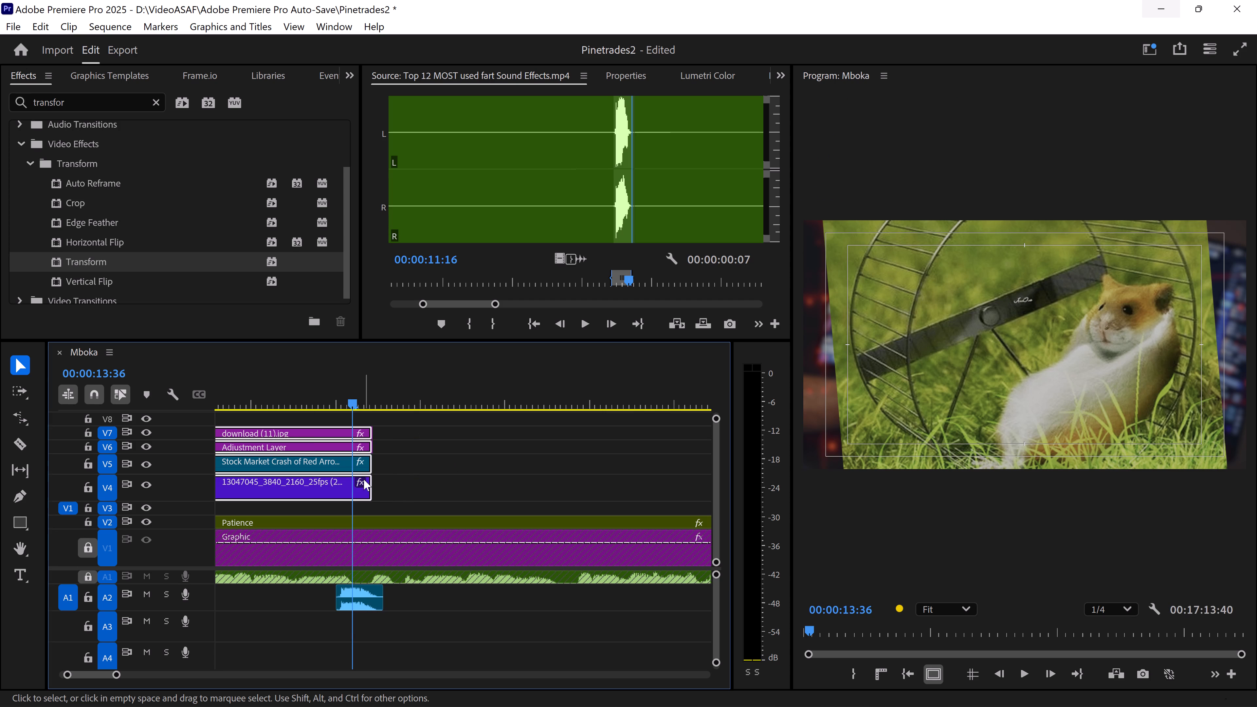
left_click_drag(366, 479, 380, 479)
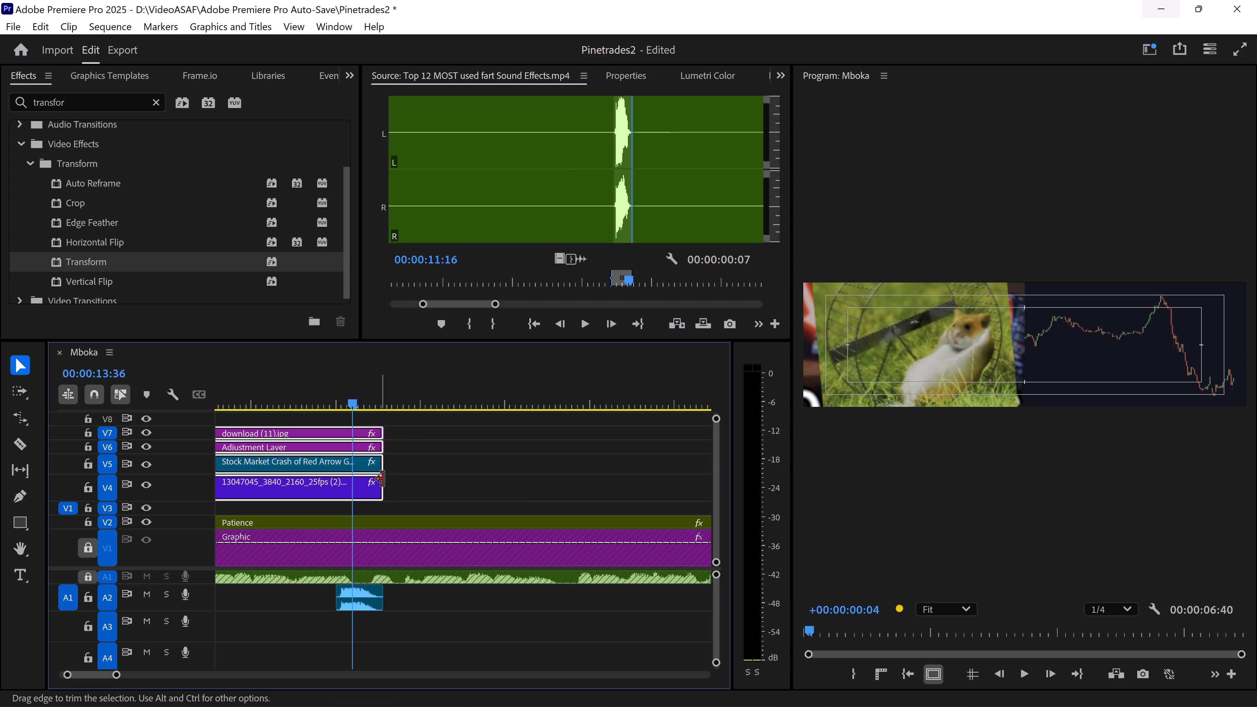
Keyframe the A2 fart sound's volume level at -3.4 dB at its start and end, with 0.0 dB at 00:00:13:38.
left_click(360, 600)
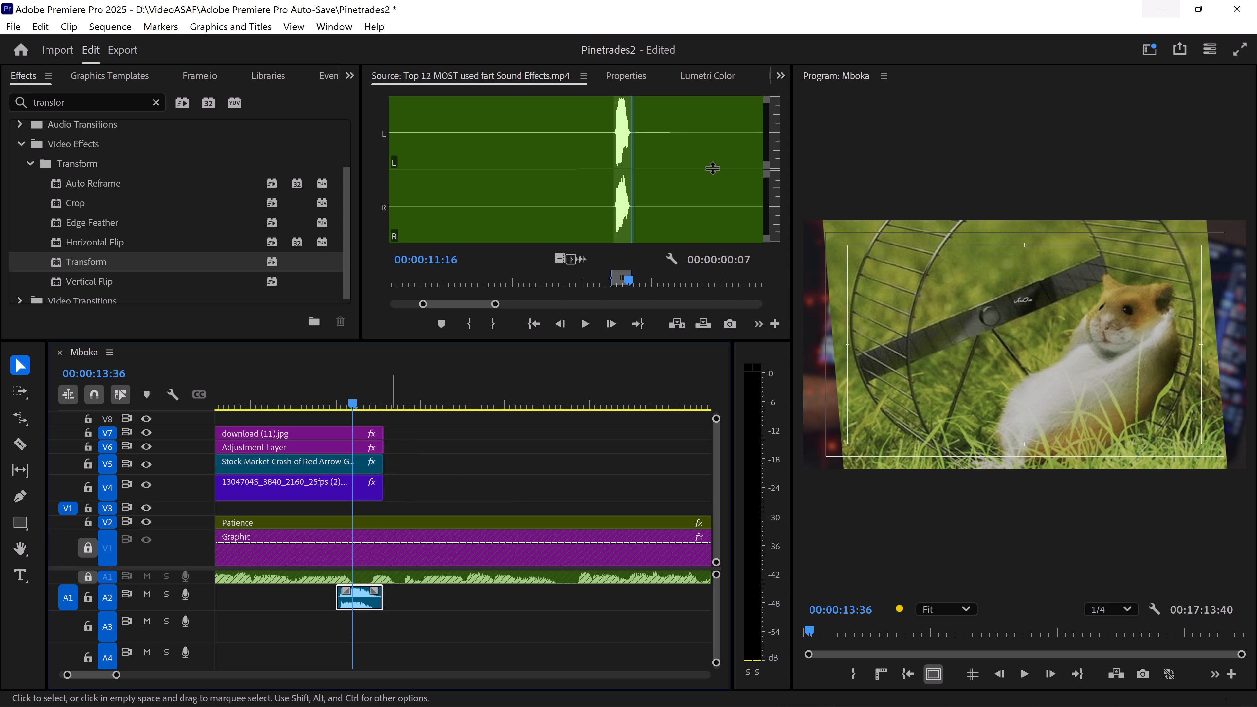
left_click(779, 79)
left_click(827, 195)
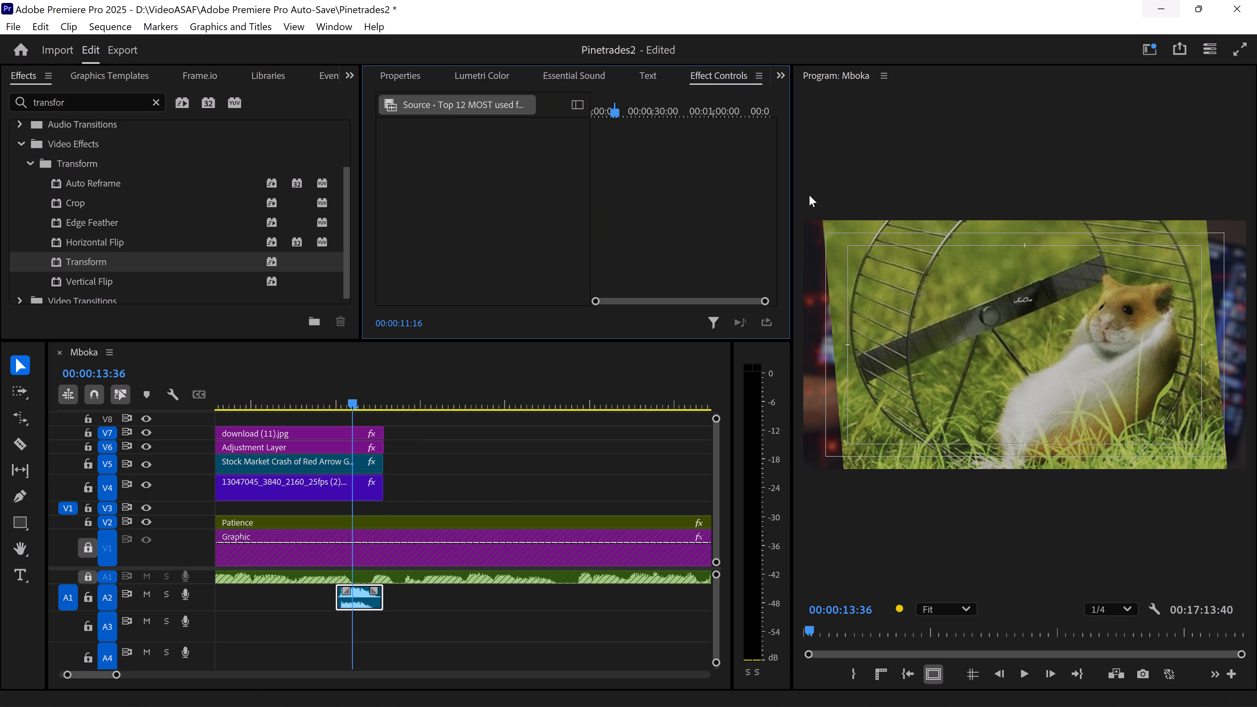
left_click(355, 603)
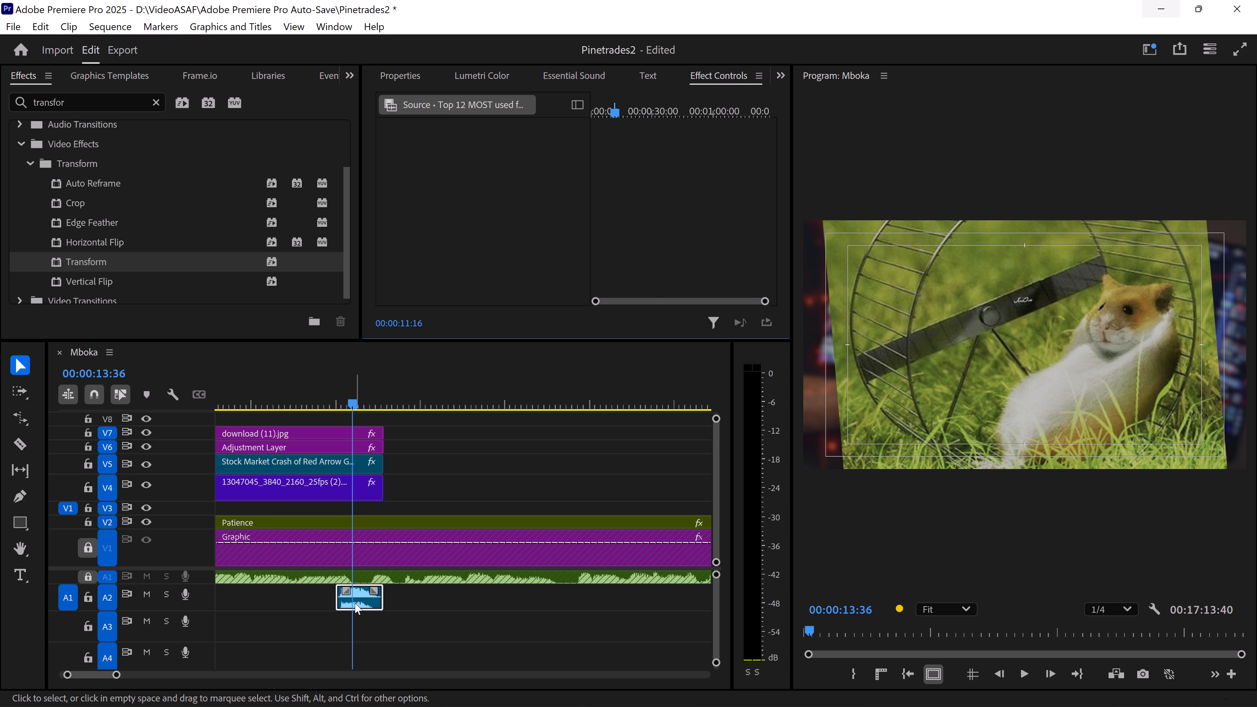
left_click_drag(354, 403, 359, 402)
left_click(415, 177)
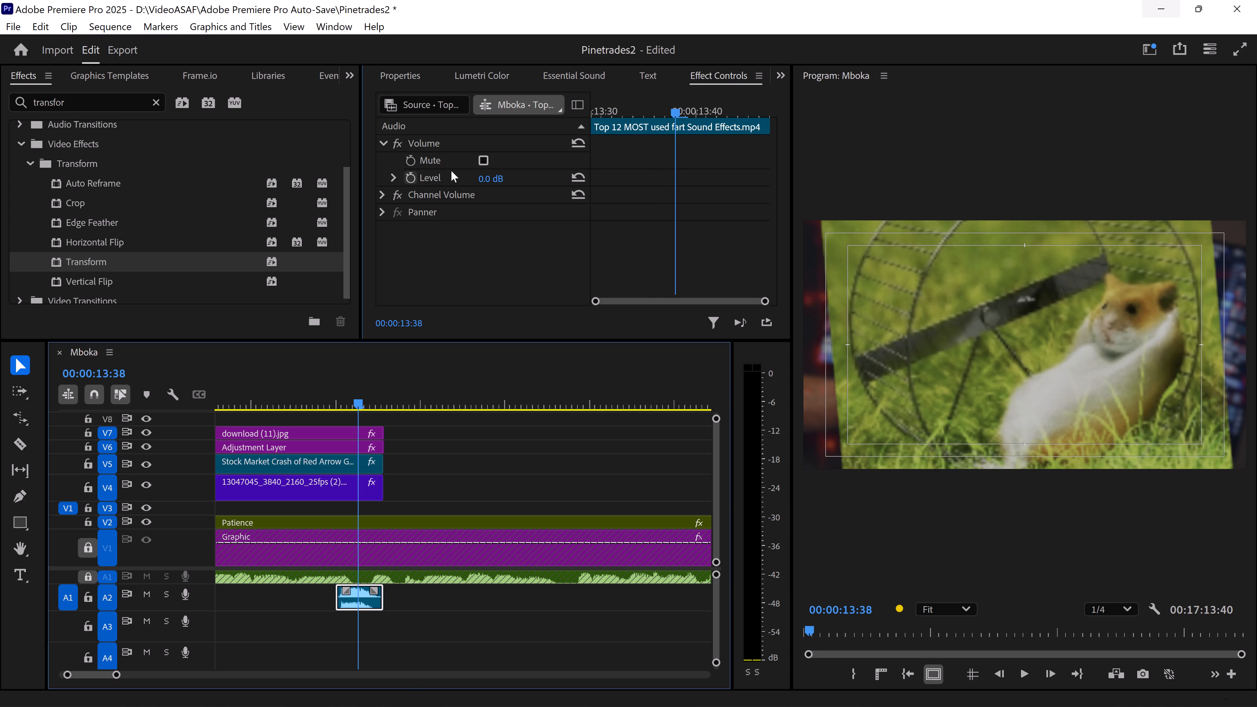
left_click_drag(667, 107, 552, 116)
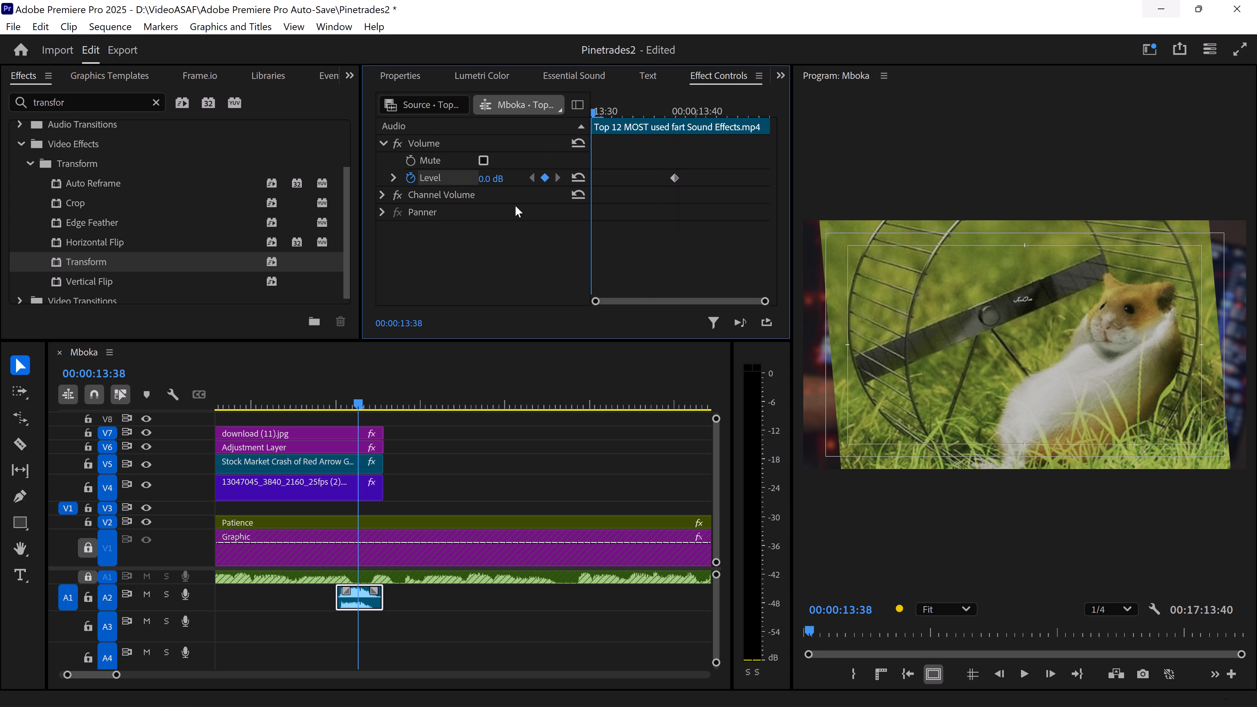
left_click_drag(490, 182, 465, 181)
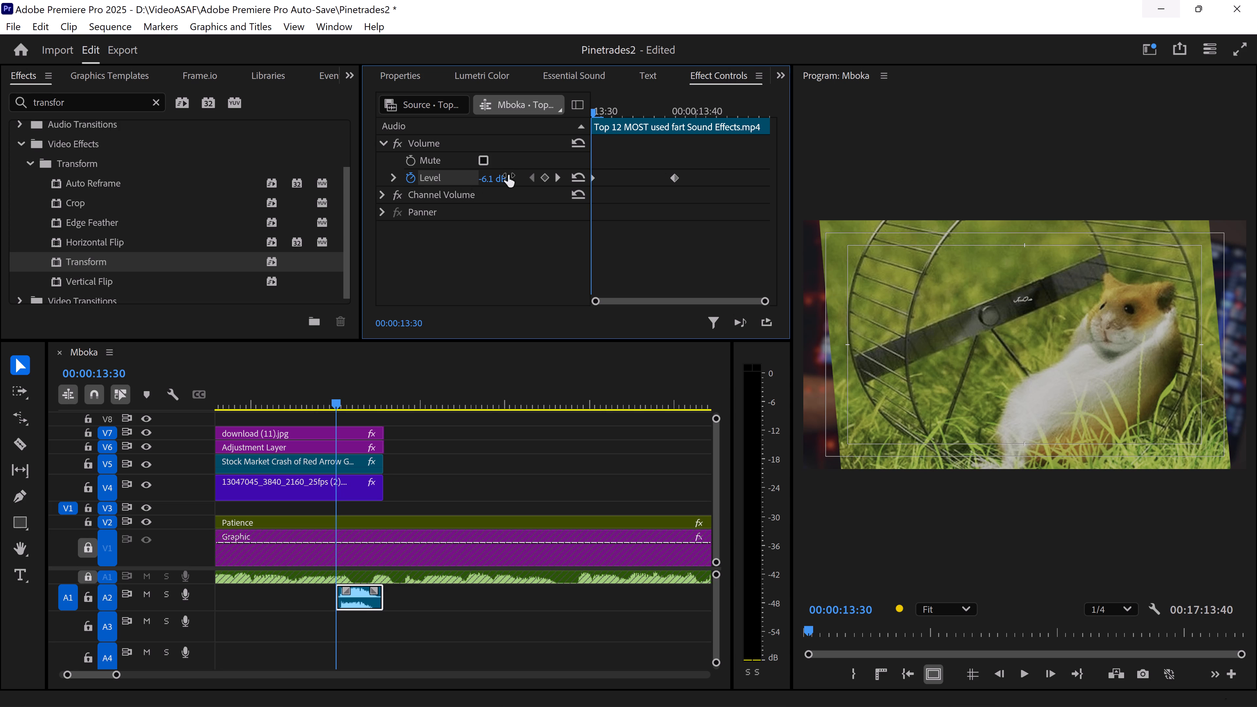
left_click_drag(498, 181, 507, 181)
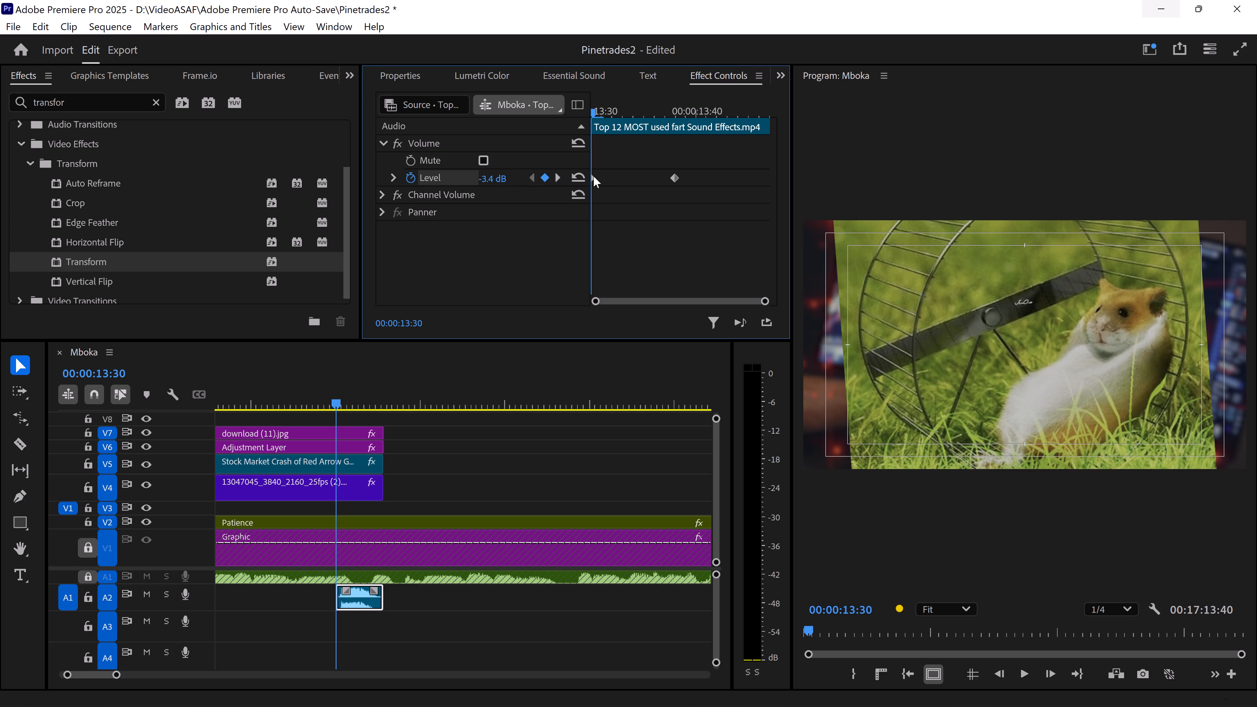
left_click_drag(593, 176, 802, 187, "alt")
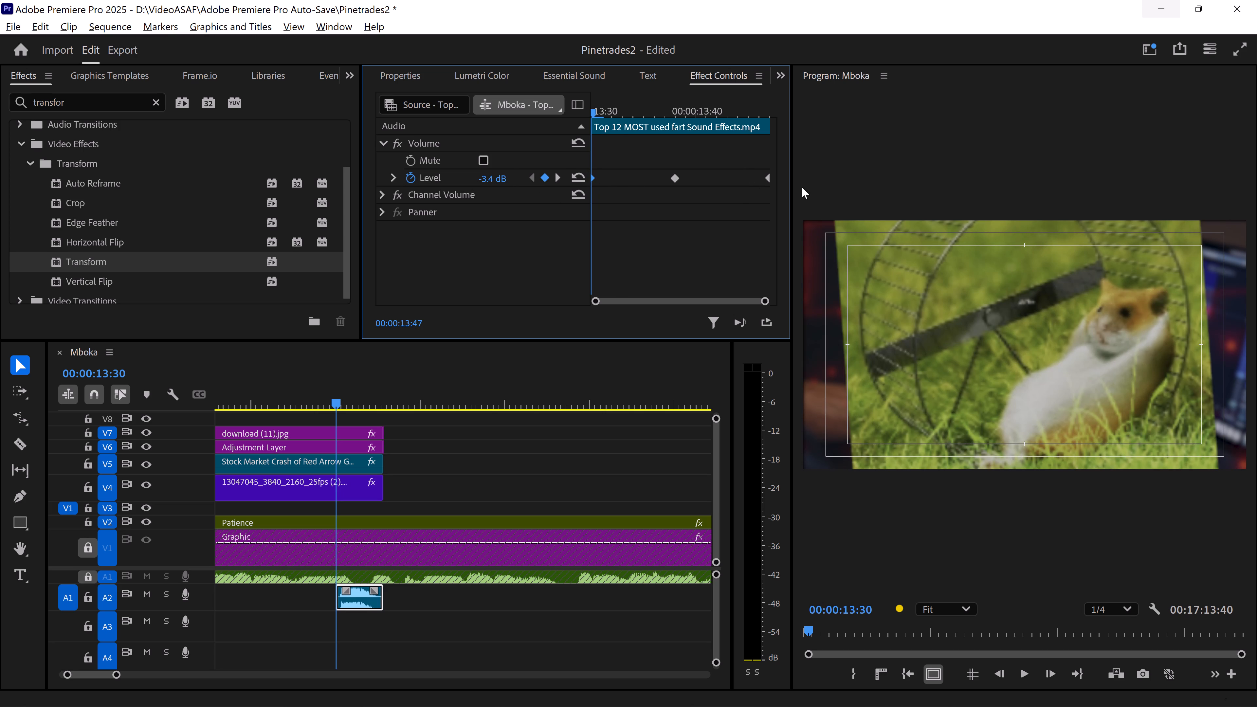
Play back the sound effect's fade, and replay the sequence from about 00:00:08:07 past the end of the hamster image.
key("space")
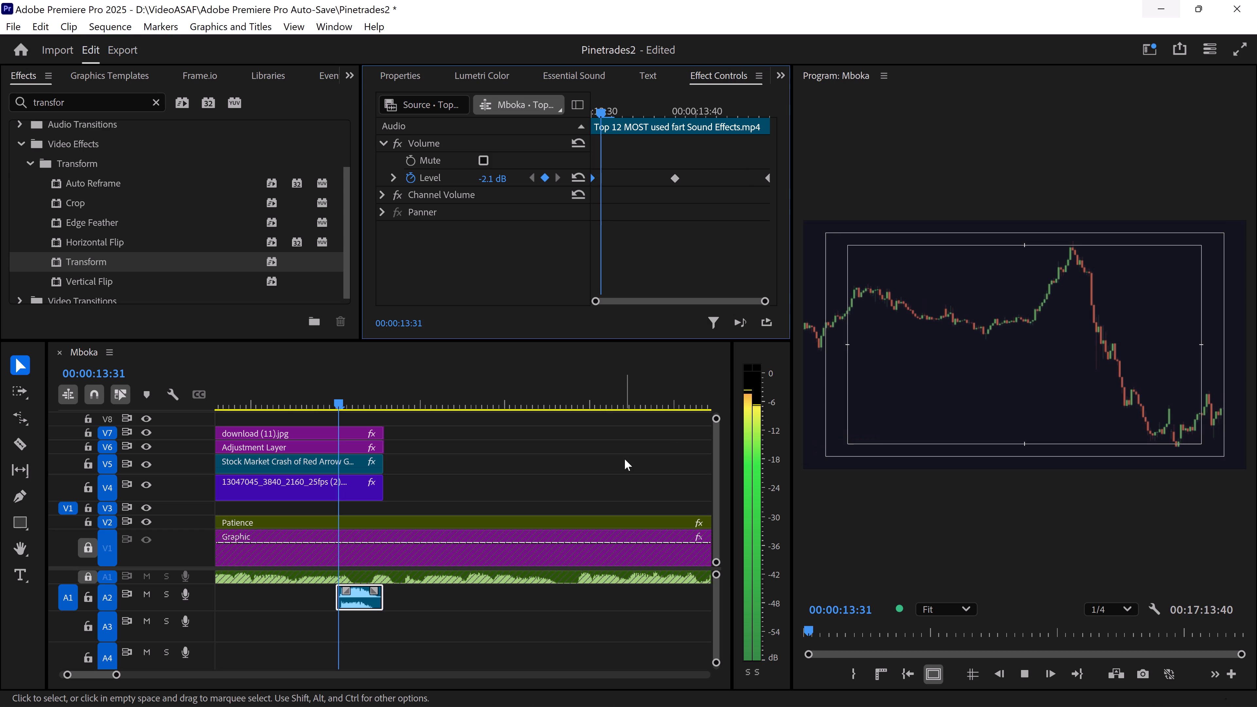
key("space")
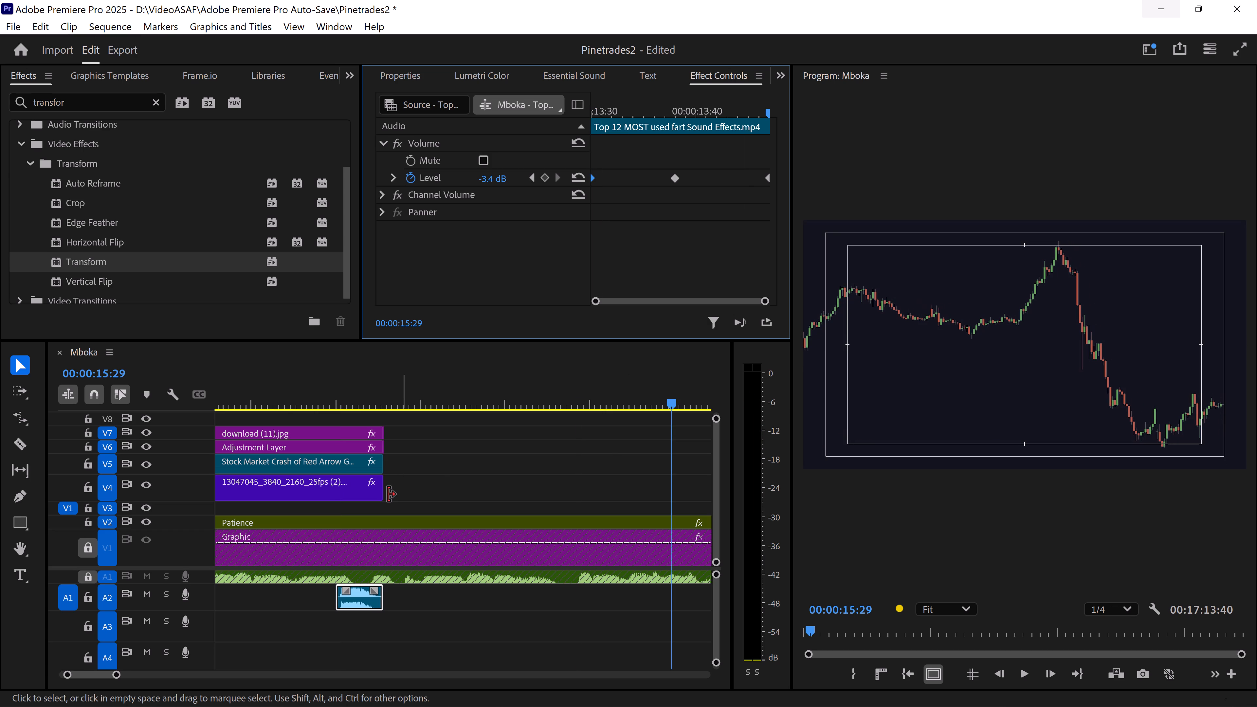
left_click_drag(118, 676, 194, 674)
left_click_drag(335, 399, 340, 402)
left_click(496, 457)
key("space")
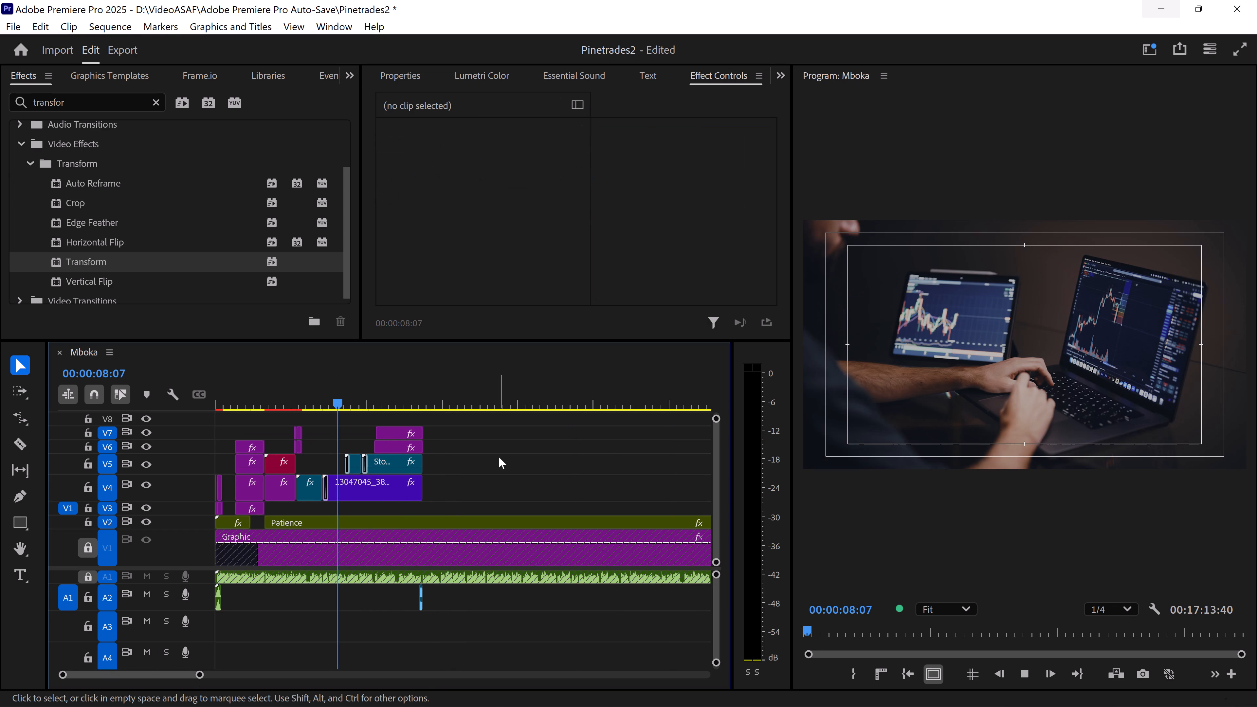
key("space")
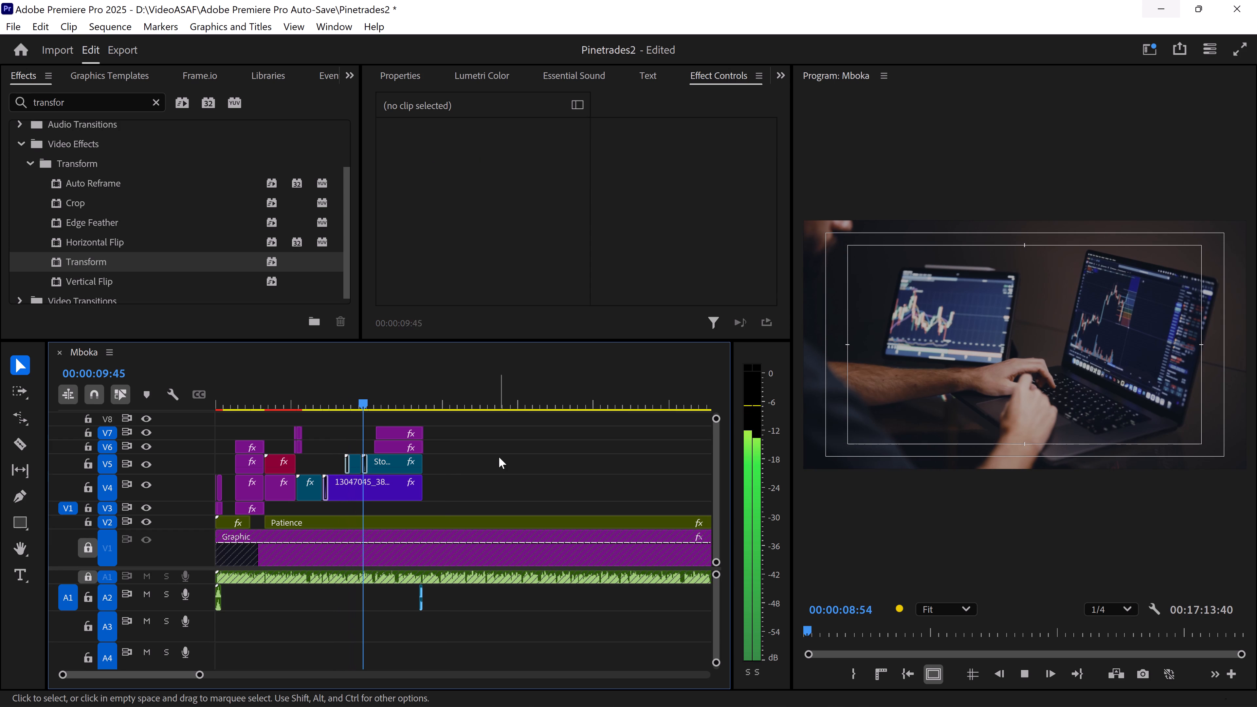
key("space")
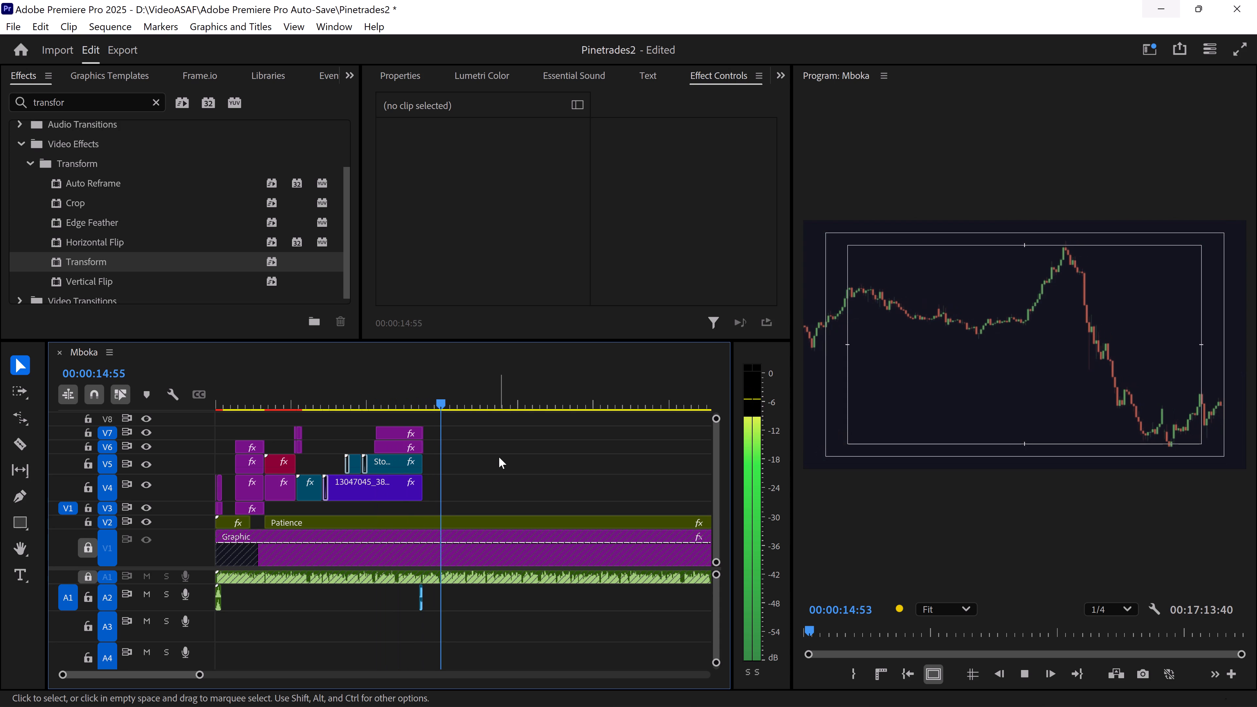
key("space")
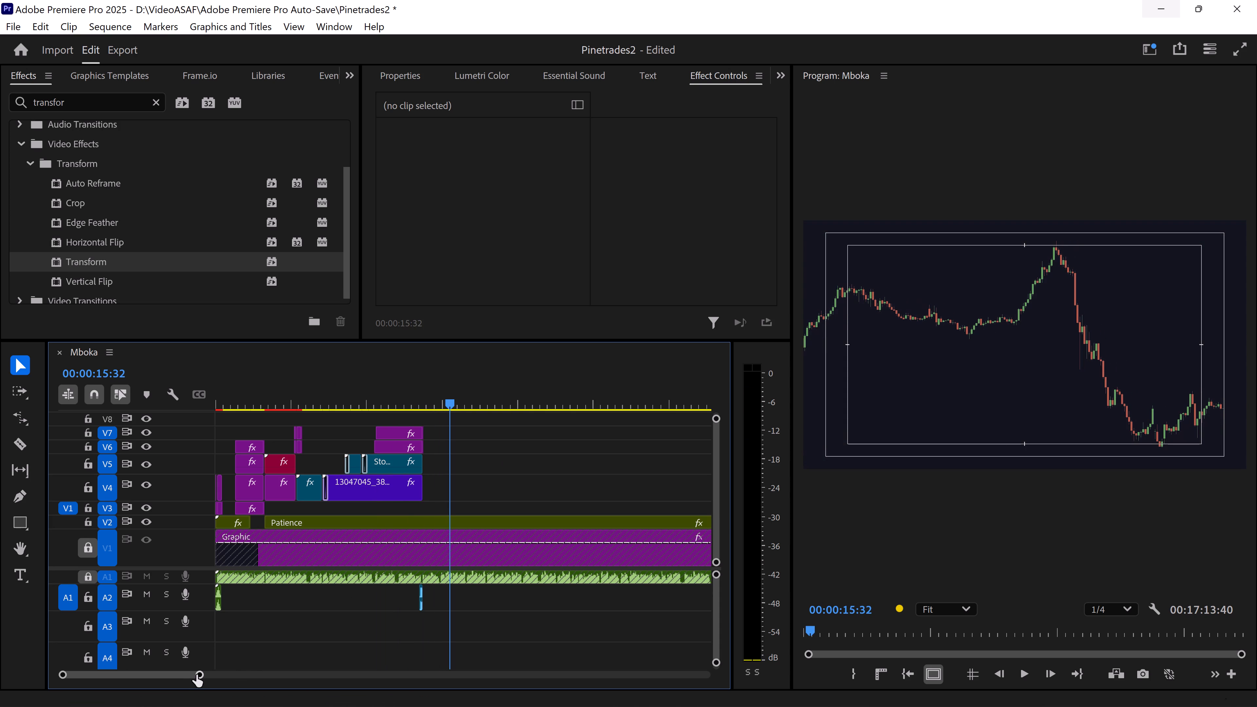
Add Premiere Composer's Top-Left Pan transition on V8 and V9 at 00:00:13:47, where the hamster image ends.
left_click_drag(199, 675, 167, 670)
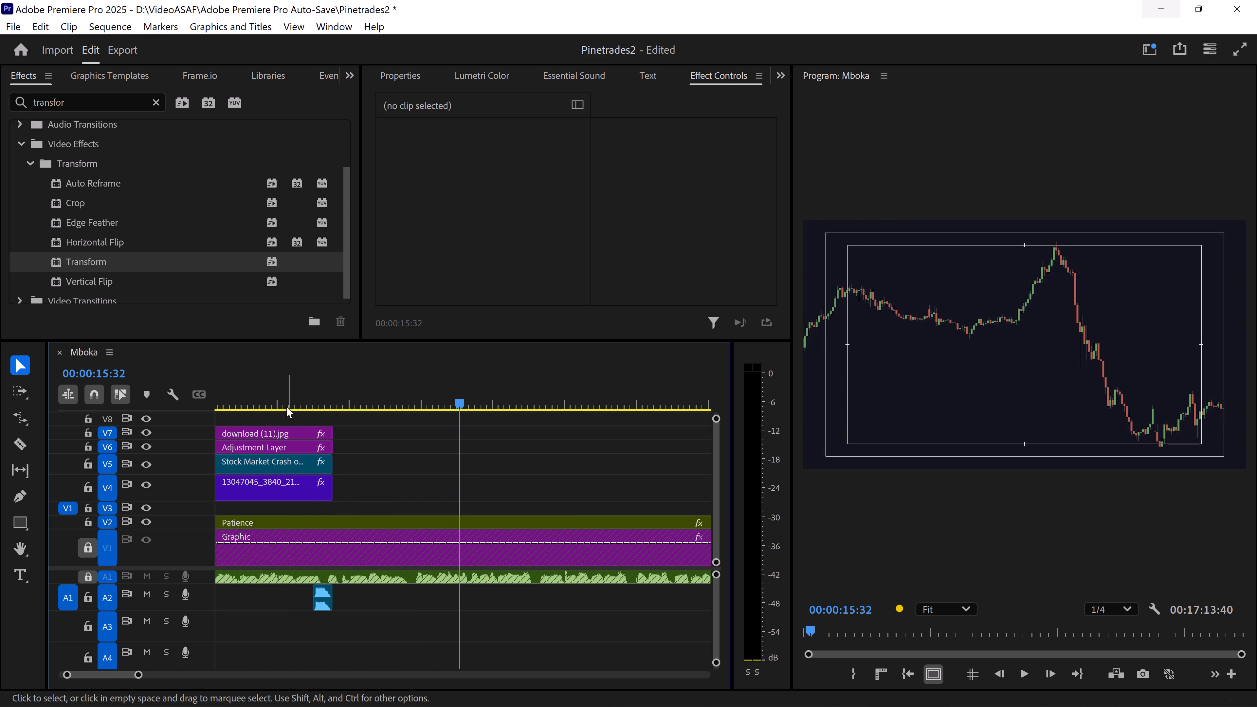
left_click(296, 397)
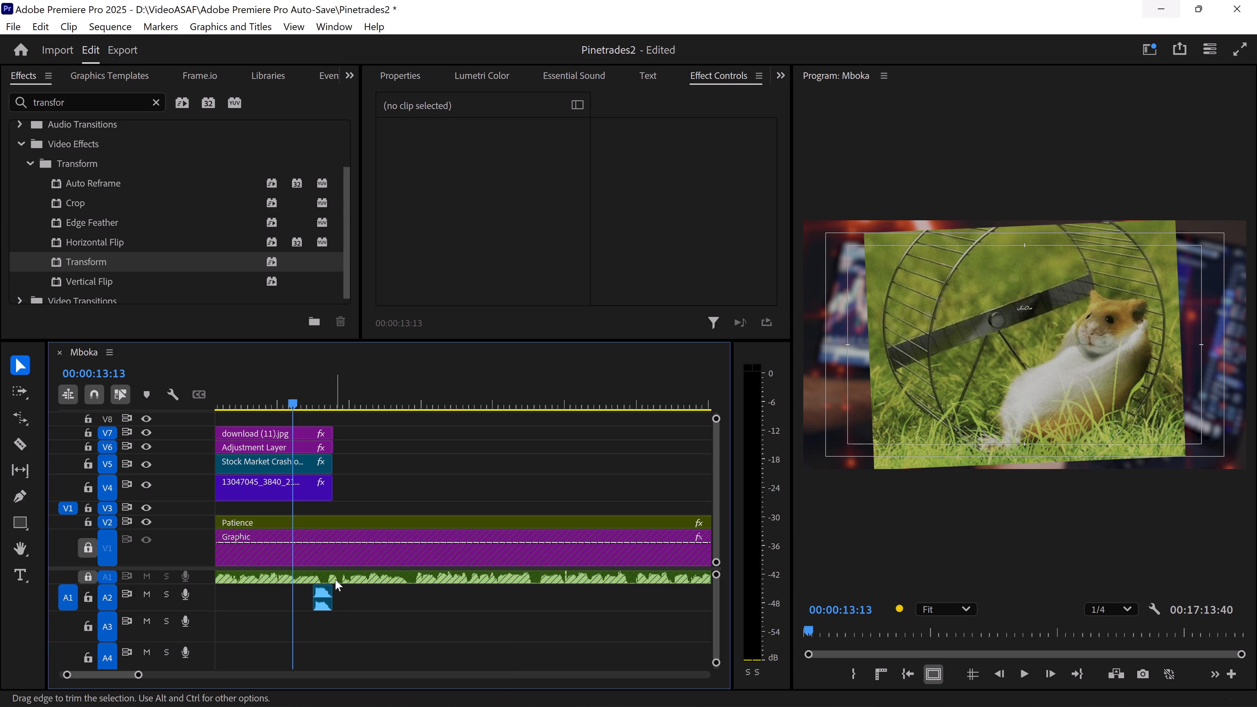
left_click_drag(320, 401, 326, 401)
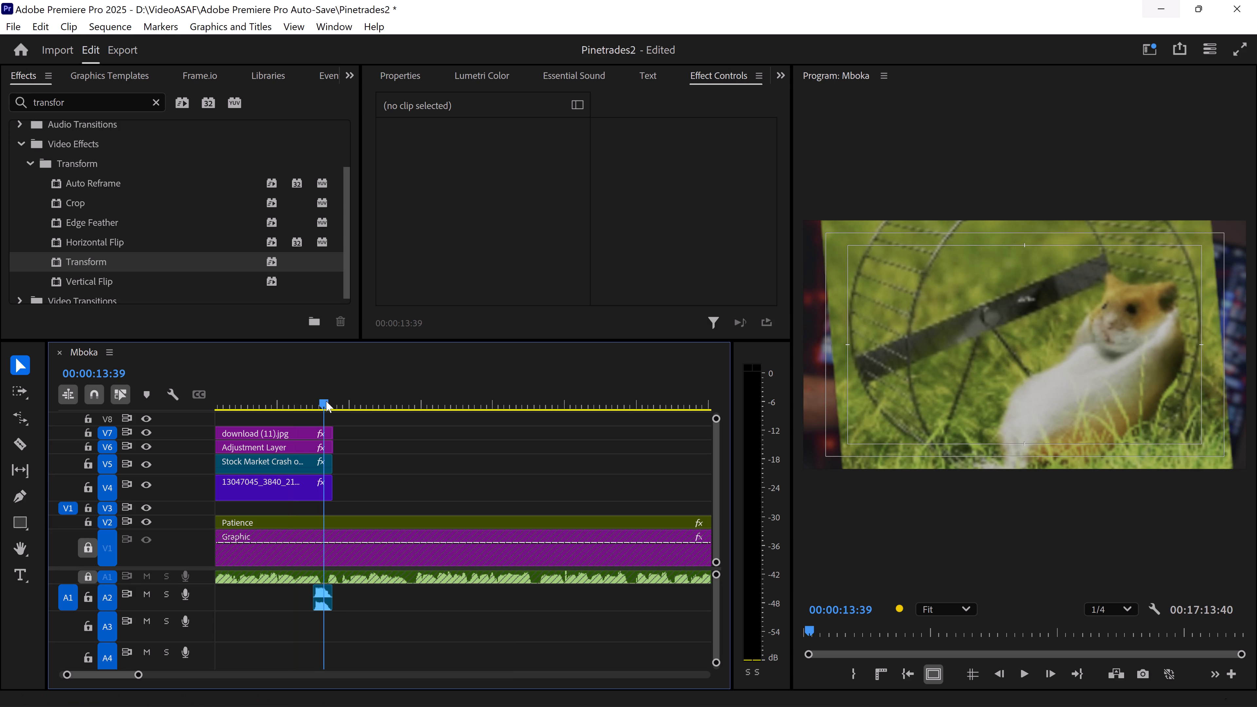
left_click_drag(326, 401, 336, 403)
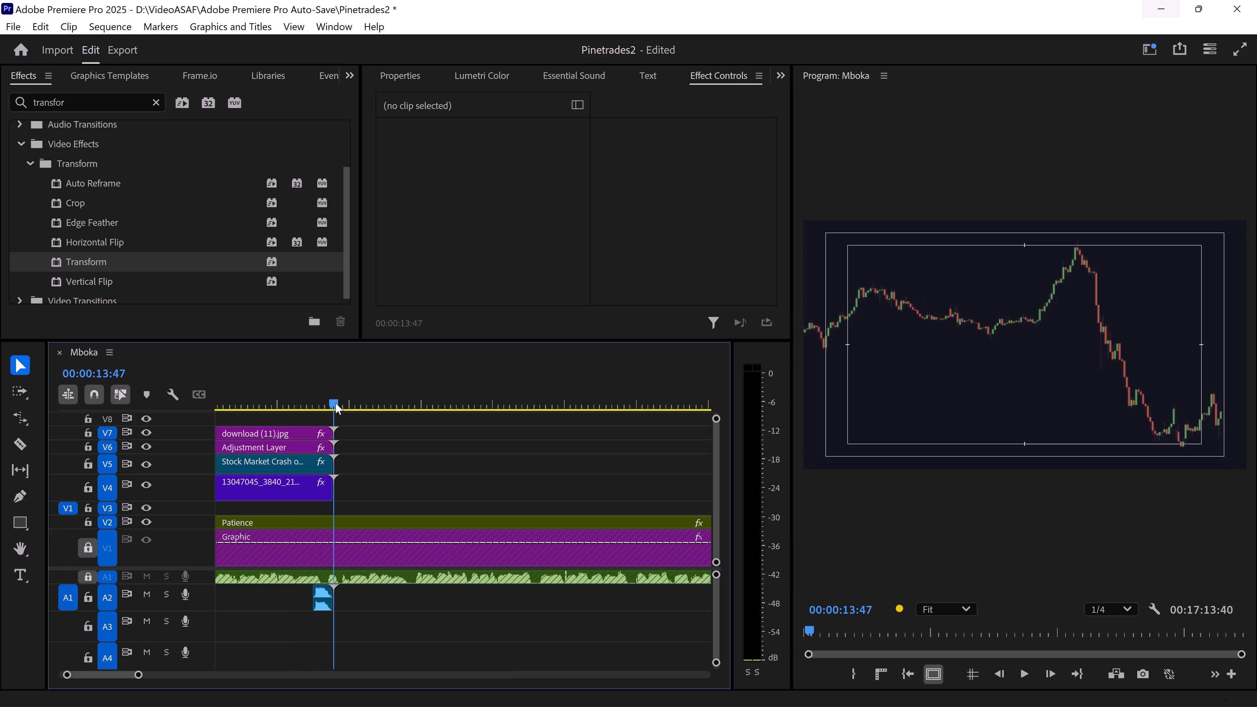
left_click_drag(336, 403, 336, 404)
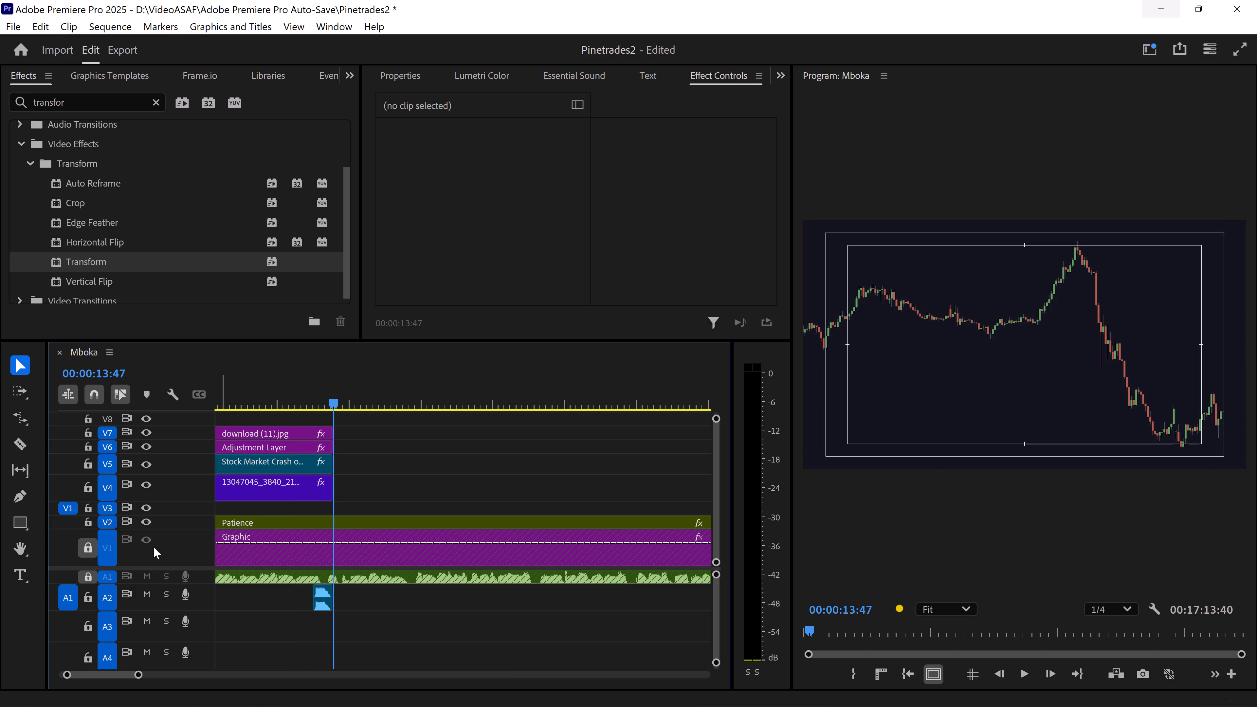
left_click_drag(139, 570, 155, 588)
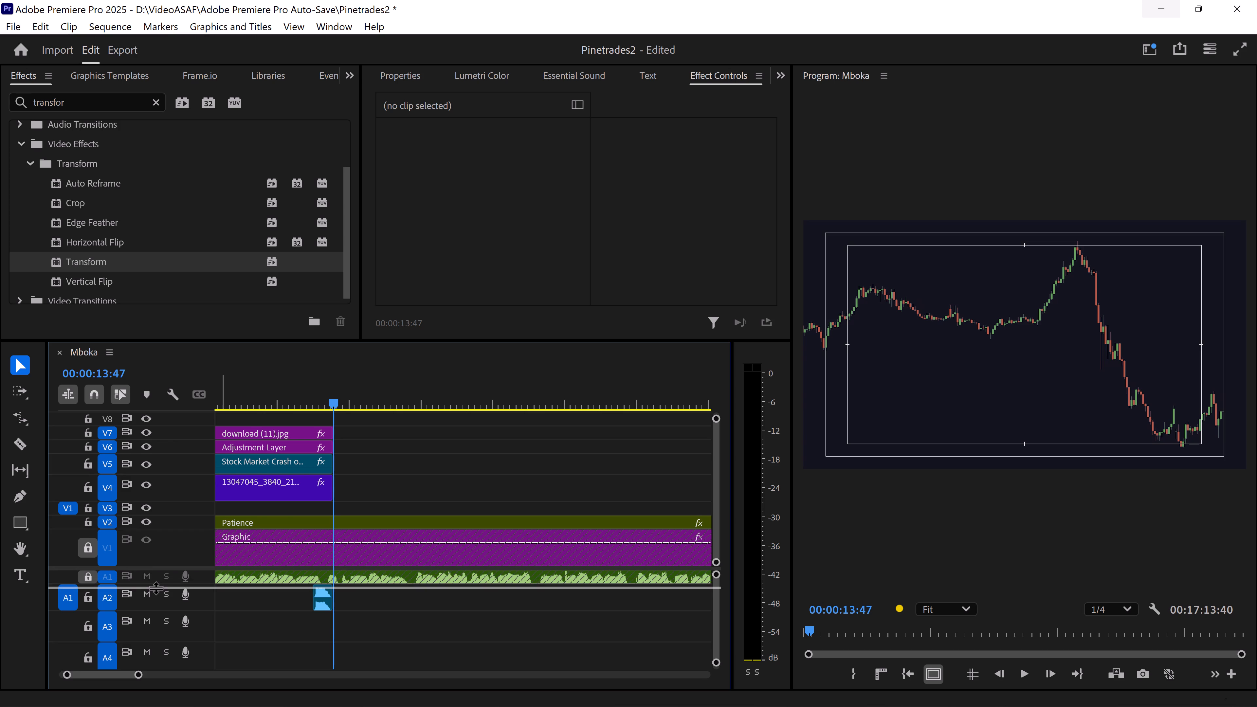
left_click(349, 80)
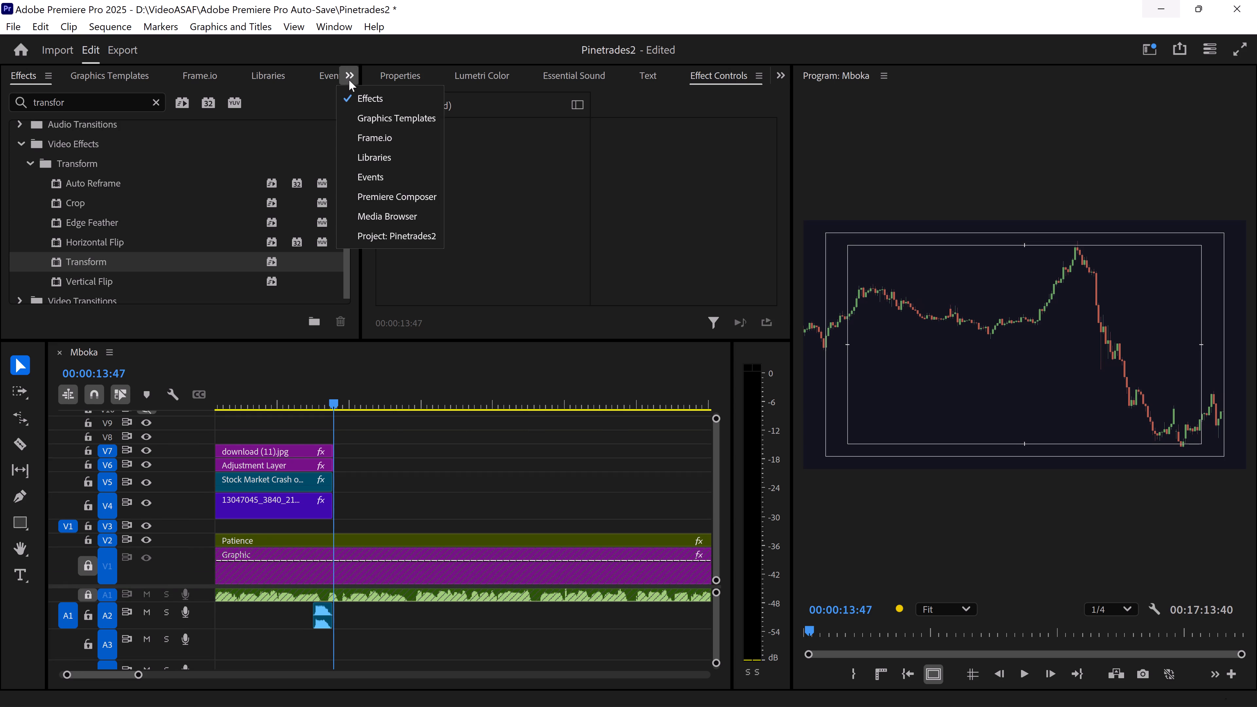
left_click(402, 201)
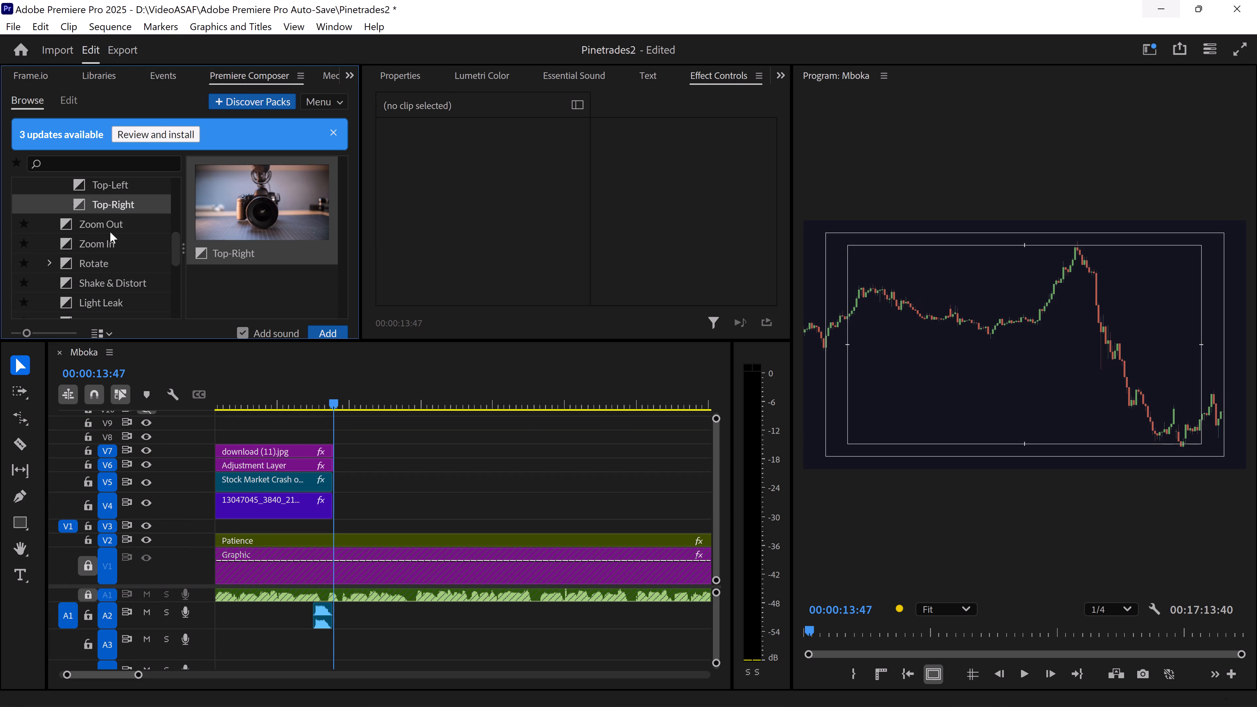
scroll(130, 230, "up", 2)
scroll(131, 234, "down", 2)
left_click_drag(112, 184, 340, 431)
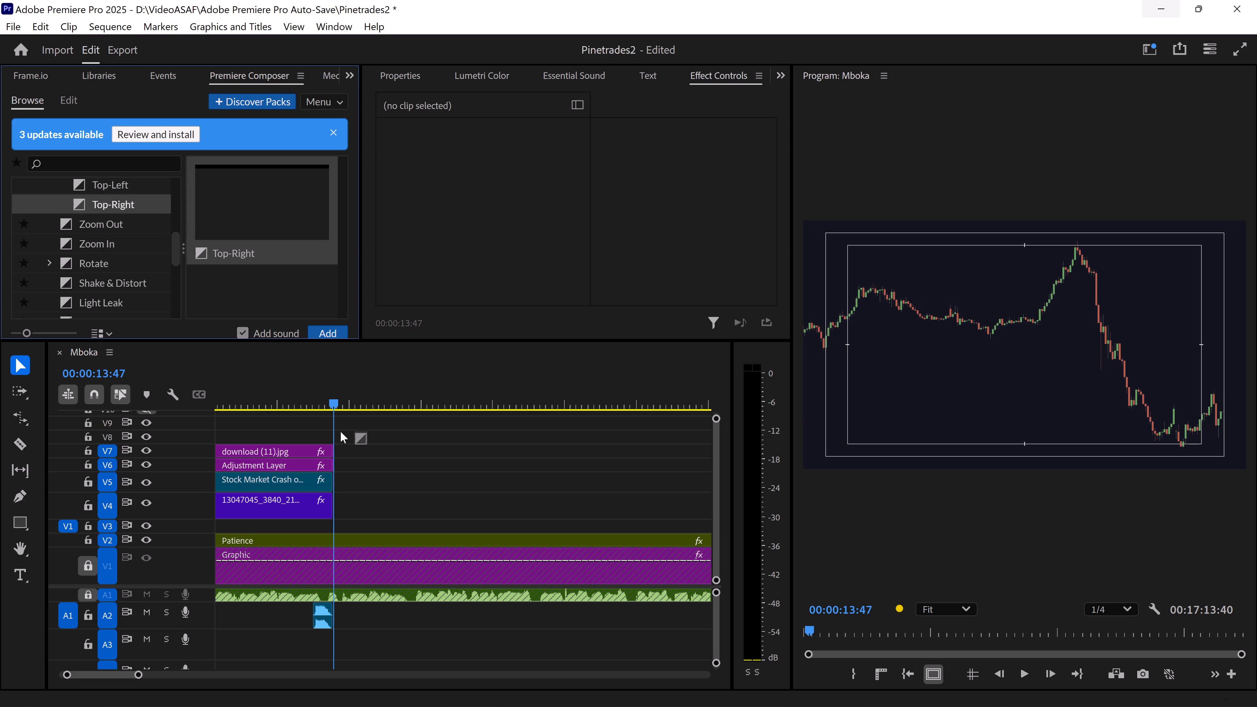
left_click_drag(340, 431, 343, 433)
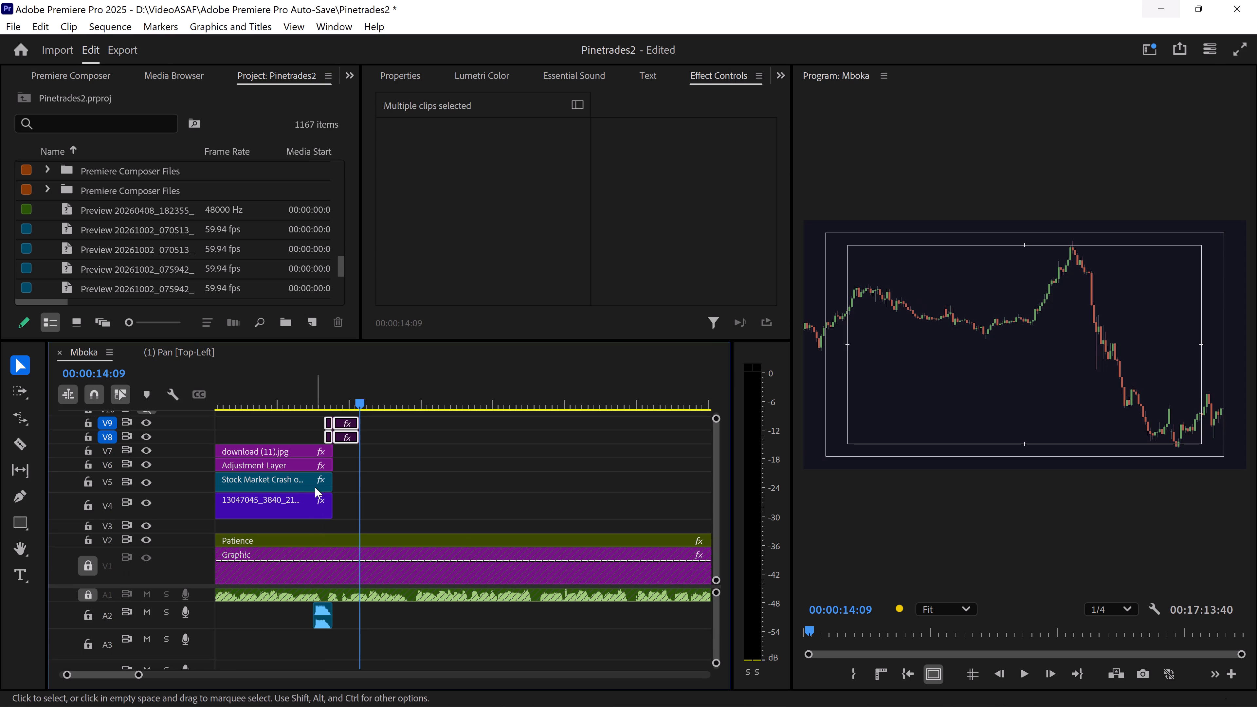
Play back the early part of the sequence to review the cut after the phone and Eiffel Tower clip.
left_click_drag(137, 678, 146, 678)
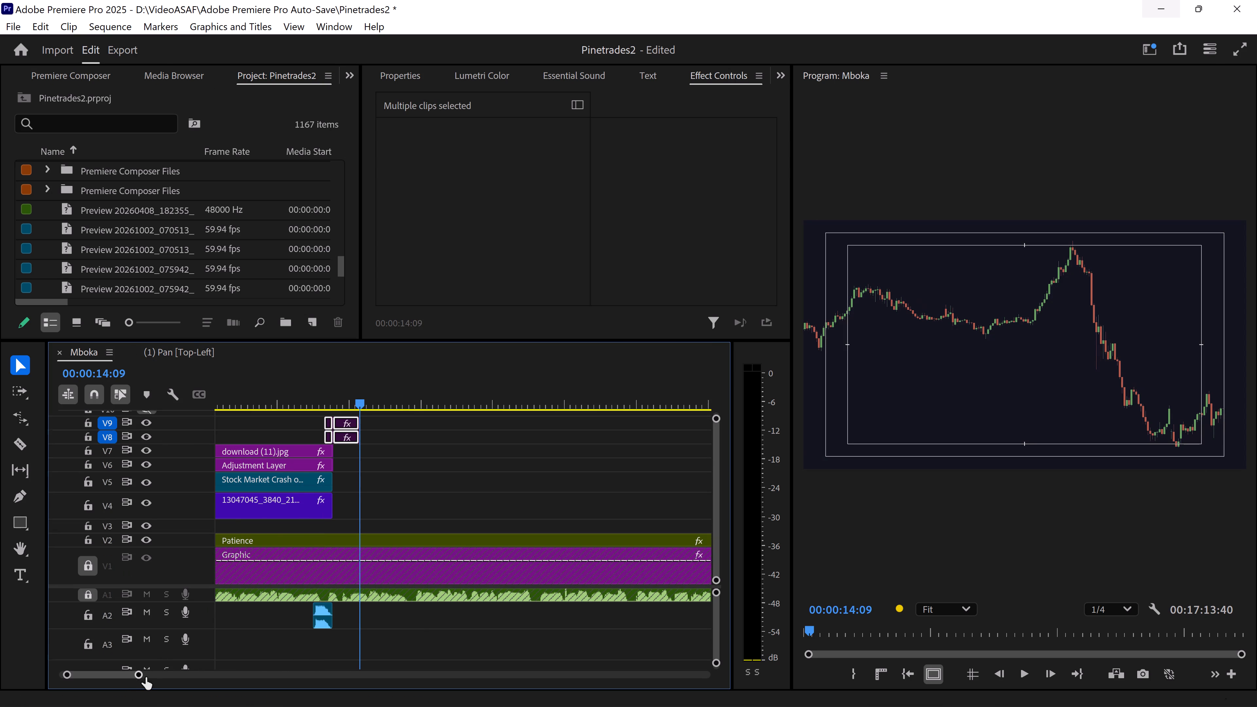
left_click_drag(146, 678, 261, 670)
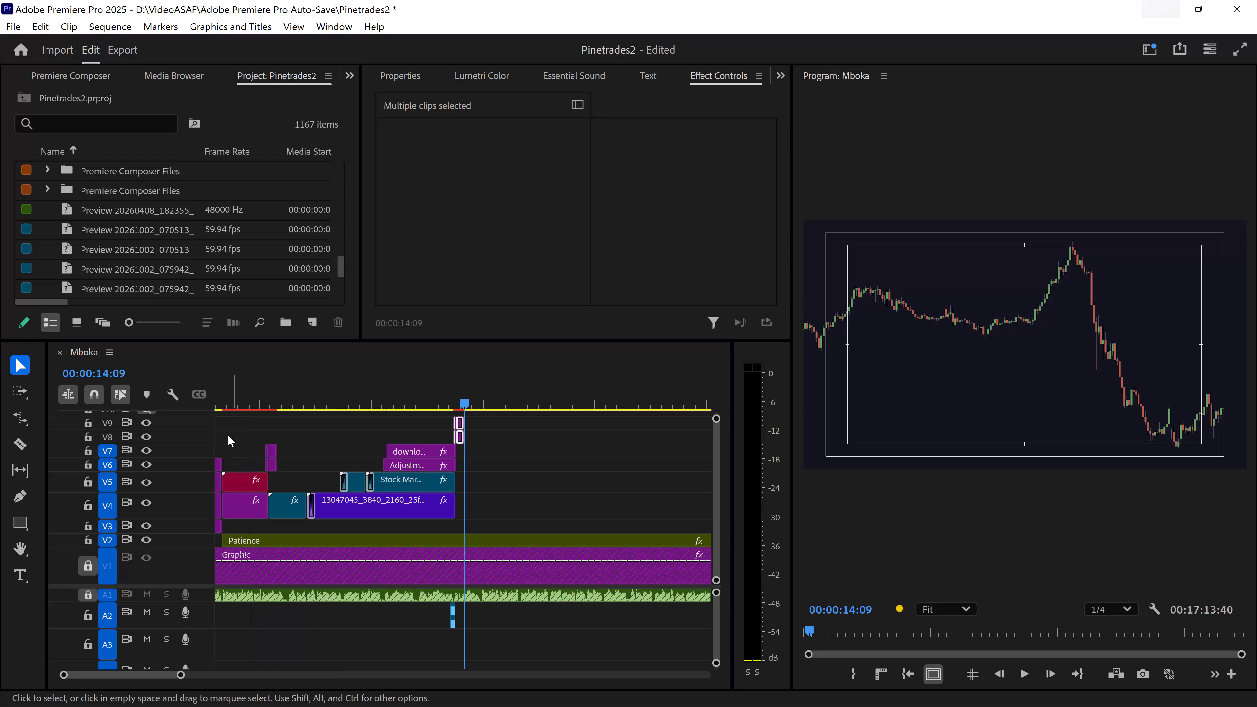
left_click(220, 398)
key("space")
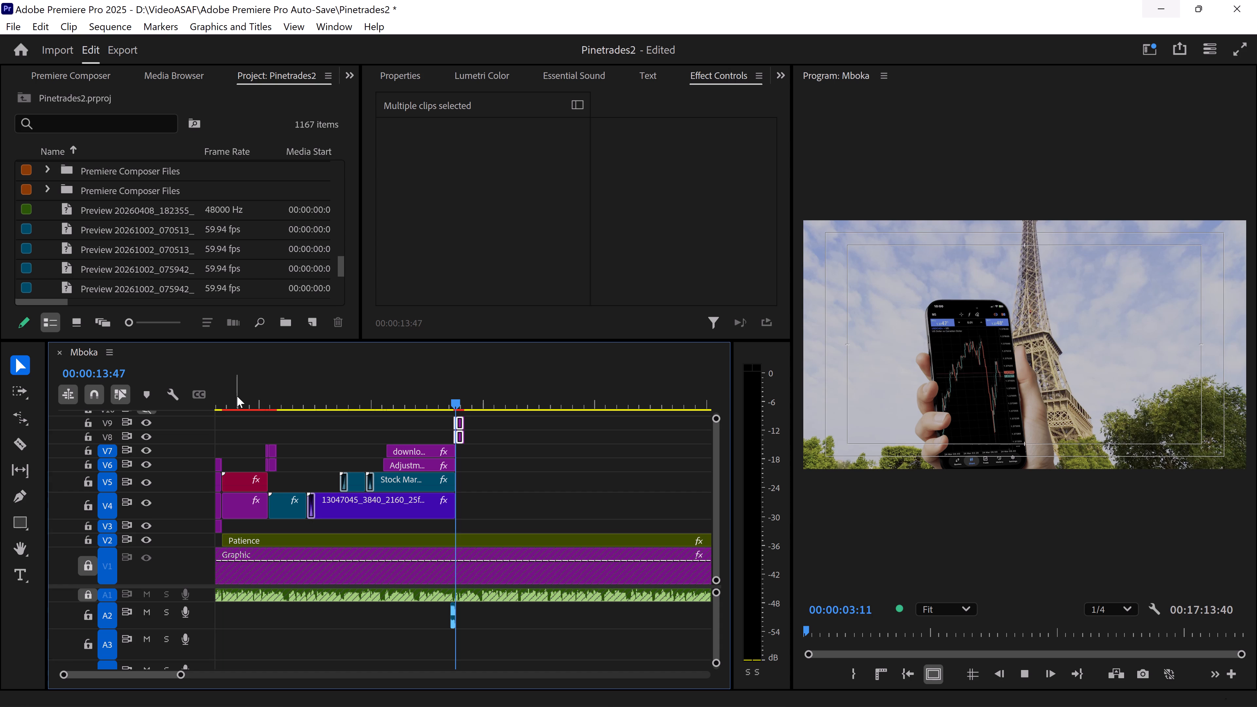
type("--")
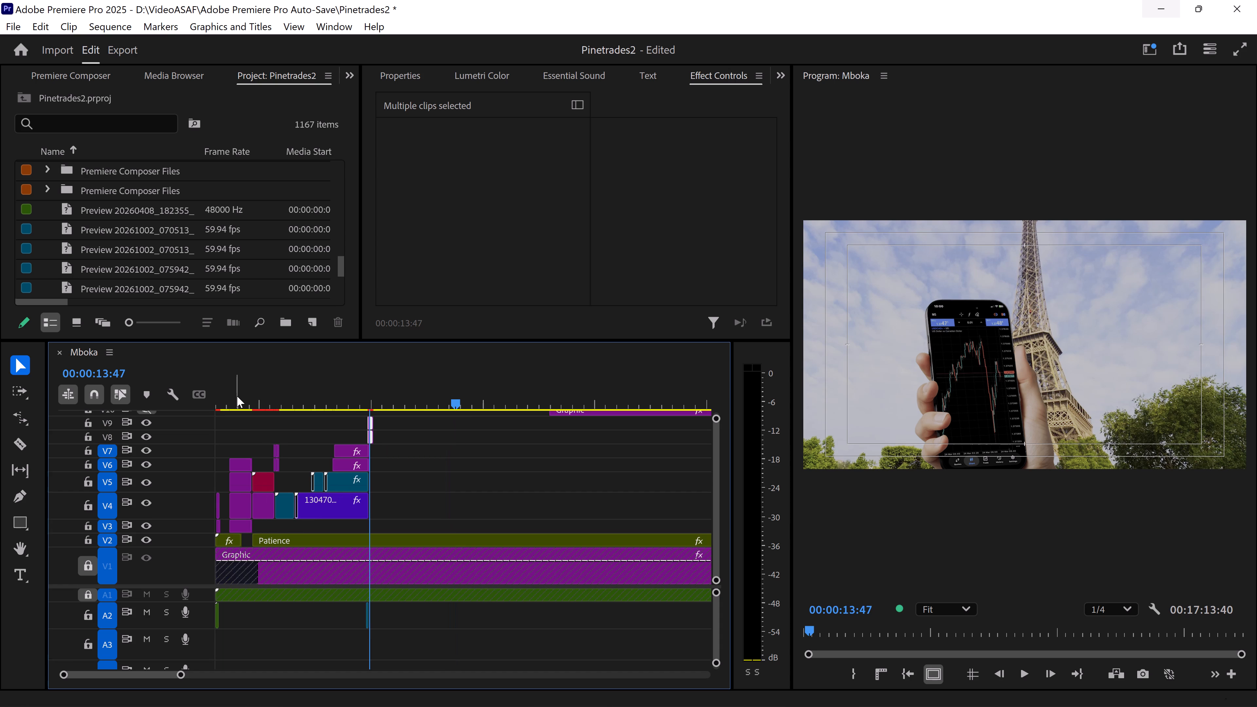
type("==")
left_click_drag(219, 385, 237, 396)
left_click_drag(237, 396, 226, 398)
left_click_drag(221, 395, 211, 398)
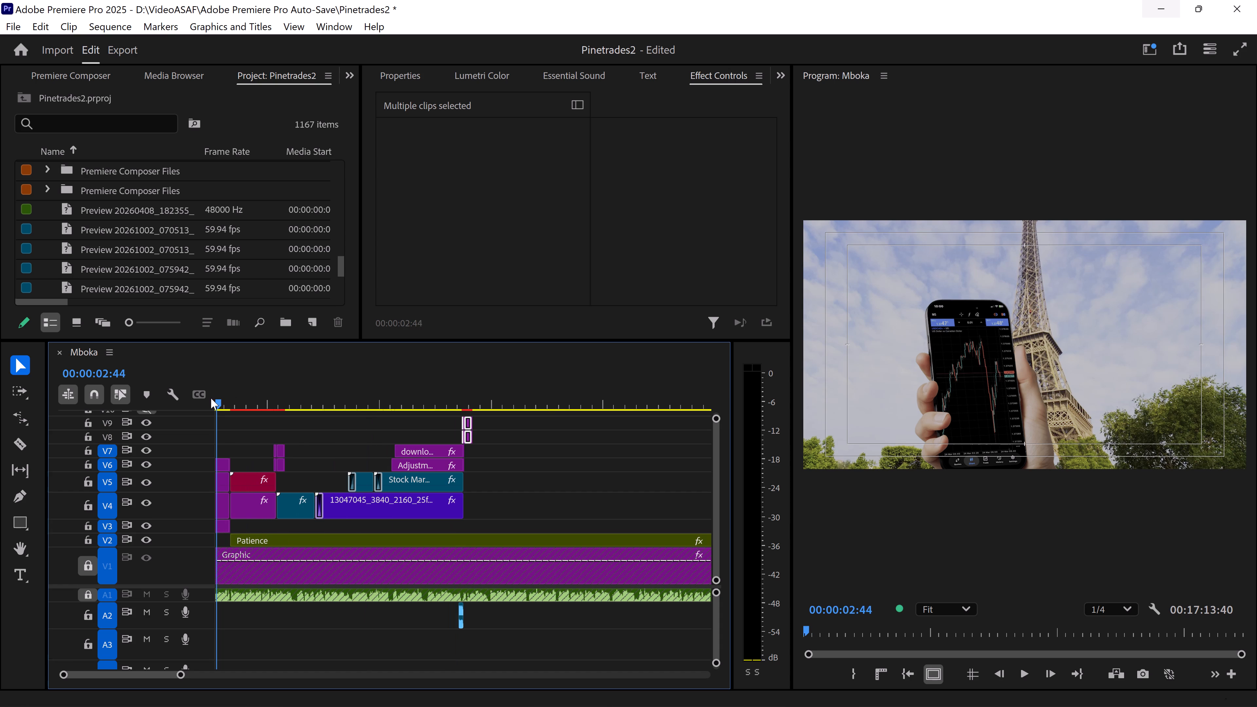
left_click_drag(211, 398, 240, 404)
key("space")
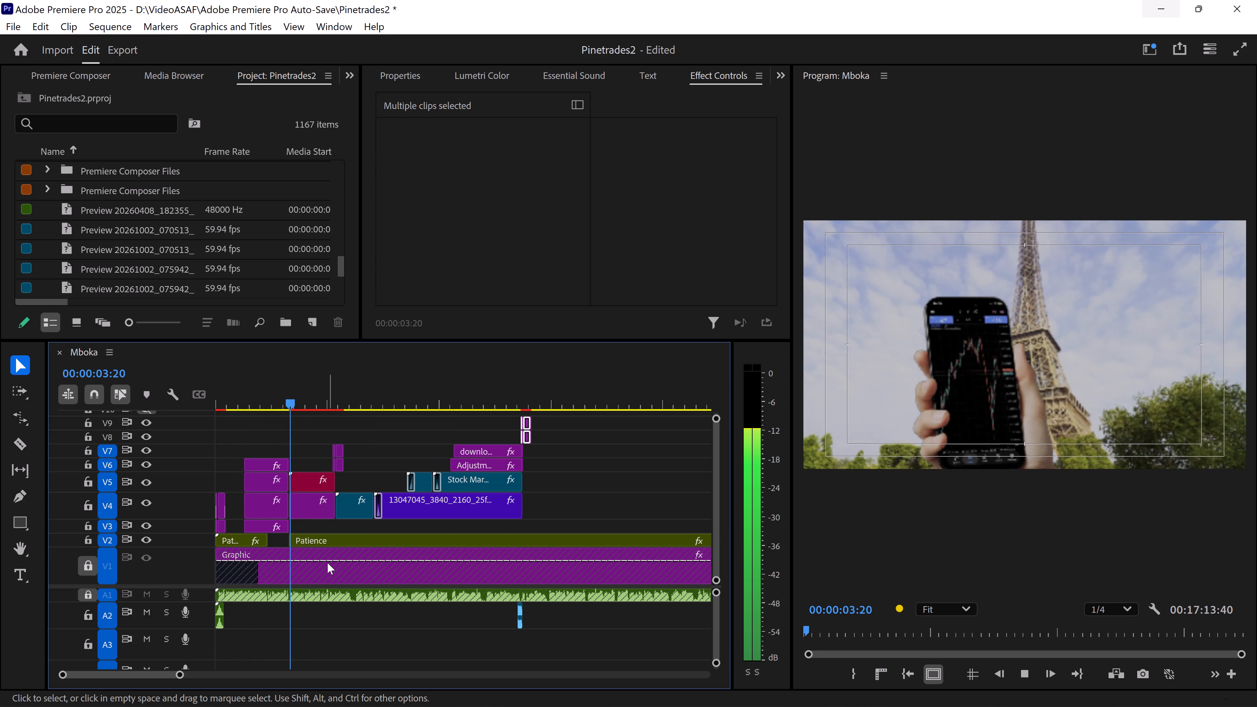
key("space")
Add Premiere Composer's Top Pan transition on V7 and V8 at 00:00:03:18, where the TREND REVERSAL title begins.
left_click_drag(280, 405, 290, 405, "shift")
left_click(344, 73)
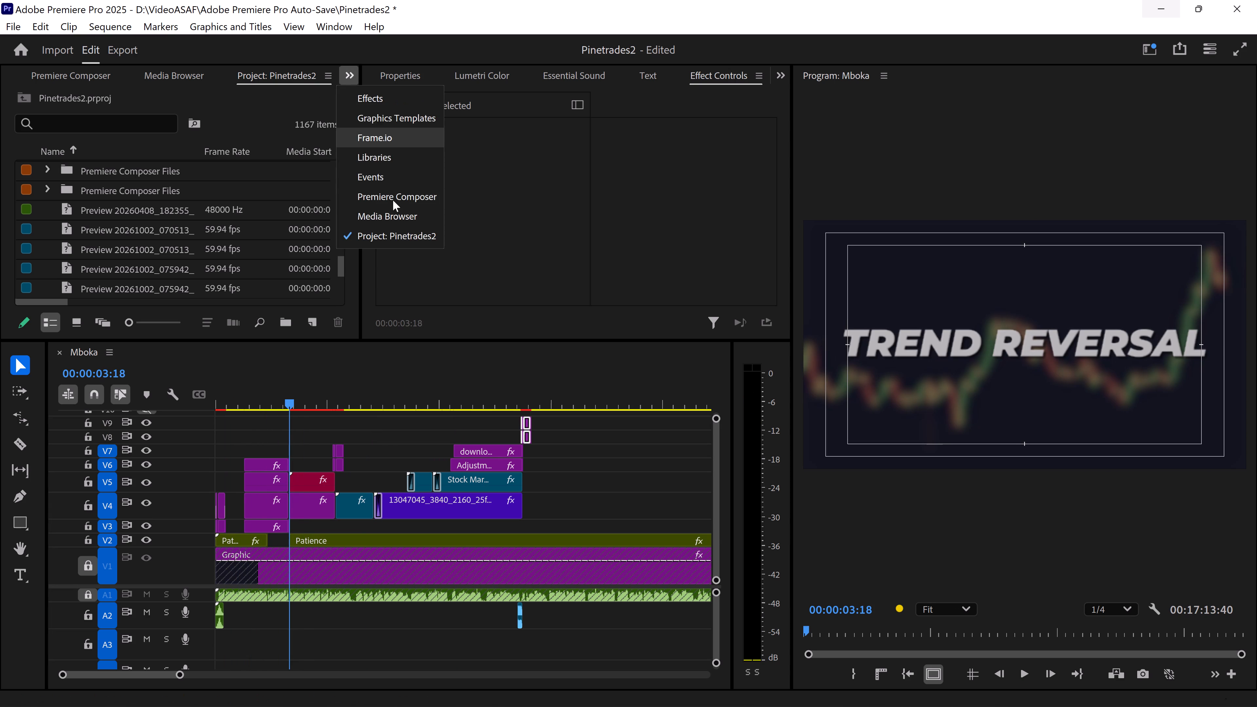
left_click(393, 198)
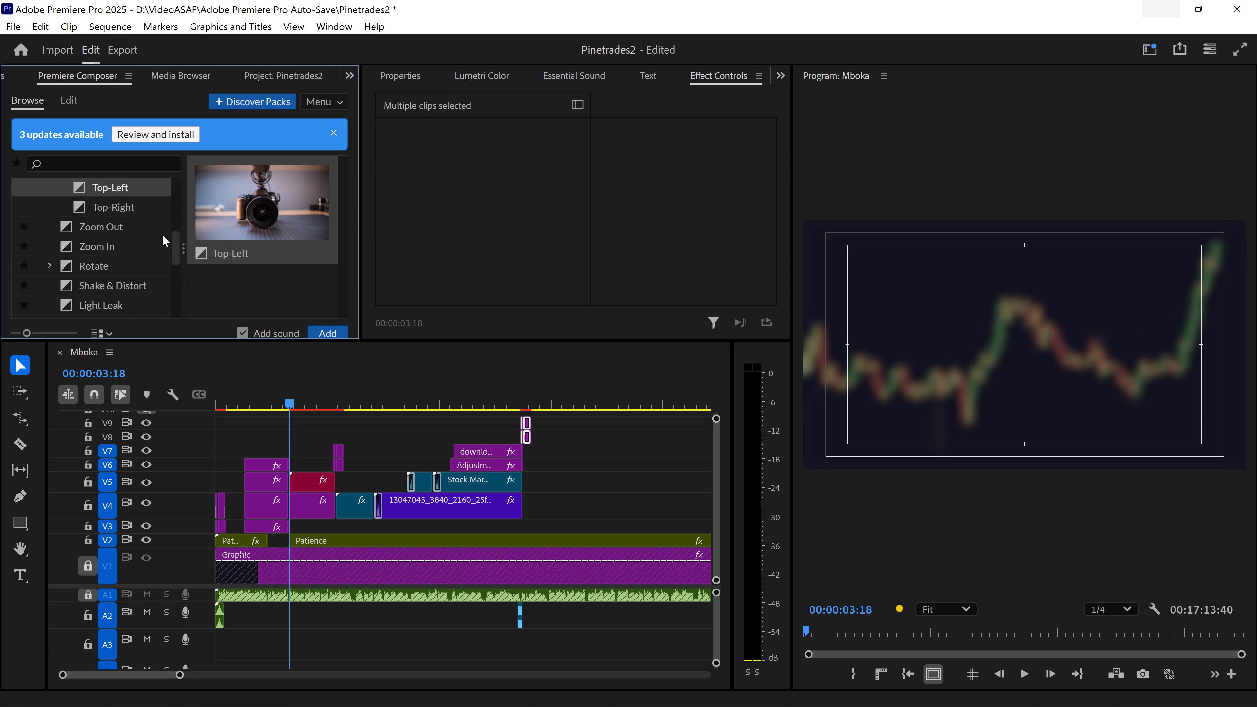
scroll(91, 218, "up", 2)
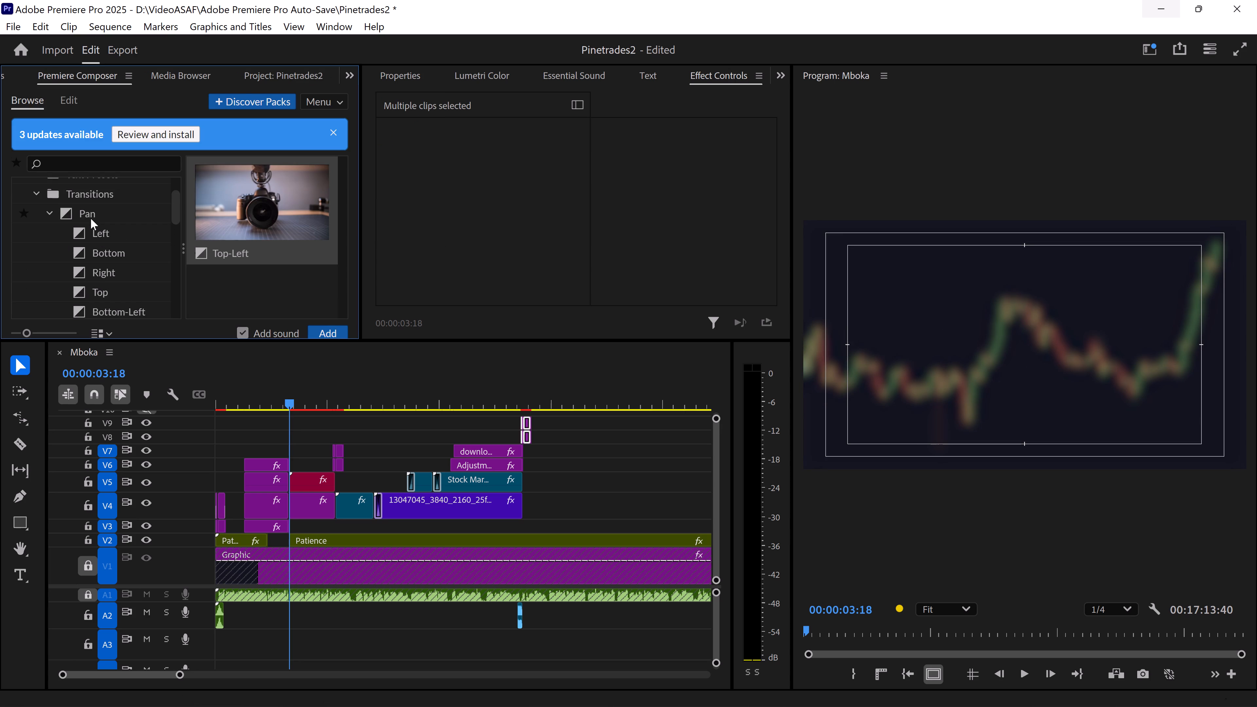
scroll(91, 218, "down", 1)
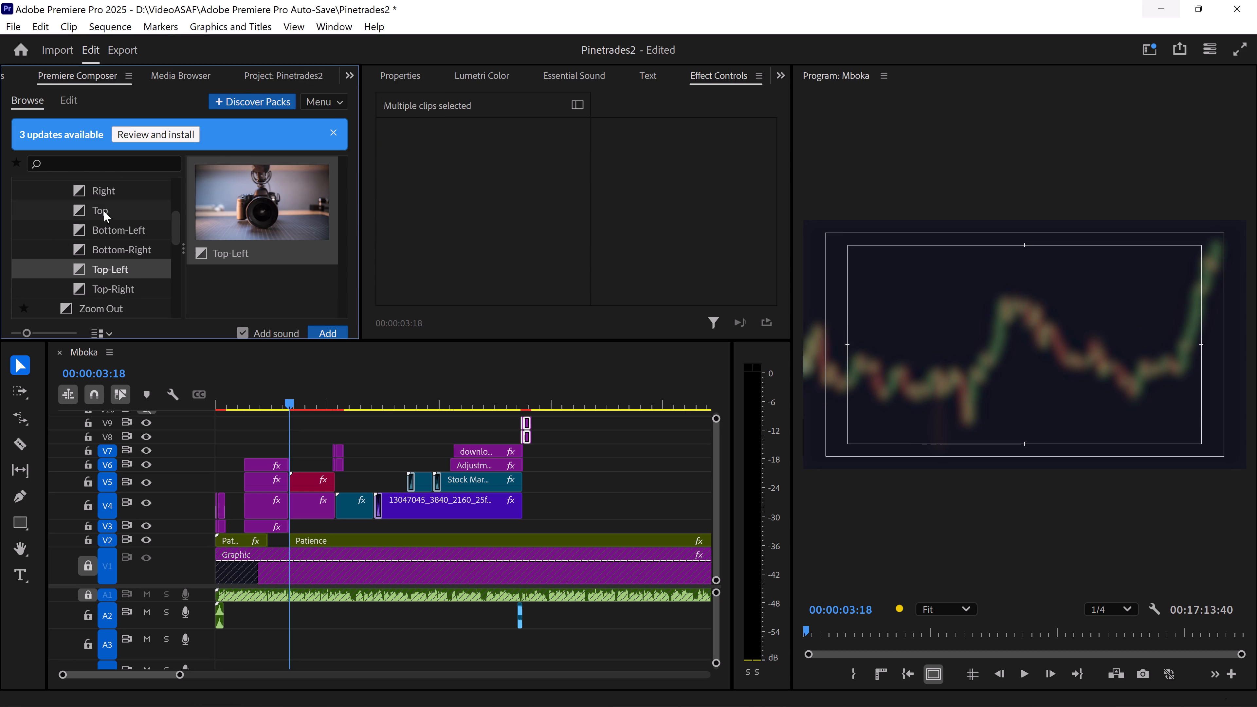
left_click(104, 211)
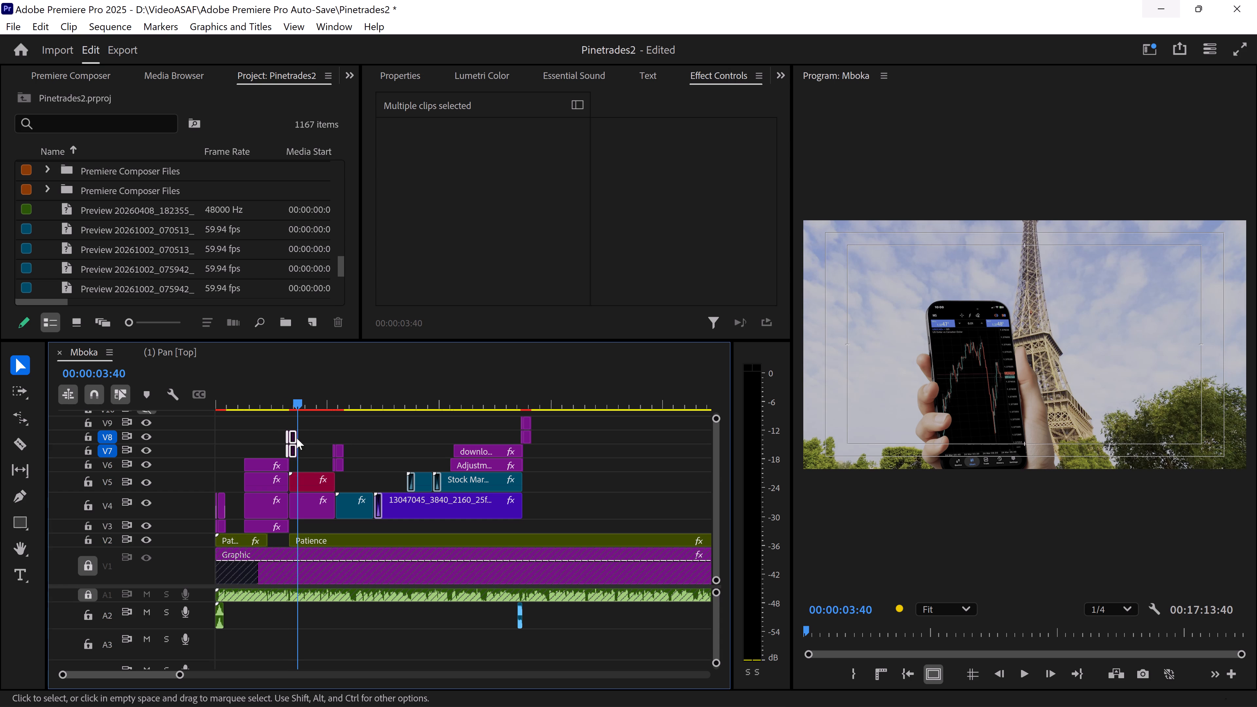
Play back the cut into the TREND REVERSAL title to review the new Pan transition.
left_click(264, 387)
left_click(381, 427)
key("space")
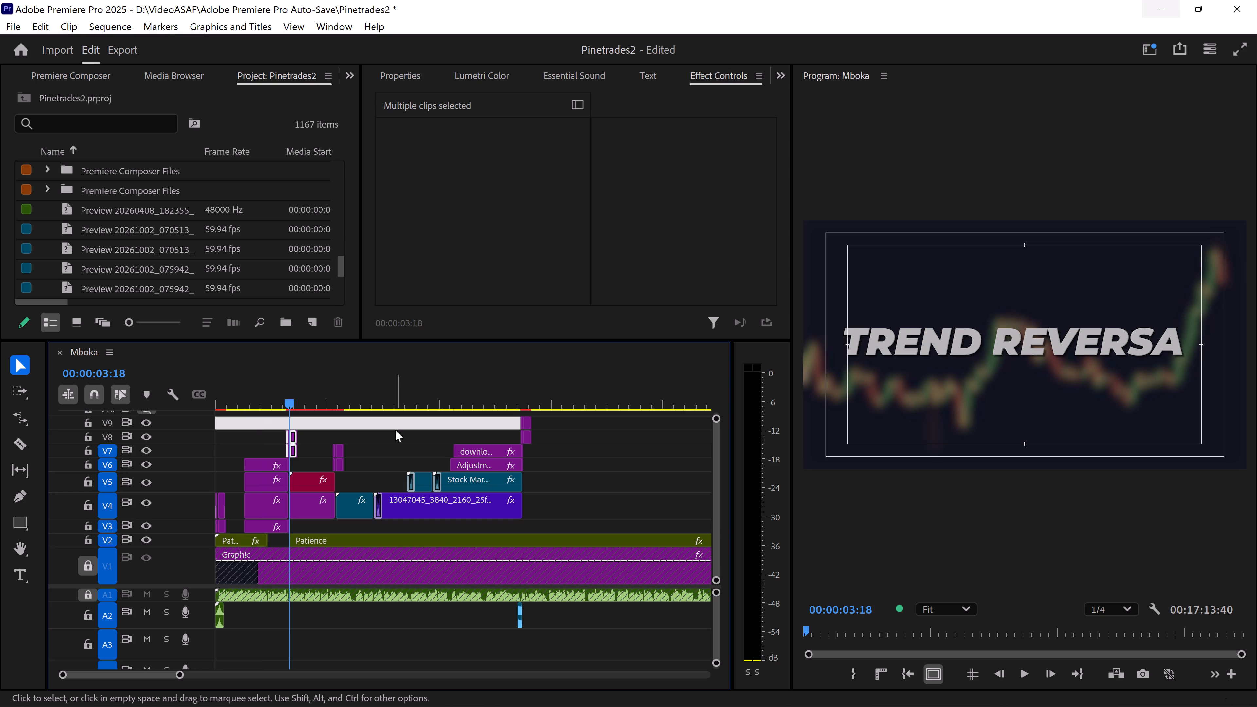
left_click(315, 399)
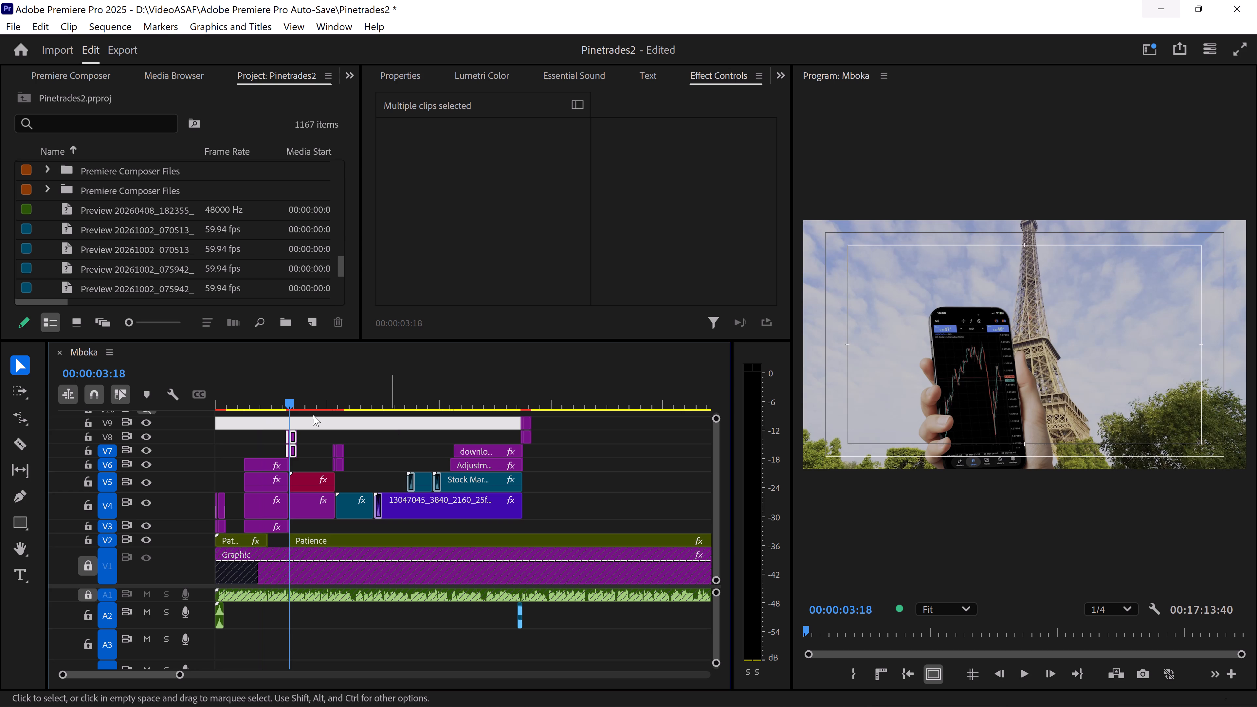
Play back the candlestick chart section from about 00:00:15:13, and replay it from about 00:00:14:34 to locate the next title's cue.
left_click(462, 392)
left_click(558, 388)
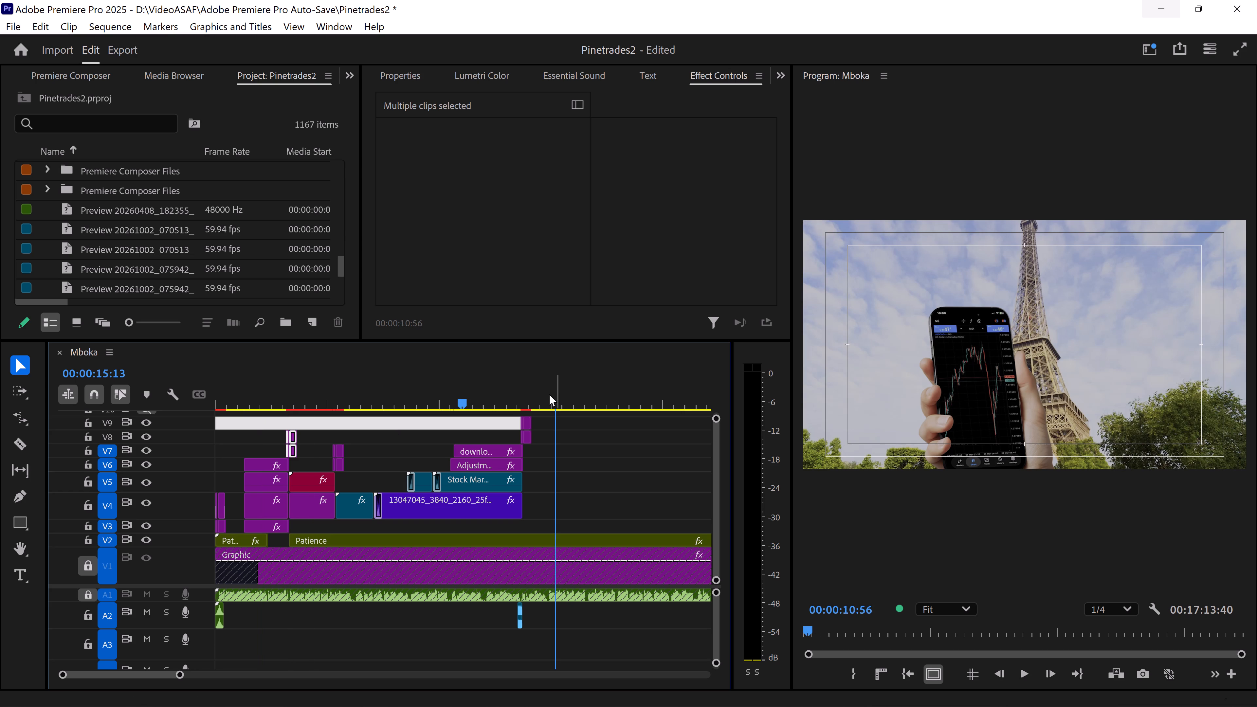
key("space")
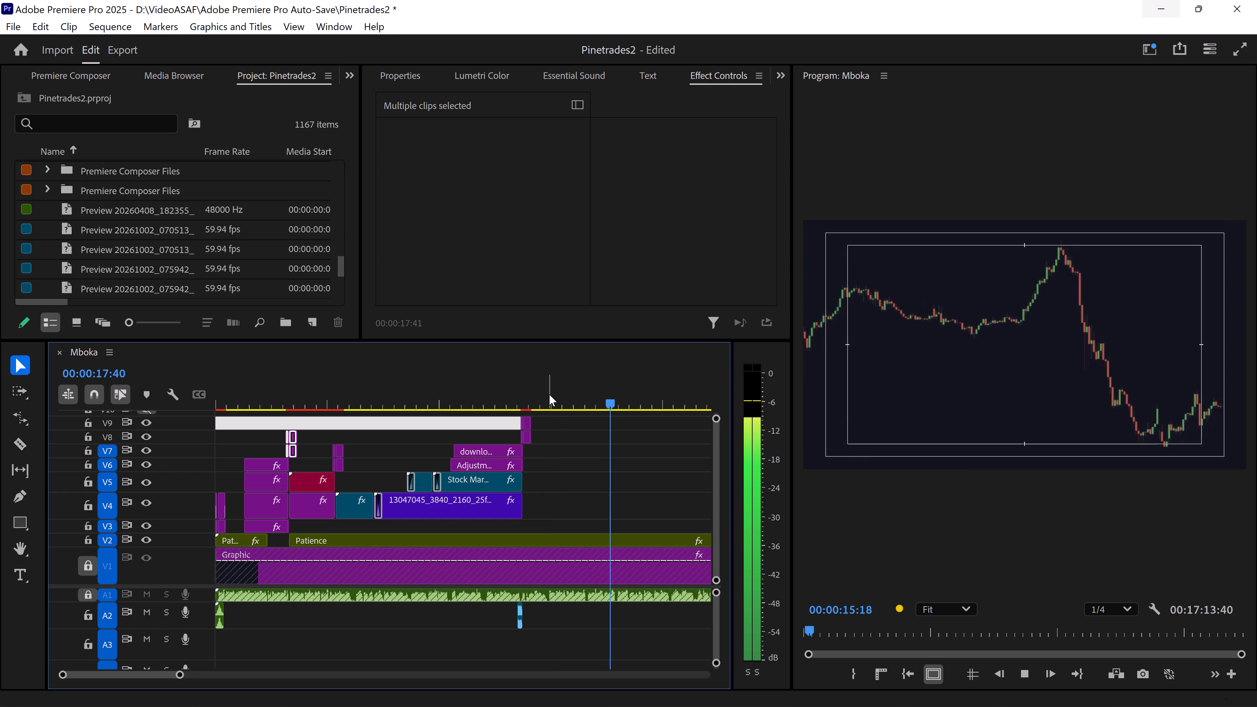
key("space")
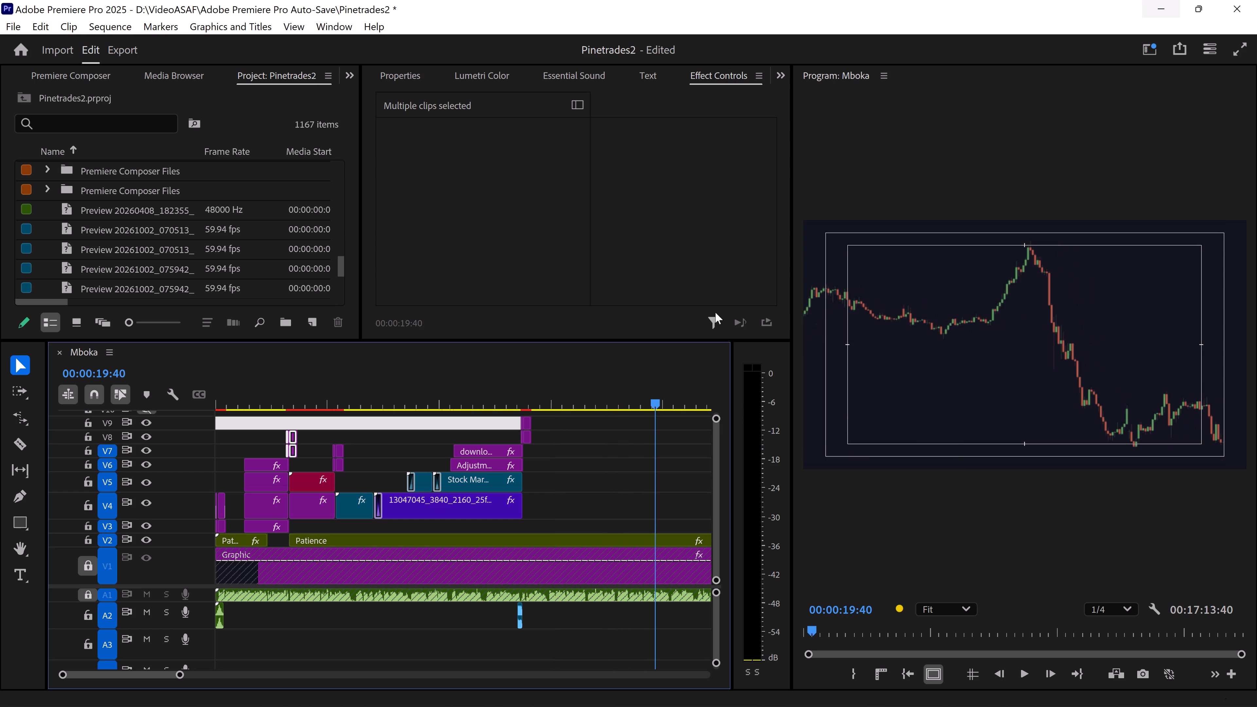
left_click(543, 403)
key("space")
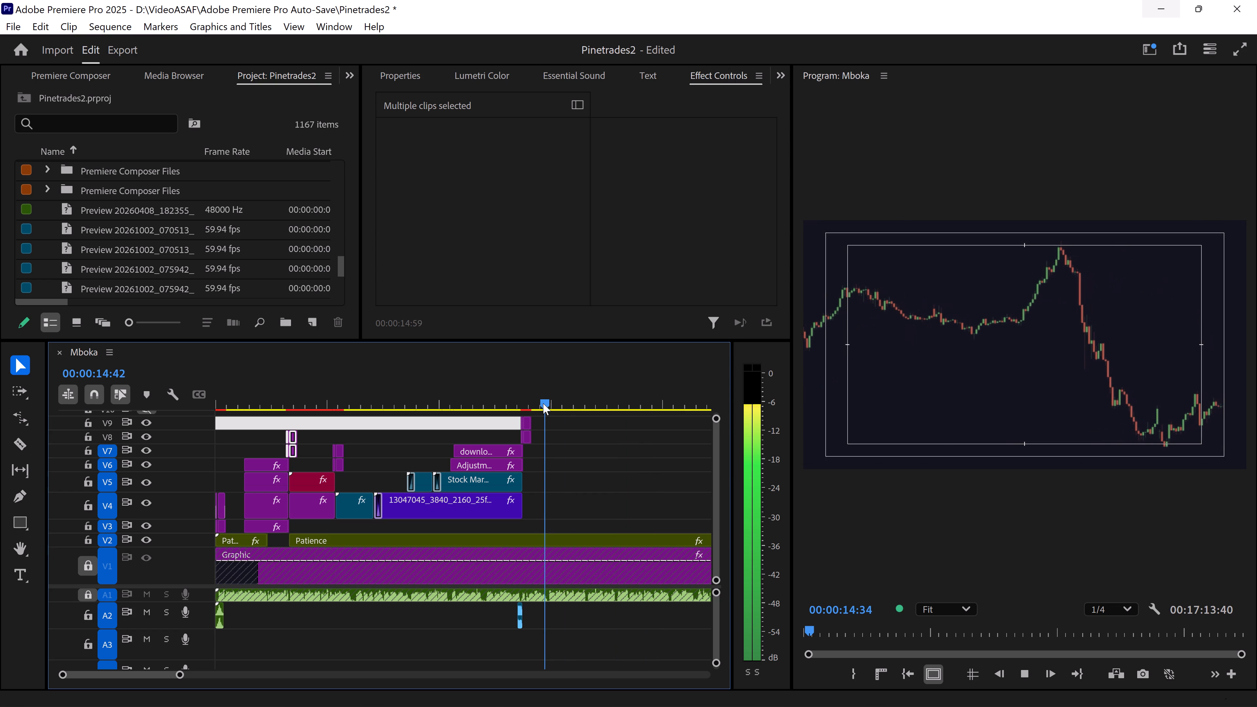
key("space")
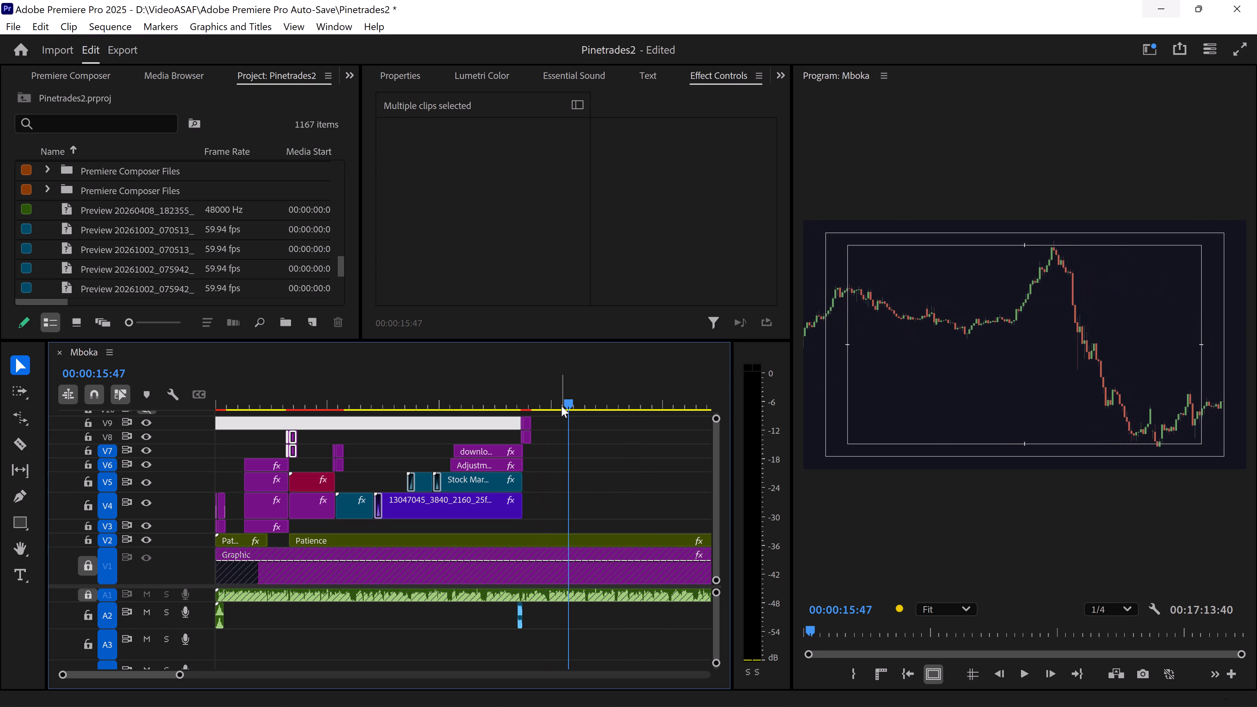
key("space")
key("space")
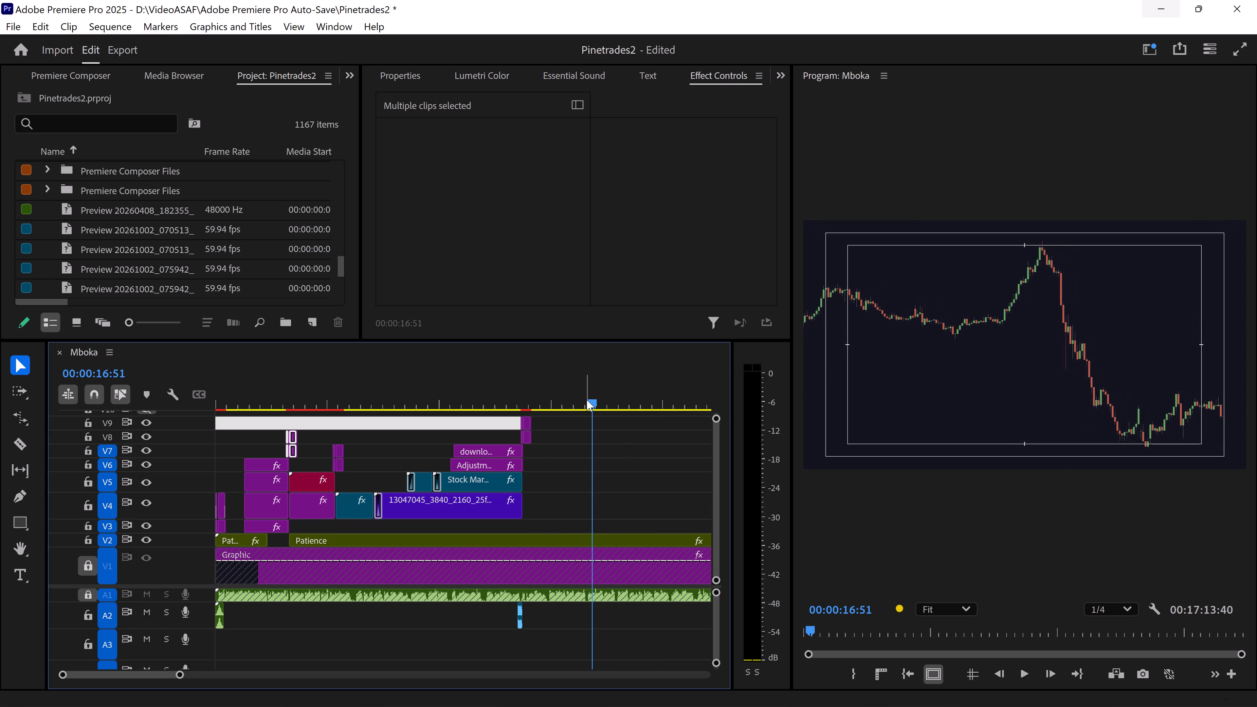
Duplicate the TREND REVERSAL title and its adjustment layer to 00:00:16:41 on V5 and V4, and play back the copy.
left_click_drag(590, 400, 586, 402)
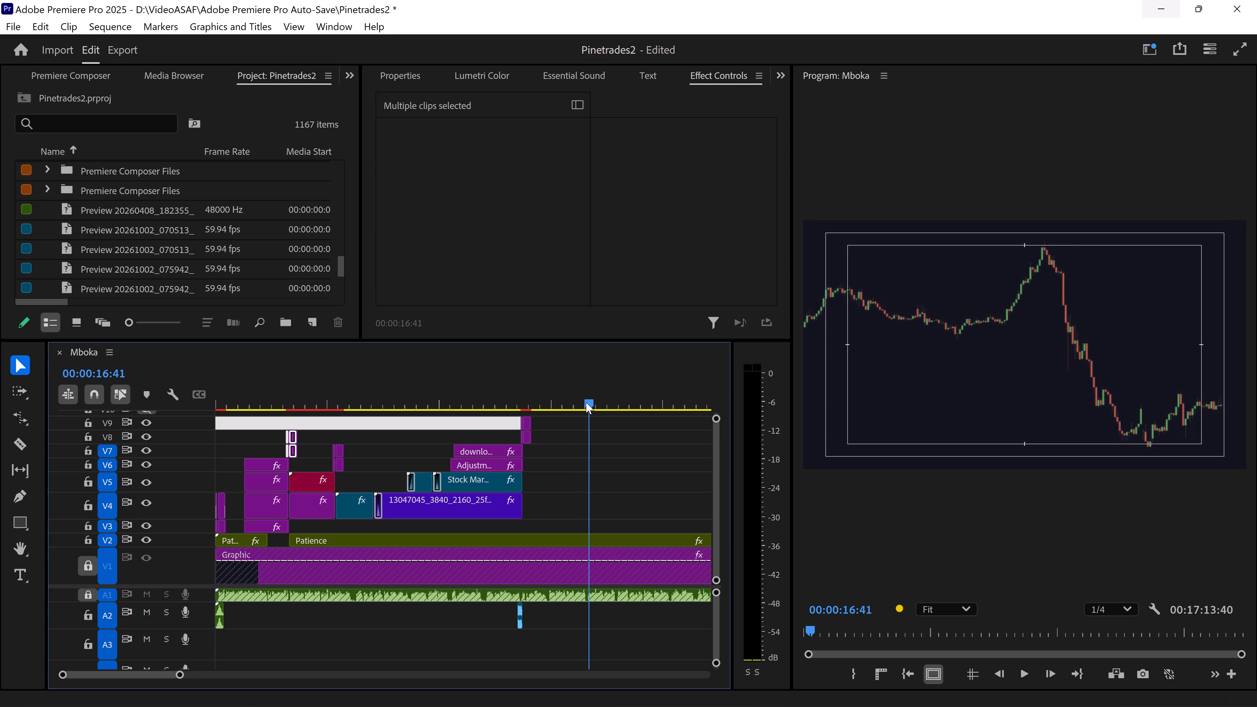
left_click_drag(586, 402, 586, 403)
left_click_drag(312, 456, 323, 505)
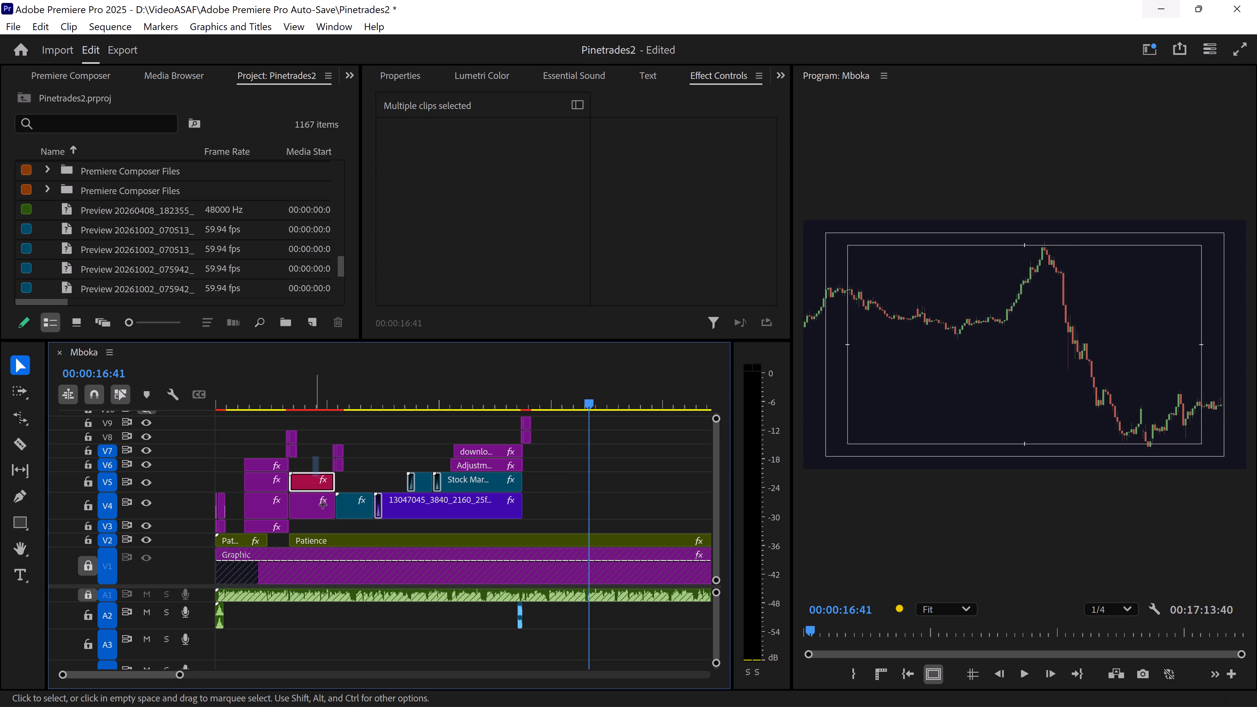
left_click_drag(323, 505, 322, 512)
left_click_drag(310, 481, 532, 498, "alt")
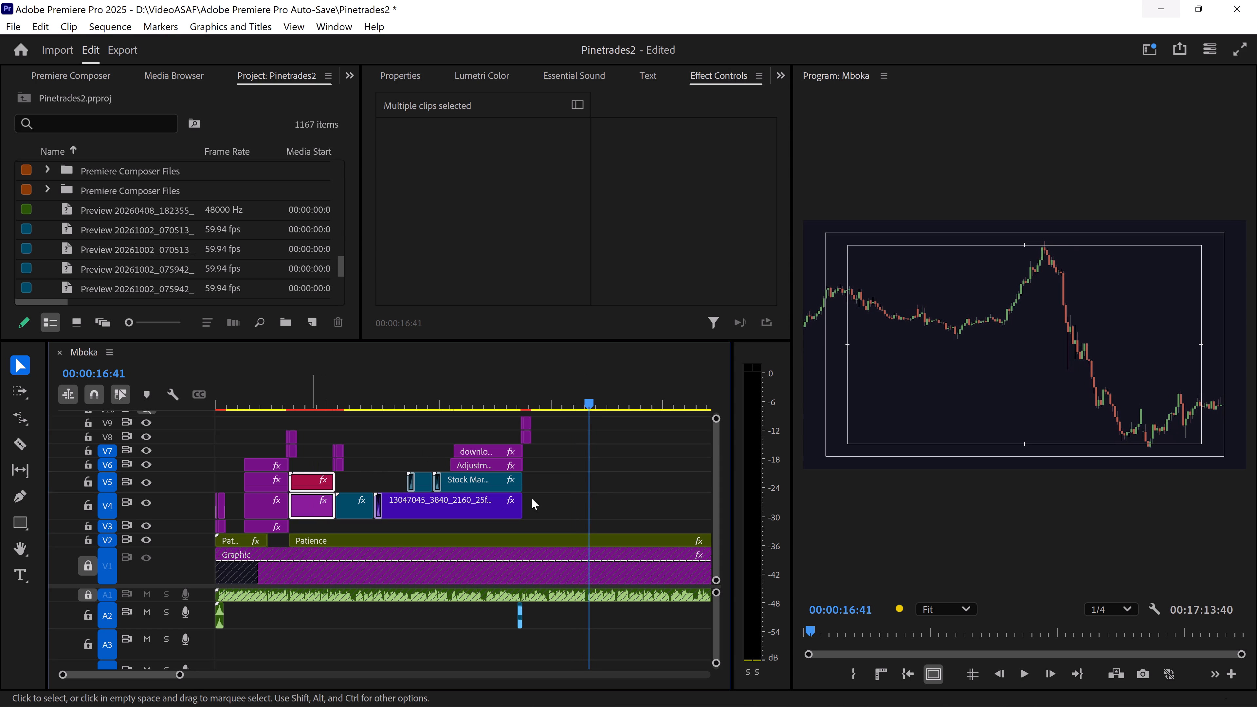
left_click_drag(532, 498, 609, 486, "alt")
left_click(665, 458, "alt")
key("space")
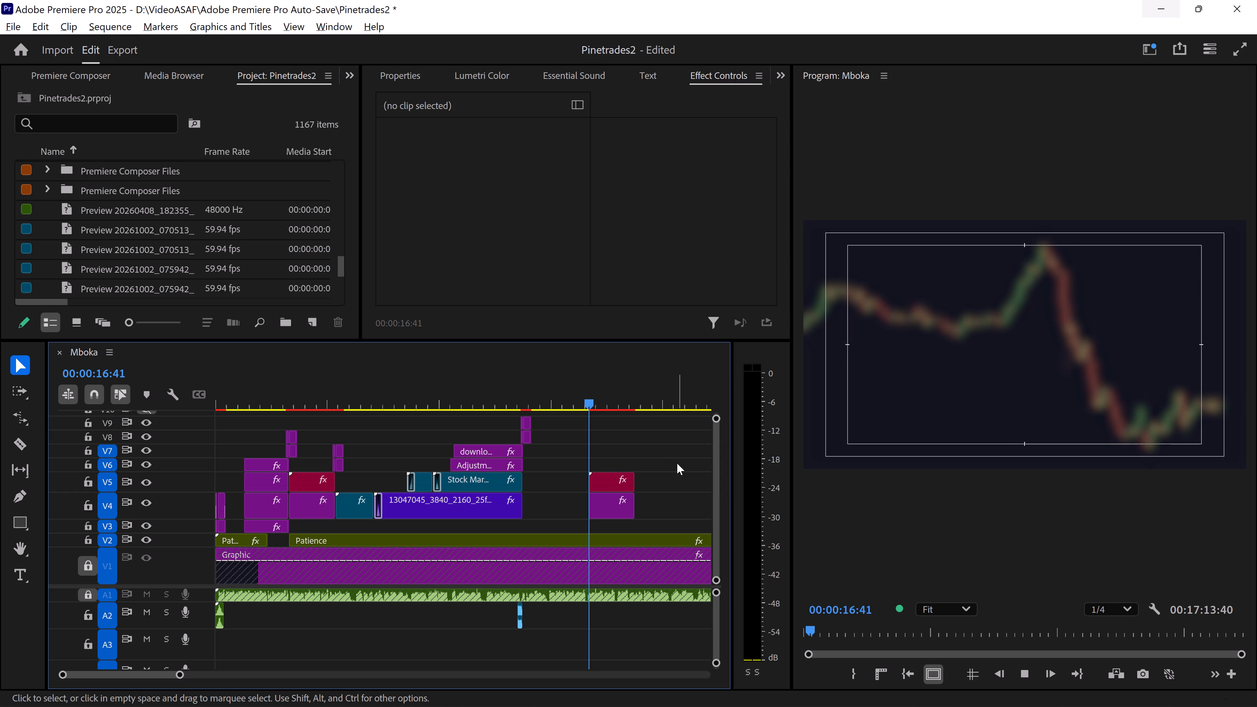
key("space")
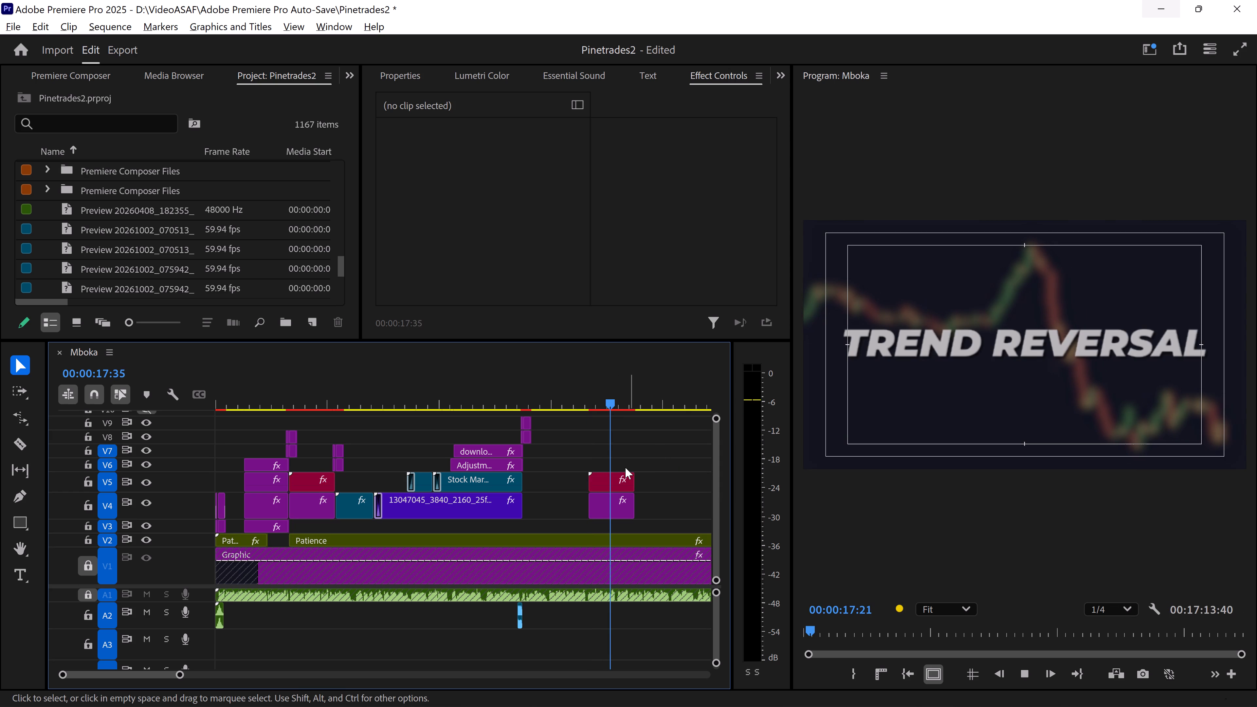
Change the copied title's text to MOMENTUM DIVERGENCE, with each word on its own line.
left_click(610, 477)
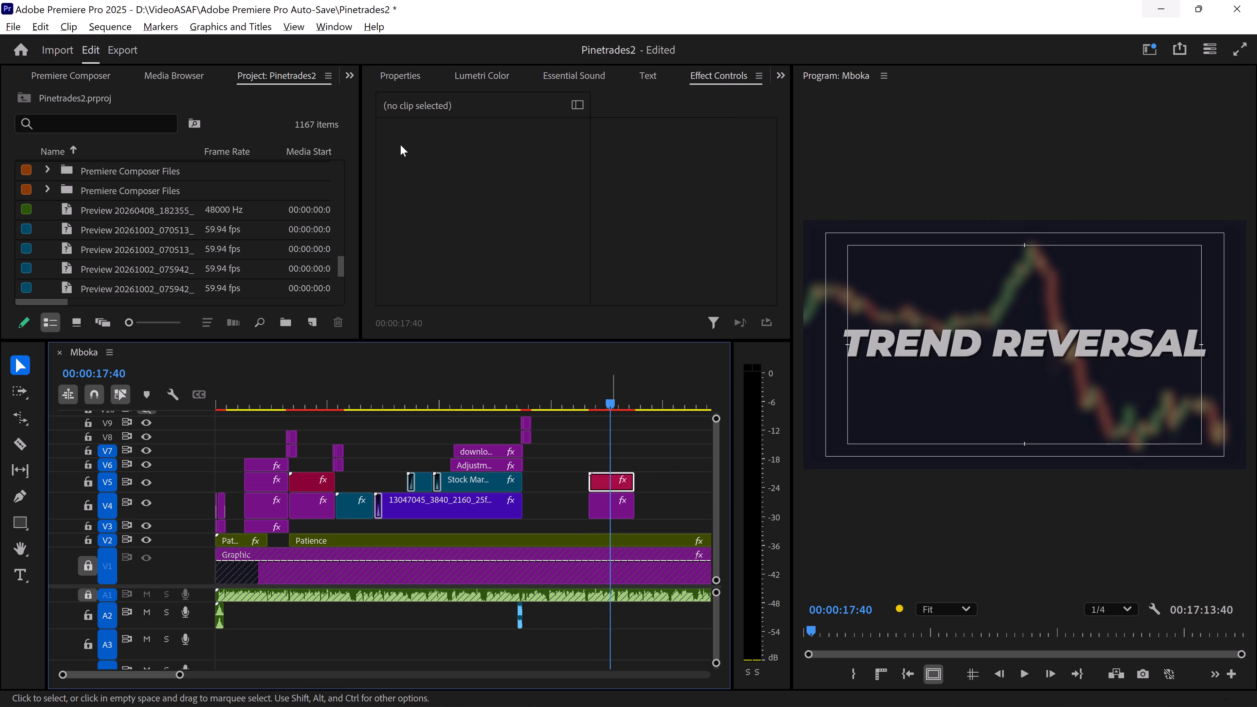
left_click(395, 76)
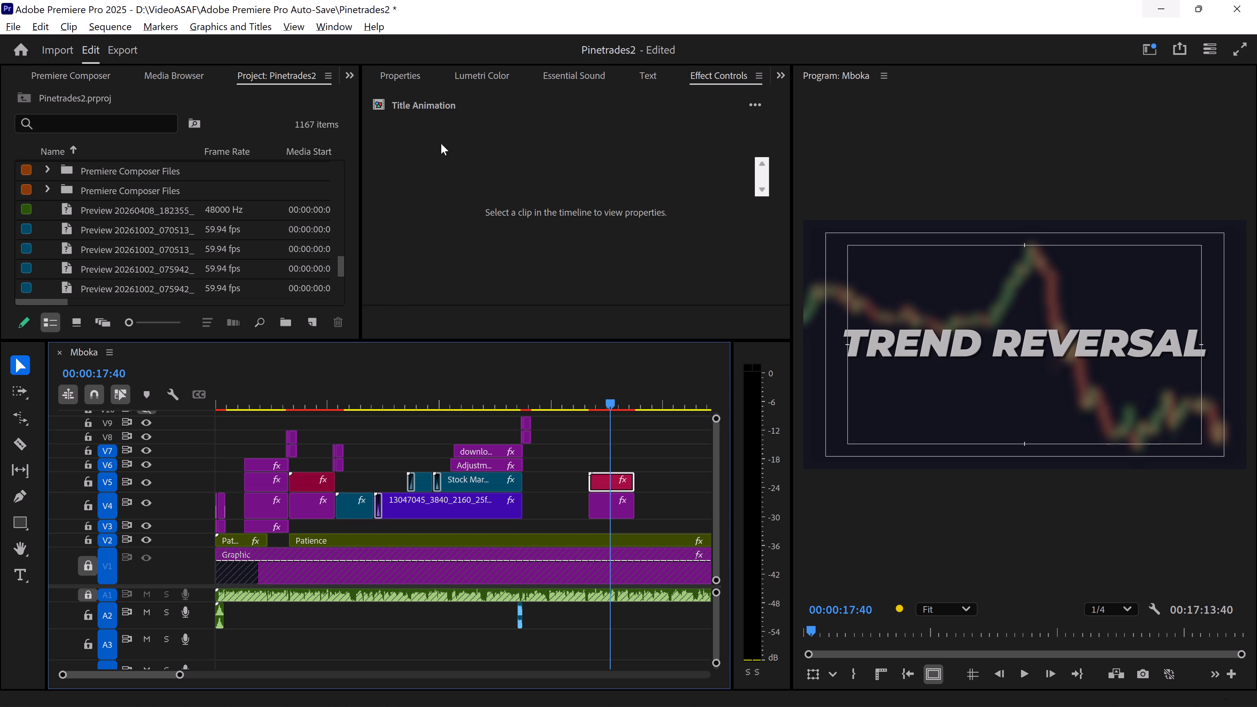
left_click_drag(459, 163, 349, 162)
type("MOME")
type("NTUM")
key("Return")
type("DIVERGENCE")
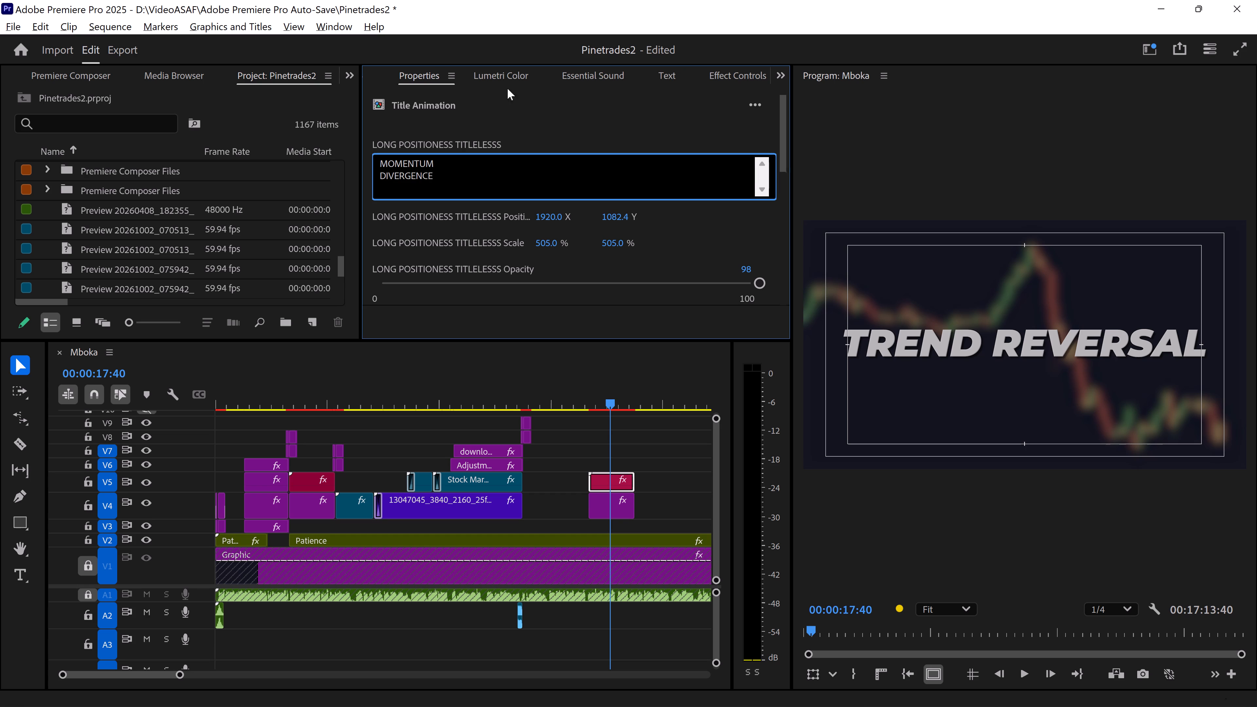
left_click(650, 455)
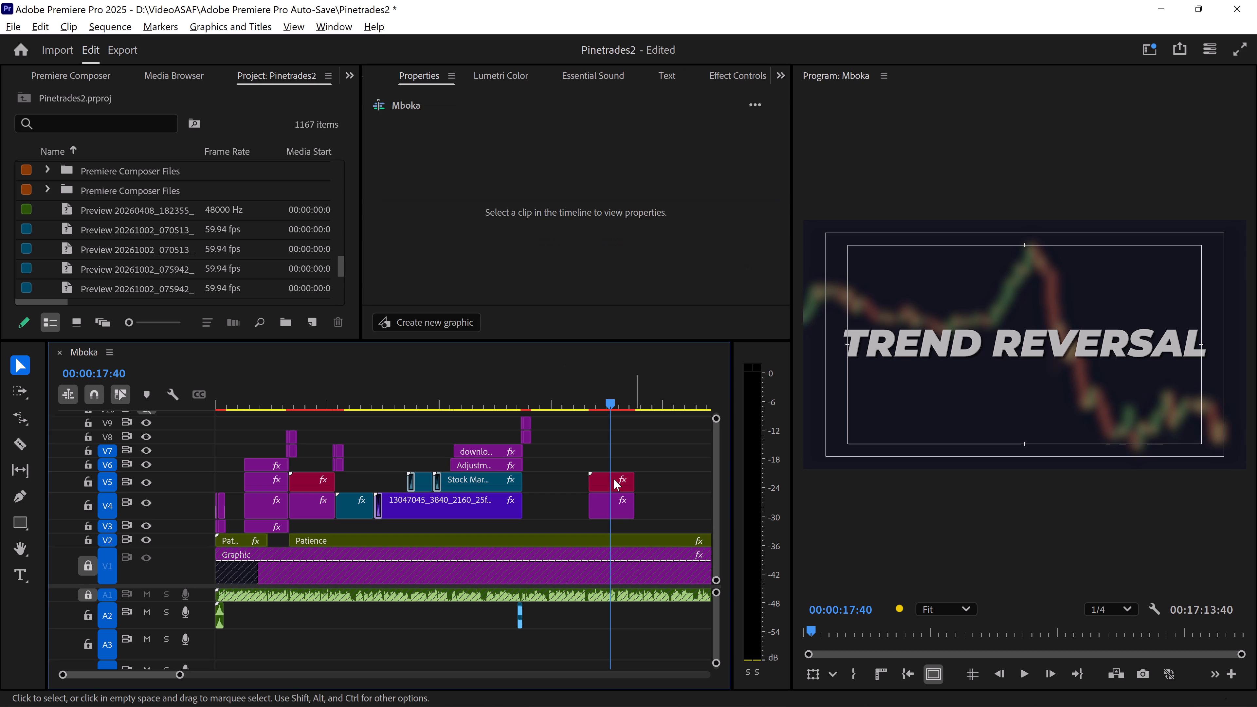
left_click(612, 480)
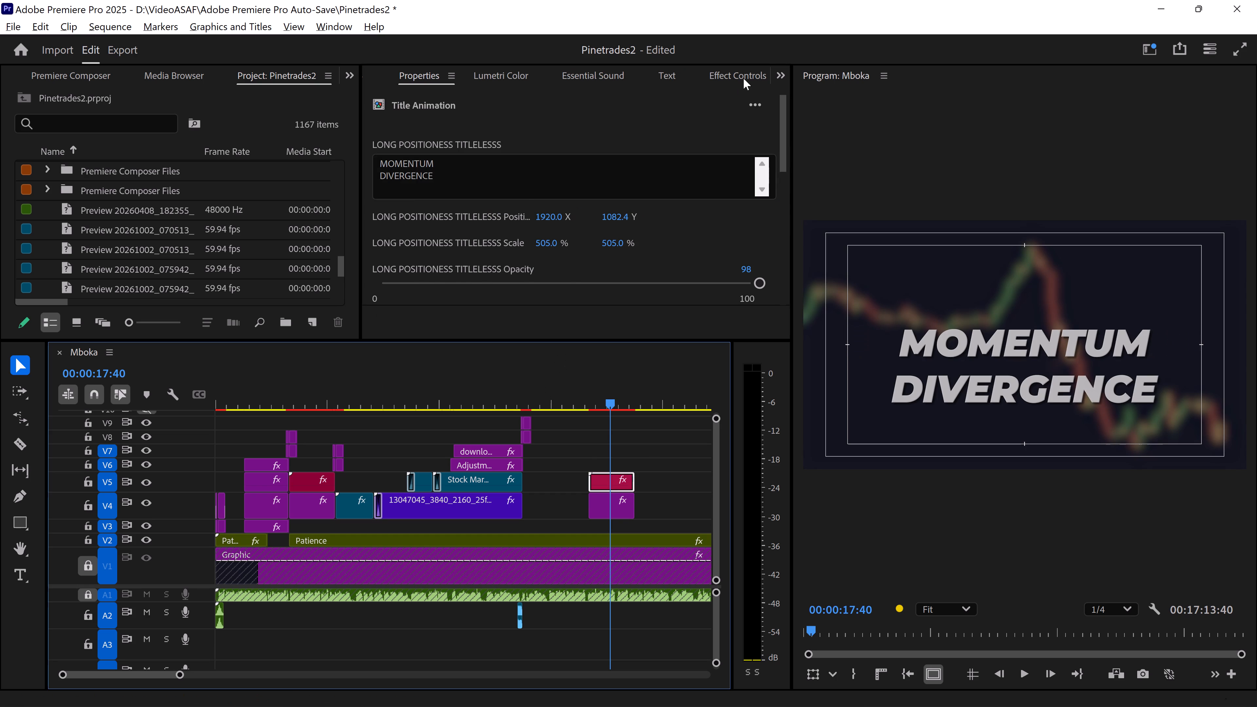
Remove the MOMENTUM DIVERGENCE title's Position keyframes and raise the title to the vertical centre of the frame.
left_click(743, 78)
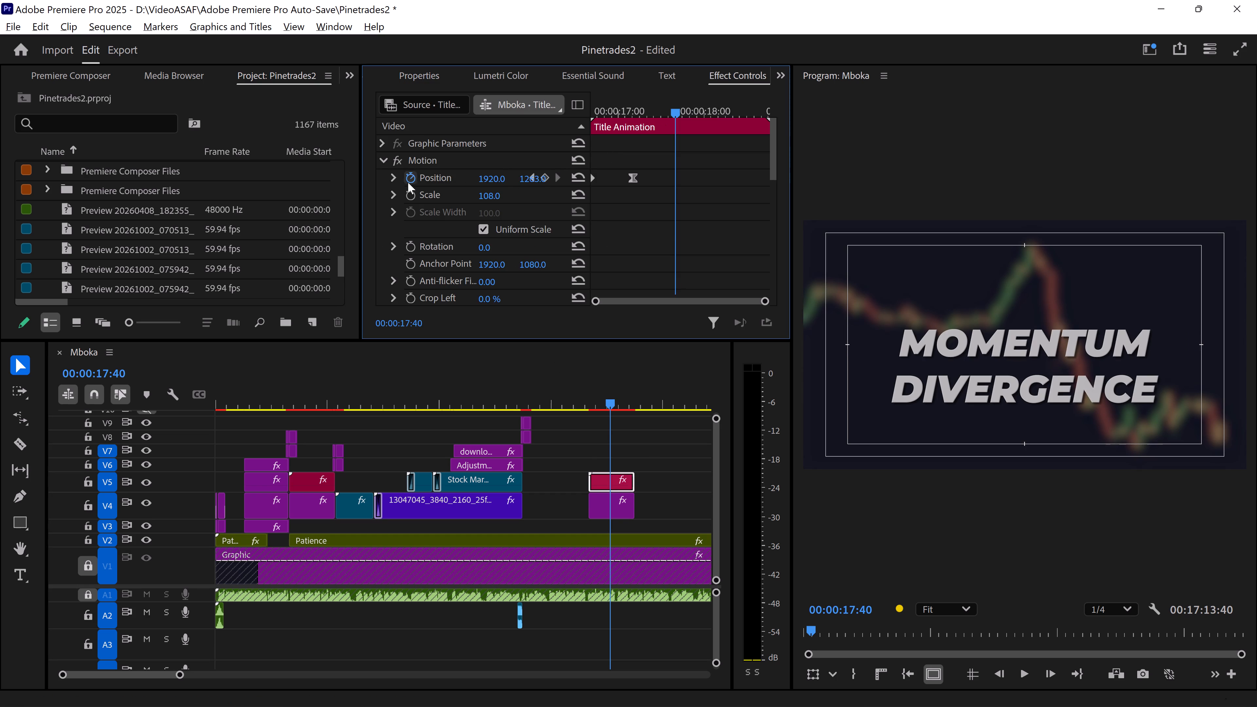
left_click(412, 182)
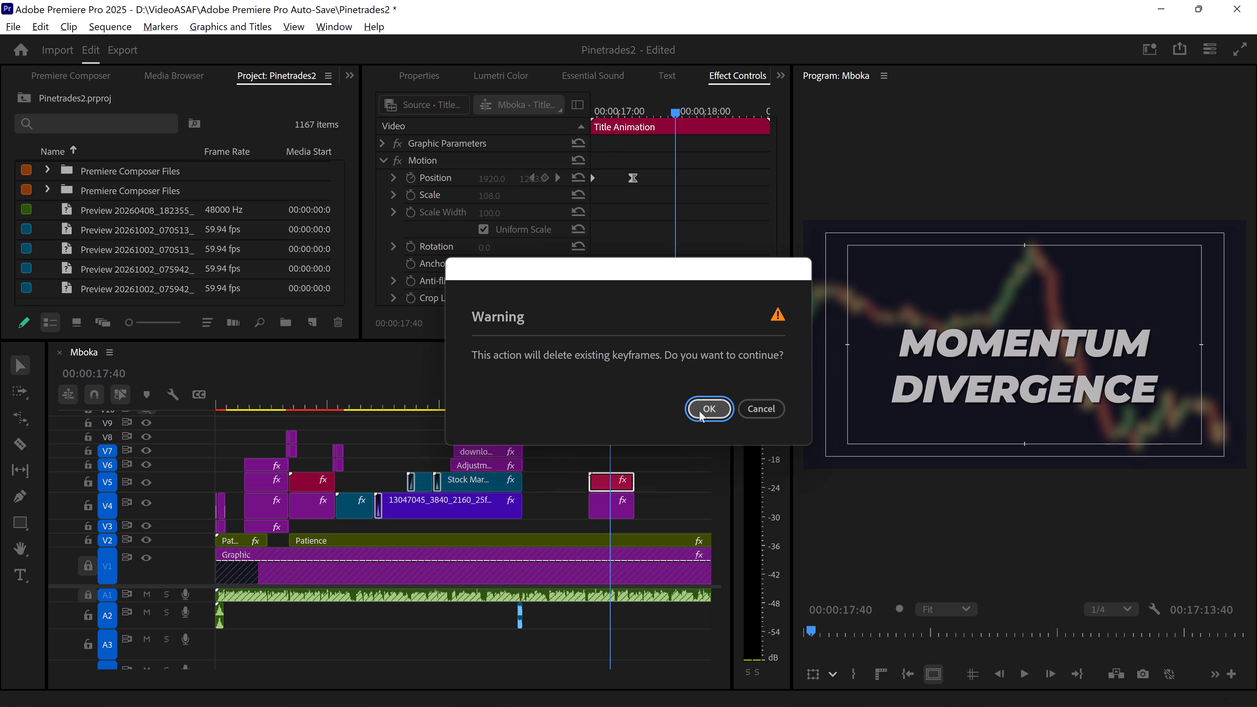
left_click(699, 411)
left_click_drag(528, 178, 442, 196)
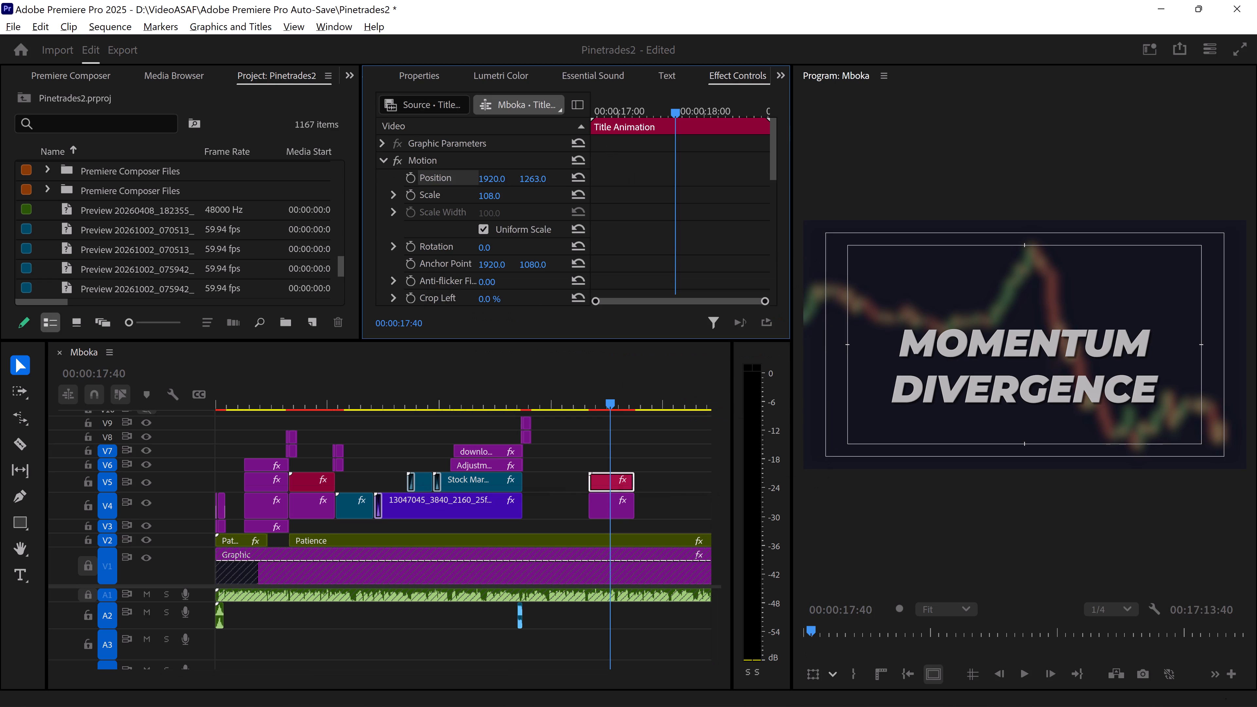
left_click_drag(442, 196, 378, 281)
left_click(654, 491)
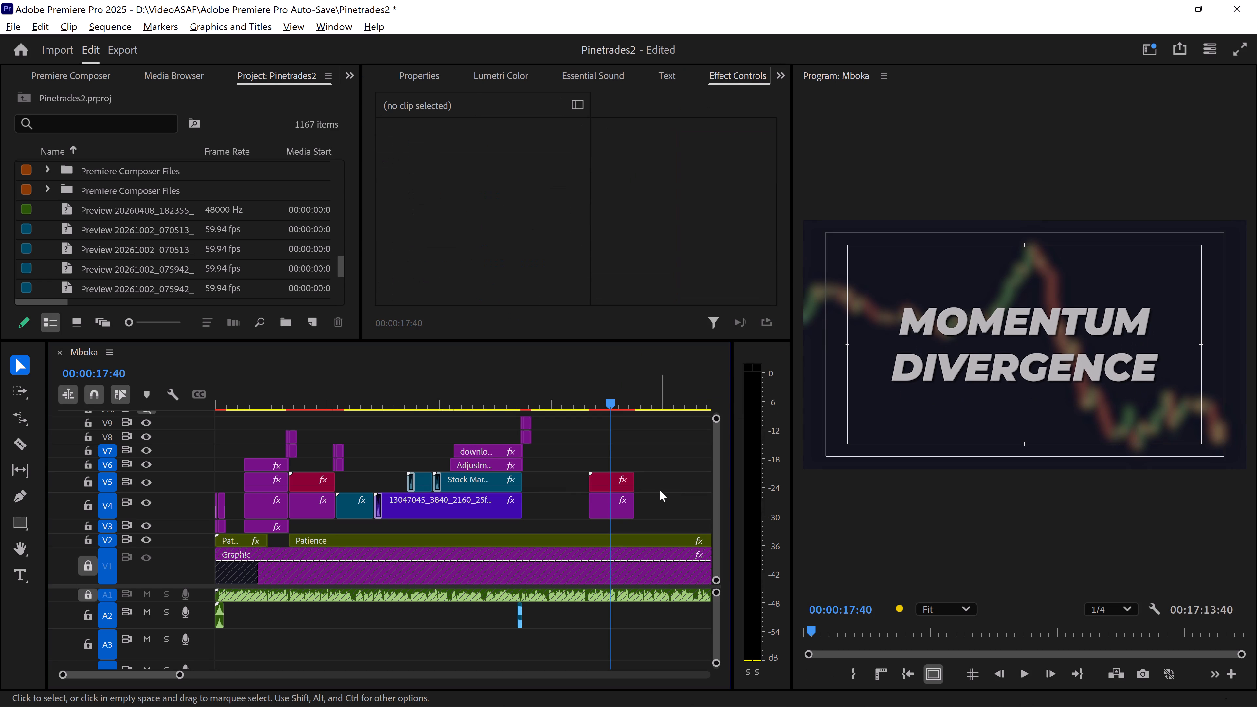
Play back the sequence from 00:00:17:40 past the end of the MOMENTUM DIVERGENCE title, and examine the chart section around 00:00:20:08.
key("space")
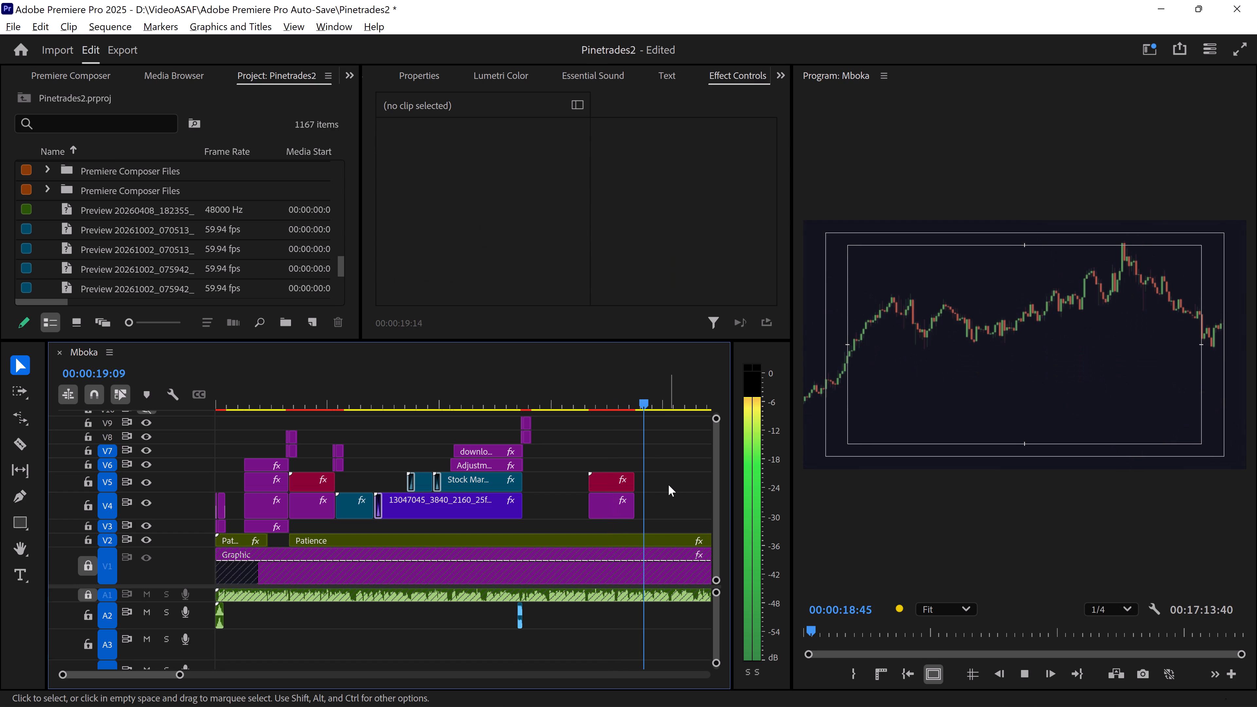
key("space")
left_click_drag(183, 670, 140, 670)
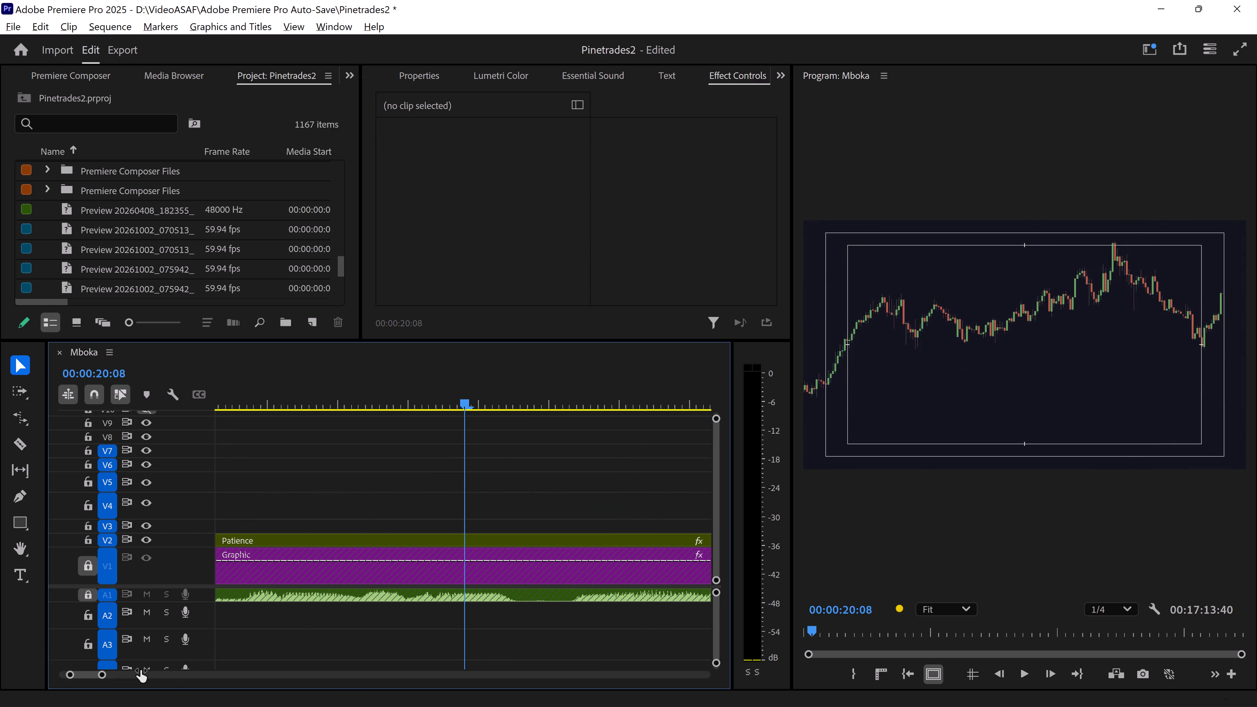
left_click_drag(140, 670, 159, 671)
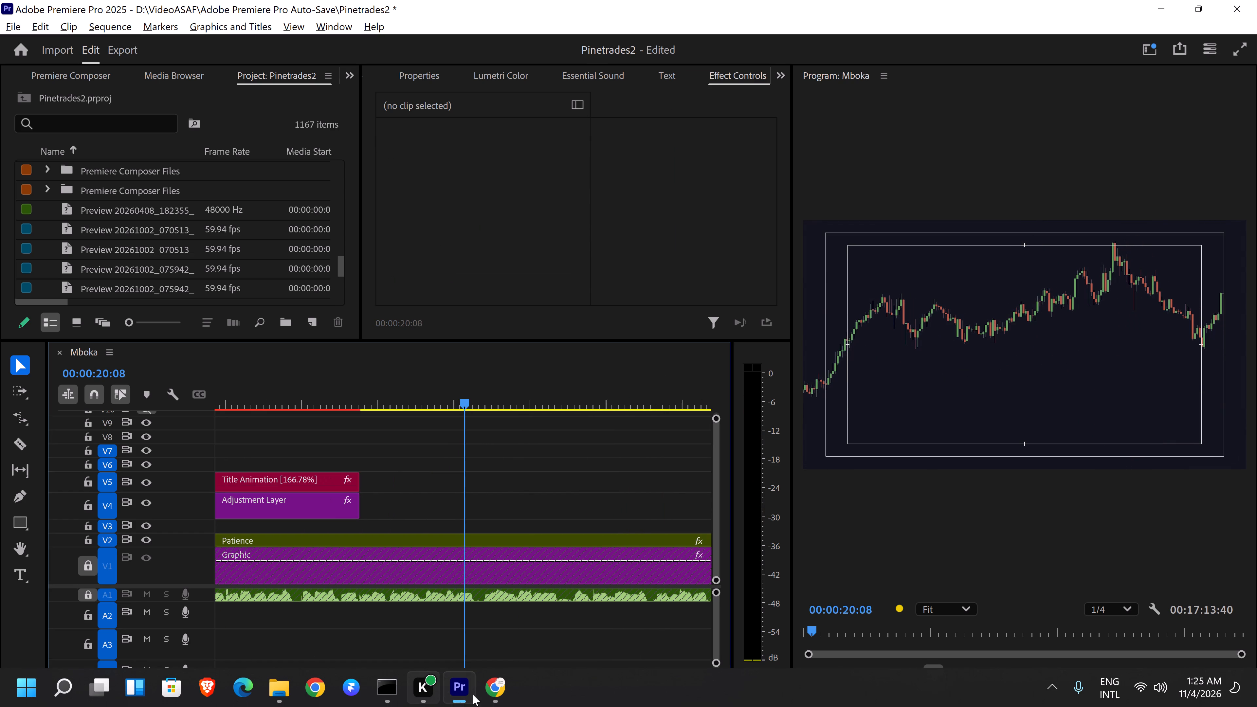
Switch to Chrome and read the Video 306 script on trend reversal indicators for the upcoming narration.
left_click(504, 631)
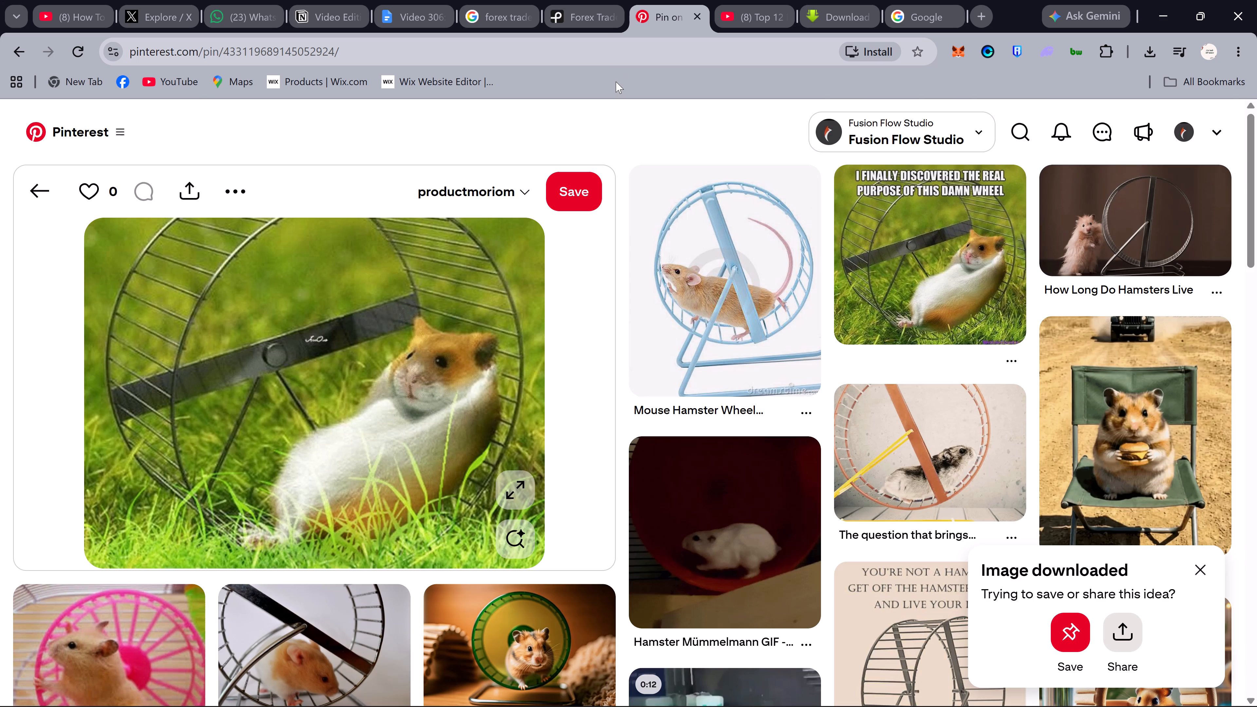
left_click(426, 11)
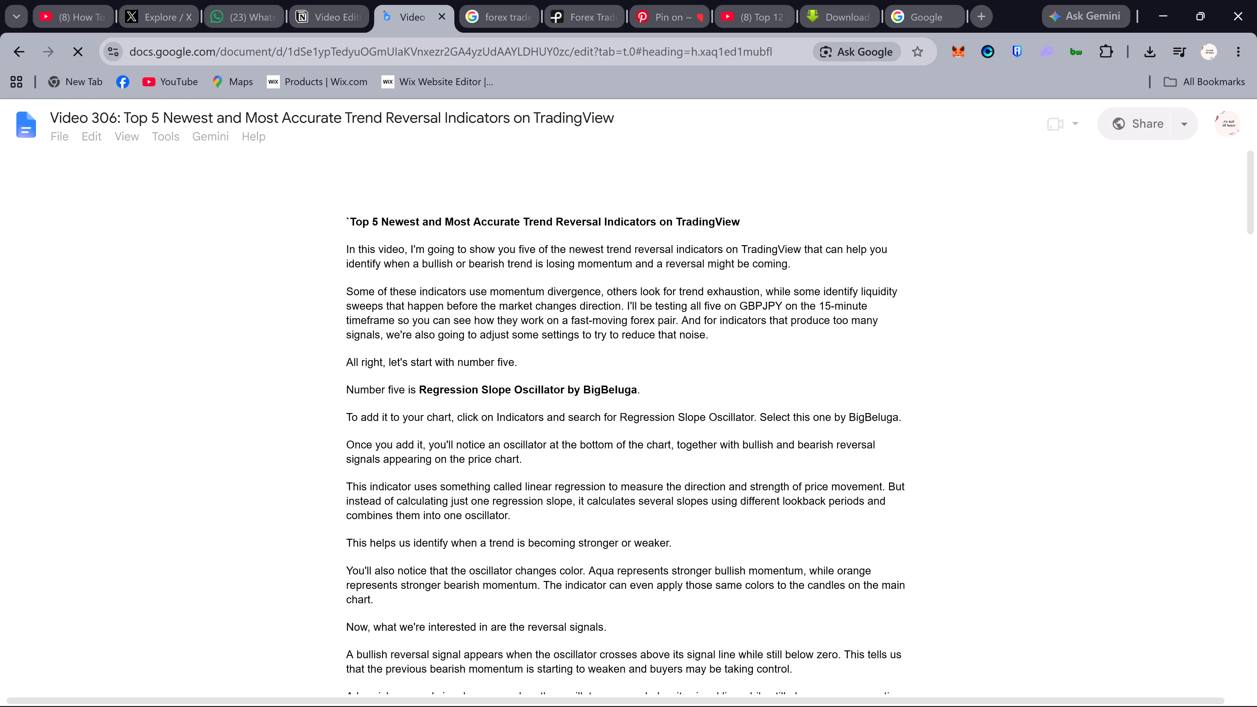
Watch TradingLab's How To Grow a Small Trading Account video from the beginning as an editing style reference.
left_click(75, 23)
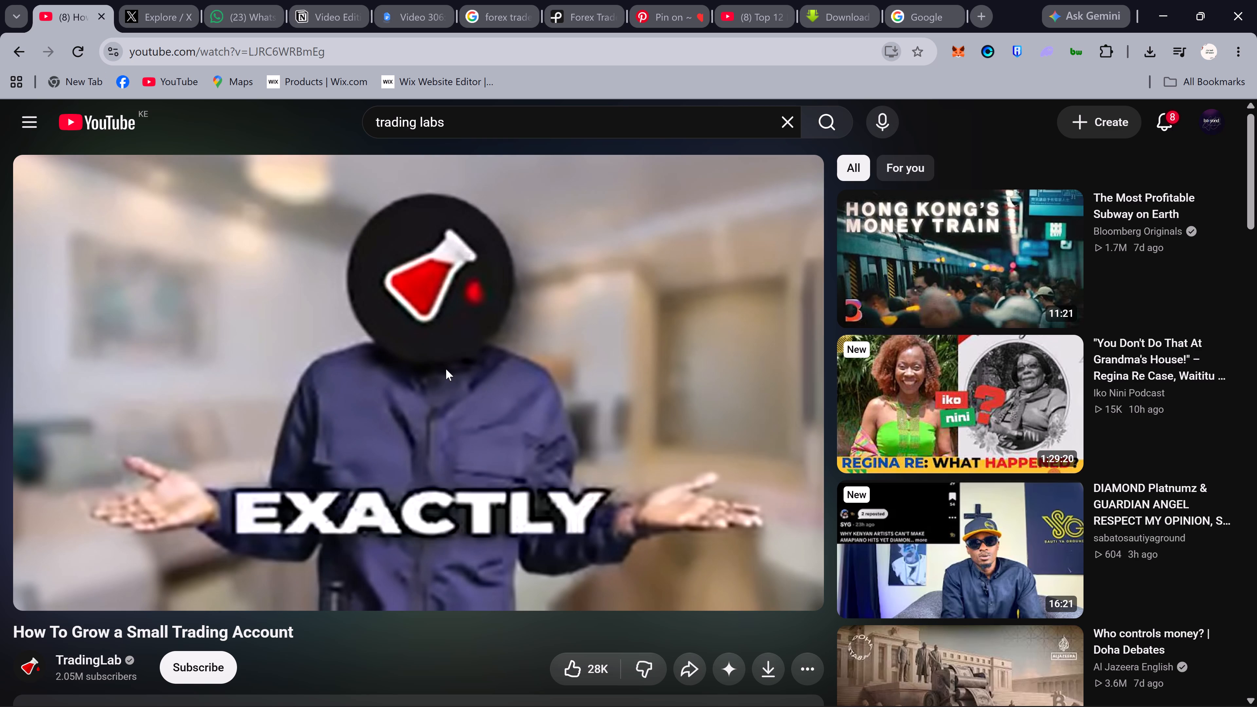
left_click(446, 372)
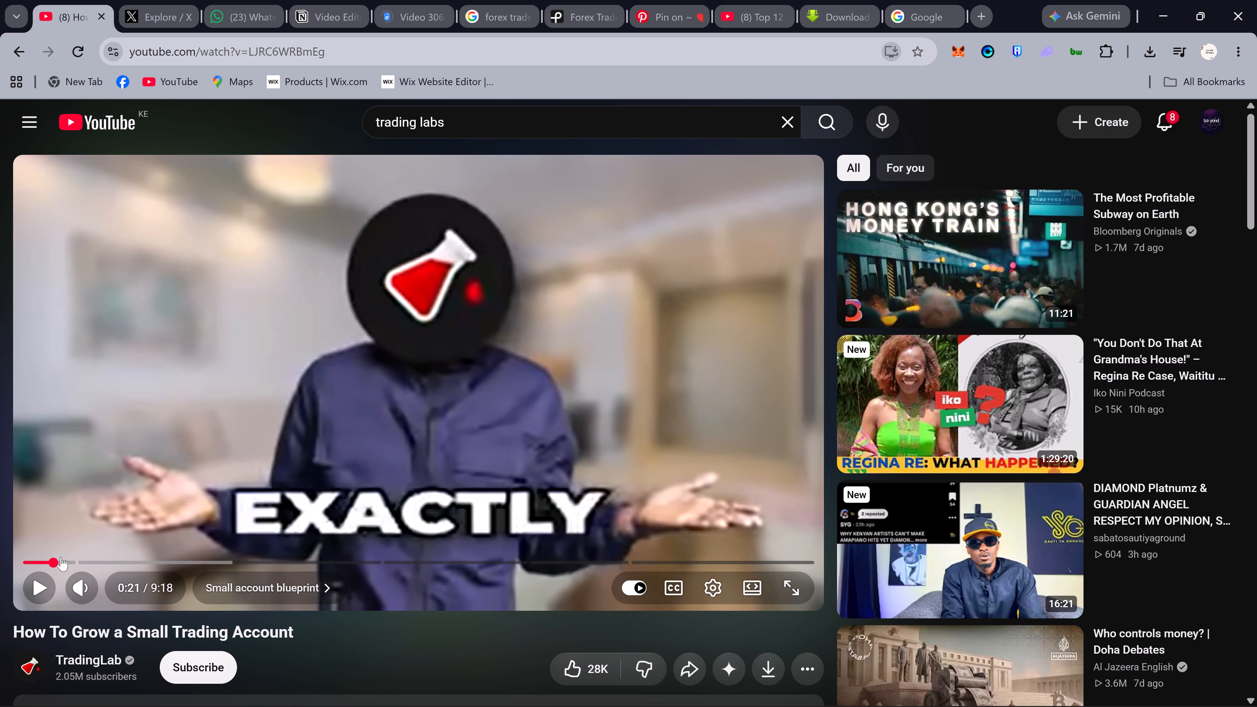
left_click_drag(54, 557, 8, 559)
key("space")
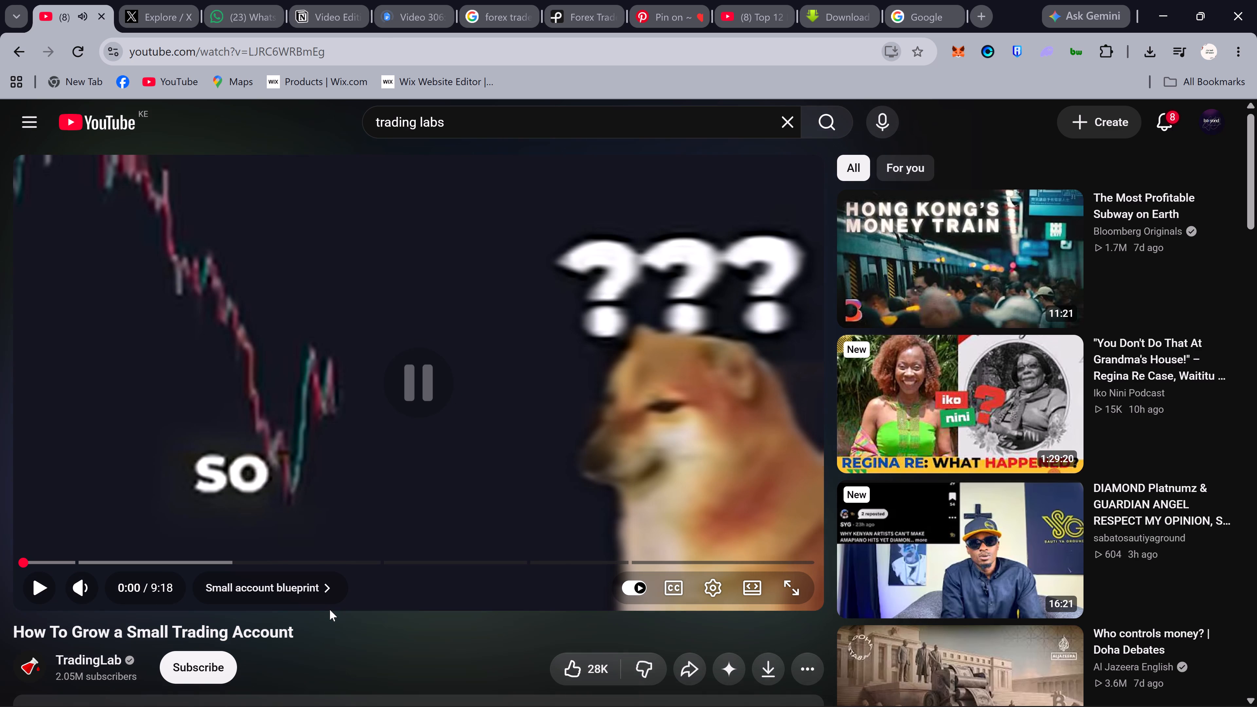
left_click(43, 583)
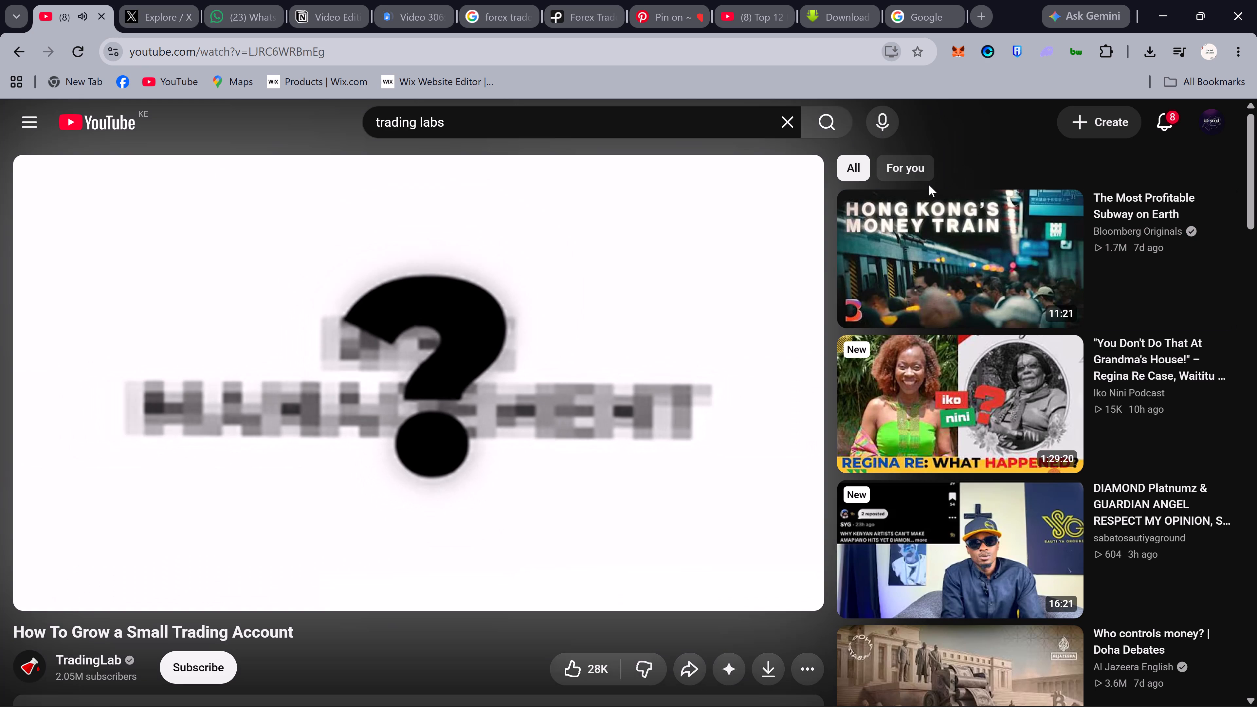
key("space")
left_click(1170, 9)
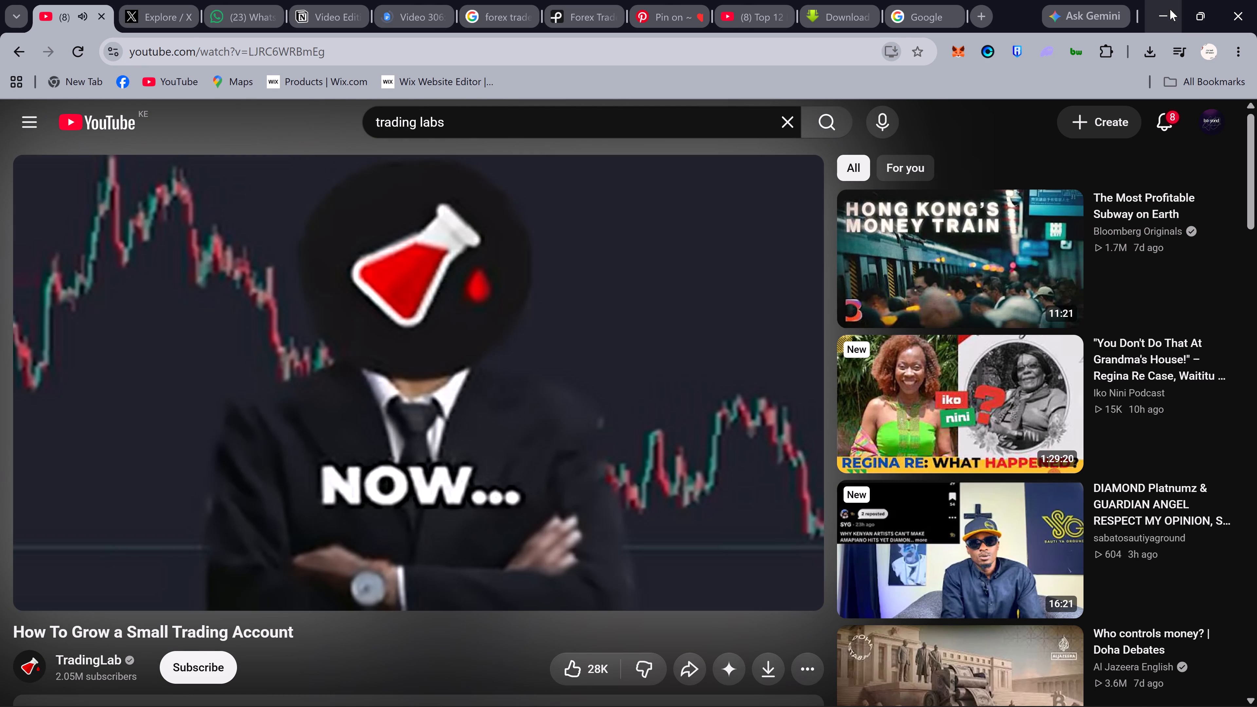
Return to Premiere Pro and play the Mboka sequence from 00:00:20:08, then from 00:00:15:32 through the chart section after the MOMENTUM DIVERGENCE title.
key("space")
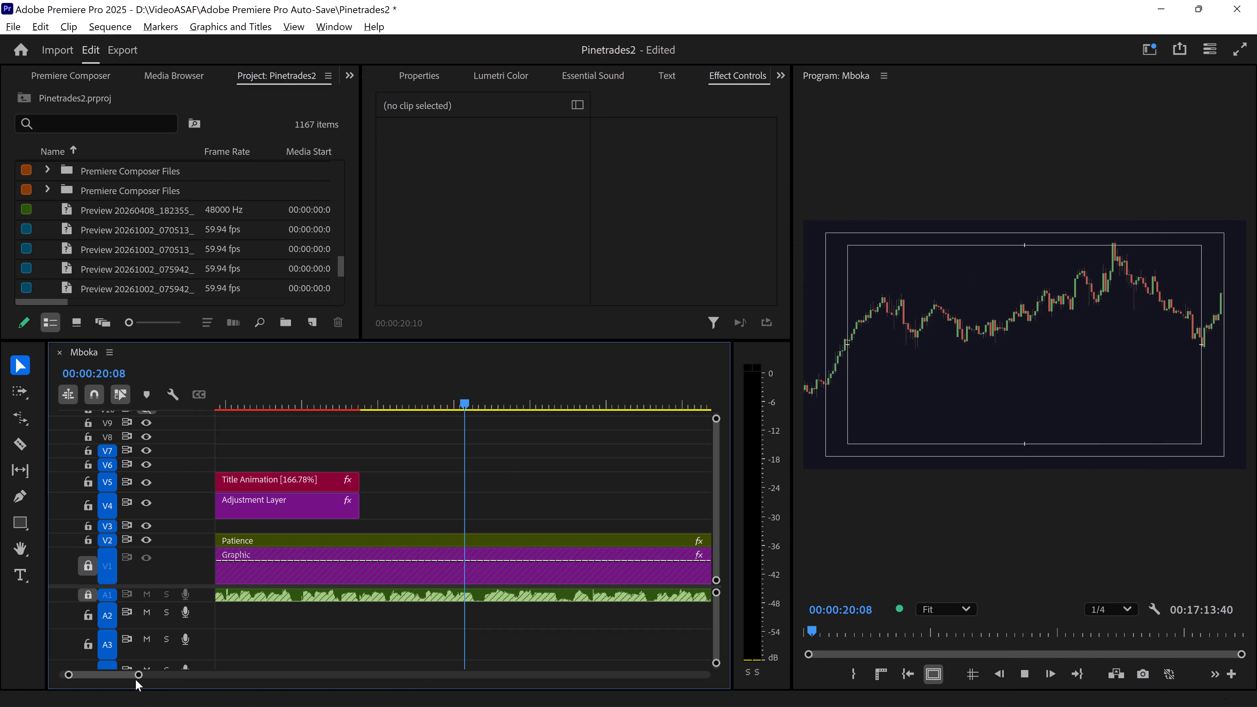
left_click_drag(137, 674, 450, 666)
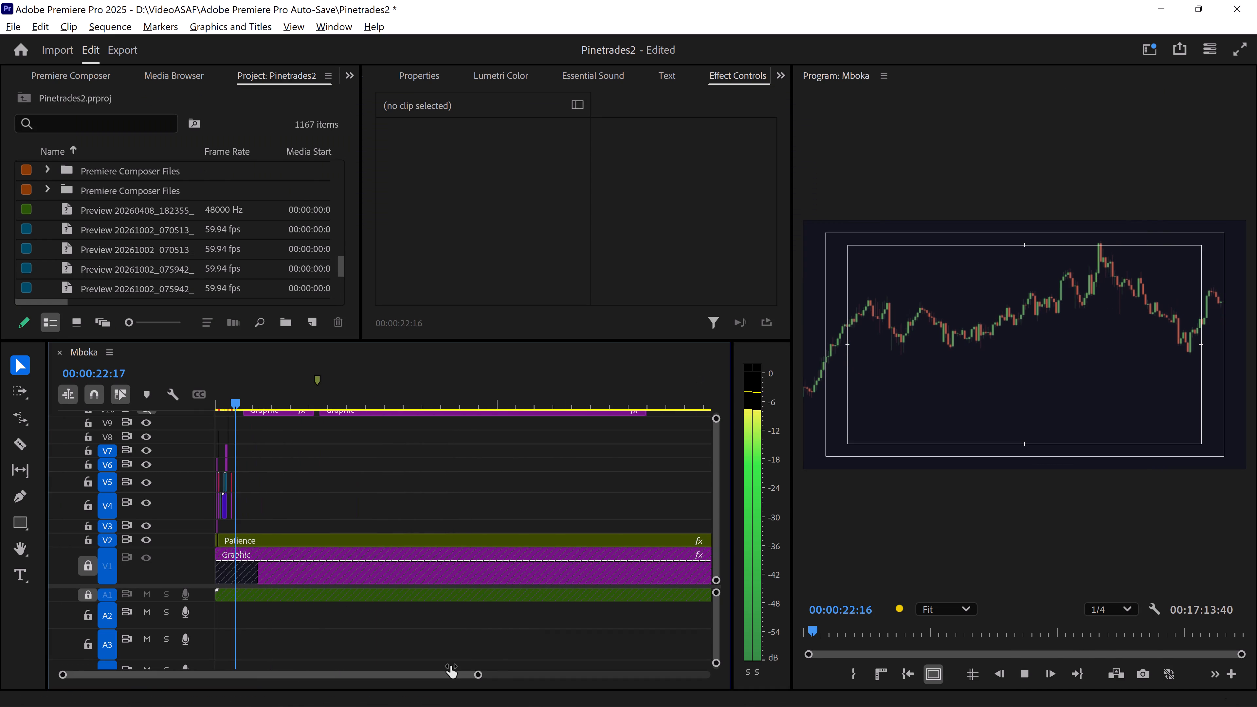
left_click_drag(450, 666, 334, 674)
key("space")
left_click(343, 399)
left_click(489, 488)
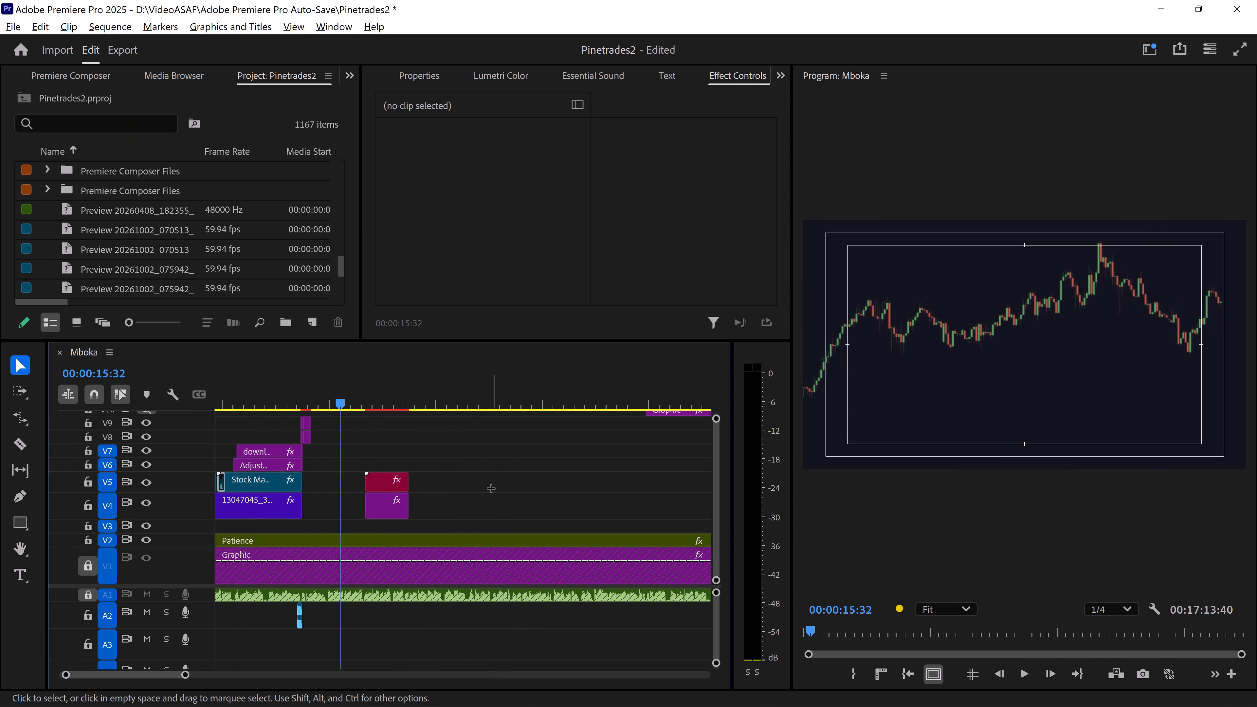
key("space")
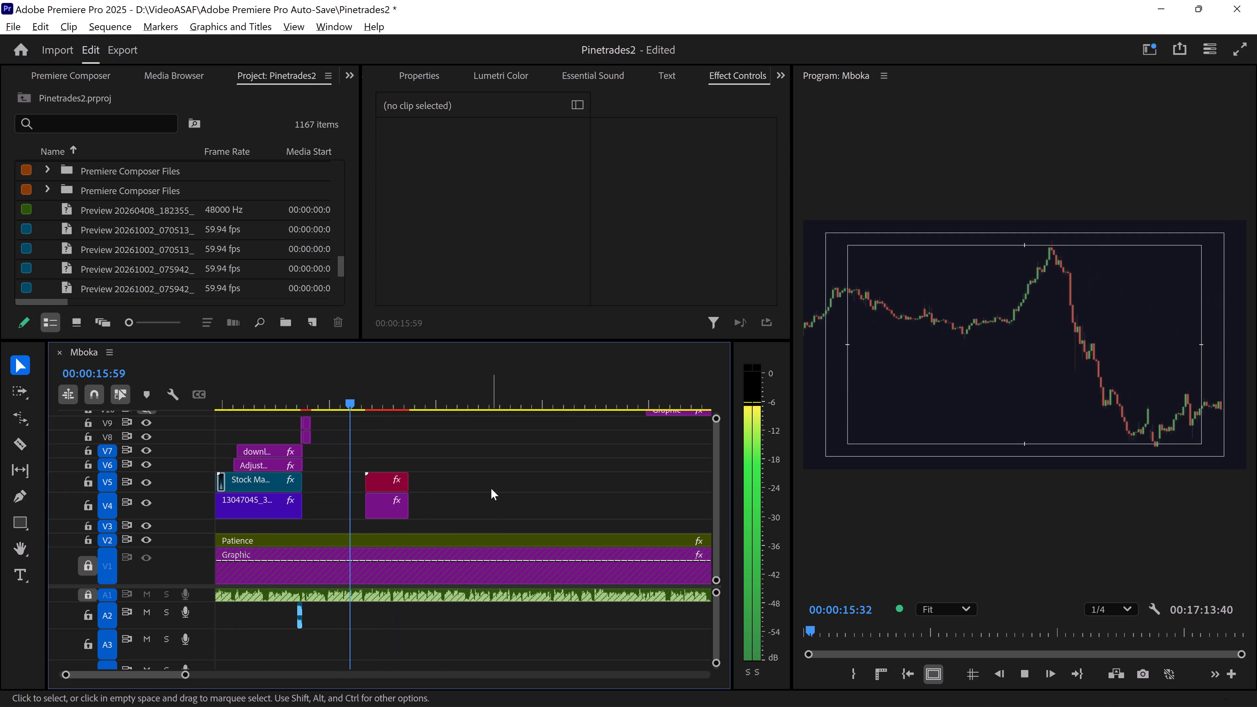
key("space")
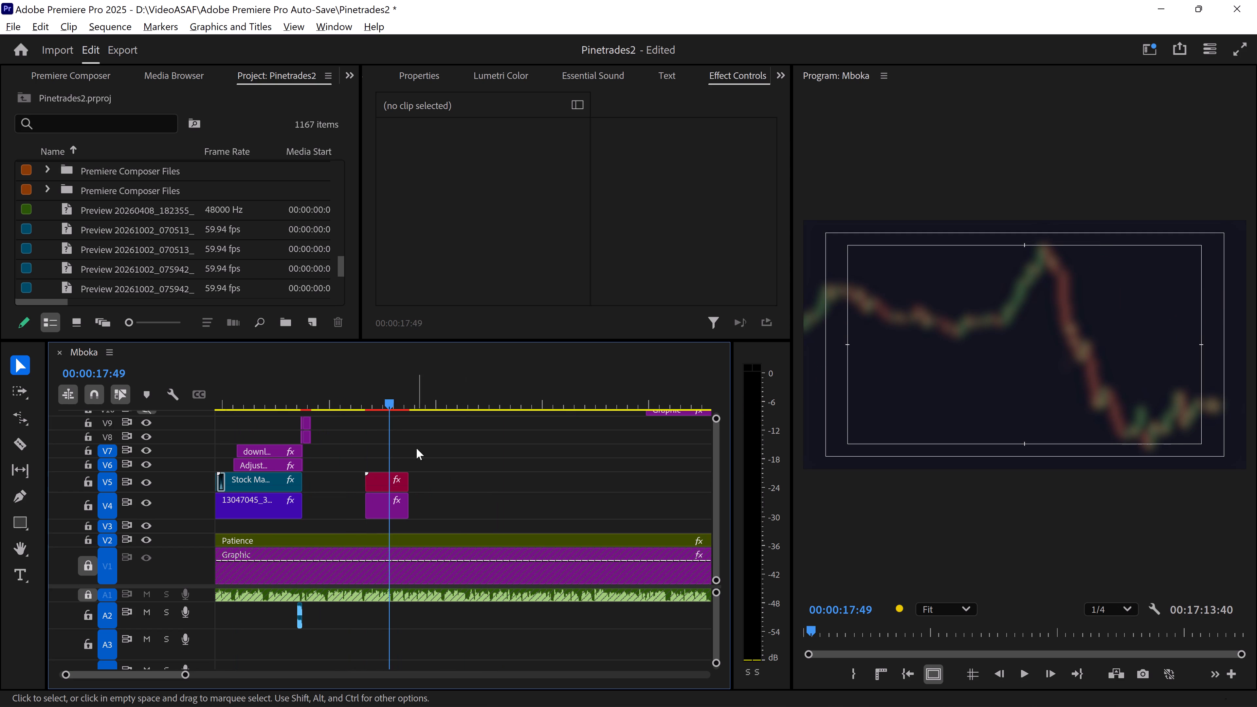
key("space")
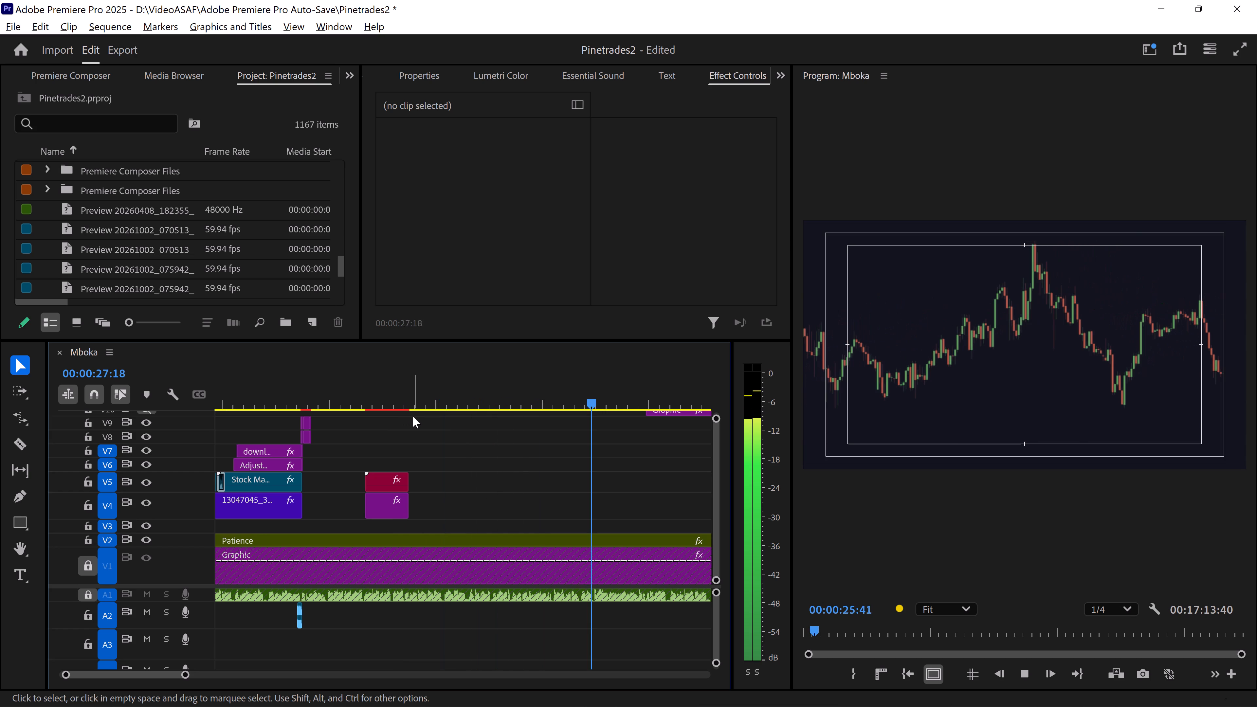
key("space")
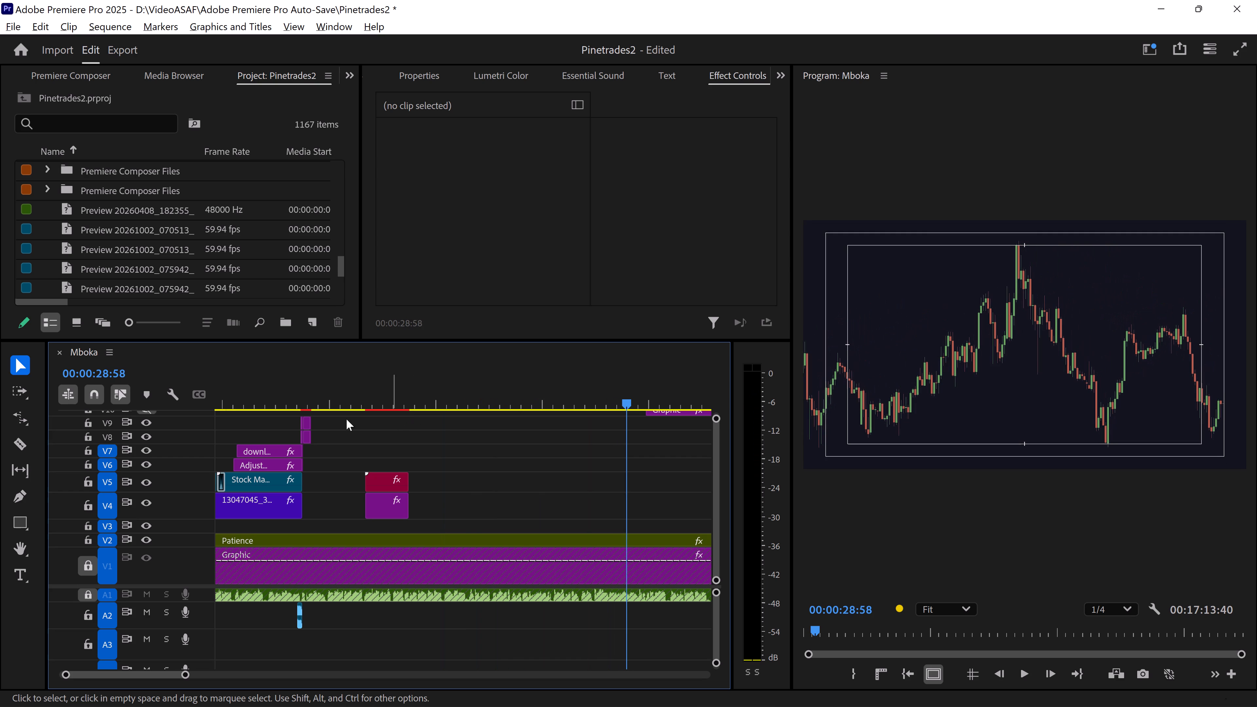
Replay the sequence from 00:00:15:37 and review the MOMENTUM DIVERGENCE title's timing against the narration.
left_click(344, 402)
key("space")
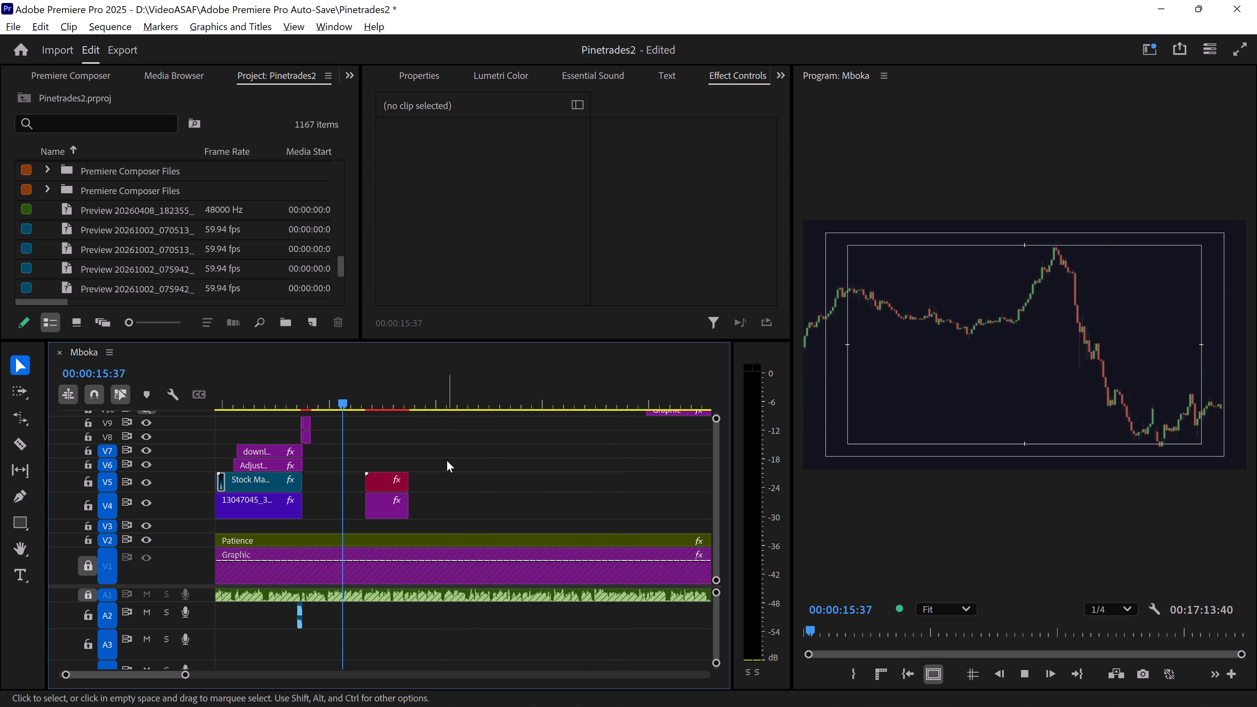
key("space")
key("space")
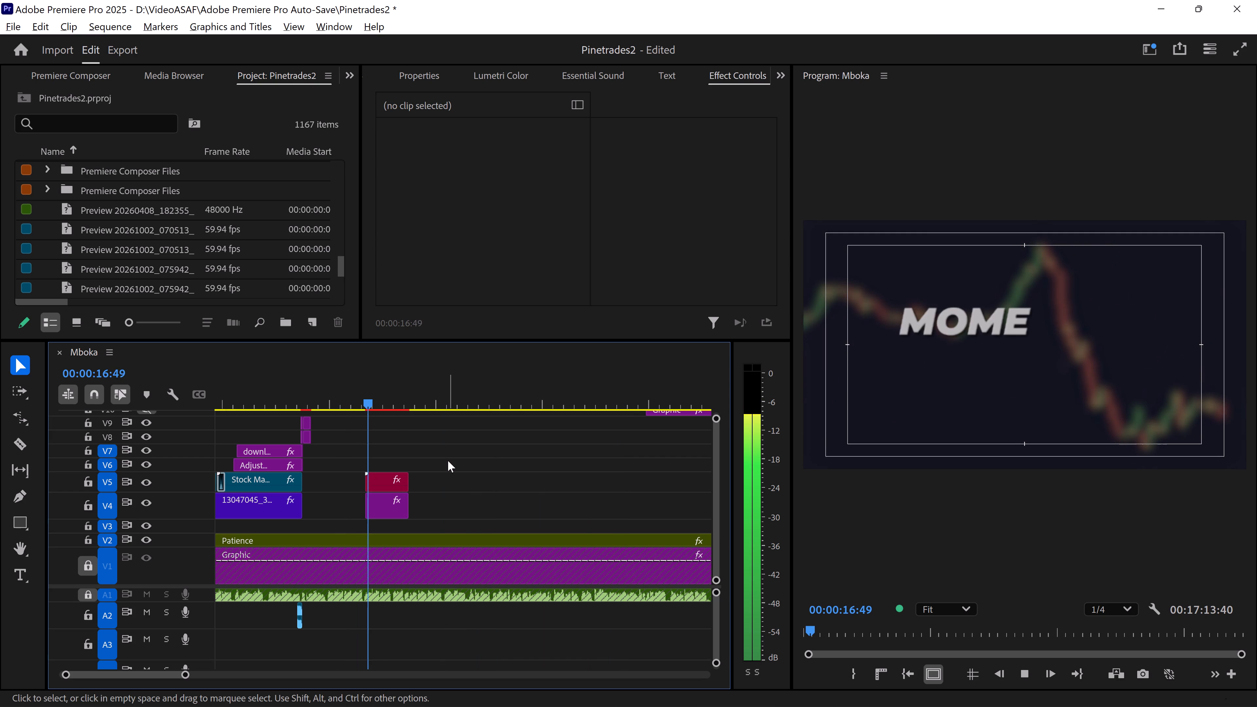
key("space")
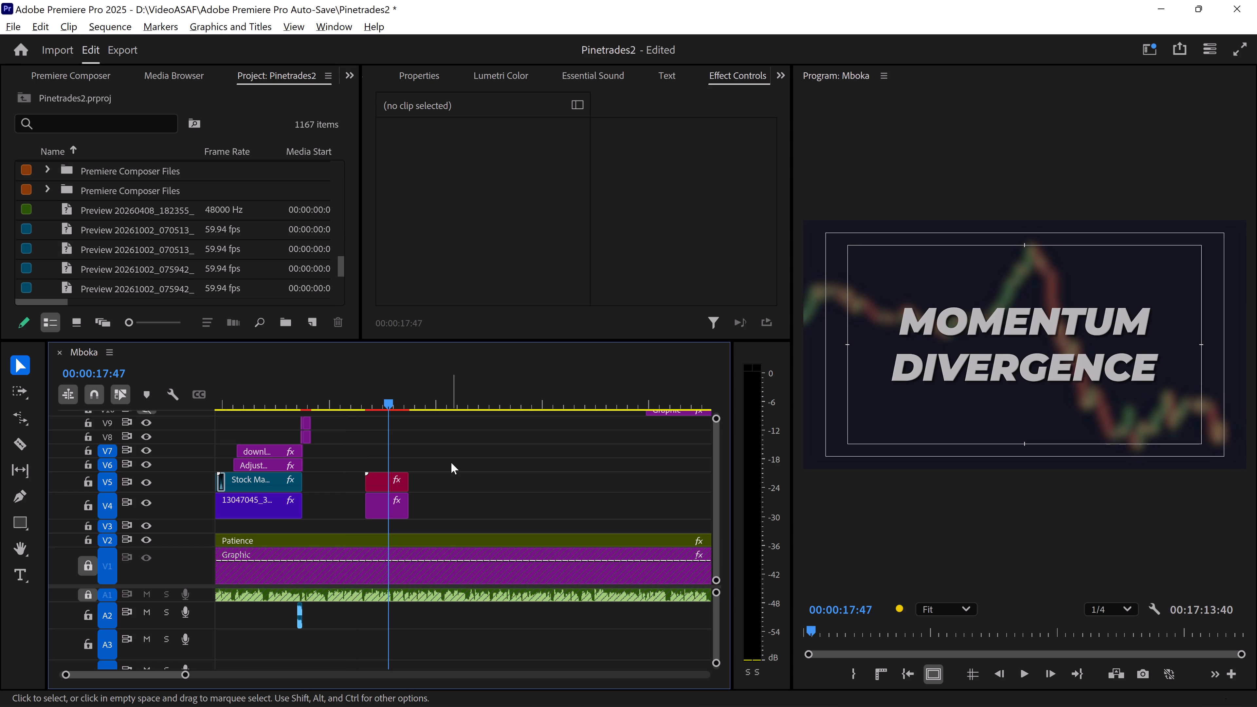
key("space")
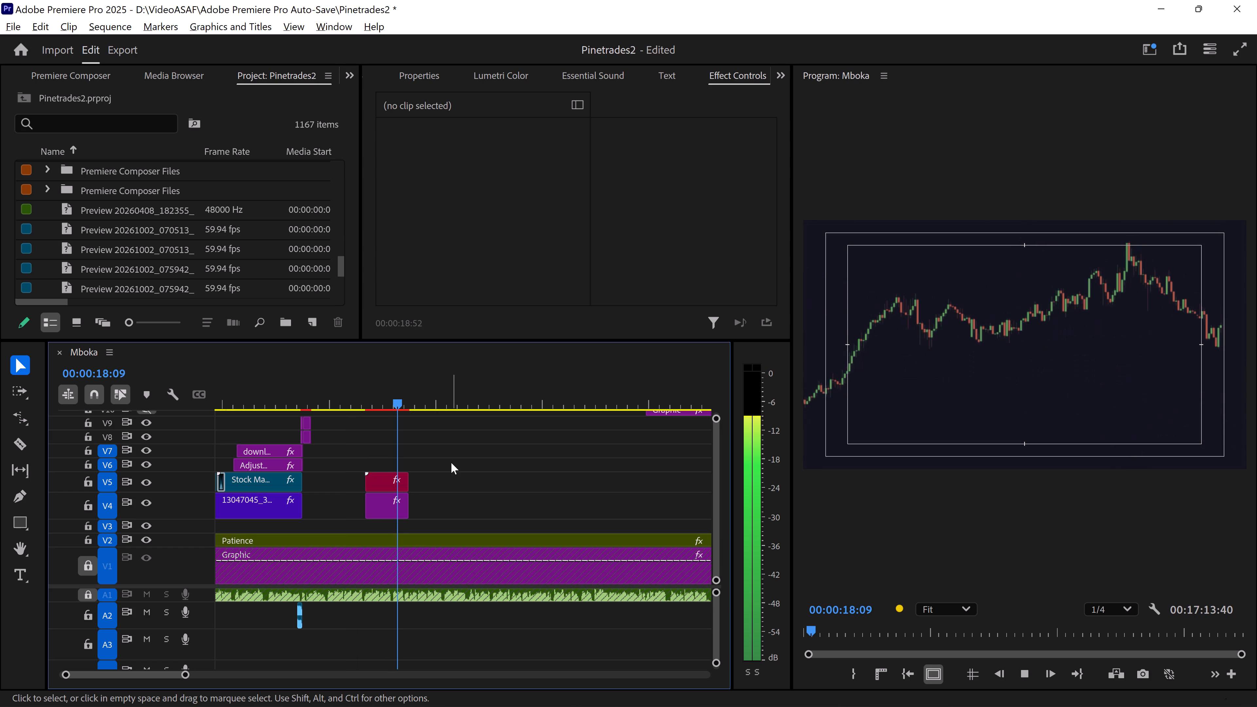
key("space")
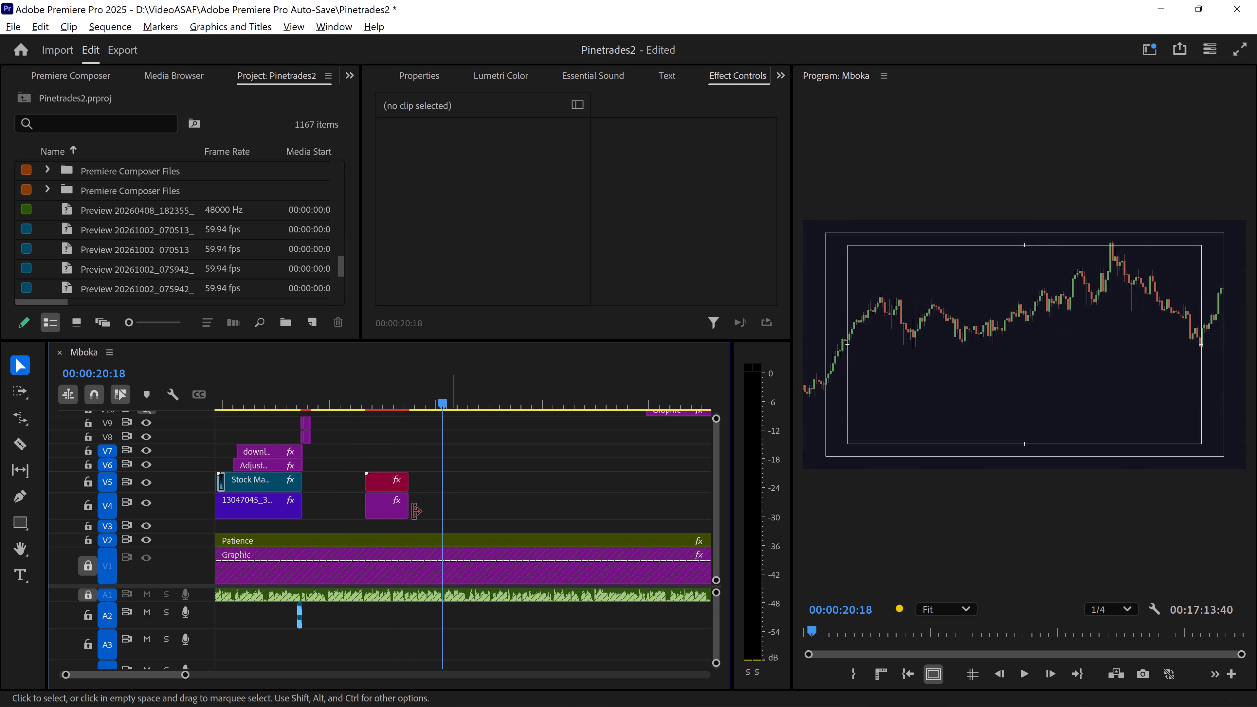
left_click_drag(188, 672, 163, 668)
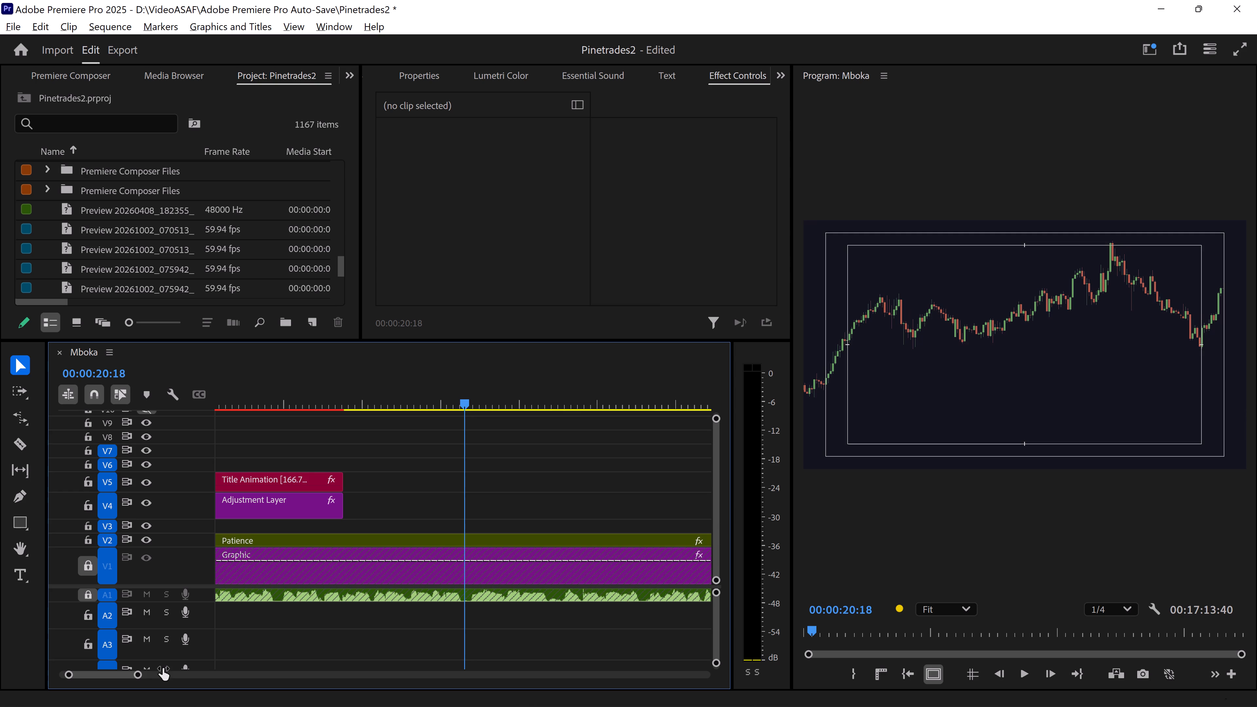
left_click_drag(163, 668, 165, 668)
left_click(238, 405)
key("space")
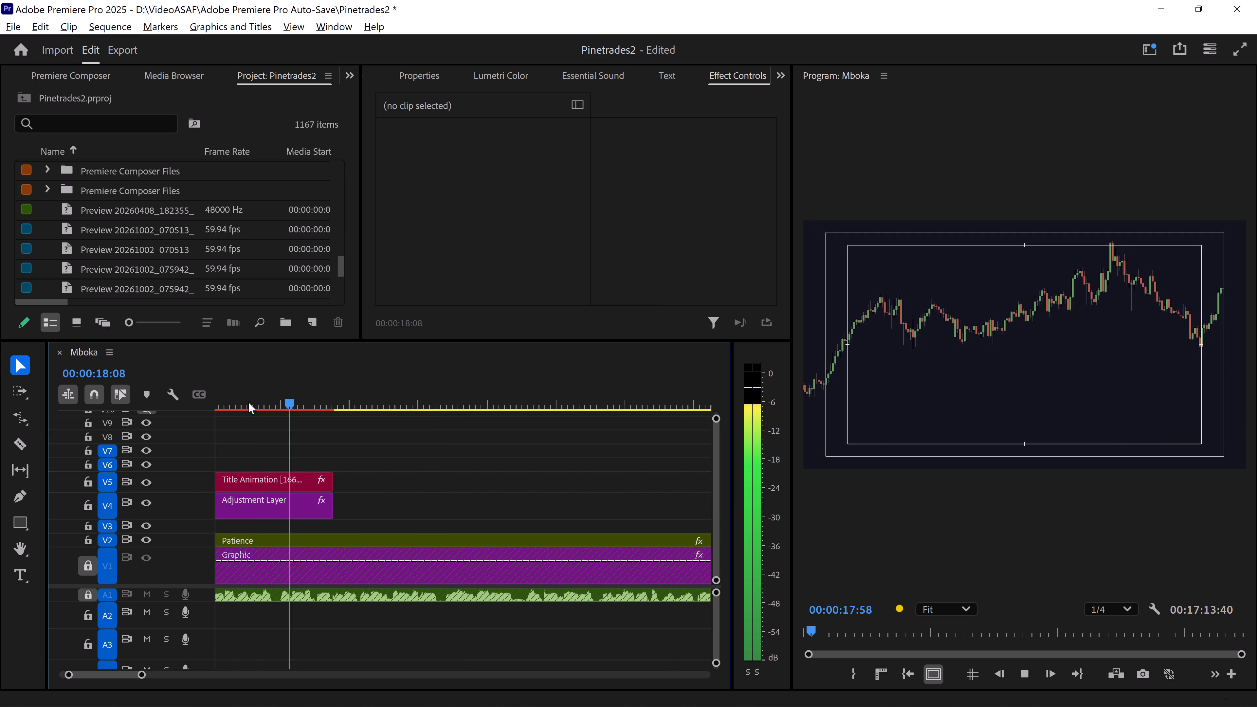
key("space")
Replay from 00:00:16:21 across the title and the following narration to find where the next keyword title should start.
left_click_drag(139, 676, 405, 667)
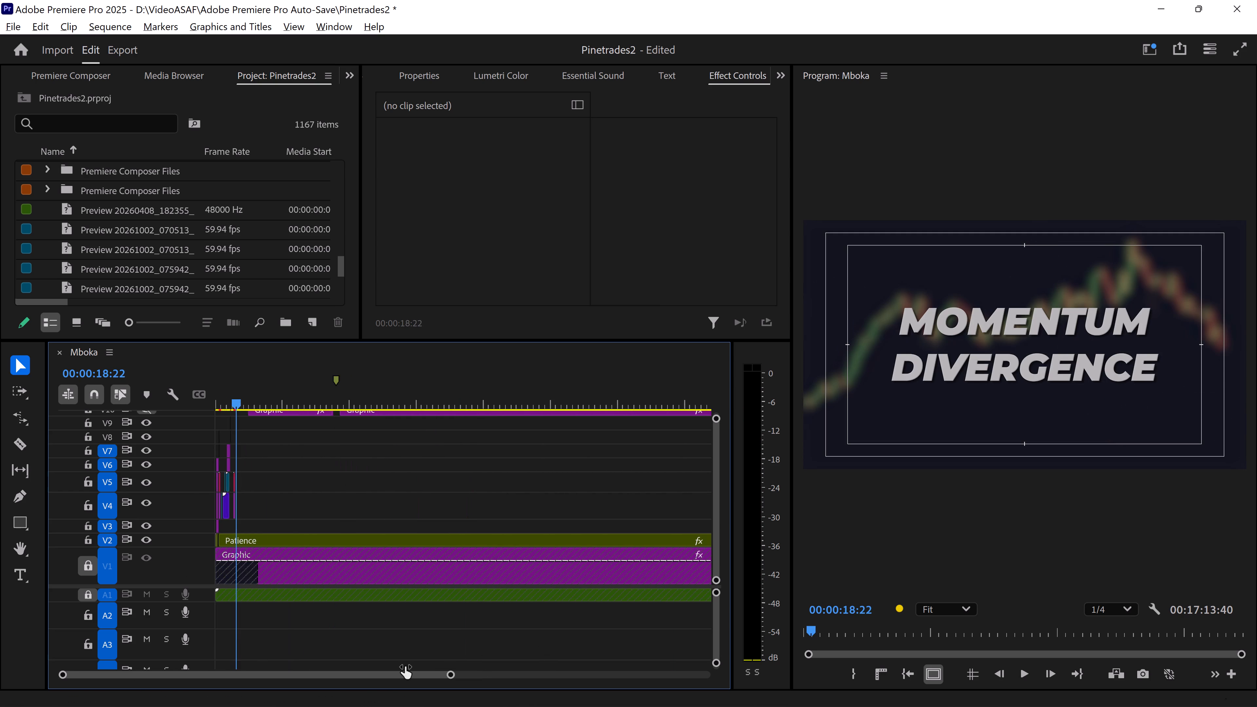
left_click_drag(405, 667, 398, 675)
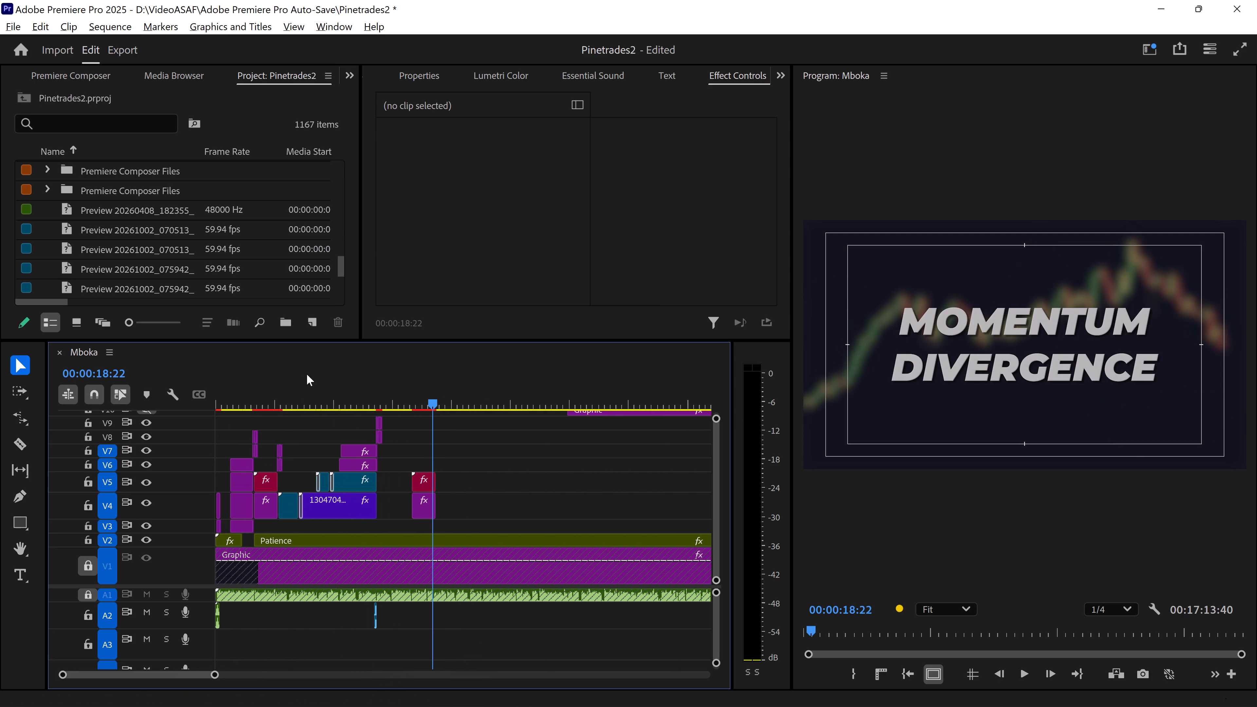
left_click_drag(304, 391, 410, 421)
key("space")
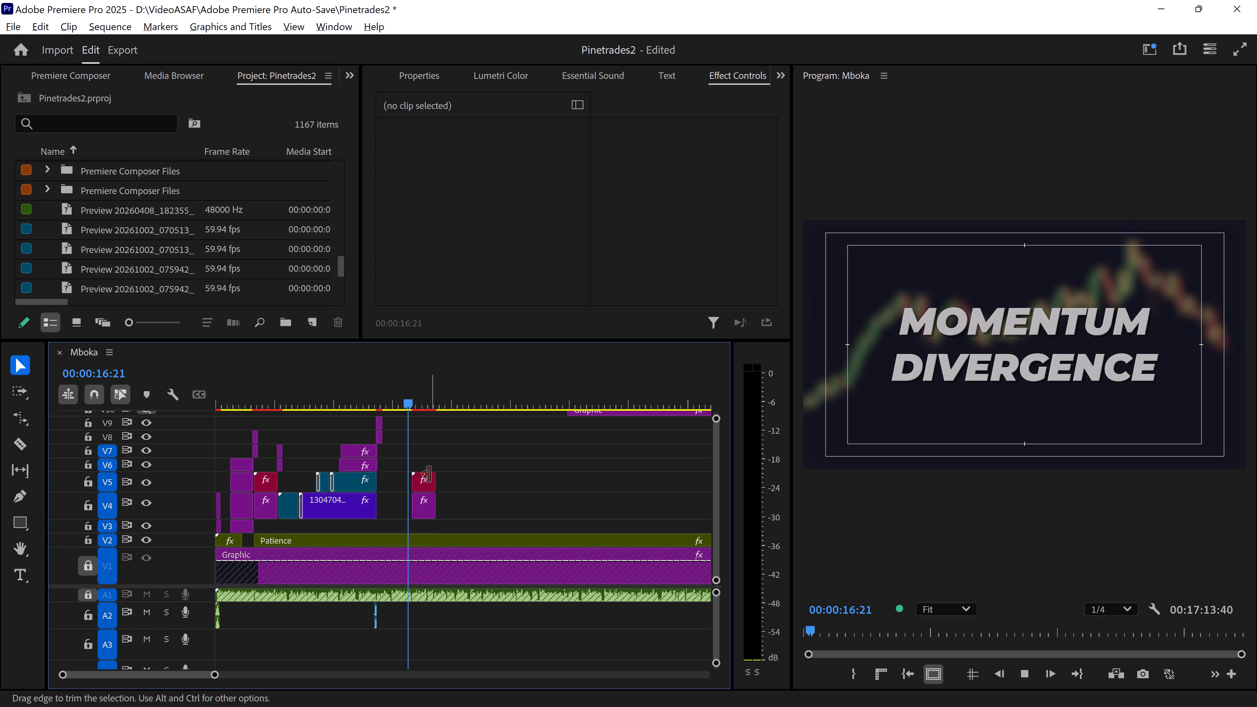
key("space")
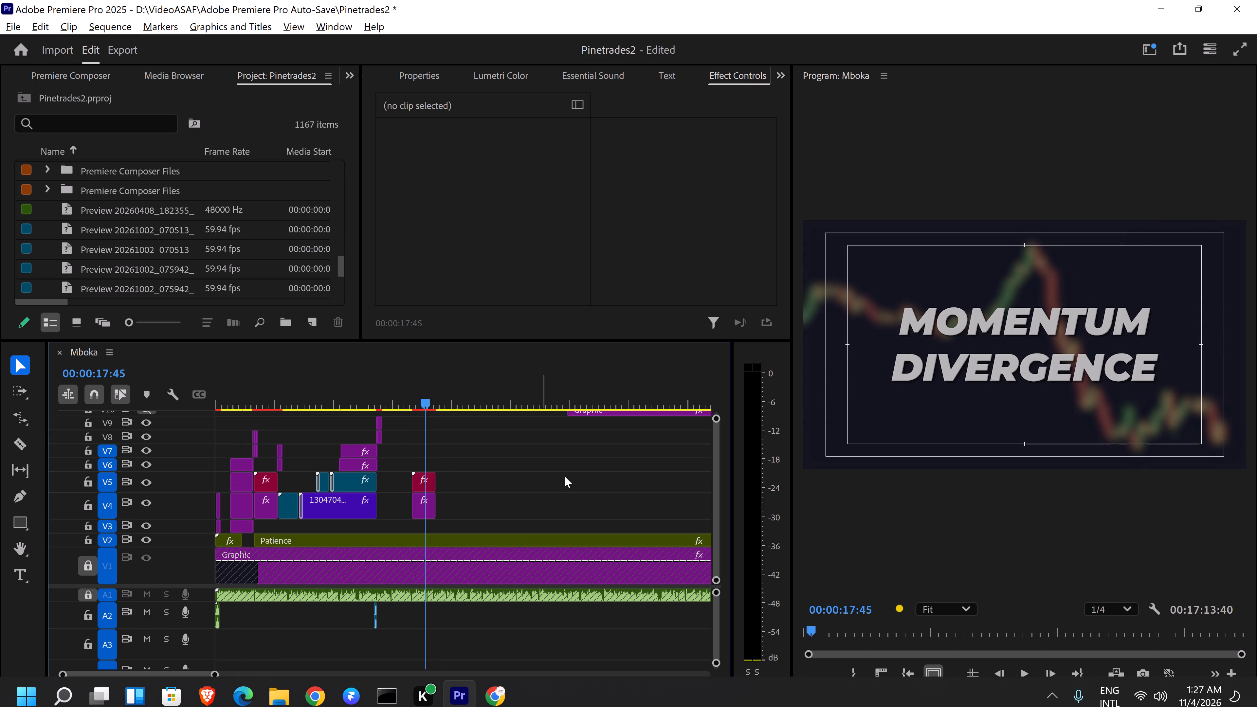
key("space")
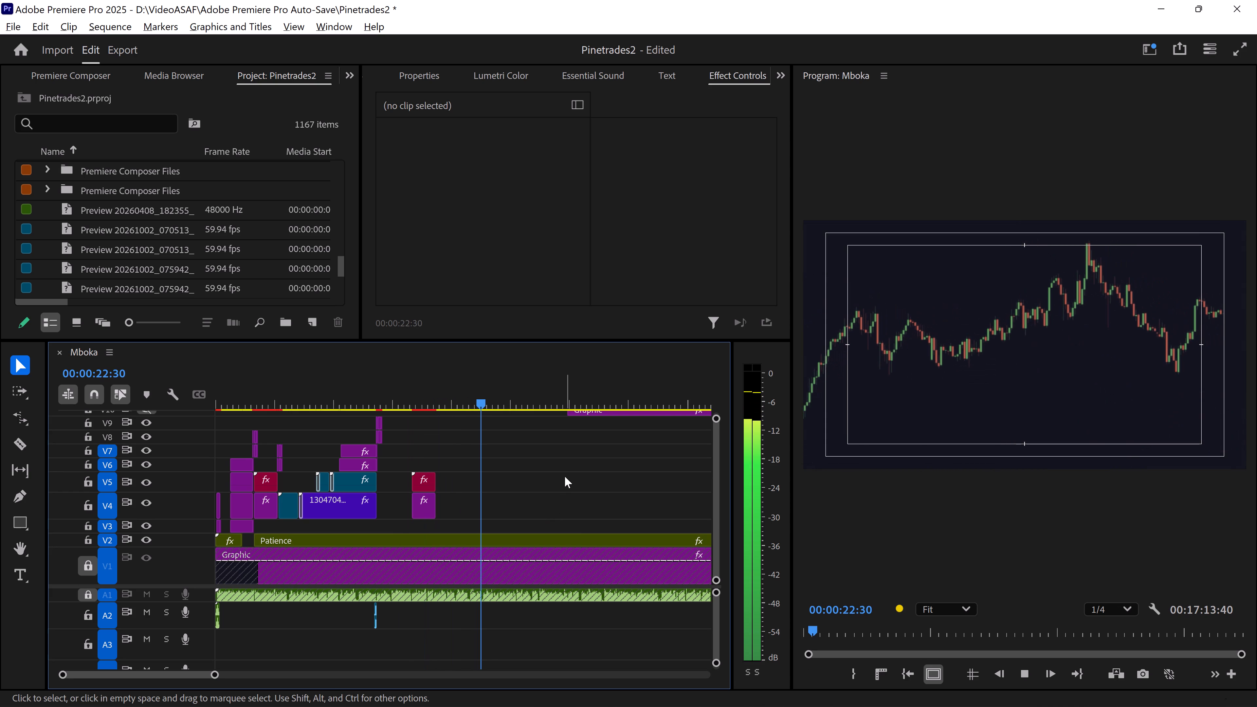
key("space")
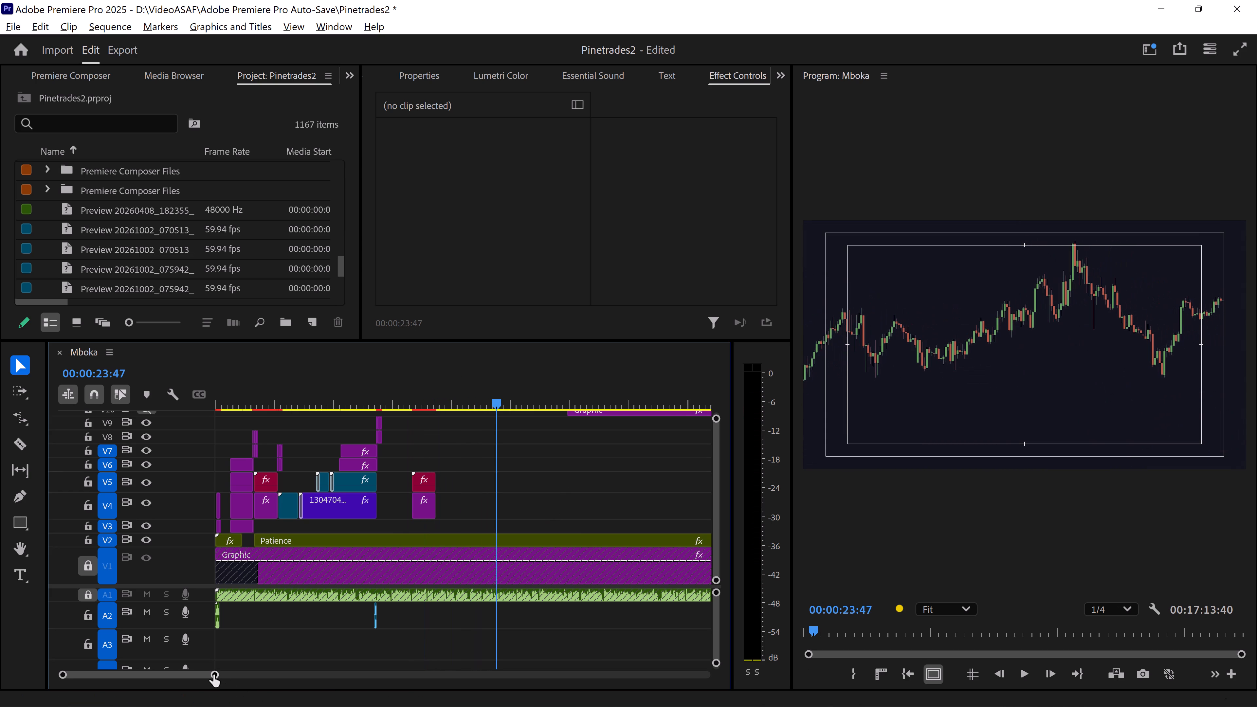
left_click_drag(213, 675, 195, 671)
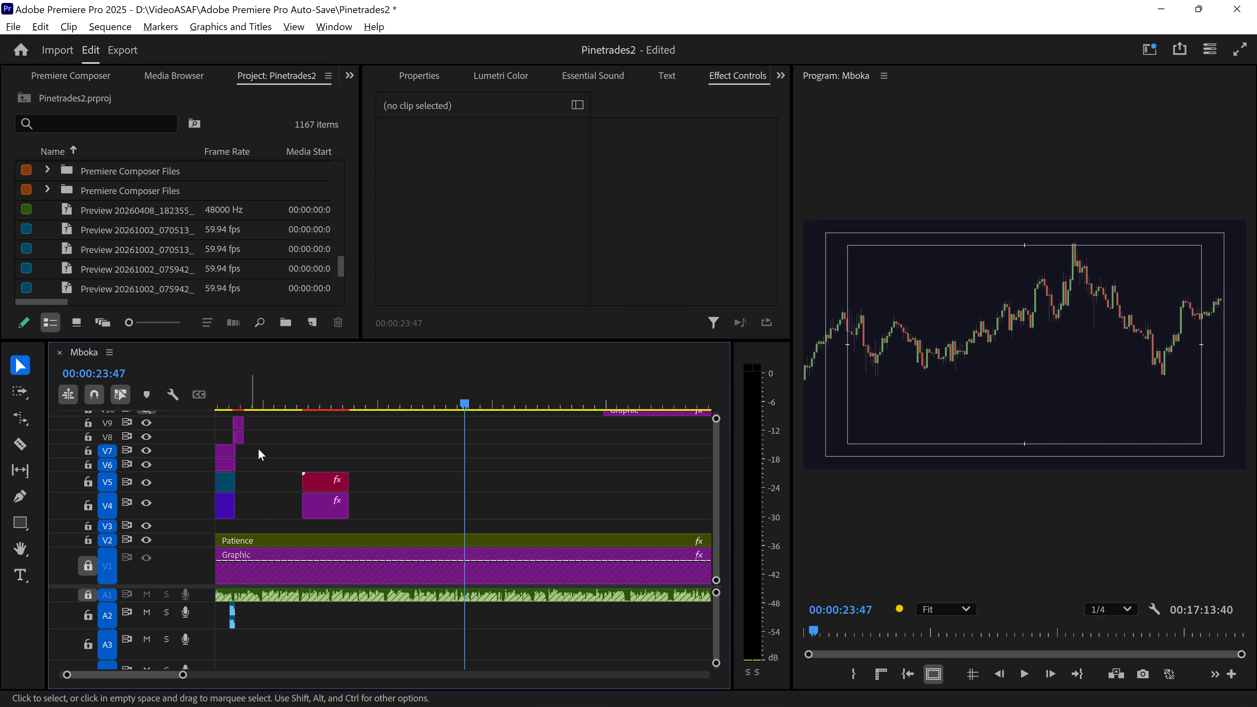
left_click(296, 388)
left_click(355, 459)
key("space")
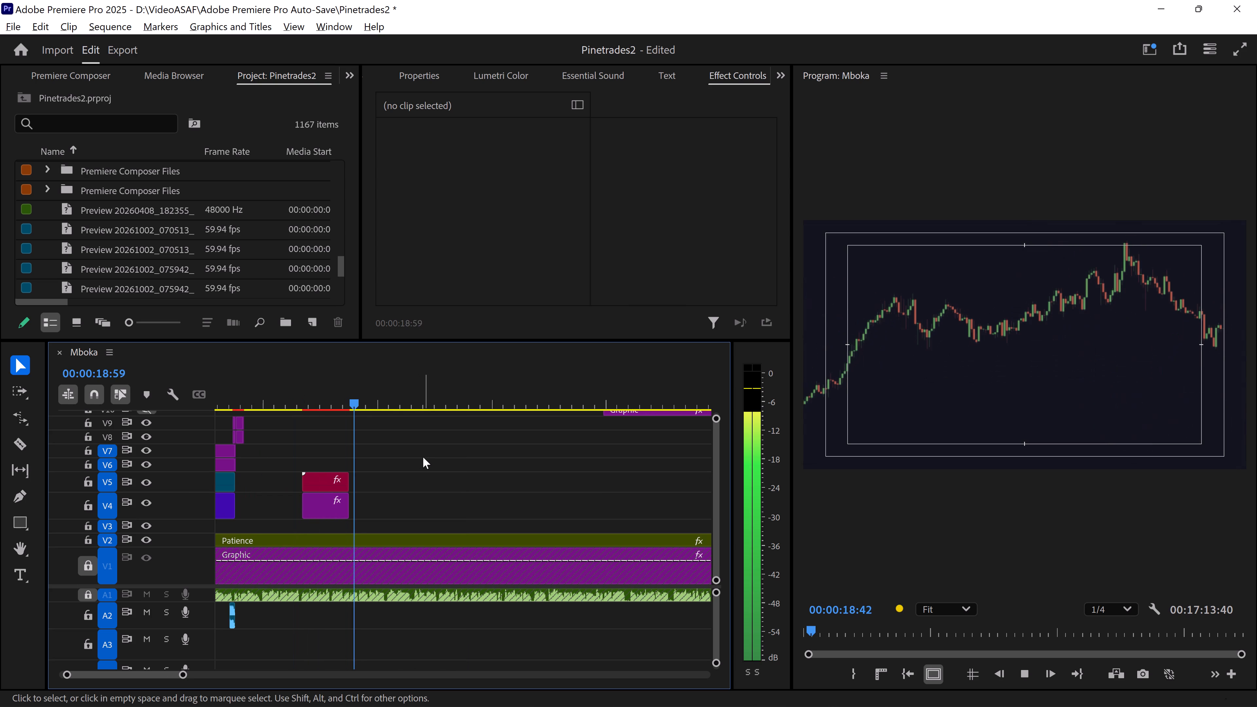
key("space")
Duplicate the MOMENTUM DIVERGENCE title and its adjustment layer on V5 and V4, starting the copies at 00:00:19:09.
left_click_drag(186, 676, 173, 676)
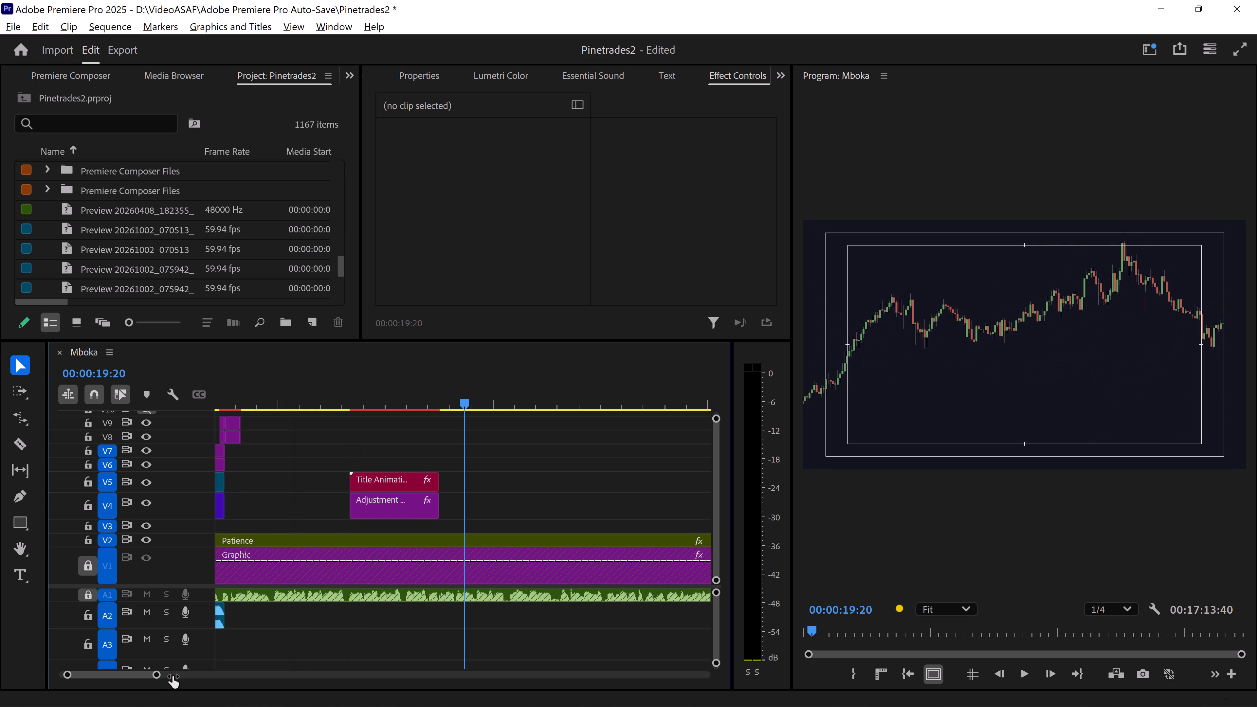
left_click_drag(173, 676, 160, 676)
left_click_drag(426, 397, 448, 401)
left_click_drag(400, 444, 349, 516)
left_click_drag(351, 484, 592, 483, "alt")
left_click_drag(592, 483, 586, 483, "alt")
left_click_drag(602, 449, 522, 517)
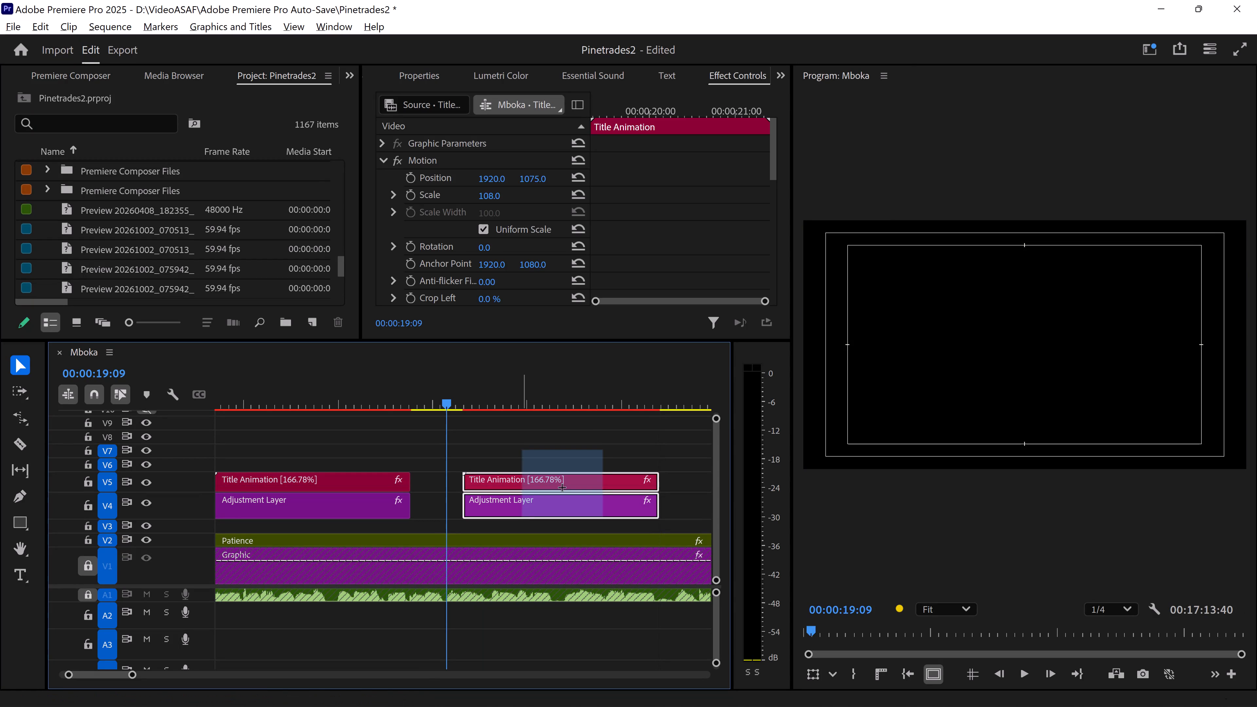
left_click_drag(562, 487, 548, 487)
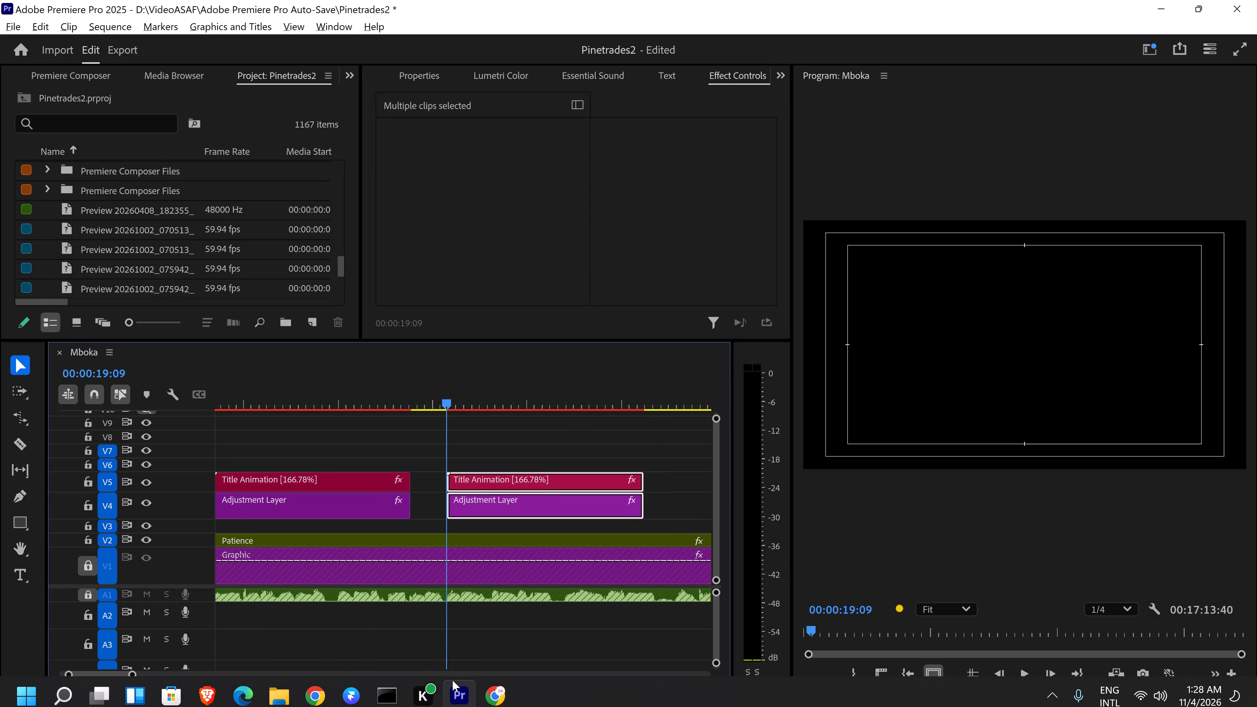
Switch to Chrome and read the Video 306 script's introduction for the keyword phrase following momentum divergence.
left_click(506, 639)
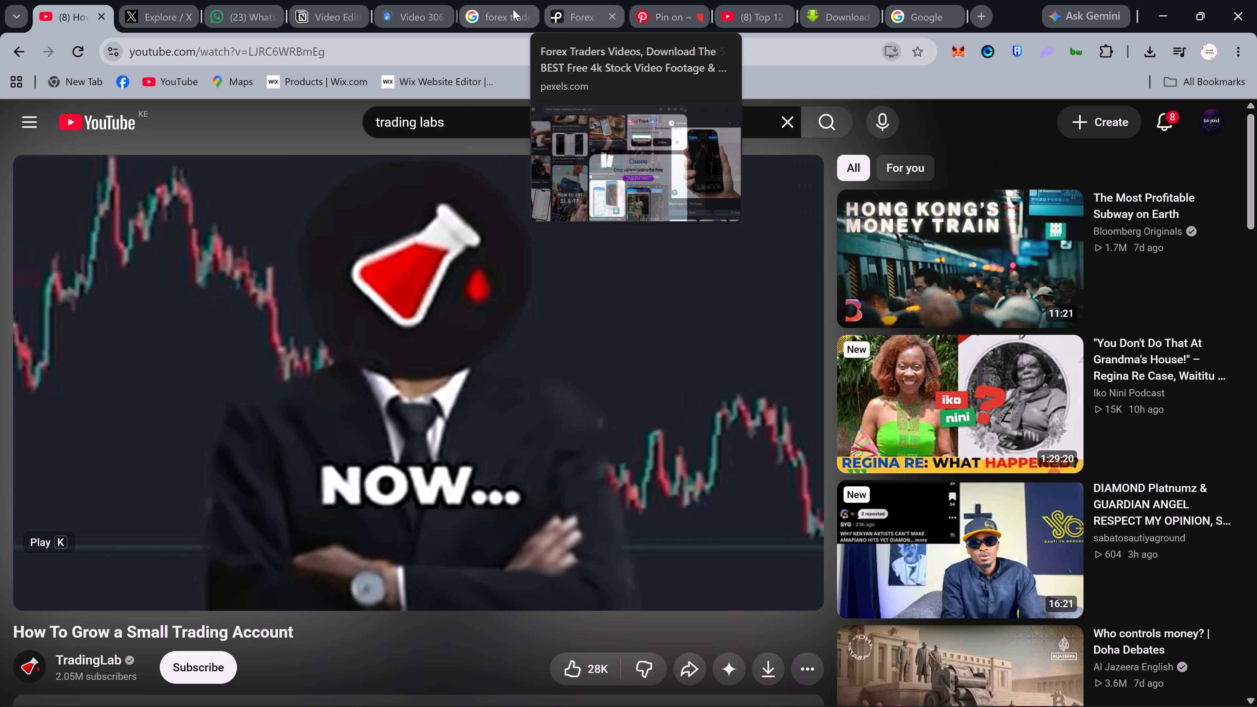
left_click(409, 15)
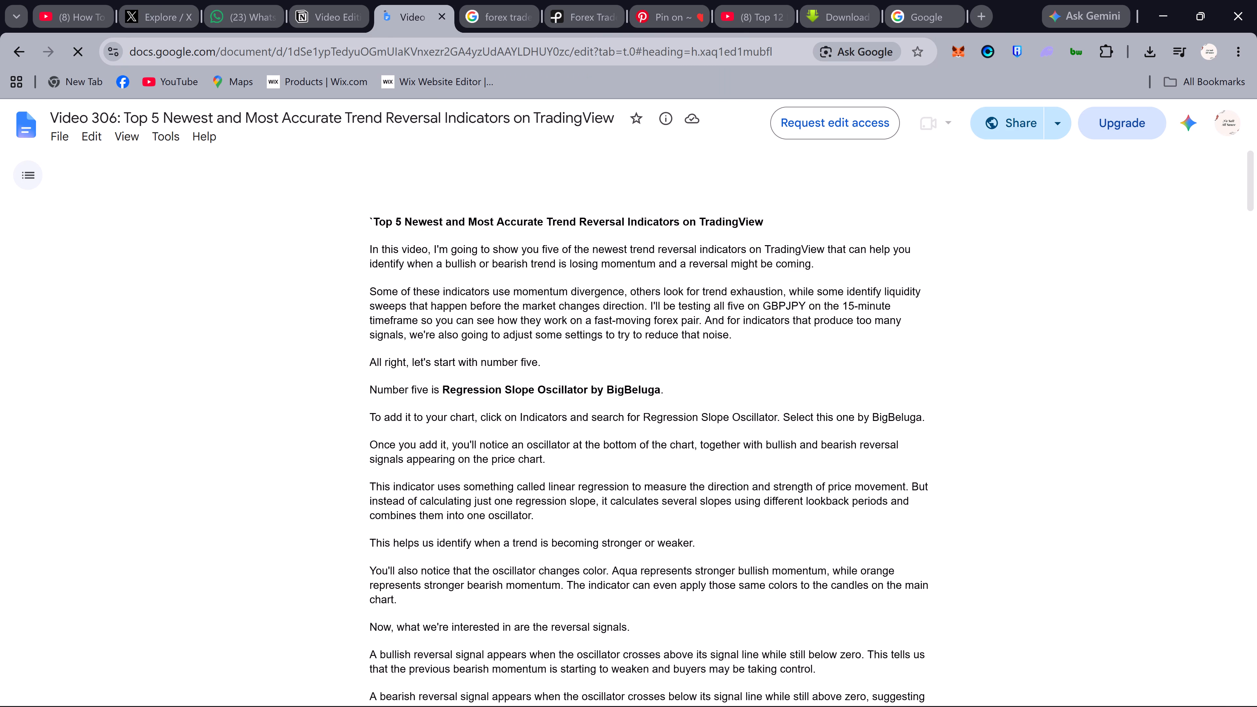
left_click(1148, 16)
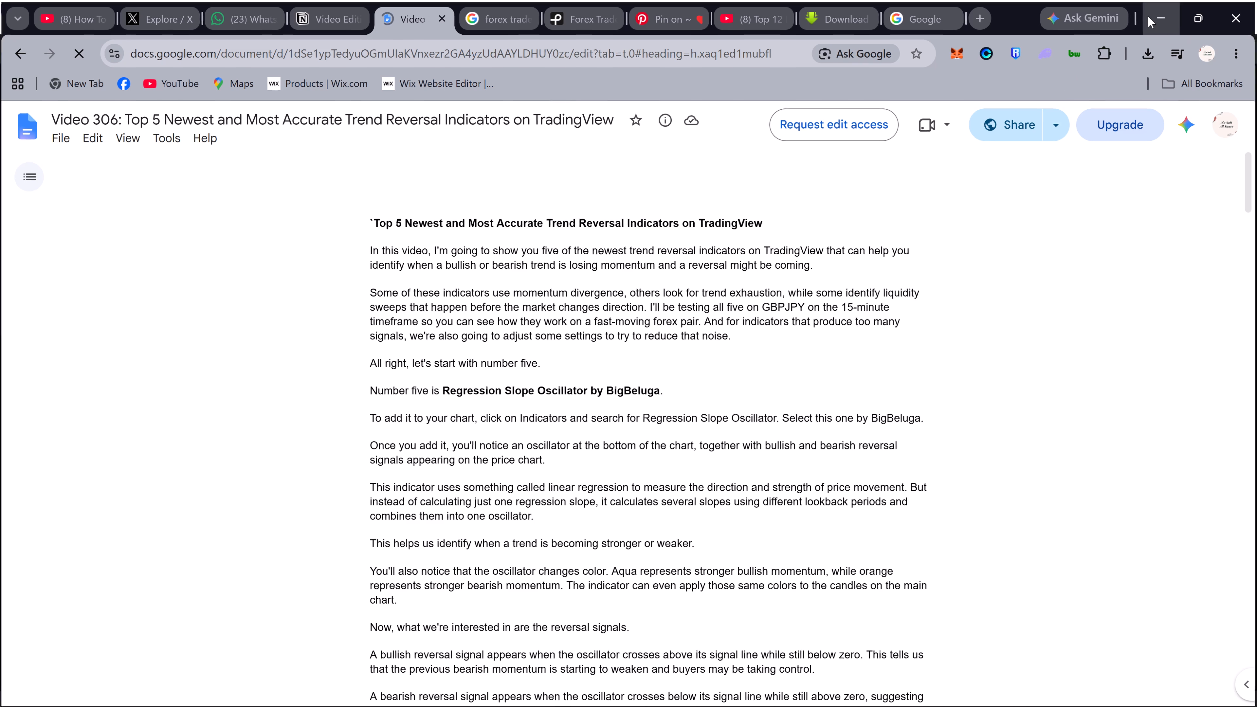
Back in Premiere Pro, move the adjustment layer at 00:00:16:41 from V4 to V3 and extend it to the second title's start at 00:00:19:09.
scroll(390, 575, "up", 3)
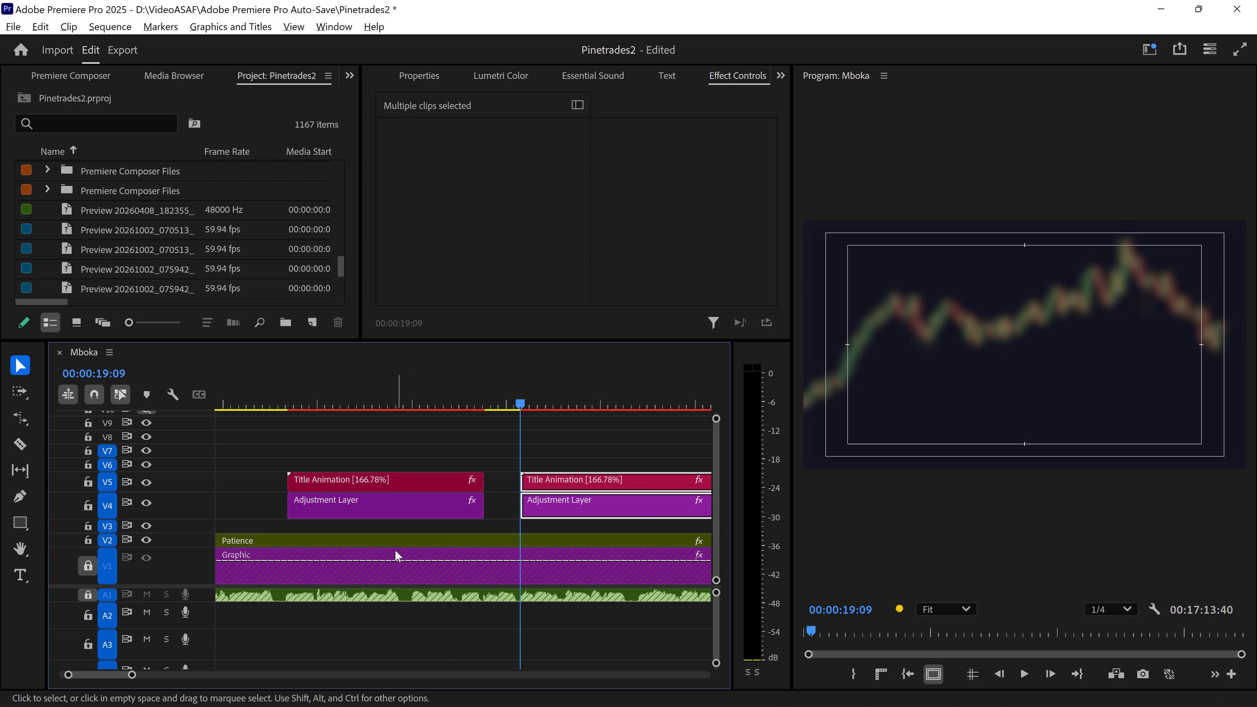
left_click_drag(278, 401, 282, 401)
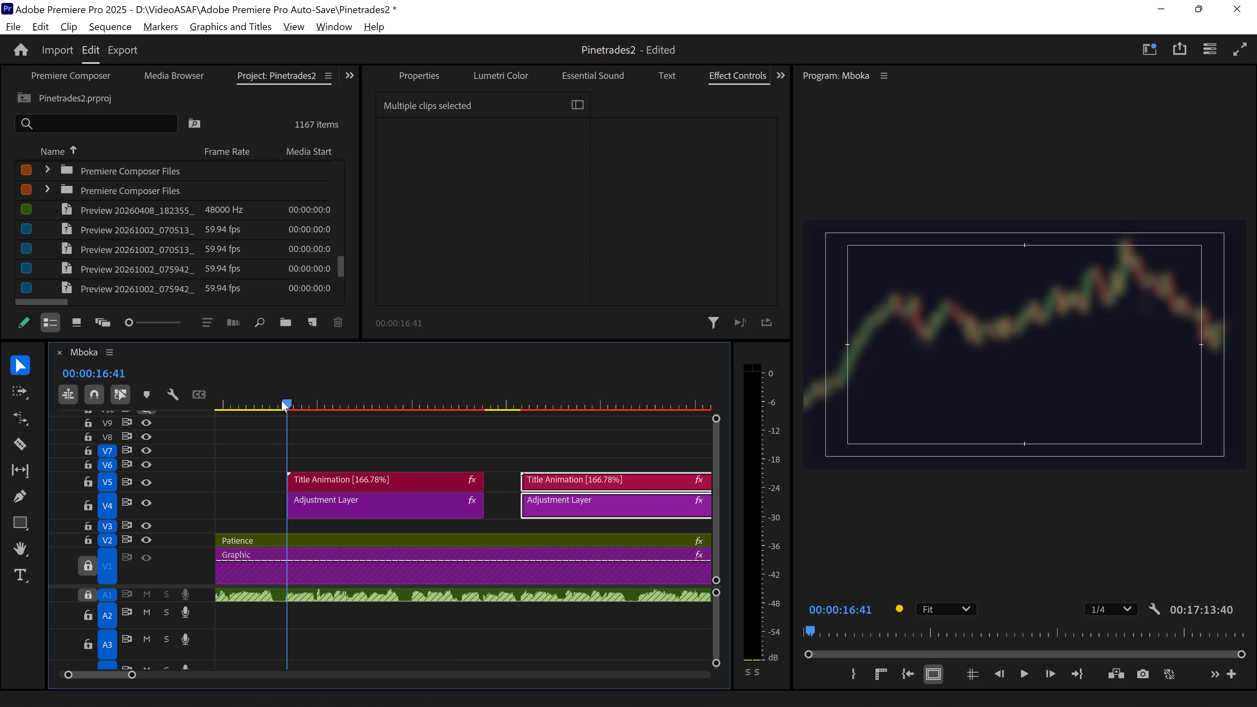
left_click_drag(341, 510, 341, 525)
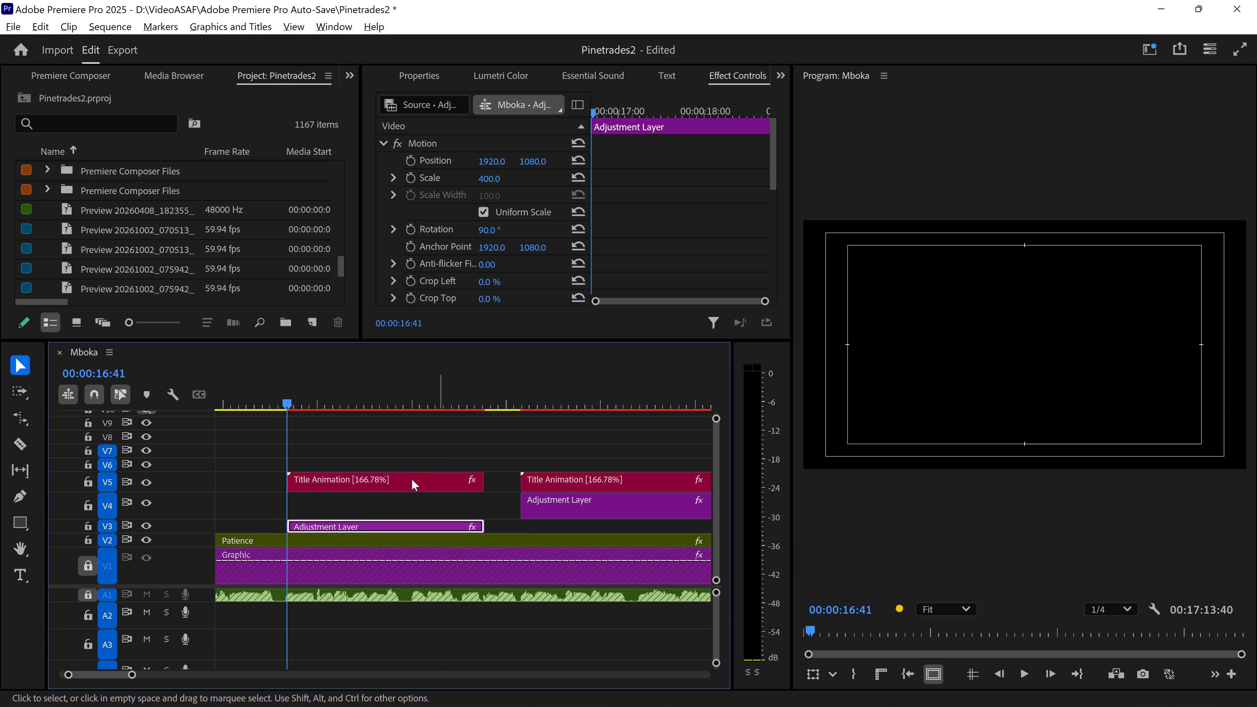
left_click_drag(465, 443, 399, 486)
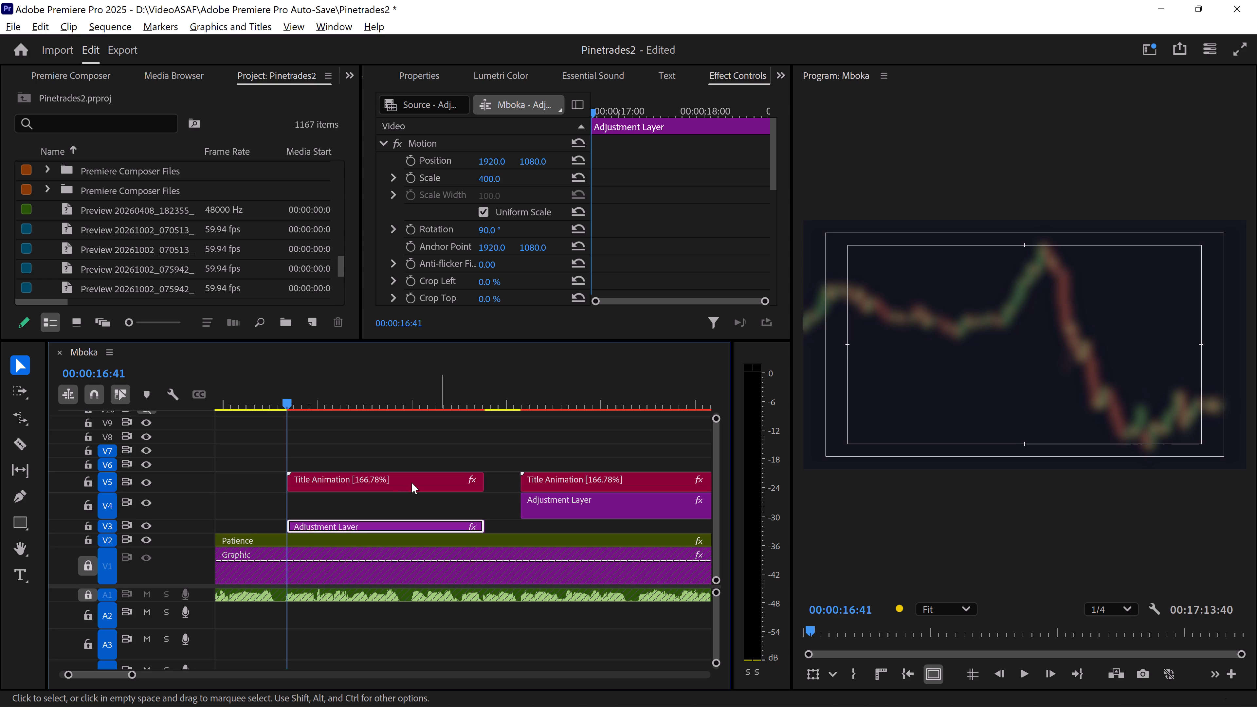
left_click_drag(482, 525, 507, 528)
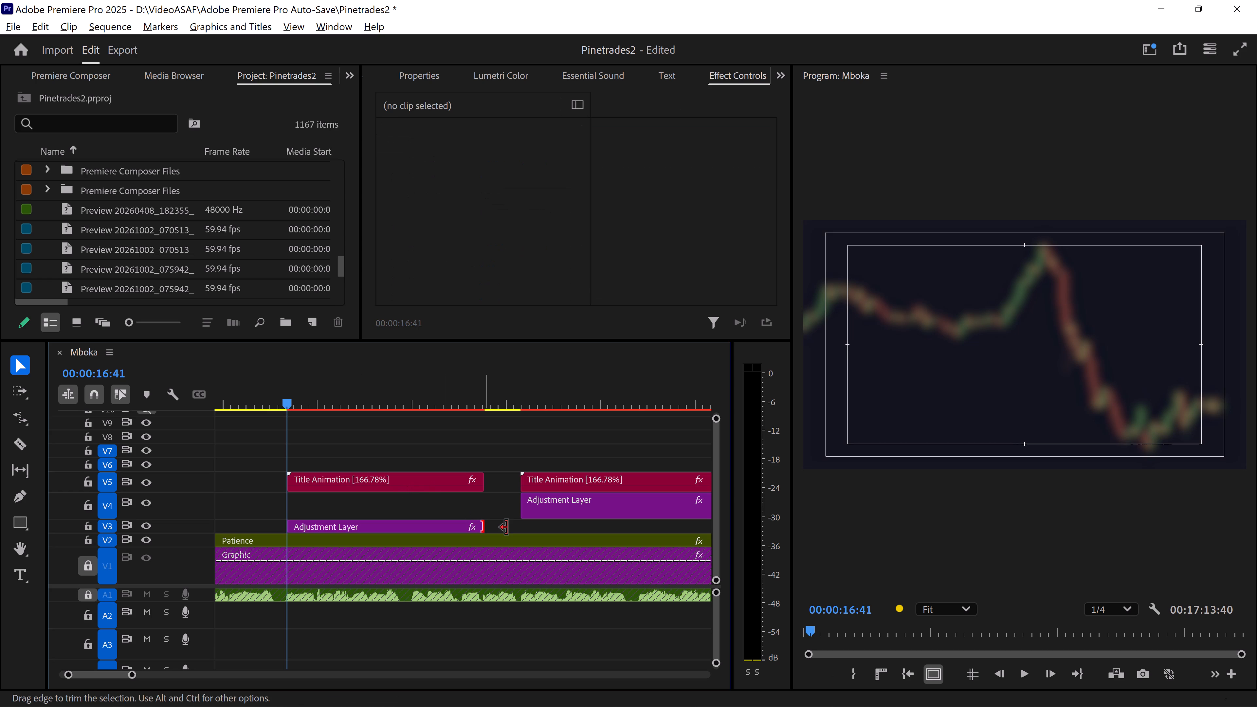
left_click_drag(507, 528, 518, 528)
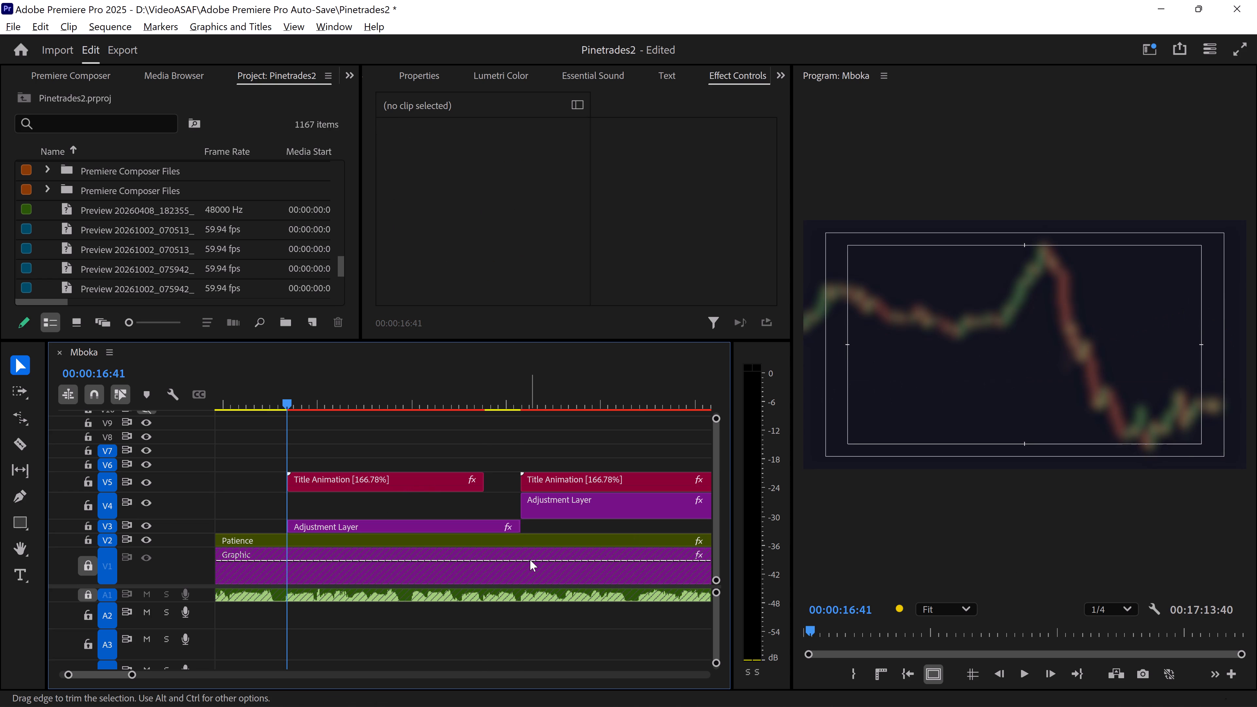
Play the narration past the second title and park the playhead at 00:00:22:36, where the third keyword should start.
key("space")
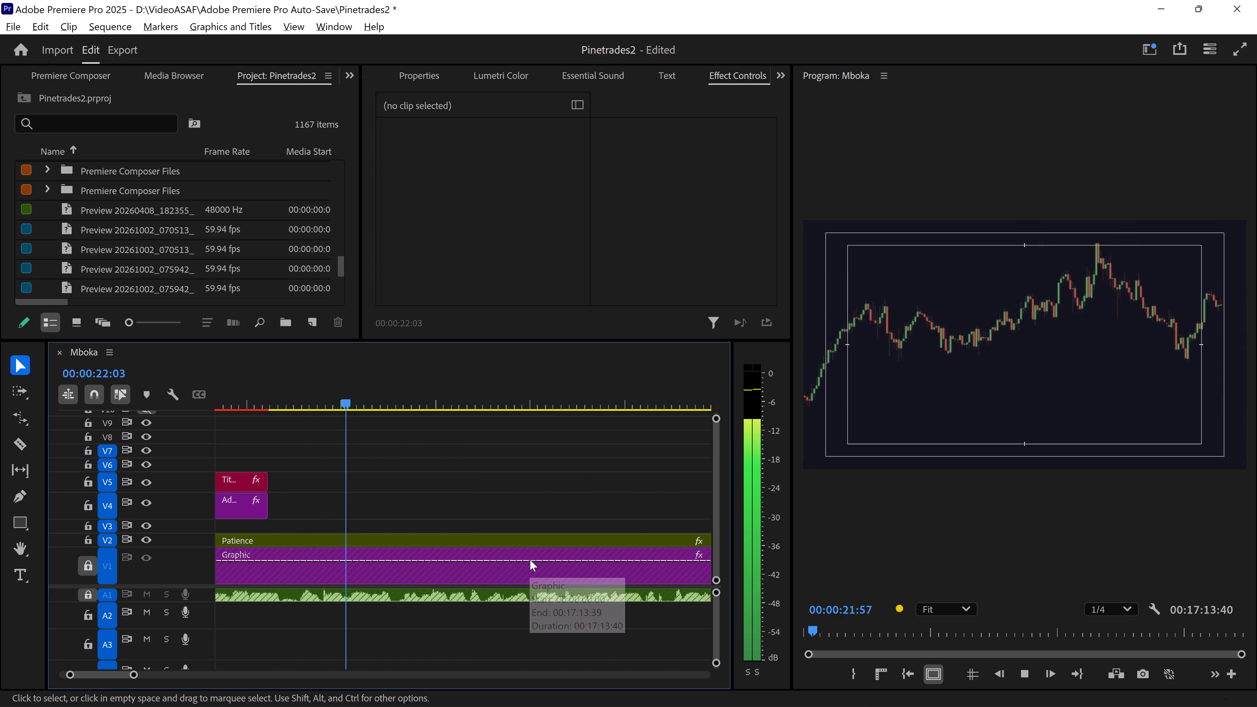
key("space")
left_click_drag(392, 402, 398, 402)
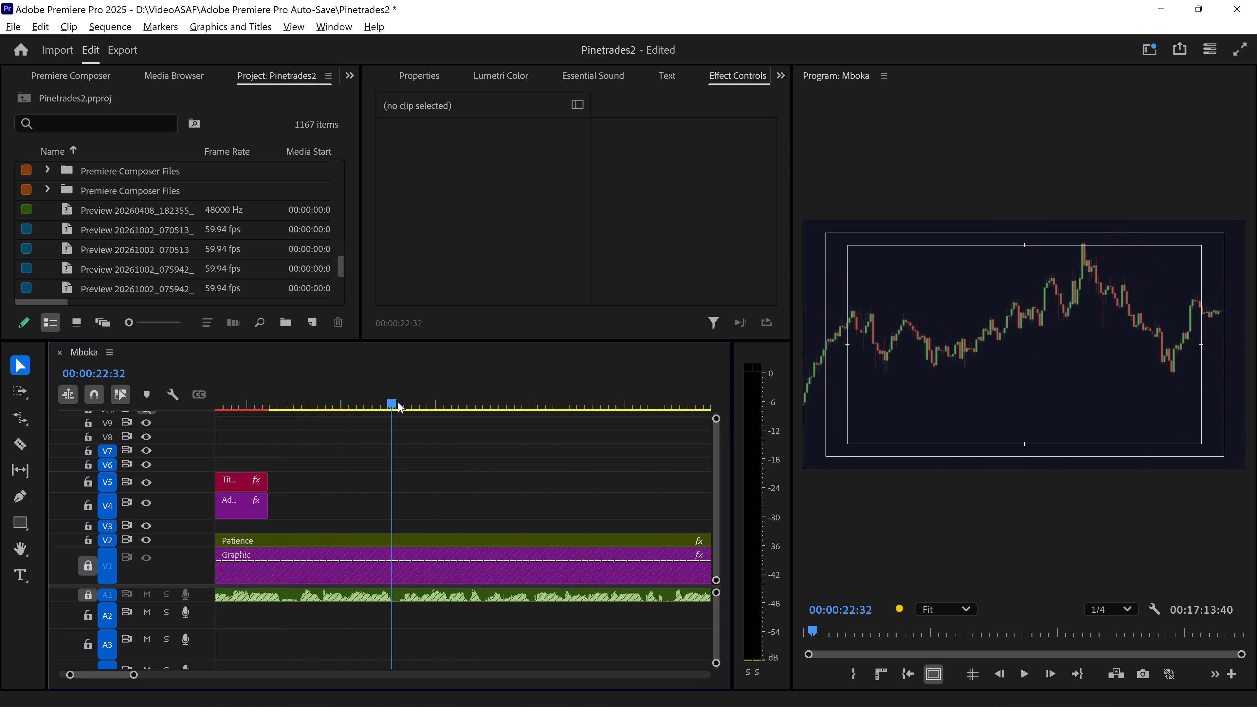
left_click_drag(398, 402, 400, 402)
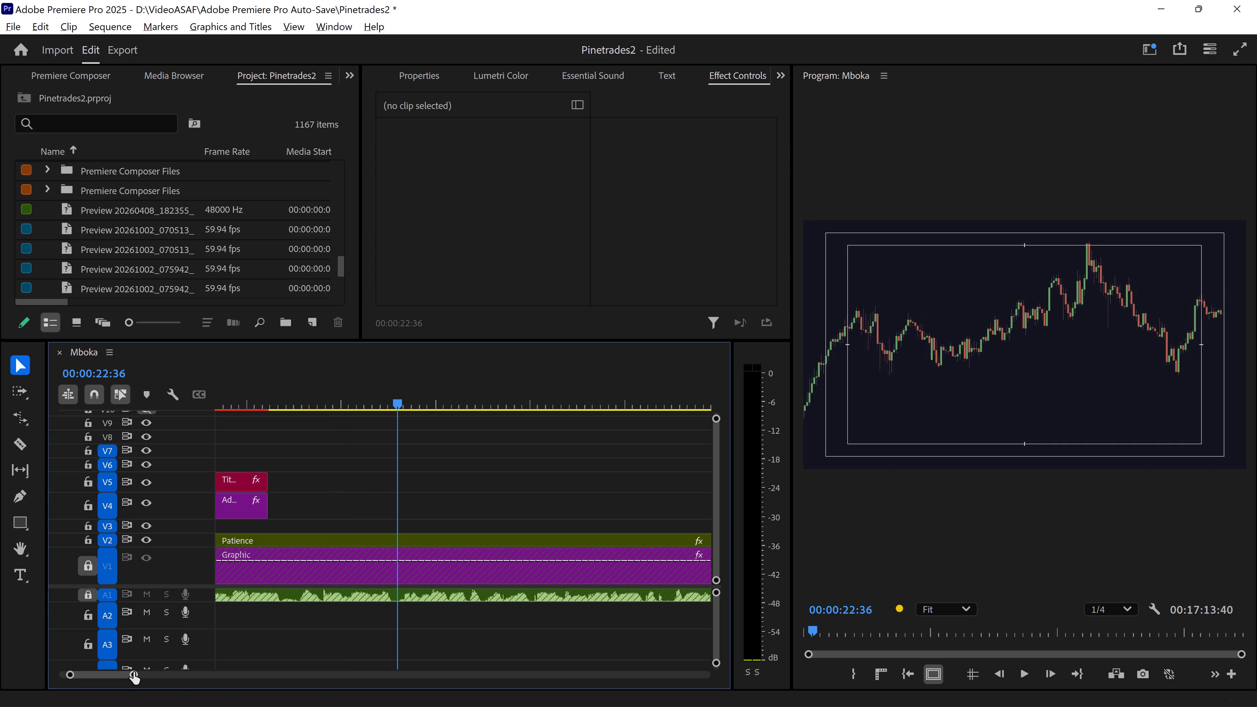
left_click_drag(134, 672, 149, 668)
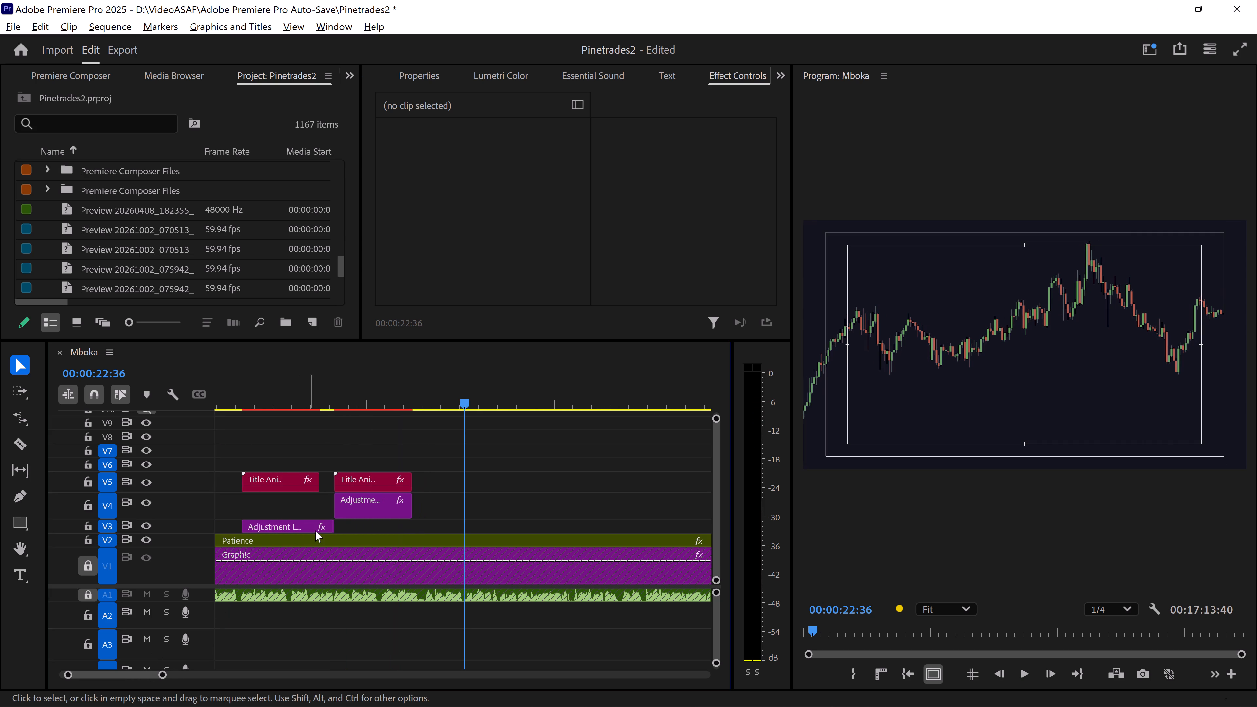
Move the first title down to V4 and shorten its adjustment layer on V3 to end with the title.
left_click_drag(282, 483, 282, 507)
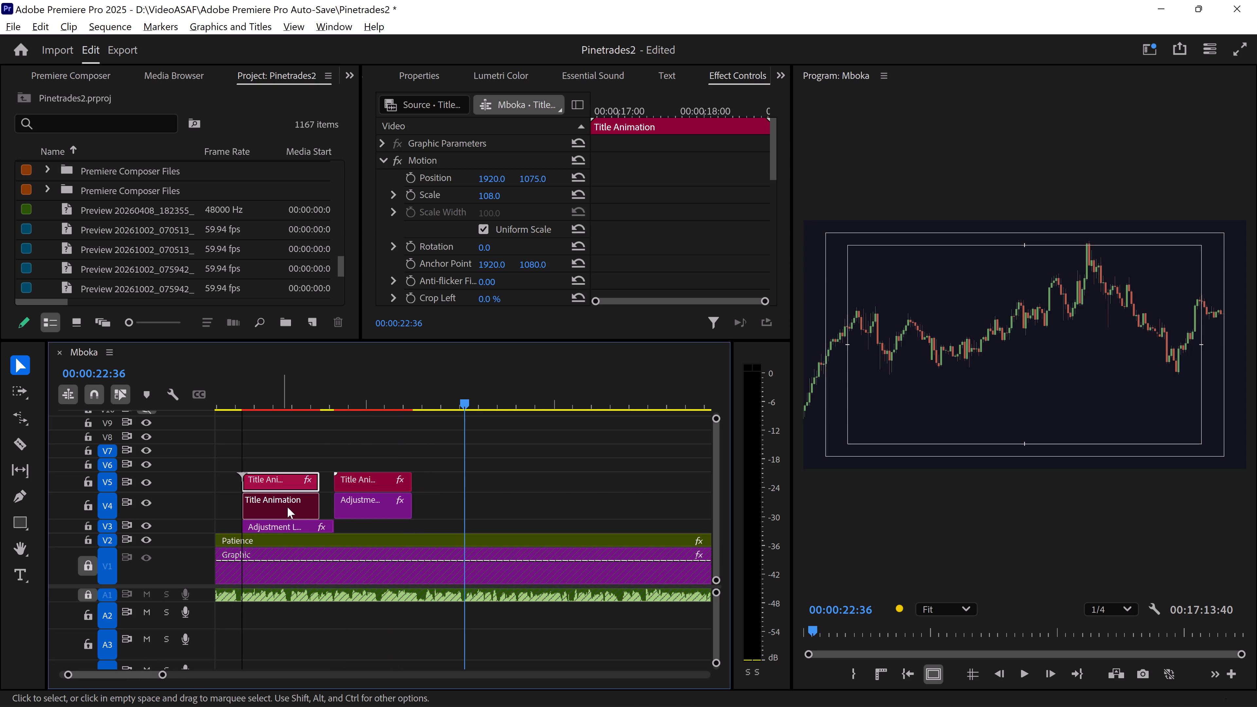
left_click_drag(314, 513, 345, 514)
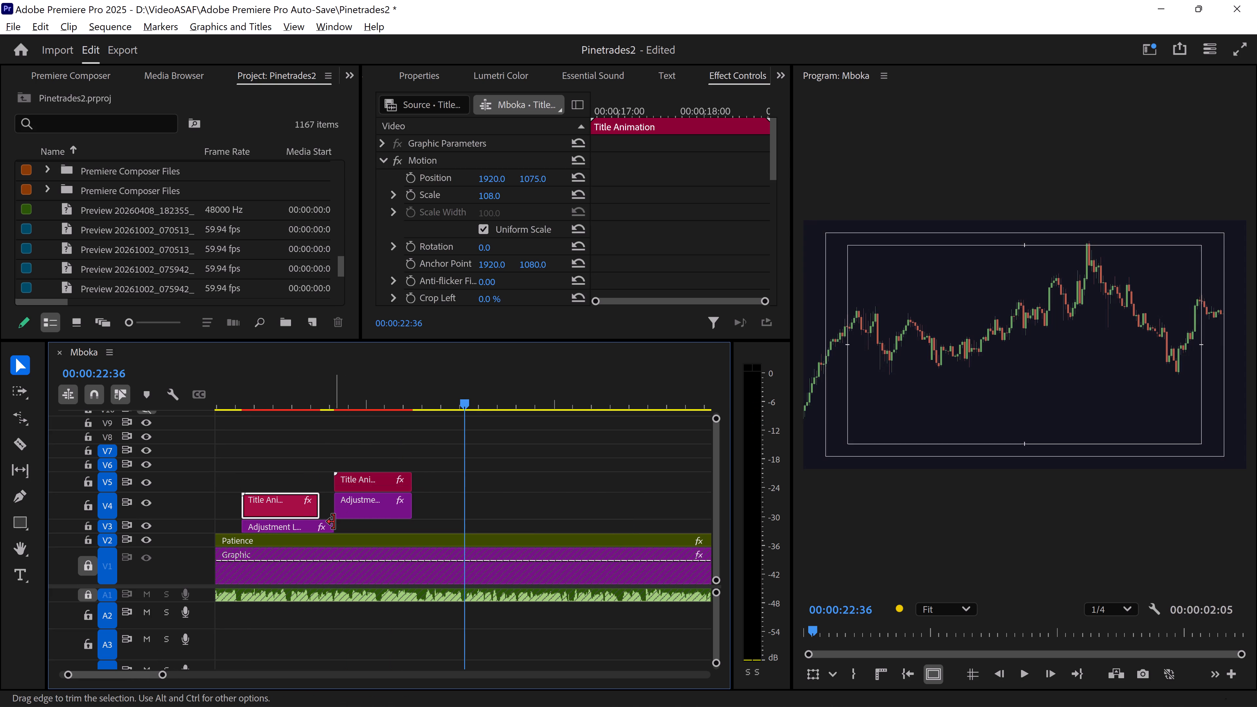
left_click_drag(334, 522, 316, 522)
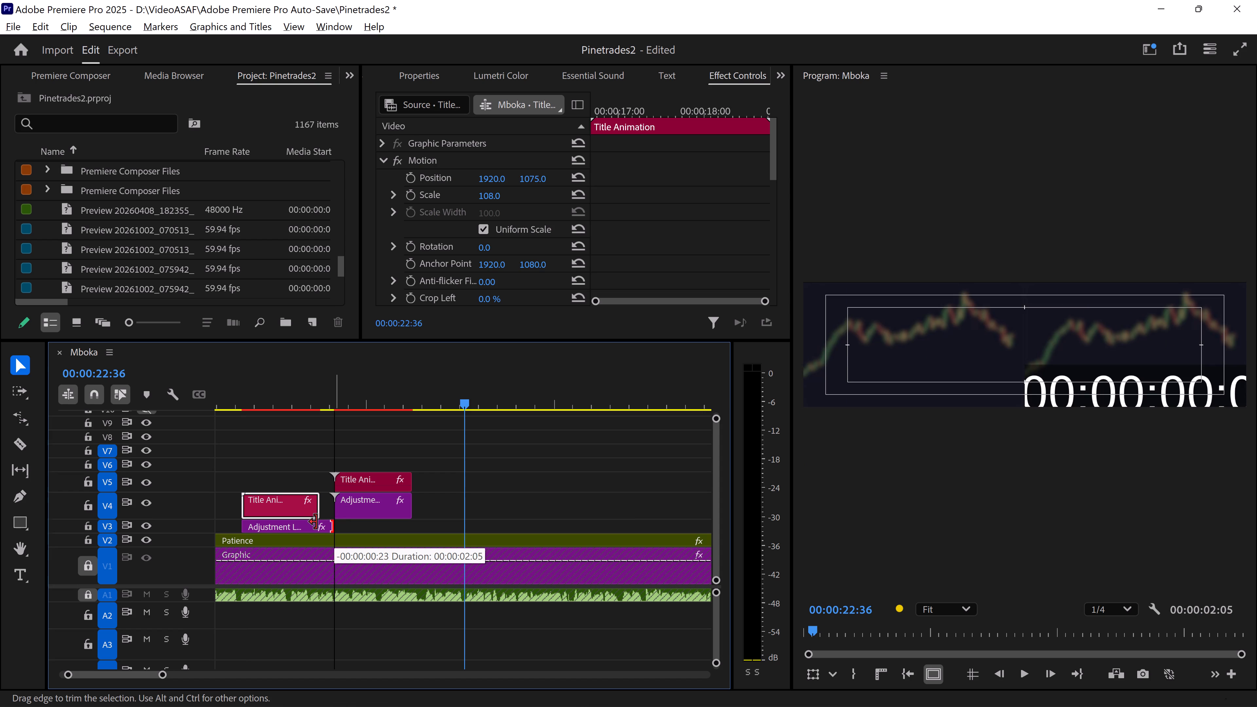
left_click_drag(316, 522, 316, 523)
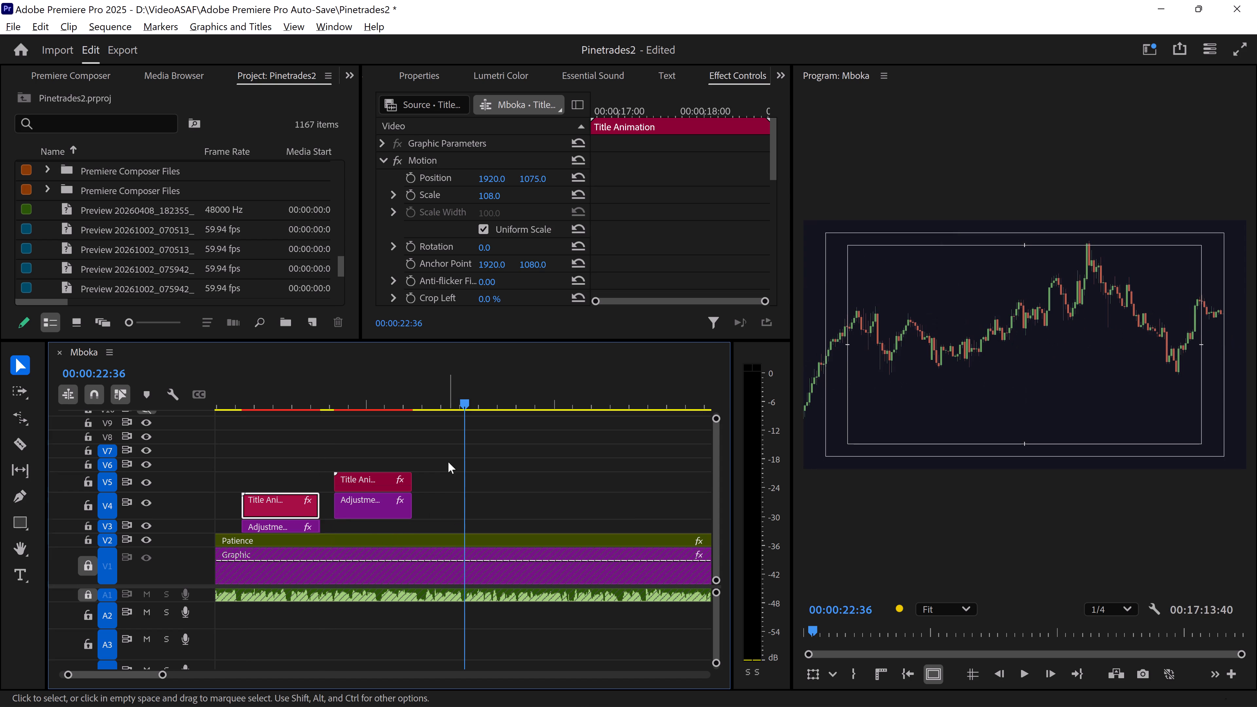
Duplicate the second title and its adjustment layer on V5 and V4, starting the copies at 00:00:22:36.
left_click_drag(448, 462, 385, 504)
left_click_drag(379, 481, 436, 481, "alt")
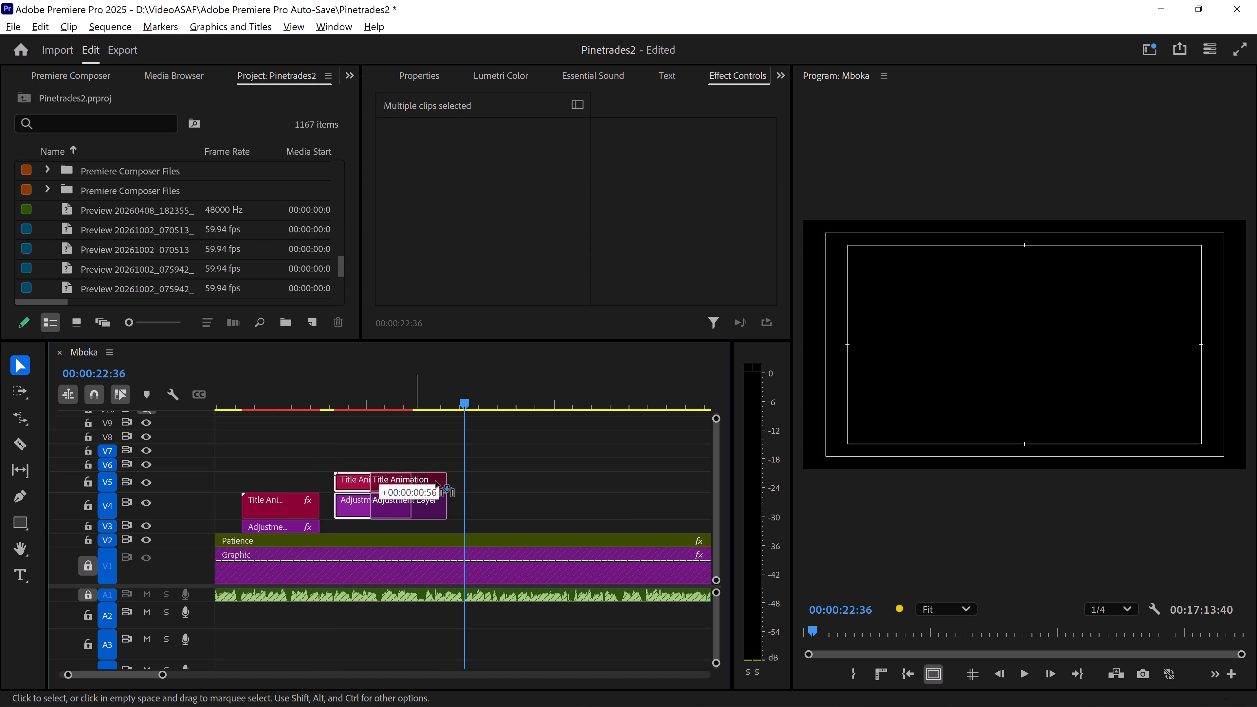
left_click_drag(436, 481, 515, 483, "alt")
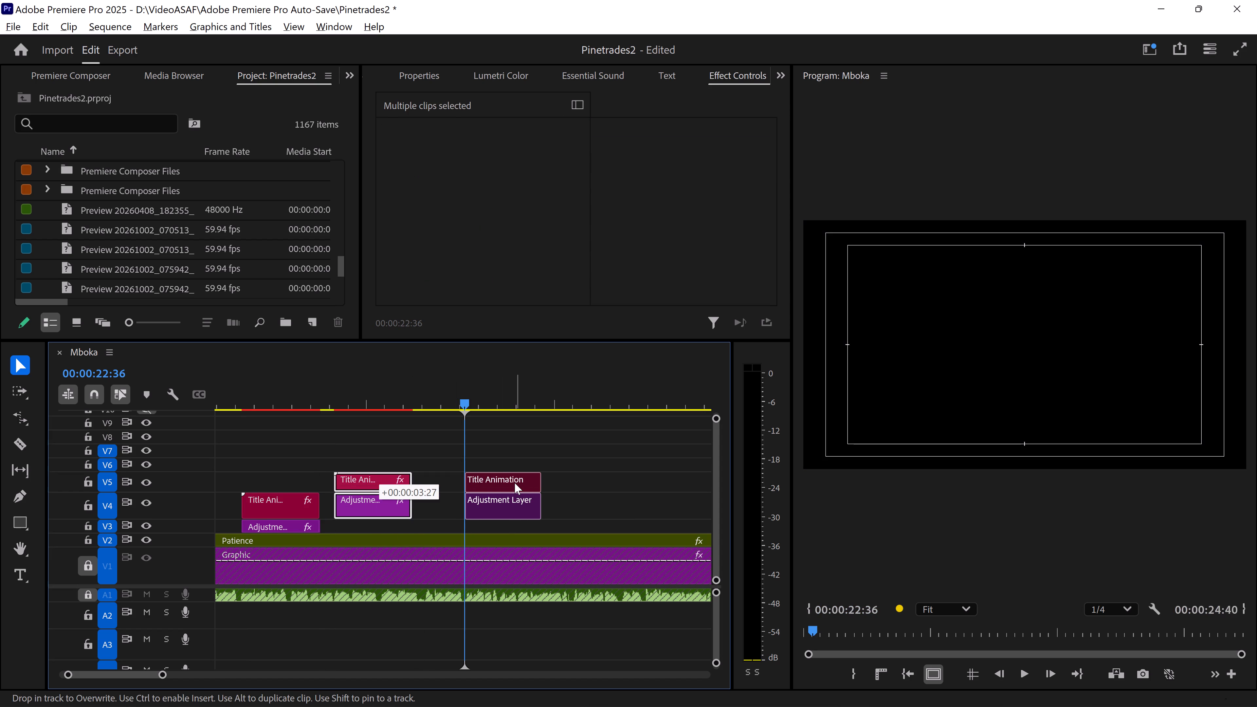
Replay the narration after the third title to find its end point and extend the third adjustment layer to 00:00:25:29.
key("space")
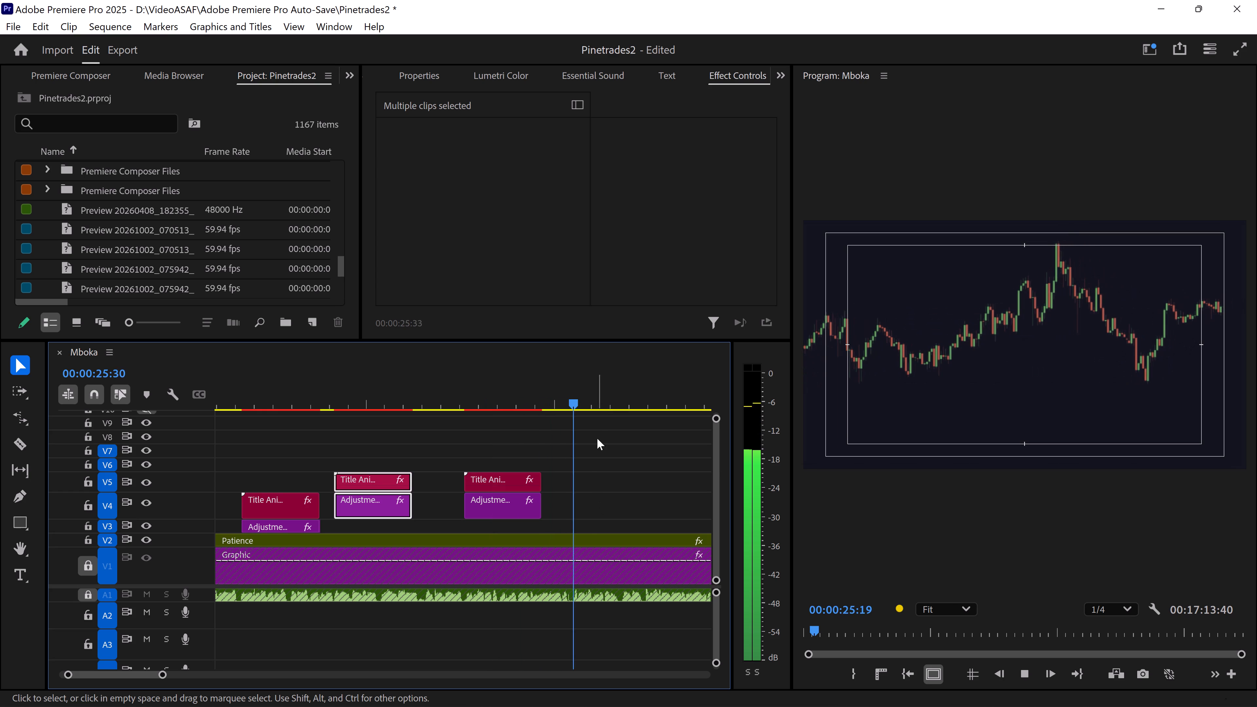
left_click_drag(602, 396, 577, 396)
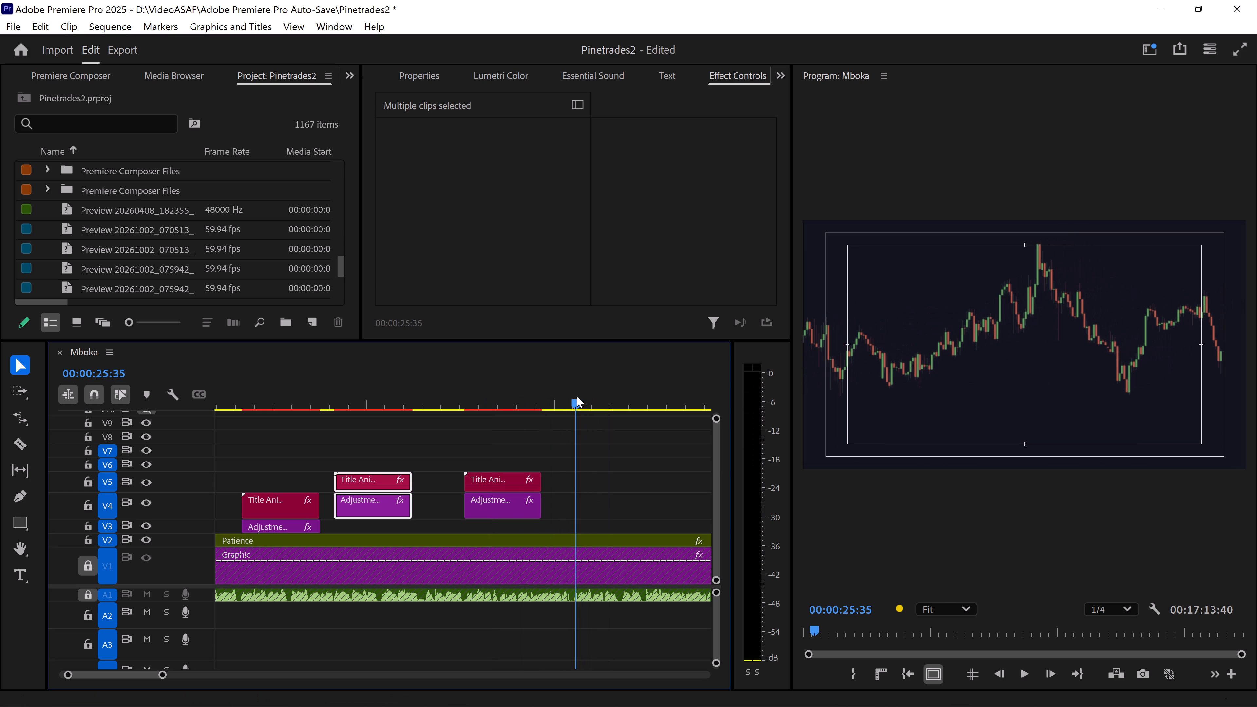
left_click_drag(577, 396, 574, 396)
key("space")
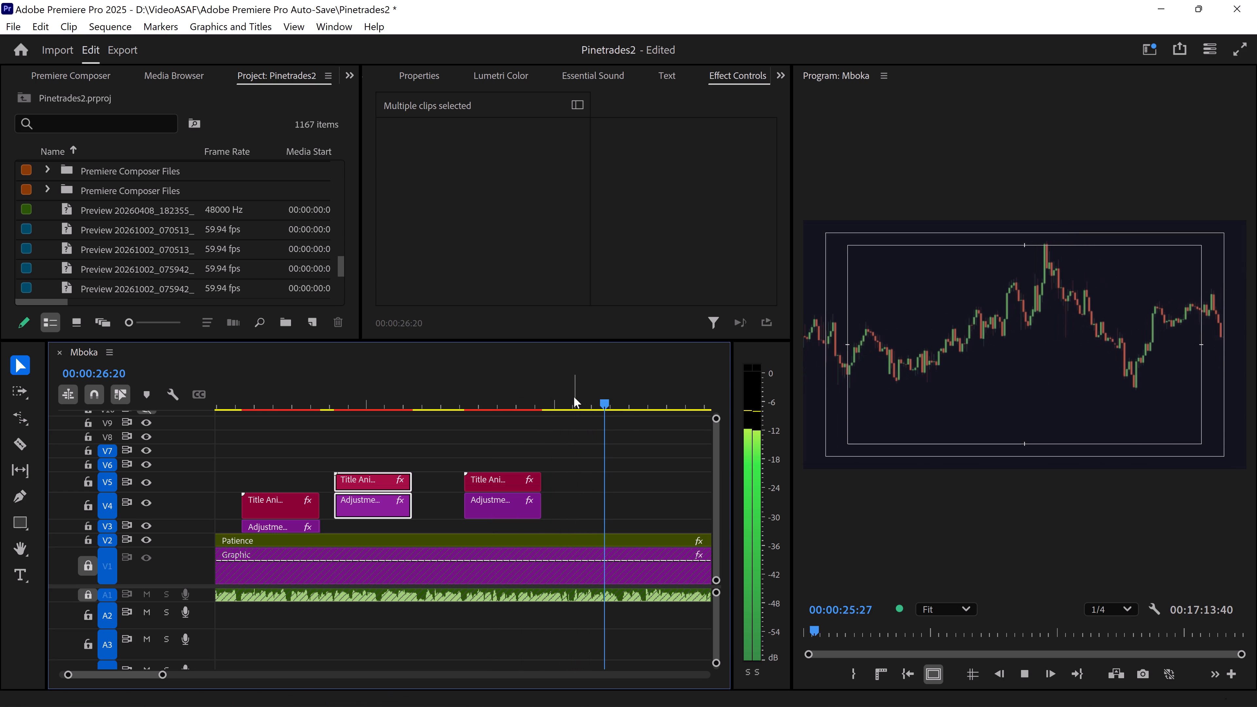
left_click(574, 397)
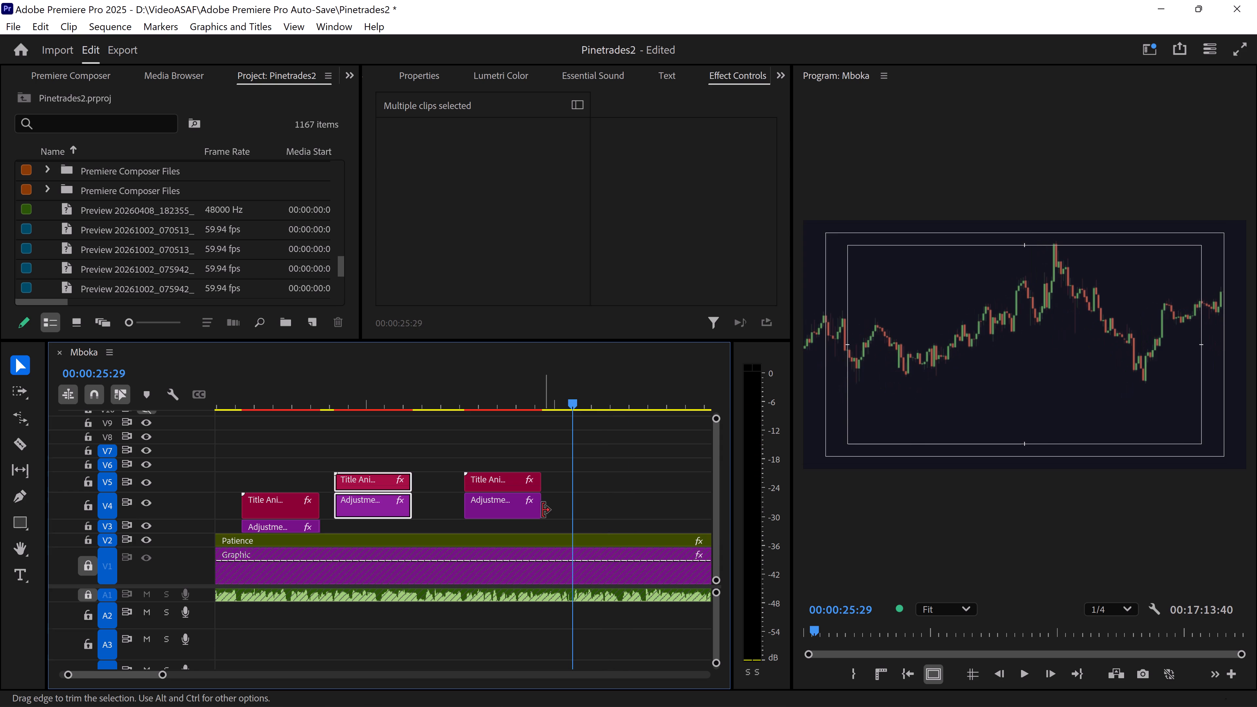
left_click_drag(540, 496, 572, 496)
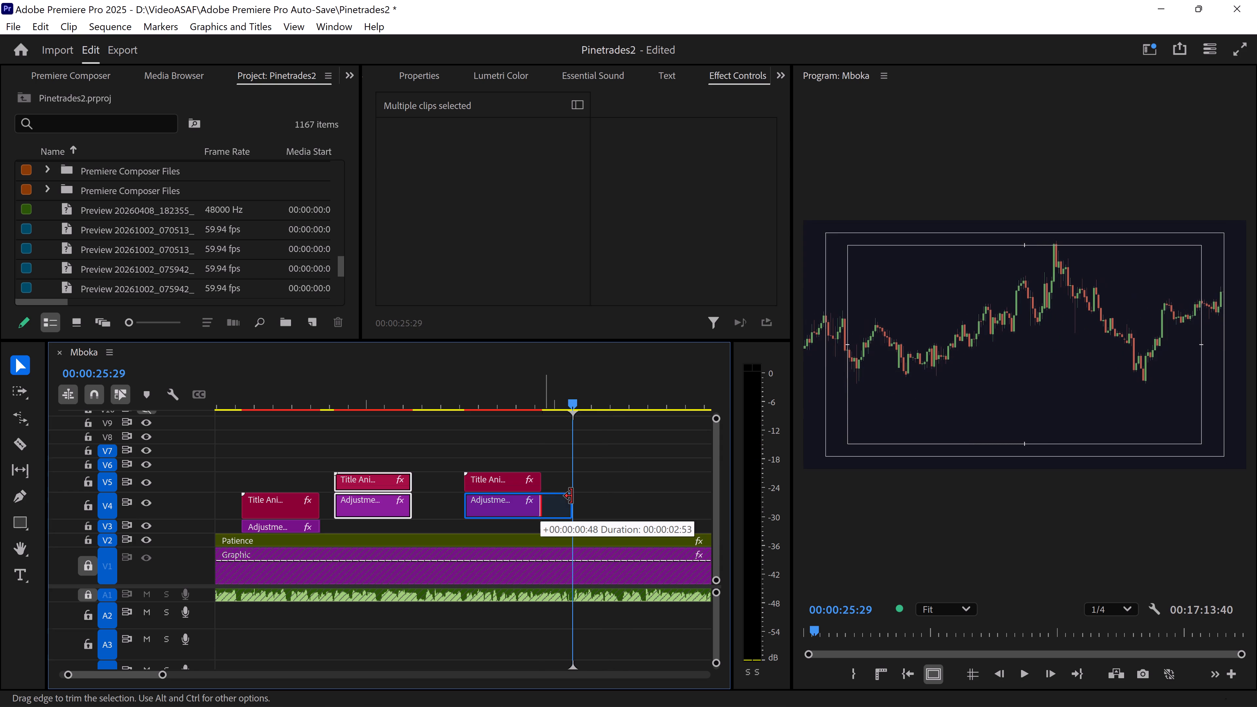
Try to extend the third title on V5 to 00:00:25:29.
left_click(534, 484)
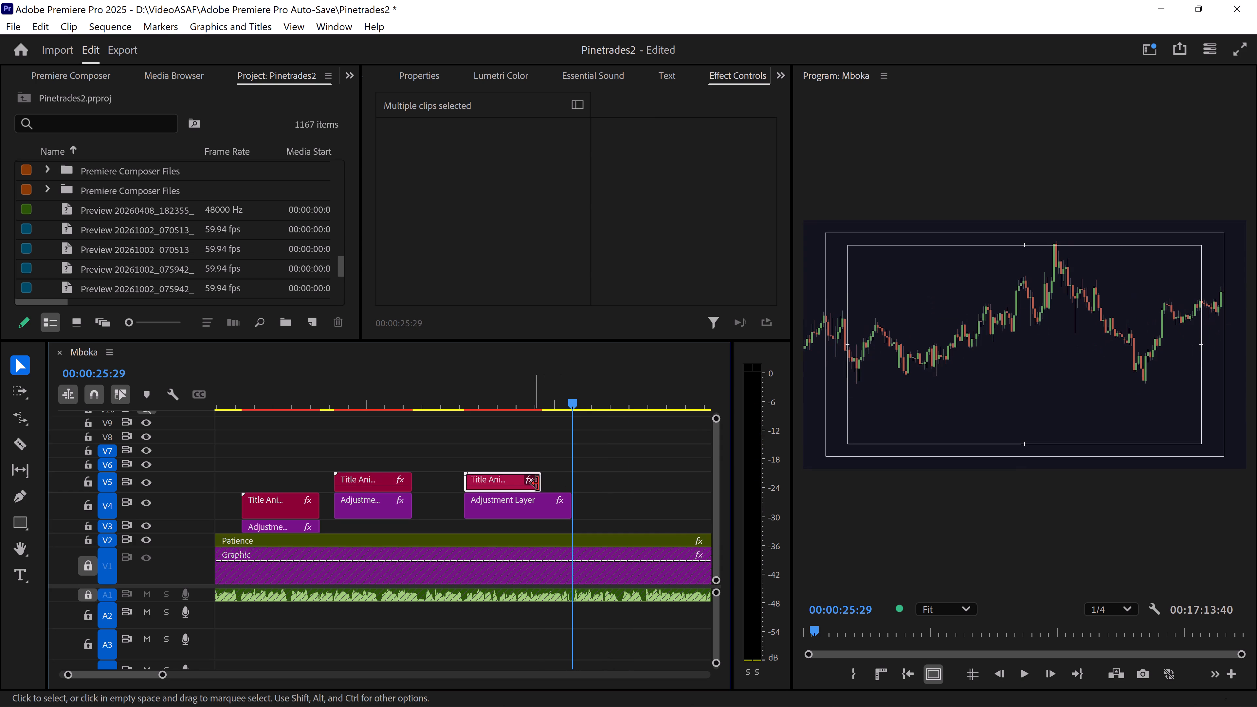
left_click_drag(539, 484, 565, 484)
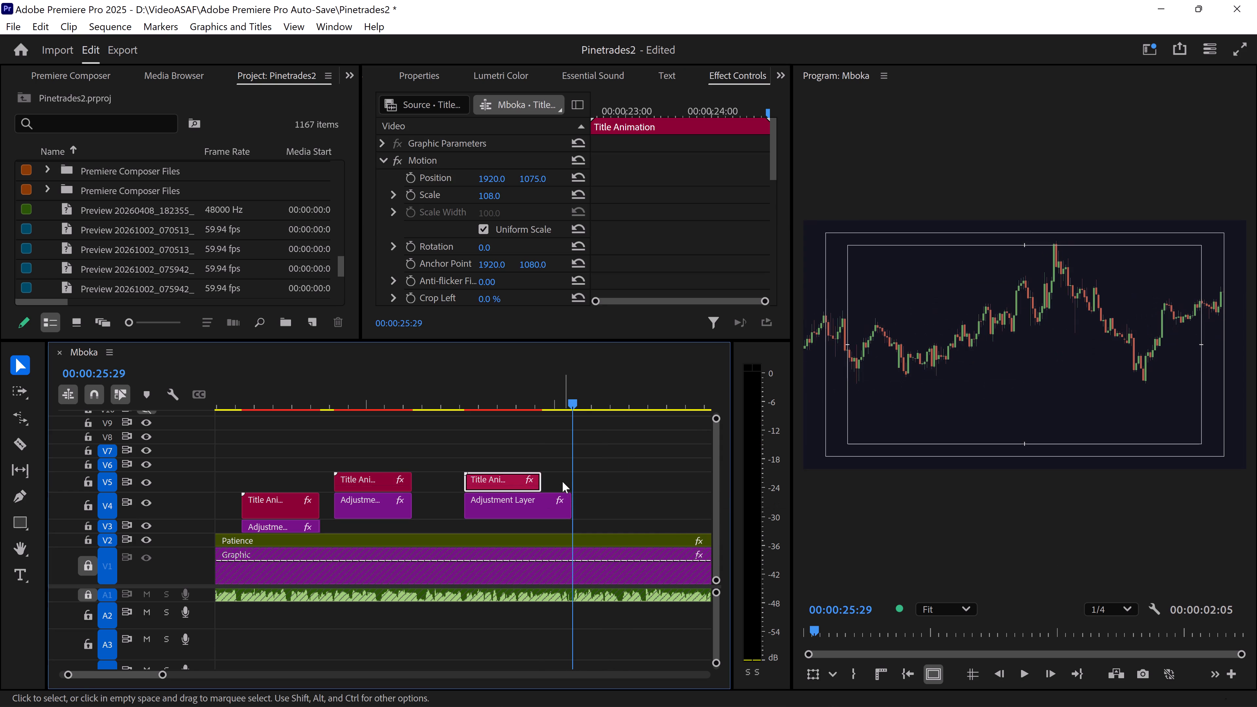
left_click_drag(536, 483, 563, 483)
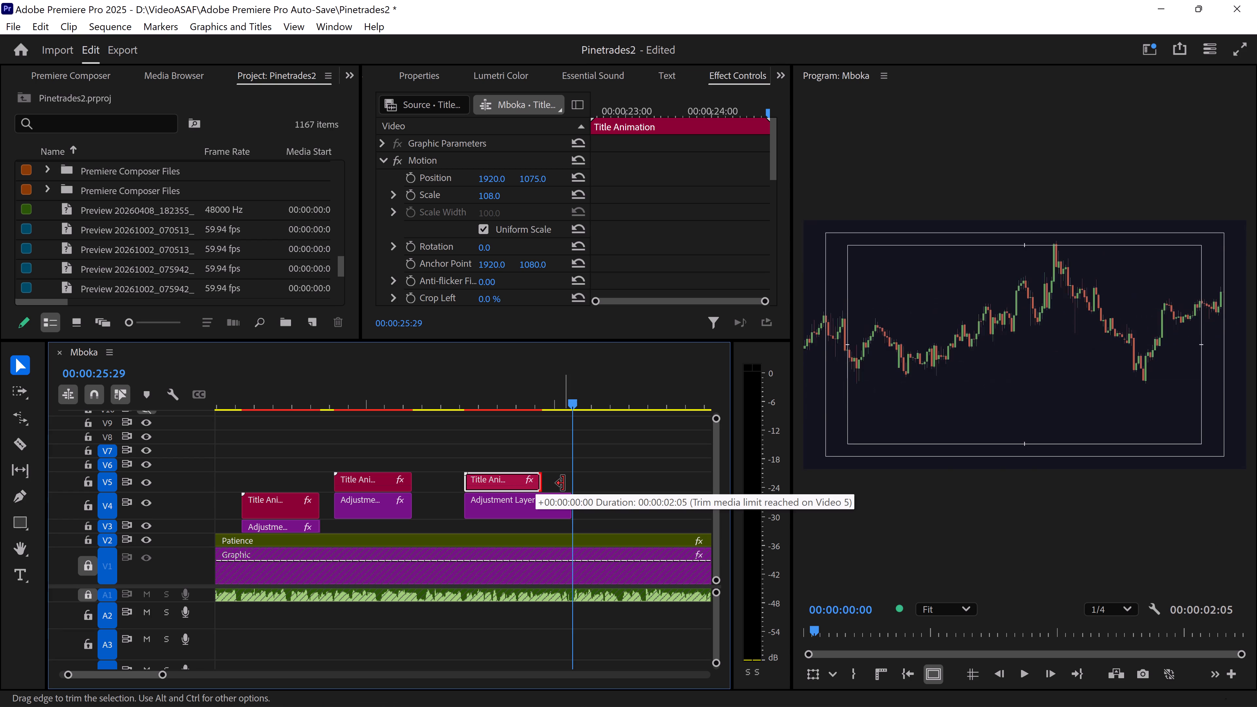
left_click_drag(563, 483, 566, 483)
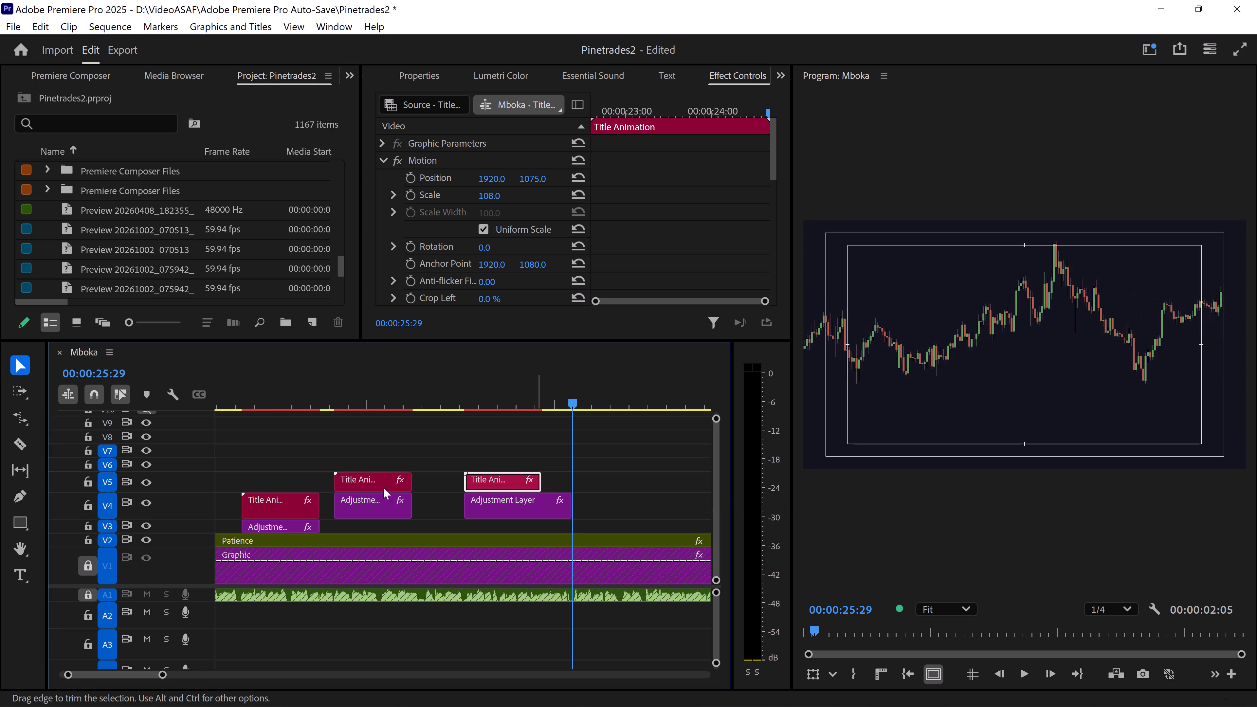
Mark the sequence In point at 00:00:16:41 and the Out point at 00:00:25:29.
left_click_drag(231, 404, 236, 406)
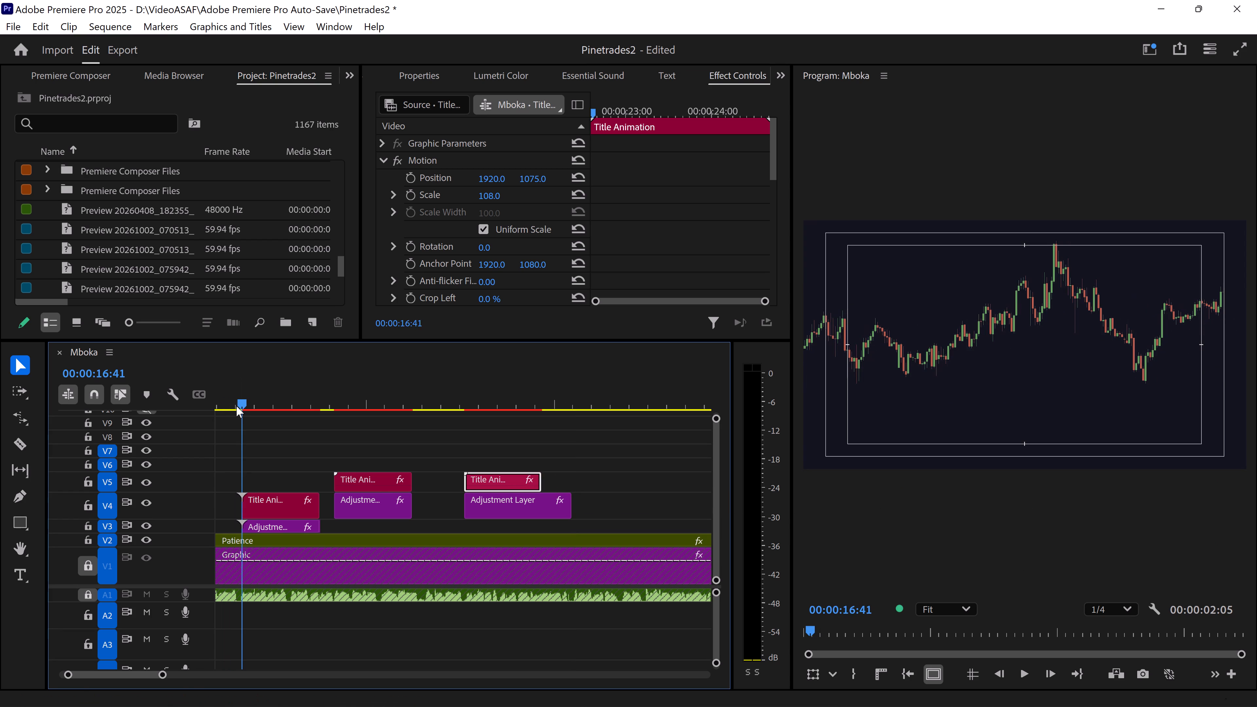
left_click_drag(236, 406, 238, 407)
key("i")
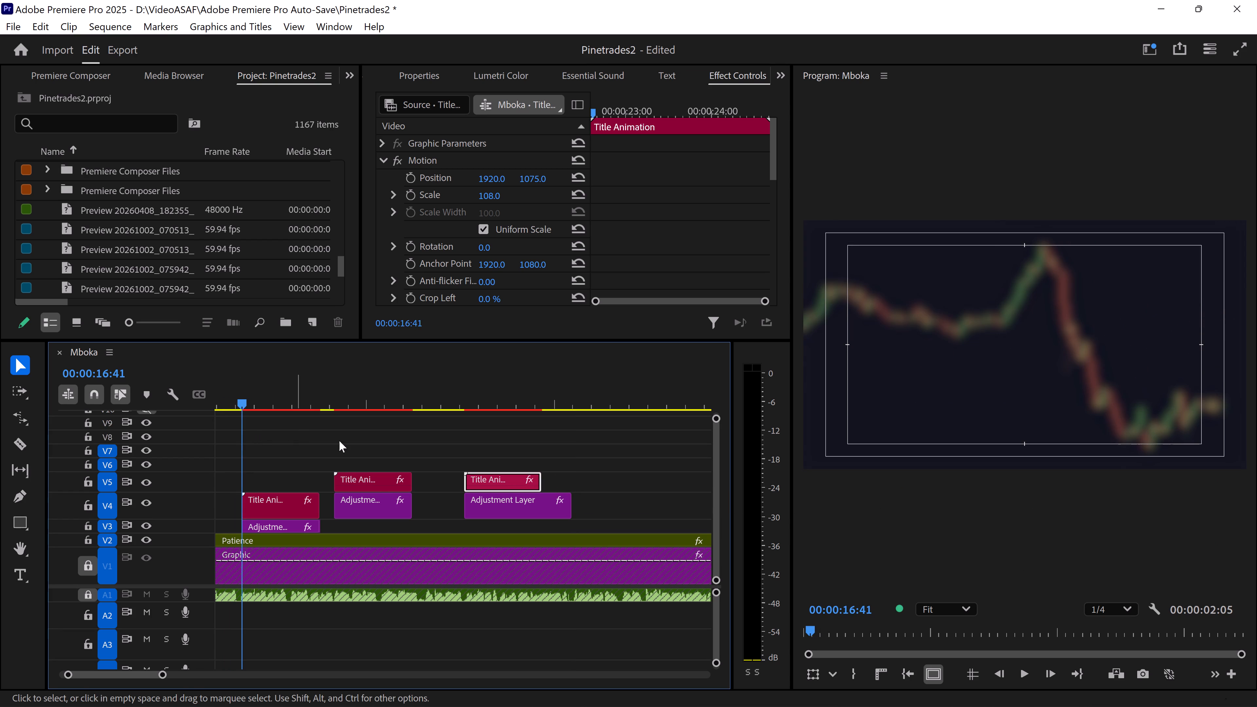
left_click_drag(590, 404, 575, 404, "shift")
key("o")
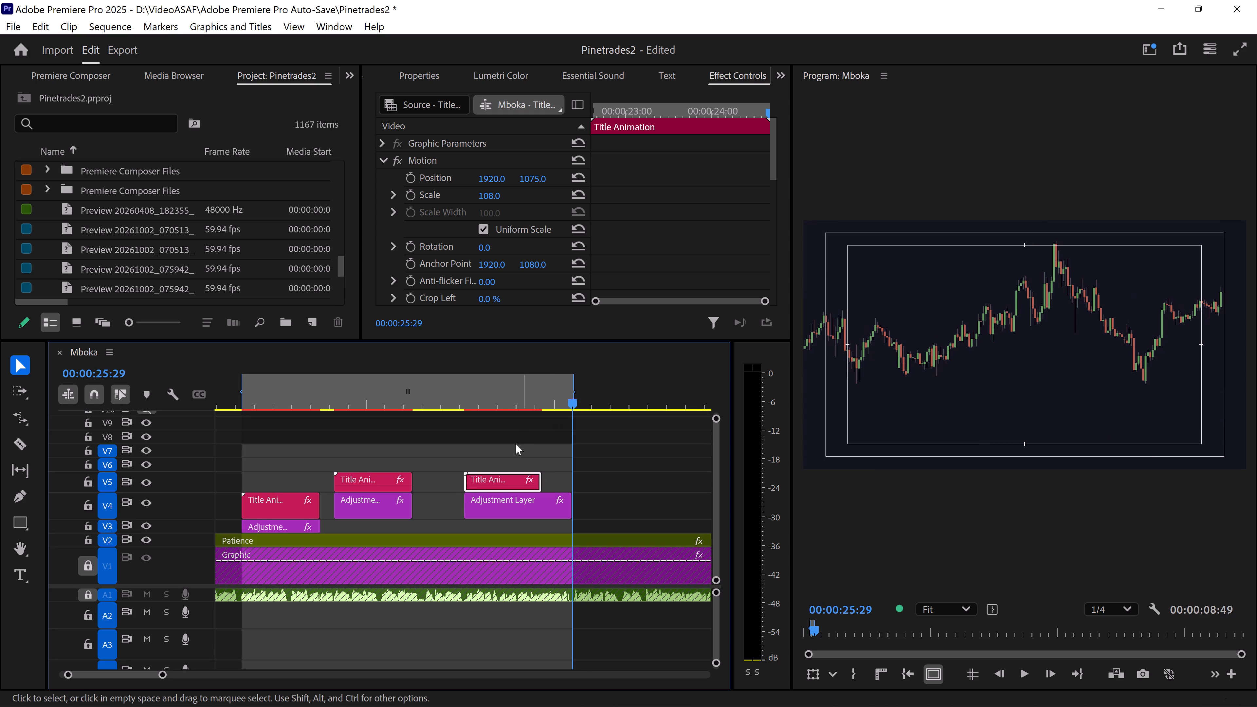
Move the second and third adjustment layers down to V3 and extend the first two so all three run edge to edge.
left_click_drag(372, 503, 379, 523)
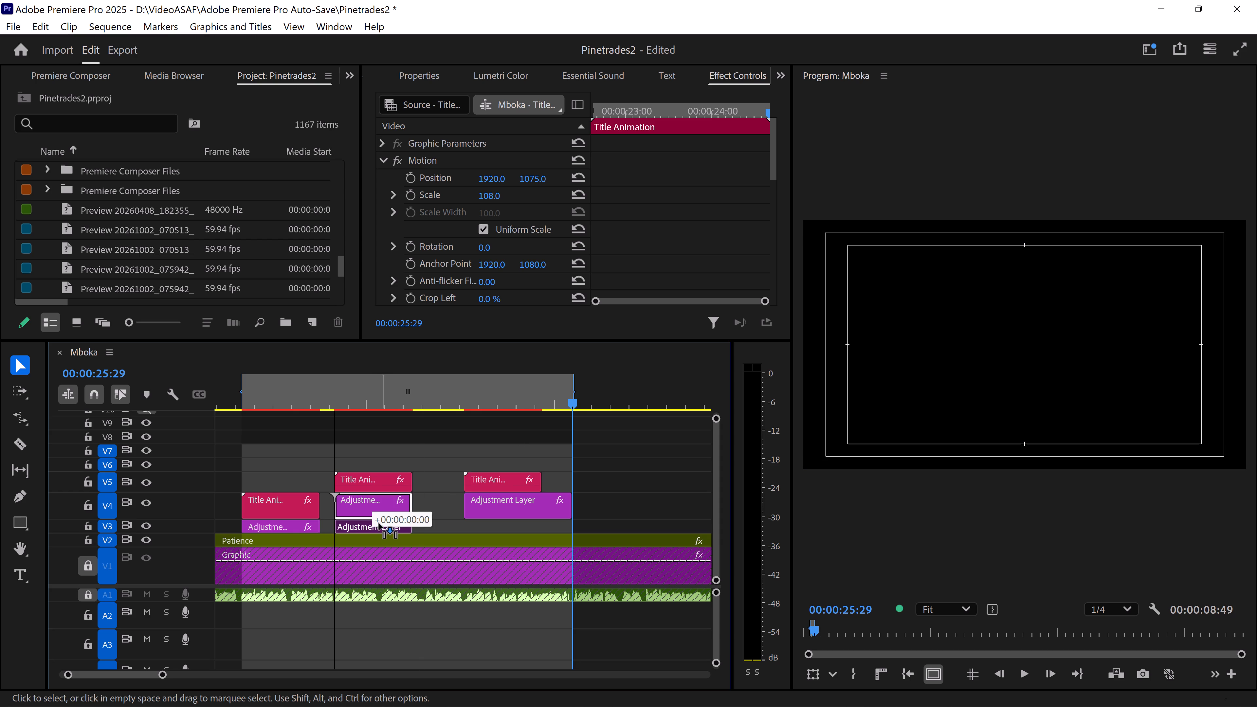
left_click_drag(379, 523, 375, 524)
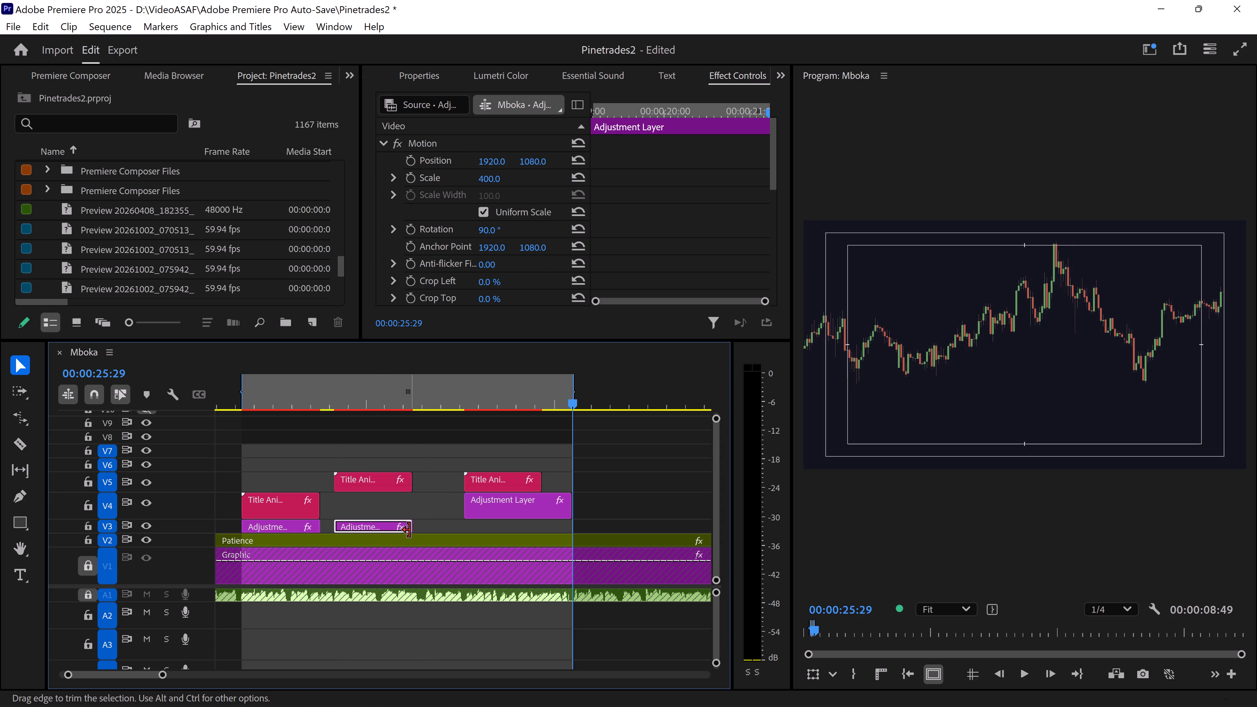
left_click_drag(496, 501, 494, 525)
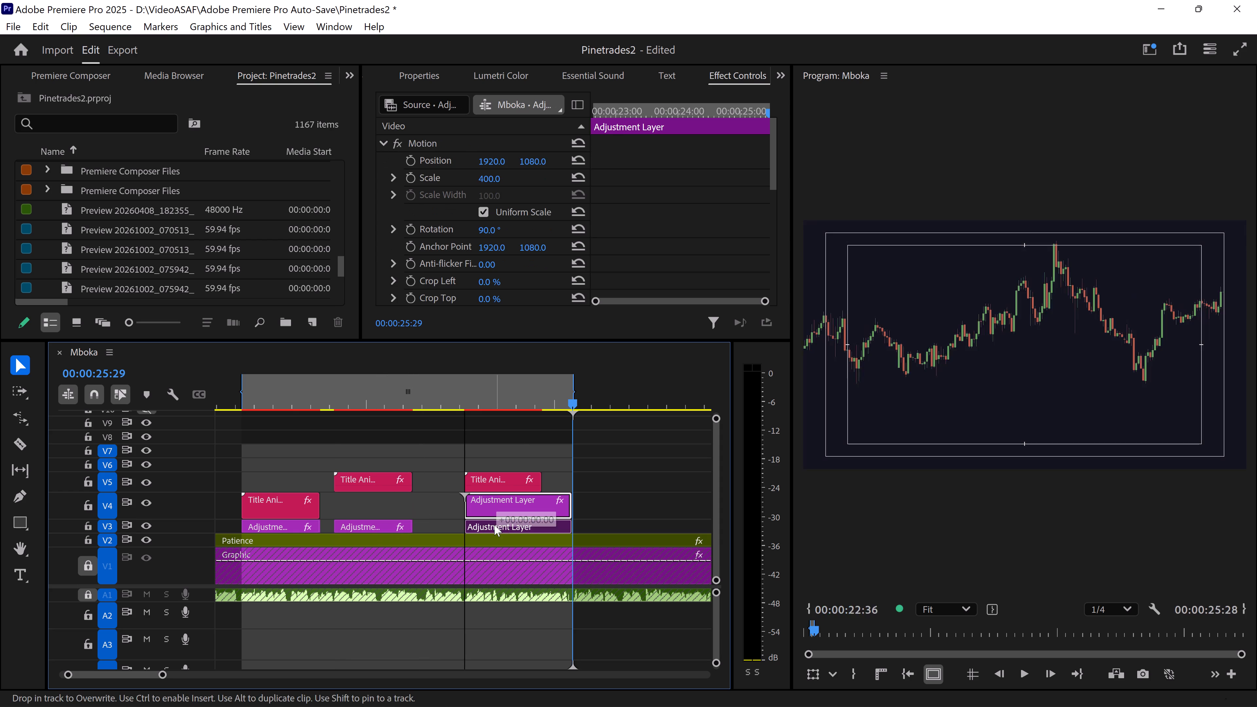
left_click_drag(406, 528, 484, 528)
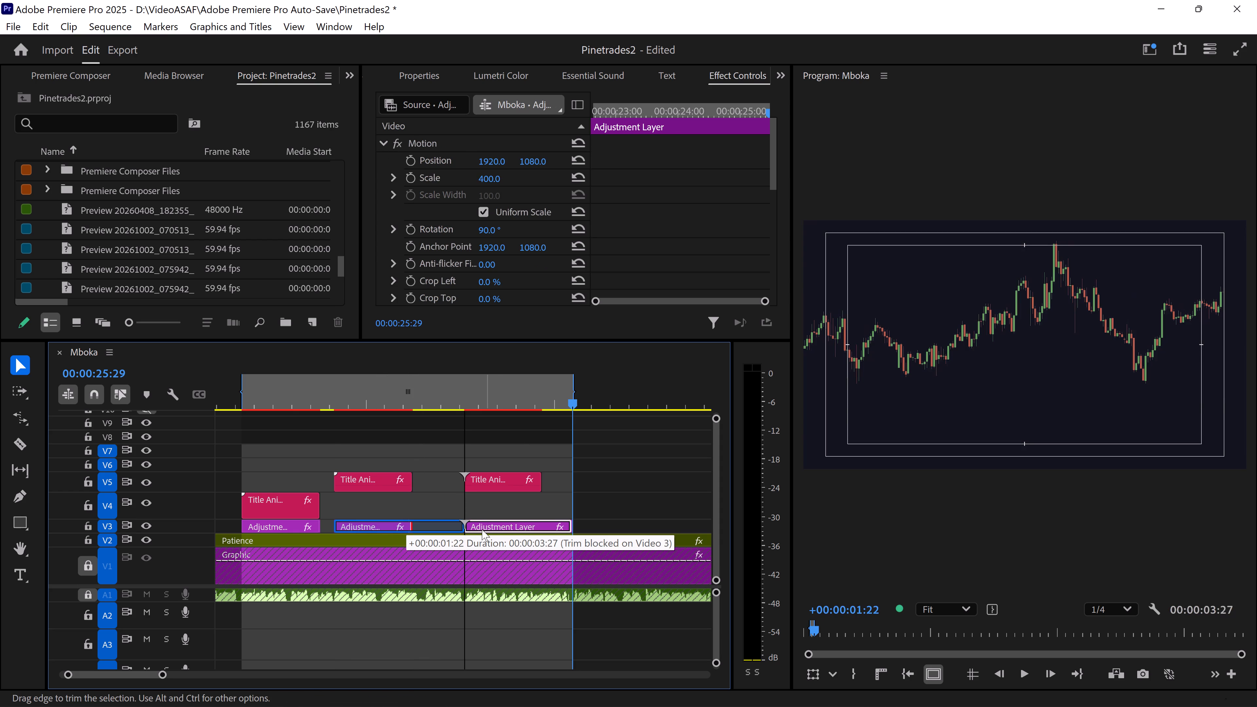
left_click_drag(315, 532, 392, 527)
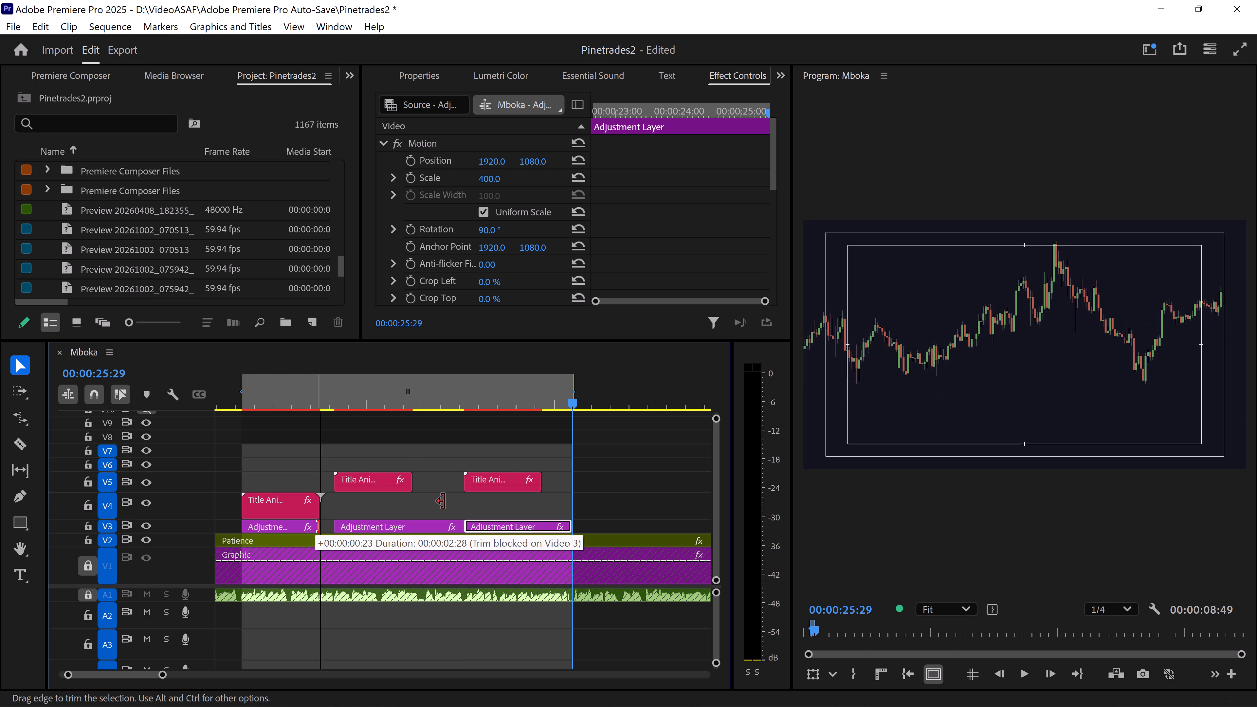
Delete the three Title Animation clips on V4 and V5 above the adjustment layers, and save the project.
left_click_drag(538, 452, 282, 517)
key("Delete")
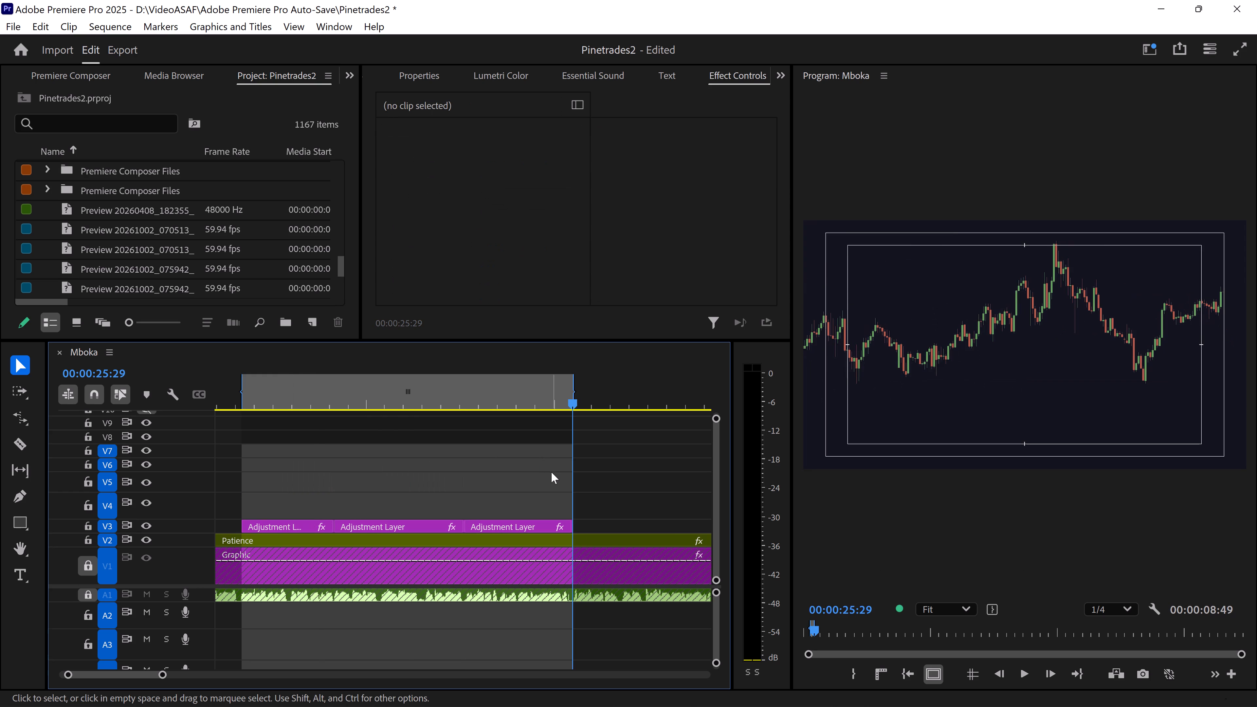
key("ctrl+s")
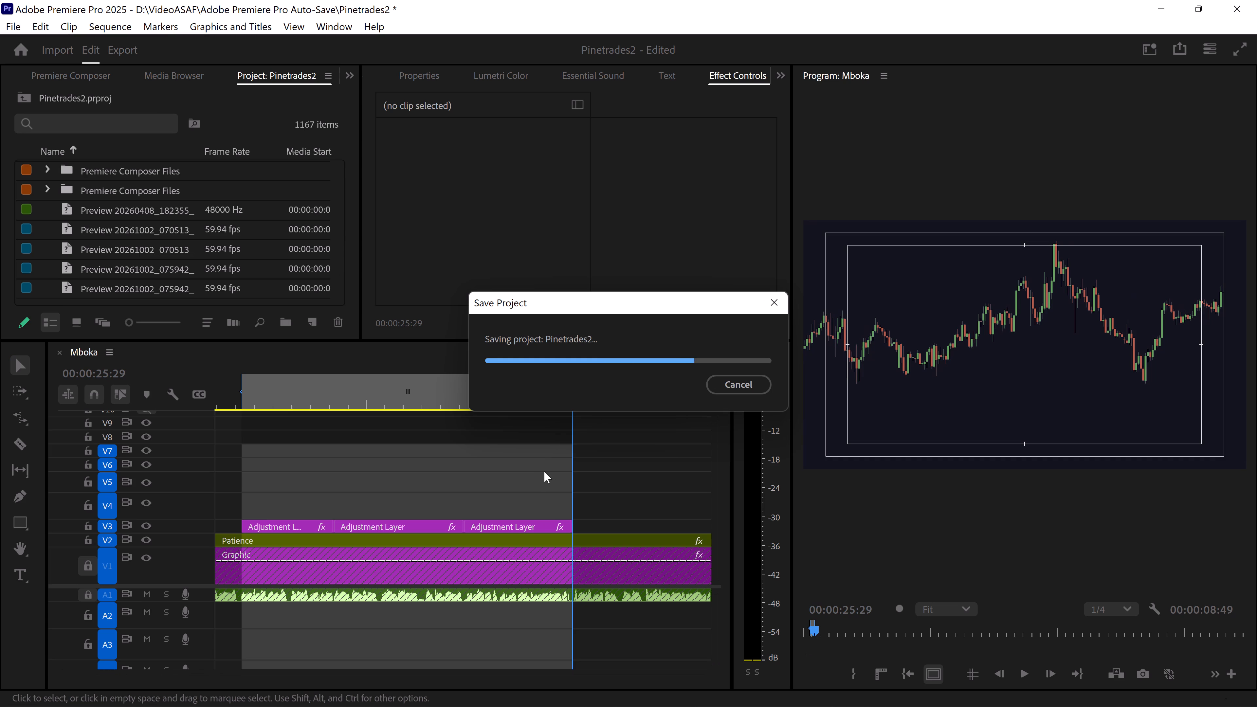
Replace the three adjustment layers on V3 with an After Effects composition.
left_click_drag(544, 471, 465, 484)
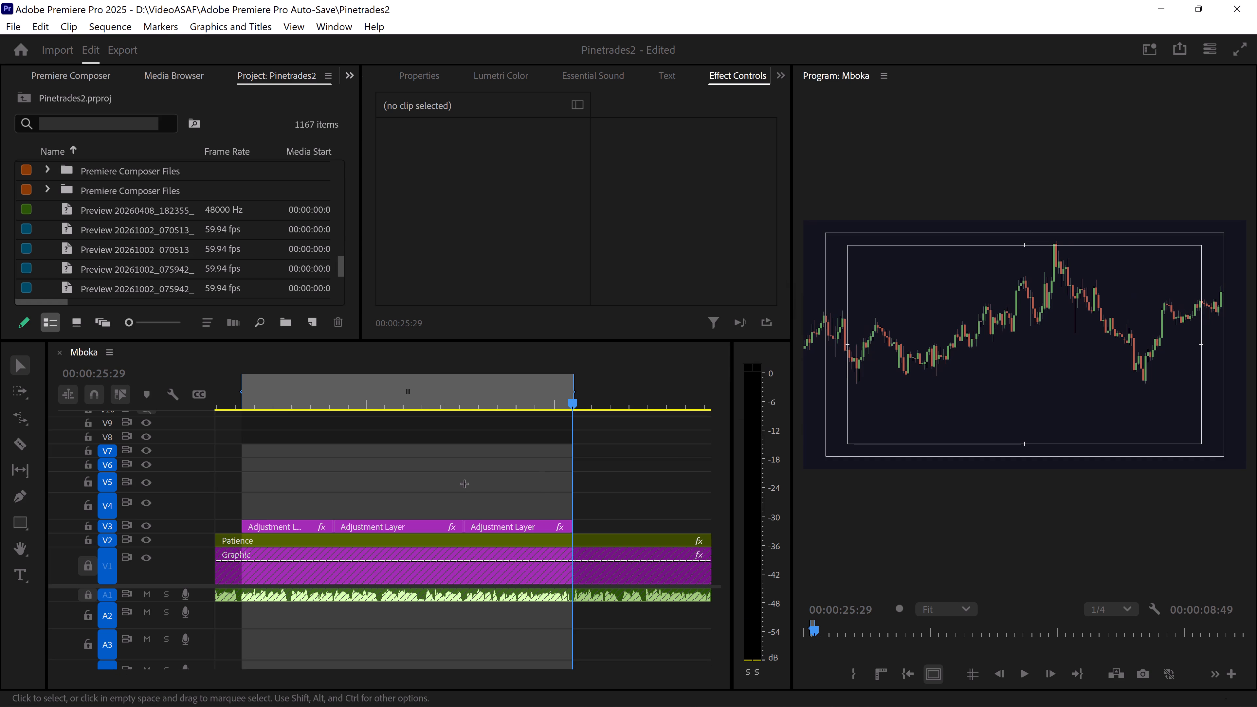
left_click_drag(465, 484, 301, 528)
right_click_drag(303, 528, 300, 530)
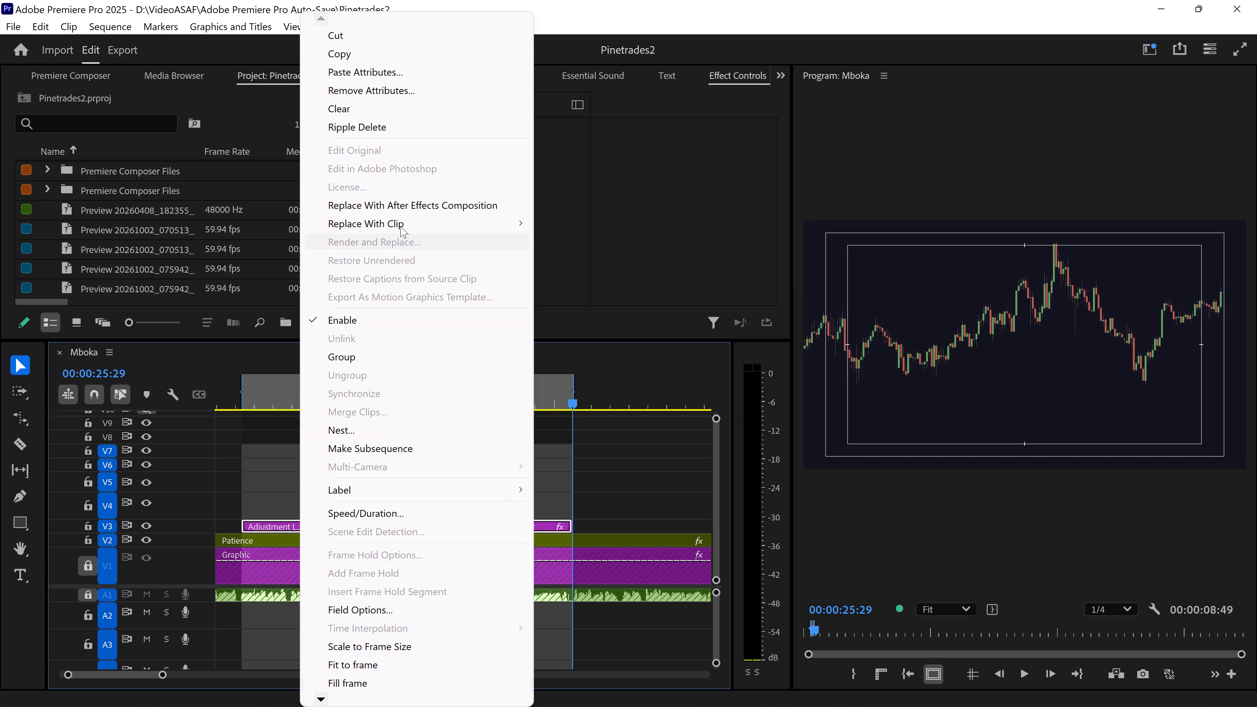
left_click(416, 209)
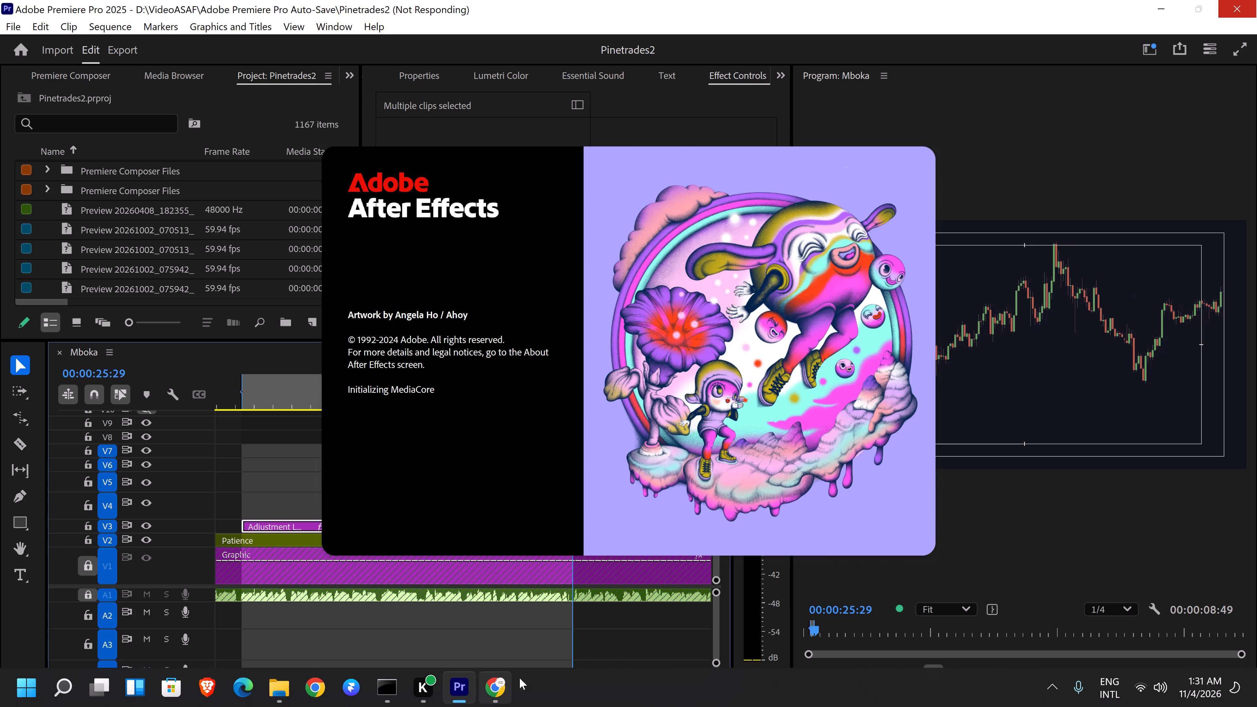
Switch to Chrome and play TradingLab's "How To Grow a Small Trading Account" video from the beginning as a style reference.
left_click(498, 686)
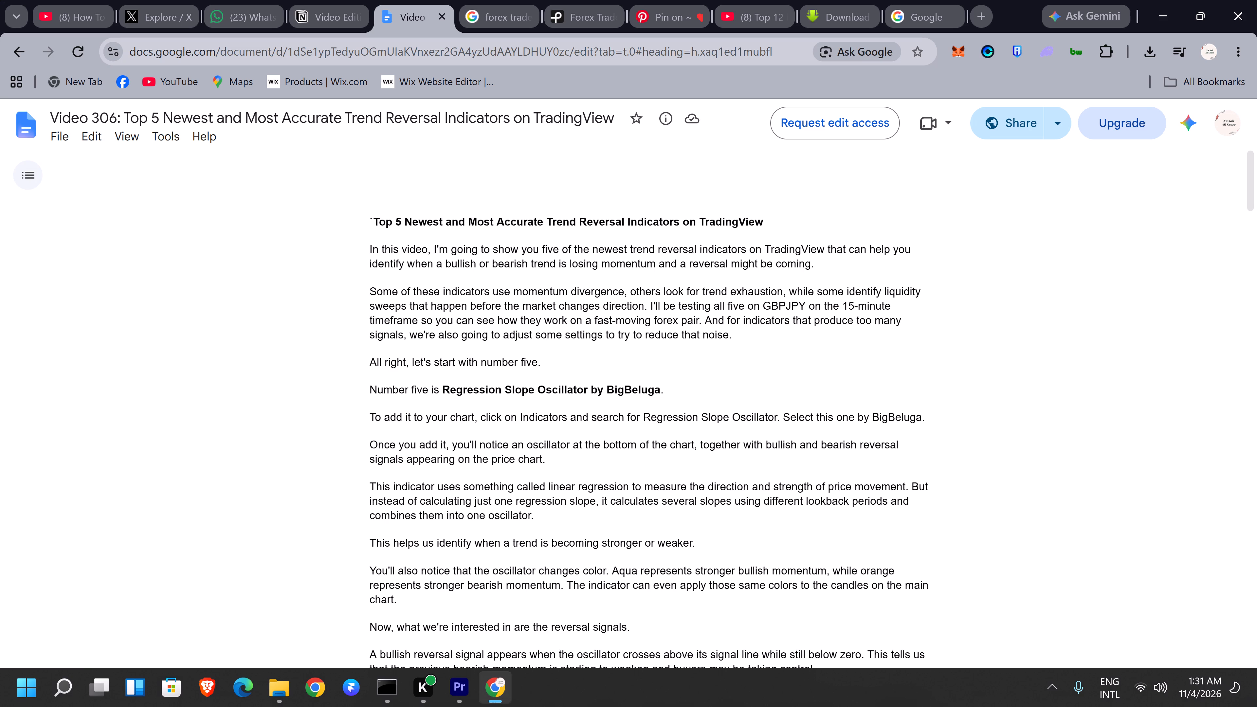
left_click(752, 3)
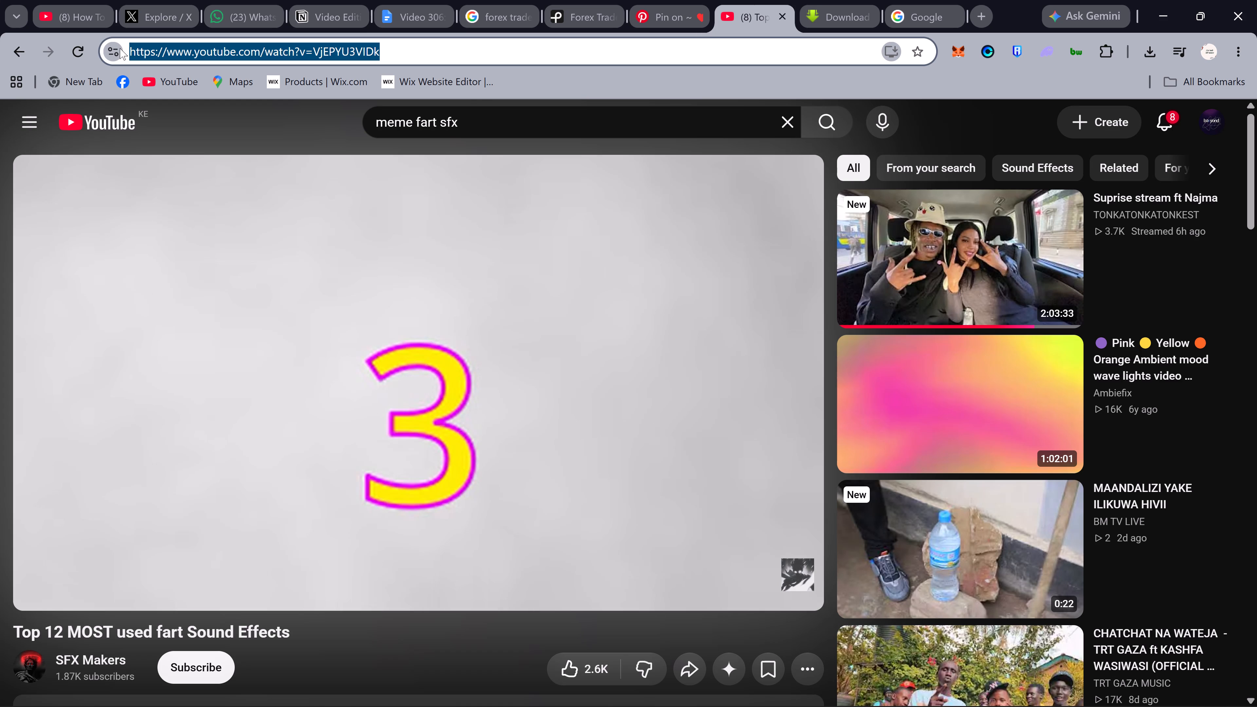
left_click(82, 8)
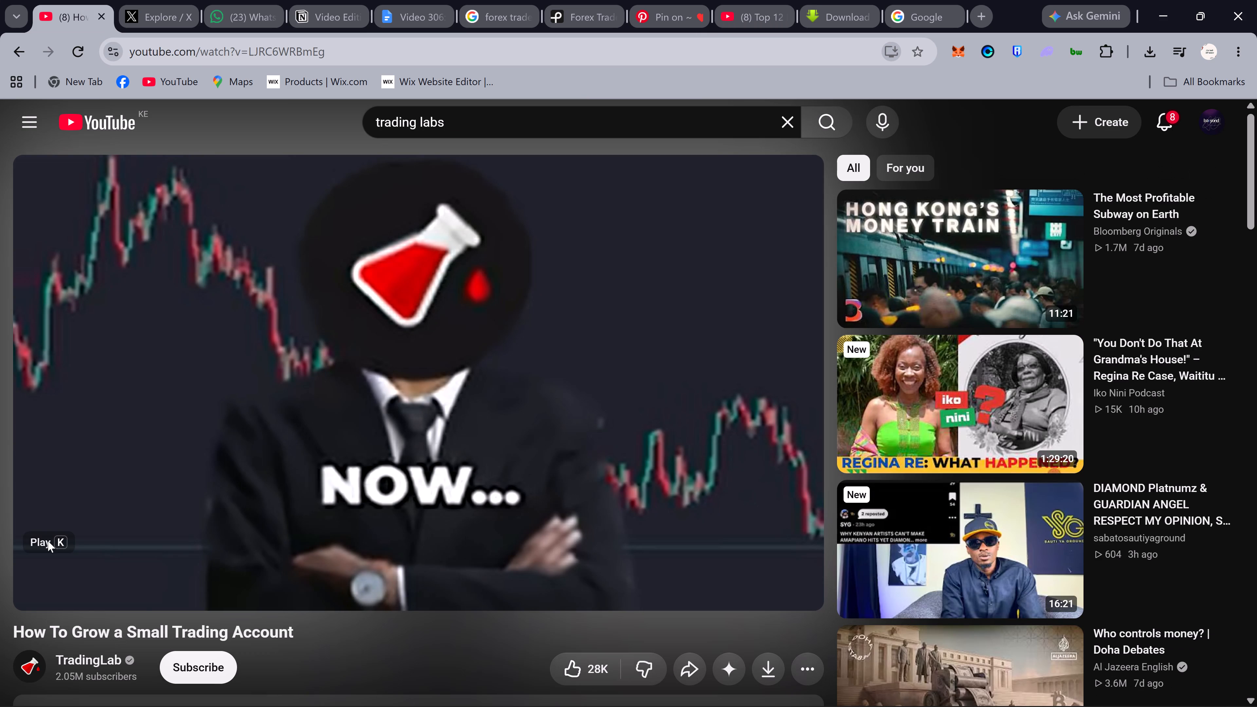
left_click(25, 562)
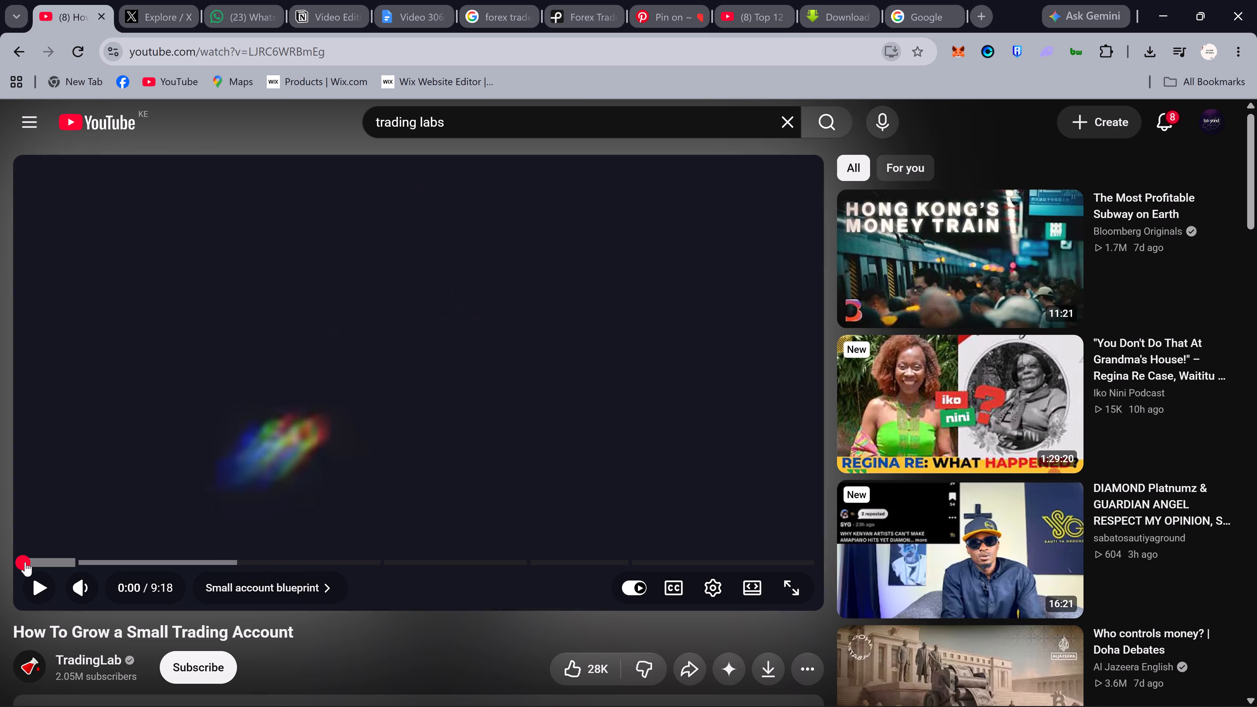
key("space")
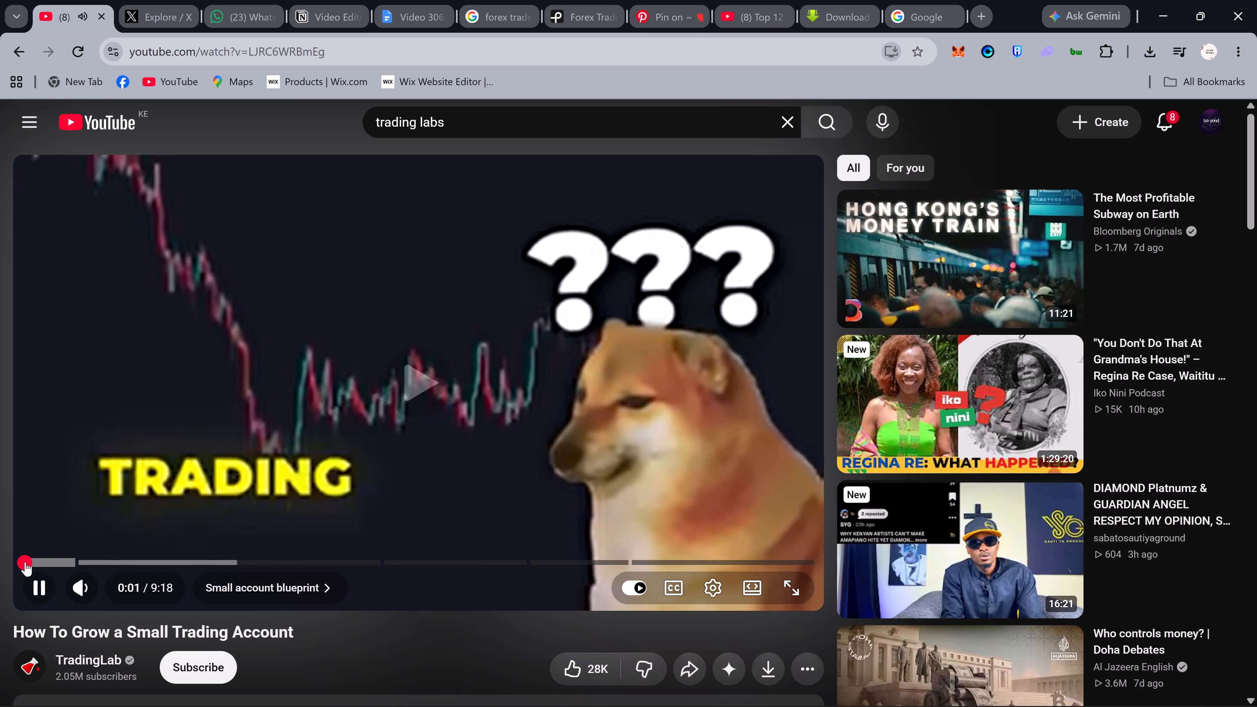
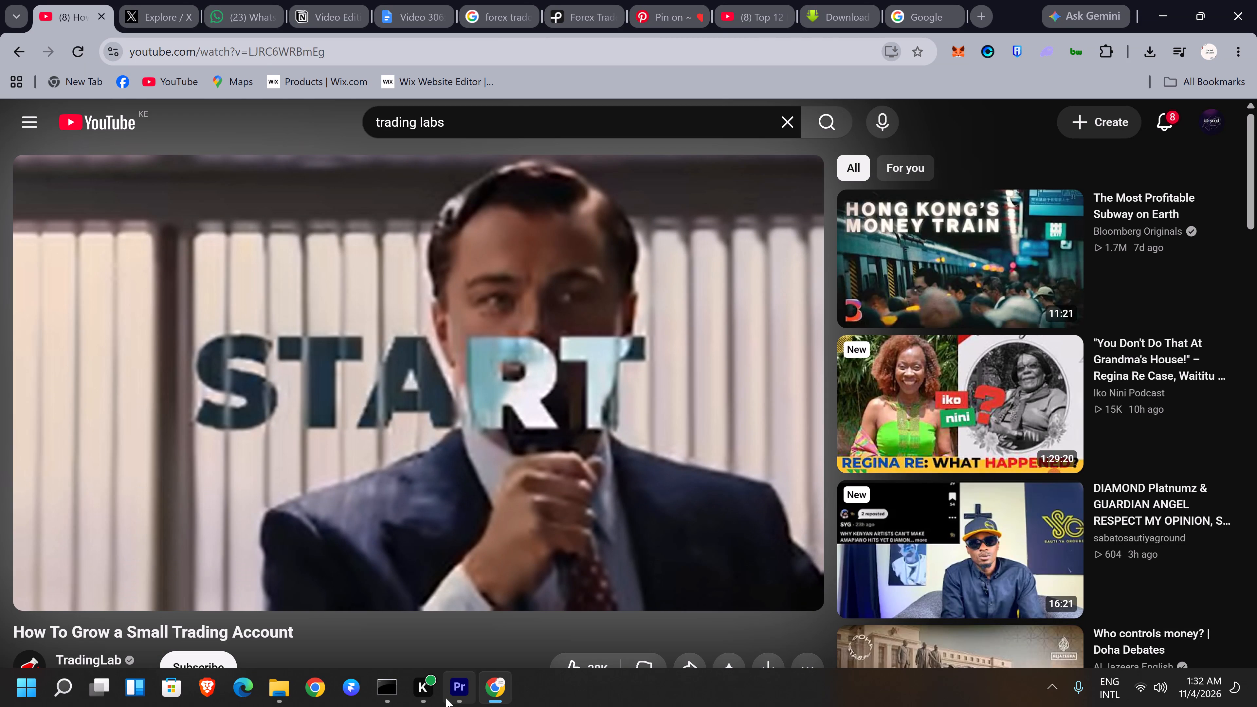
Switch back to Premiere Pro to return to the Mboka sequence.
left_click(446, 698)
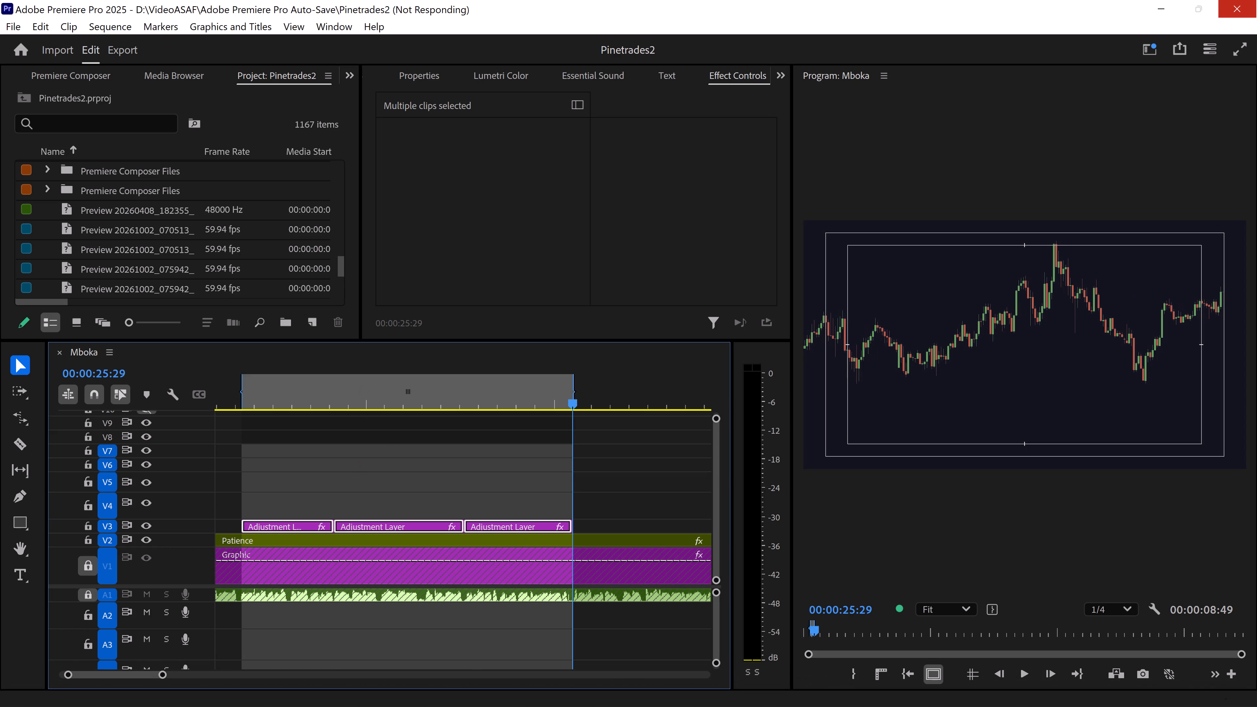
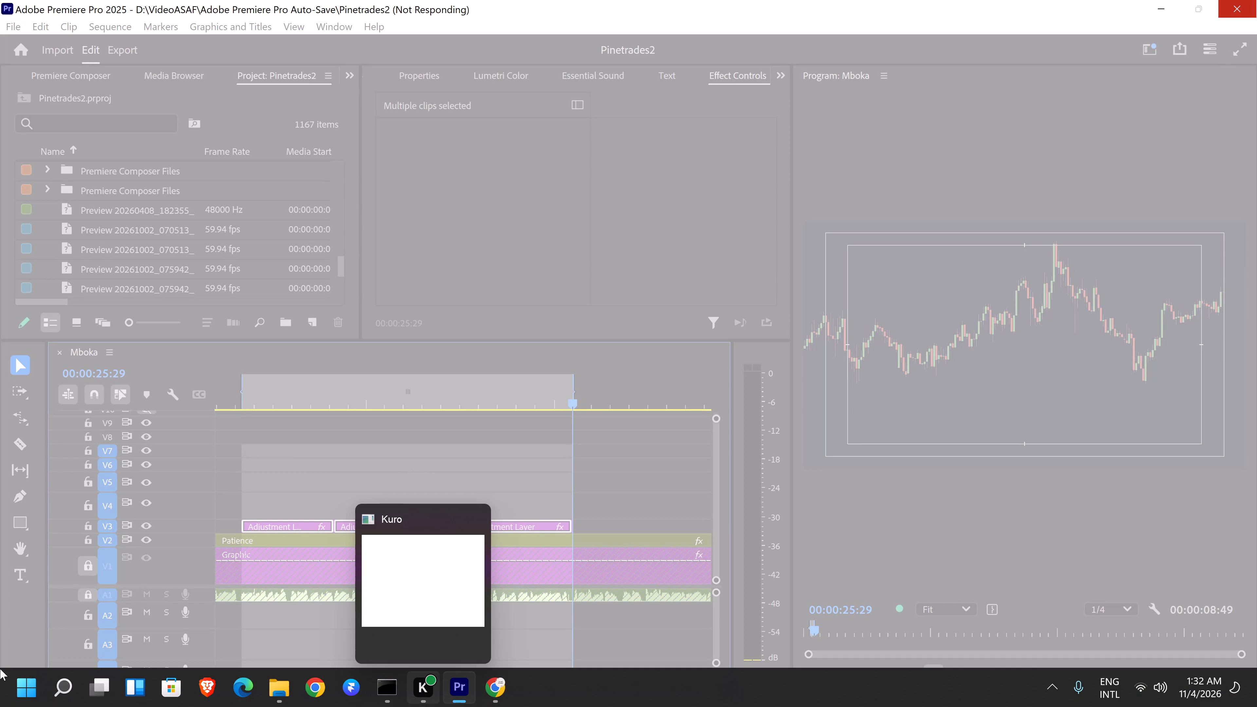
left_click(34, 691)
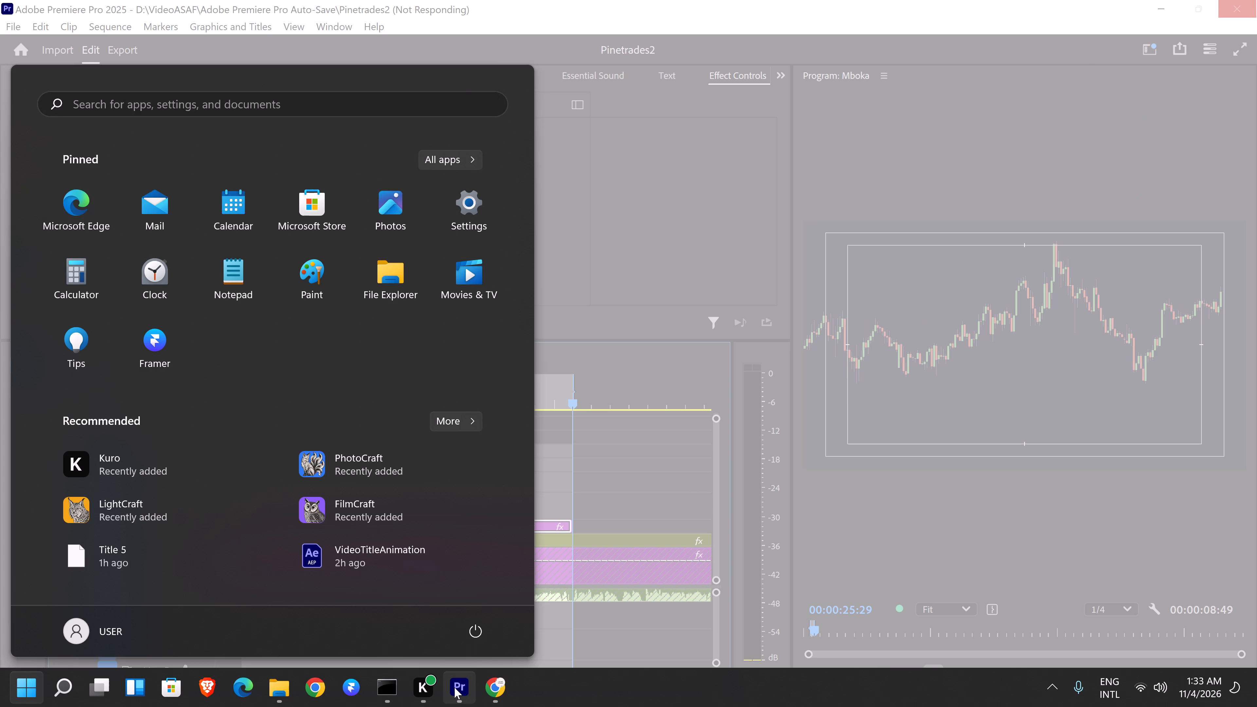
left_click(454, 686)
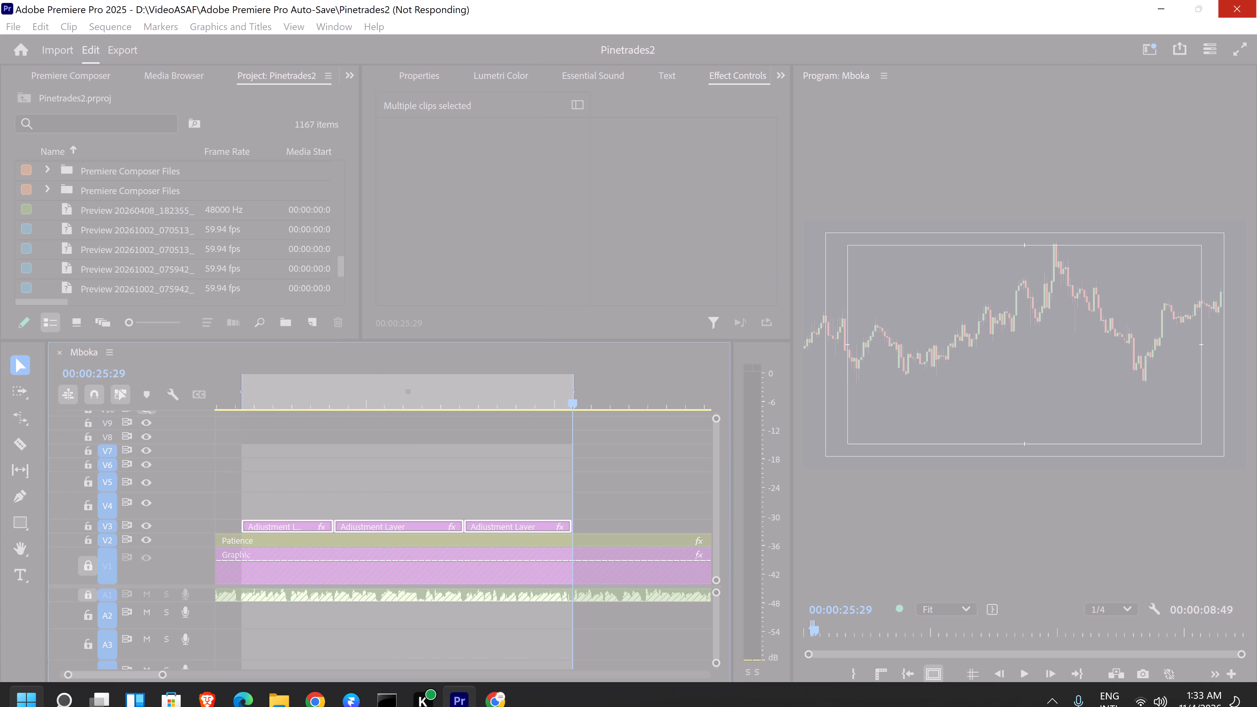
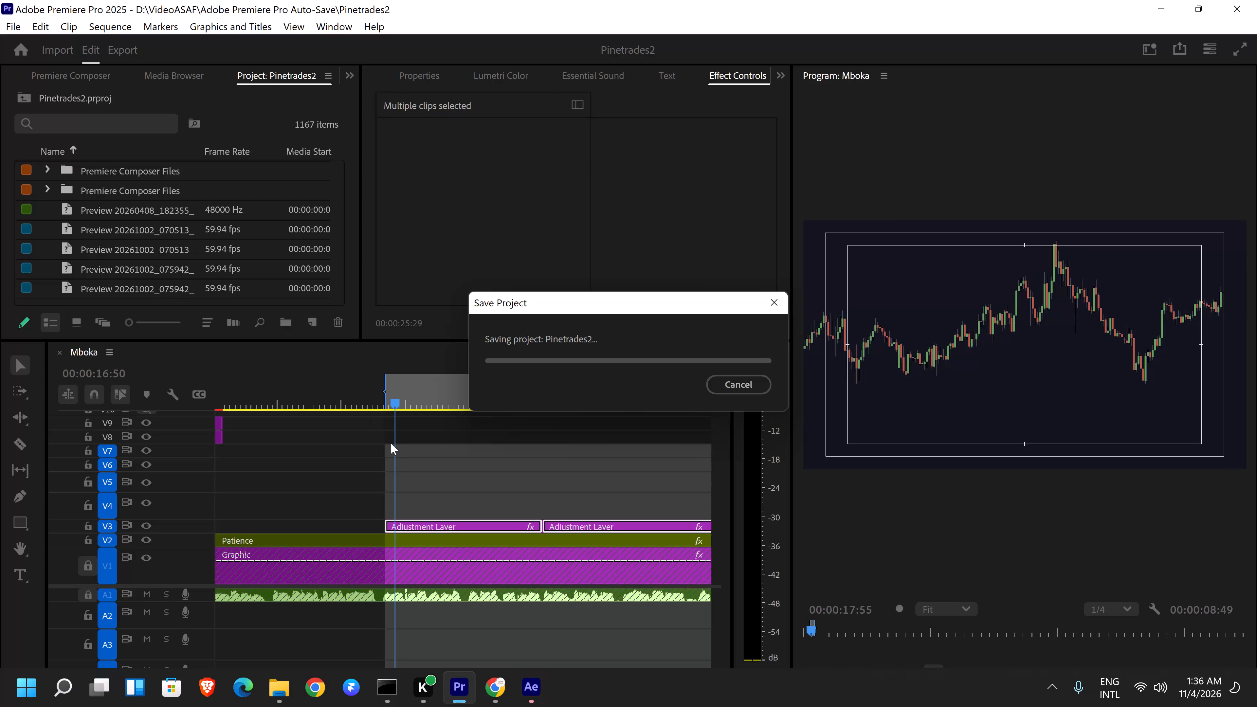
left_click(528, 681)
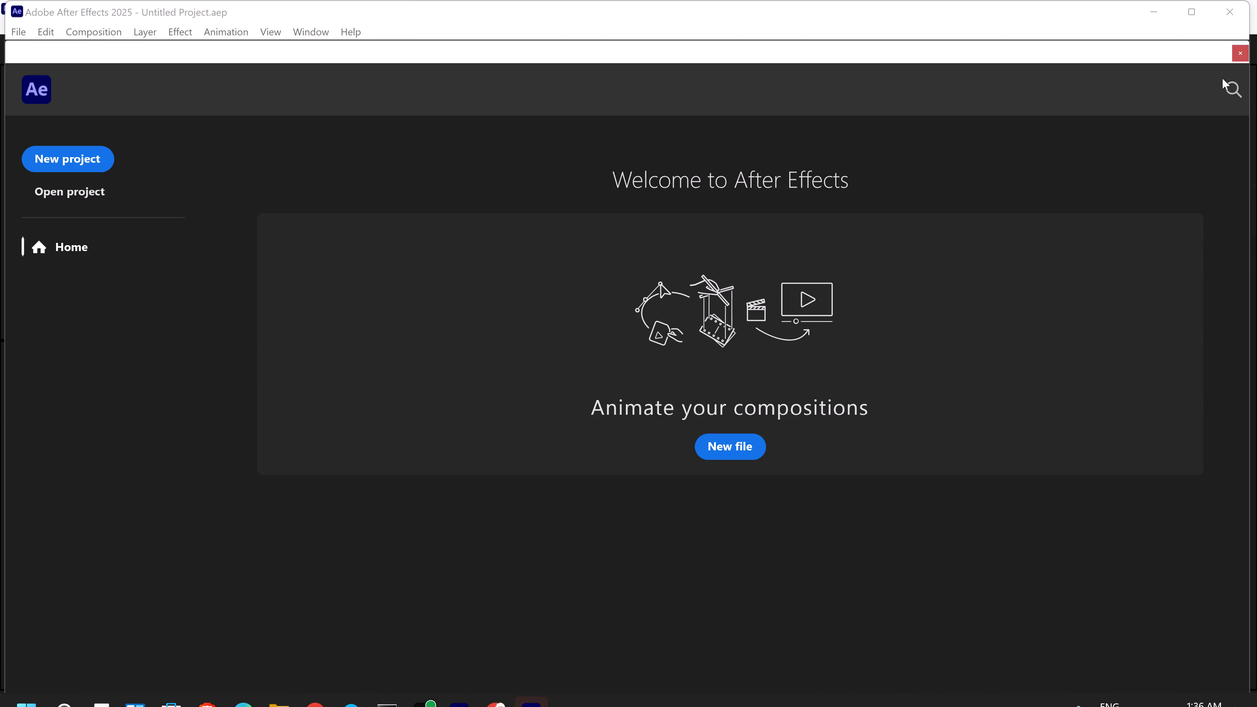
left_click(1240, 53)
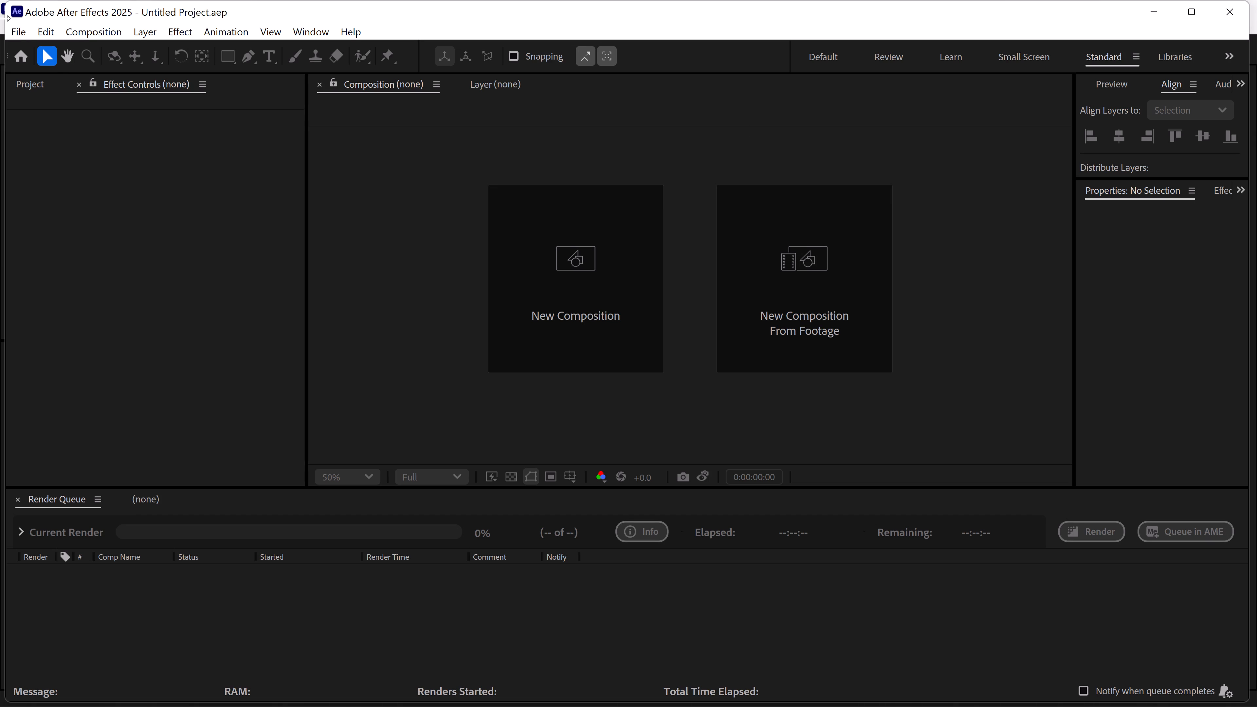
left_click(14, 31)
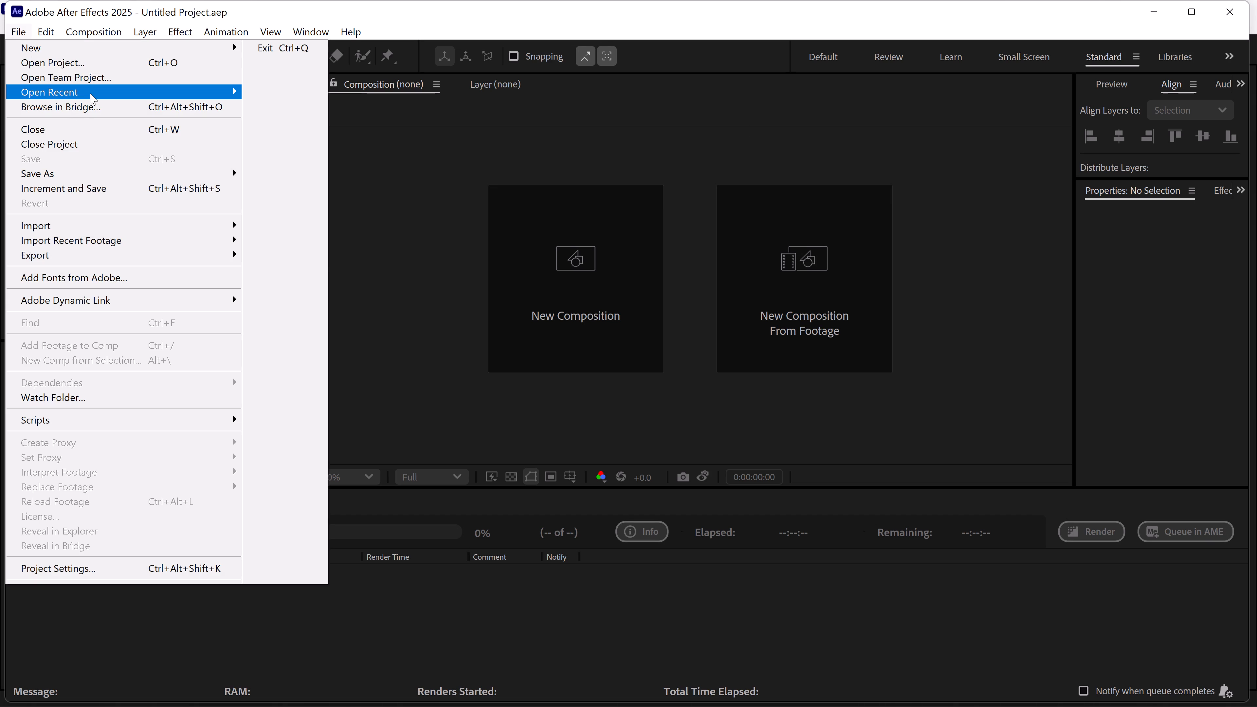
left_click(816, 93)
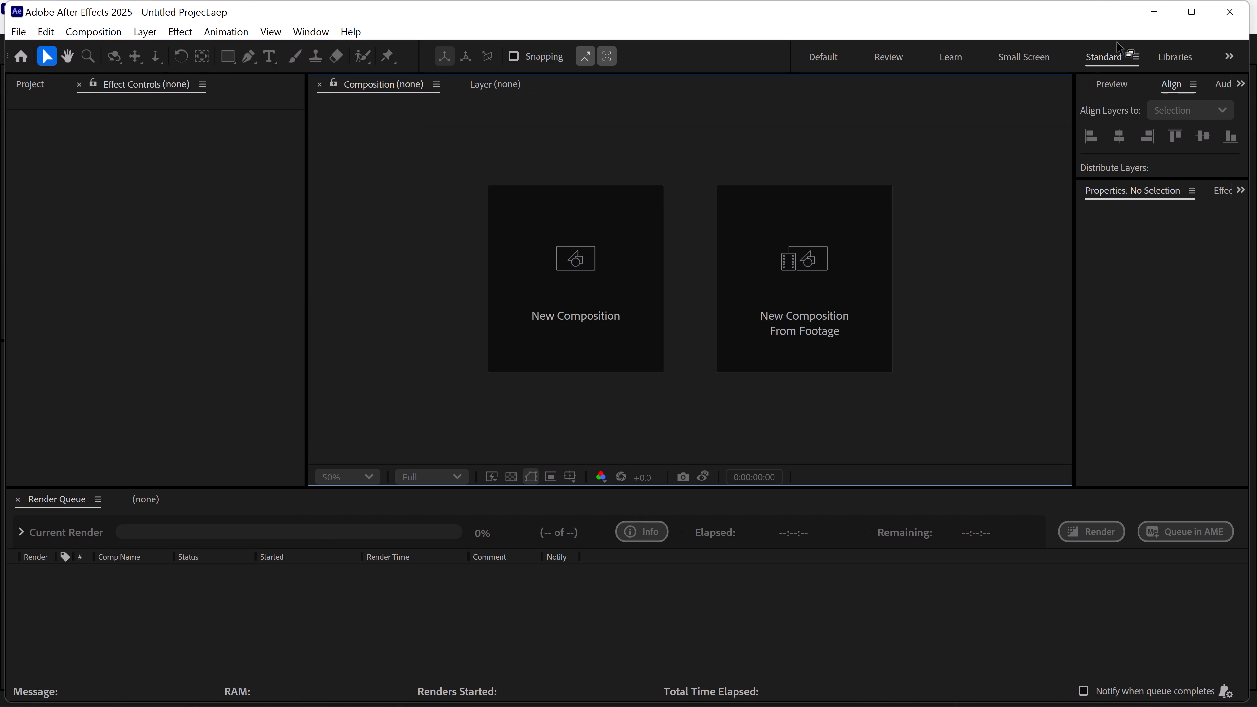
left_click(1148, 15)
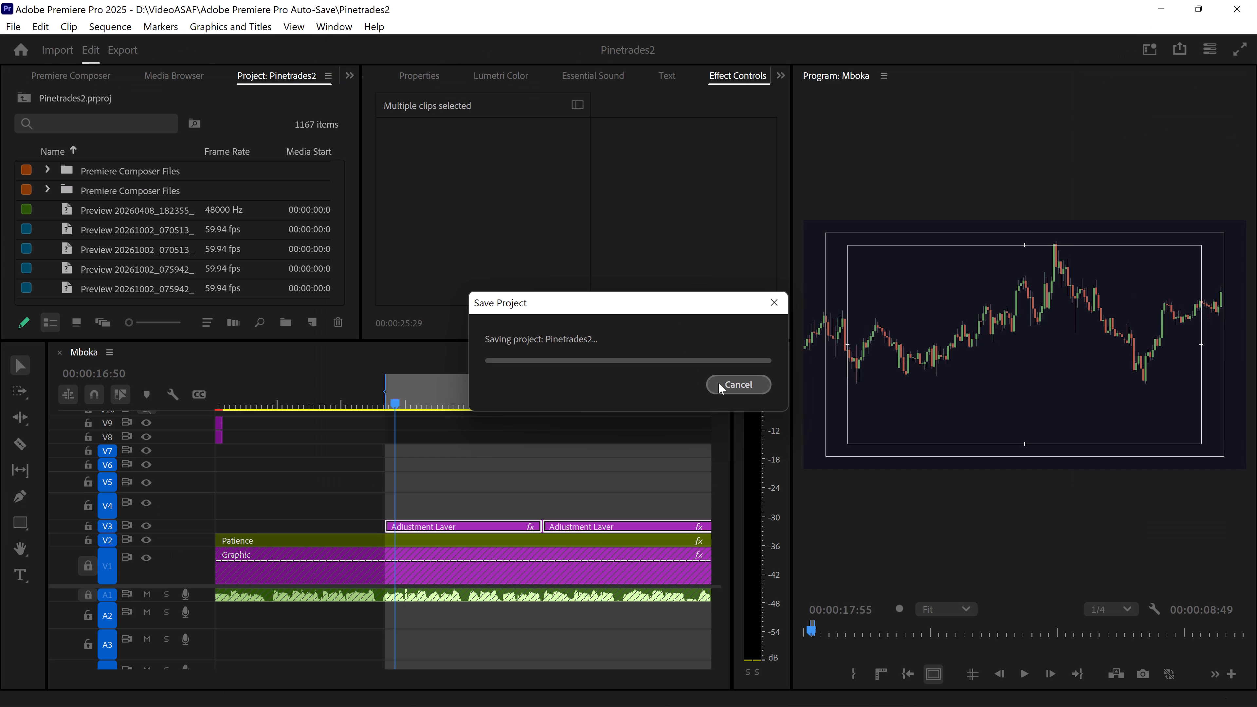
In Premiere Pro, replace the selected adjustment layers on V3 with a linked After Effects composition.
left_click(719, 383)
right_click(494, 523)
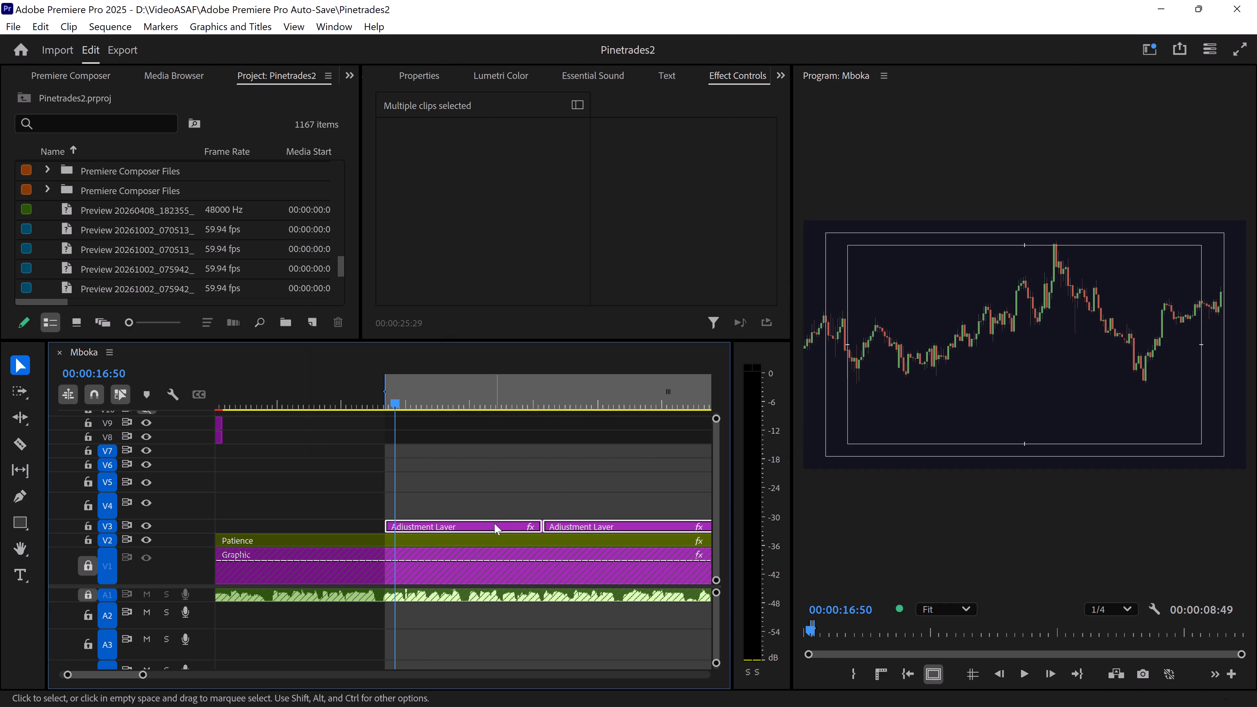
left_click(583, 201)
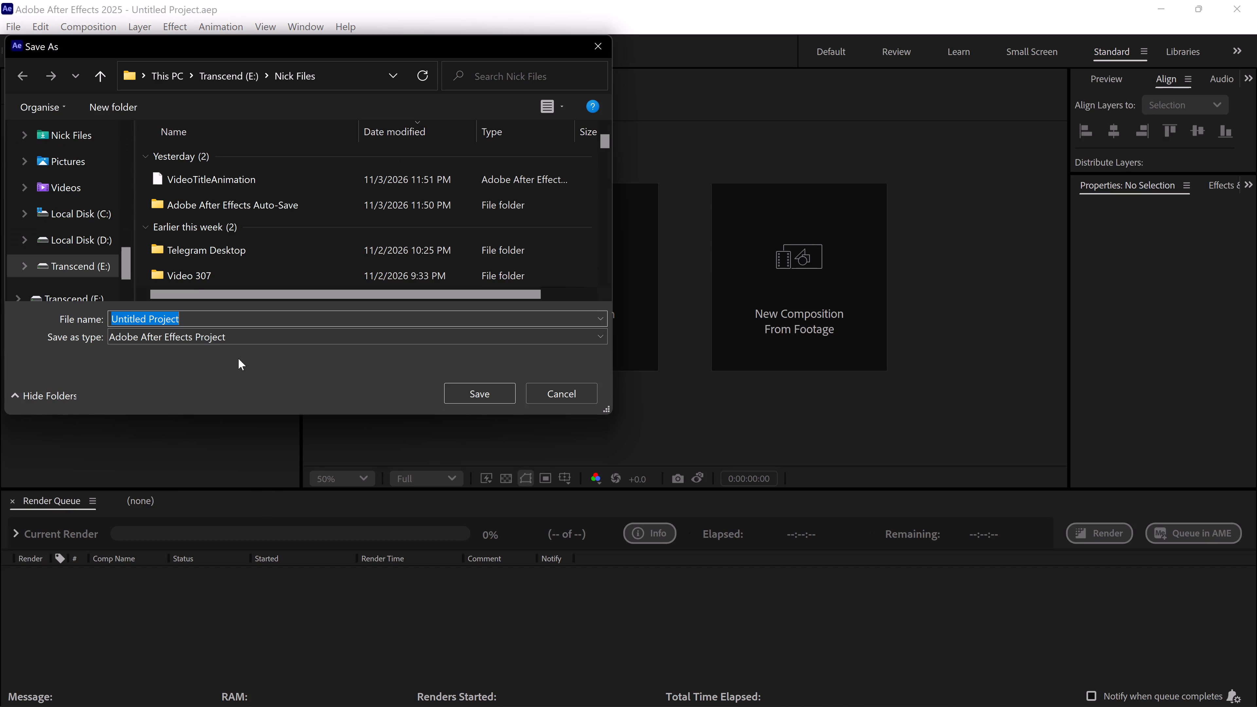
Save the new After Effects project as AE(2), leaving the existing AE project file intact.
type("AE")
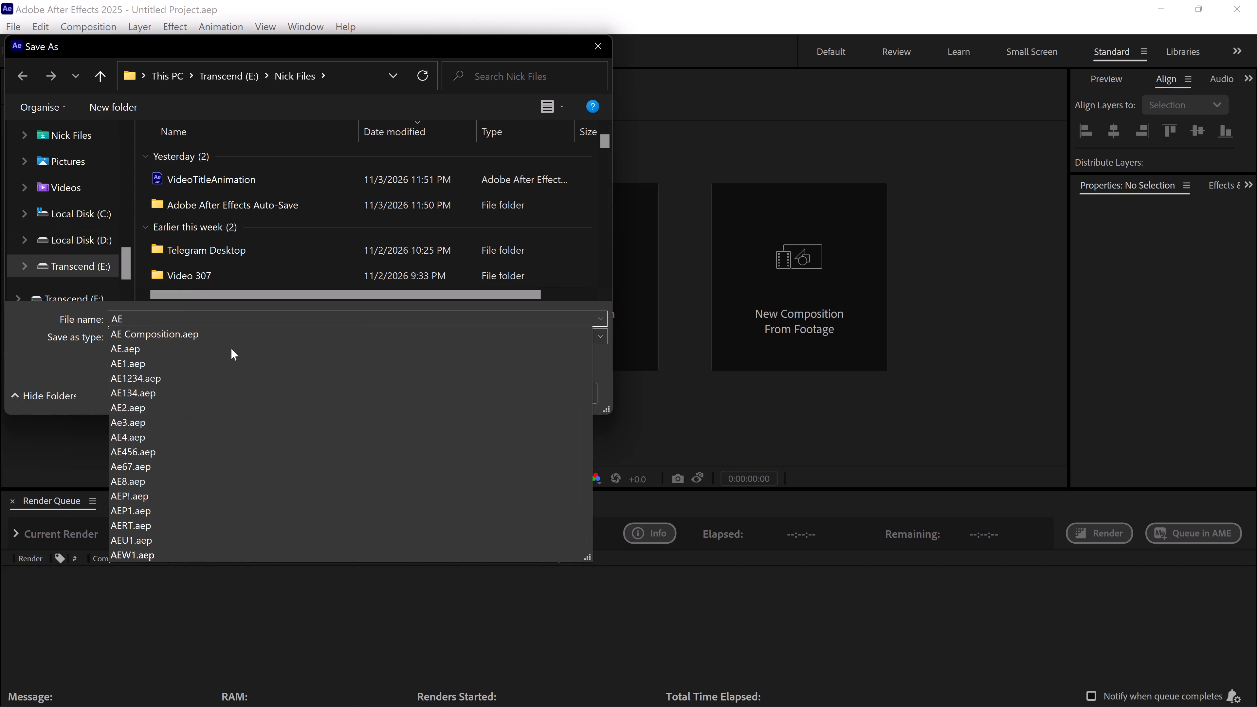
left_click(78, 366)
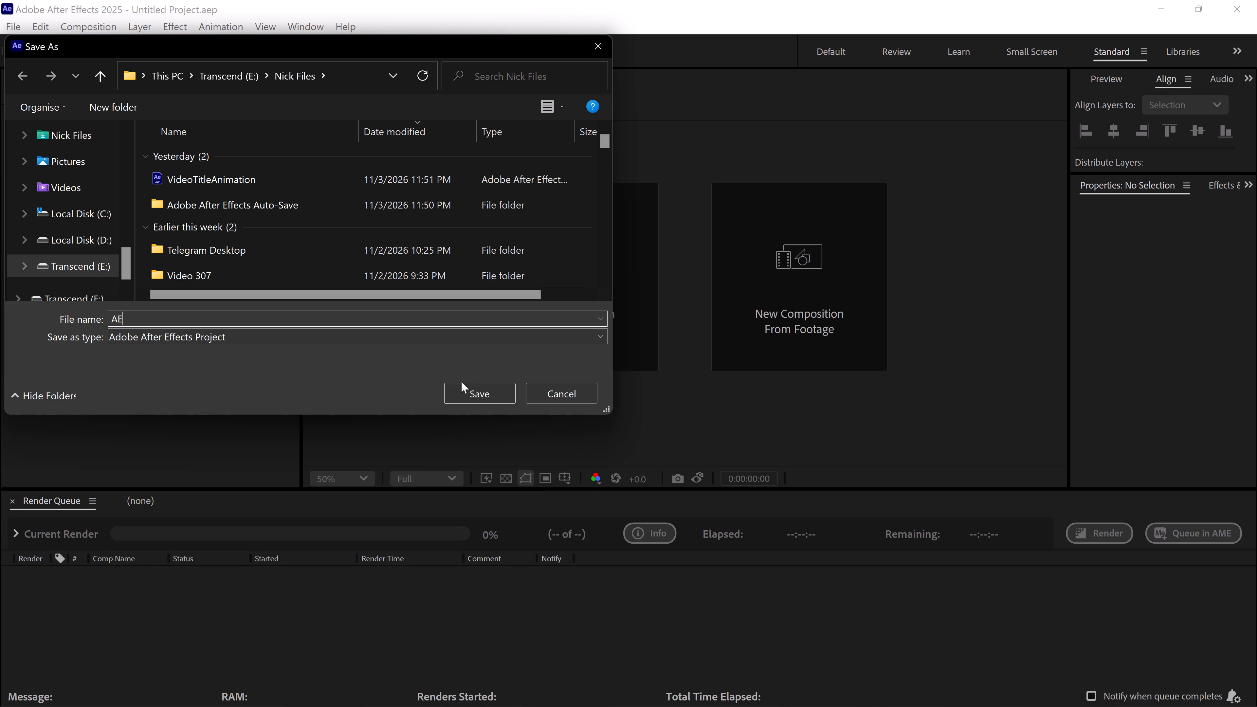
left_click(467, 389)
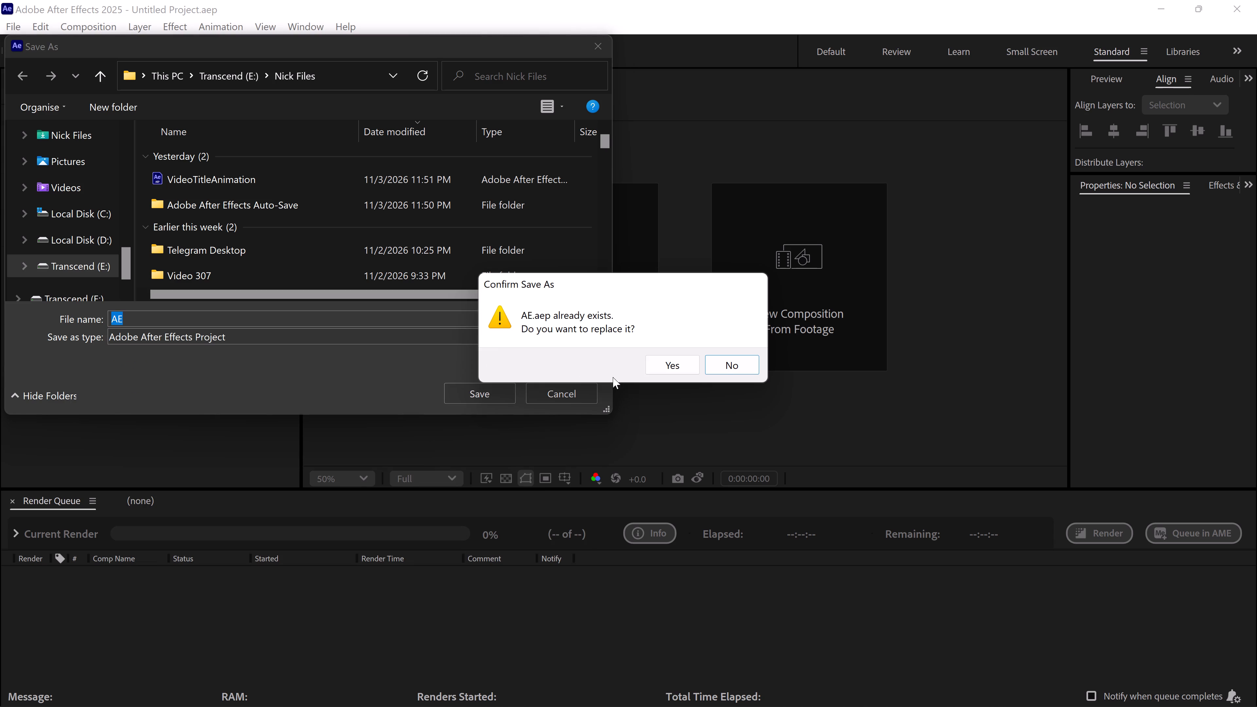
left_click(742, 362)
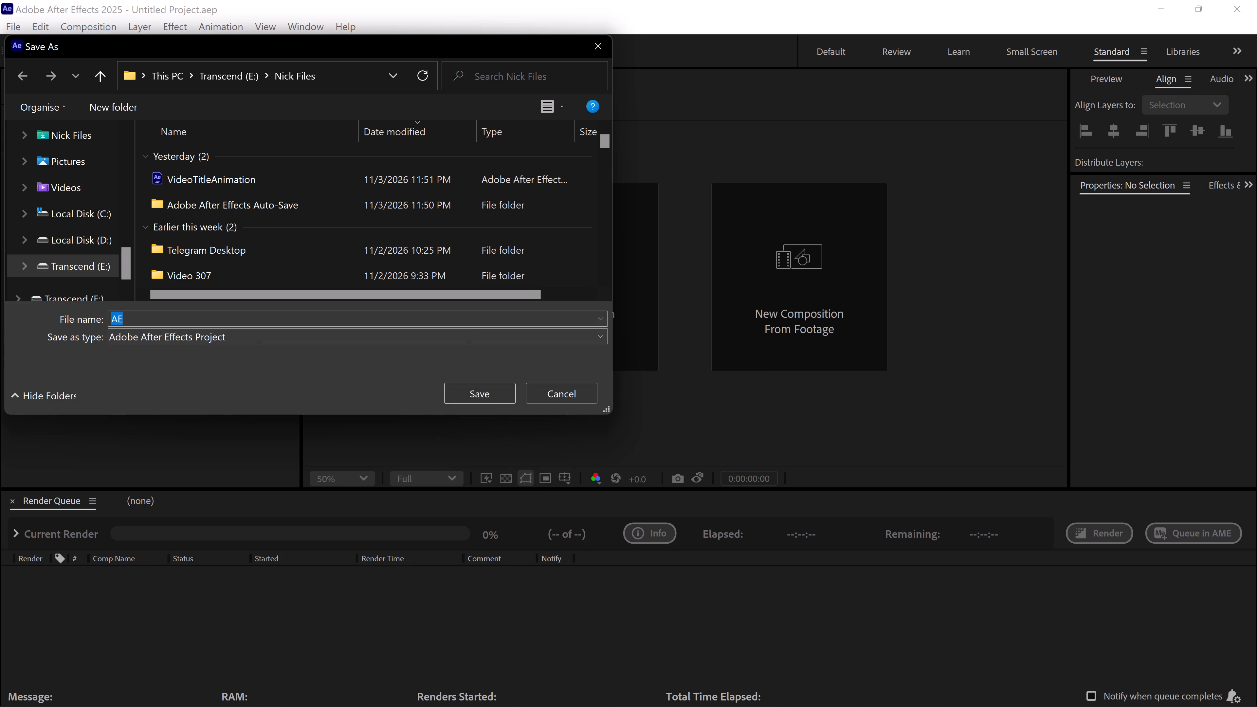
left_click(224, 319)
key("Right")
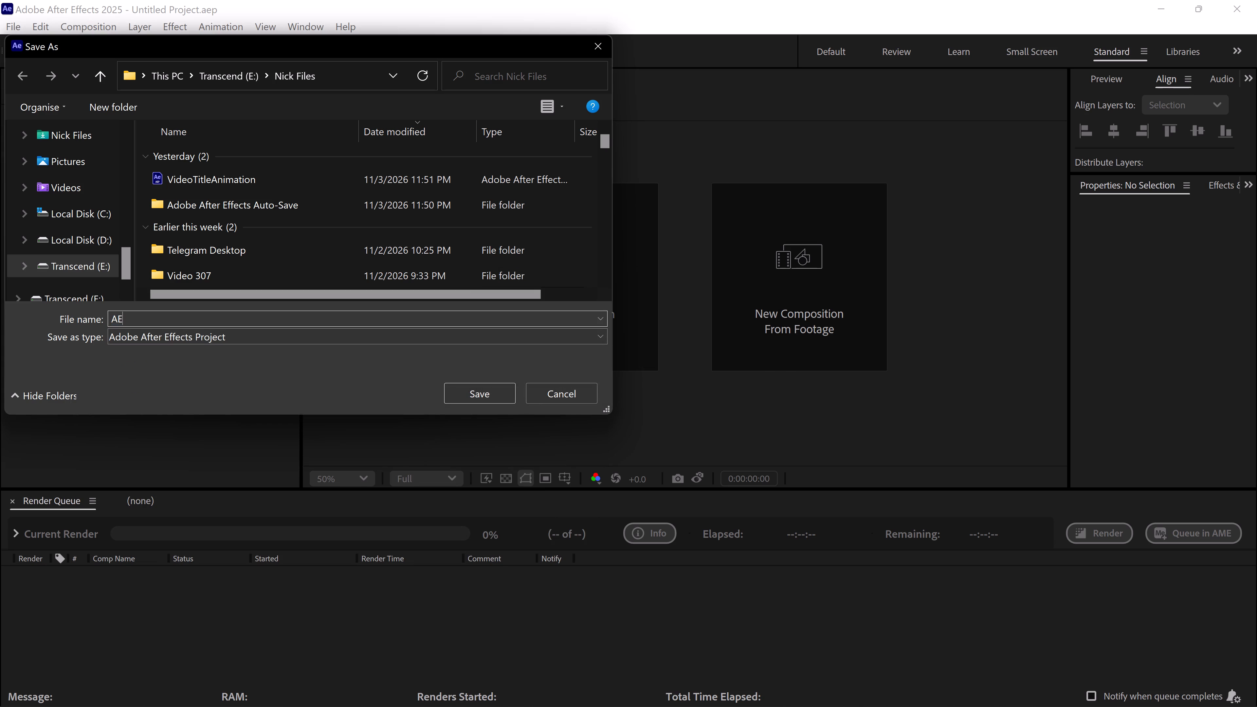
type("(2)")
left_click_drag(480, 378, 480, 384)
left_click(480, 386)
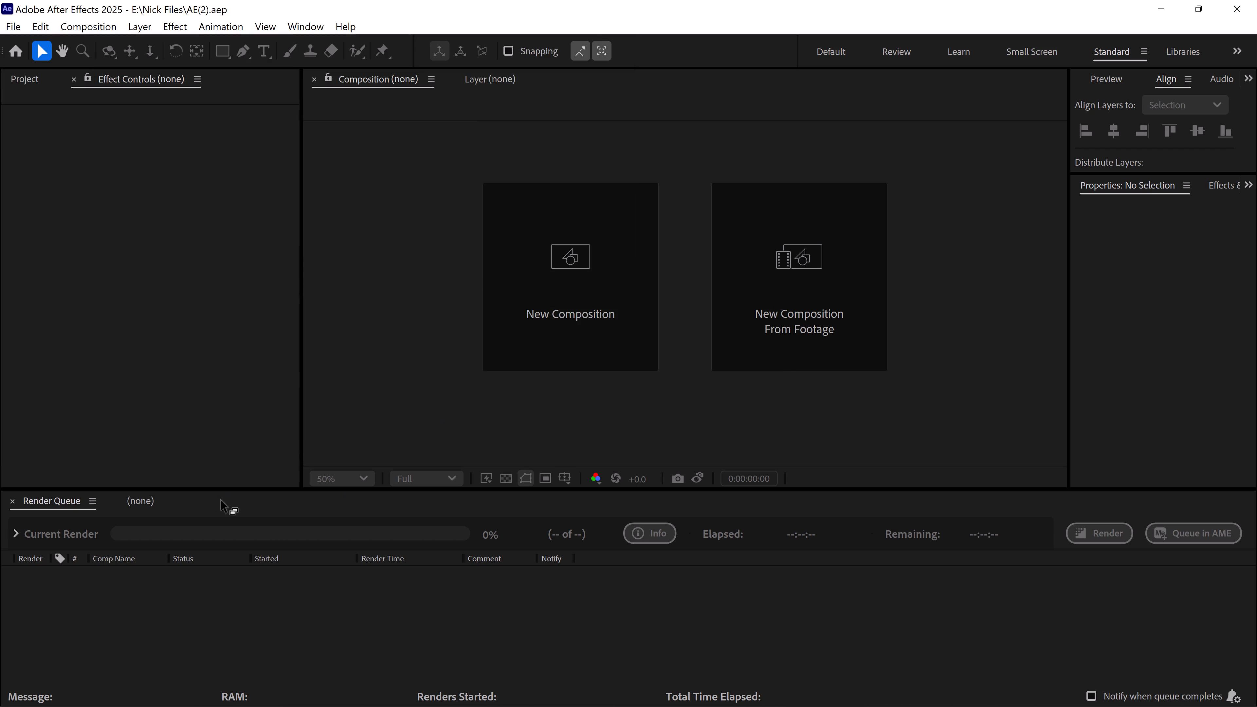
Bring up the linked composition's timeline and deselect its adjustment layers.
left_click(141, 499)
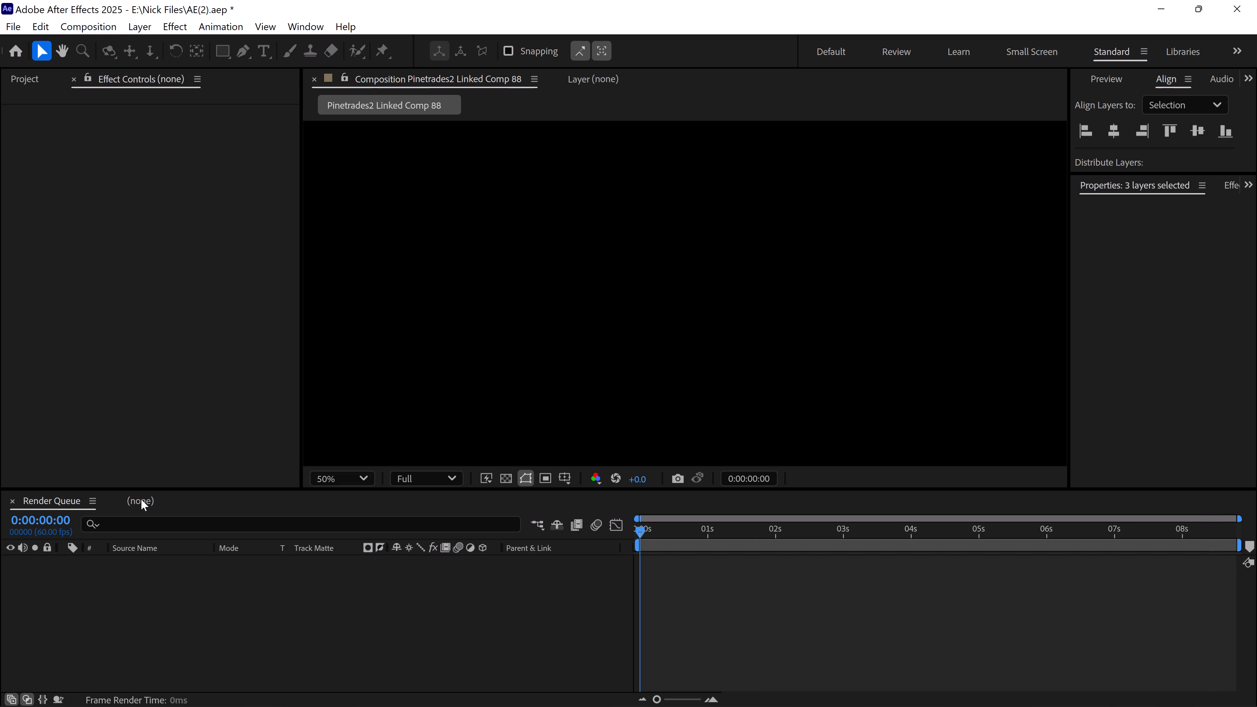
left_click(231, 626)
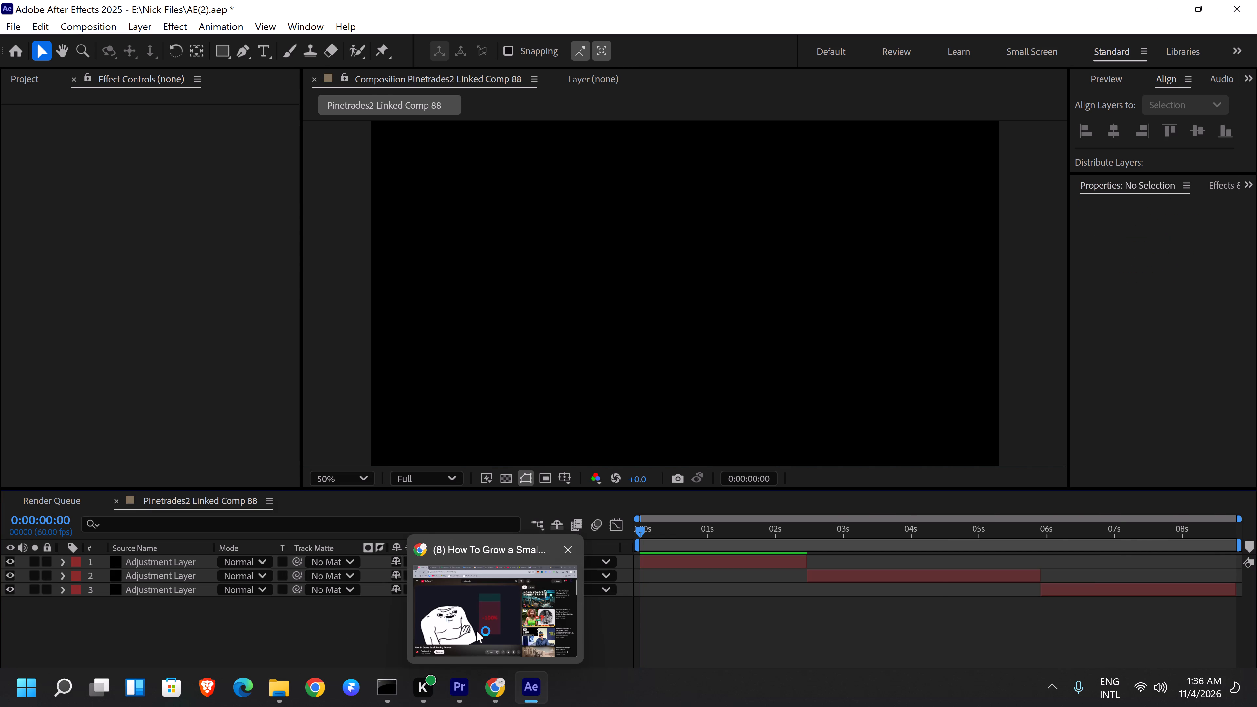
Switch to Chrome and look at the reference trading video and the Video 306 script document.
left_click(476, 631)
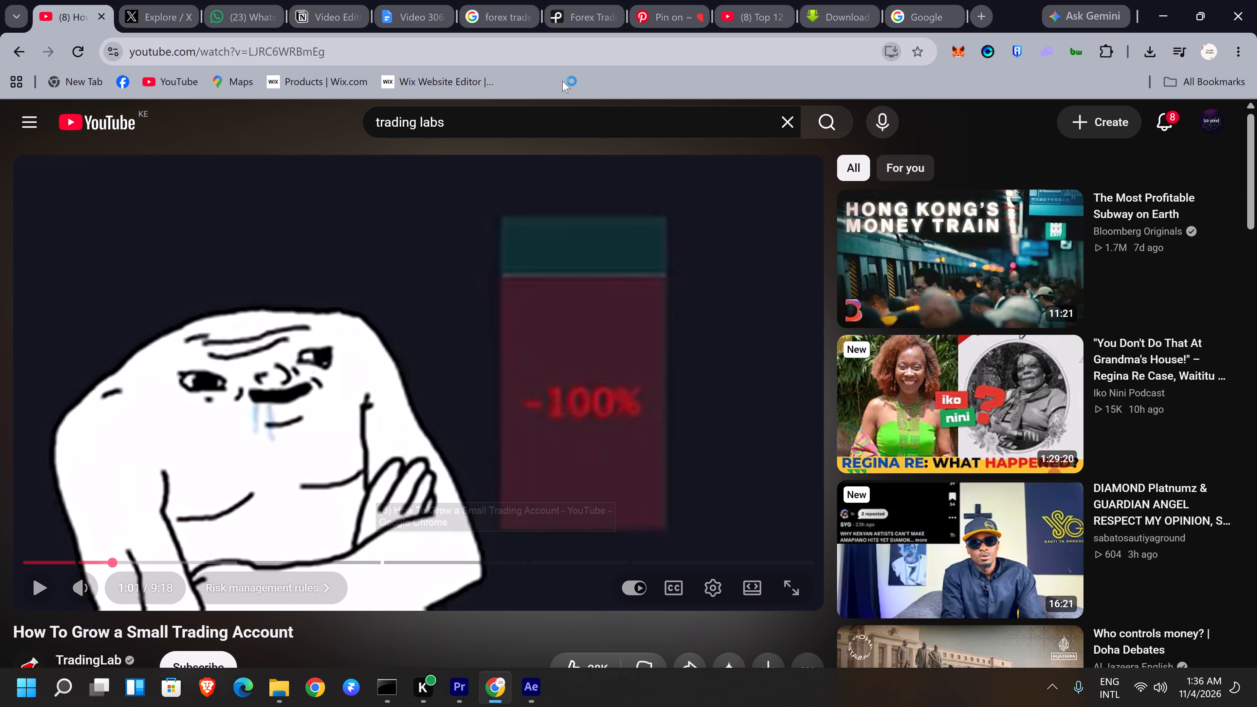
left_click(418, 22)
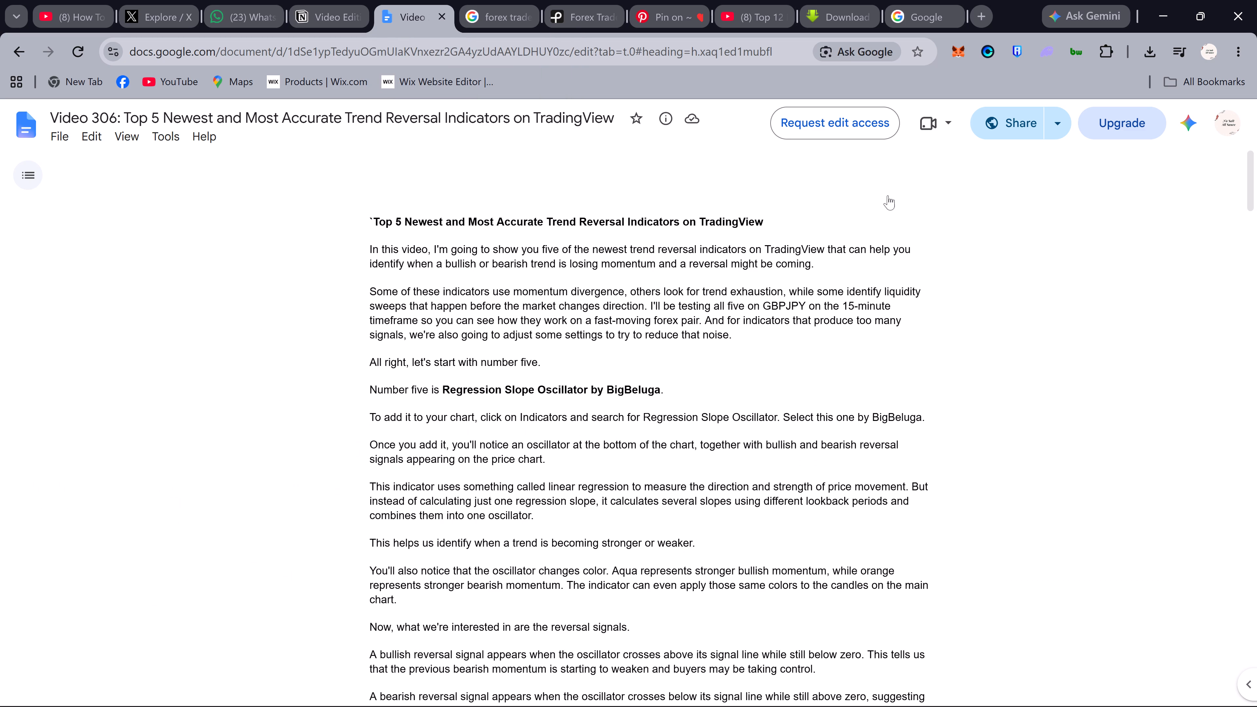
left_click(1154, 17)
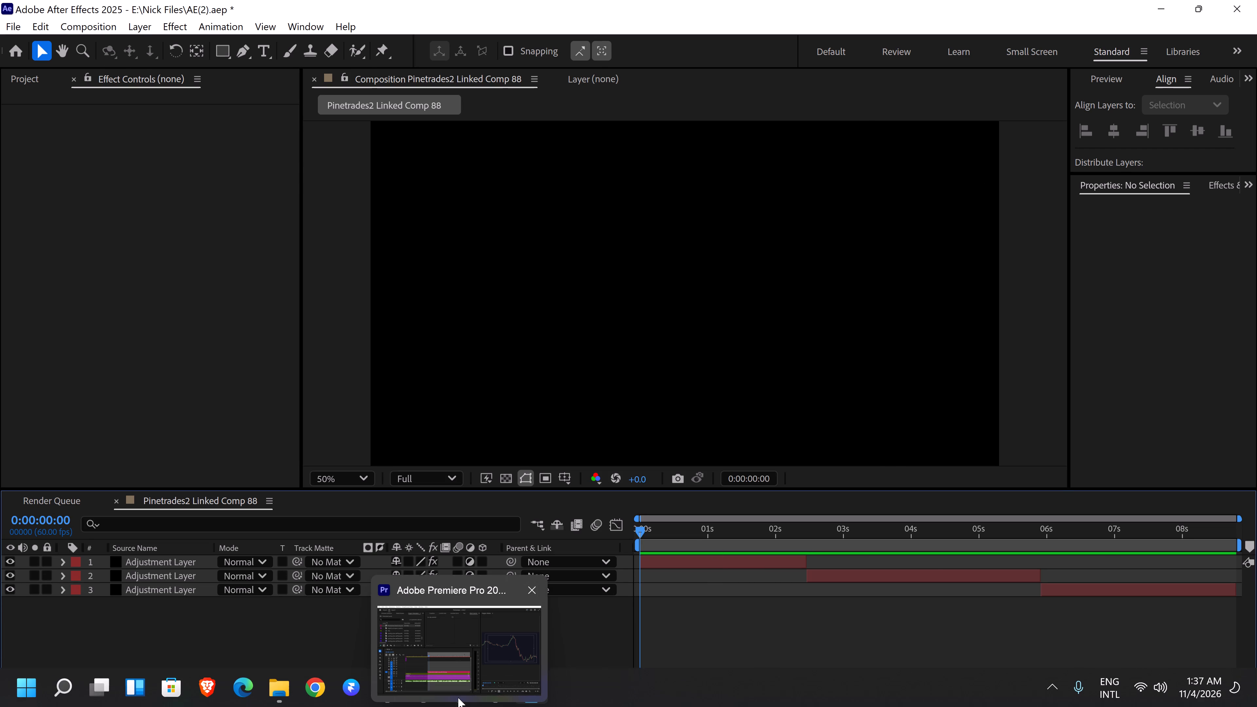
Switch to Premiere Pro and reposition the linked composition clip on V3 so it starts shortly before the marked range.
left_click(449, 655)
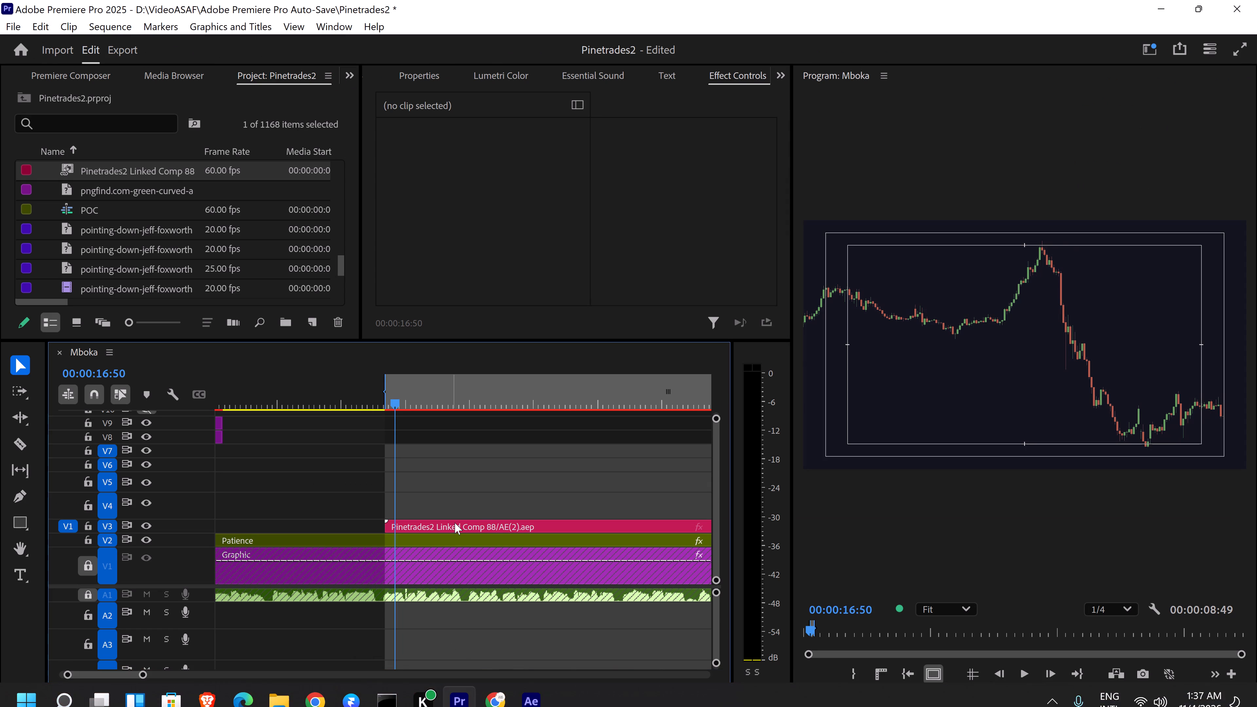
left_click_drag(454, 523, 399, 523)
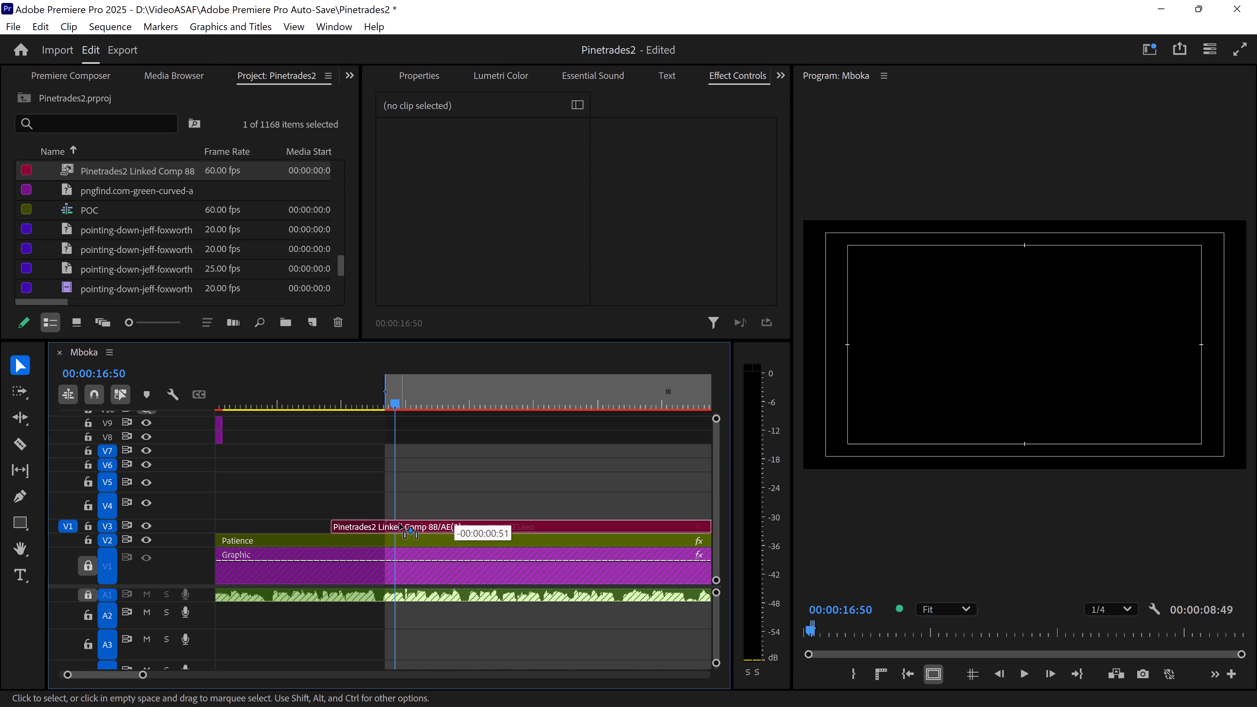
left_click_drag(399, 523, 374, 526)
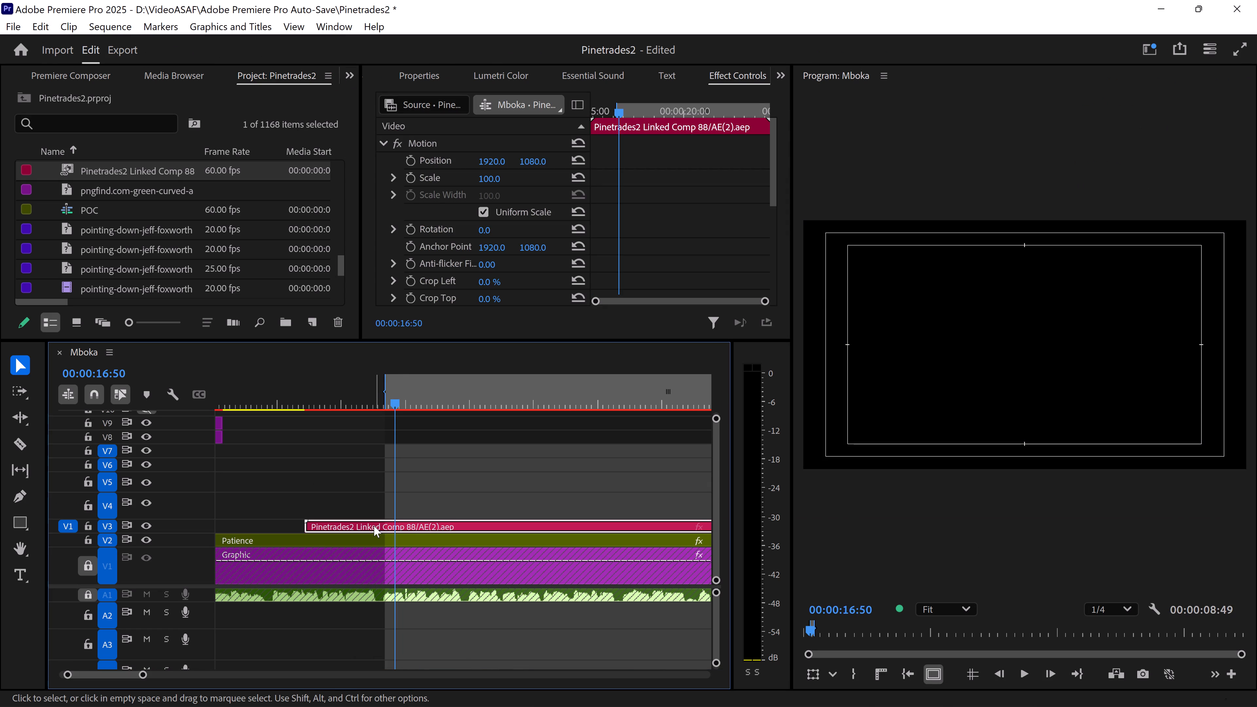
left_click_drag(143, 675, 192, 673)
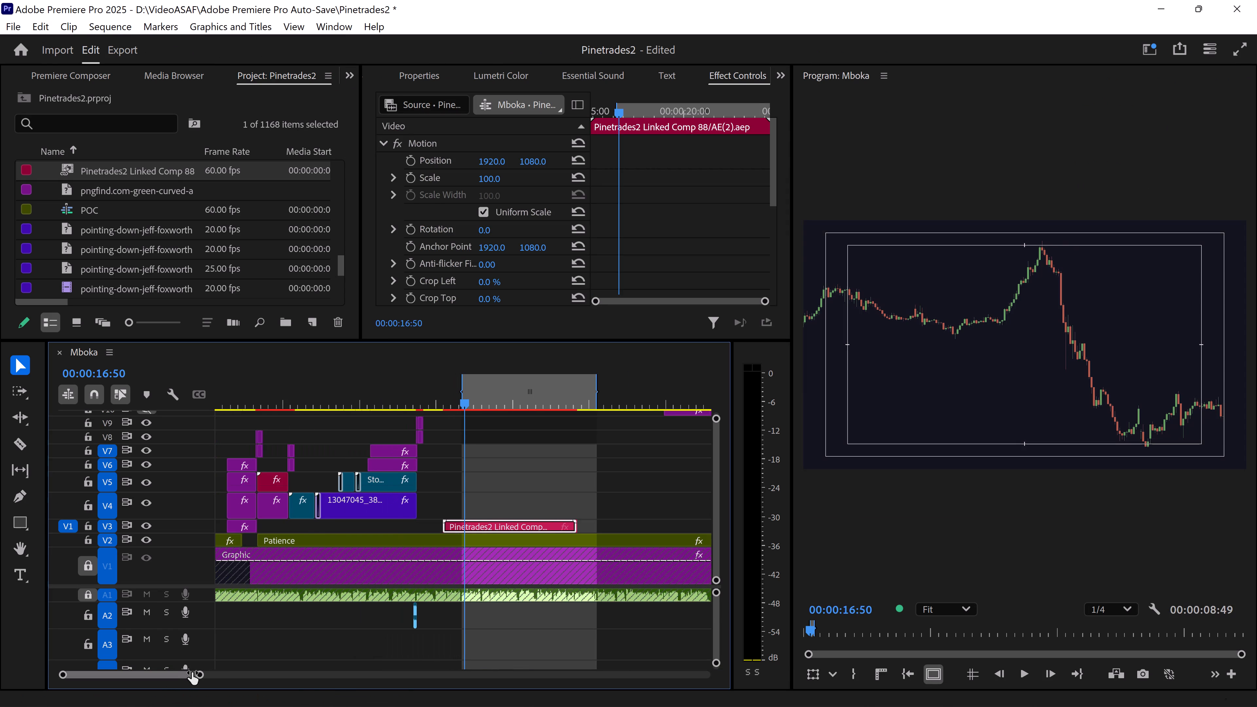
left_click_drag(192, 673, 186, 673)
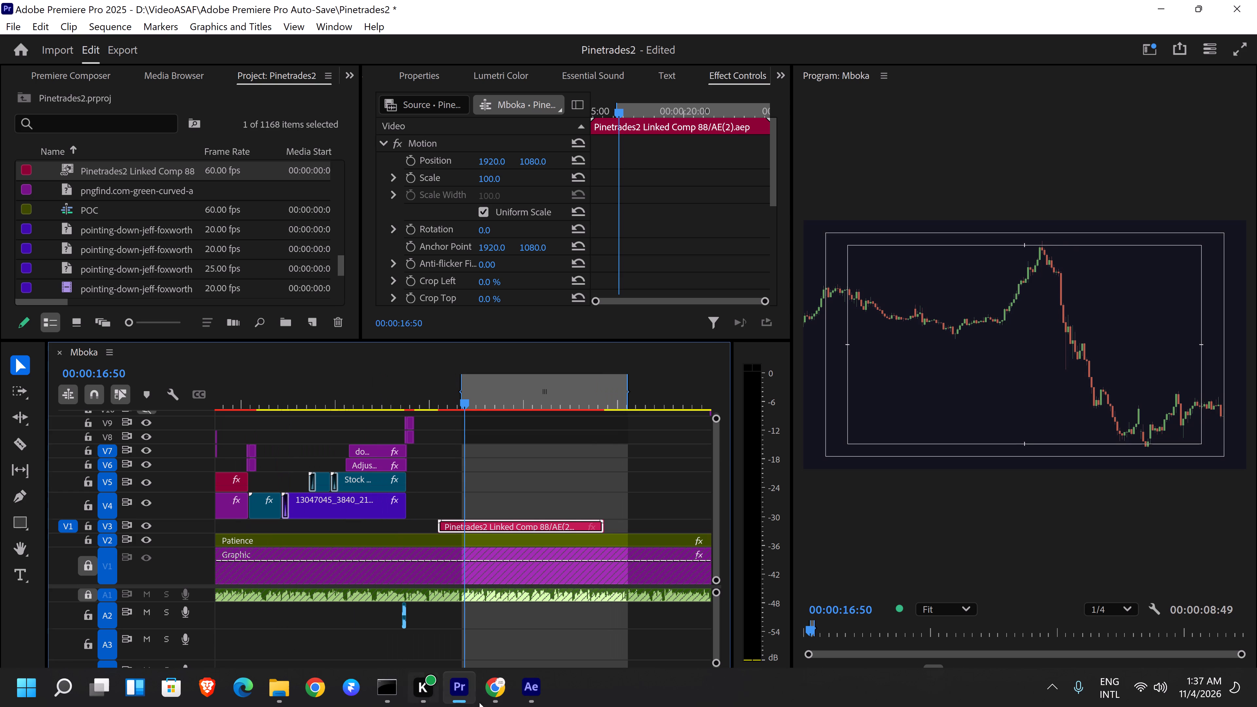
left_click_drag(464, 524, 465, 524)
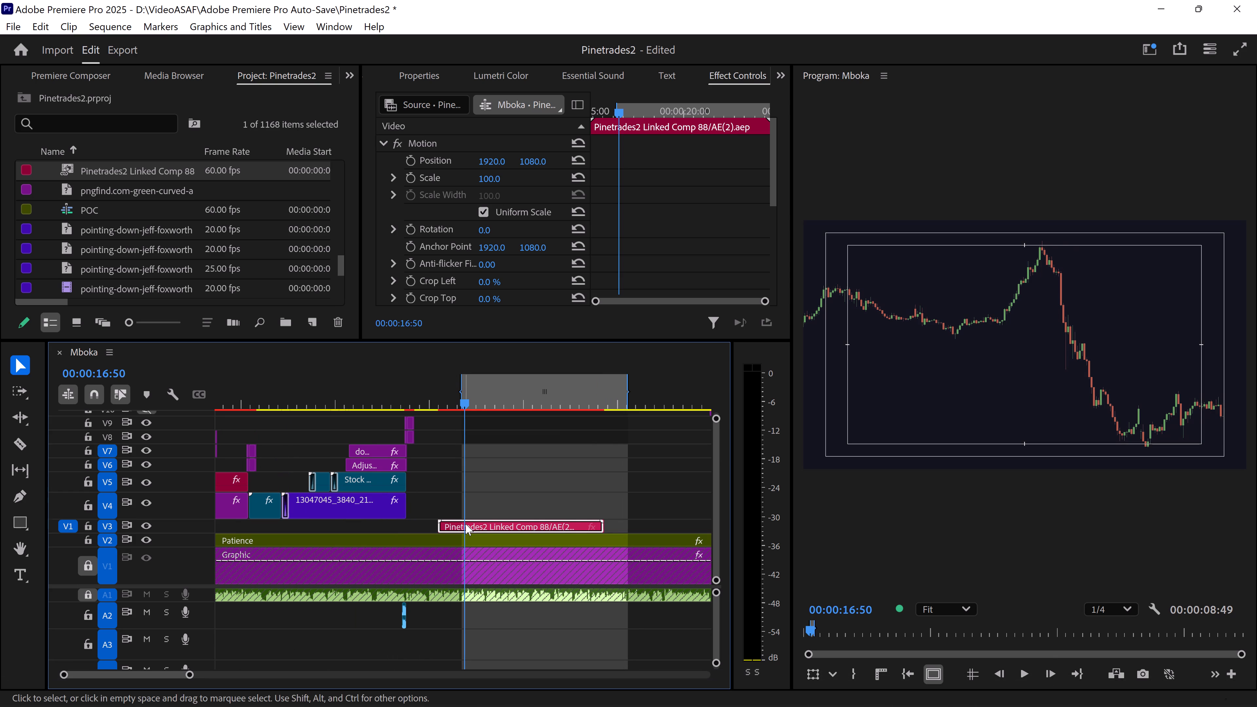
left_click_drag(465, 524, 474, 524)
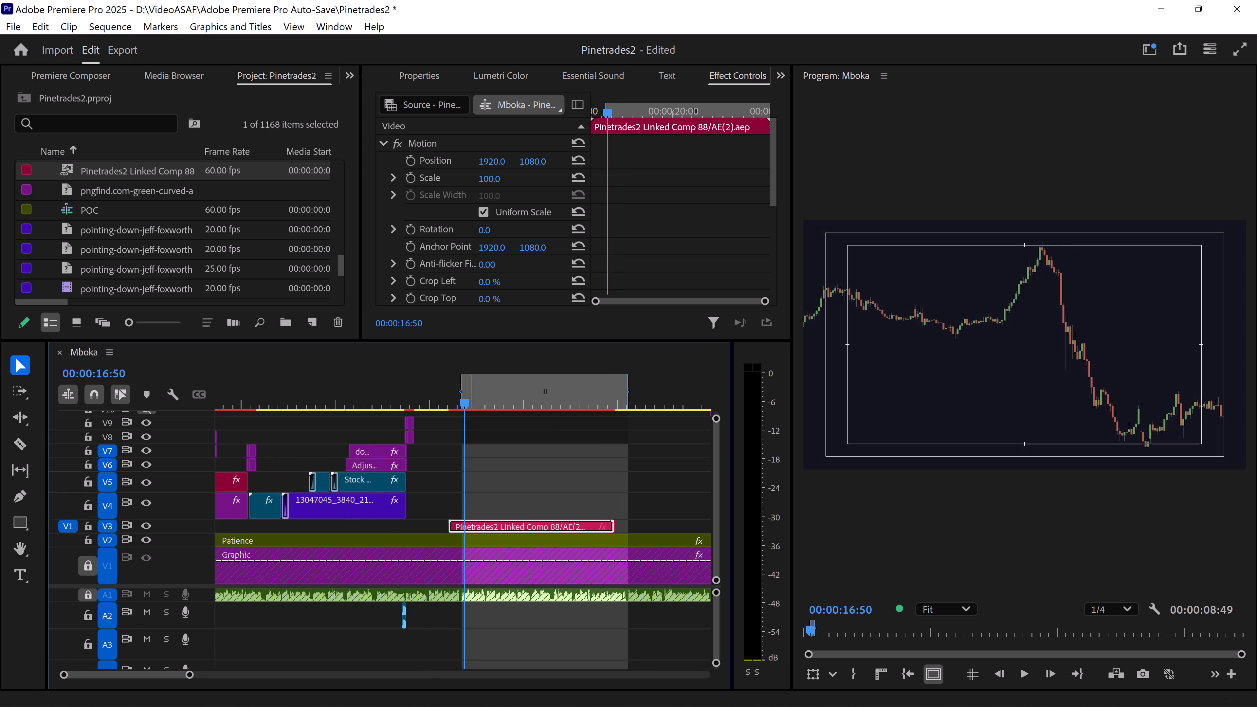
Switch to After Effects and review the linked composition's settings without changing them.
left_click(525, 689)
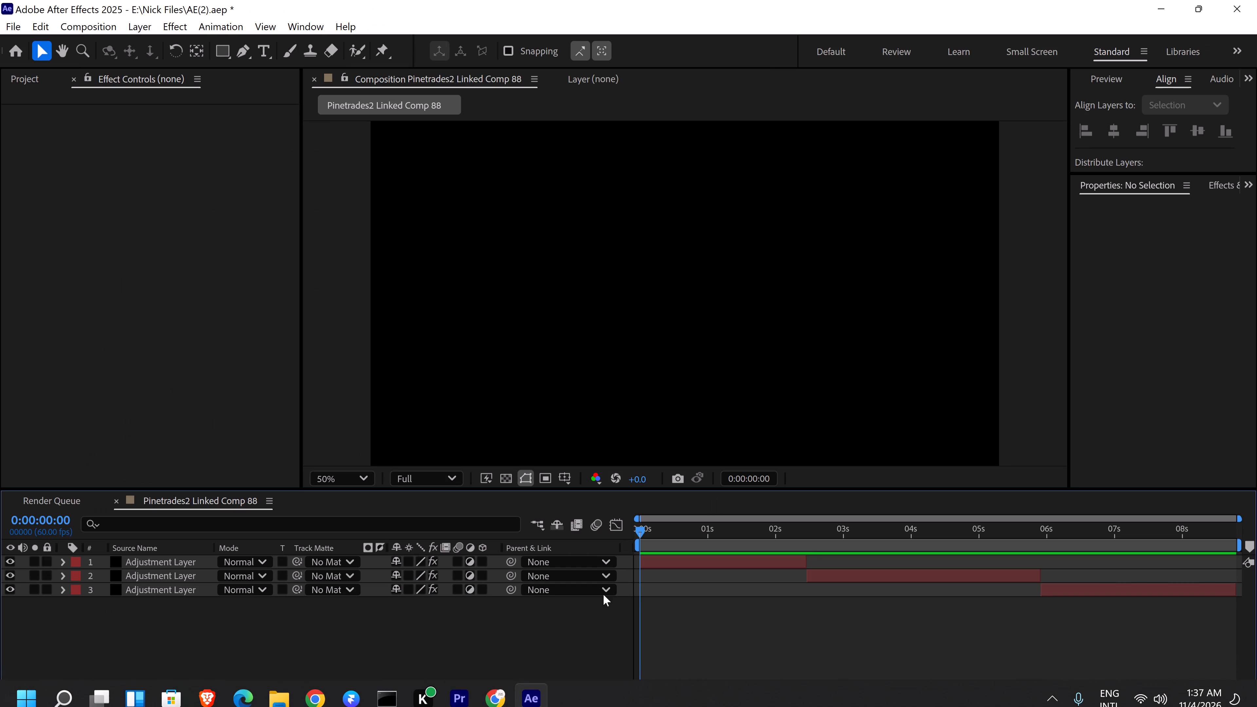
left_click(99, 27)
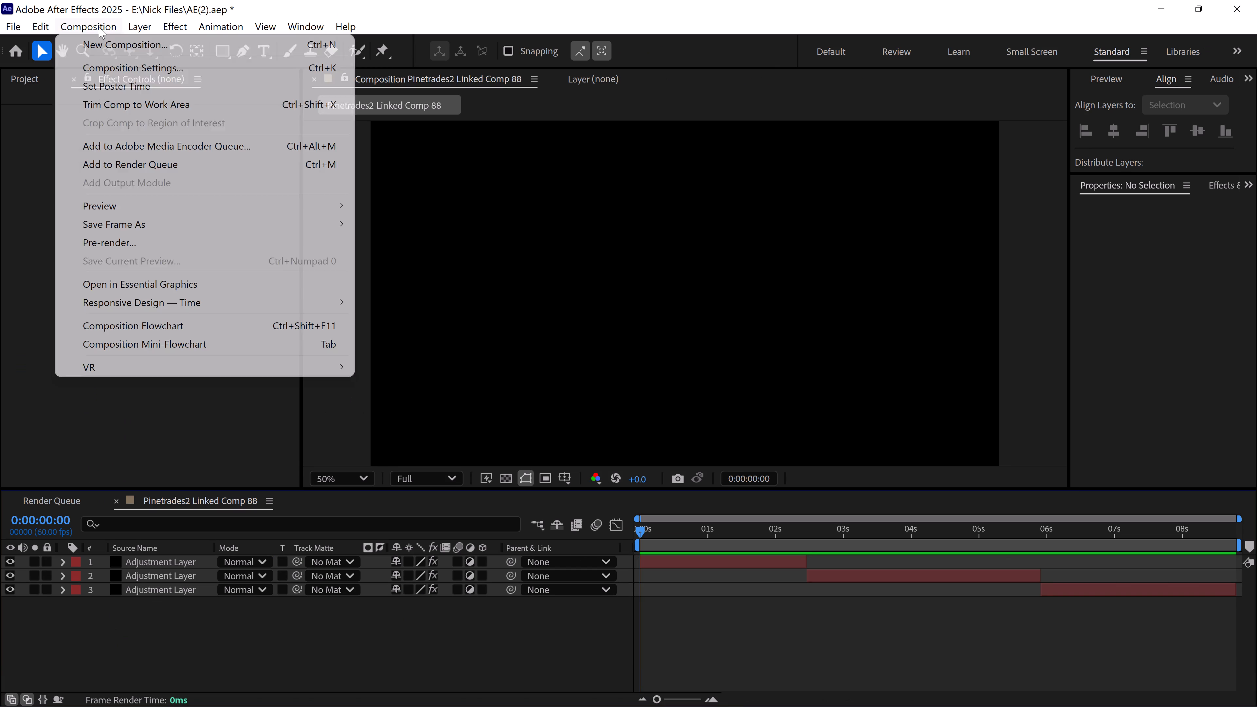
left_click(186, 74)
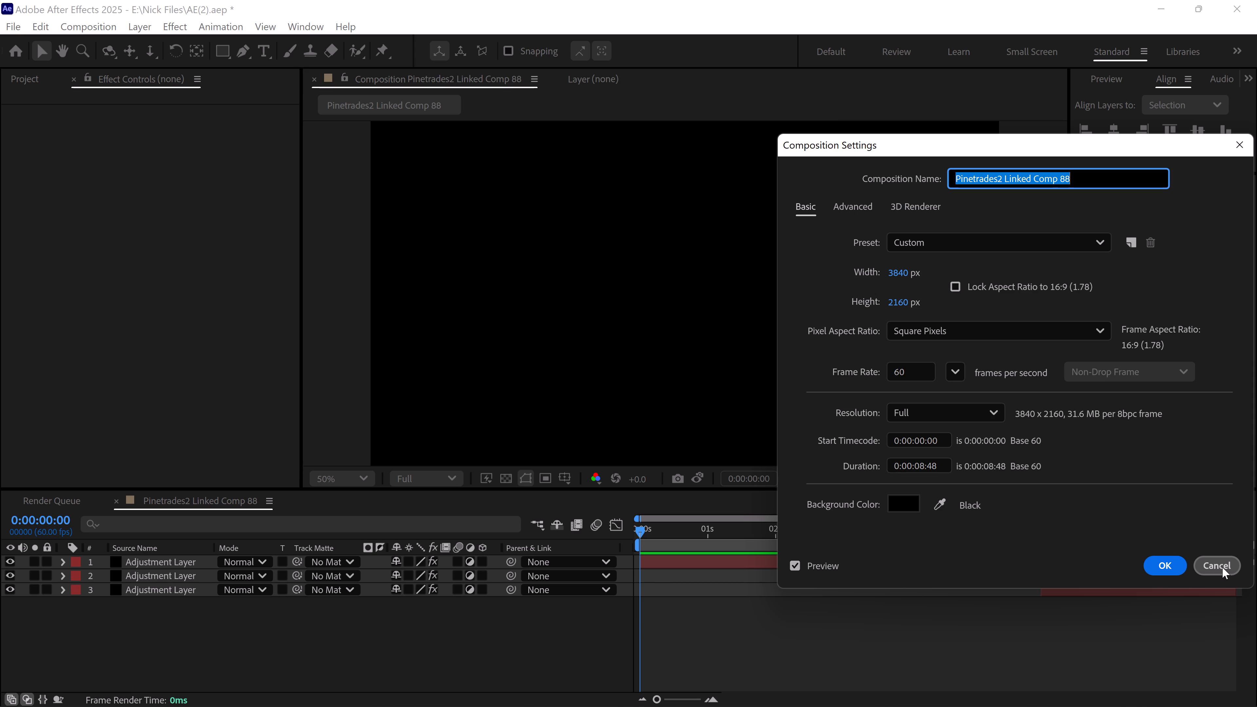
left_click(1234, 565)
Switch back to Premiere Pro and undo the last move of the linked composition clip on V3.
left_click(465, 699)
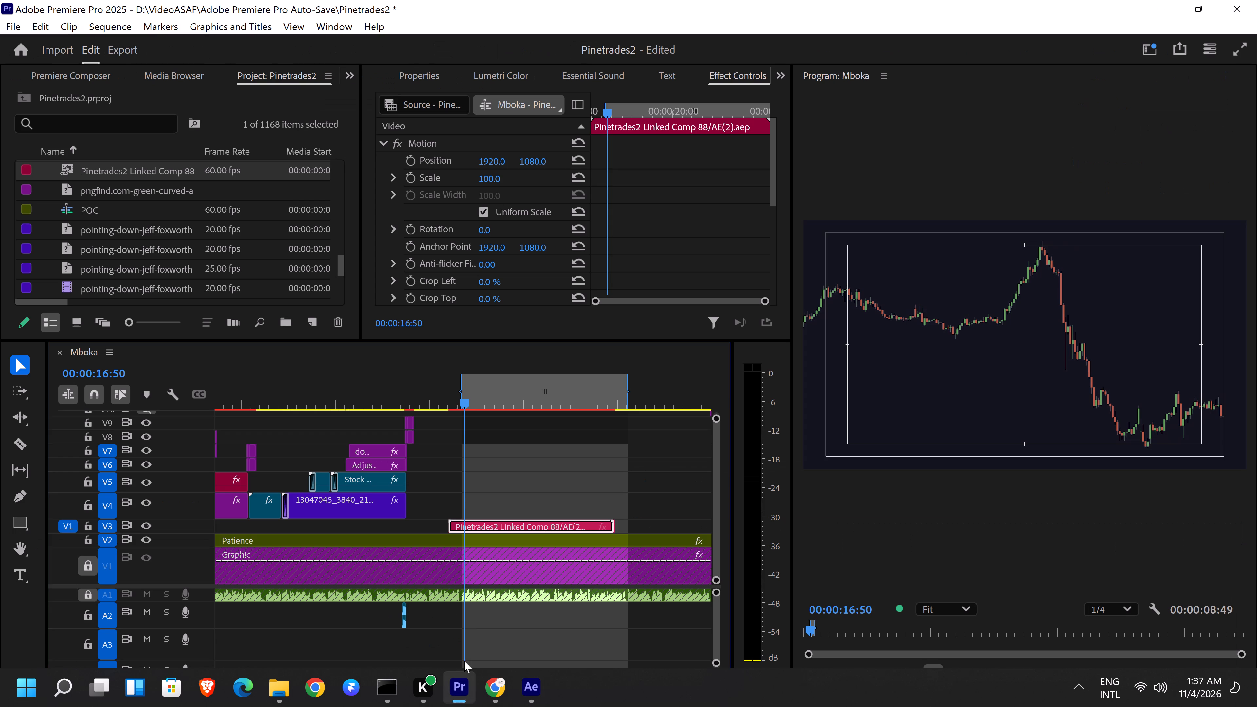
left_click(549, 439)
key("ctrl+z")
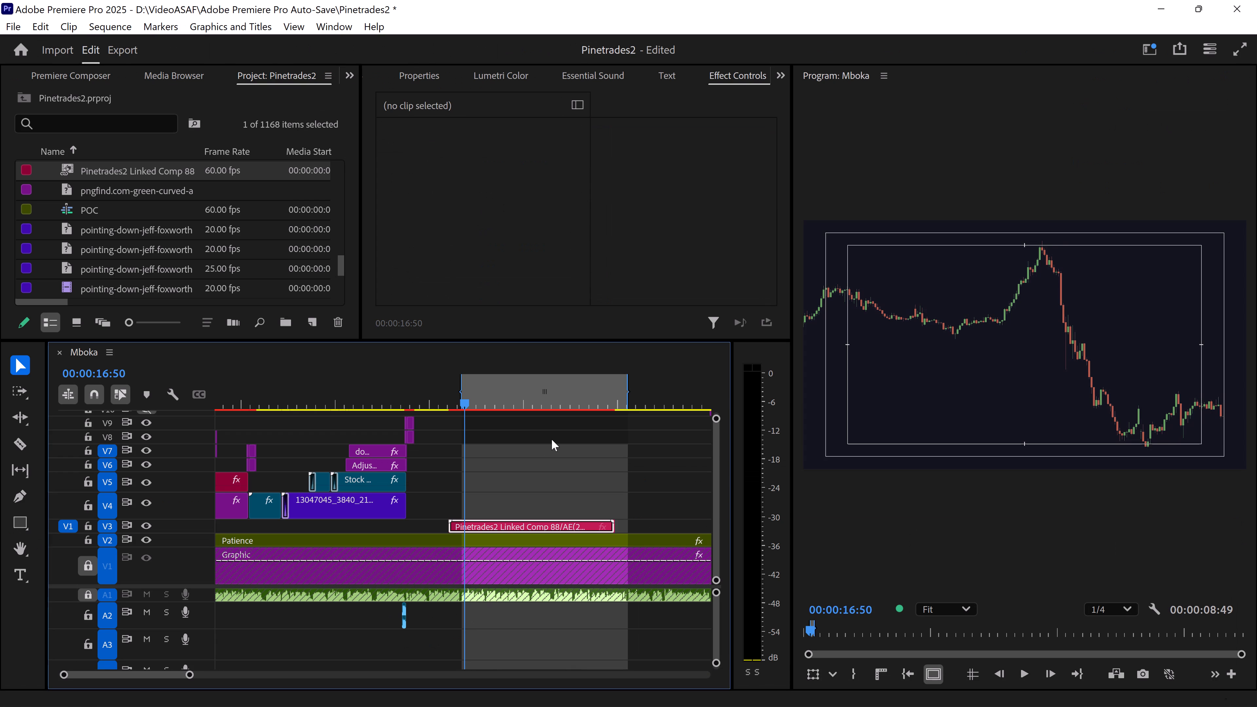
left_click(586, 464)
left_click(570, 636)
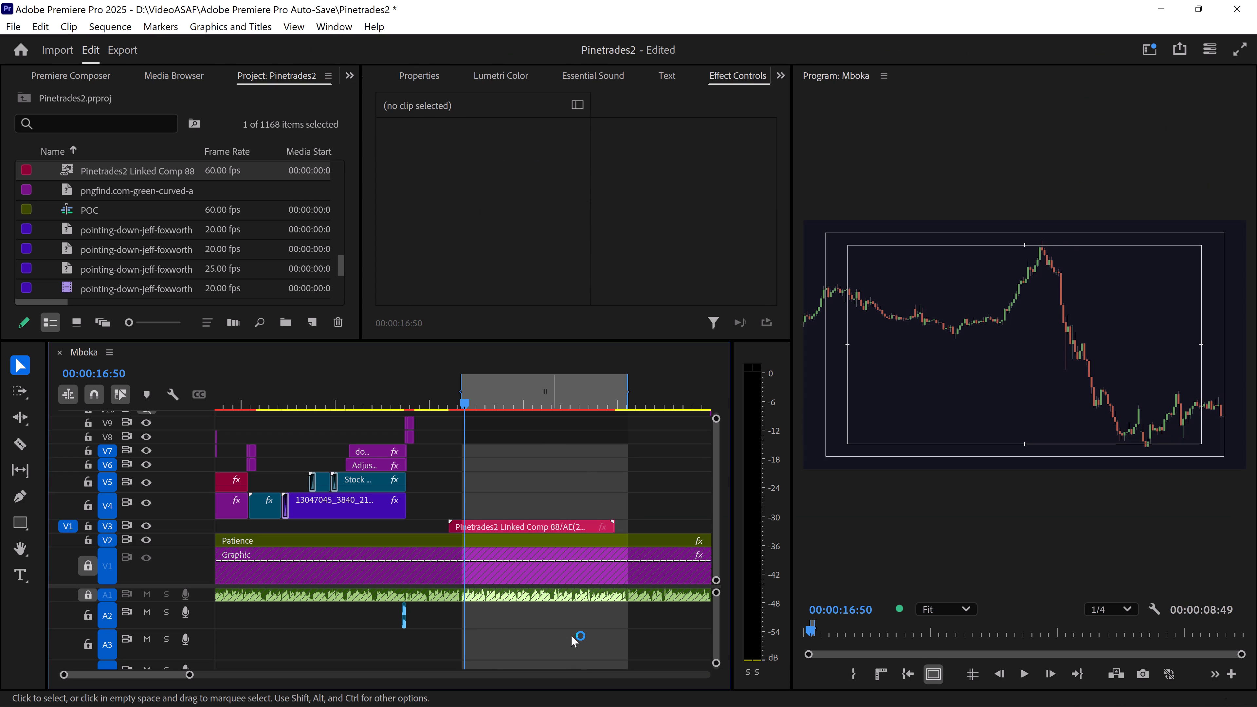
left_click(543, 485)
Move the linked composition clip on V3 so it starts at the playhead, 00:00:16:50.
left_click_drag(522, 522, 524, 522)
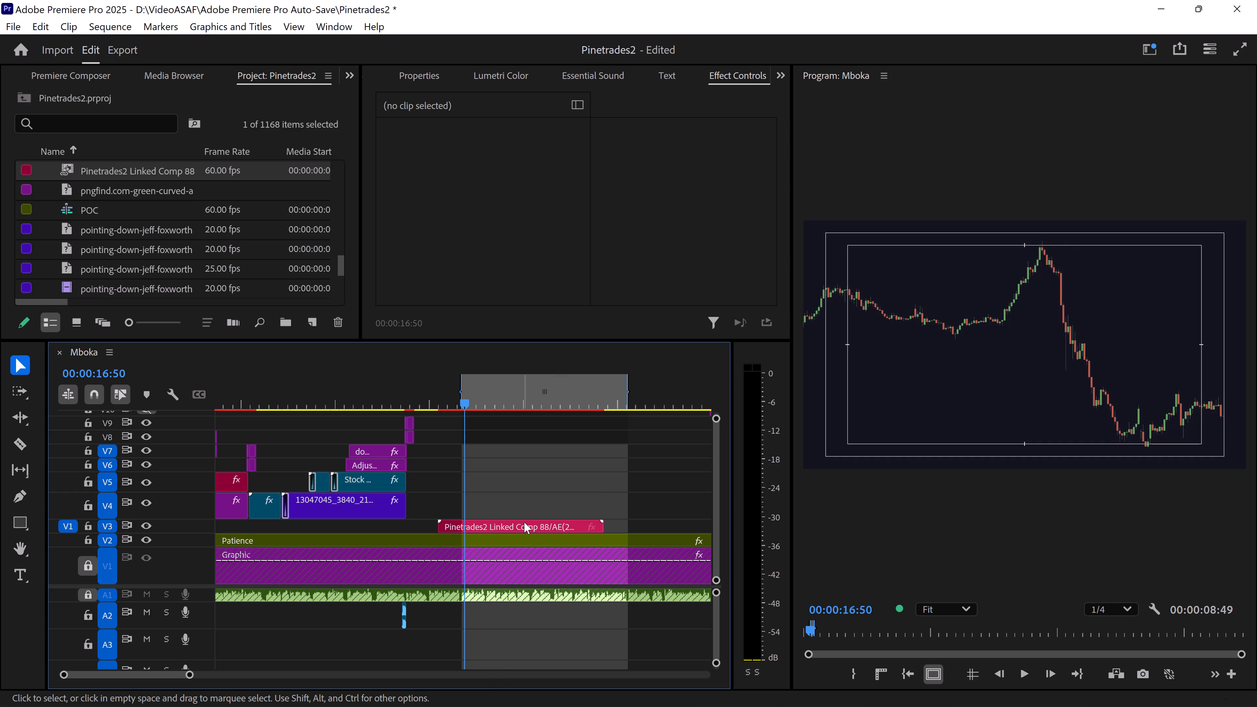
left_click_drag(524, 522, 546, 521)
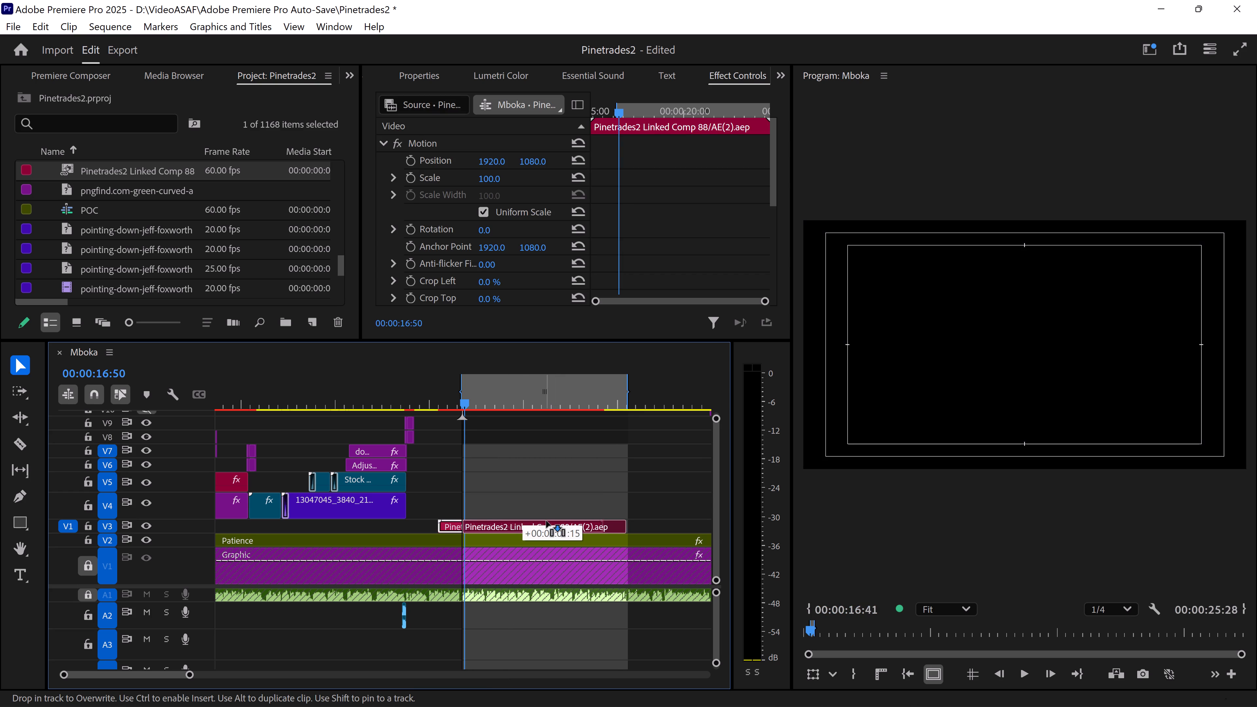
left_click_drag(546, 521, 550, 521)
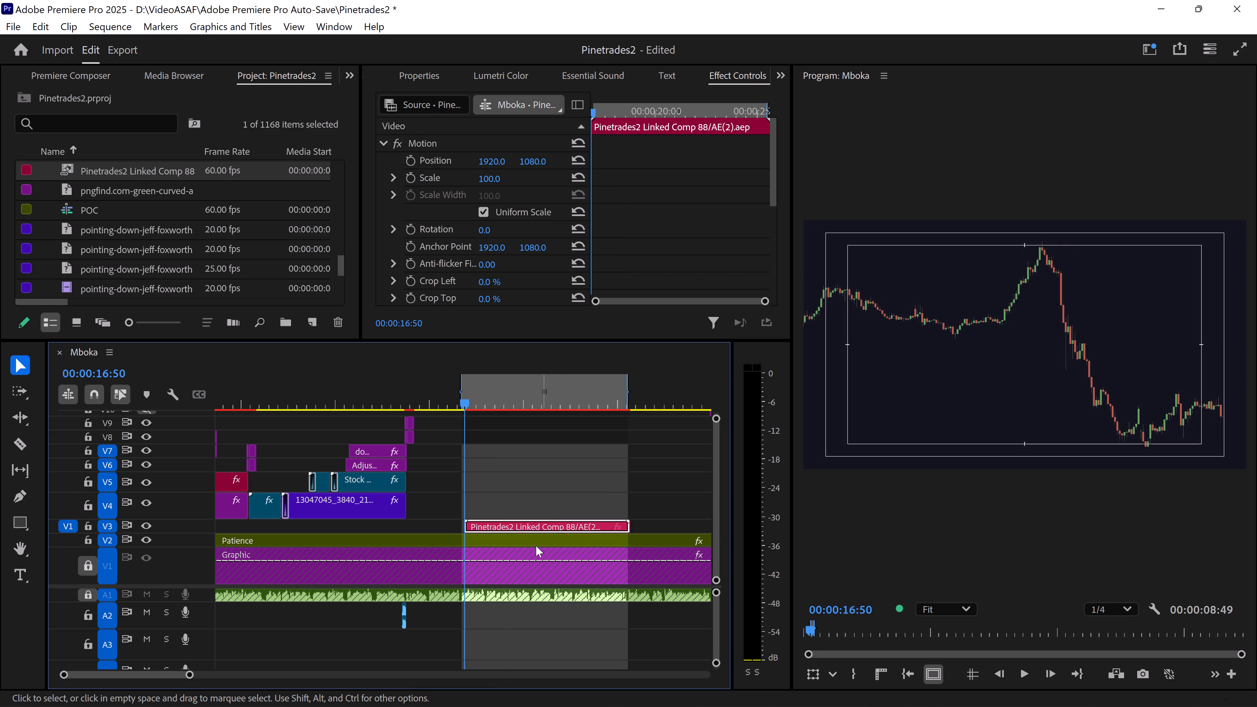
Switch to Chrome and read the Video 306 script for the keywords mentioned in its introduction.
left_click(526, 684)
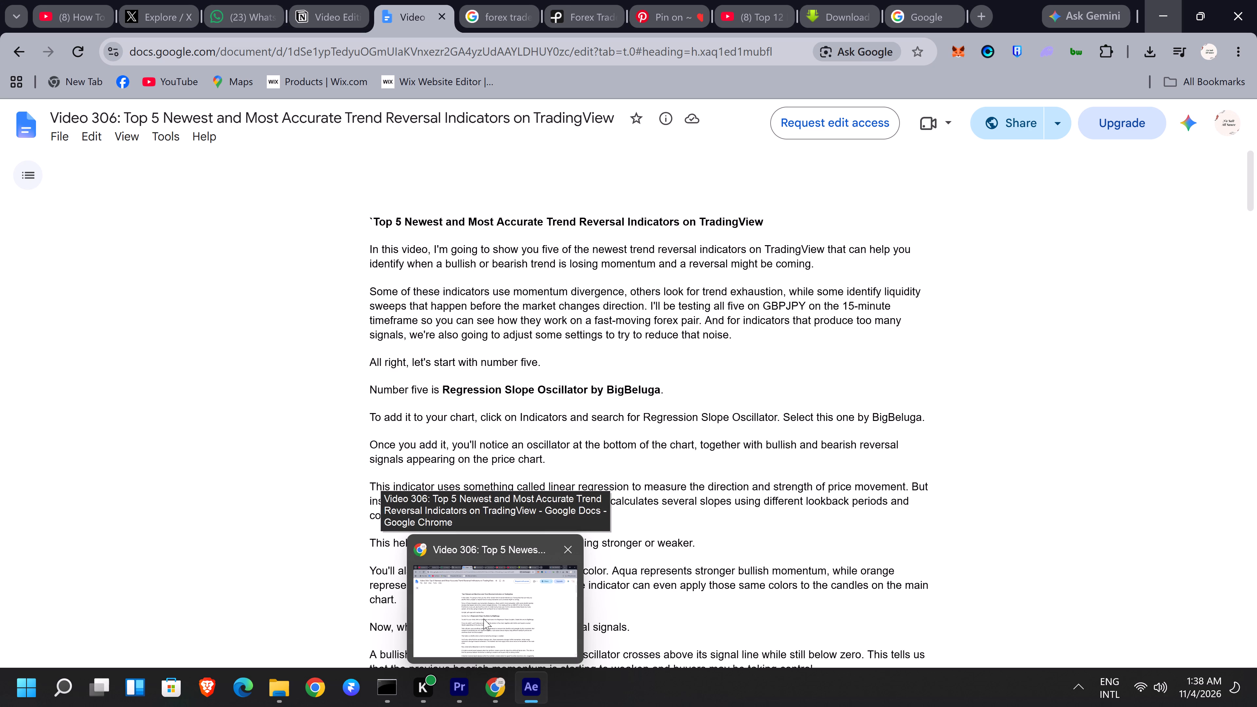
left_click(483, 619)
scroll(734, 458, "down", 4)
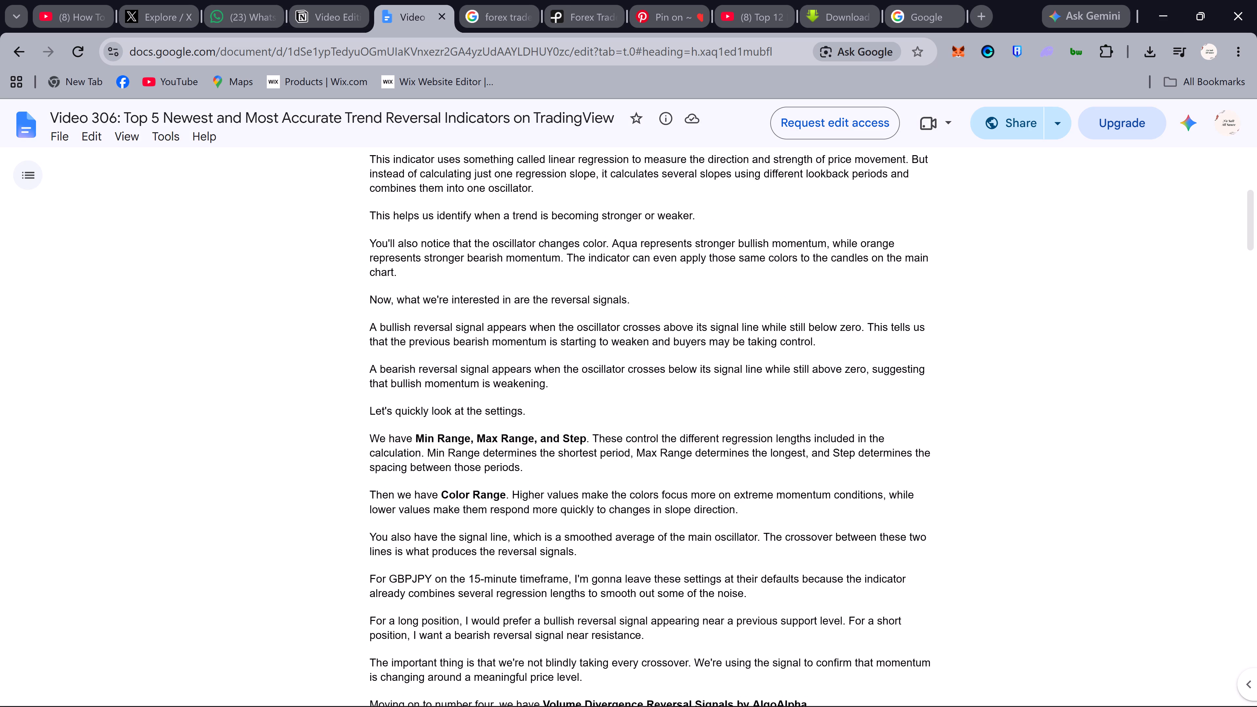
scroll(722, 457, "down", 2)
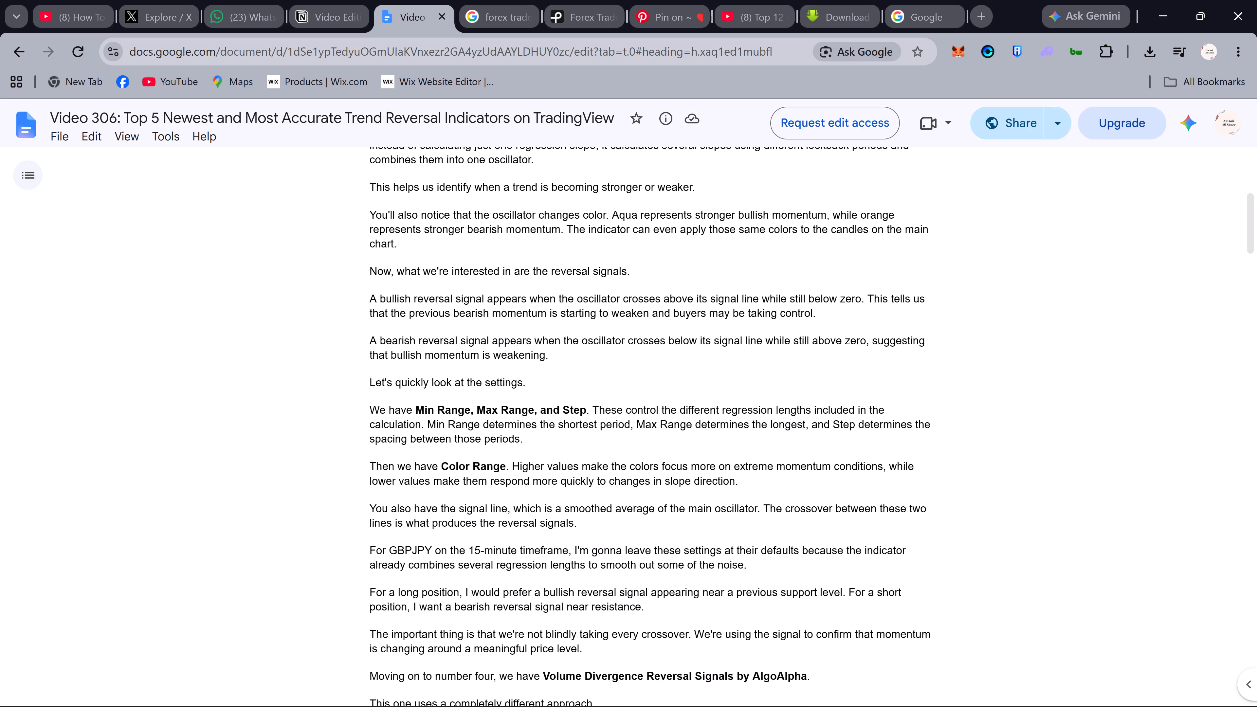
scroll(733, 444, "down", 8)
scroll(735, 450, "up", 2)
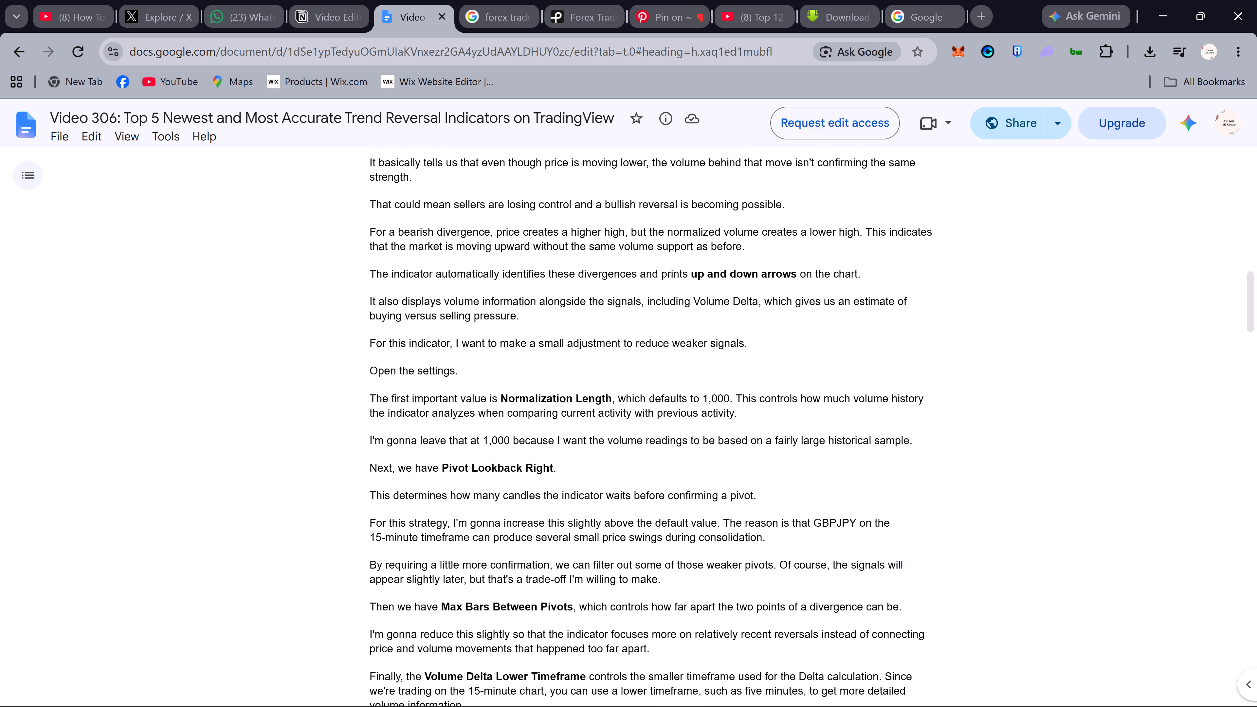
scroll(735, 450, "up", 13)
scroll(735, 447, "down", 2)
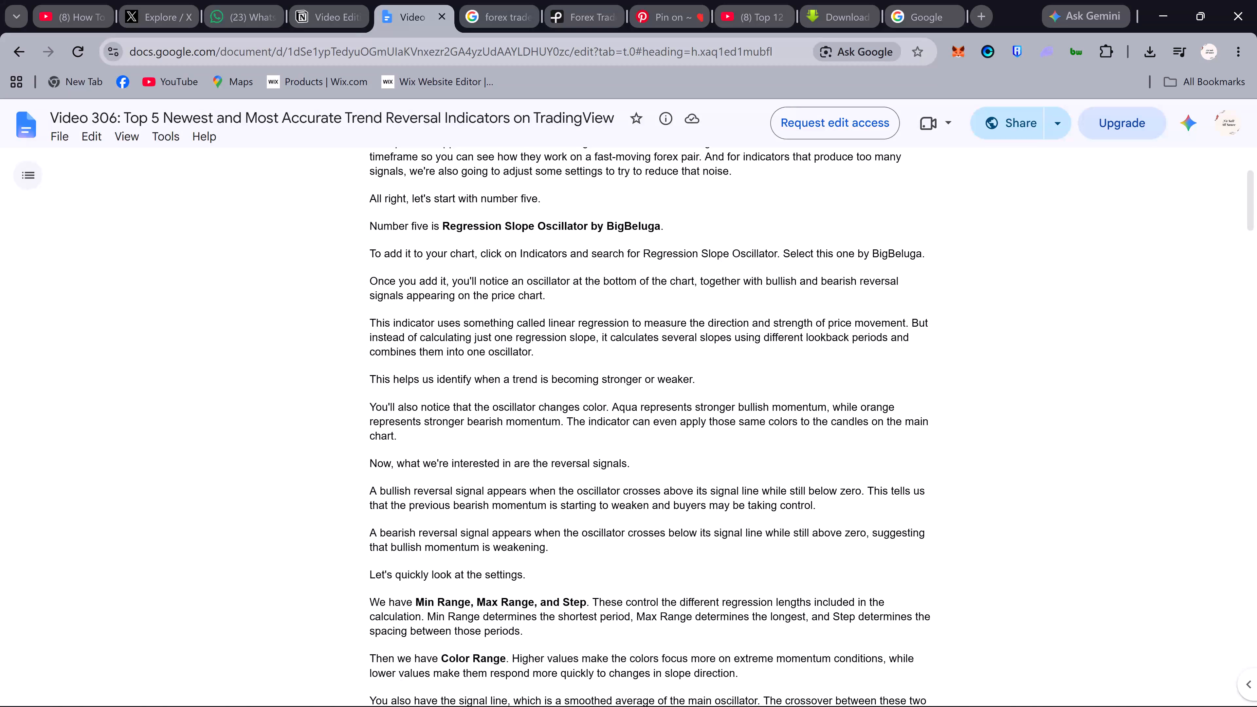
scroll(726, 456, "up", 2)
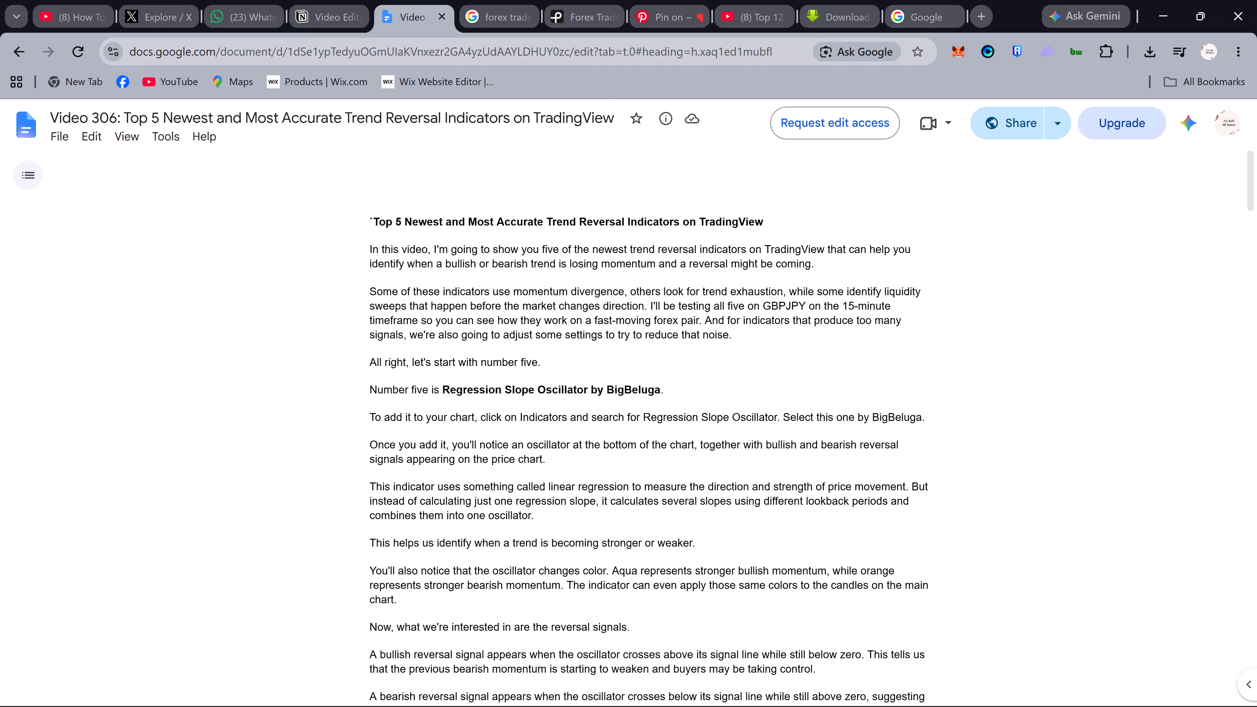
Switch to After Effects and add a two-line text layer reading MOMENTUM / DIVERGENCE in the upper-left area of the composition.
left_click(534, 688)
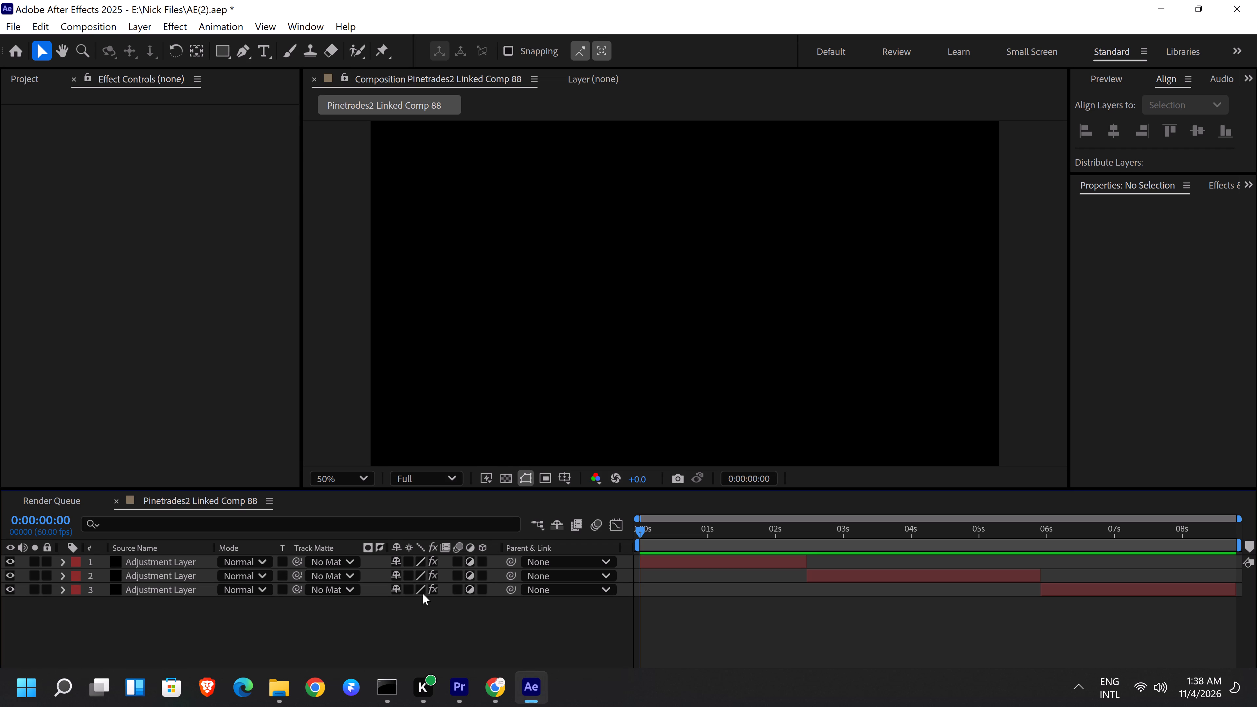
left_click(262, 54)
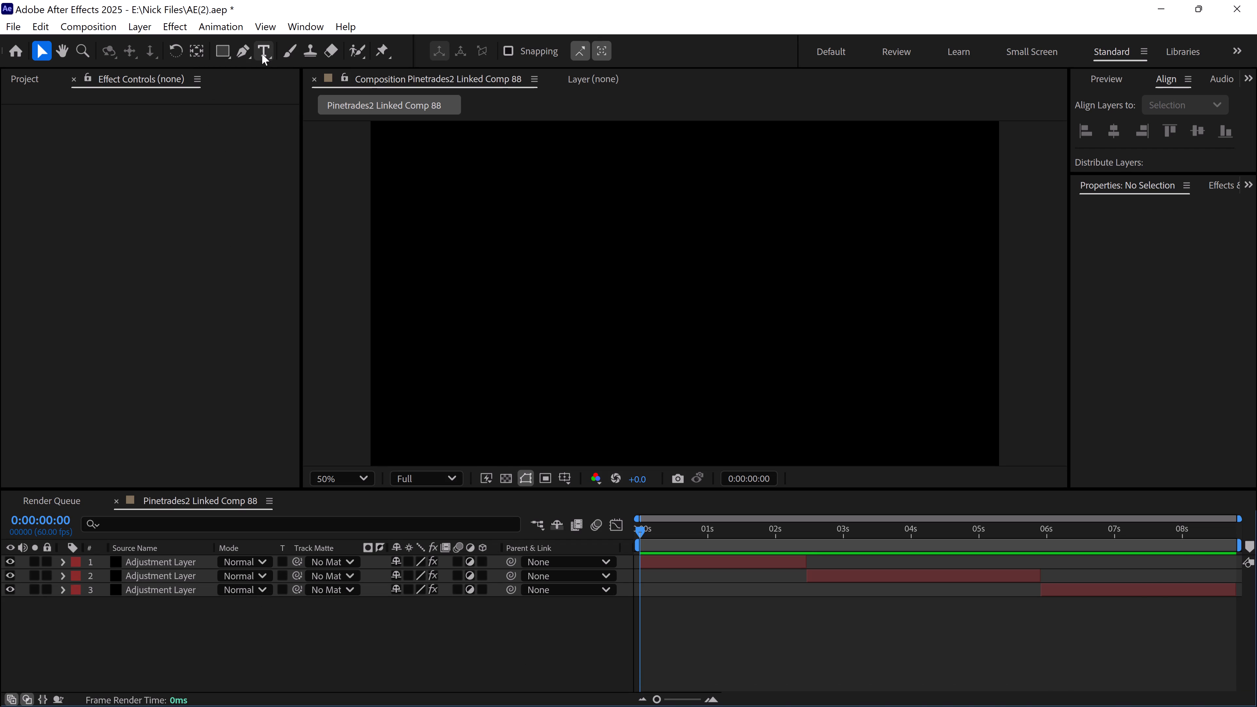
left_click(490, 241)
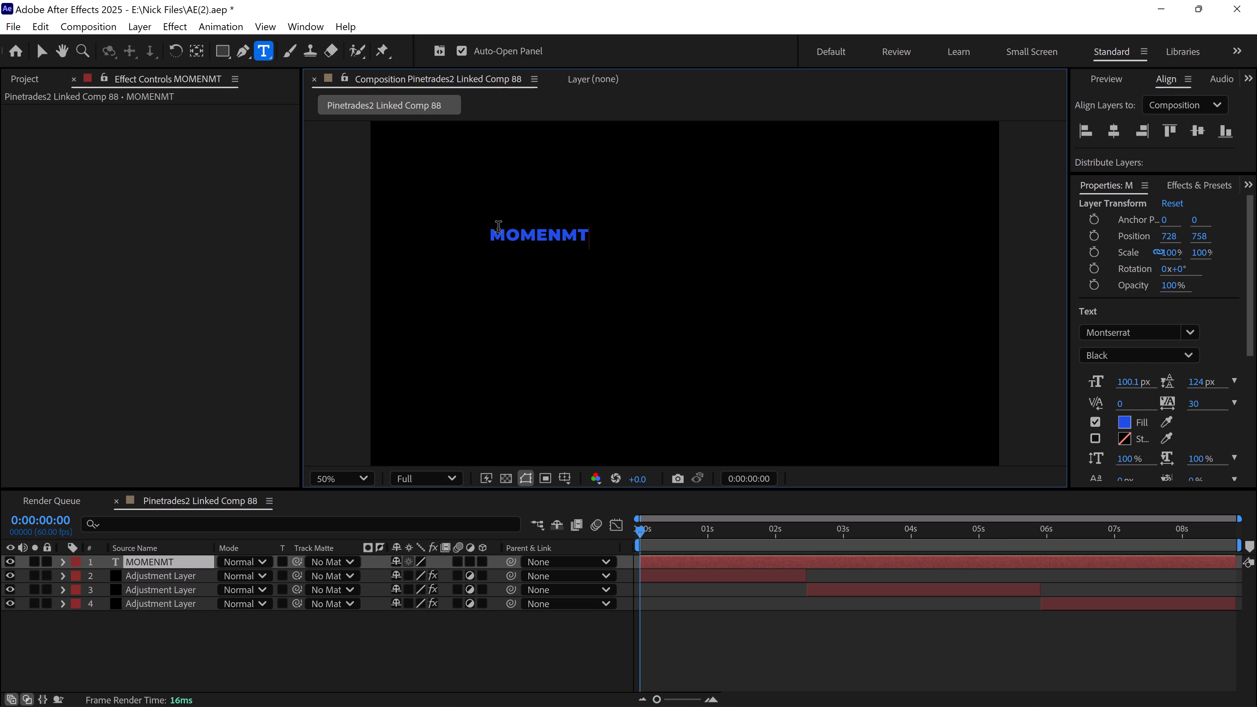
key("BackSpace")
key("BackSpace")
key("BackSpace")
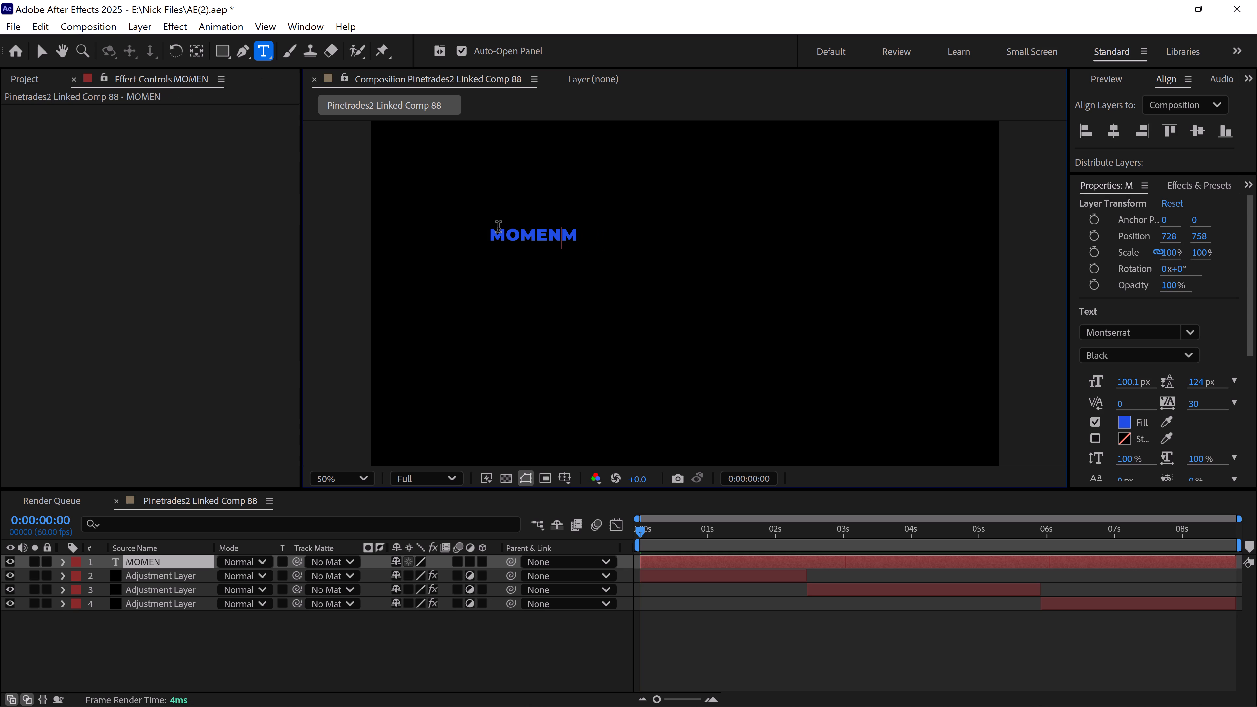
type("TUM")
key("Return")
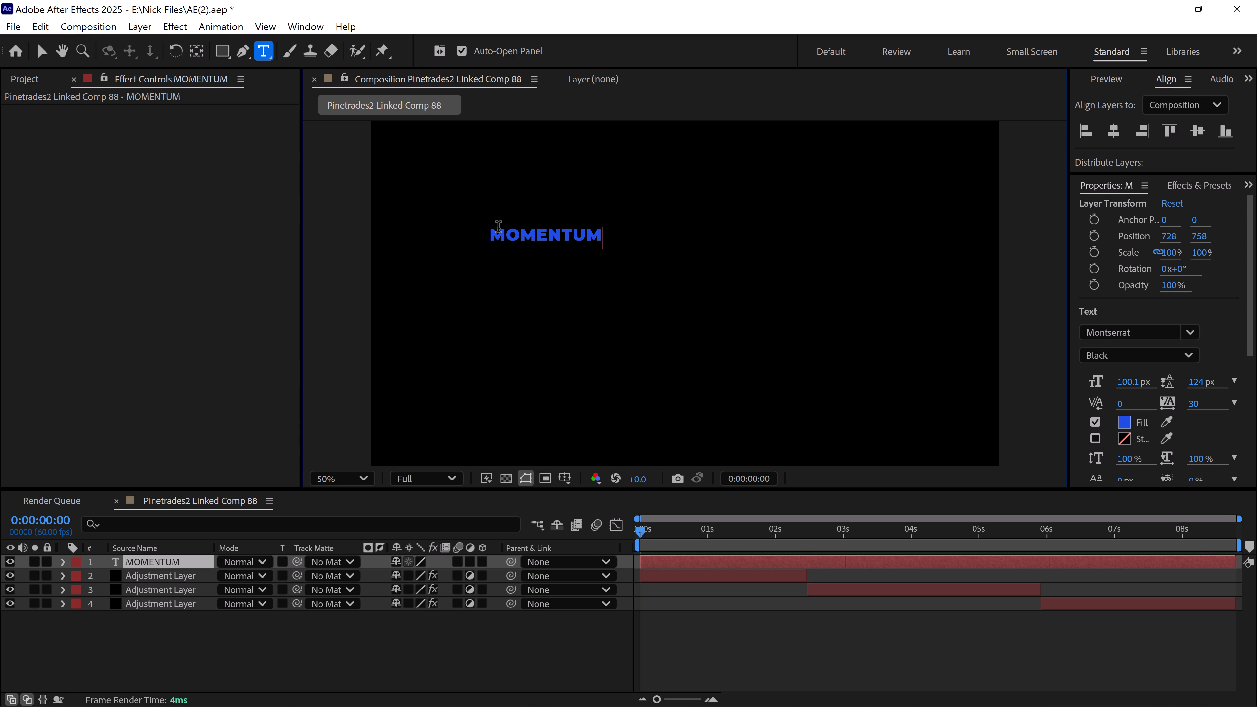
type("DIVERGENCE")
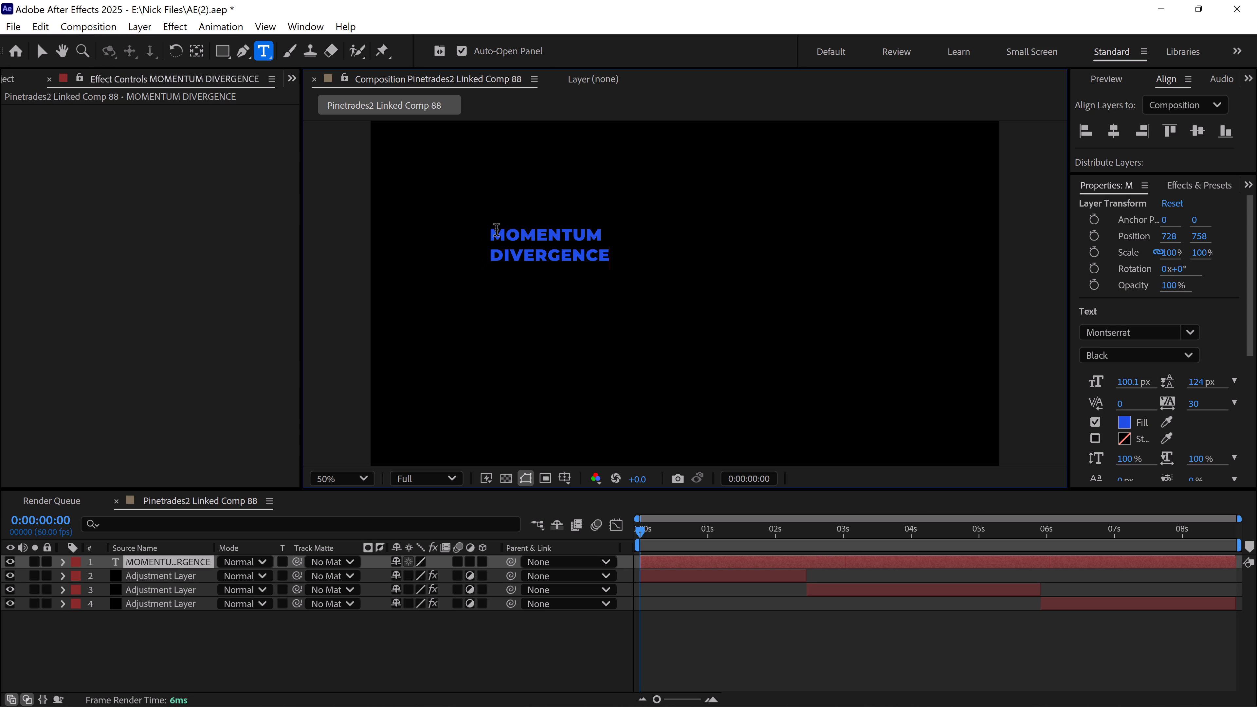
Centre-align both lines of the MOMENTUM DIVERGENCE text.
left_click_drag(491, 231, 707, 271)
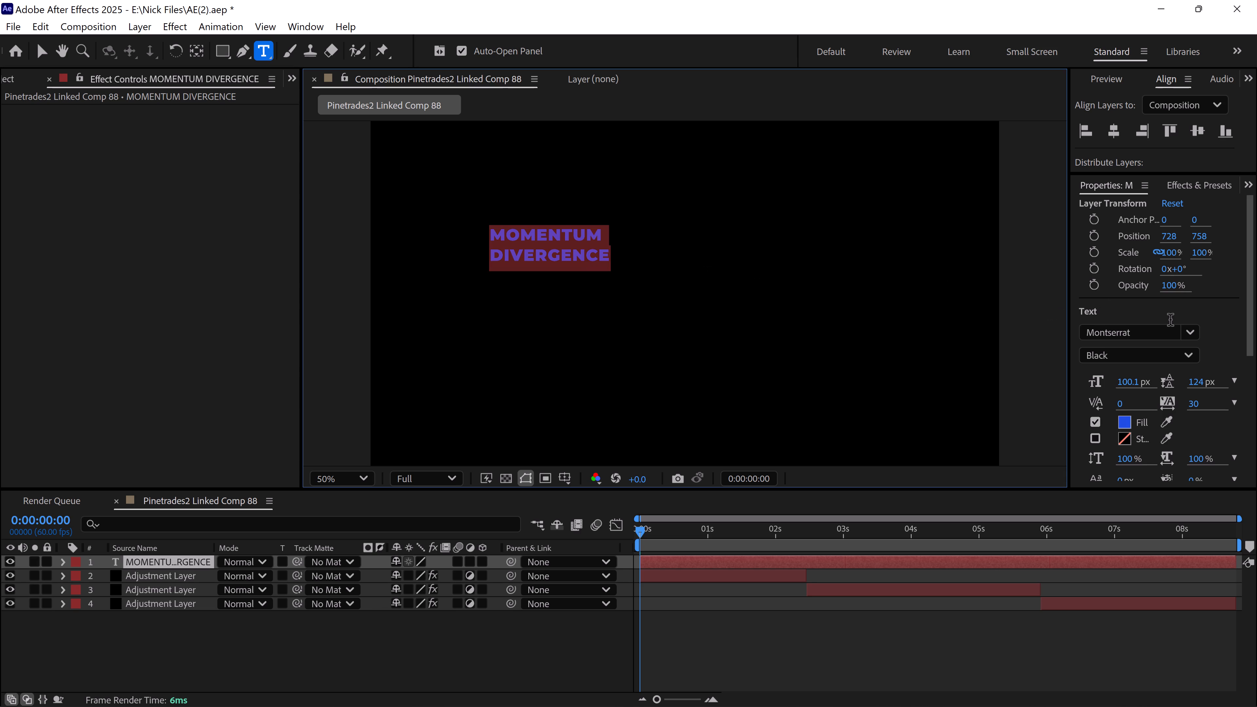
scroll(1227, 408, "down", 4)
scroll(1222, 326, "down", 3)
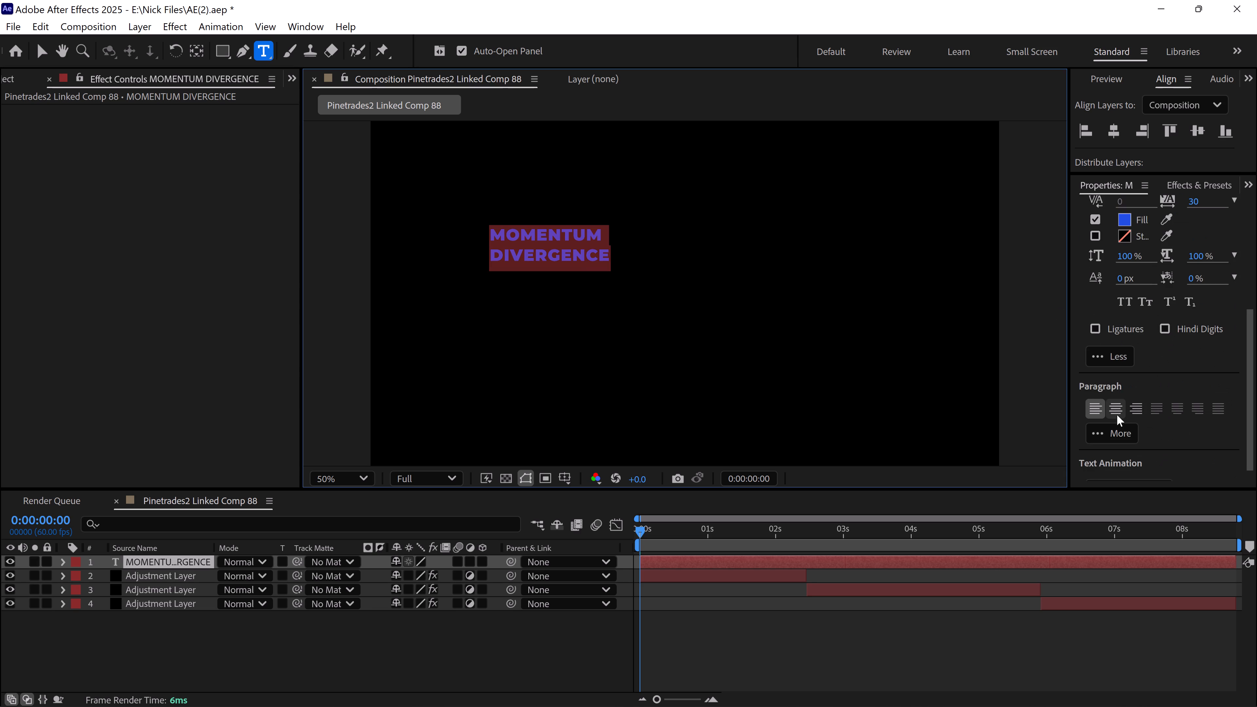
left_click(1115, 414)
Change the font of the MOMENTUM DIVERGENCE text to Megamax Jonathan Too.
scroll(1225, 384, "up", 3)
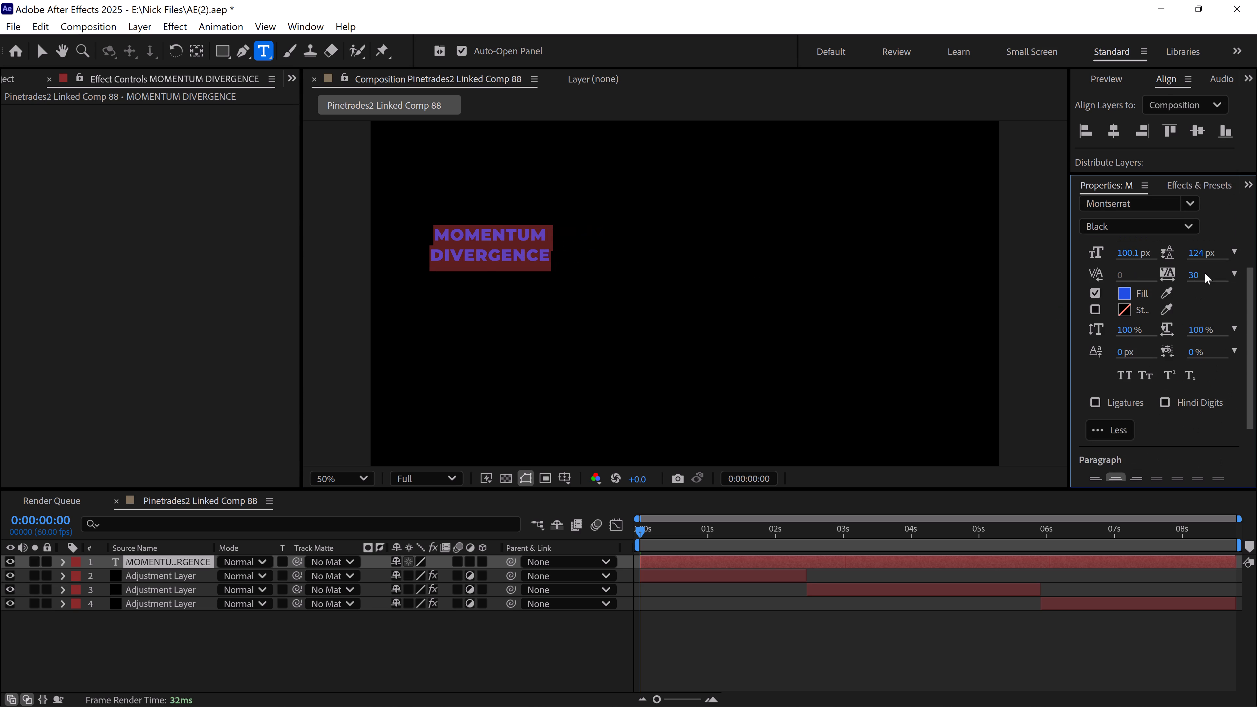
left_click(1190, 201)
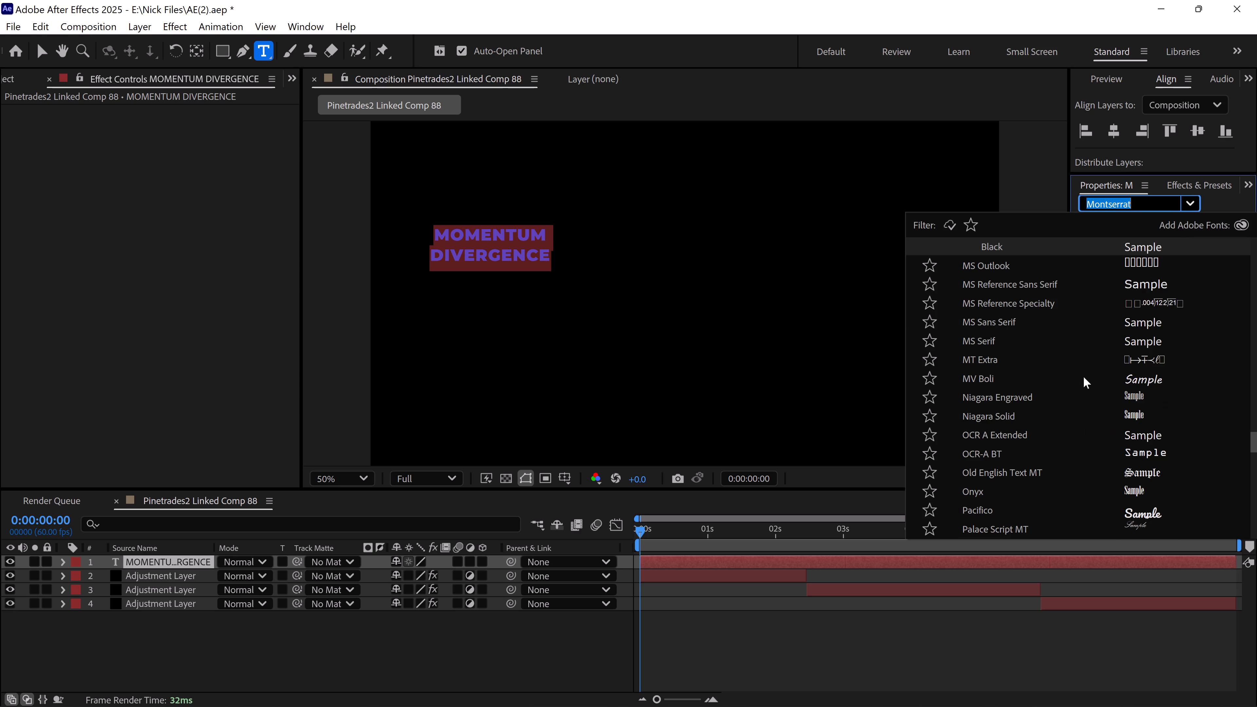
scroll(1092, 376, "up", 20)
scroll(1092, 376, "up", 8)
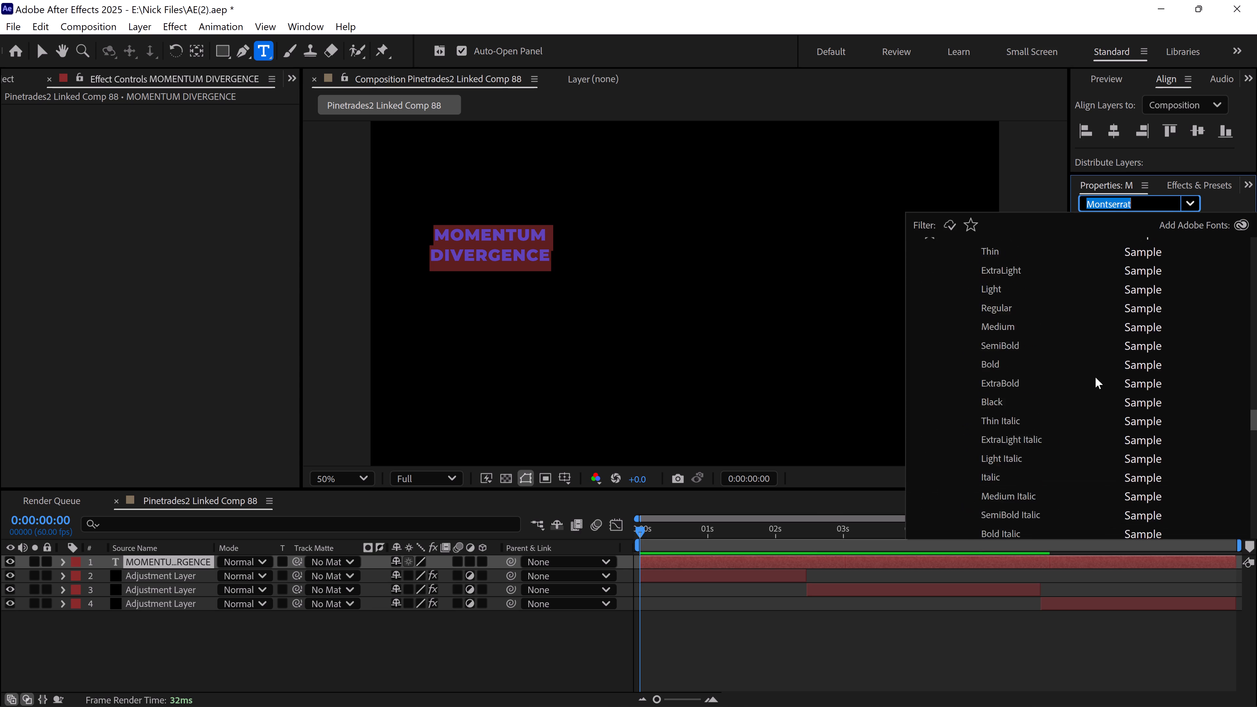
scroll(1095, 377, "up", 15)
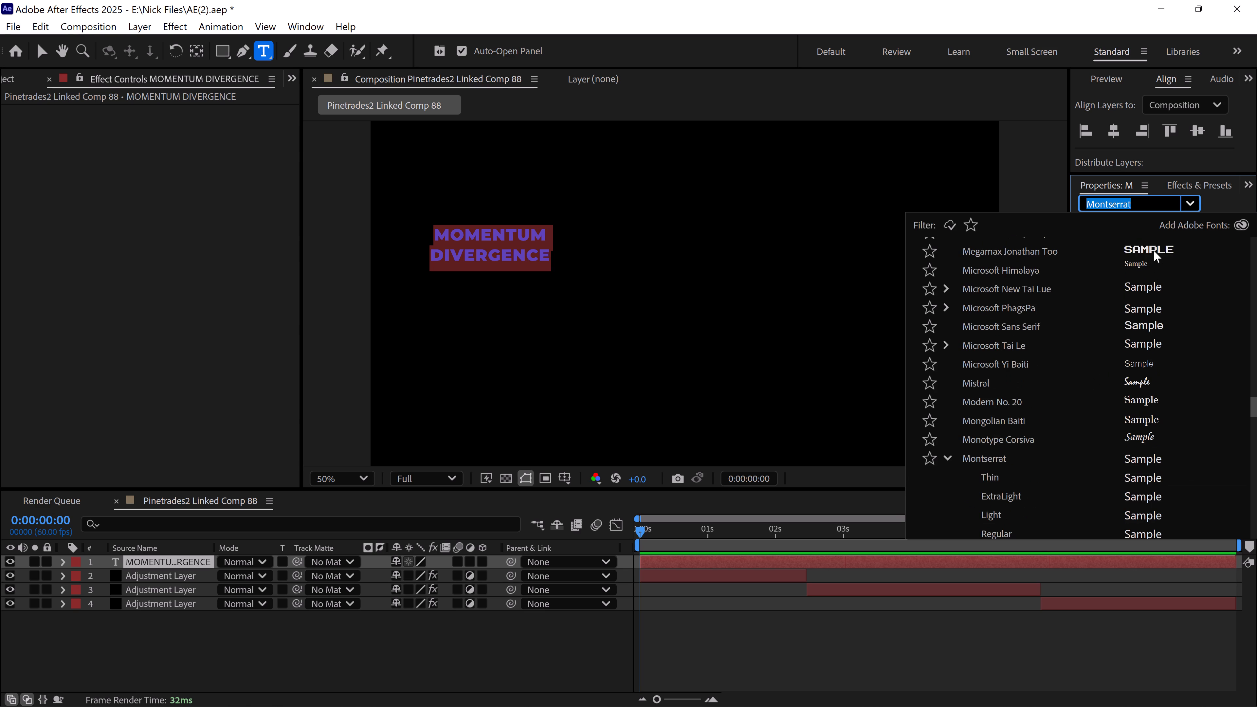
left_click(1154, 251)
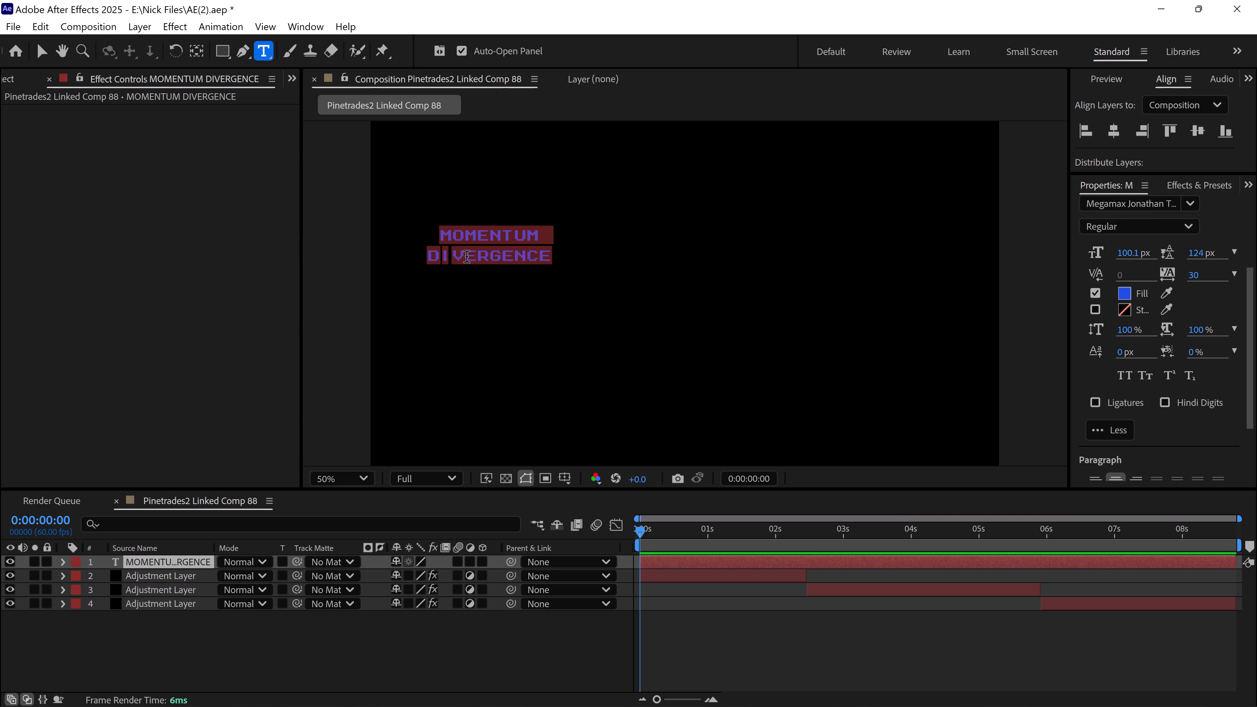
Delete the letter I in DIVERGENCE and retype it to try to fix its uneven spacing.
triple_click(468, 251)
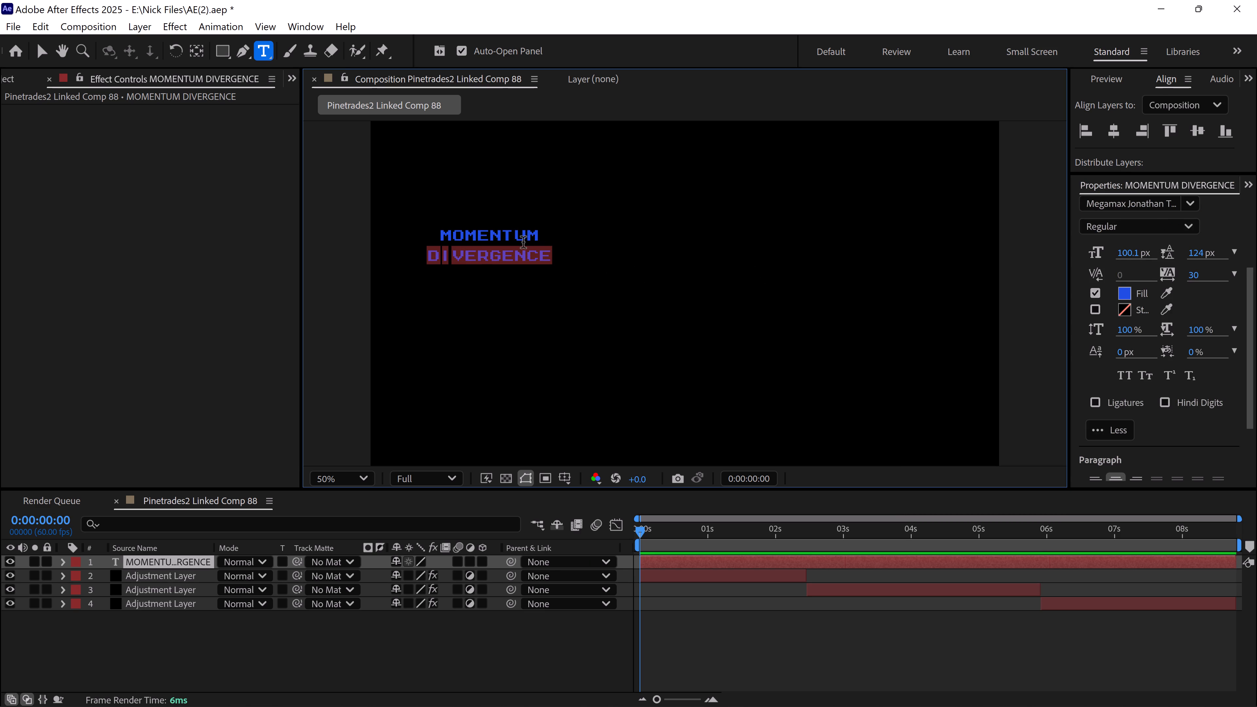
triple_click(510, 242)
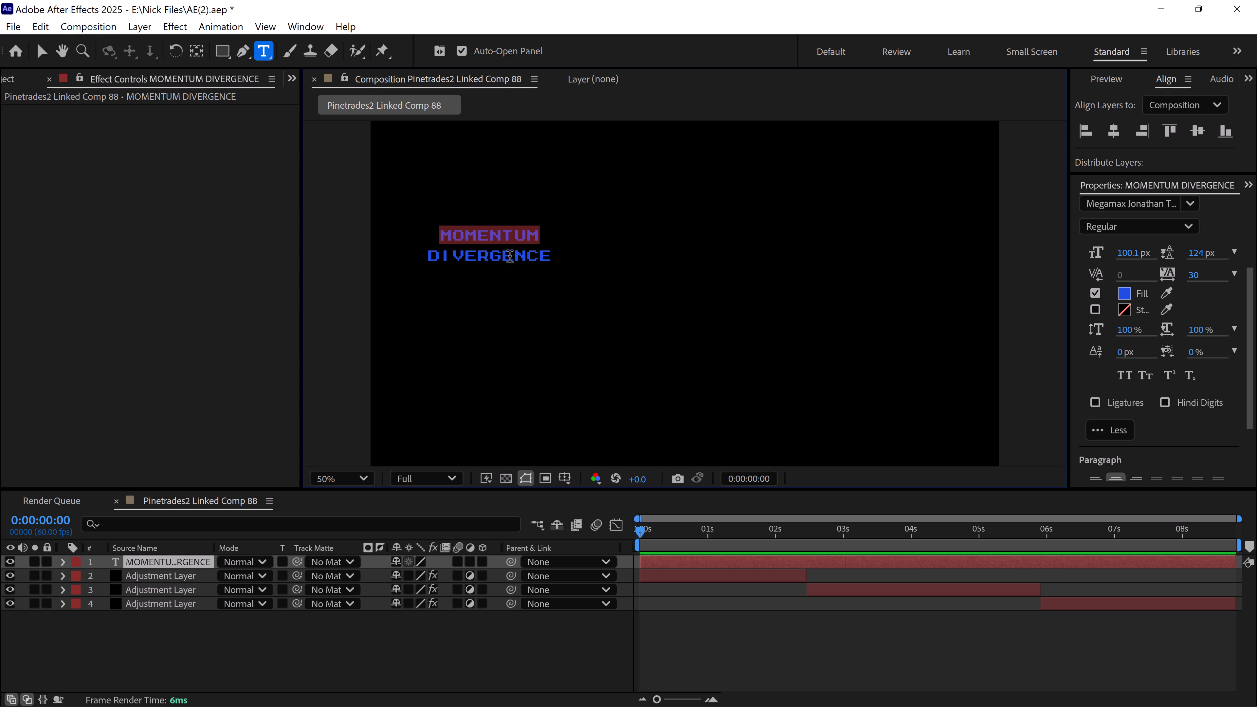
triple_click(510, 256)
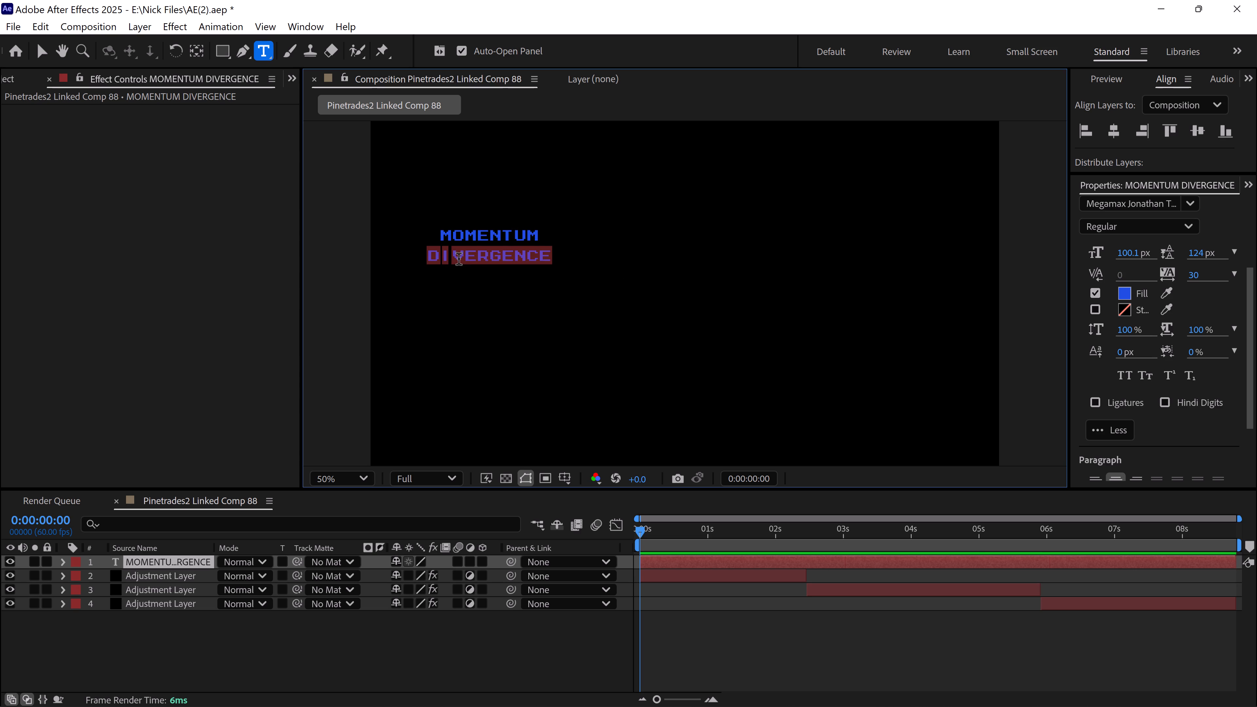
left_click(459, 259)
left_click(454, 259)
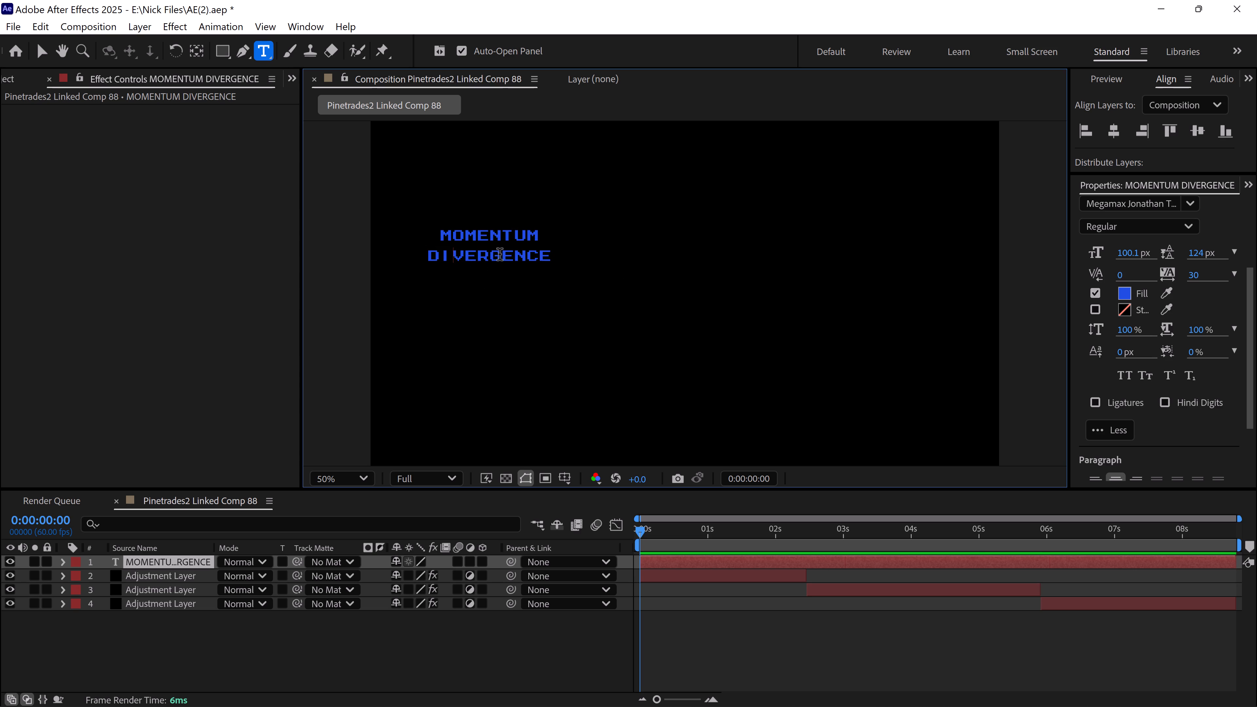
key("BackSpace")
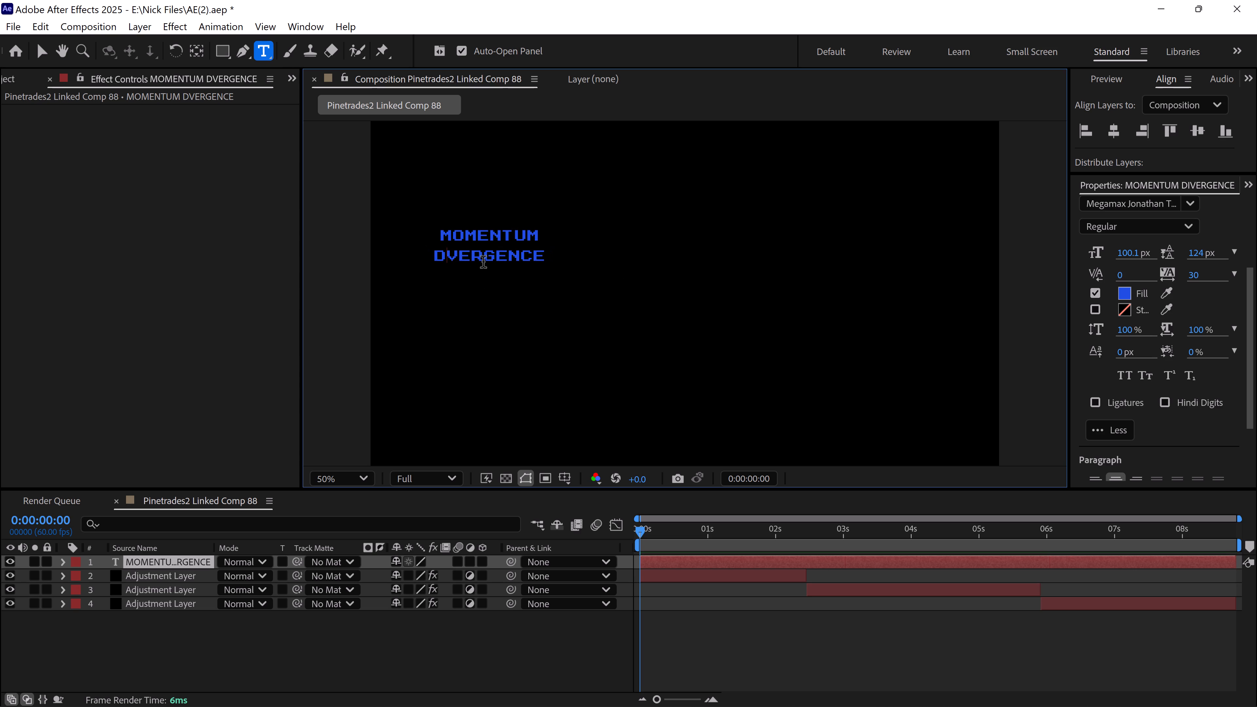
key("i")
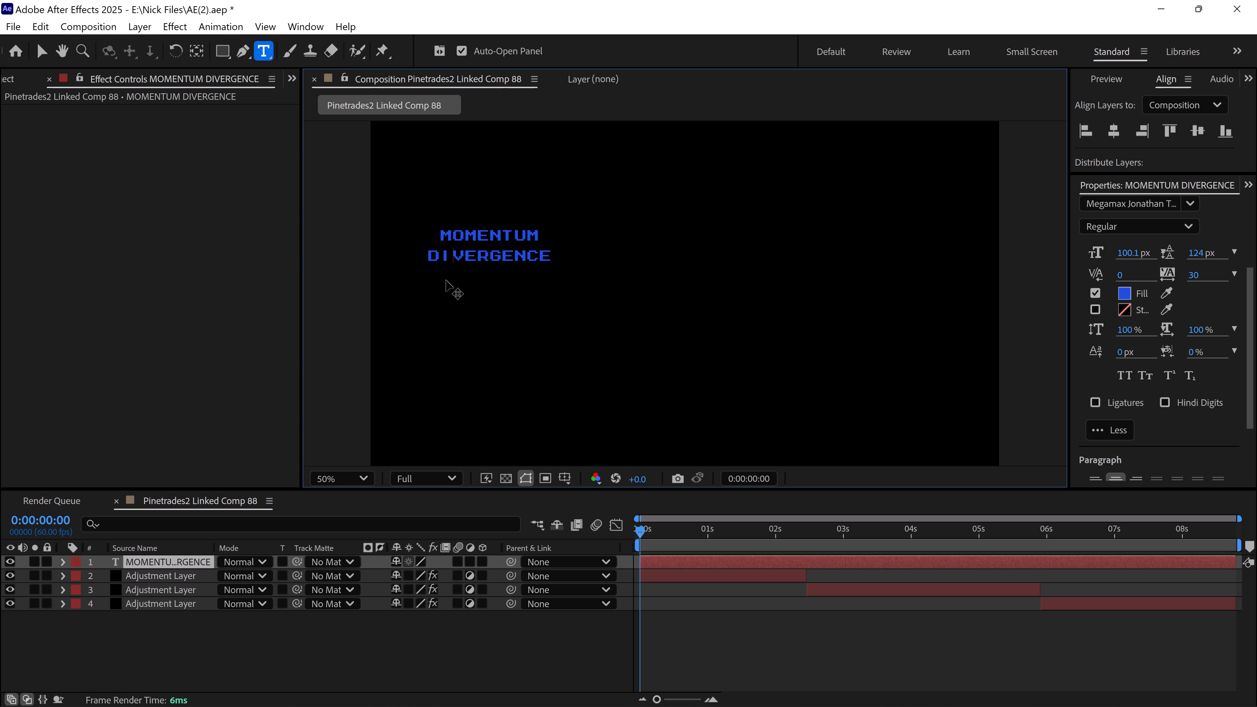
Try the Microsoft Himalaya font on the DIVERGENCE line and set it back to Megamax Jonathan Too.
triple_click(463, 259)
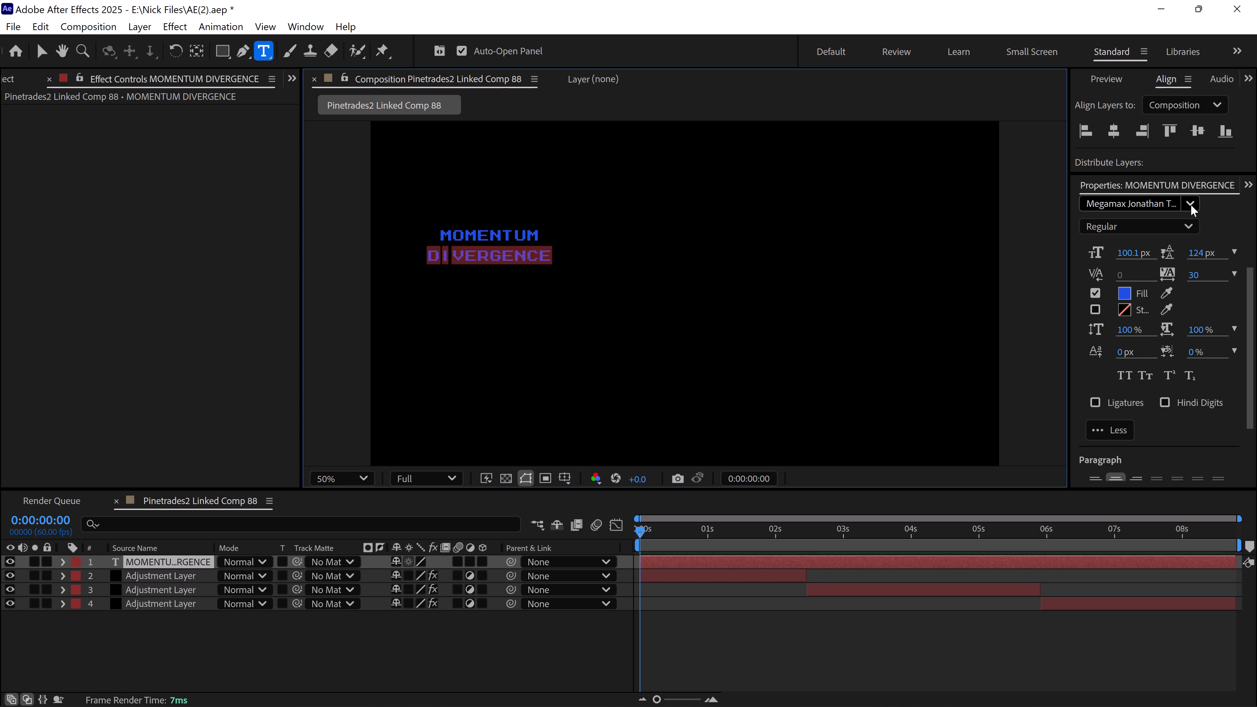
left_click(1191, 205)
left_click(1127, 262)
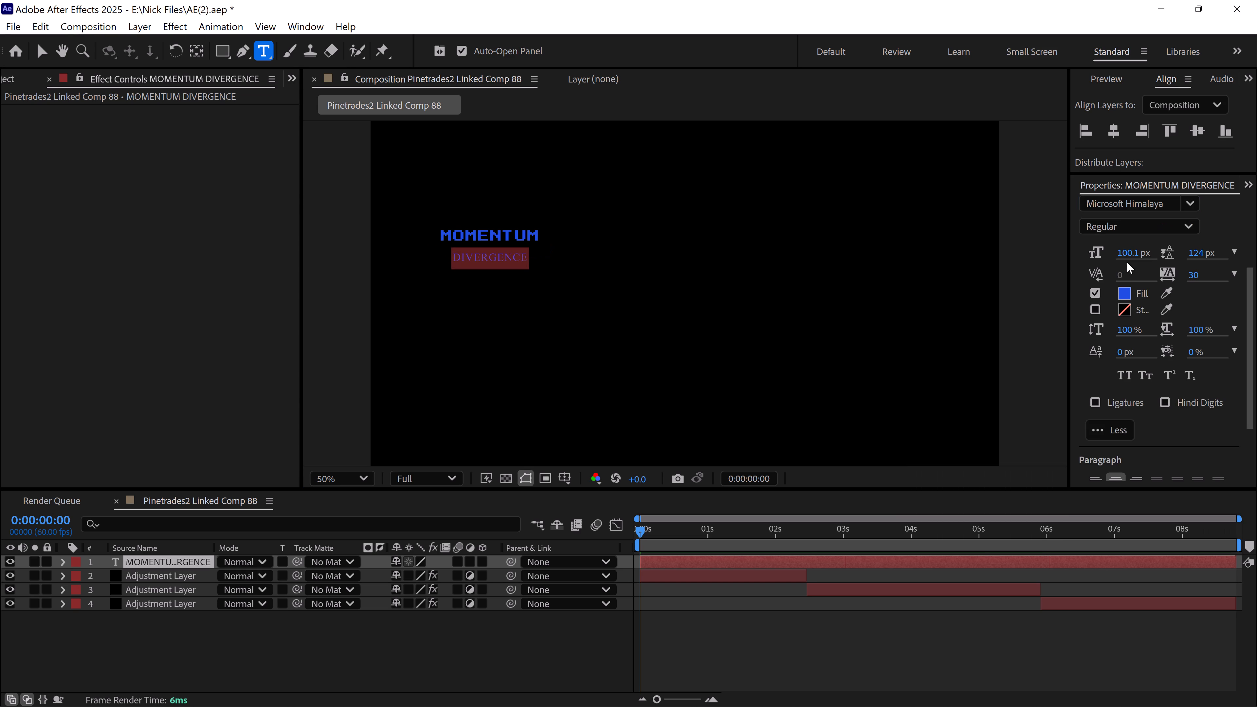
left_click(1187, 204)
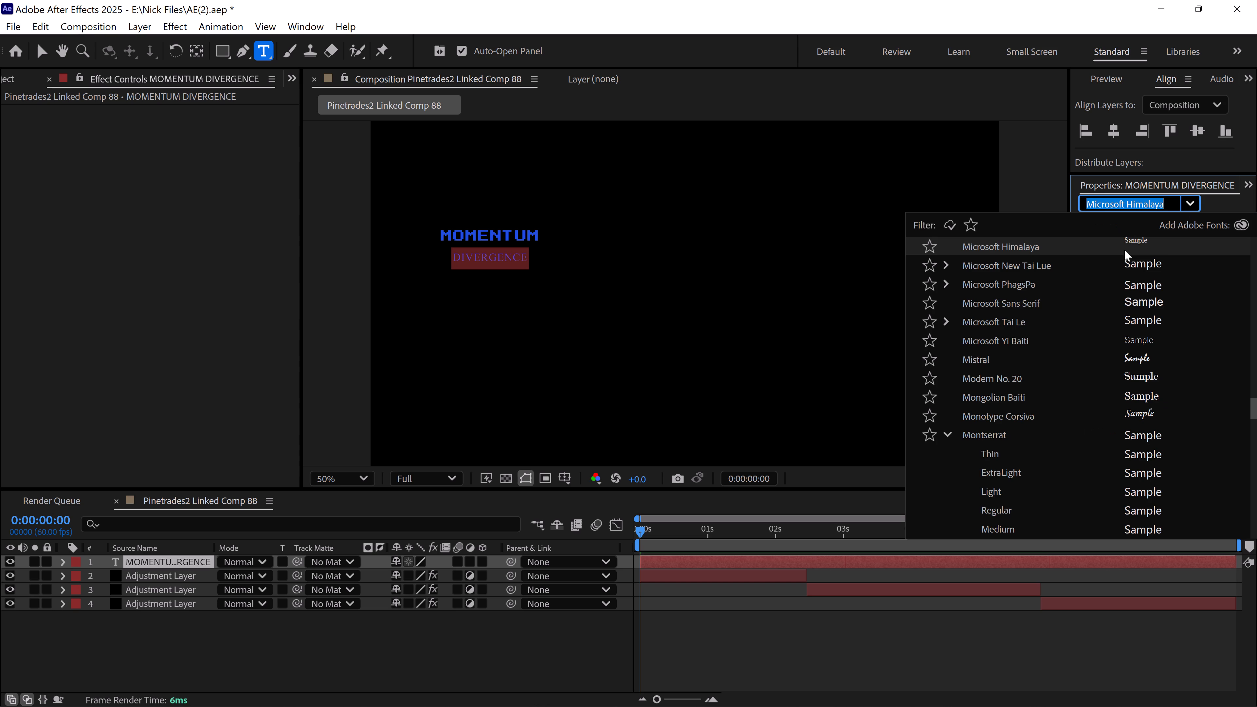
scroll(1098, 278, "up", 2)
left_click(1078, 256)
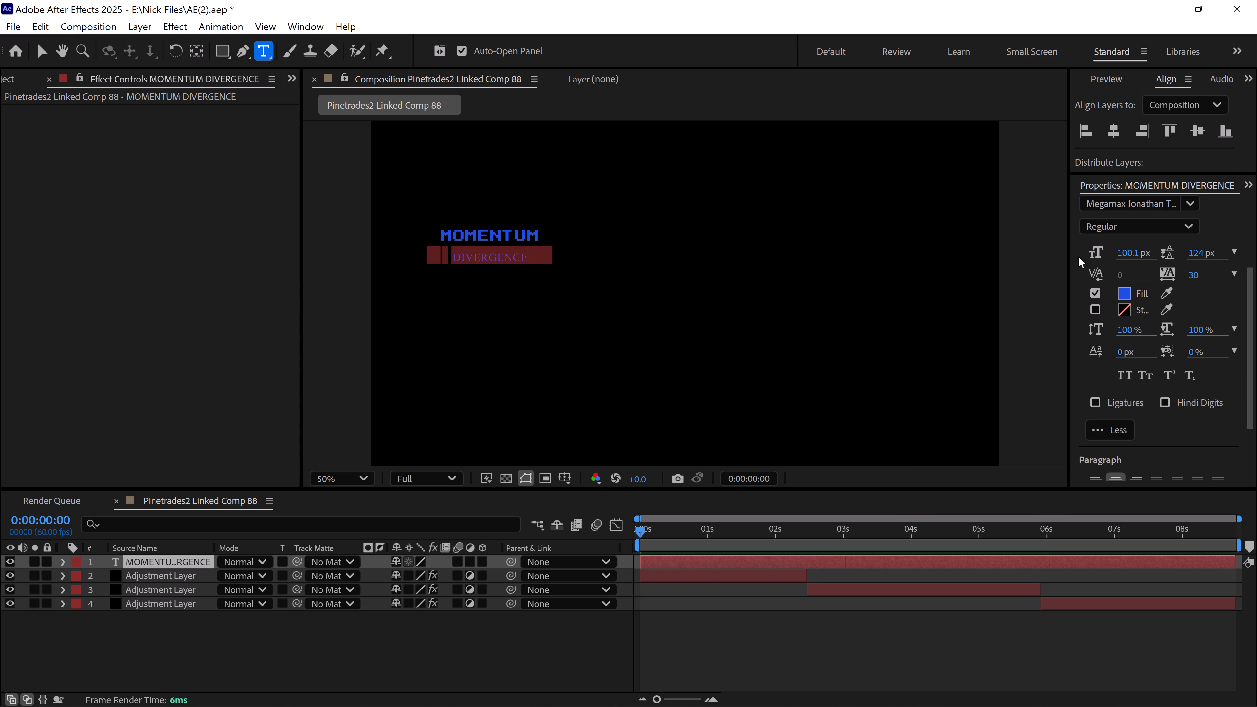
Set the tracking of the DIVERGENCE line to 0.
triple_click(445, 261)
left_click(445, 261)
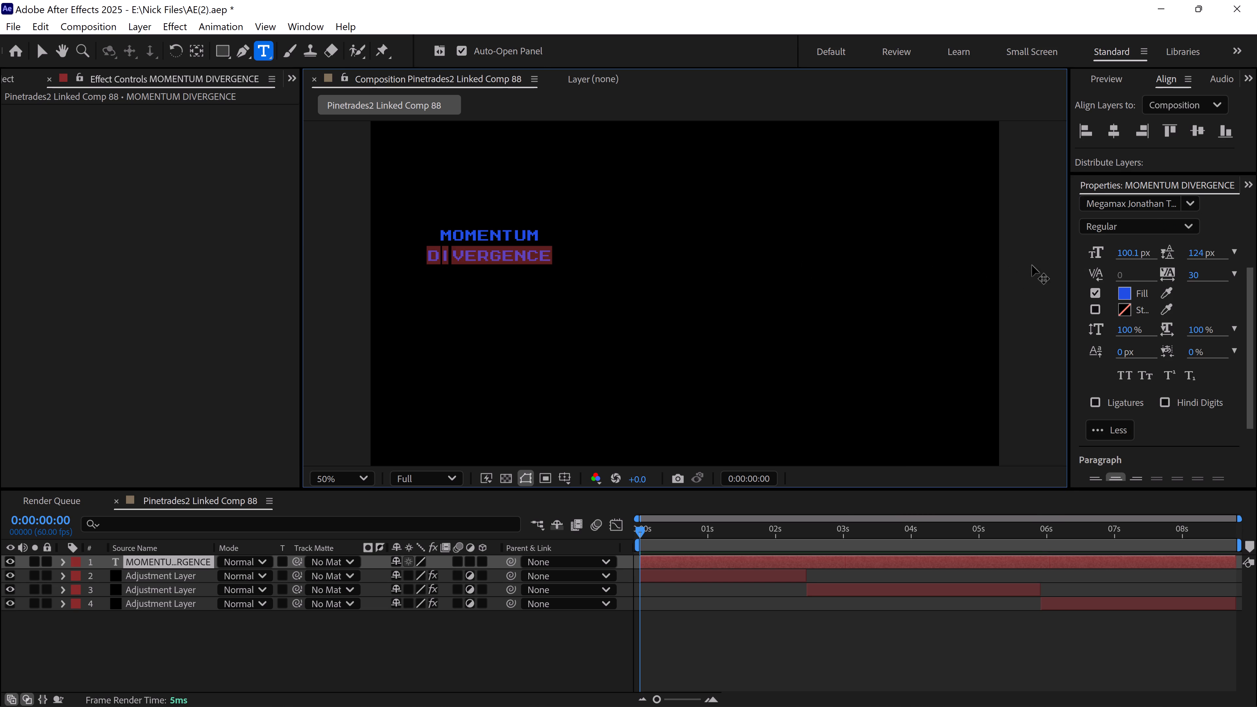
triple_click(1193, 279)
key("0")
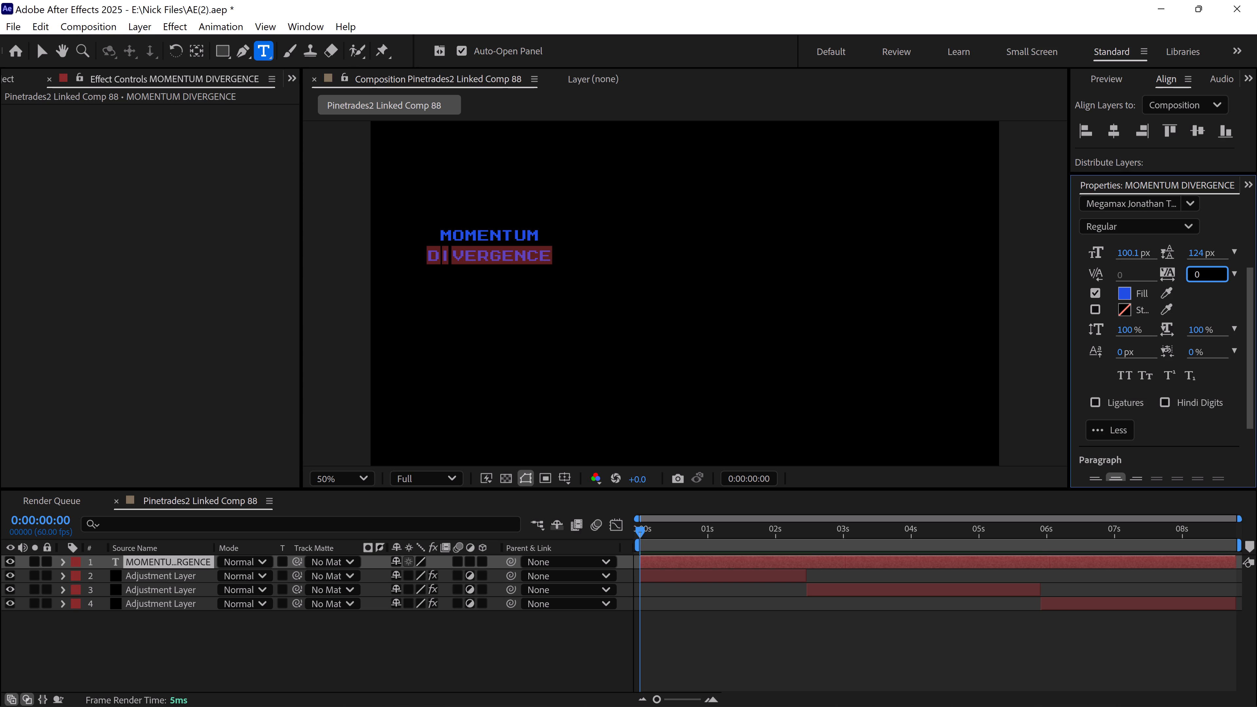
left_click(443, 638)
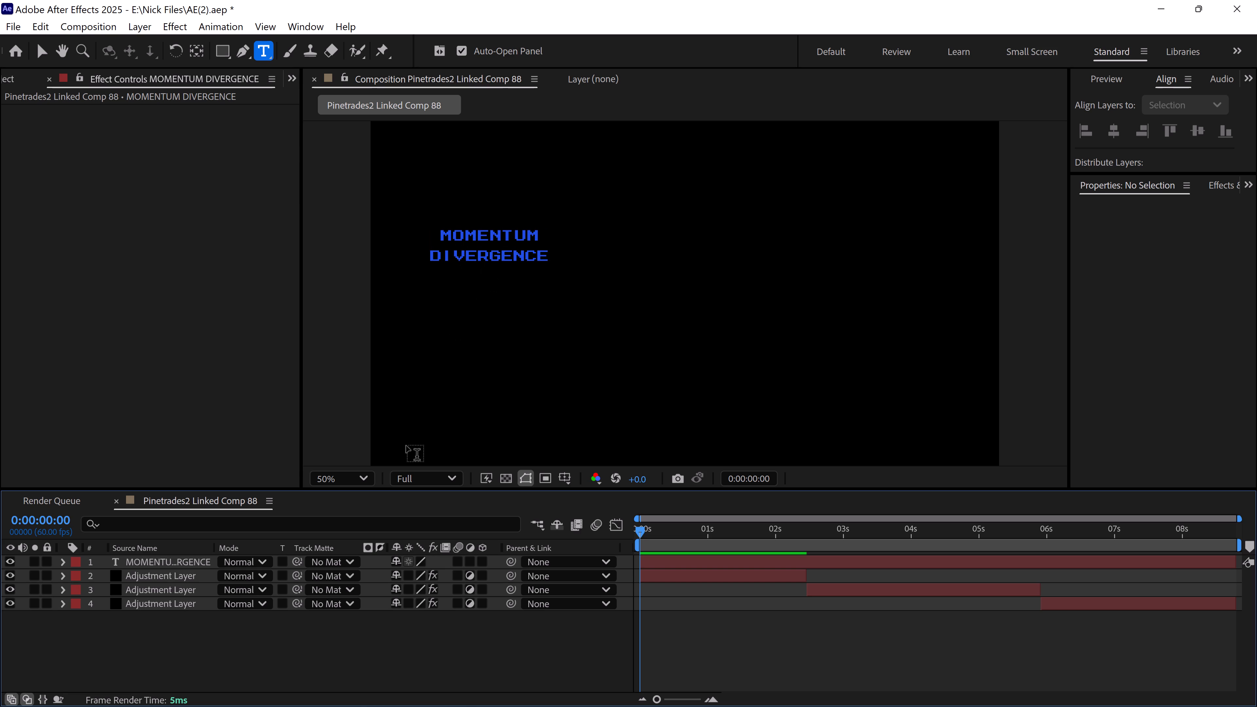
Centre the MOMENTUM DIVERGENCE text layer horizontally and vertically in the composition.
left_click(184, 560)
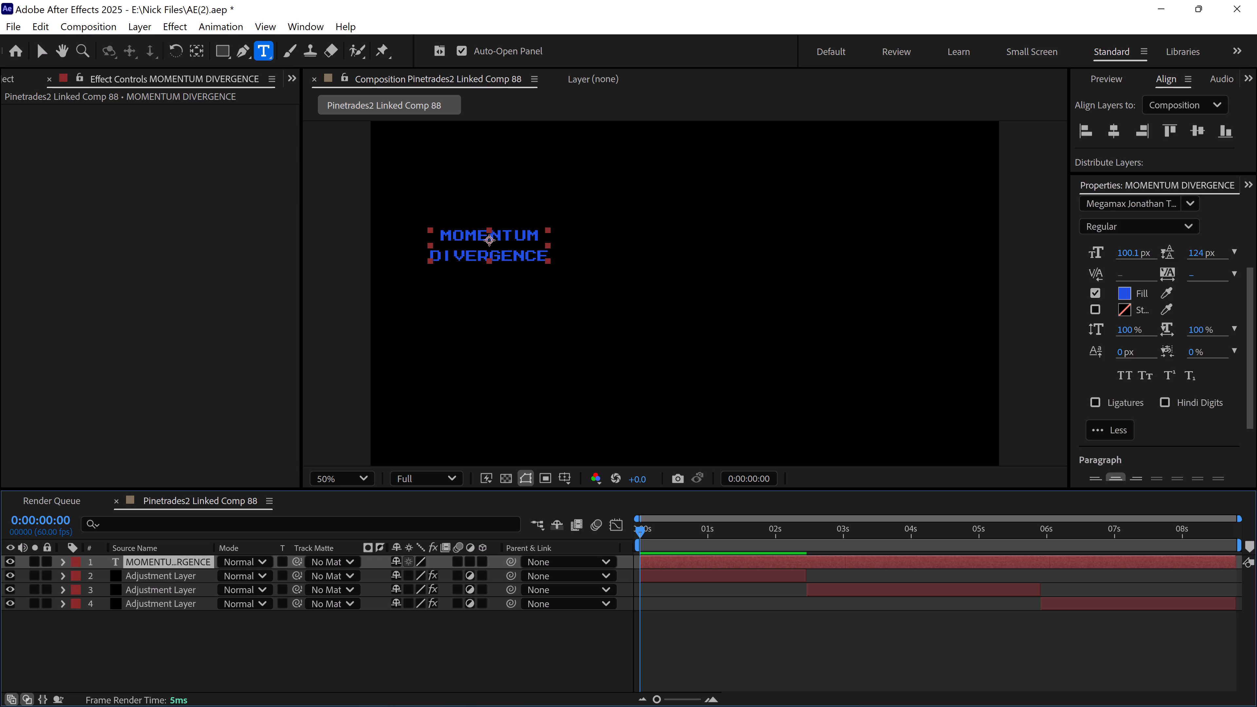
left_click(1106, 131)
left_click(1191, 135)
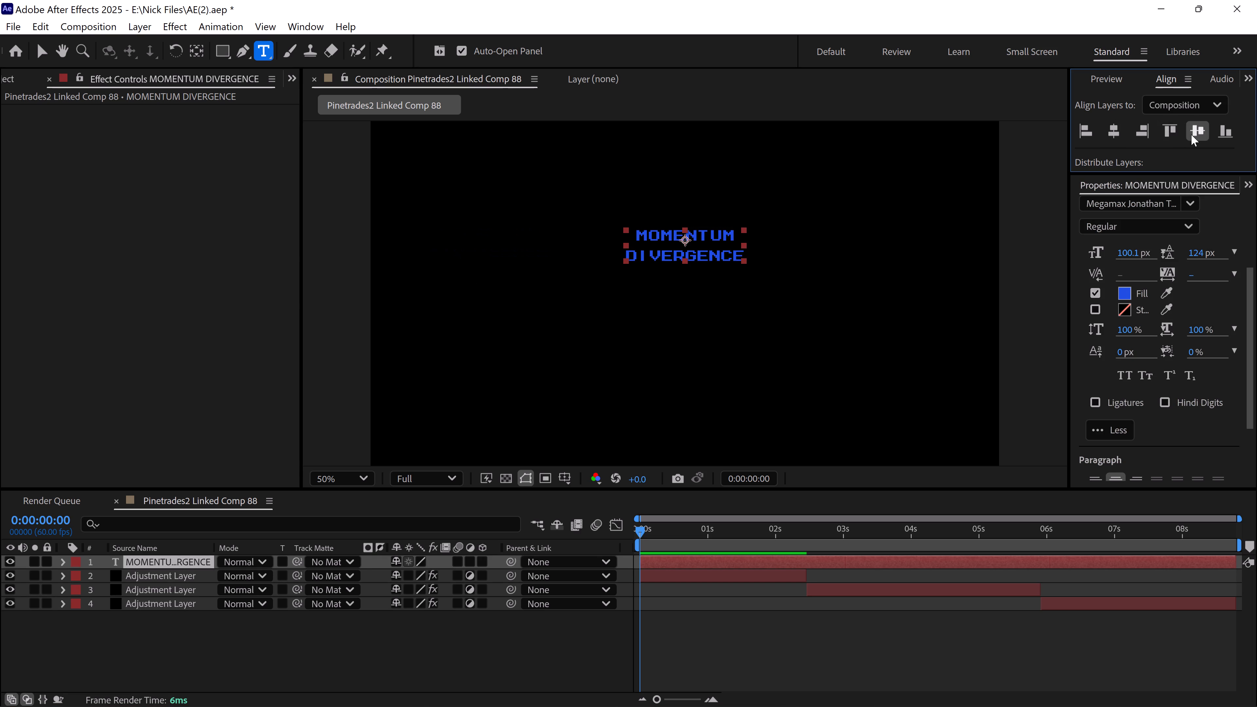
Enlarge the MOMENTUM DIVERGENCE text to a font size of 262.1 px with 189 px leading.
left_click_drag(1132, 247, 1190, 257)
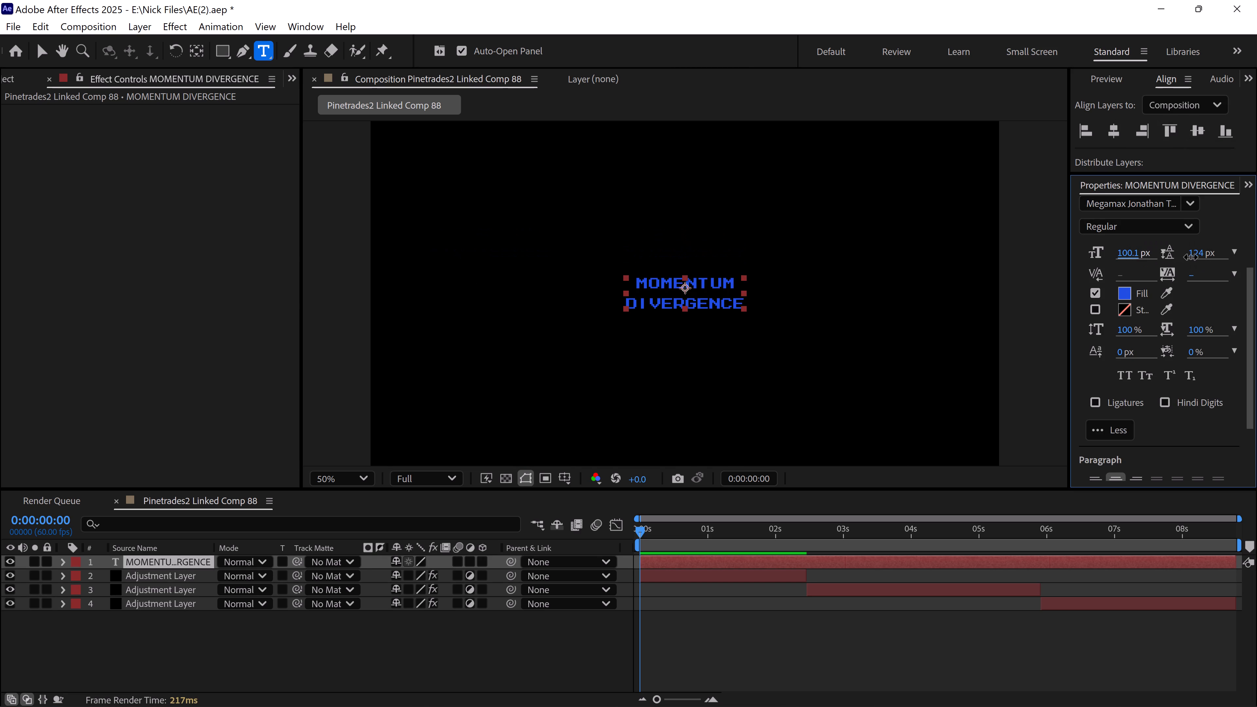
left_click_drag(1190, 257, 1256, 238)
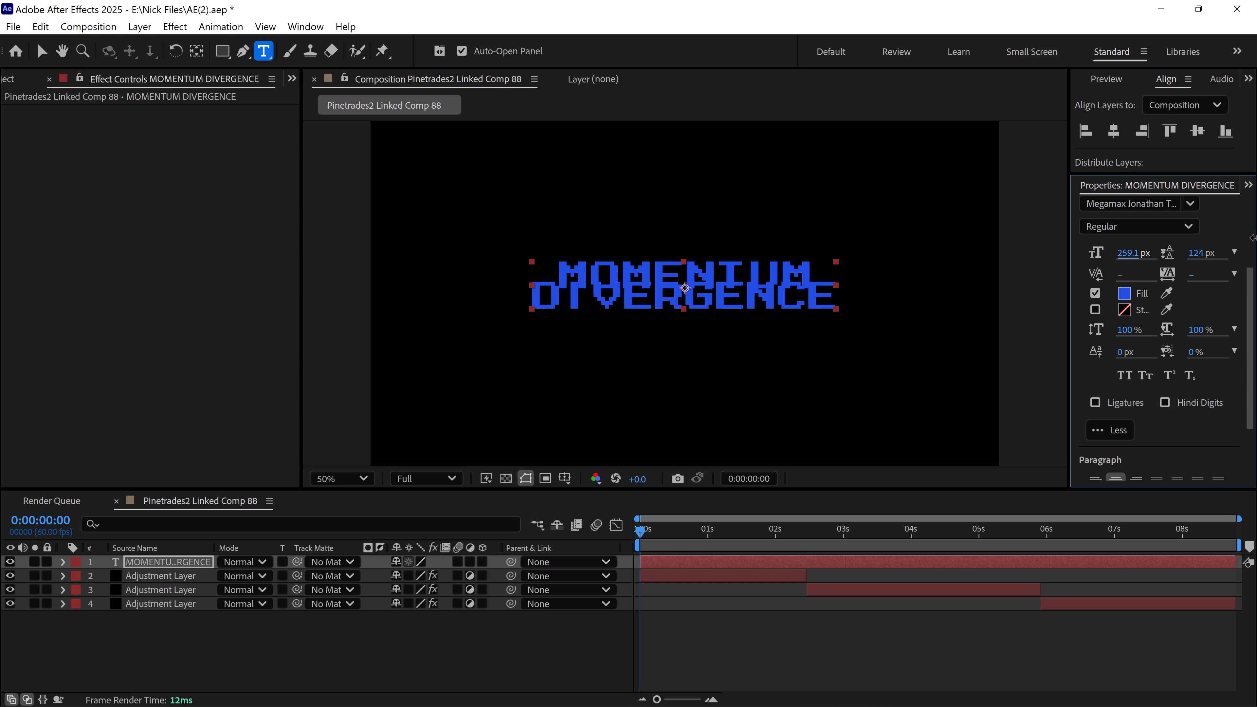
left_click_drag(1256, 238, 1256, 235)
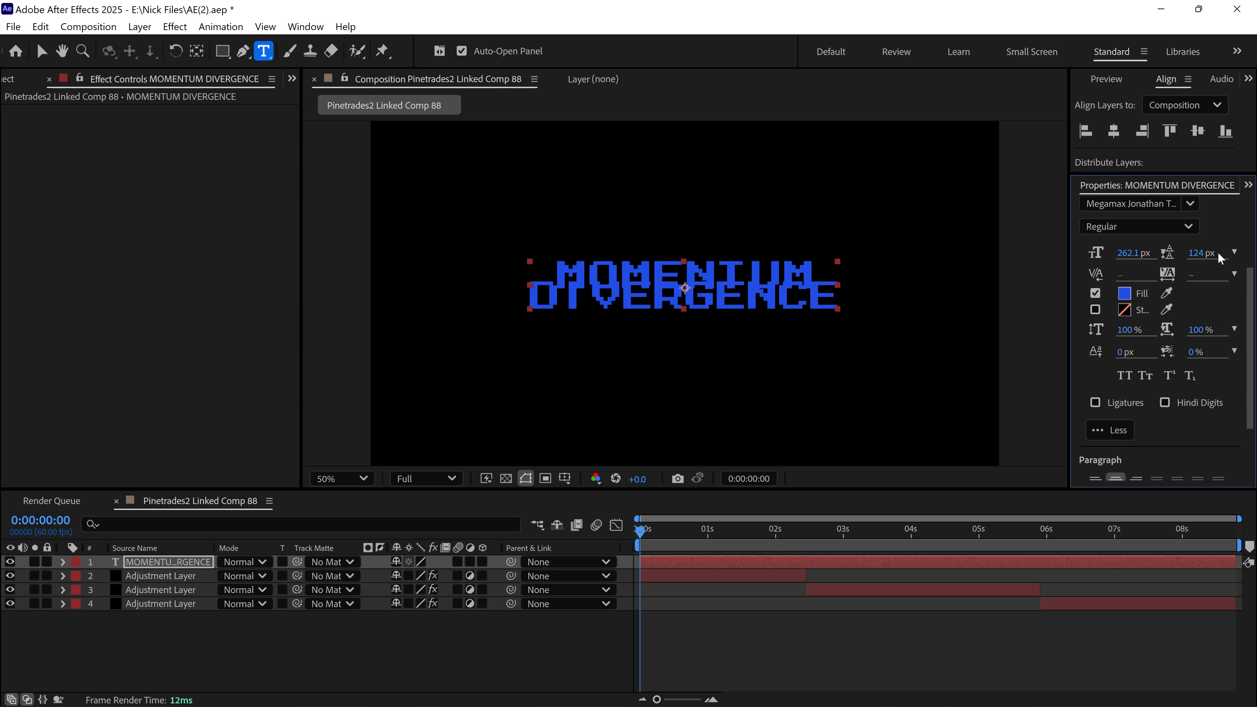
left_click_drag(1202, 251, 1256, 248)
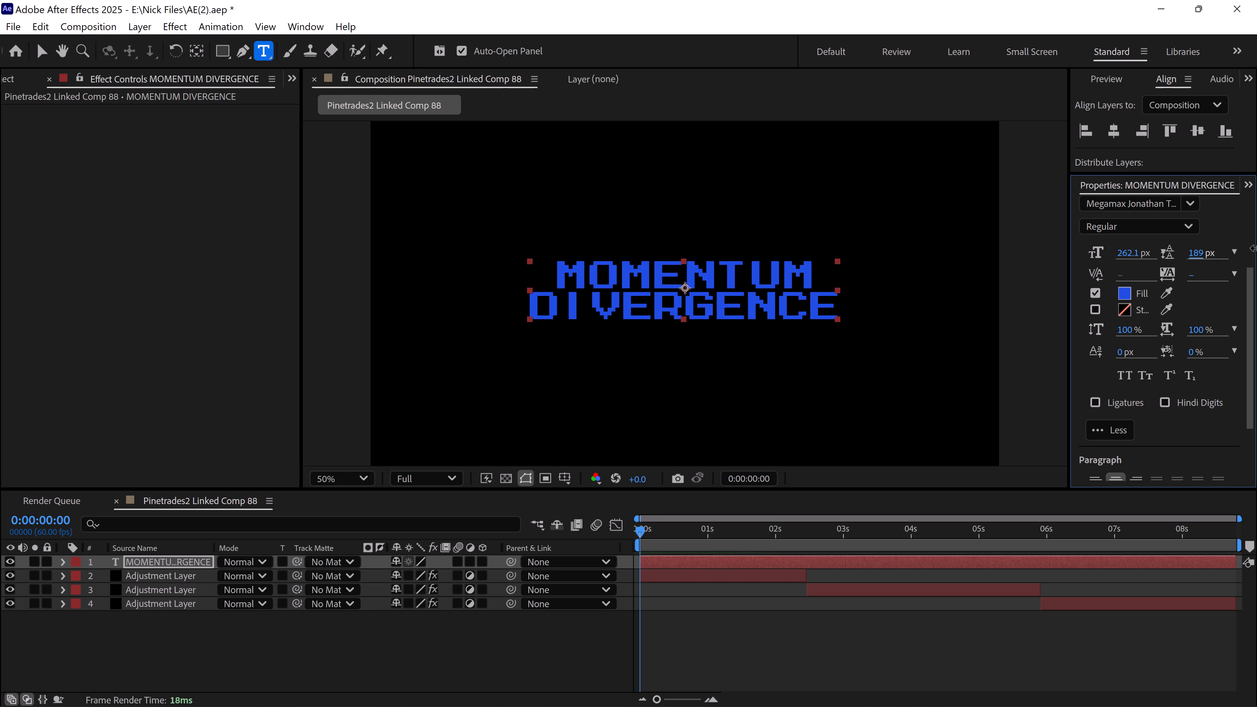
left_click_drag(1256, 248, 1256, 248)
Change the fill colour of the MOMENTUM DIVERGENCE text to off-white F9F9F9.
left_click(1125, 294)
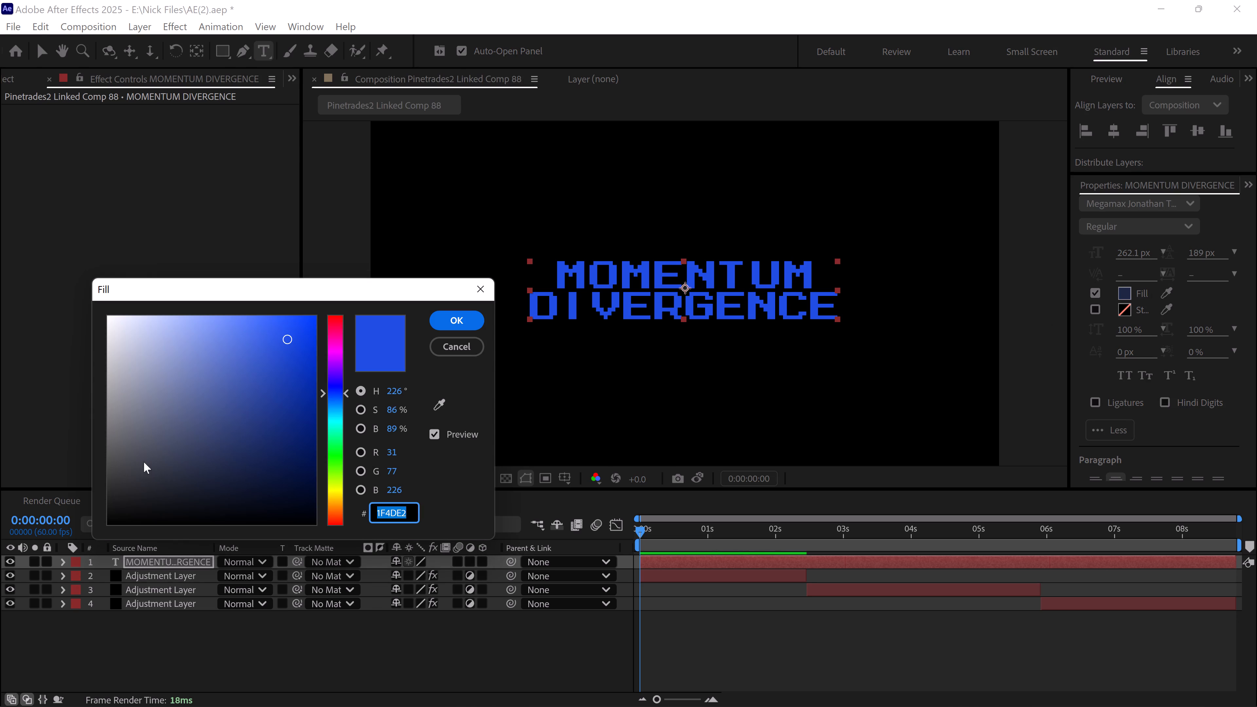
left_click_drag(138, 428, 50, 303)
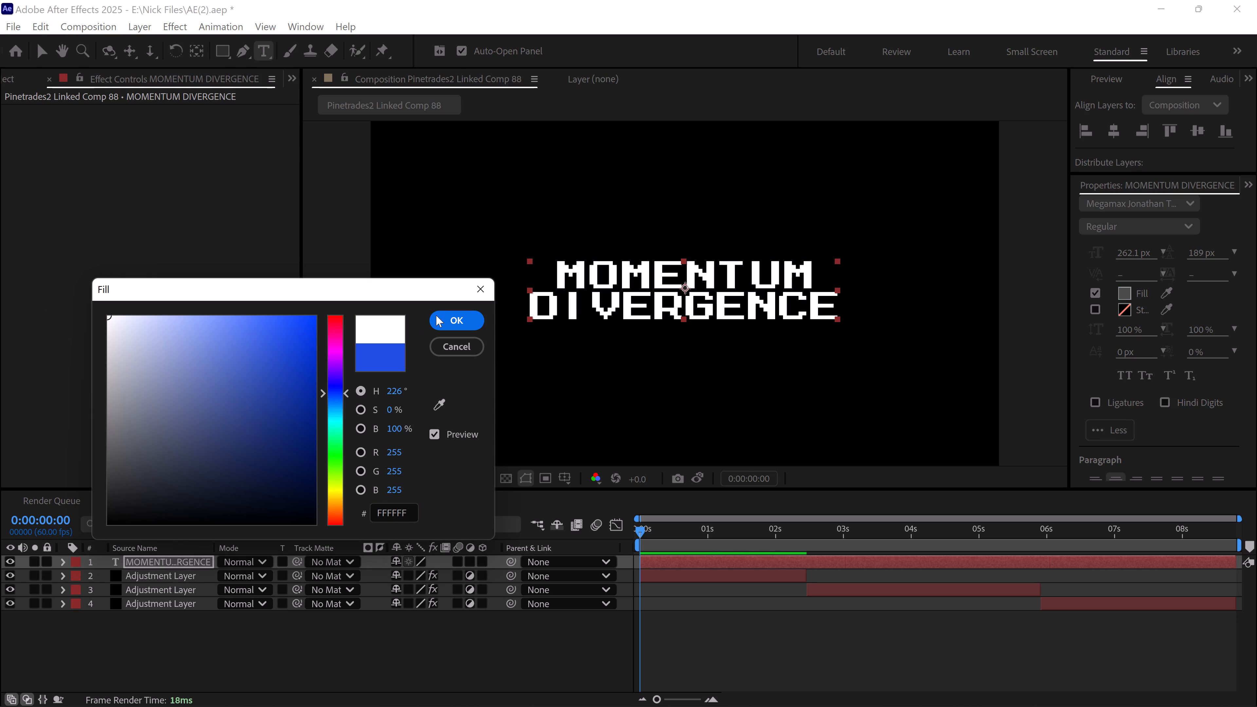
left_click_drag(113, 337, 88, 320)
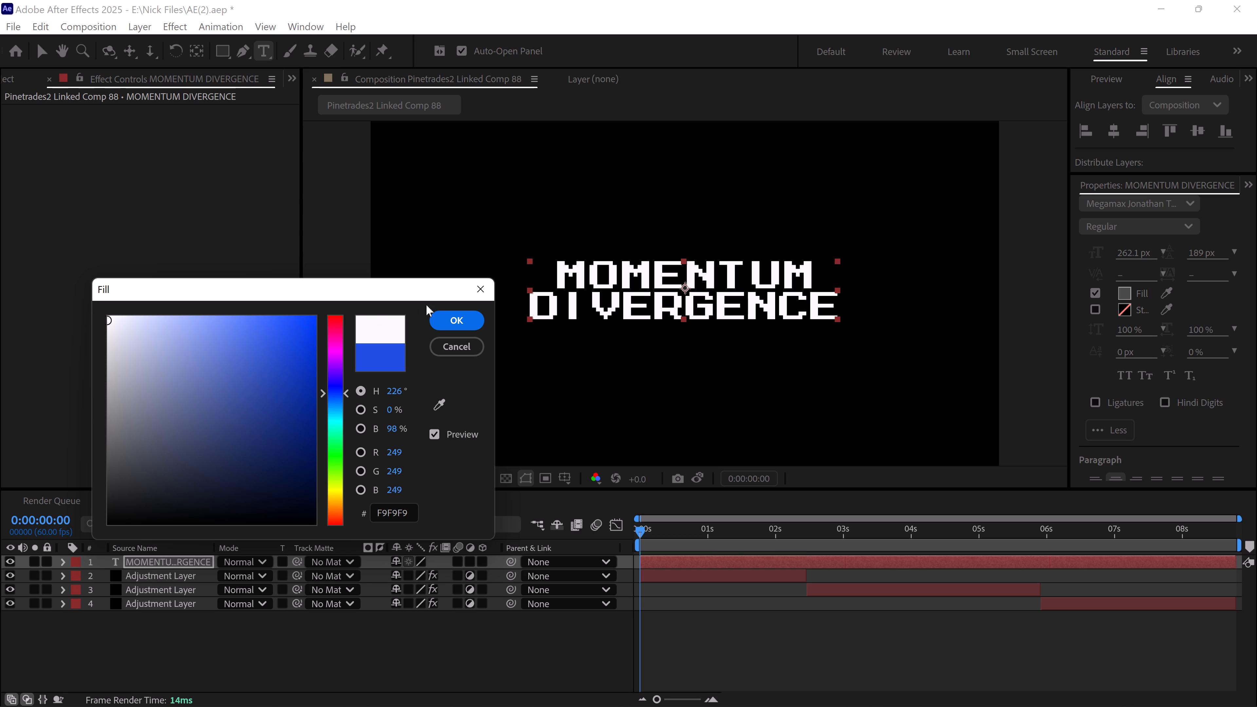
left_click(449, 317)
Create a 3840 x 2160 px off-white solid in F7F7F7 and place it at the bottom of the layer stack.
left_click(309, 630)
right_click(310, 630)
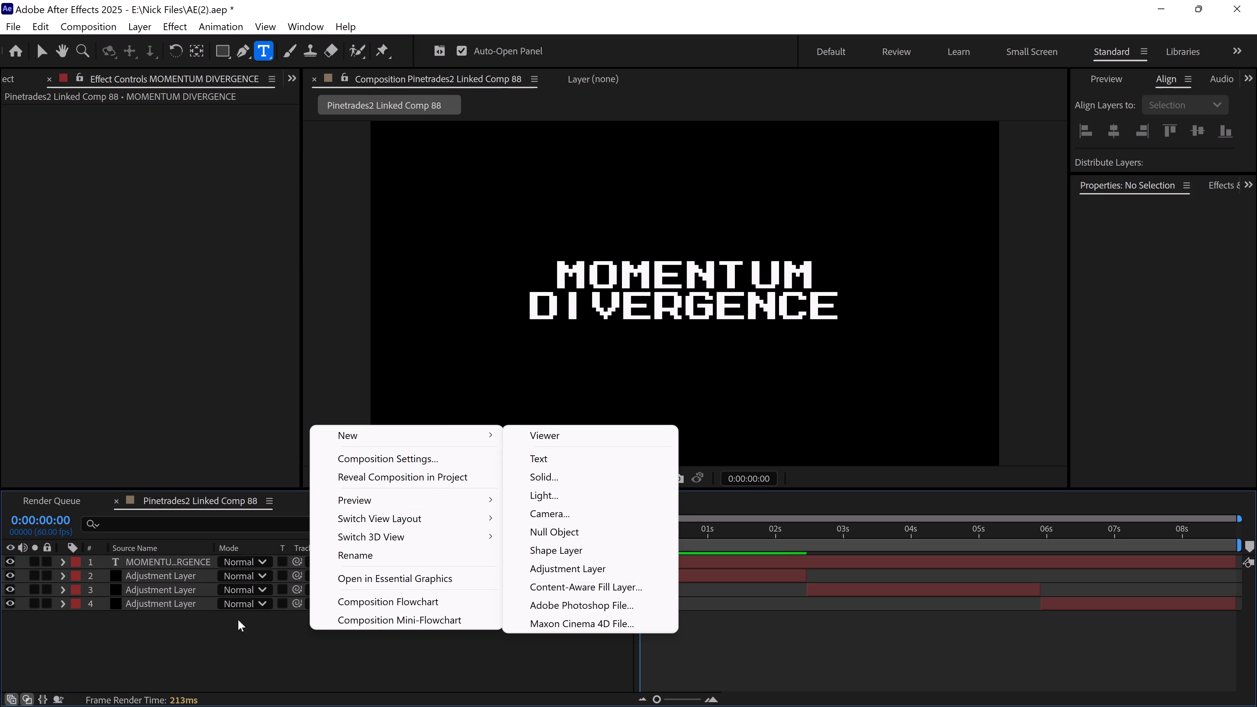
left_click(217, 632)
right_click(217, 633)
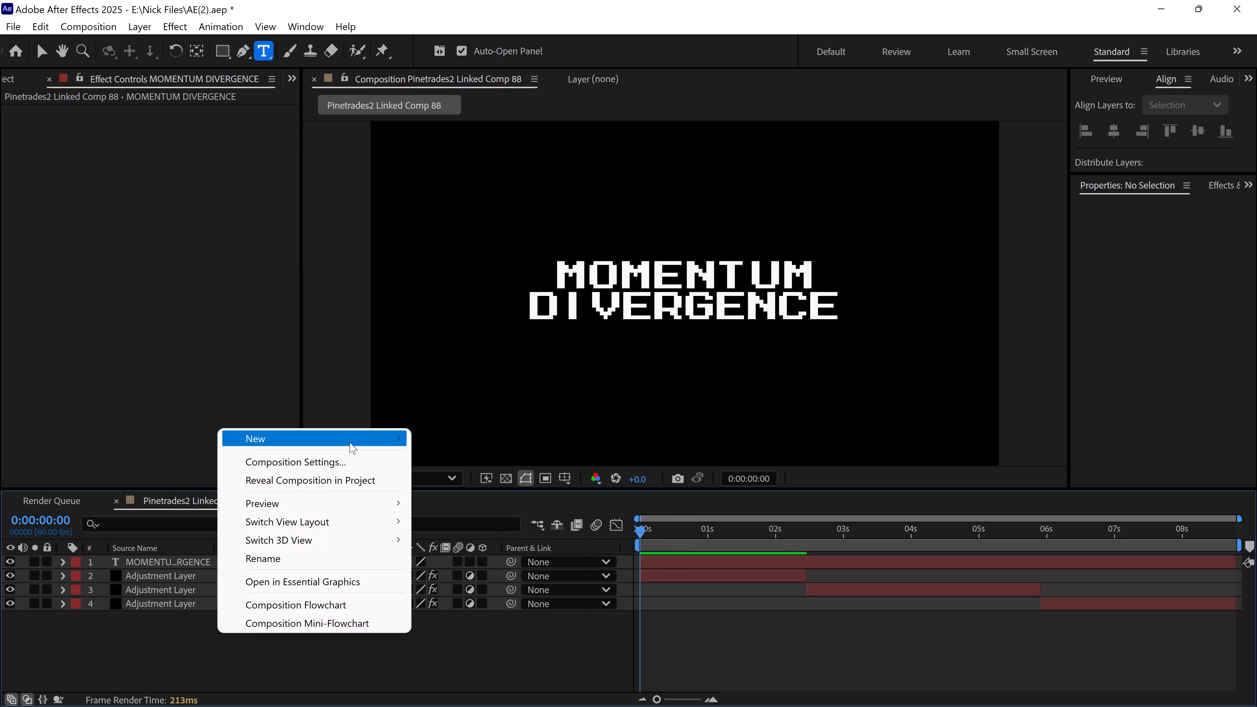
left_click(449, 486)
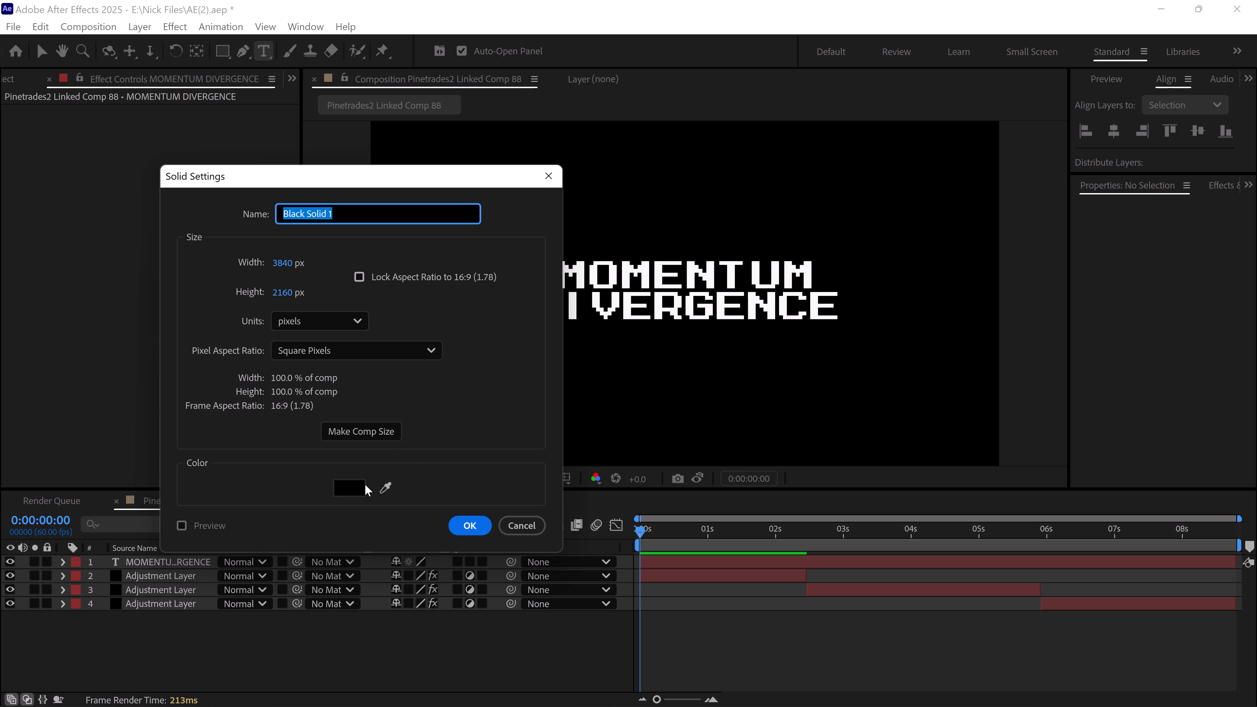
left_click(347, 488)
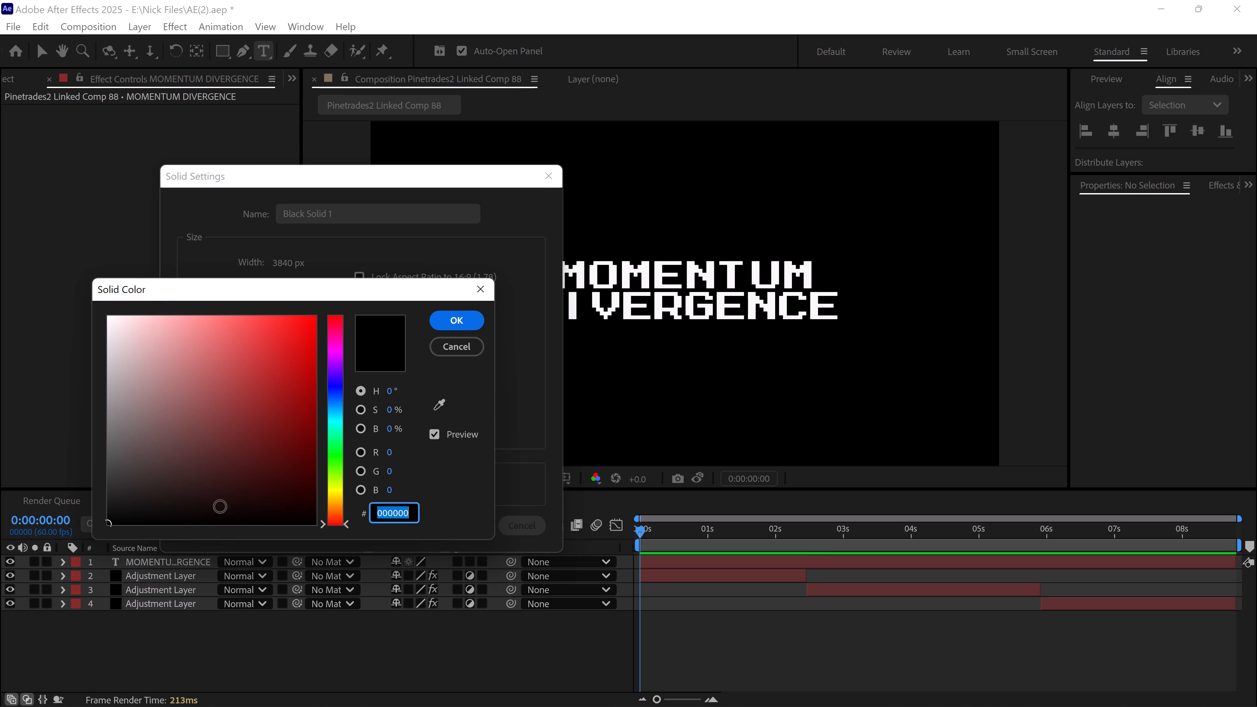
left_click_drag(216, 500, 1, 322)
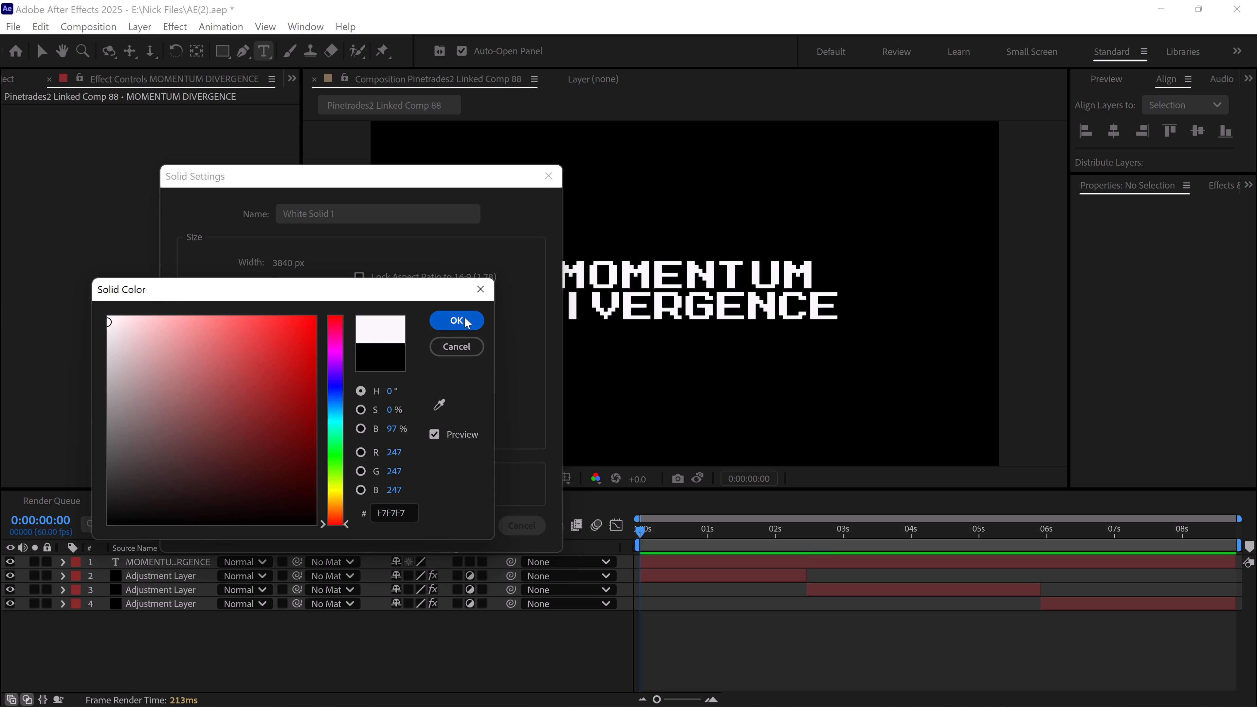
left_click(465, 317)
left_click(473, 533)
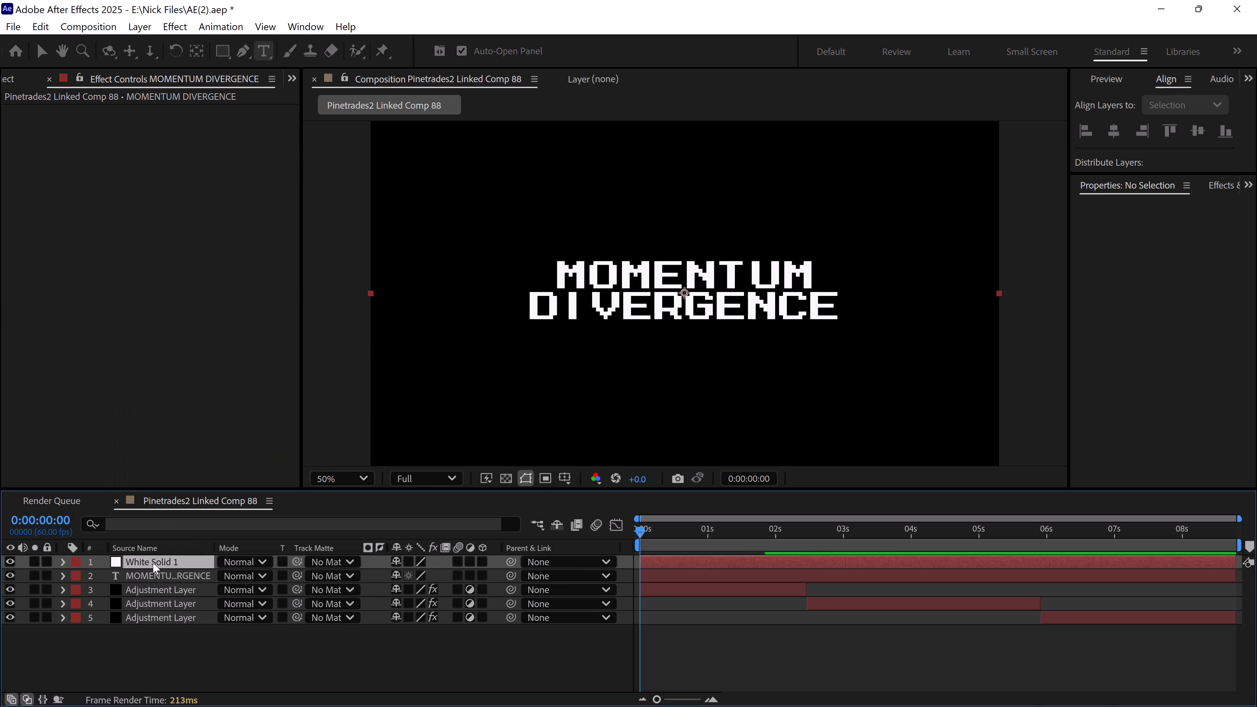
left_click_drag(162, 562, 184, 671)
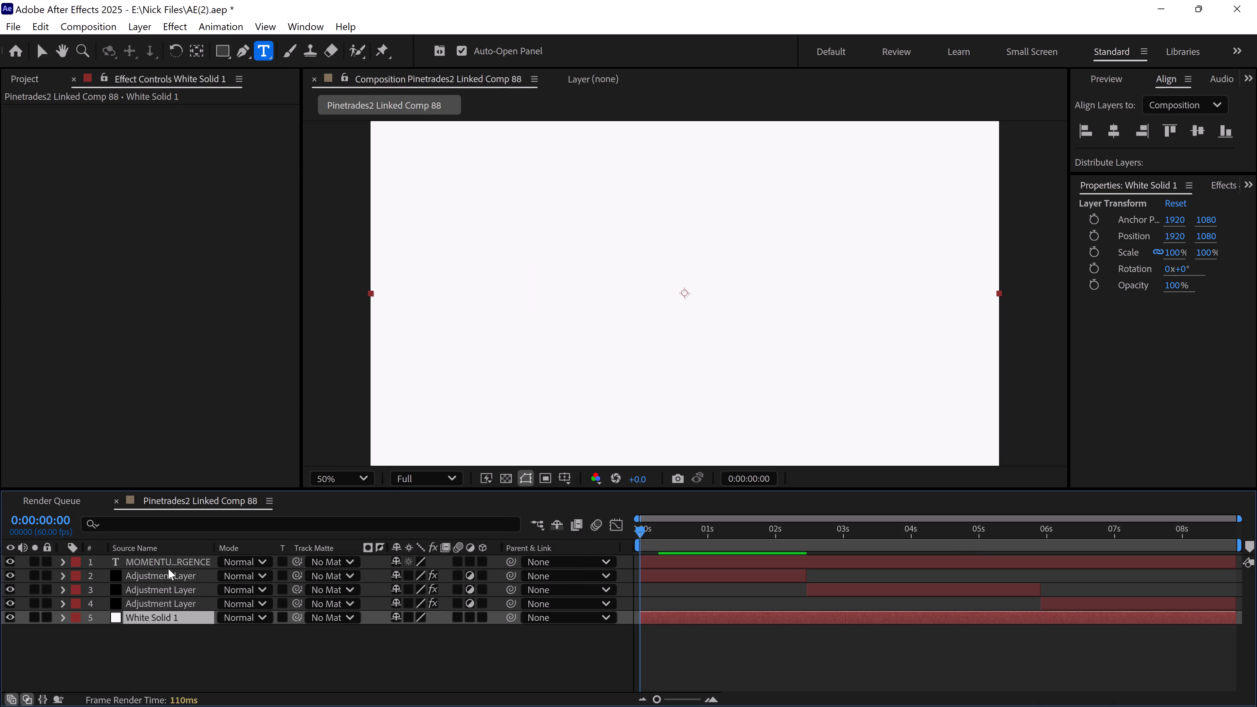
Change the fill colour of the MOMENTUM DIVERGENCE text to near-black 0B0B0B.
left_click(168, 566)
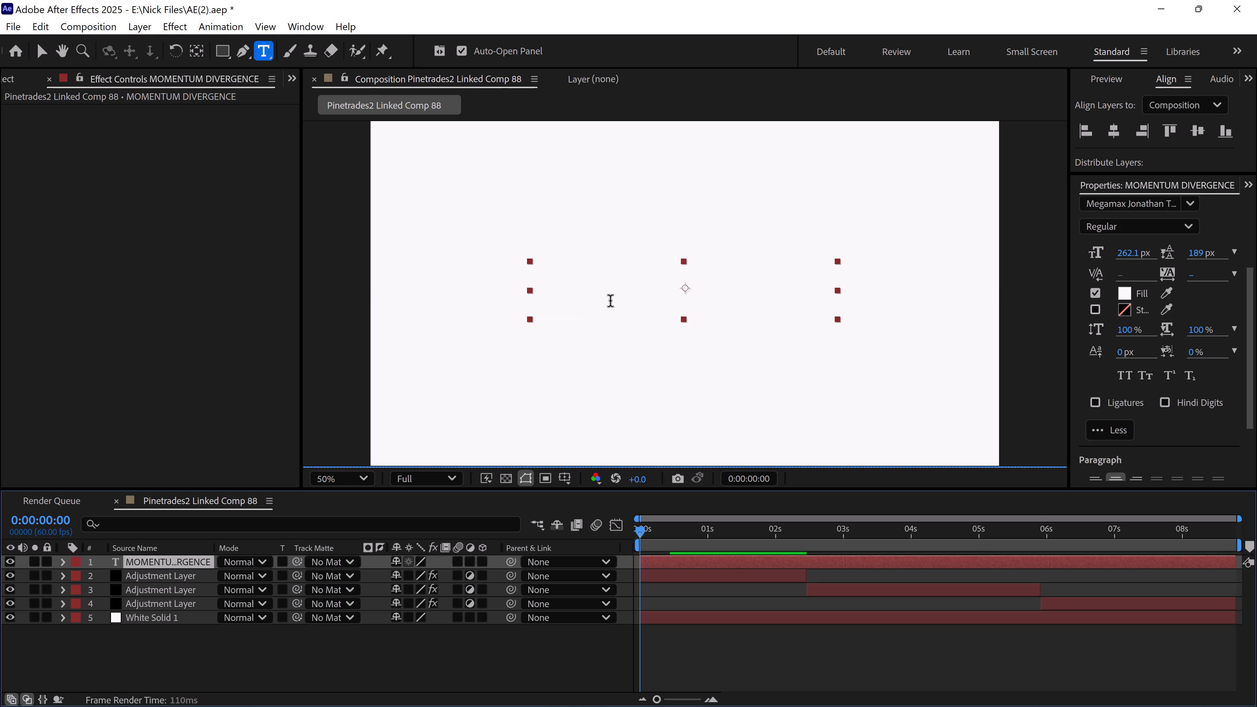
left_click(1125, 294)
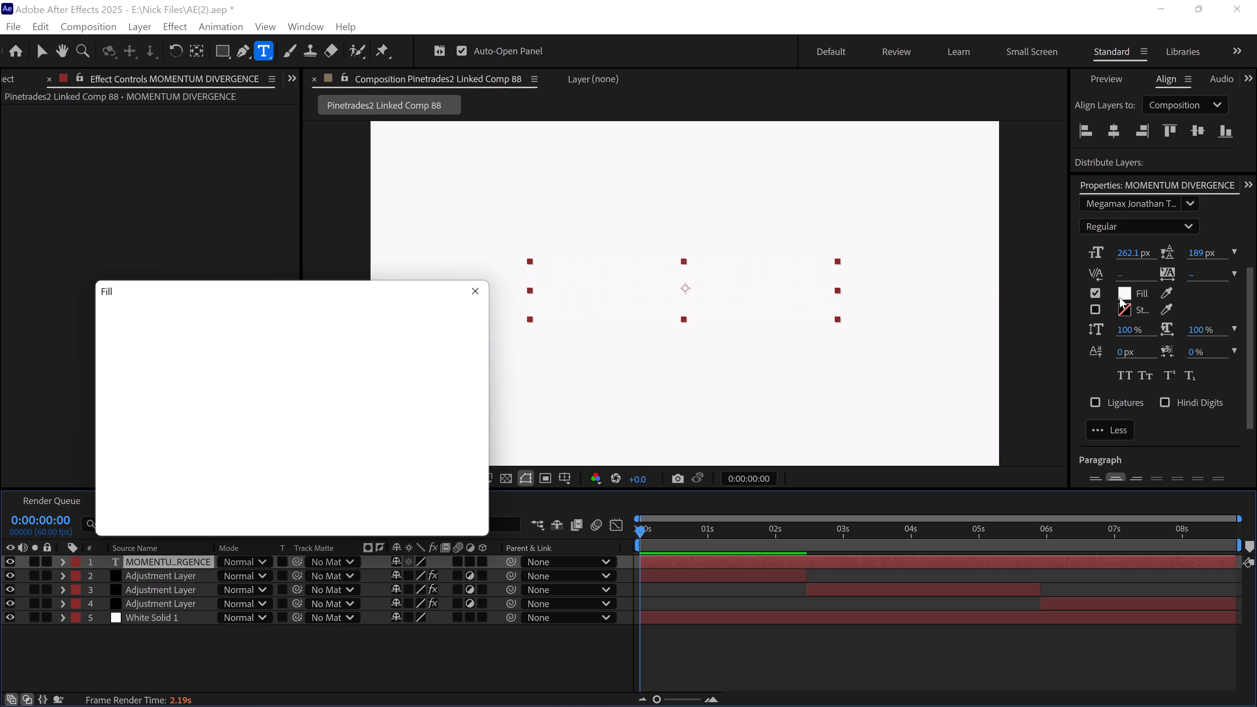
left_click_drag(162, 375, 55, 503)
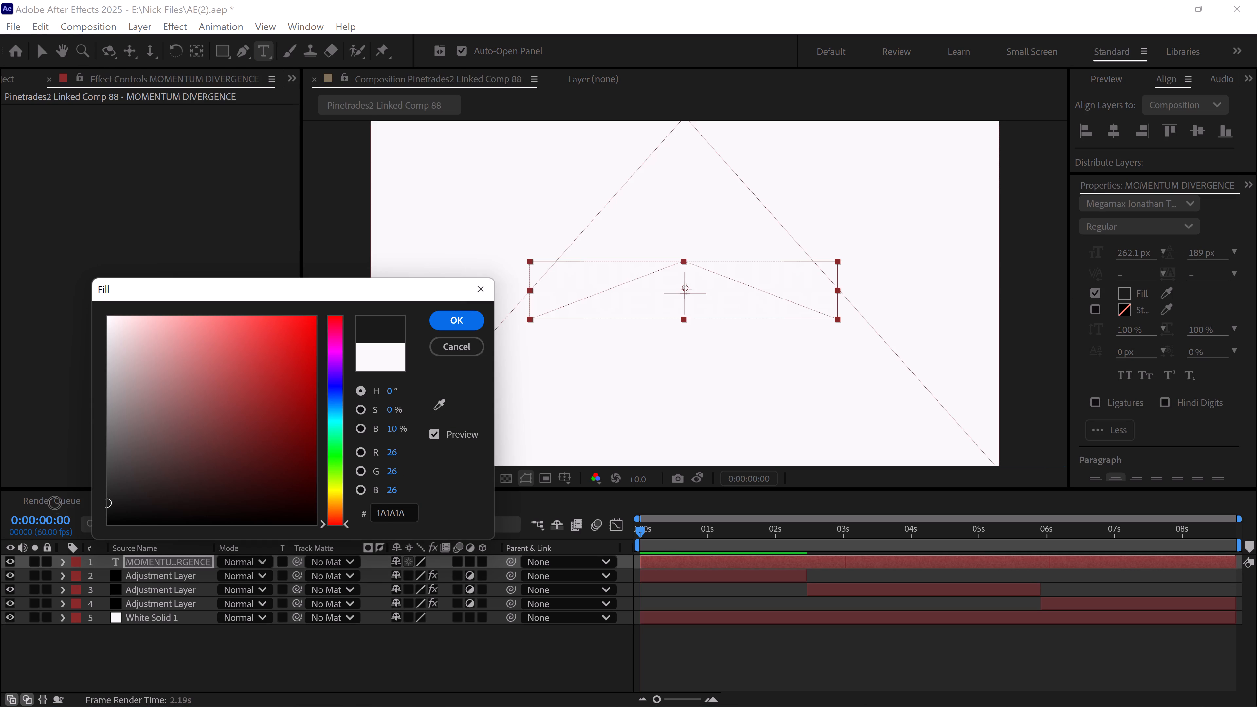
left_click_drag(55, 503, 63, 515)
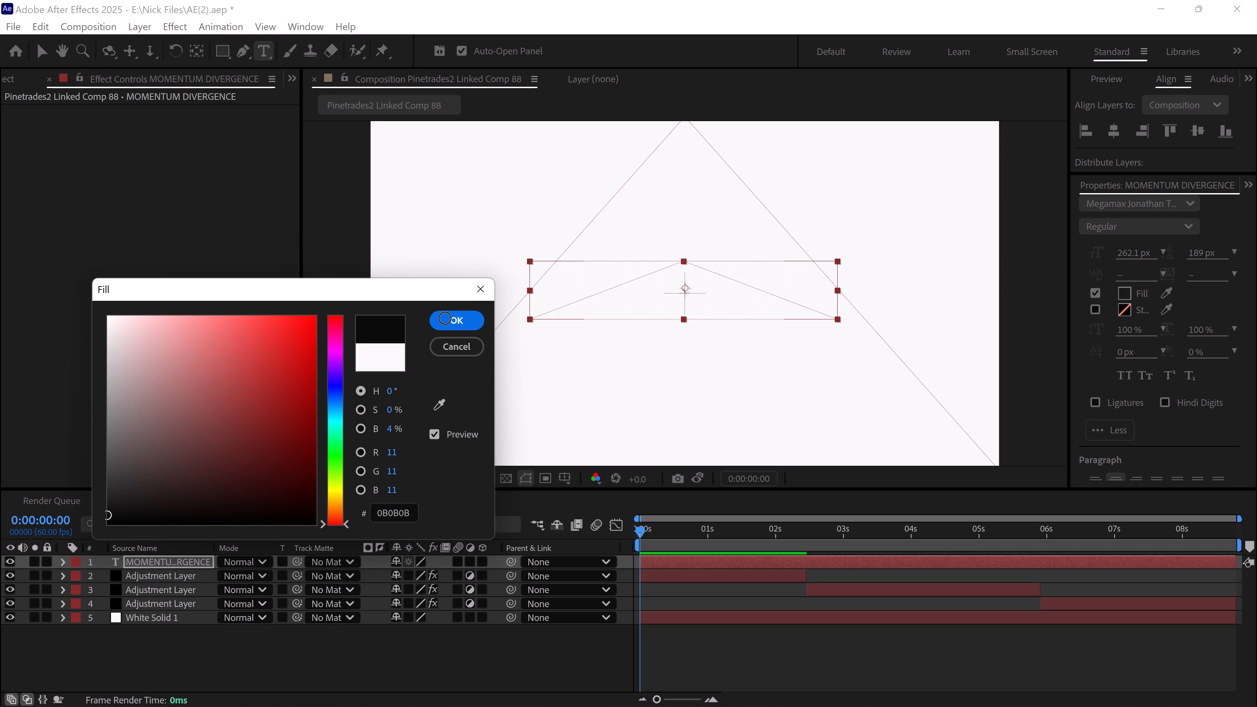
left_click(445, 318)
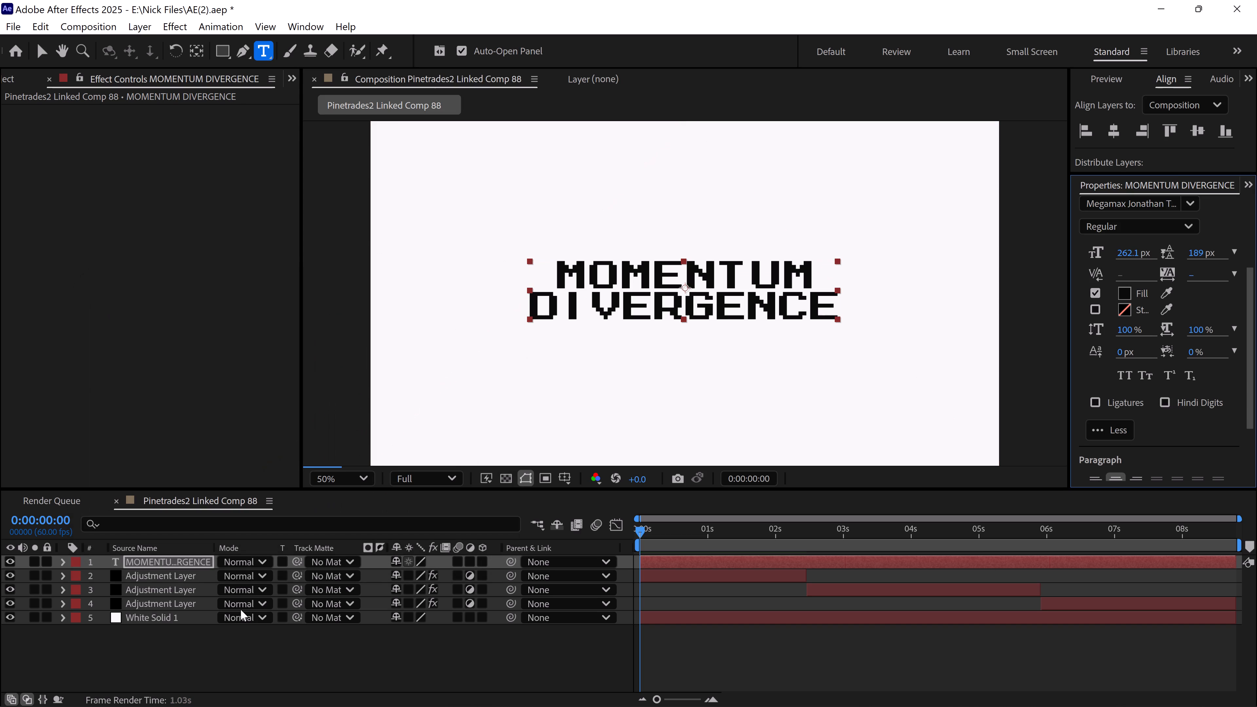
Add a separate "?" text layer below the word DIVERGENCE and centre its anchor point on the character.
left_click(177, 644)
left_click(593, 383)
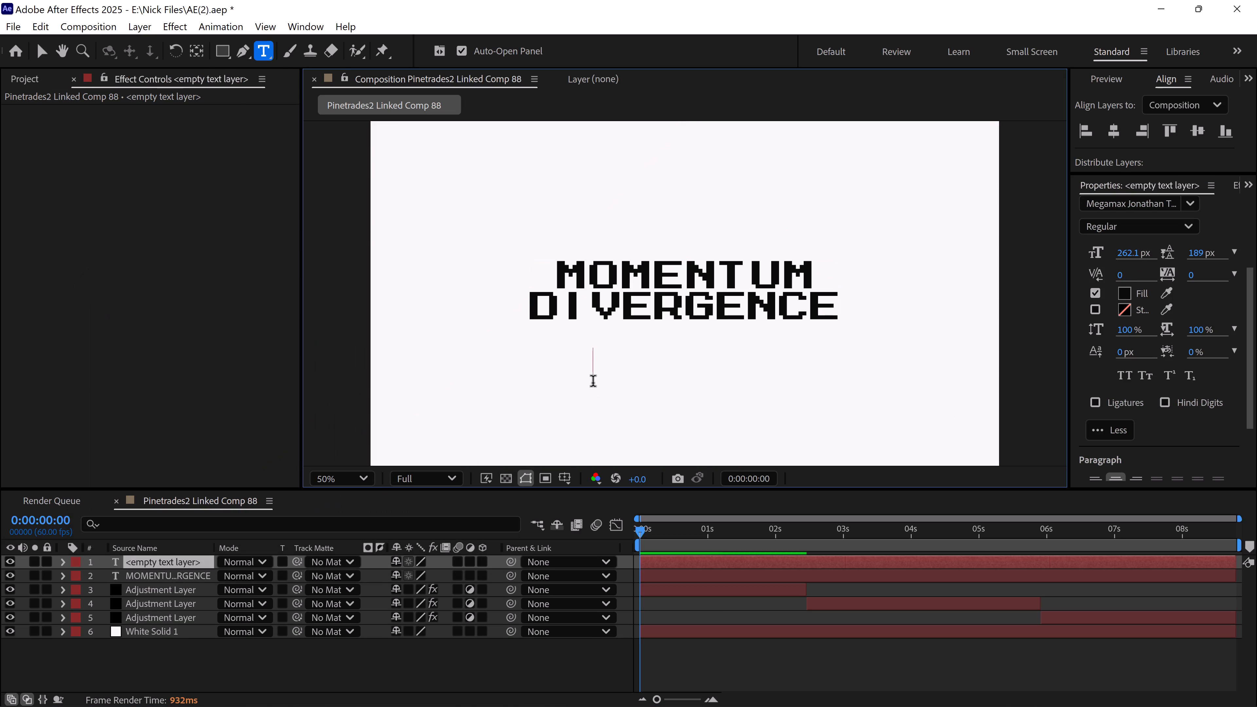
key("shift+question")
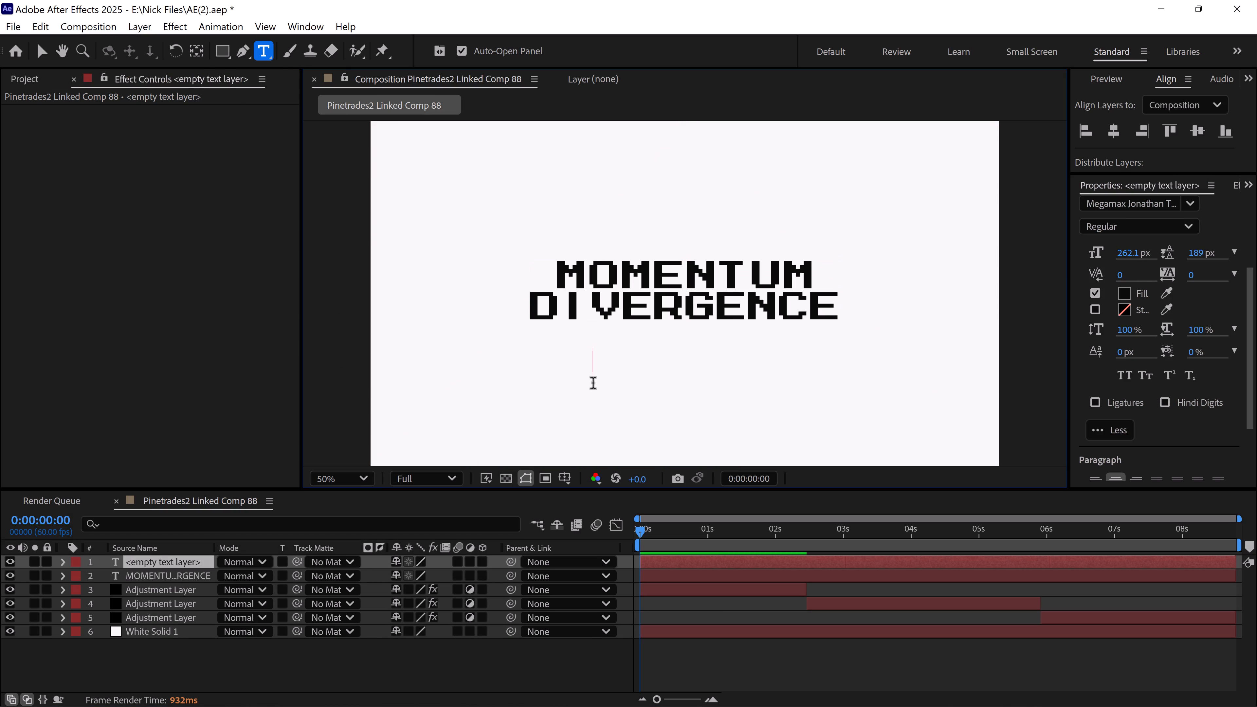
triple_click(593, 384)
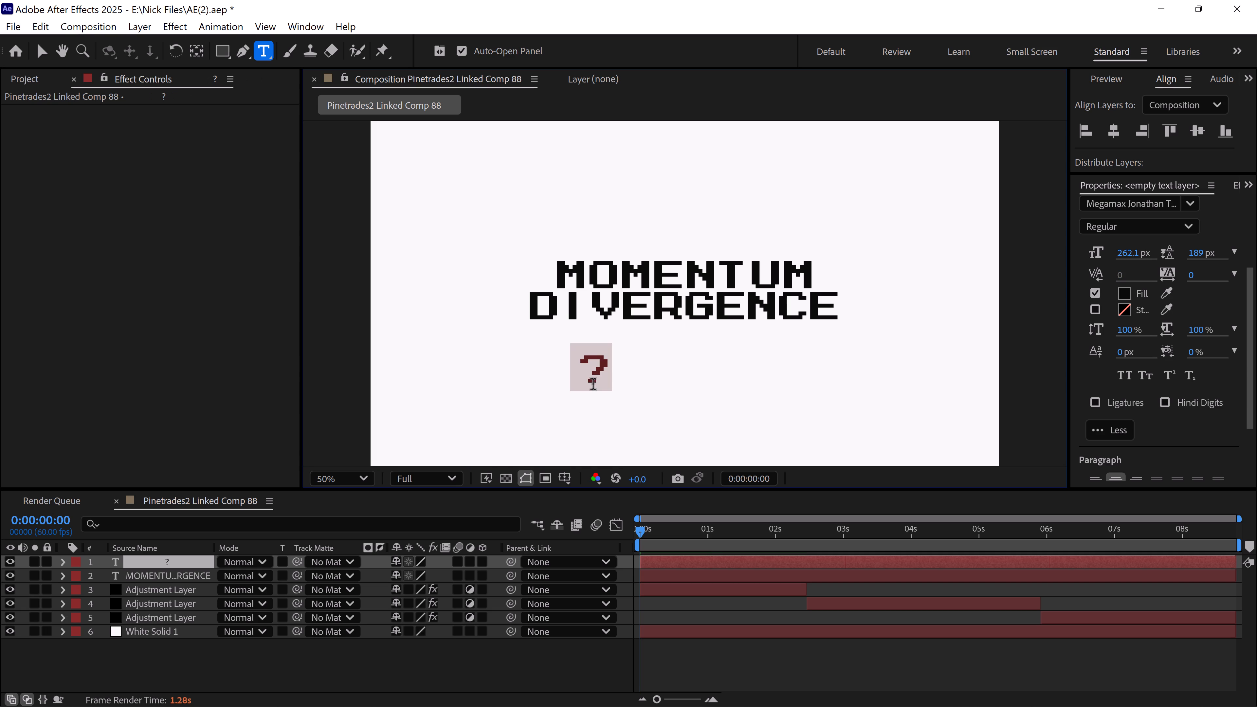
double_click(194, 55, "ctrl")
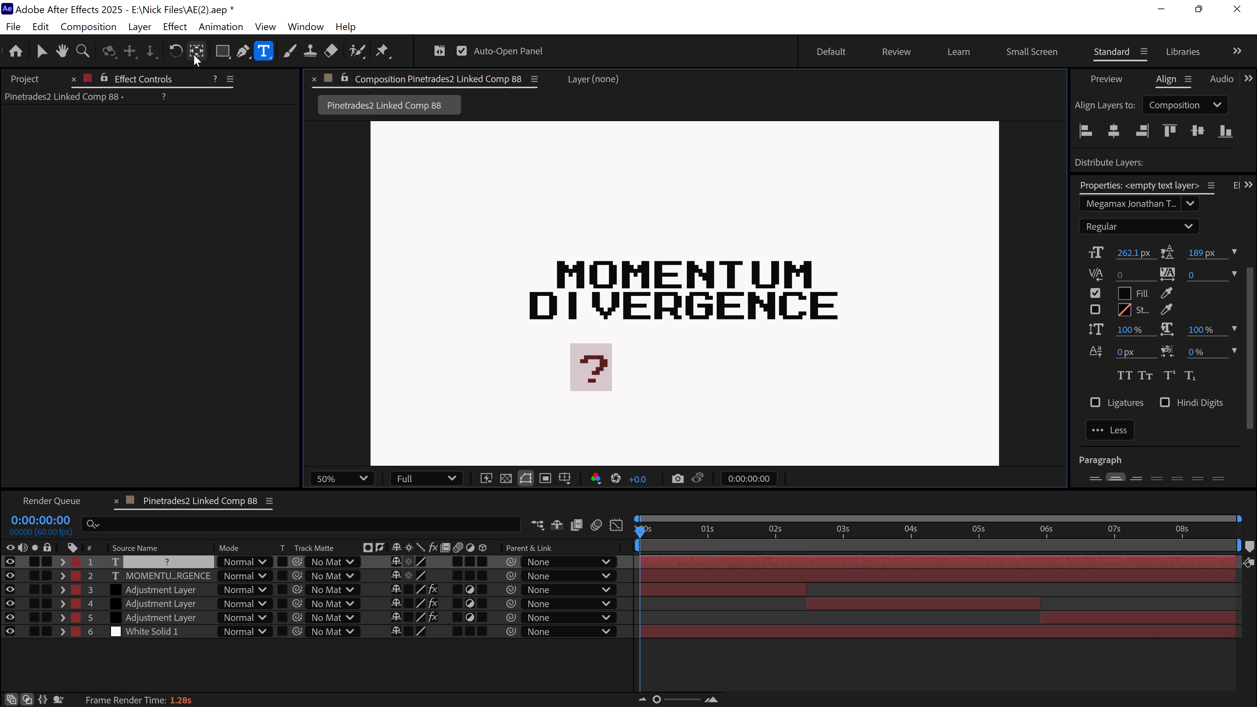
left_click(192, 57, "ctrl")
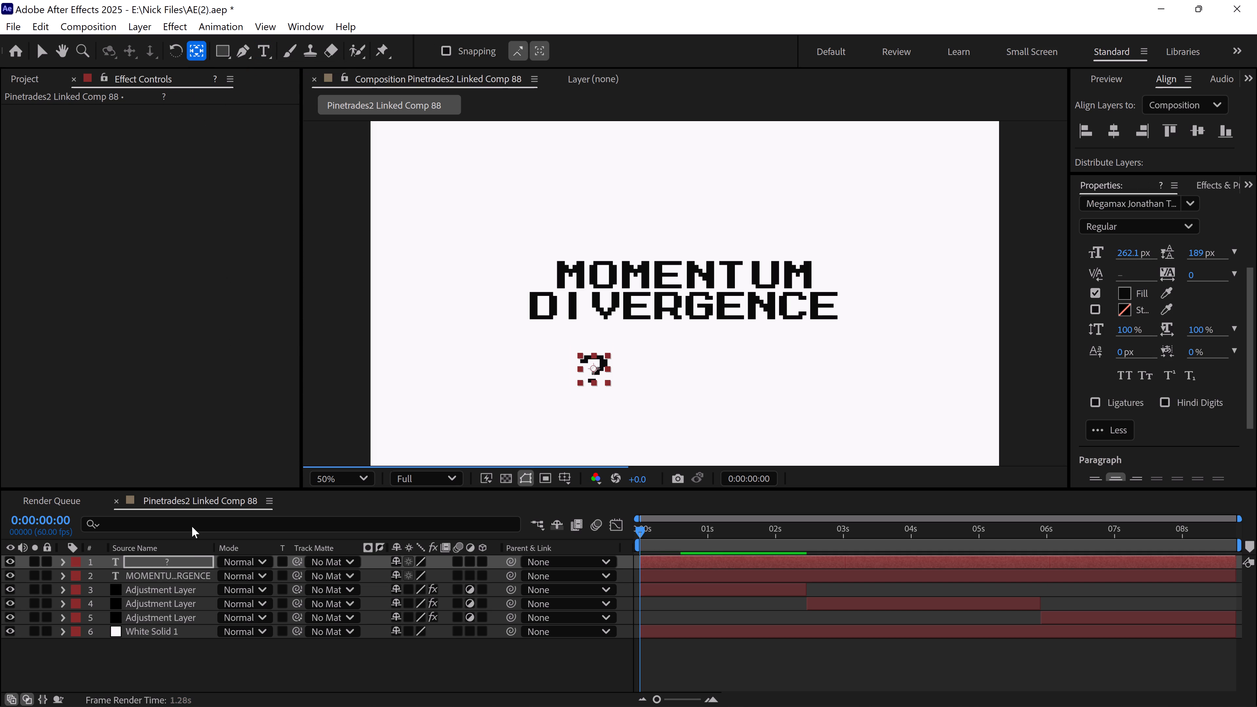
Reveal the question mark layer's position and scale properties and scale it up to 302%.
key("s")
key("shift+p")
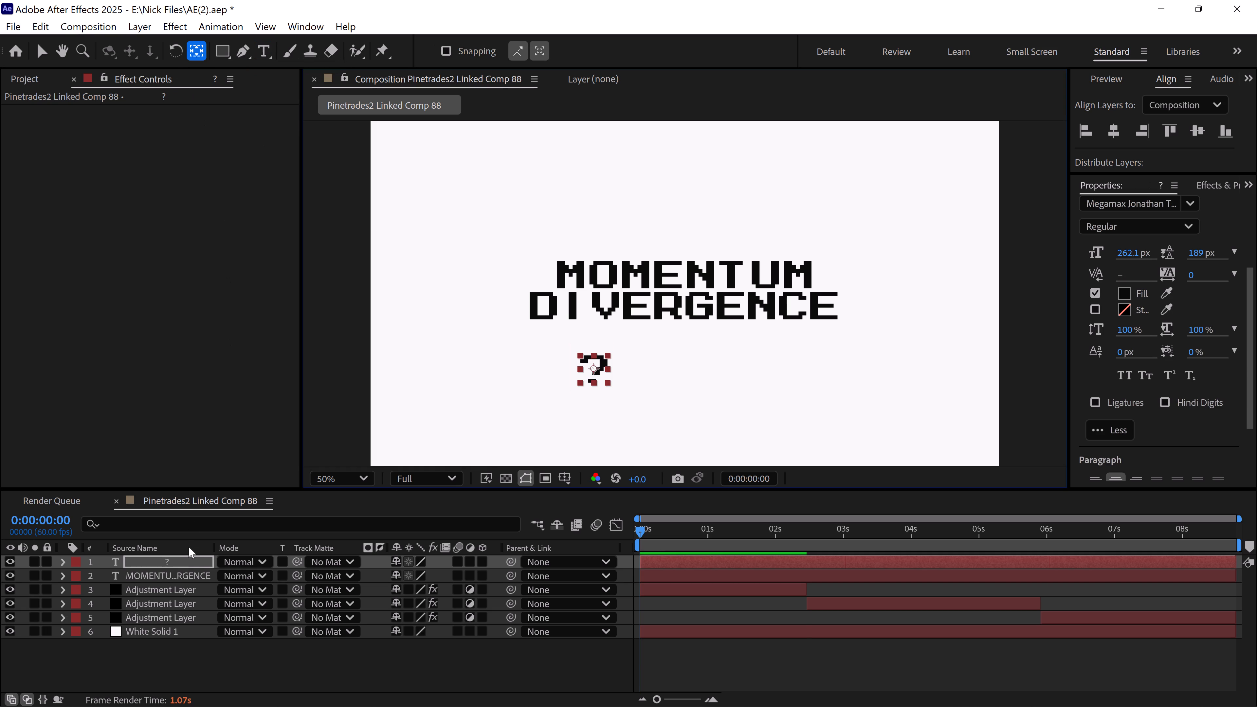
left_click_drag(420, 586, 486, 586)
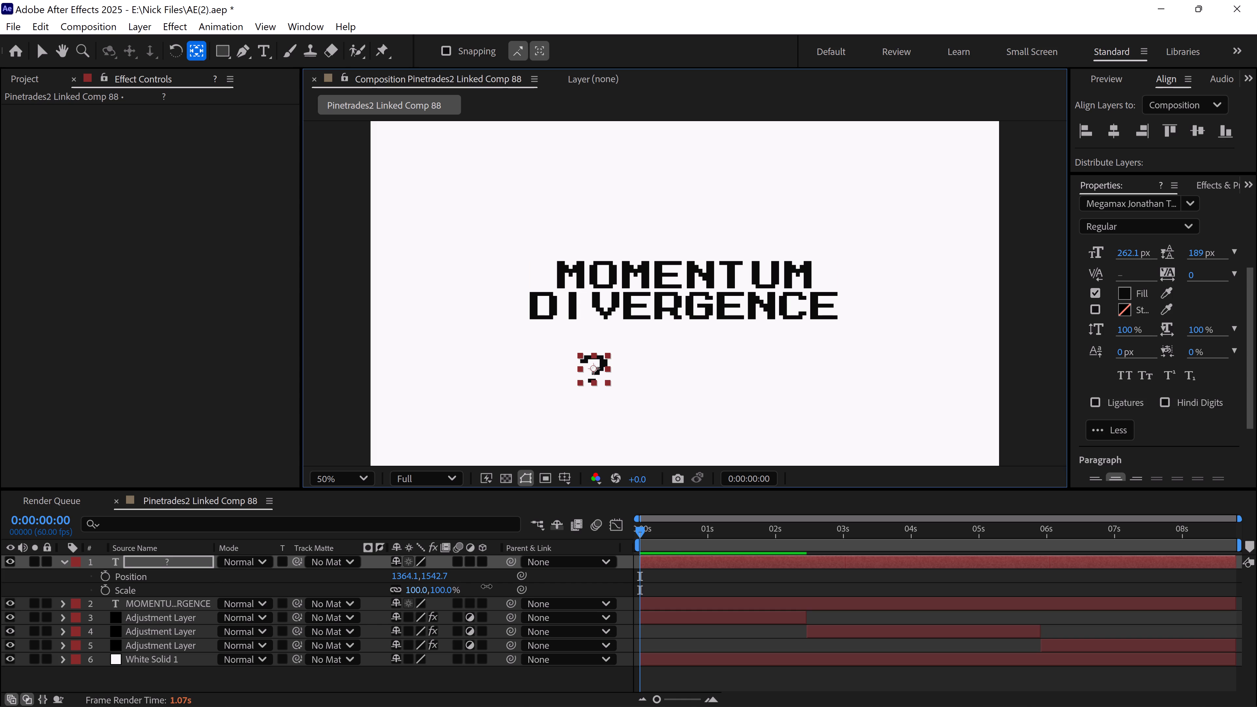
left_click_drag(486, 586, 534, 582)
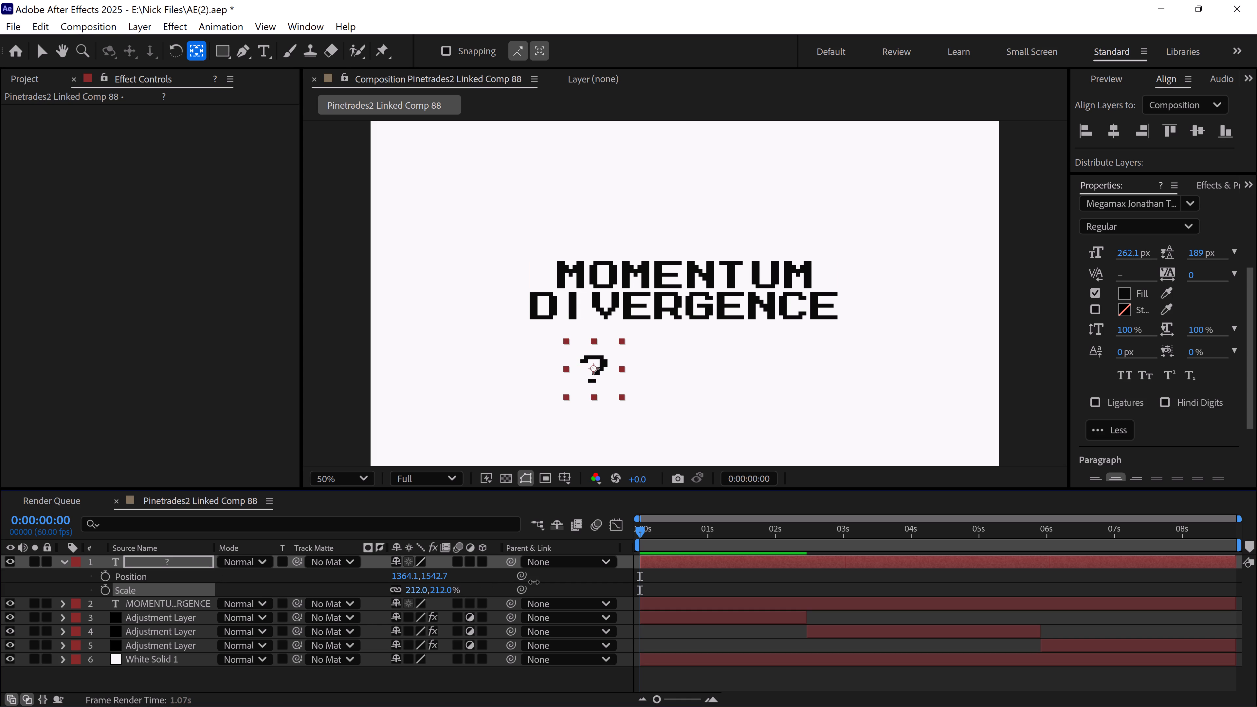
left_click_drag(534, 582, 571, 571)
left_click(601, 375)
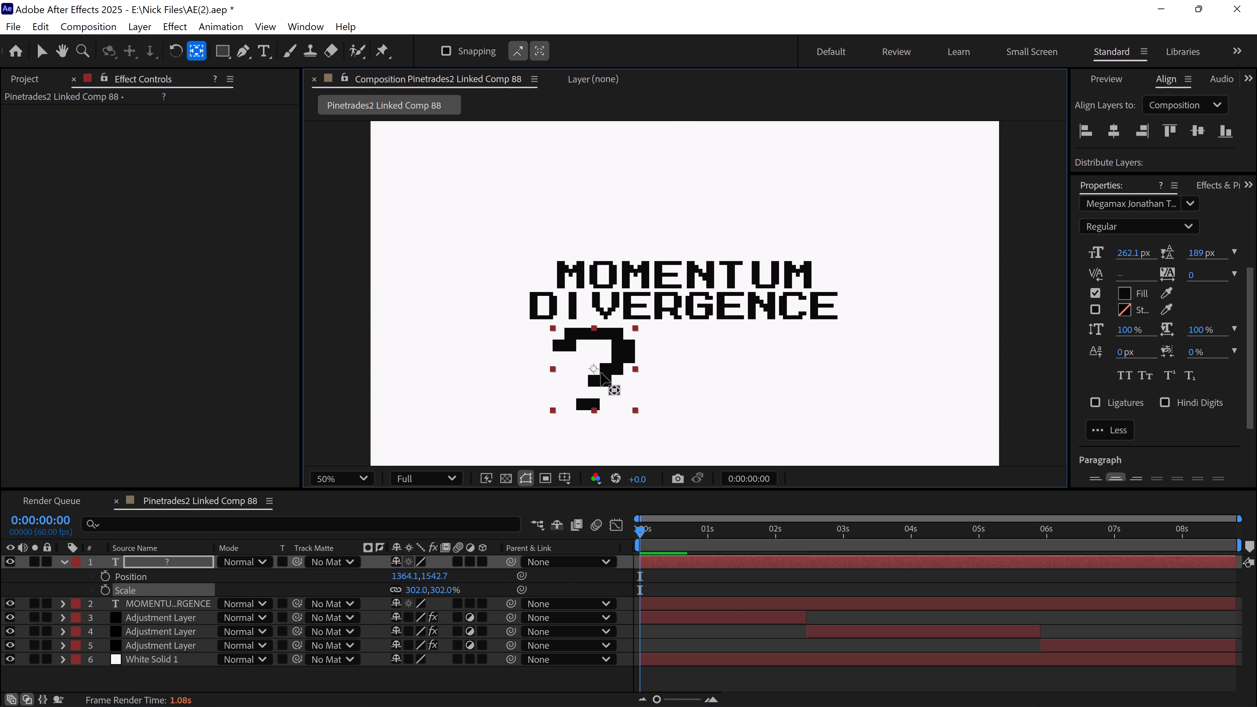
Move the question mark over the middle of the MOMENTUM DIVERGENCE text, to a position of about 1874, 1057.
left_click_drag(39, 53, 49, 59)
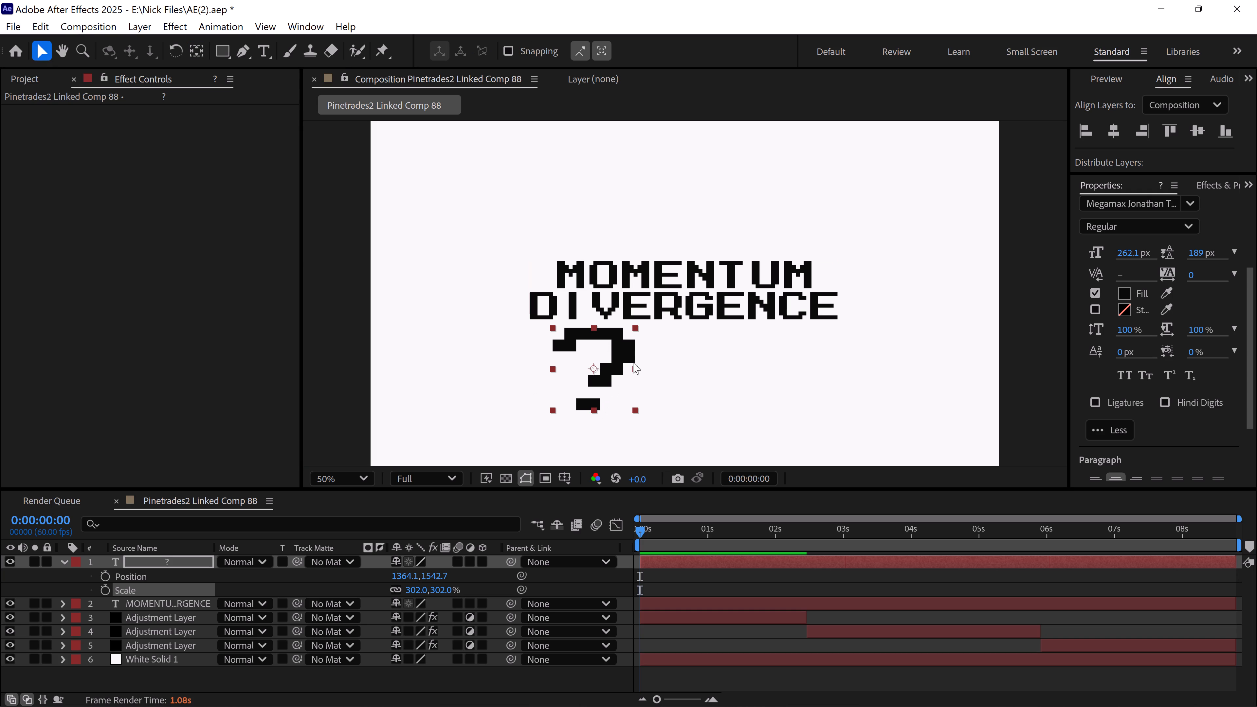
left_click_drag(610, 375, 691, 270)
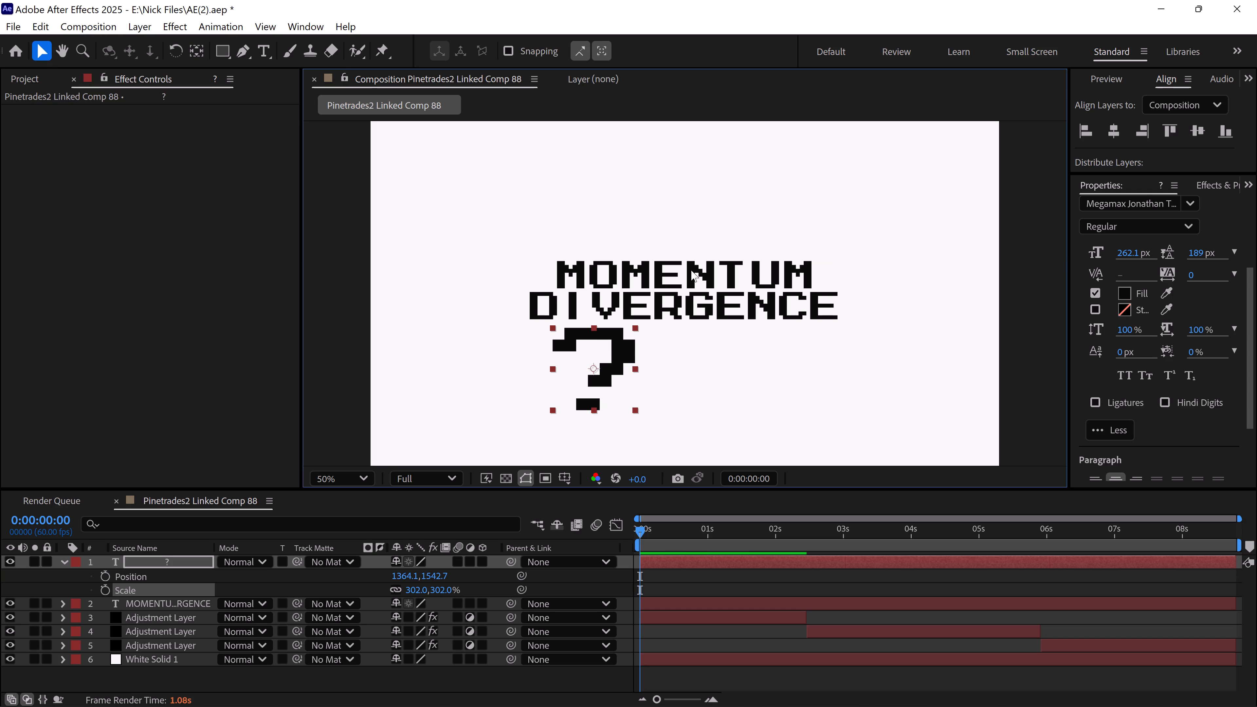
left_click_drag(691, 270, 690, 272)
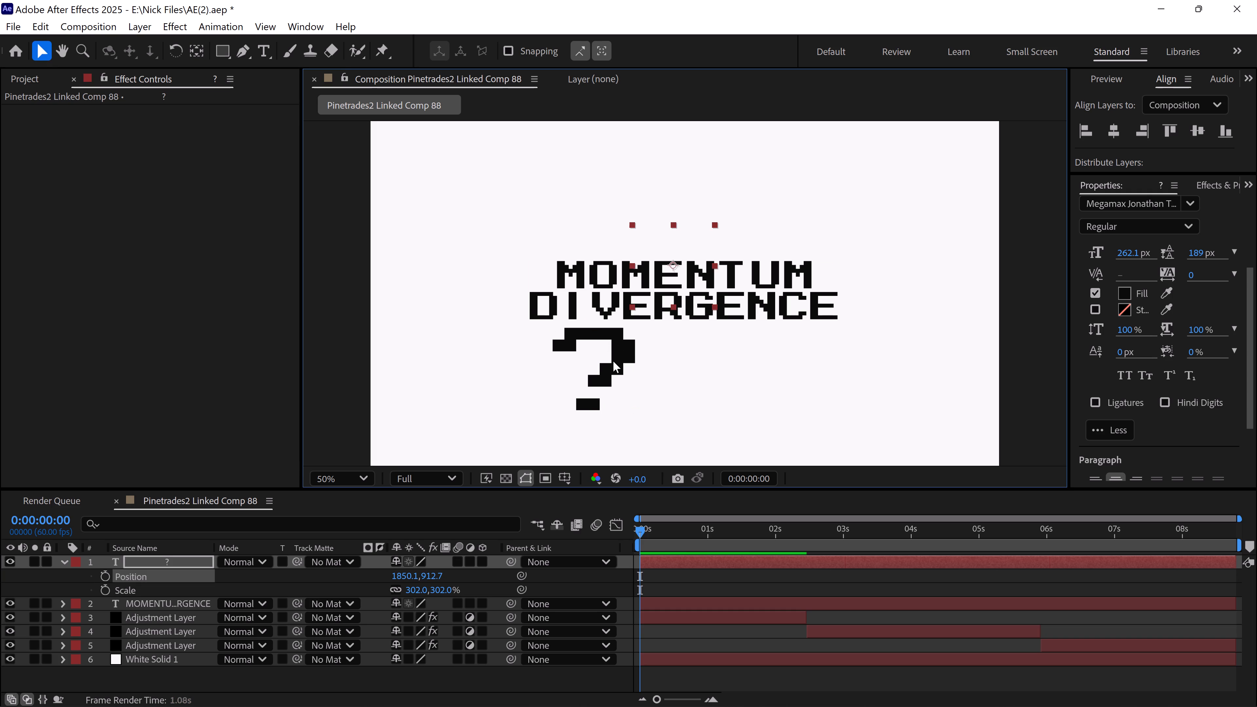
left_click_drag(690, 269, 688, 270)
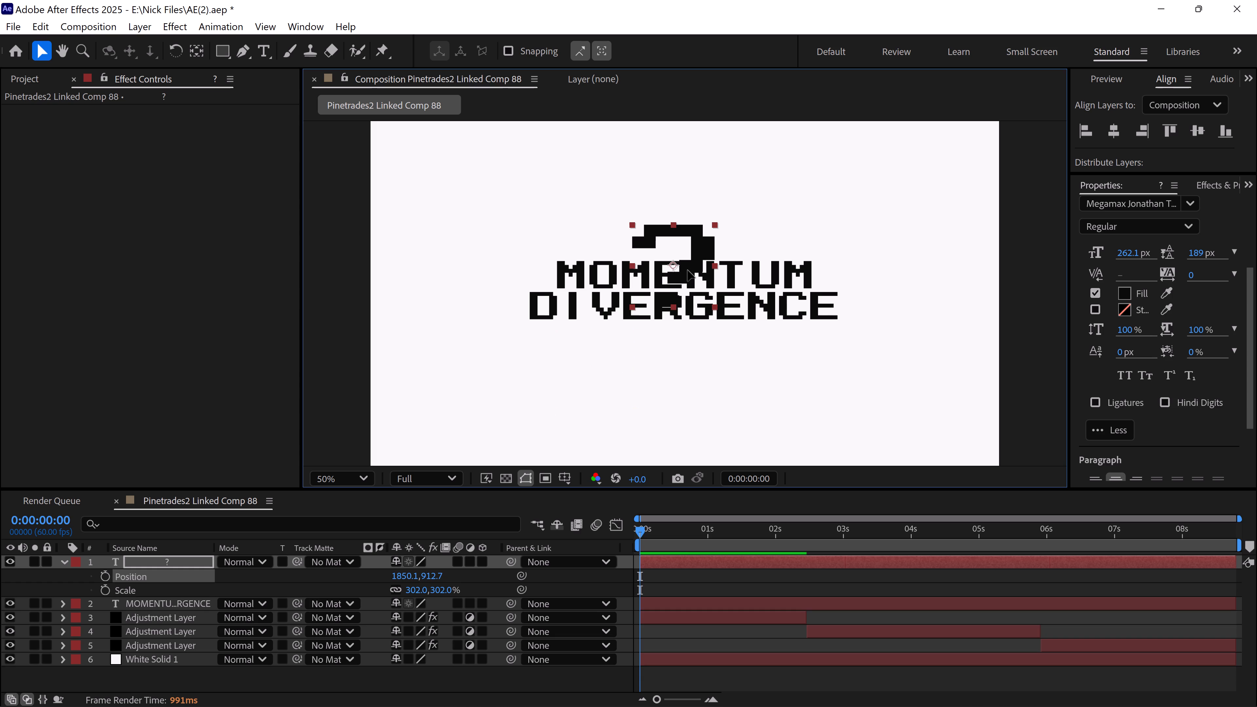
left_click_drag(688, 270, 697, 289)
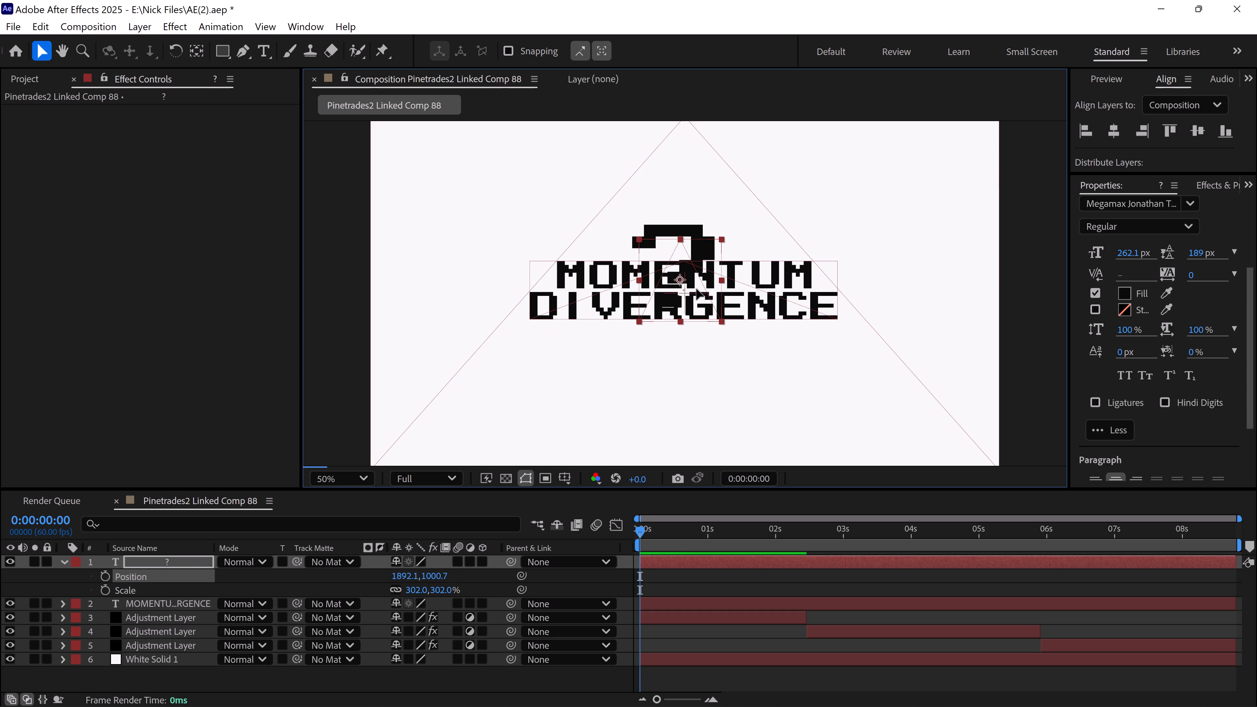
left_click_drag(697, 289, 692, 292)
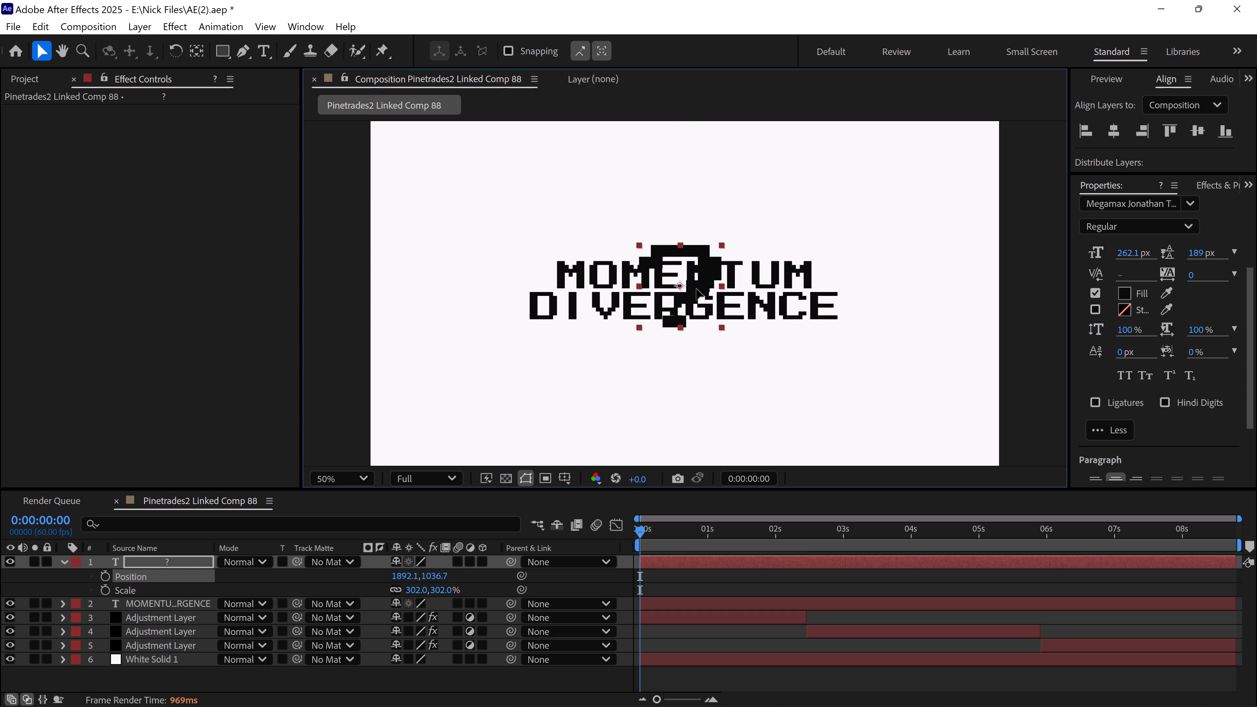
scroll(369, 605, "down", 1)
left_click(321, 325)
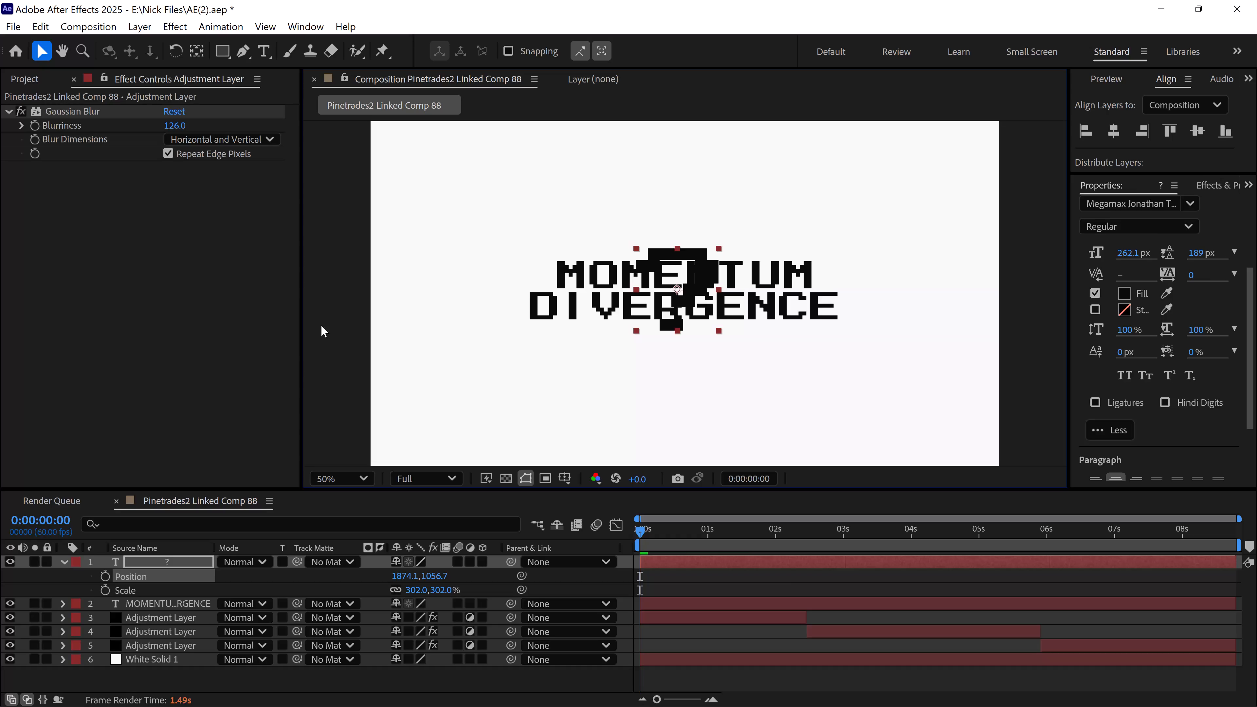
Switch to Premiere Pro and reopen the Pinetrades2 Linked Comp 88 clip on V3 in After Effects using Edit Original.
left_click(1235, 180)
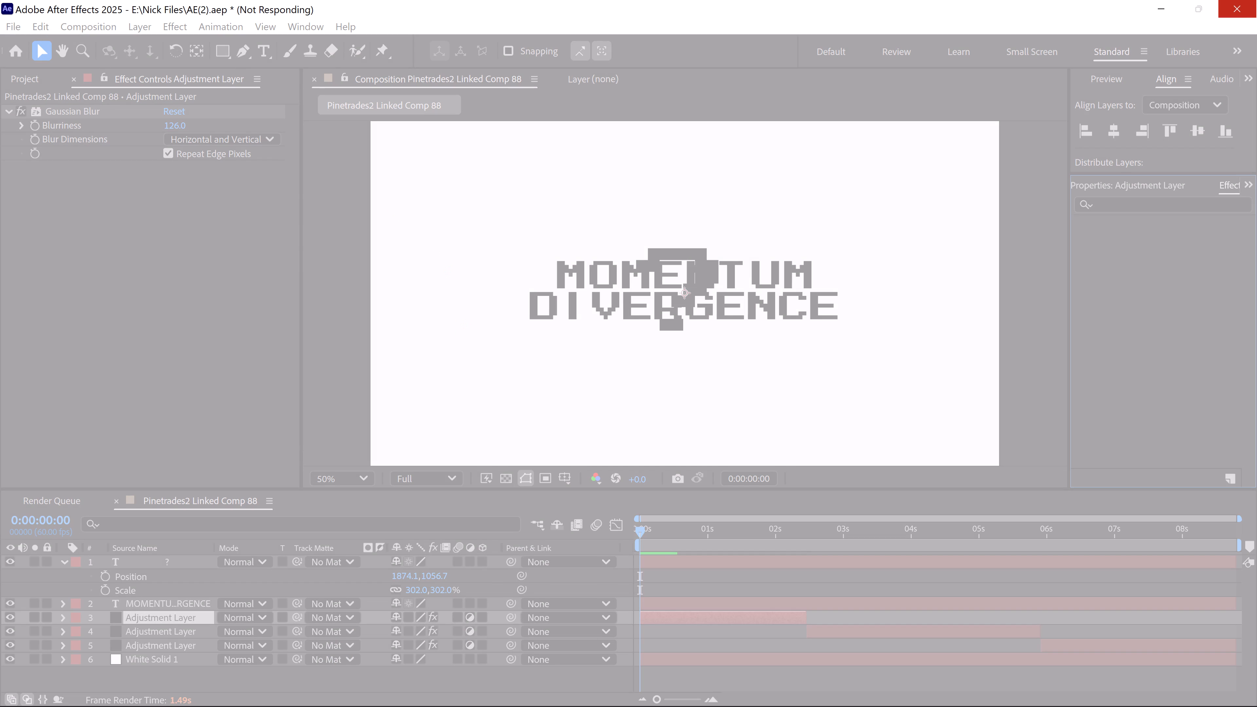
left_click(462, 683)
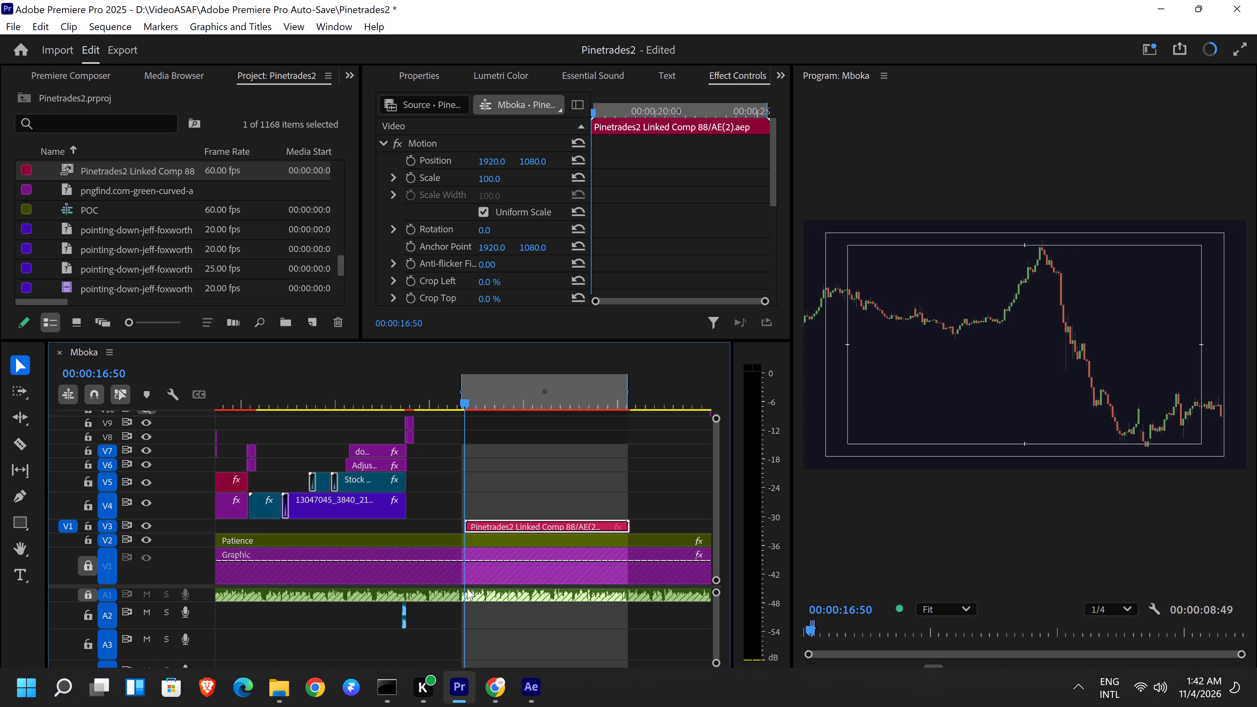
left_click(484, 403)
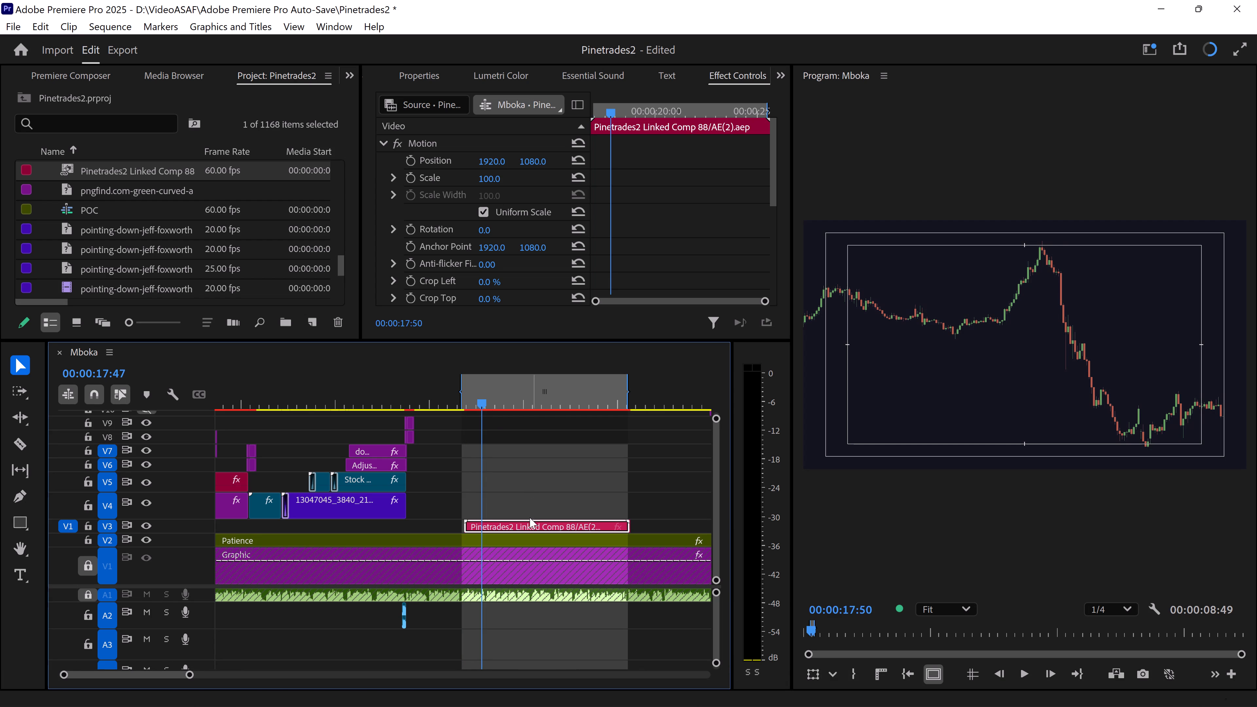
right_click(530, 523)
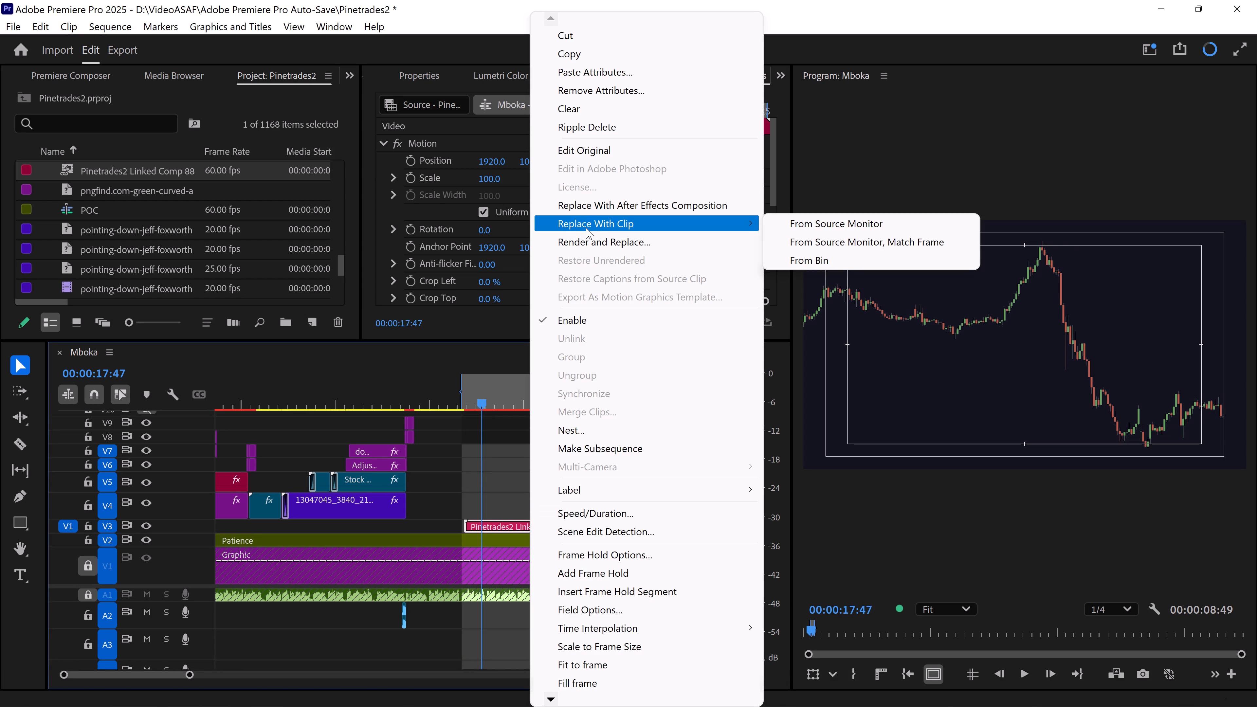
left_click(590, 156)
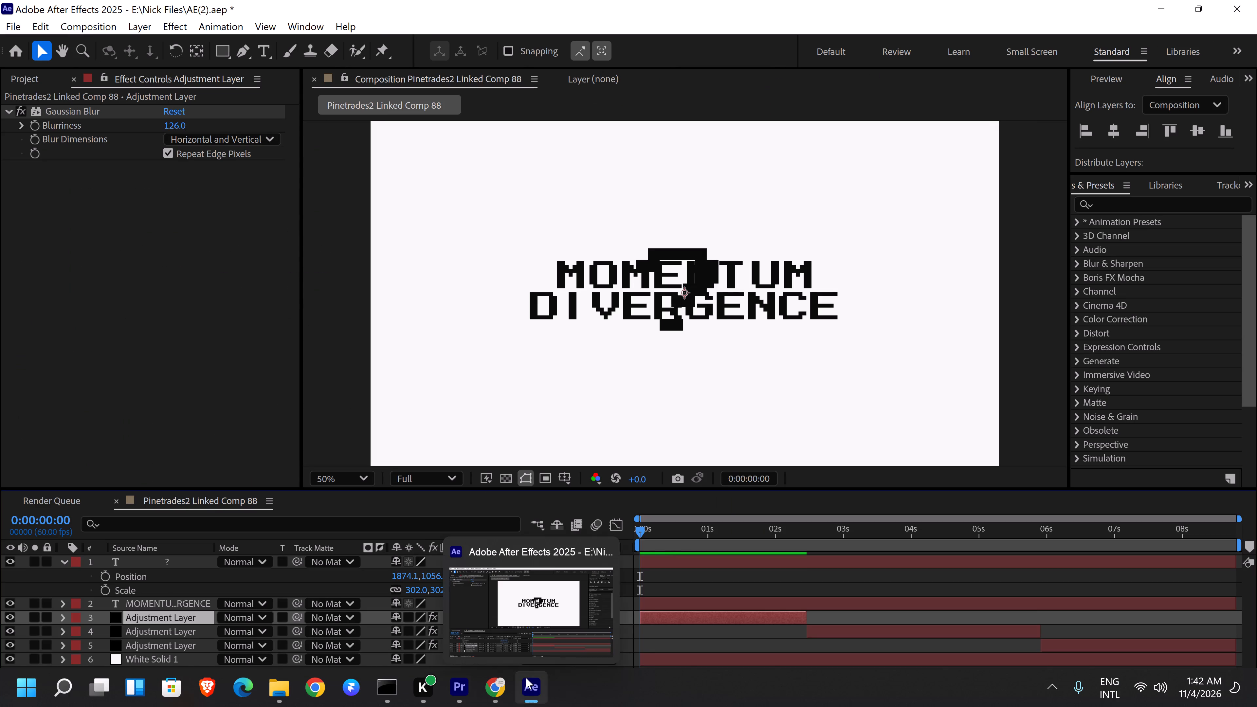
Move the current time to 0:00:02:27 and save the project.
left_click_drag(640, 532, 741, 541)
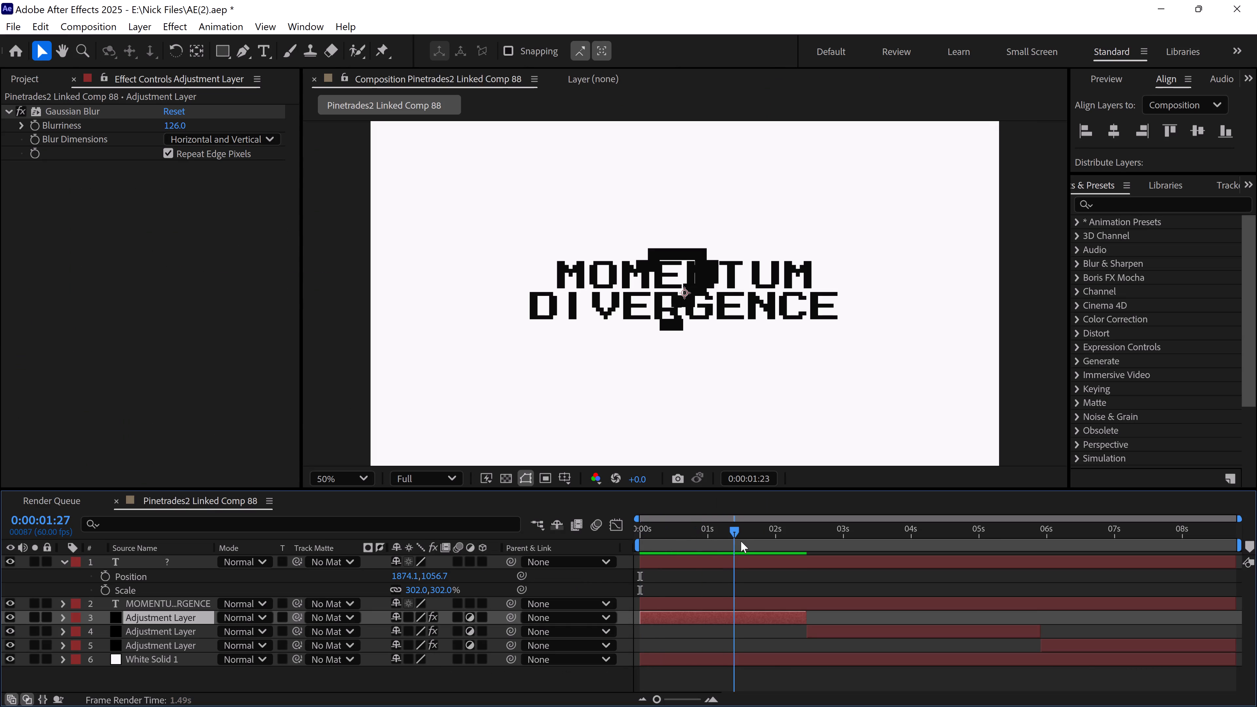
left_click_drag(741, 541, 804, 545)
key("ctrl+s")
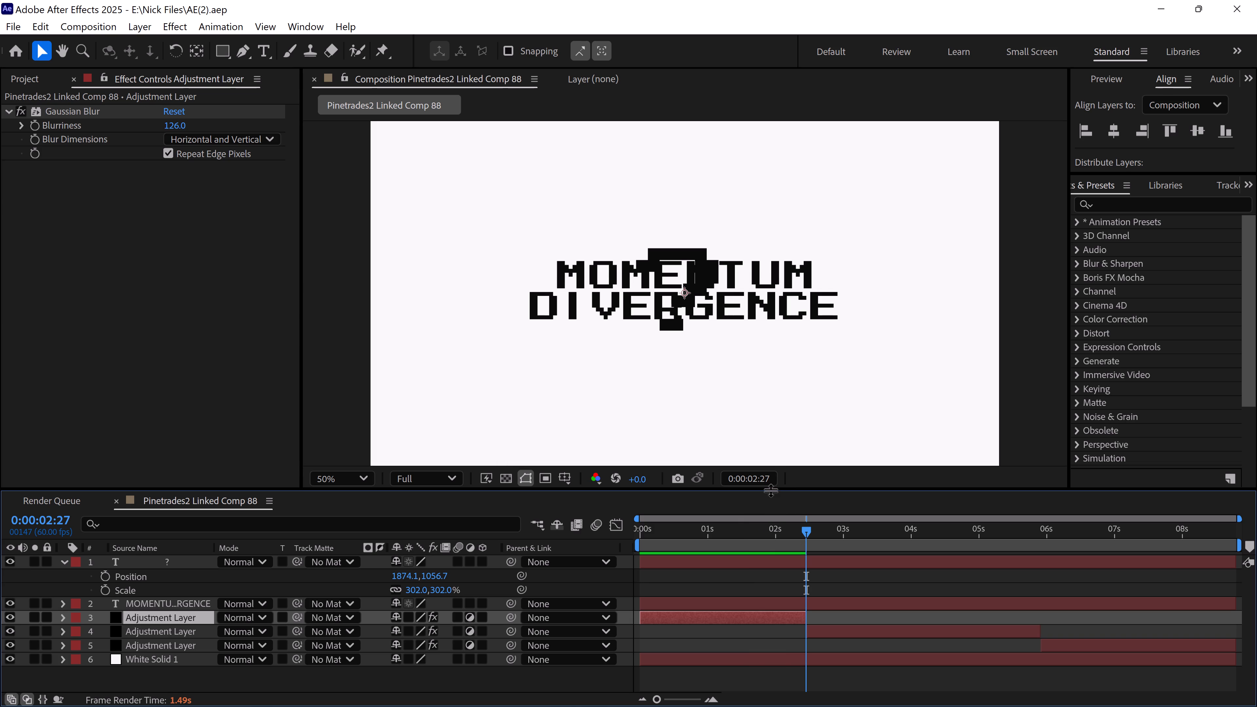
key("c")
key("c")
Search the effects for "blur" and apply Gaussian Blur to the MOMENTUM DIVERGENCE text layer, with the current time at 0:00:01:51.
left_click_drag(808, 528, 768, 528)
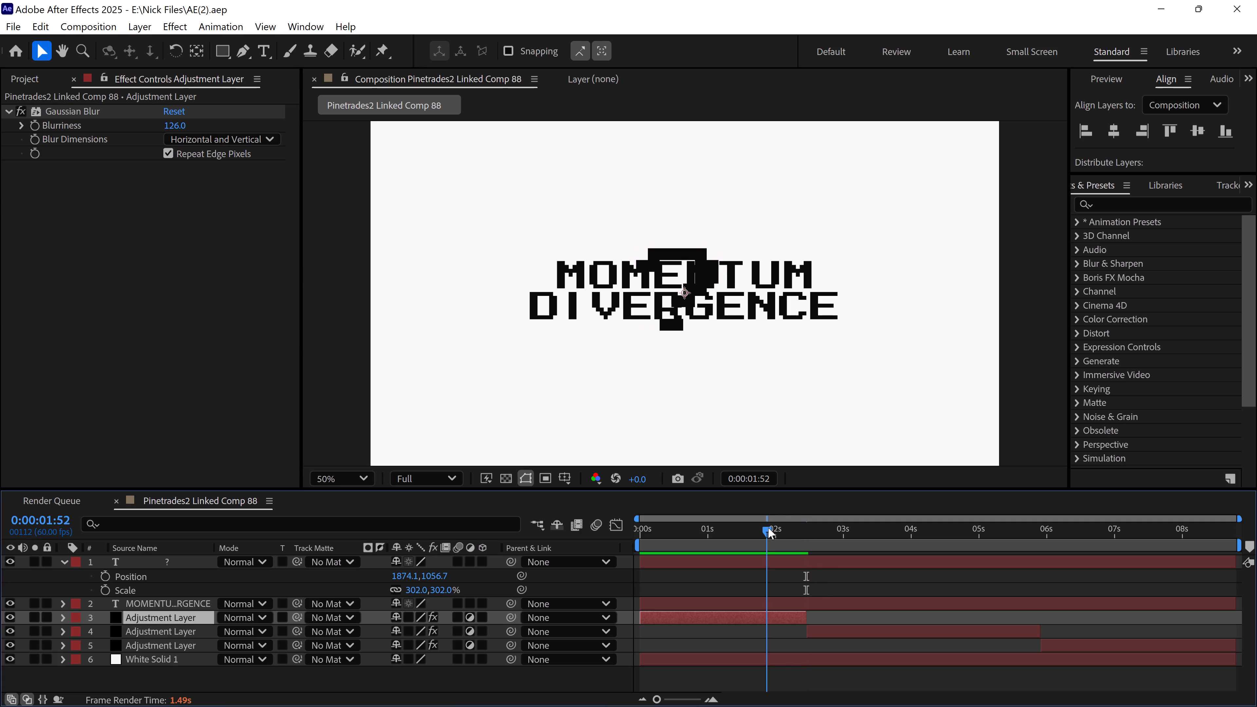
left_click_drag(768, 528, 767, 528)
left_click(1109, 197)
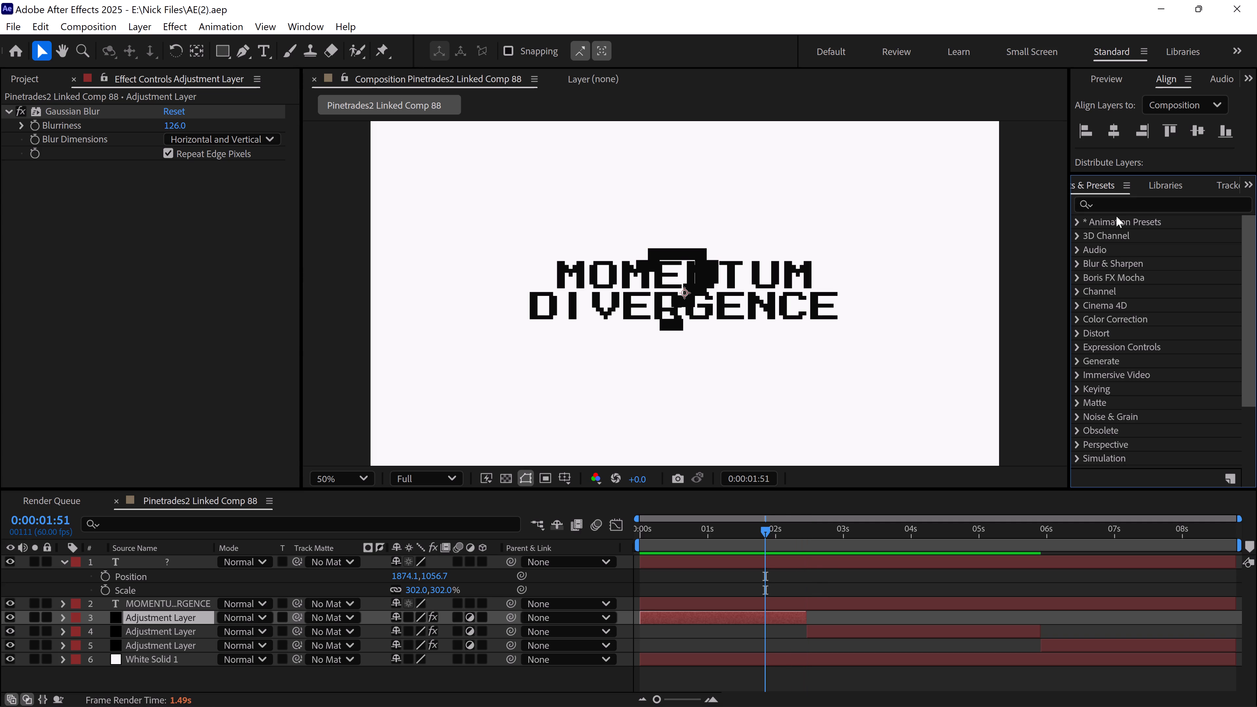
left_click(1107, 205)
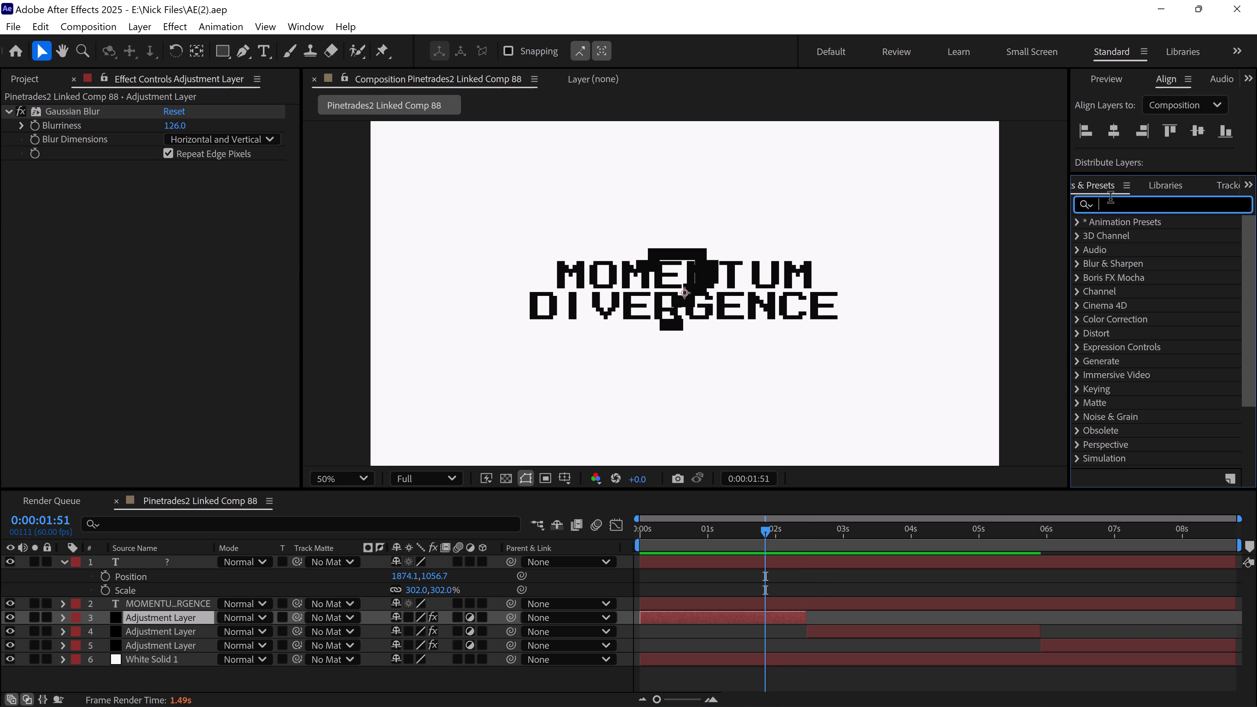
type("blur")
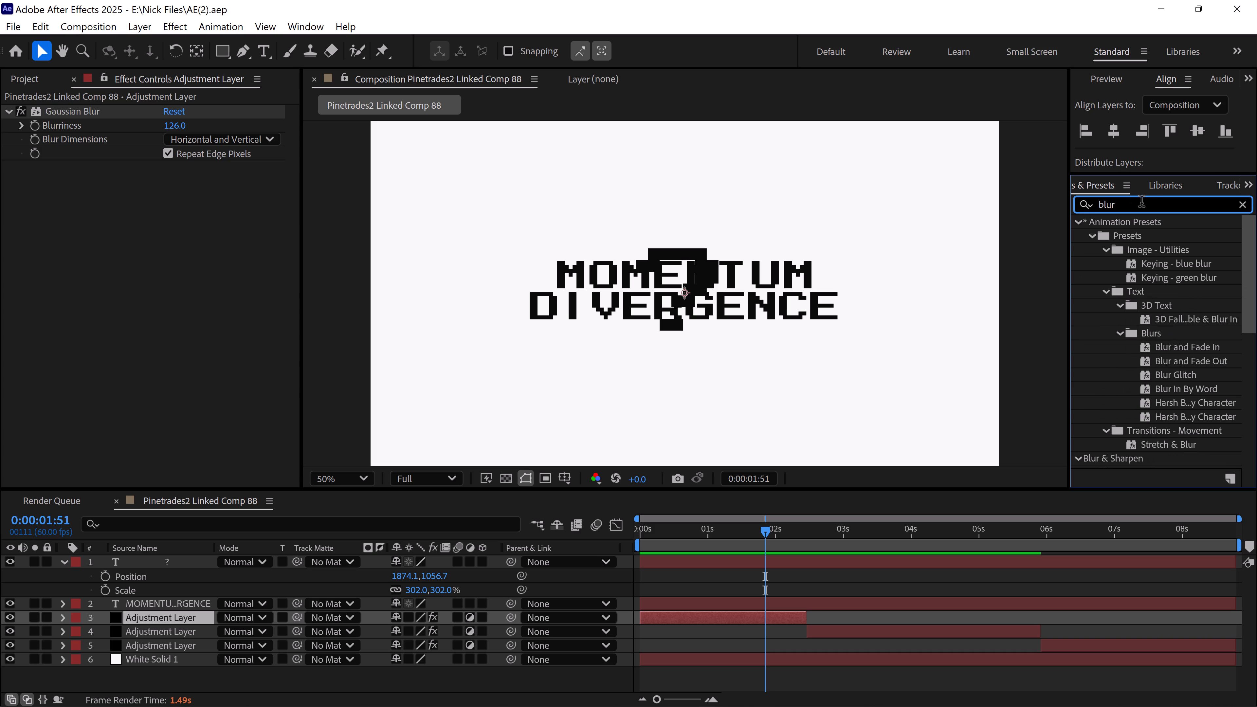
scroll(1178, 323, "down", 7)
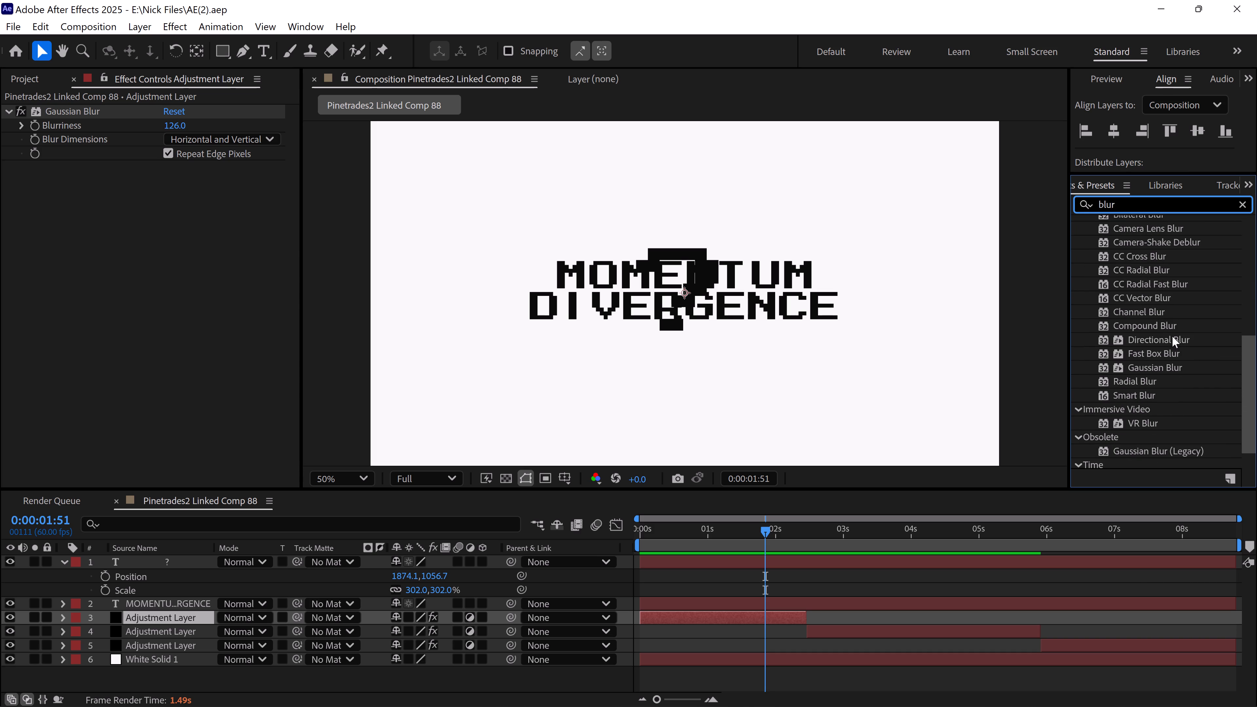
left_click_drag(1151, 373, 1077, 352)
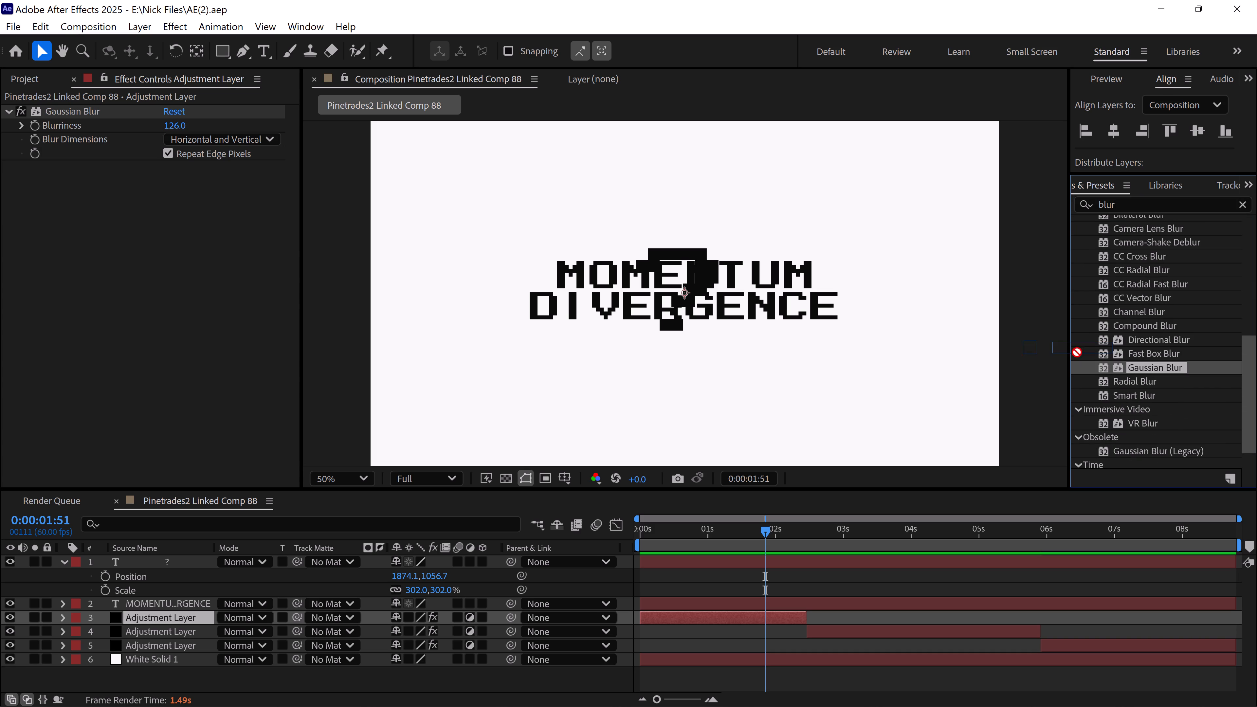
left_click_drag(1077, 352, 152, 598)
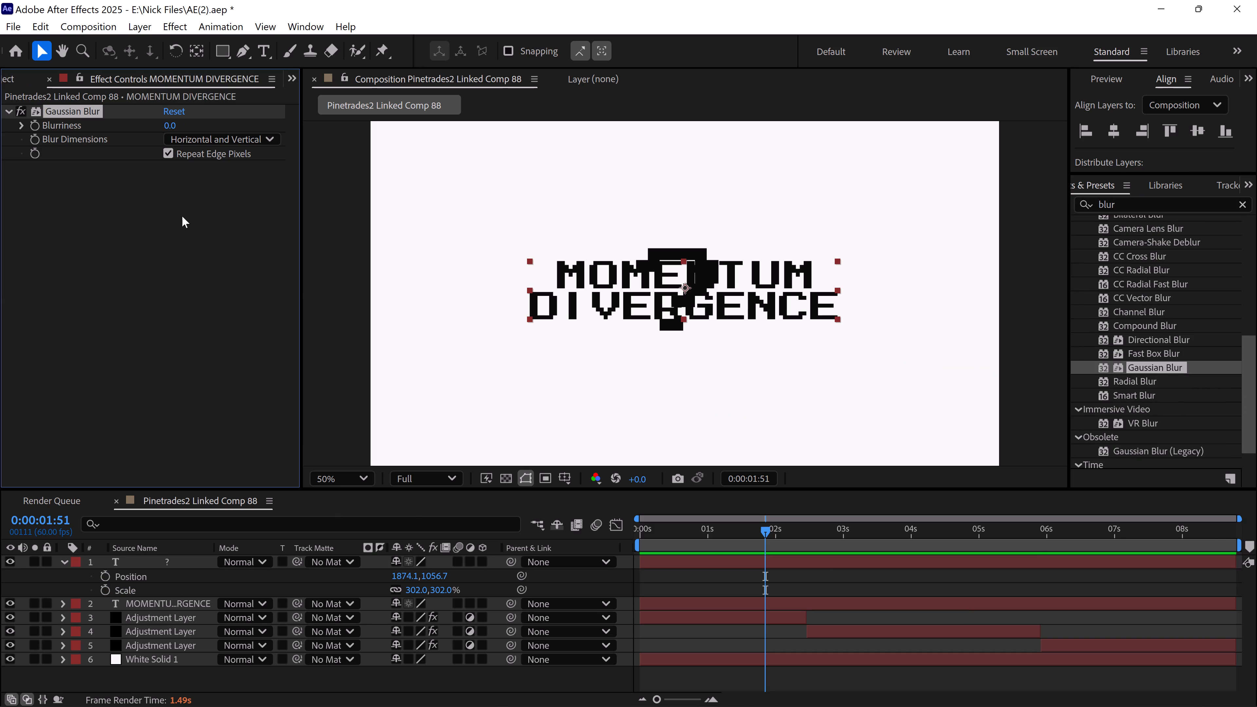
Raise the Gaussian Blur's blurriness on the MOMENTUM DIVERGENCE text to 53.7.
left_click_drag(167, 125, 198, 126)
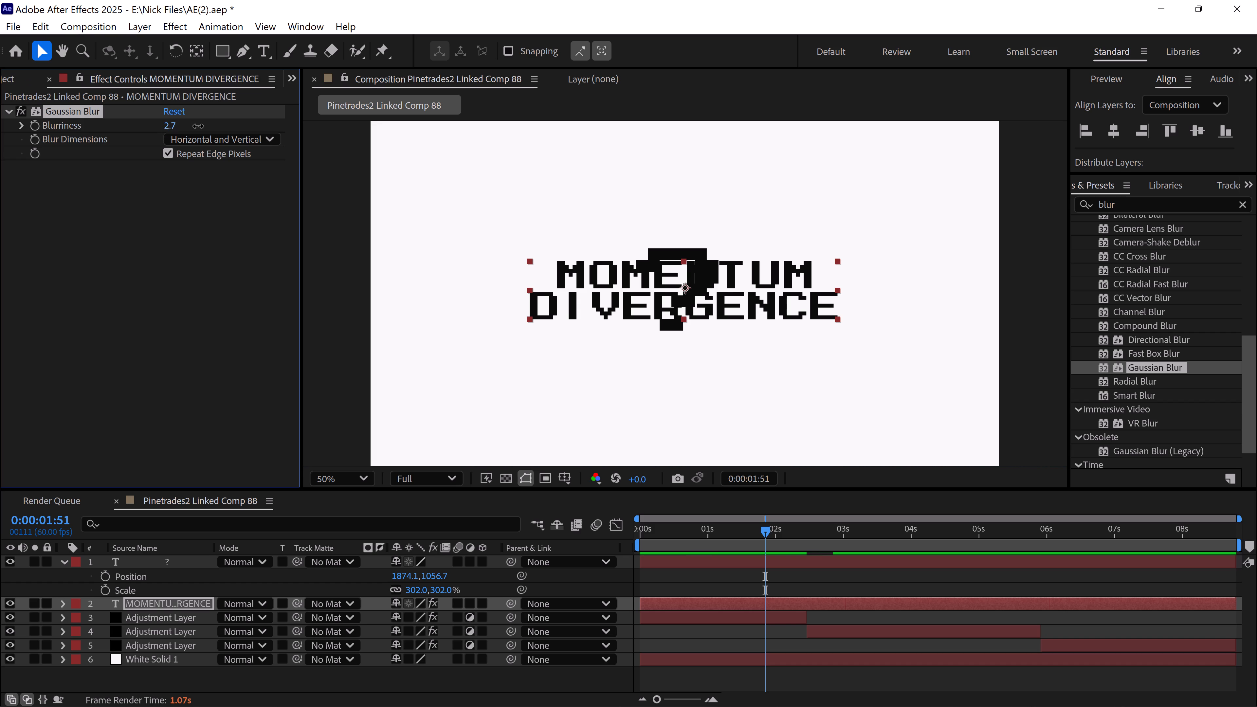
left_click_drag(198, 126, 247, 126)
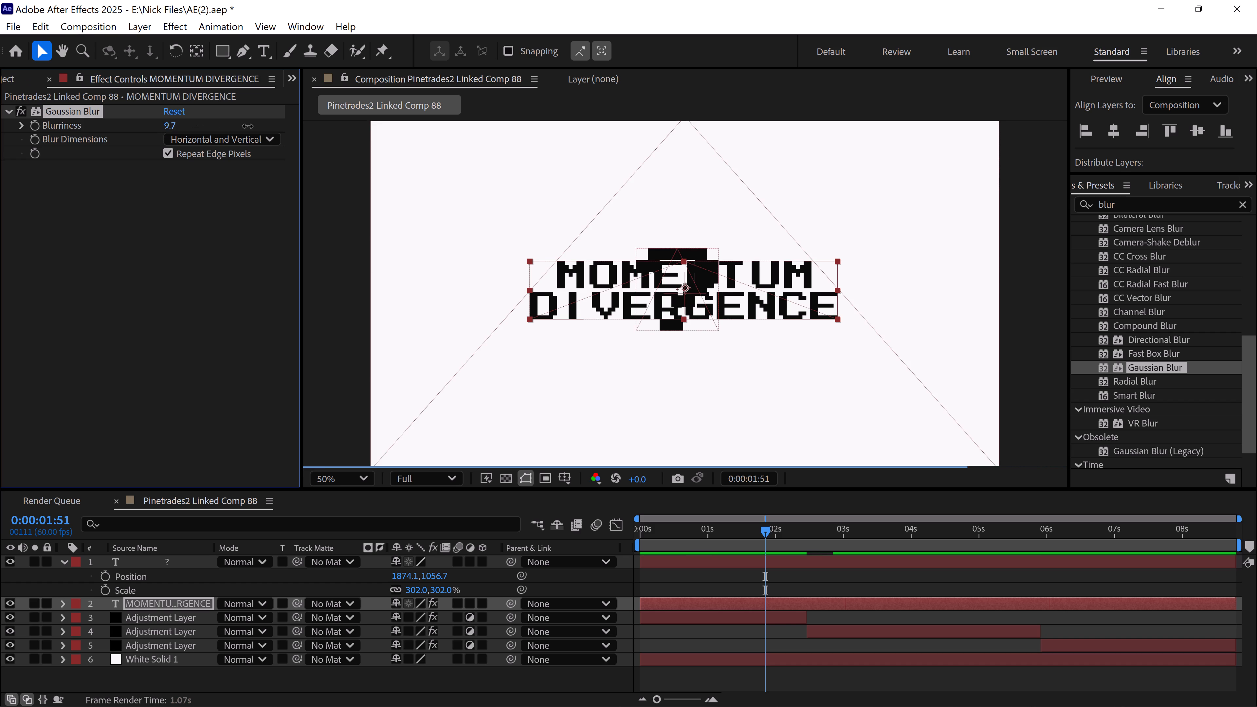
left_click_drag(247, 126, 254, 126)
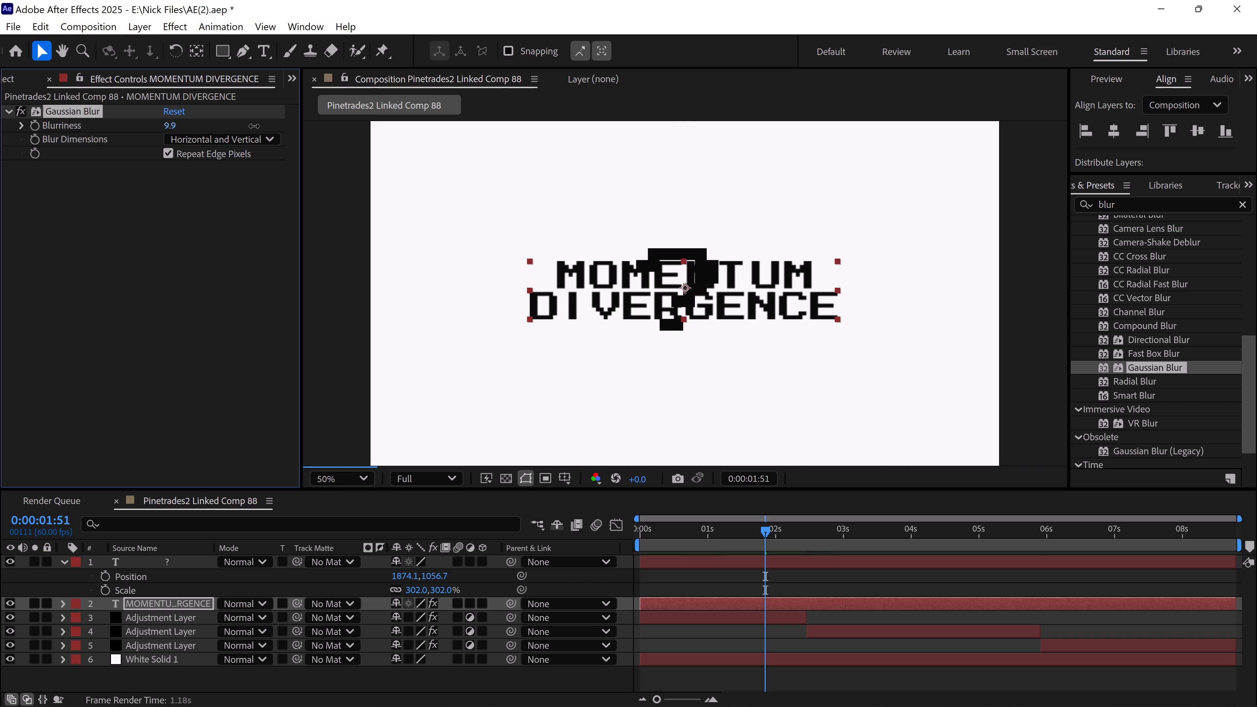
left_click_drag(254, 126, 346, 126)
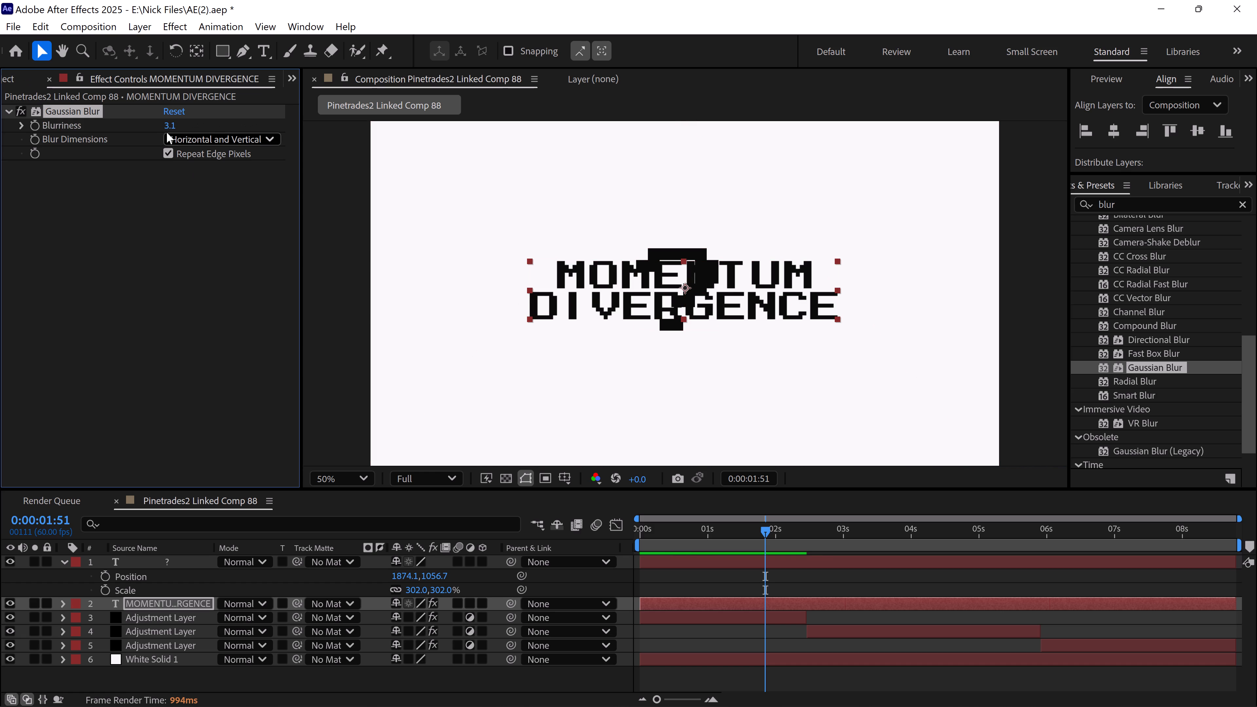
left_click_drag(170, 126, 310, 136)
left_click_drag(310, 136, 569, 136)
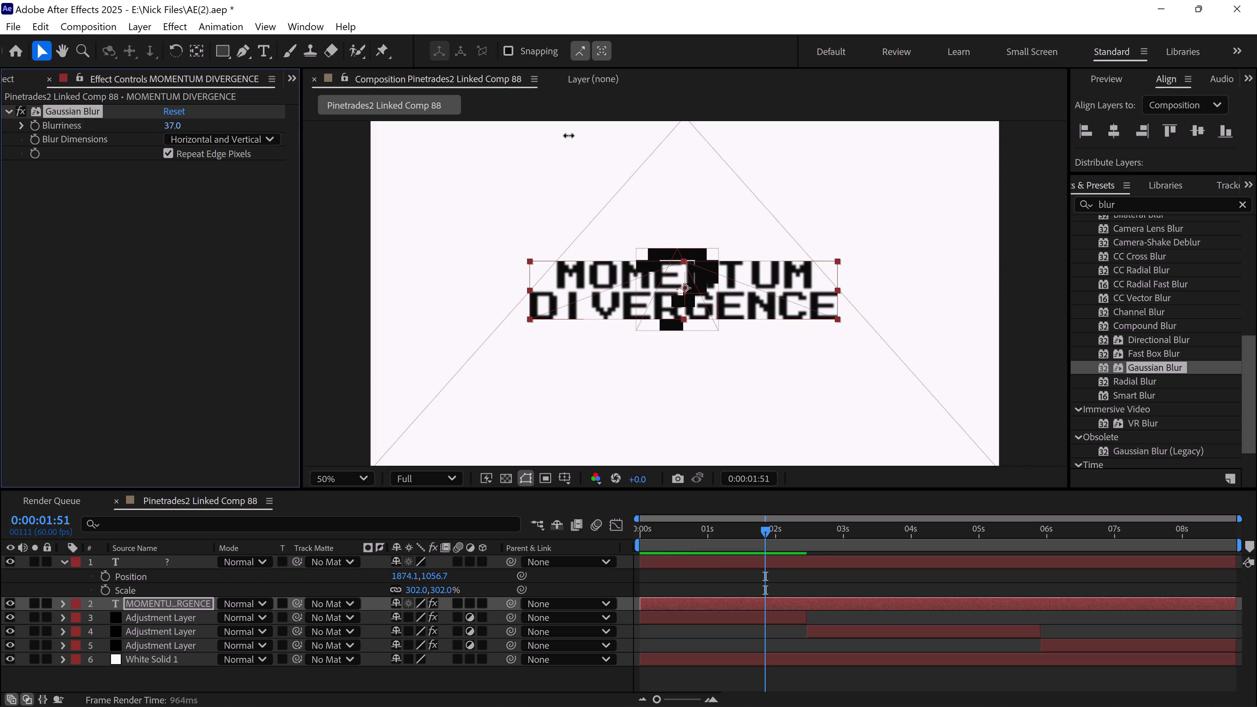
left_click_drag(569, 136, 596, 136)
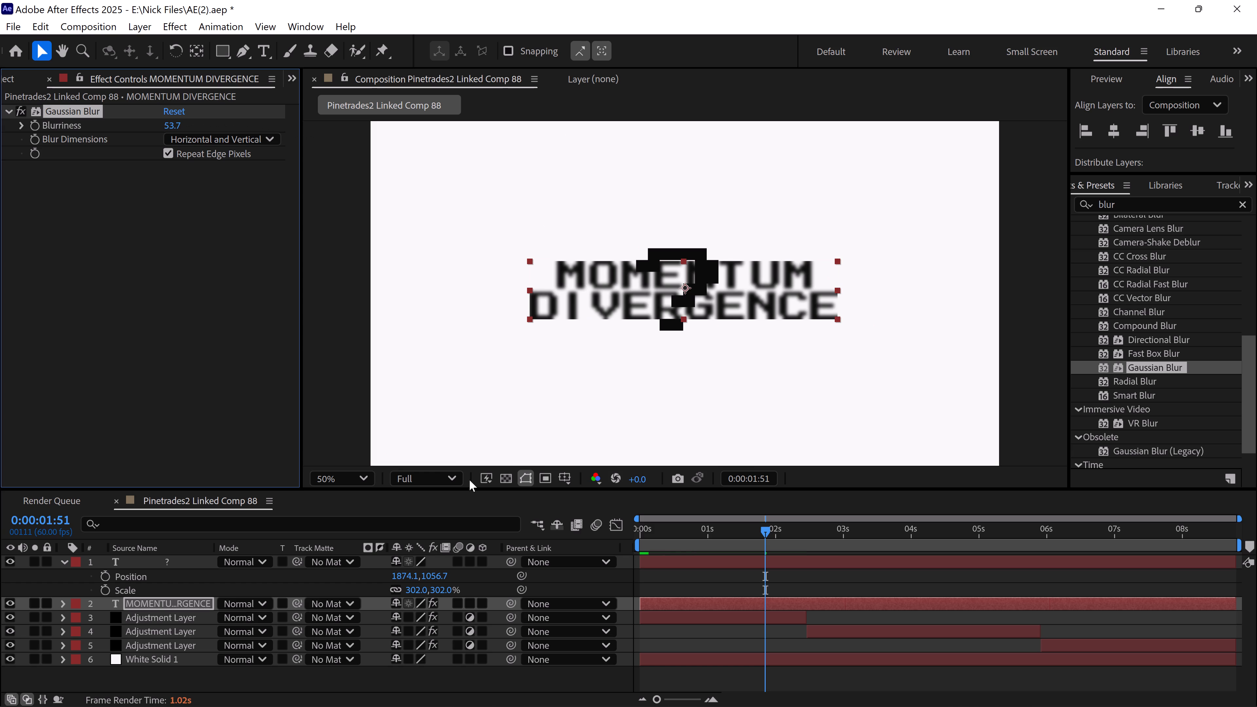
Lower the composition preview resolution to Third.
left_click(438, 480)
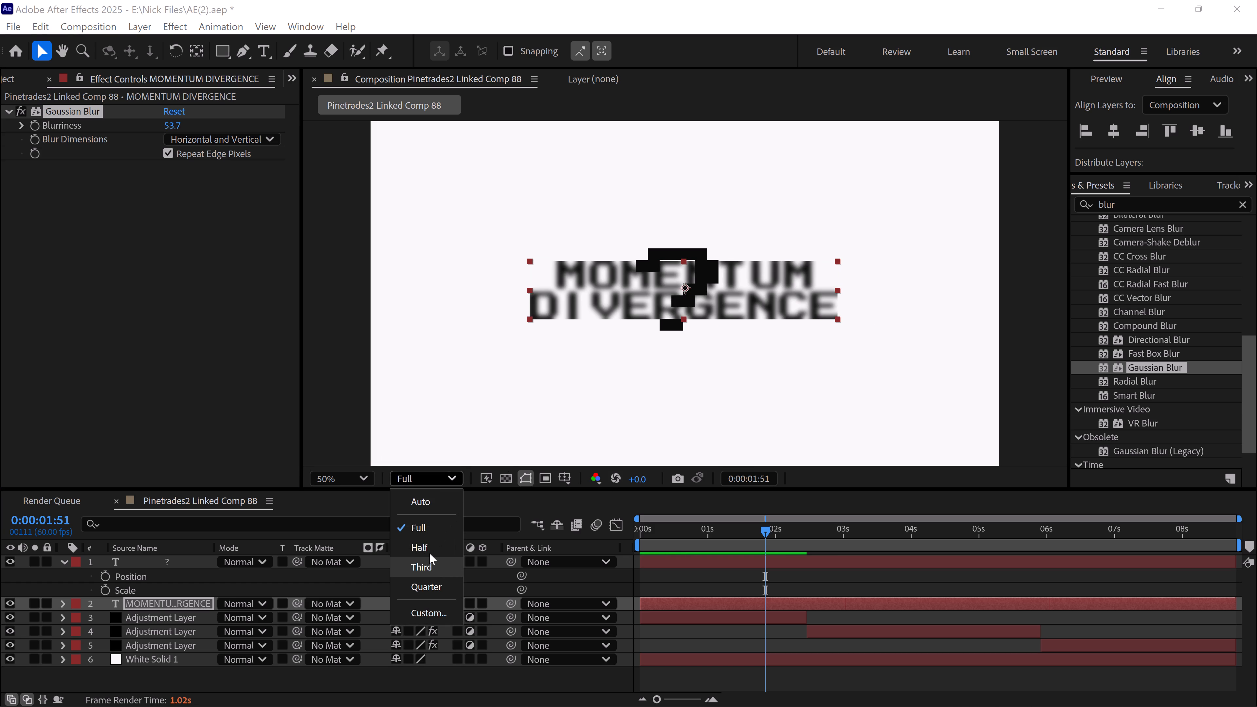
left_click(423, 562)
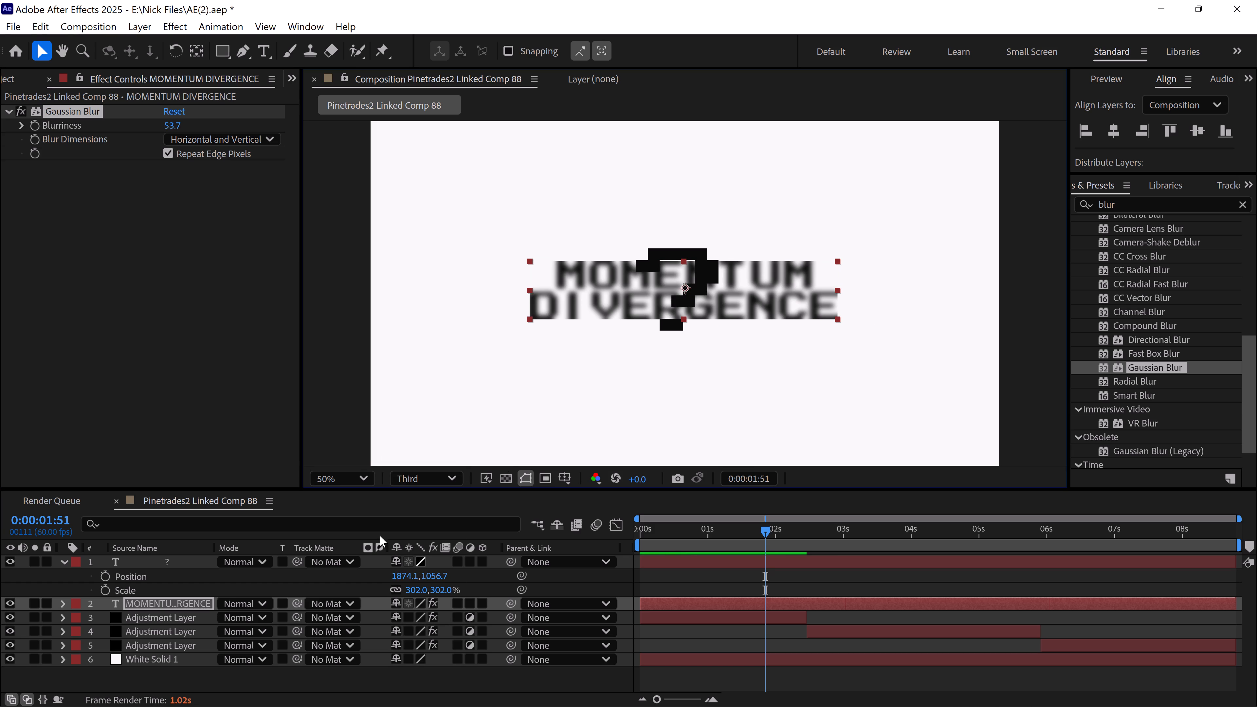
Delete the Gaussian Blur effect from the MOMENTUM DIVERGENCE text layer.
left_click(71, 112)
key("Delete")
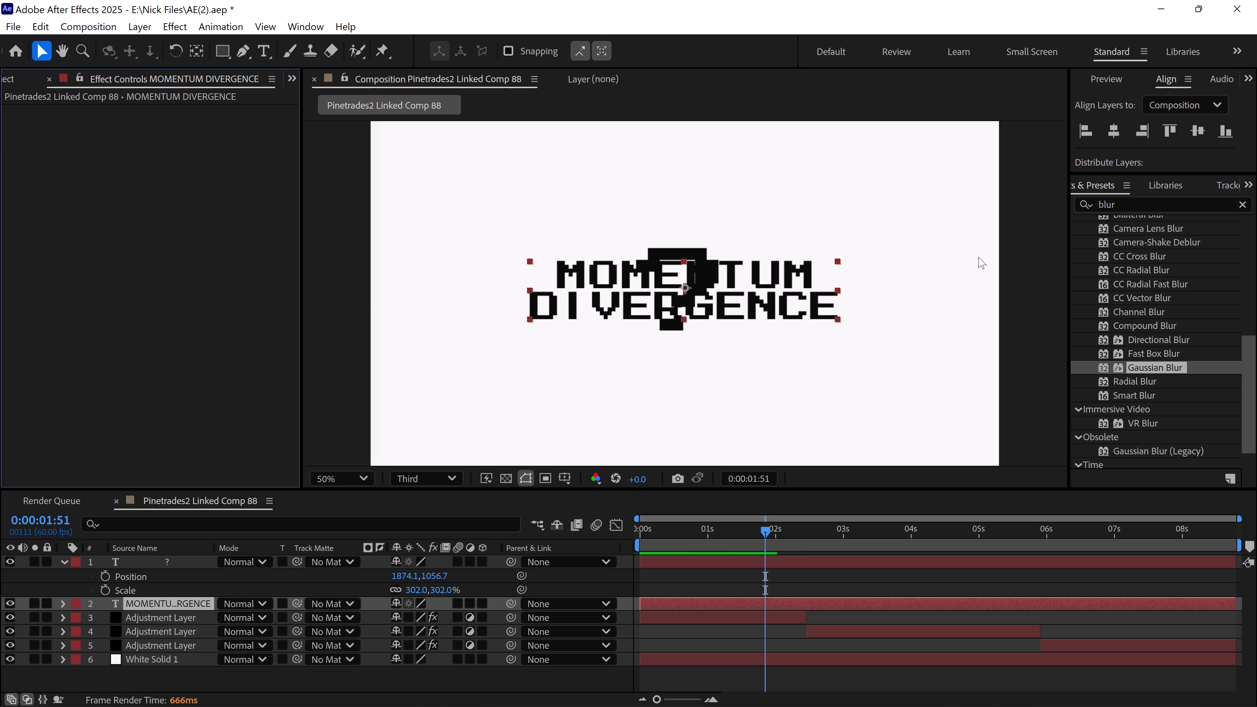
Search the effects for "mosa" and apply the Mosaic effect to the MOMENTUM DIVERGENCE text layer.
left_click_drag(1176, 201, 1172, 206)
double_click(1172, 206)
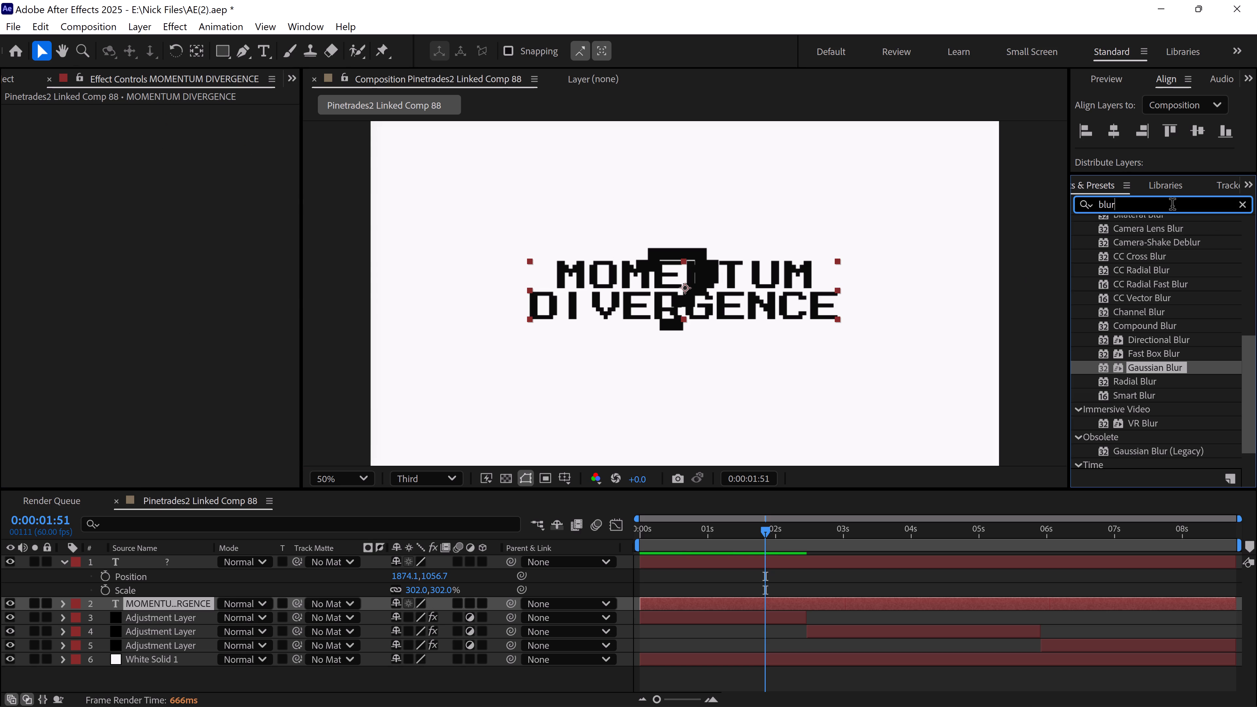
double_click(1172, 206)
left_click_drag(1172, 206, 1138, 206)
type("mosa")
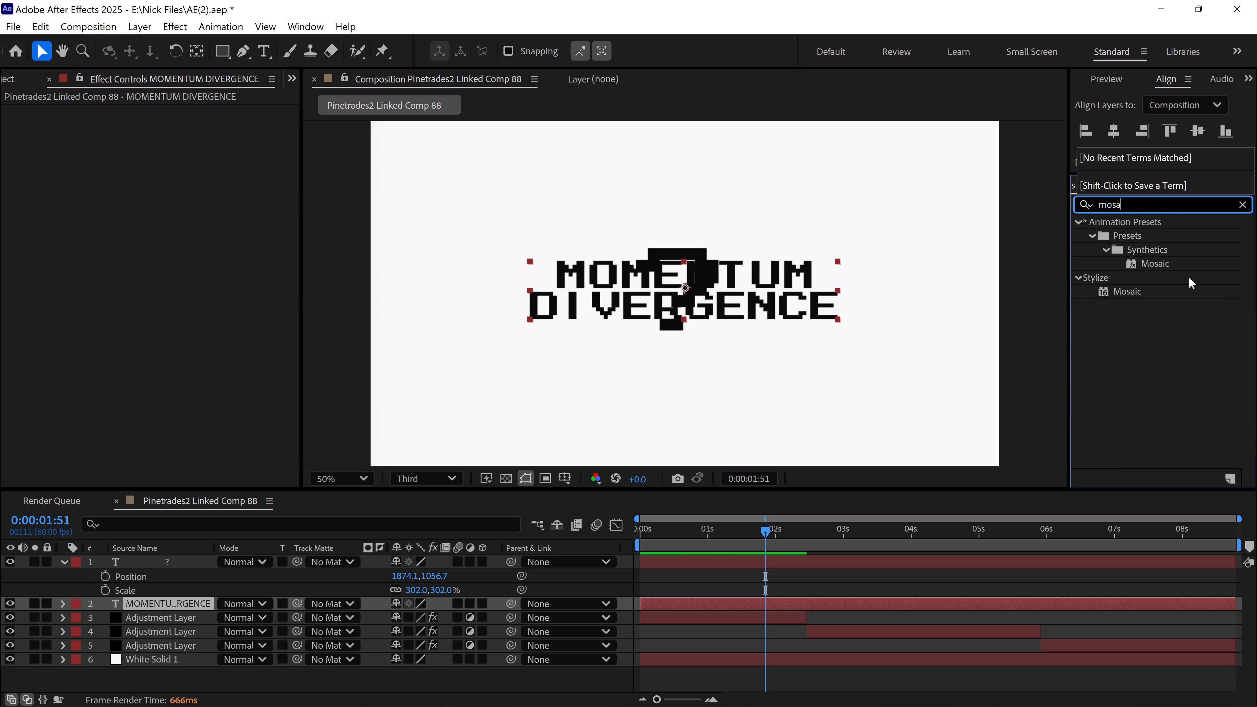
left_click_drag(1134, 290, 155, 598)
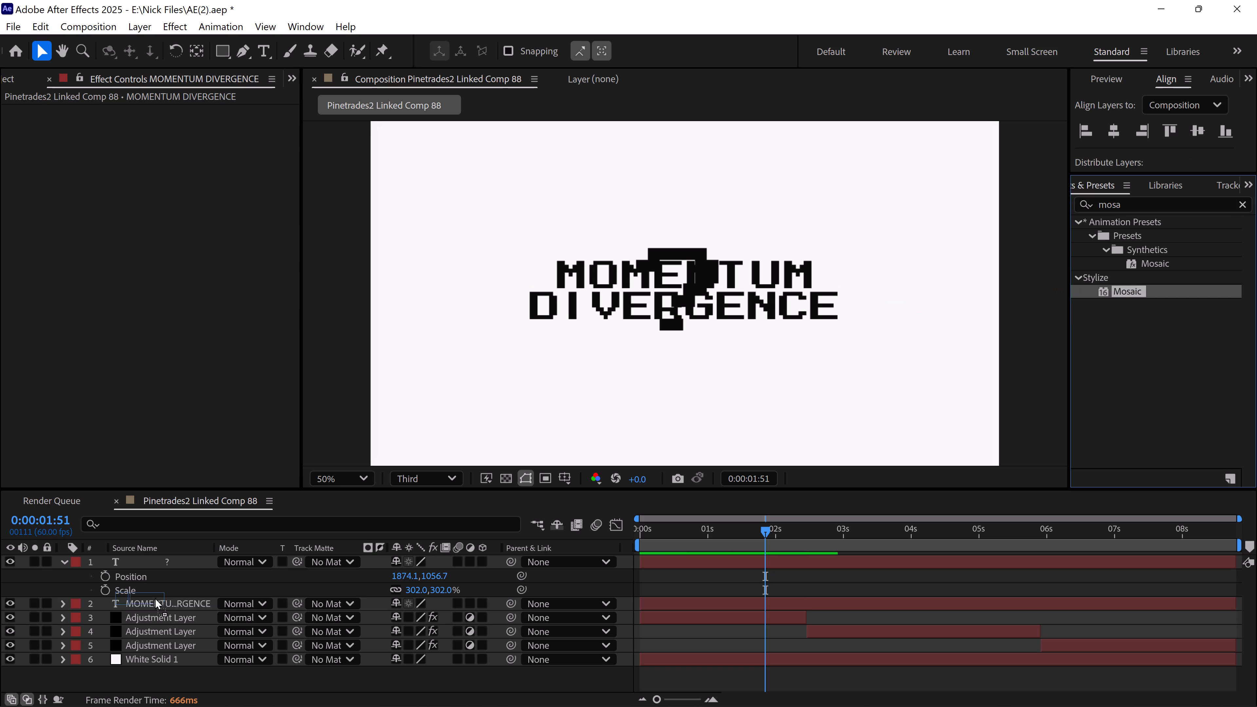
left_click_drag(155, 598, 155, 600)
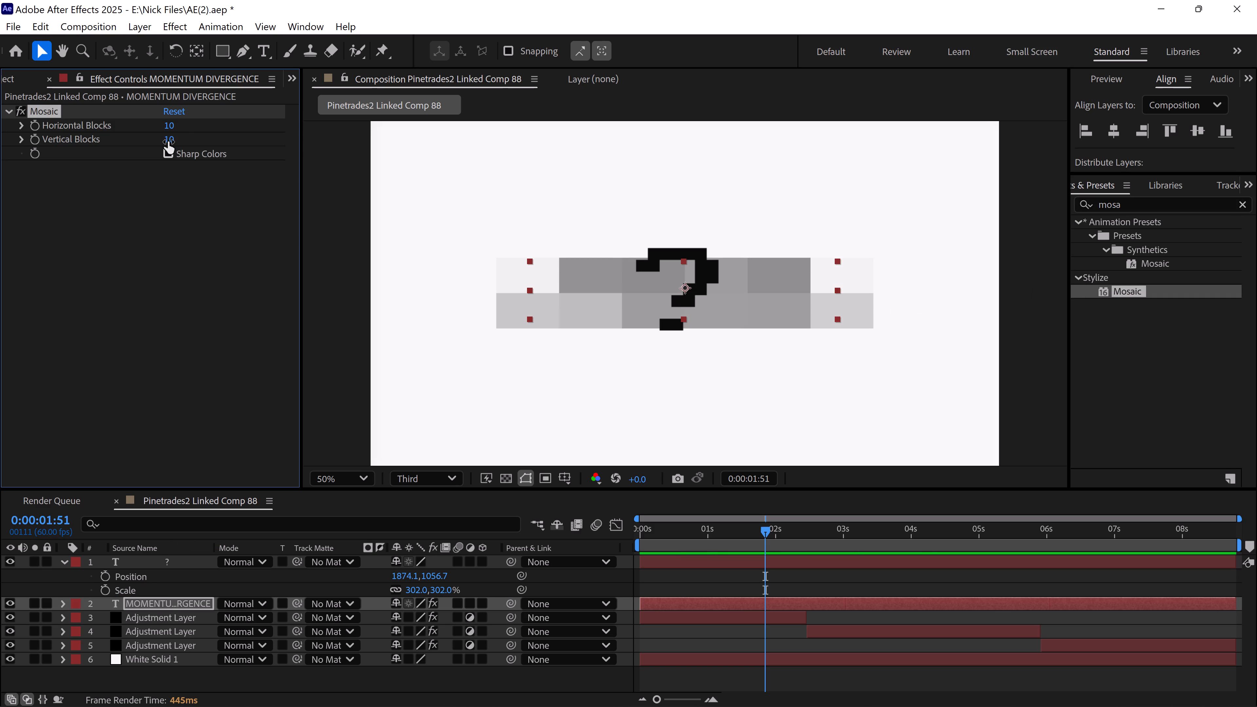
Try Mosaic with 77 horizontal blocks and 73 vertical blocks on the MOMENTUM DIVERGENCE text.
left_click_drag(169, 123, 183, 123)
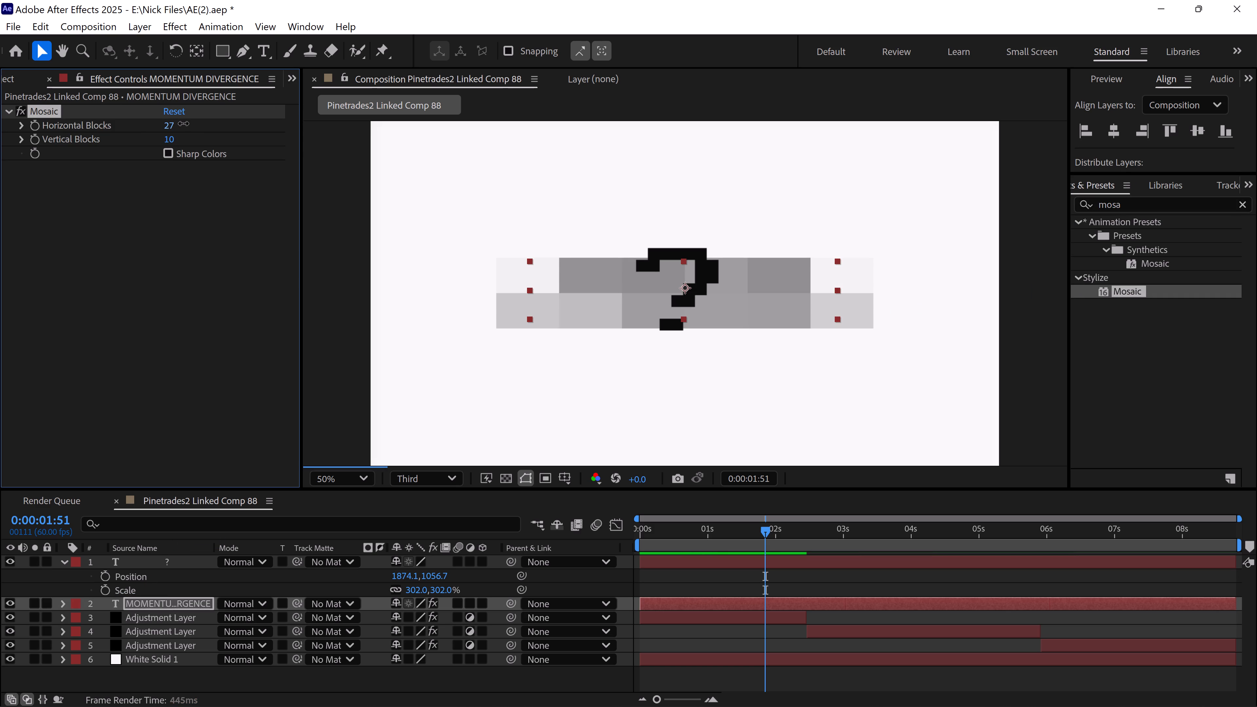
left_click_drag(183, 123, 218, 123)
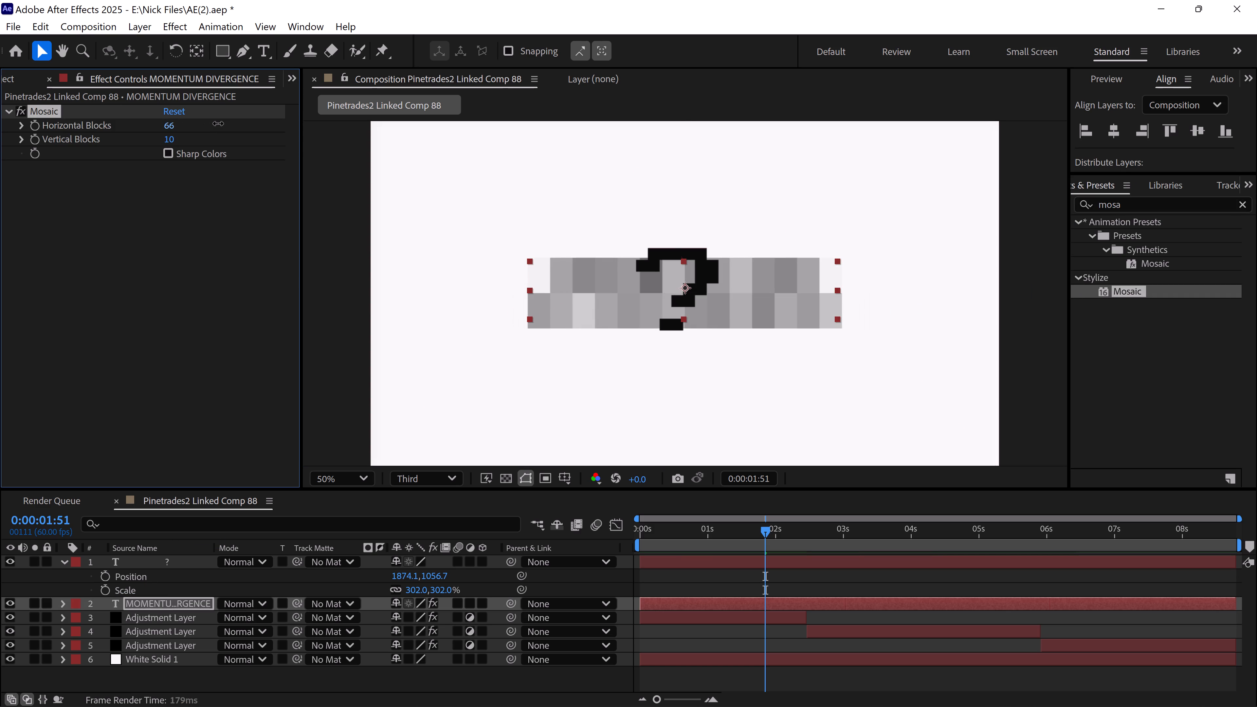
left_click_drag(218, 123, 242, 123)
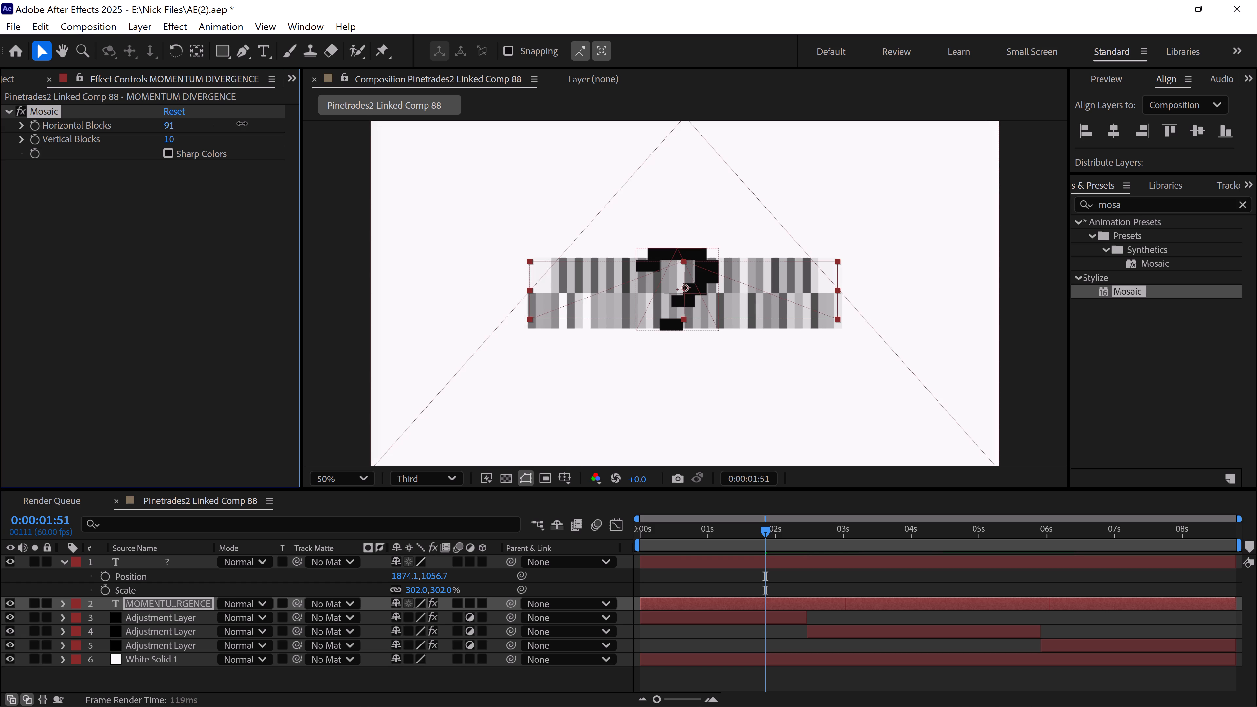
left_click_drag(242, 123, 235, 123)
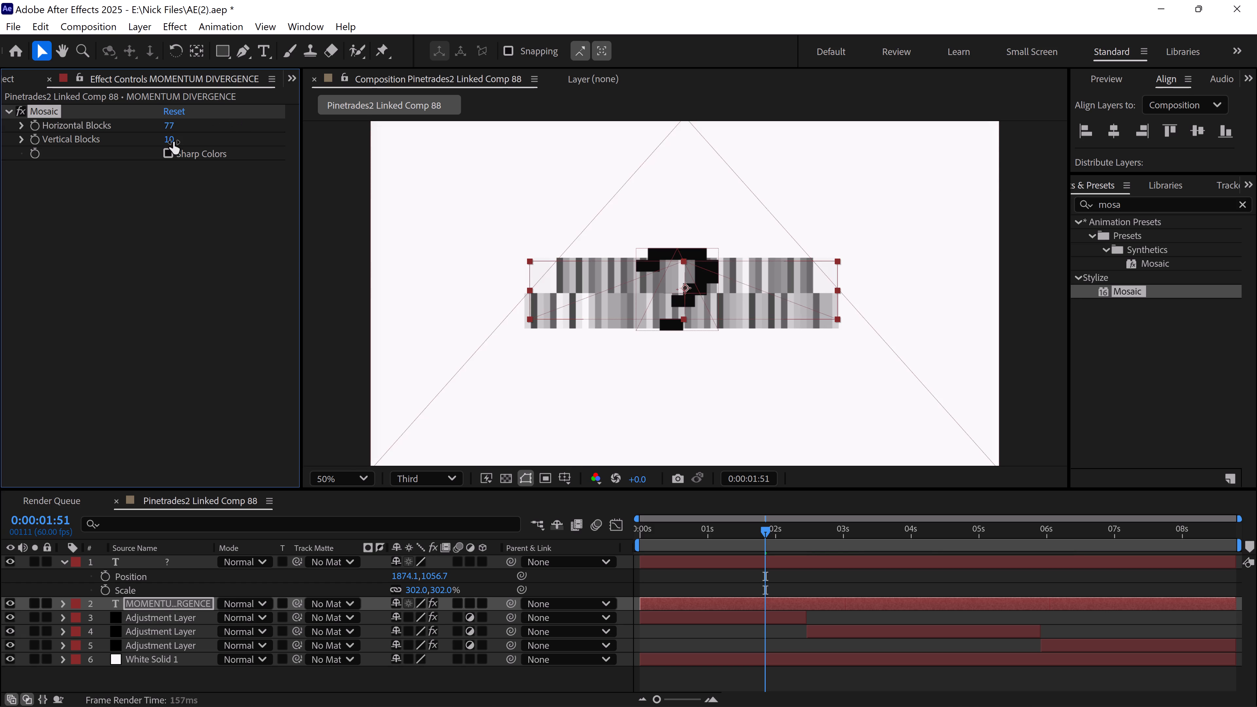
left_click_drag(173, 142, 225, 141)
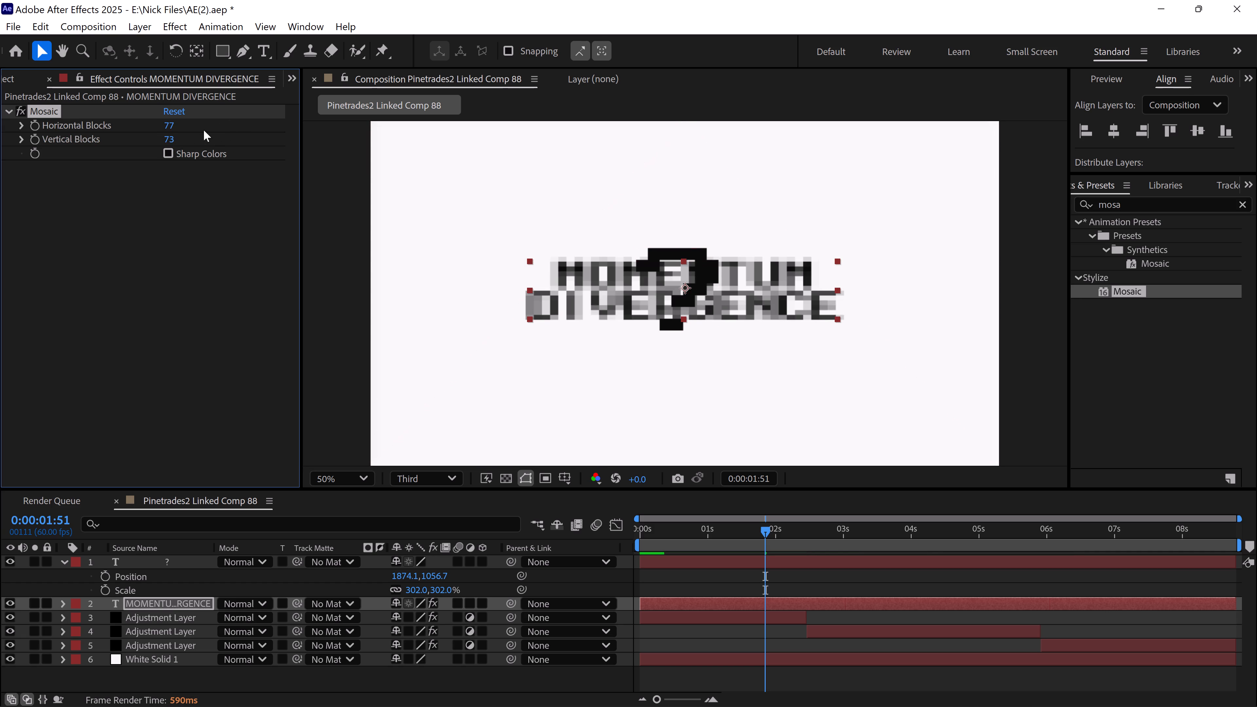
Set the Mosaic effect's horizontal and vertical blocks both to 20.
triple_click(170, 121)
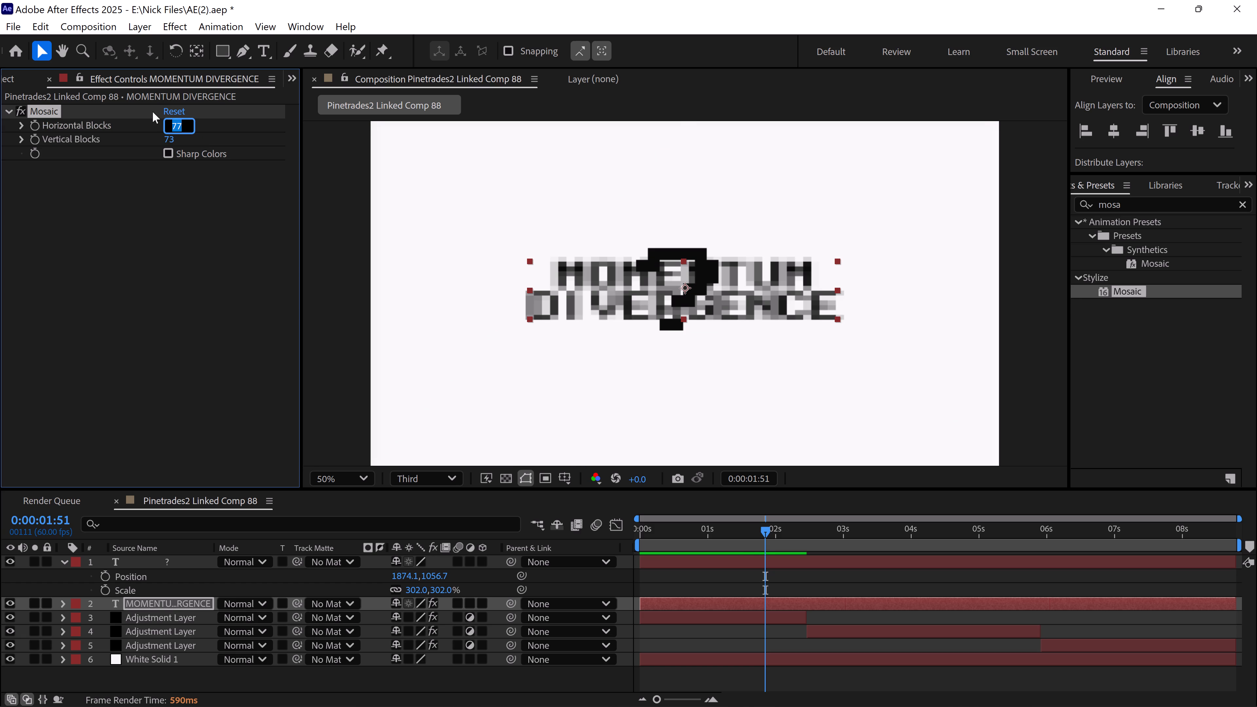
type("20")
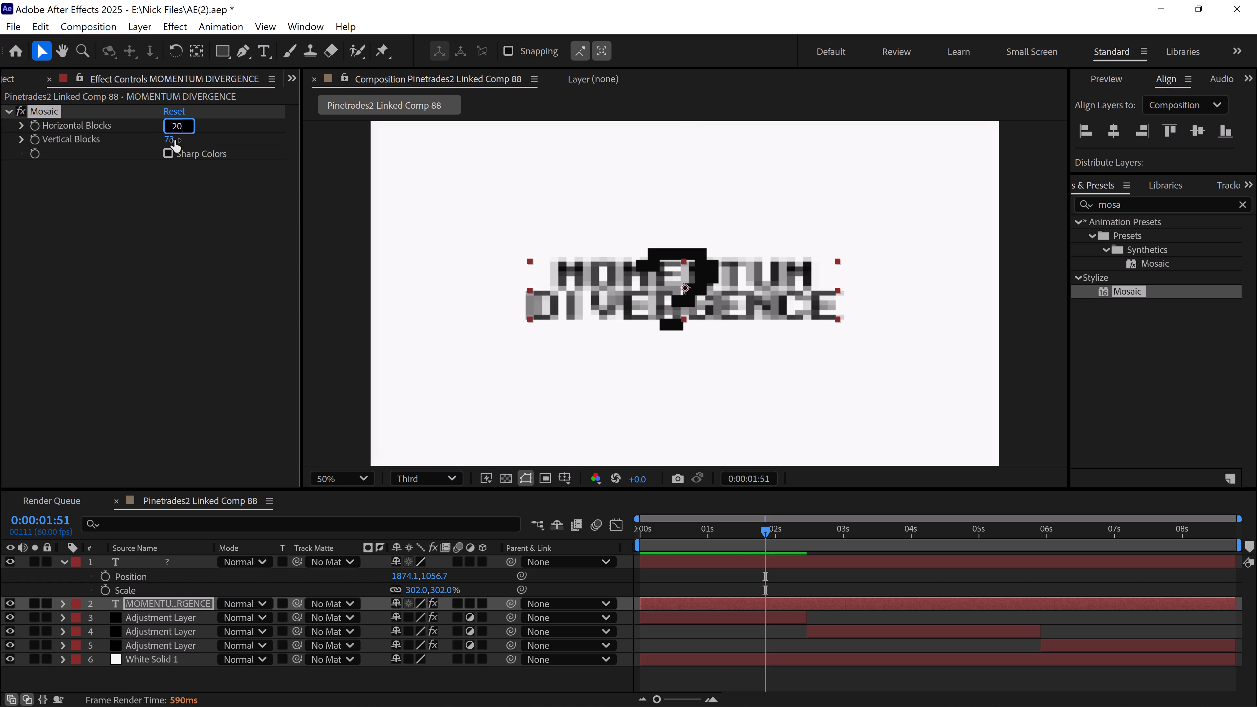
left_click(174, 140)
double_click(173, 140)
double_click(173, 140)
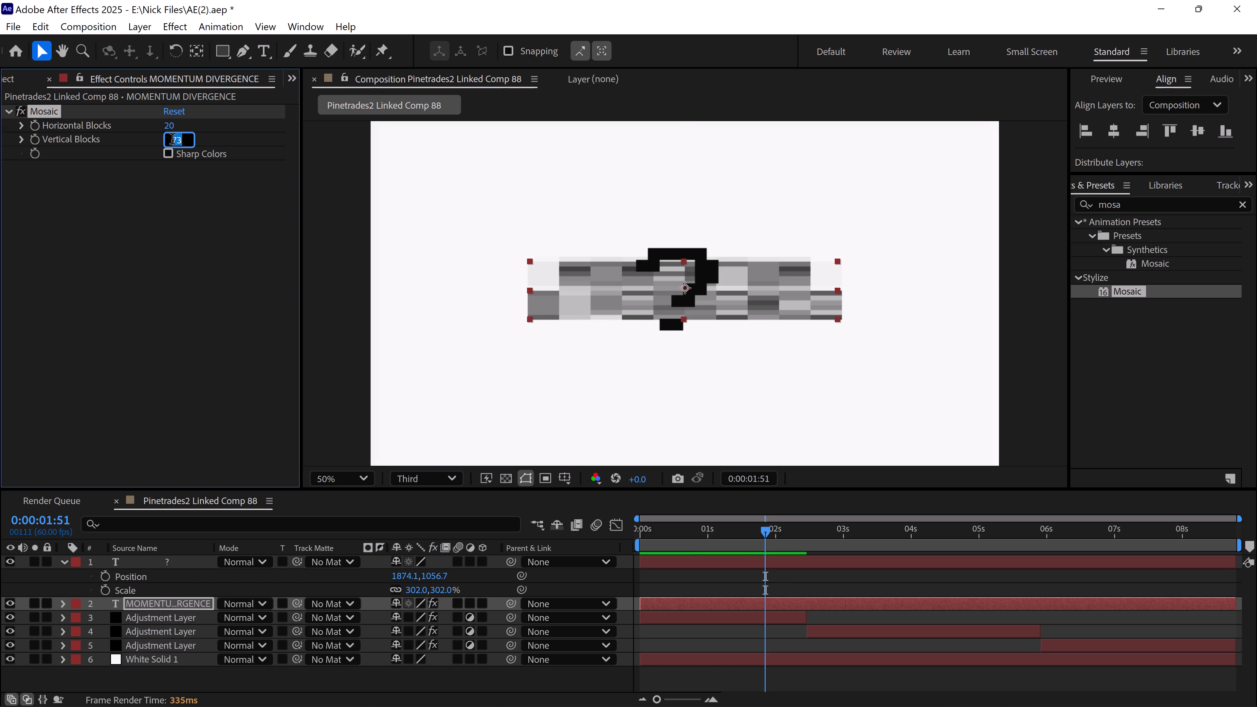
type("20")
left_click(250, 670)
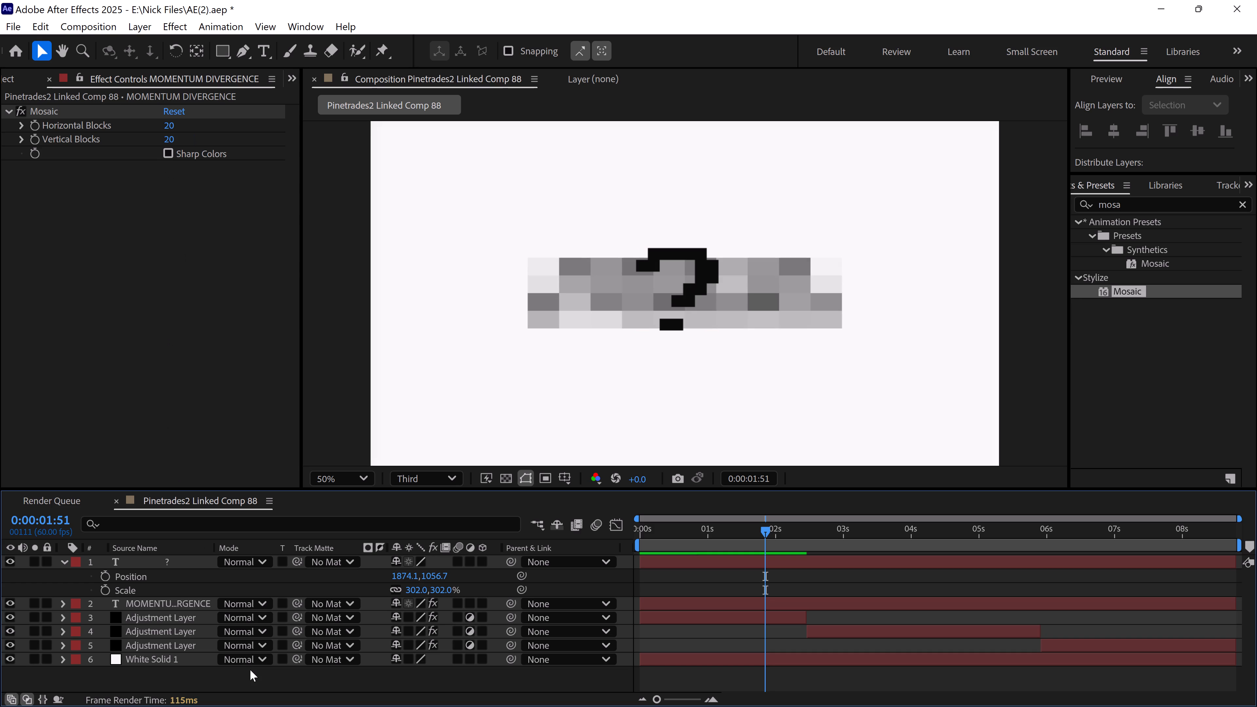
Add a null object and parent the question mark and MOMENTUM DIVERGENCE text layers to it.
right_click(250, 670)
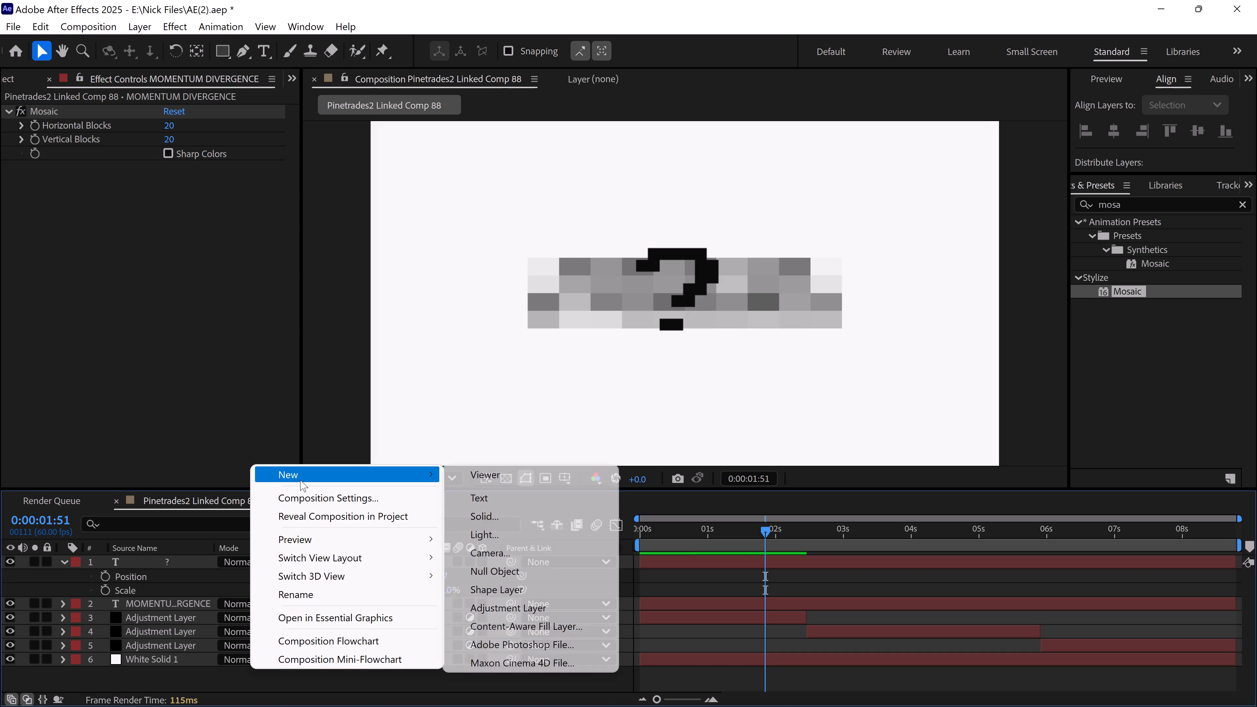
left_click(514, 572)
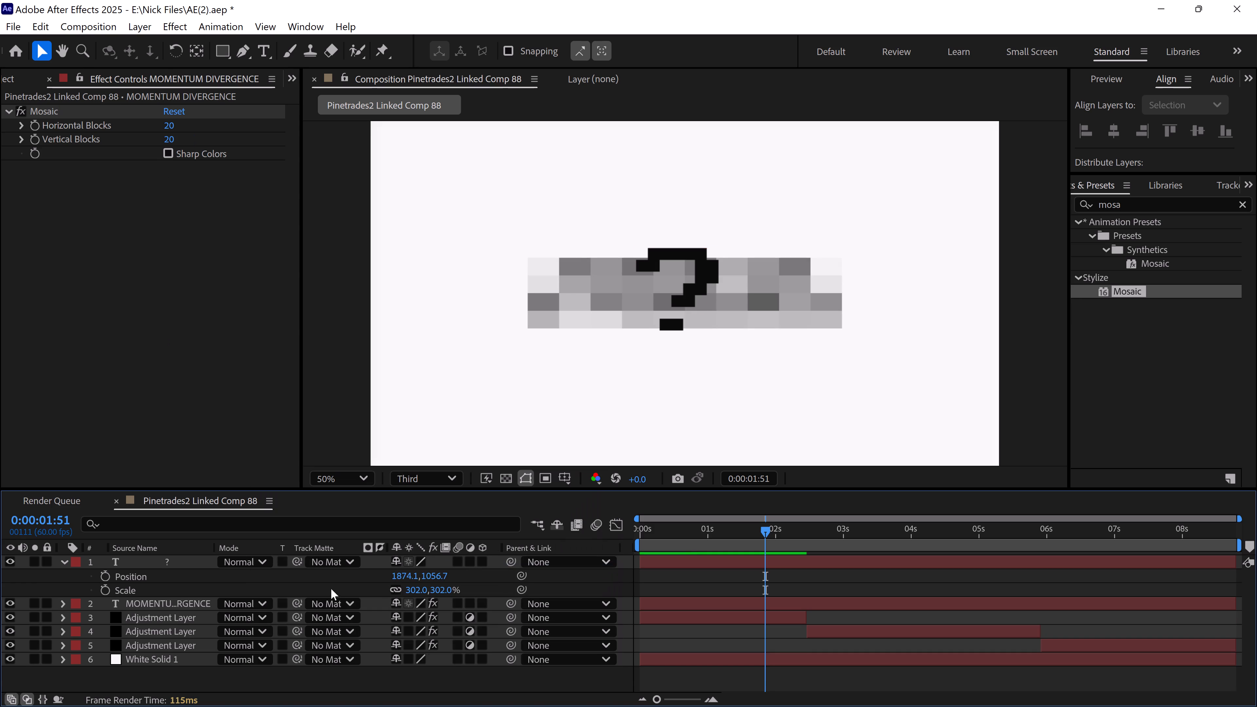
left_click(190, 618)
left_click(199, 579, "shift")
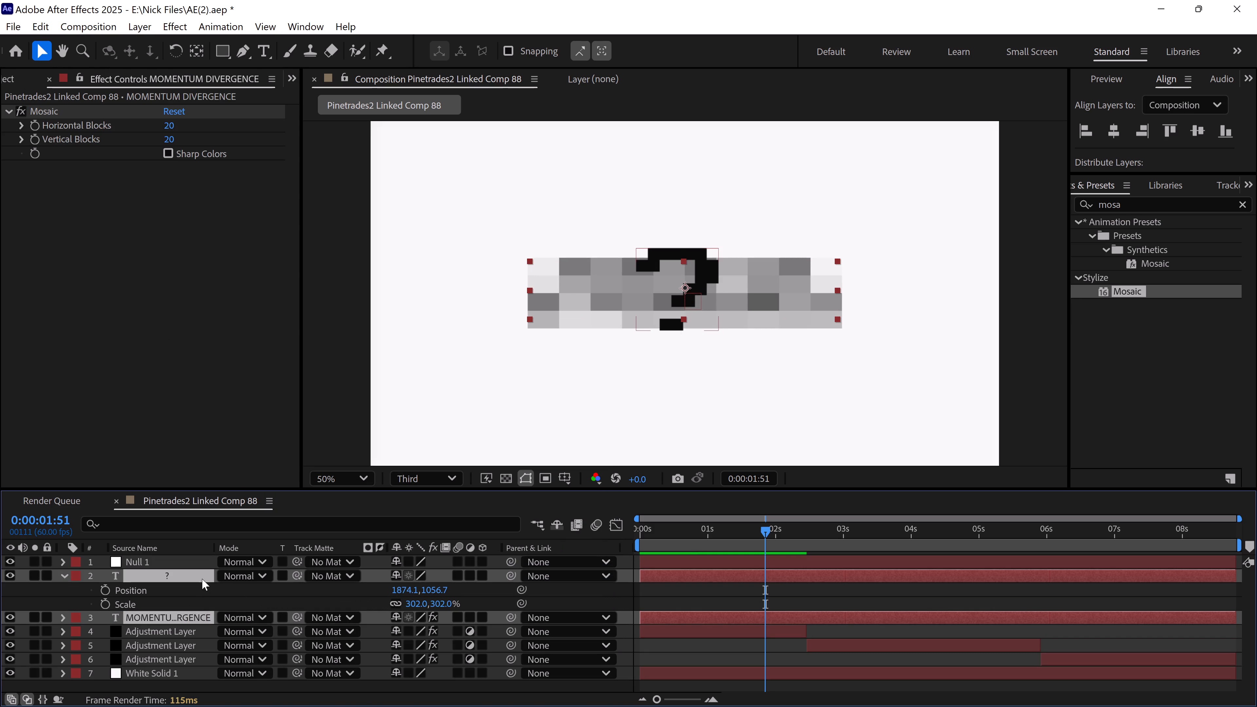
left_click_drag(515, 573, 192, 560)
Keyframe the null's position at 0:00:01:51, and at 0:00:00:00 set its Y position to 2583 so the text starts below the frame.
left_click(192, 561)
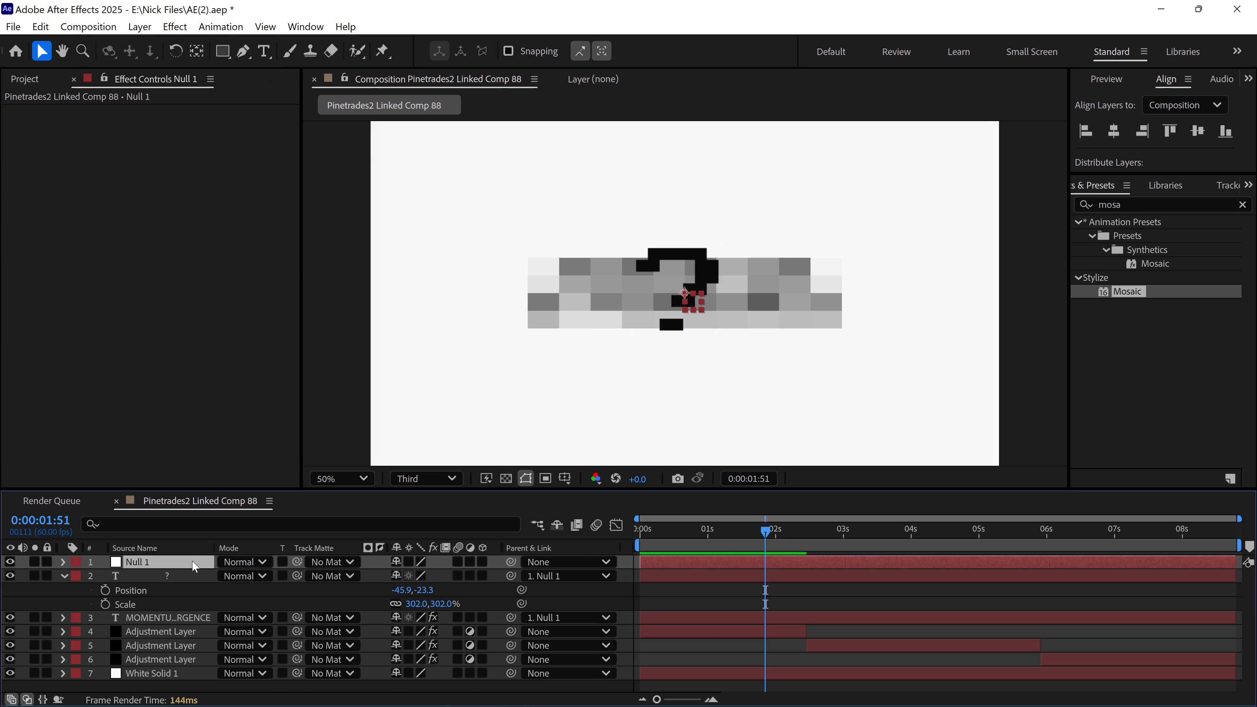
key("p")
left_click(110, 571)
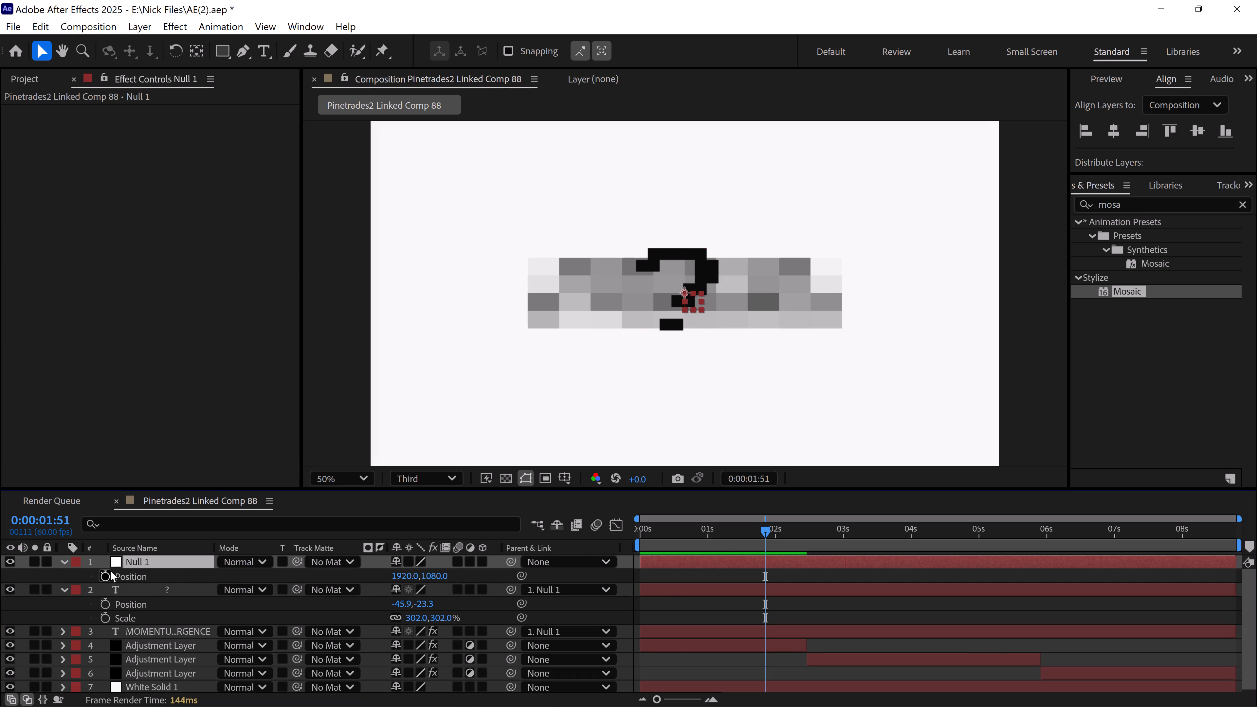
left_click_drag(766, 522, 605, 543)
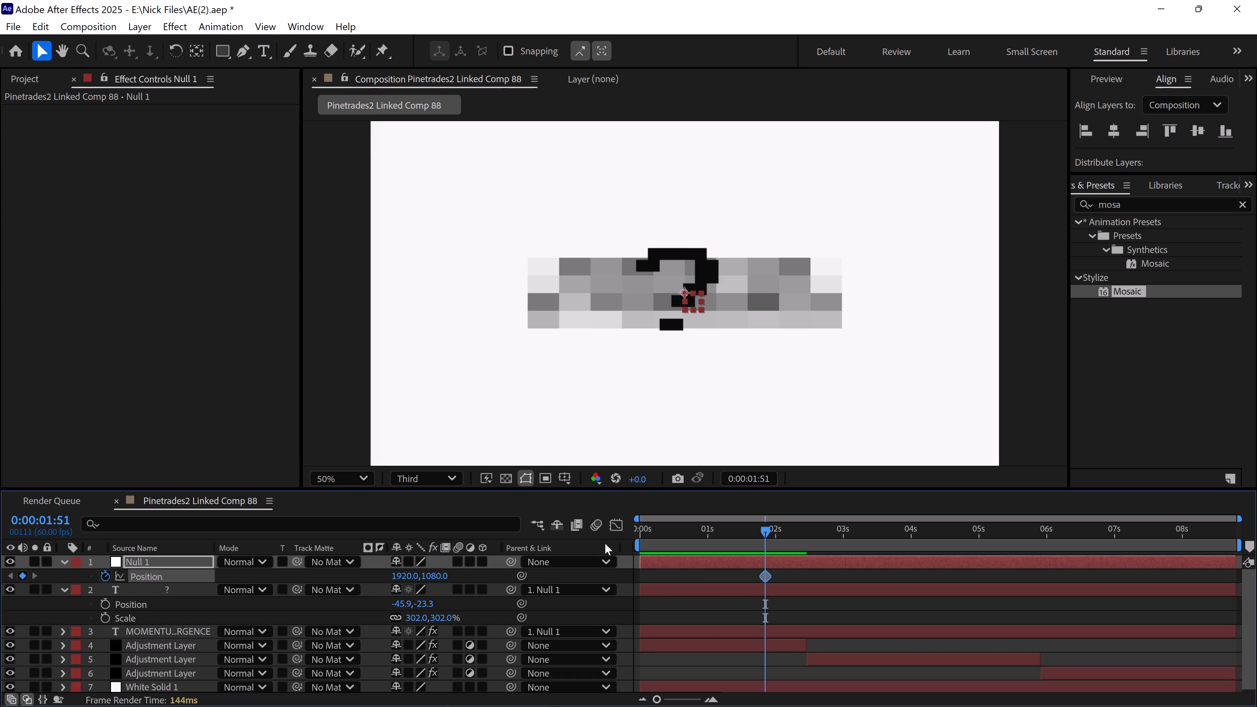
left_click_drag(605, 543, 572, 550)
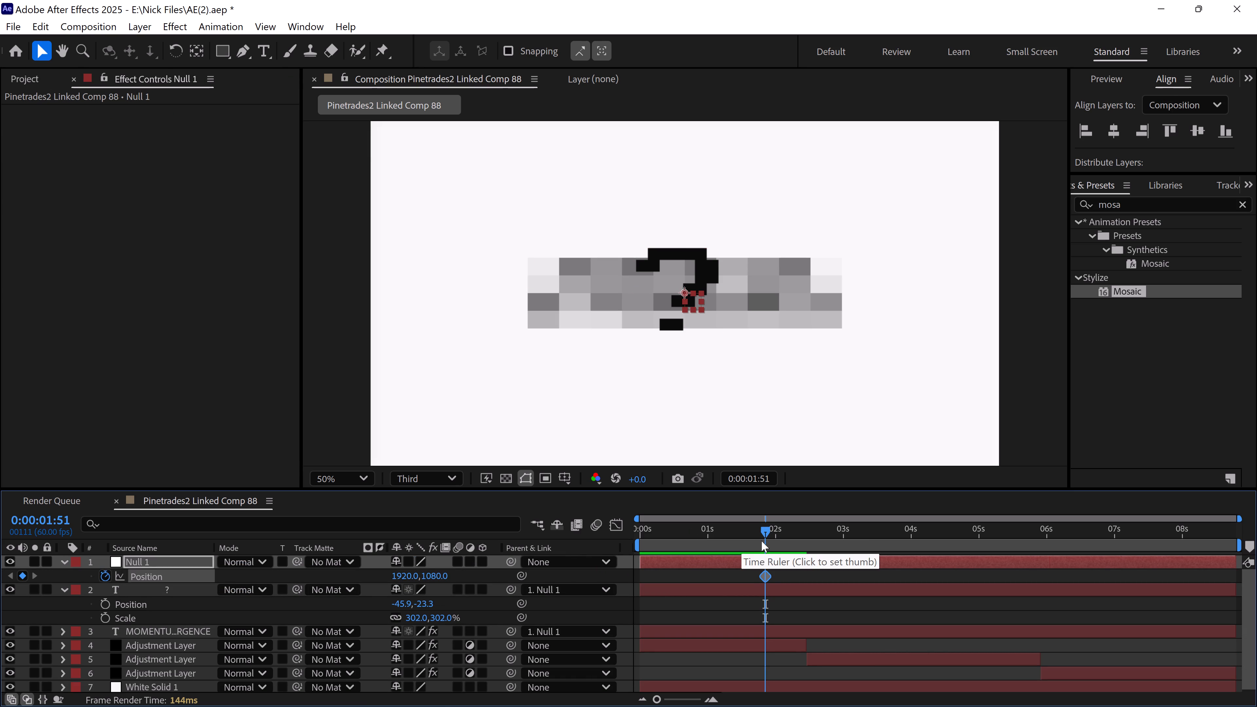
left_click_drag(765, 528, 624, 542)
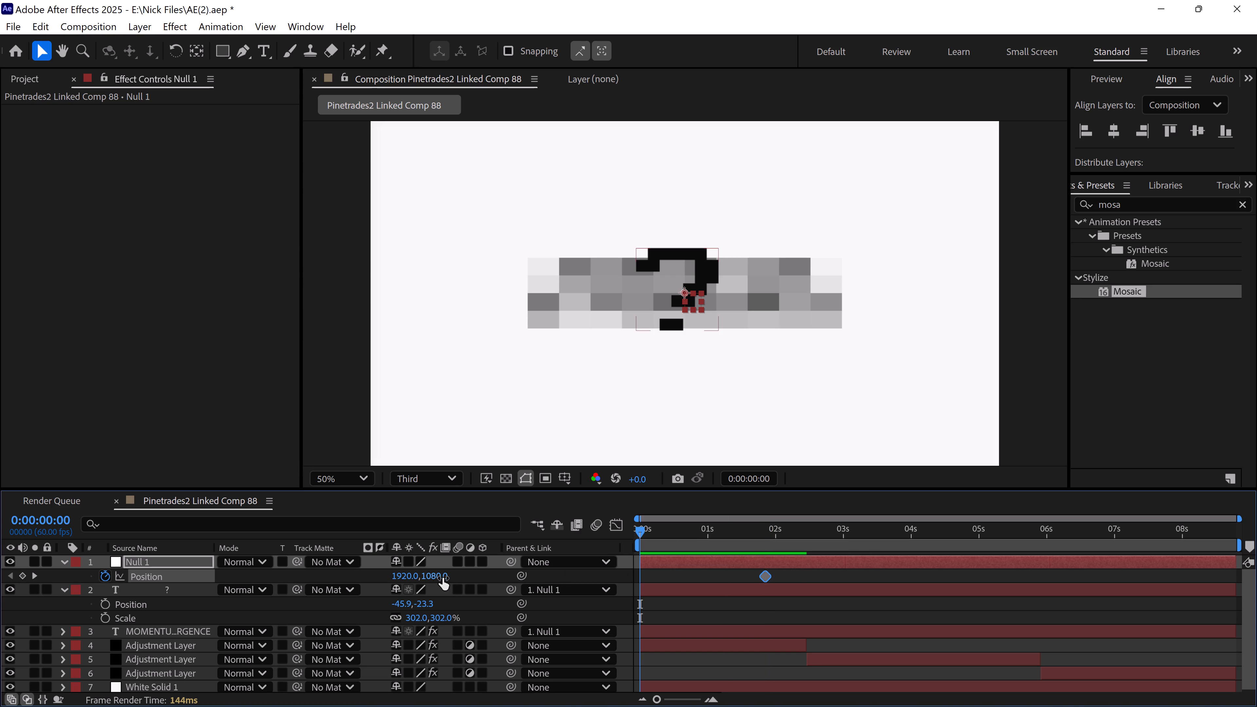
left_click_drag(441, 576, 1253, 577)
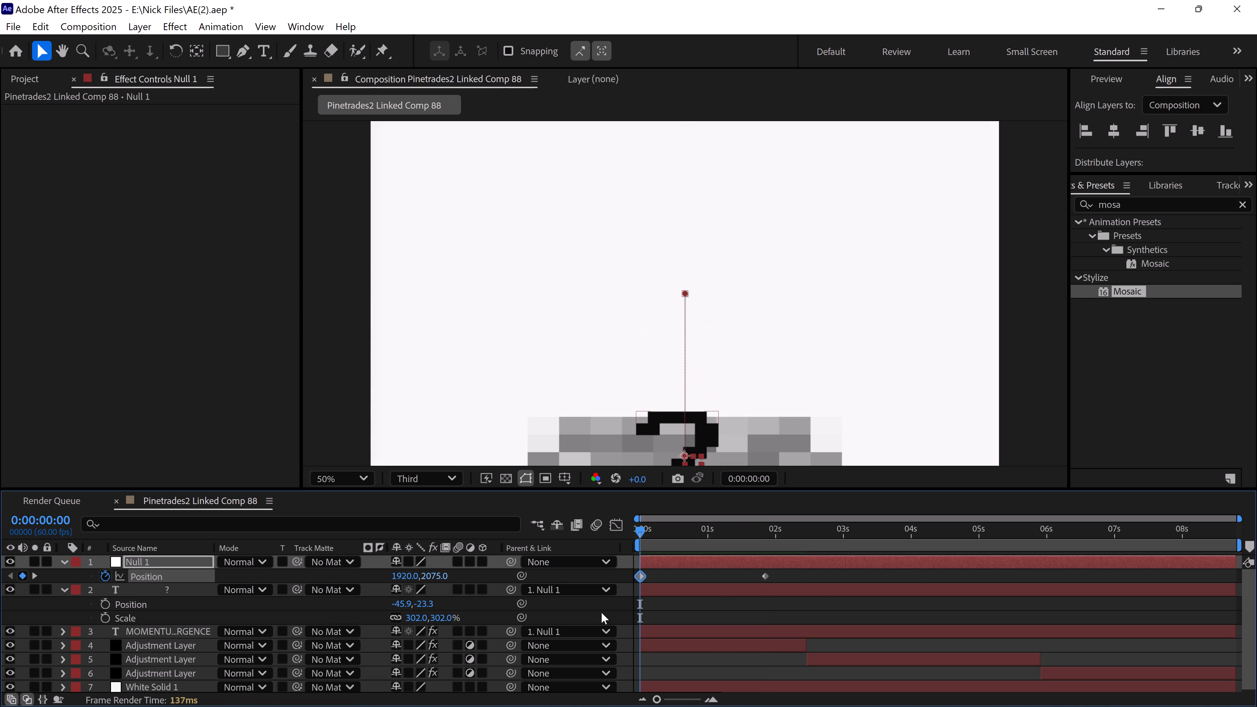
left_click_drag(435, 576, 860, 568)
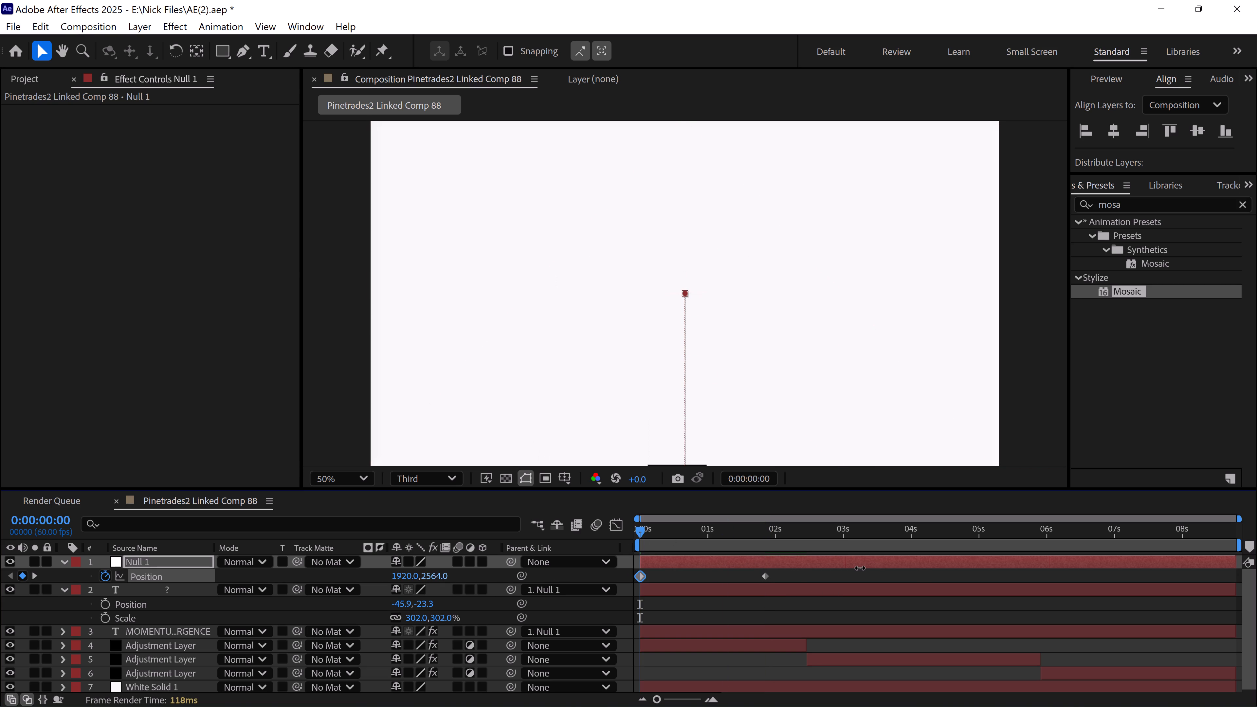
left_click_drag(860, 568, 847, 575)
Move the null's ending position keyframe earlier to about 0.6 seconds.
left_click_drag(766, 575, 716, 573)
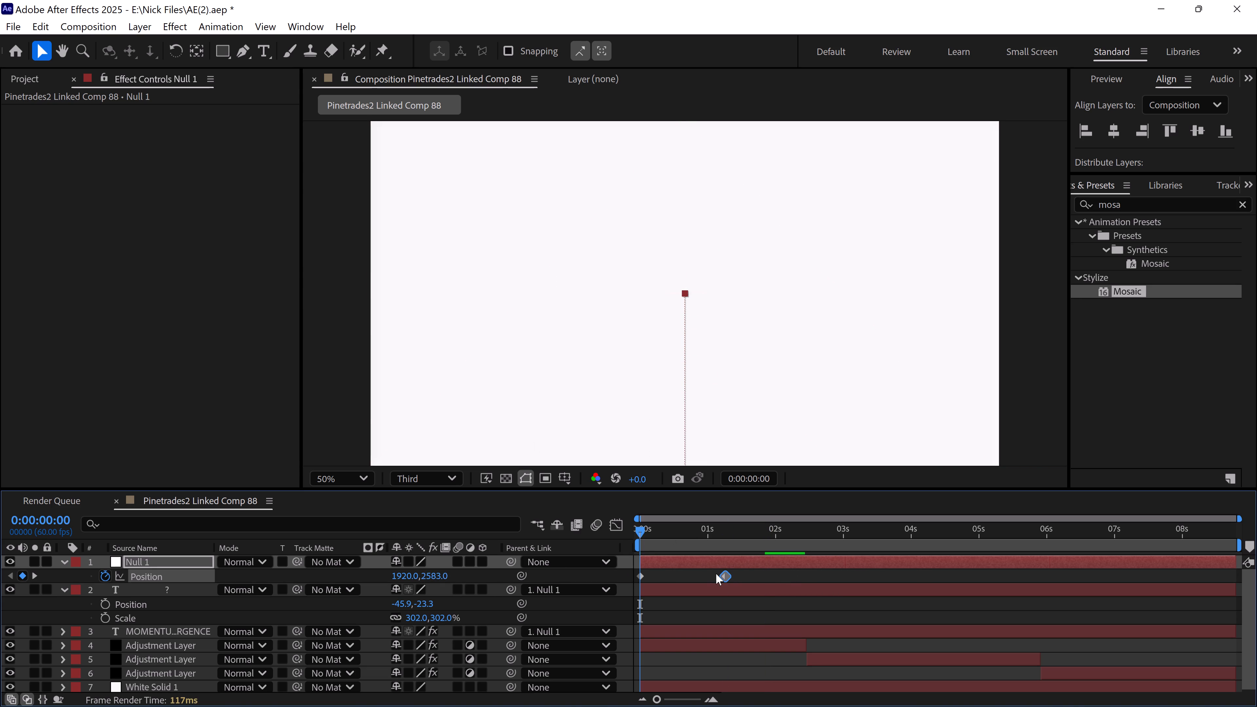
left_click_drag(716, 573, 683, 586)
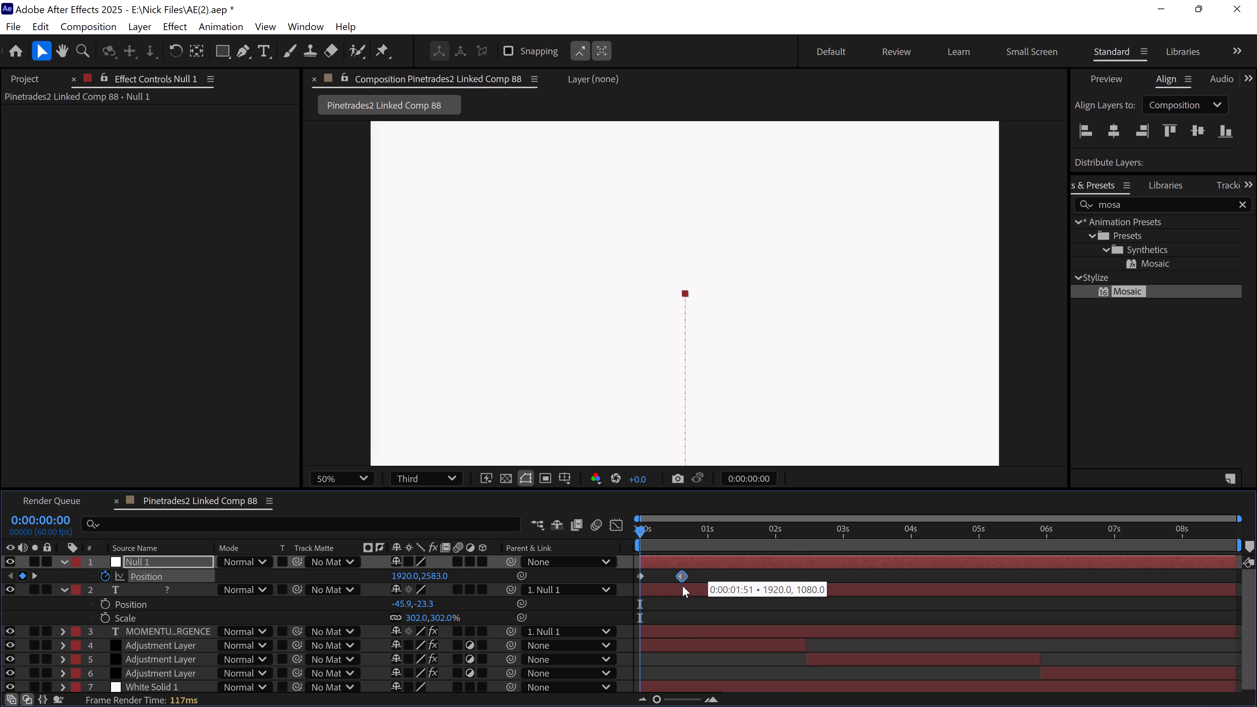
Apply Easy Ease to both of the null's position keyframes and raise the ending keyframe's incoming influence to about 90% in the speed graph.
left_click_drag(703, 572, 639, 588)
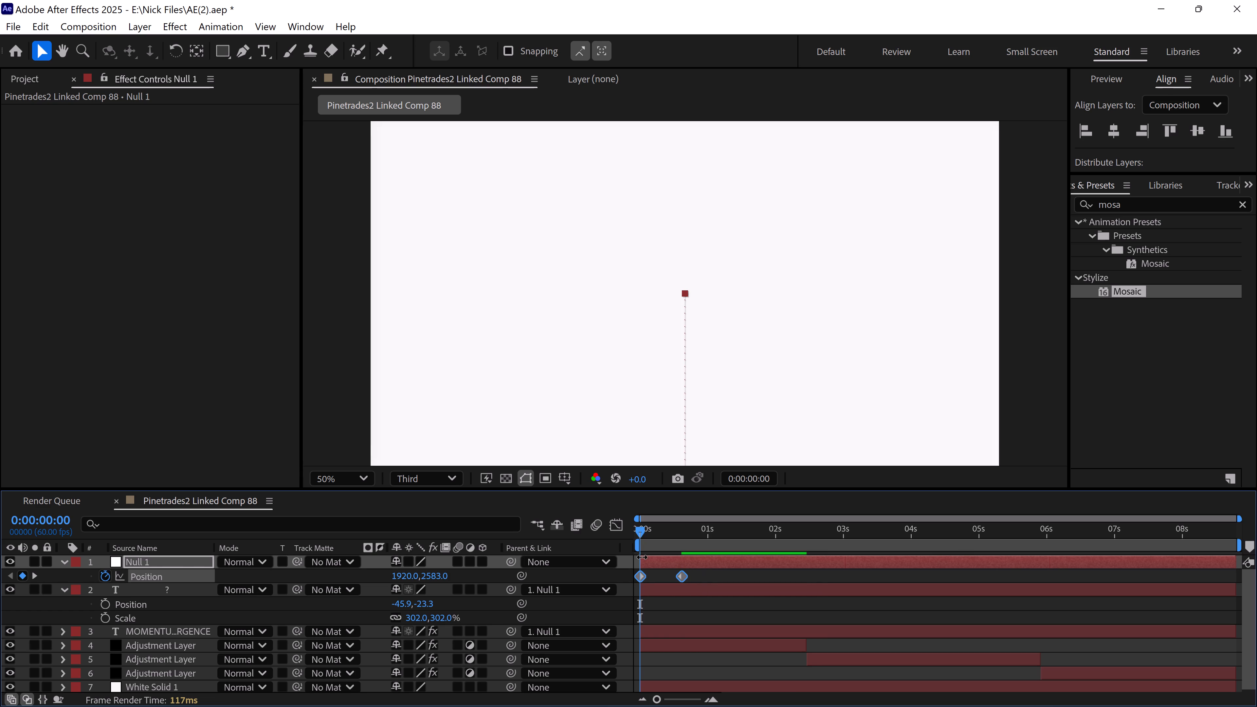
key("F9")
left_click(613, 529)
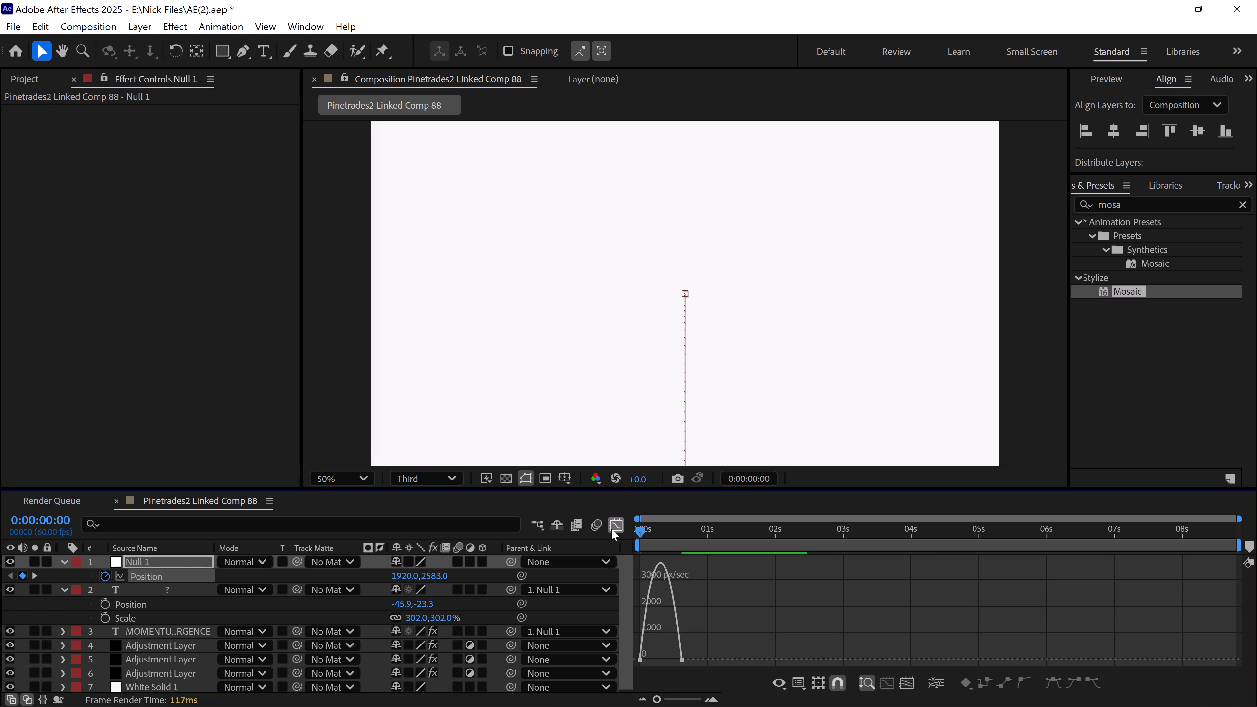
left_click_drag(720, 640, 669, 668)
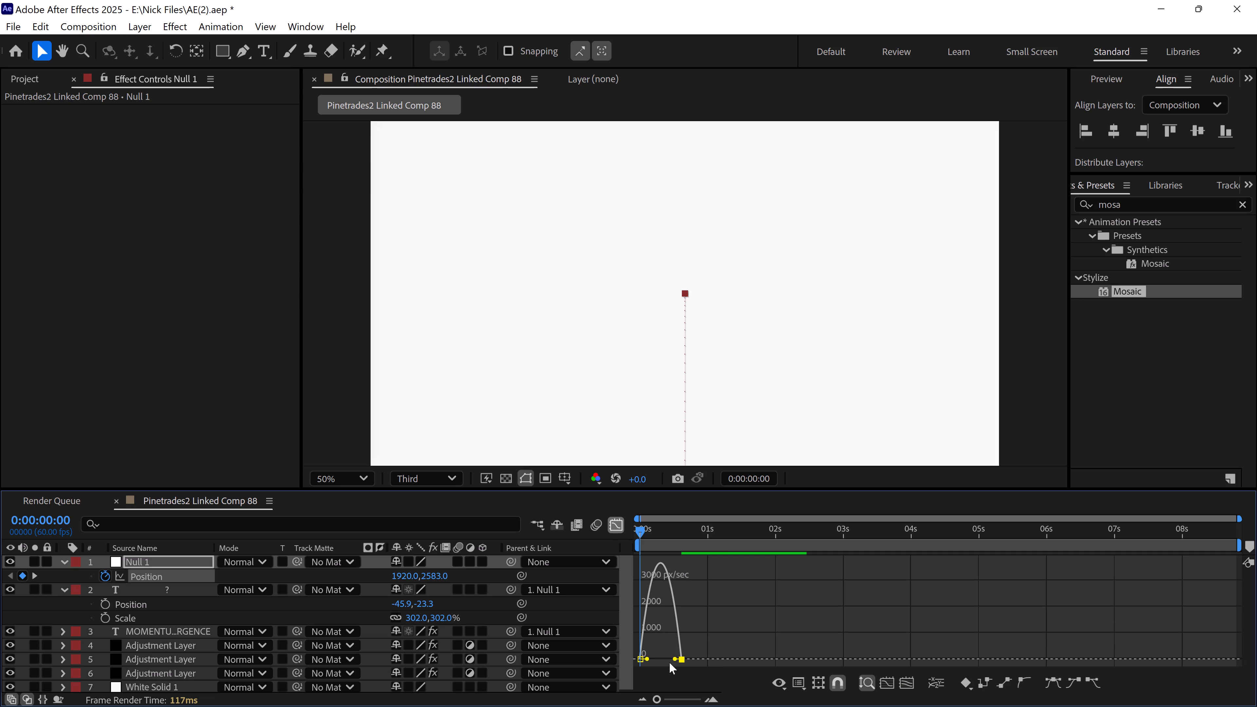
left_click_drag(672, 658, 660, 658)
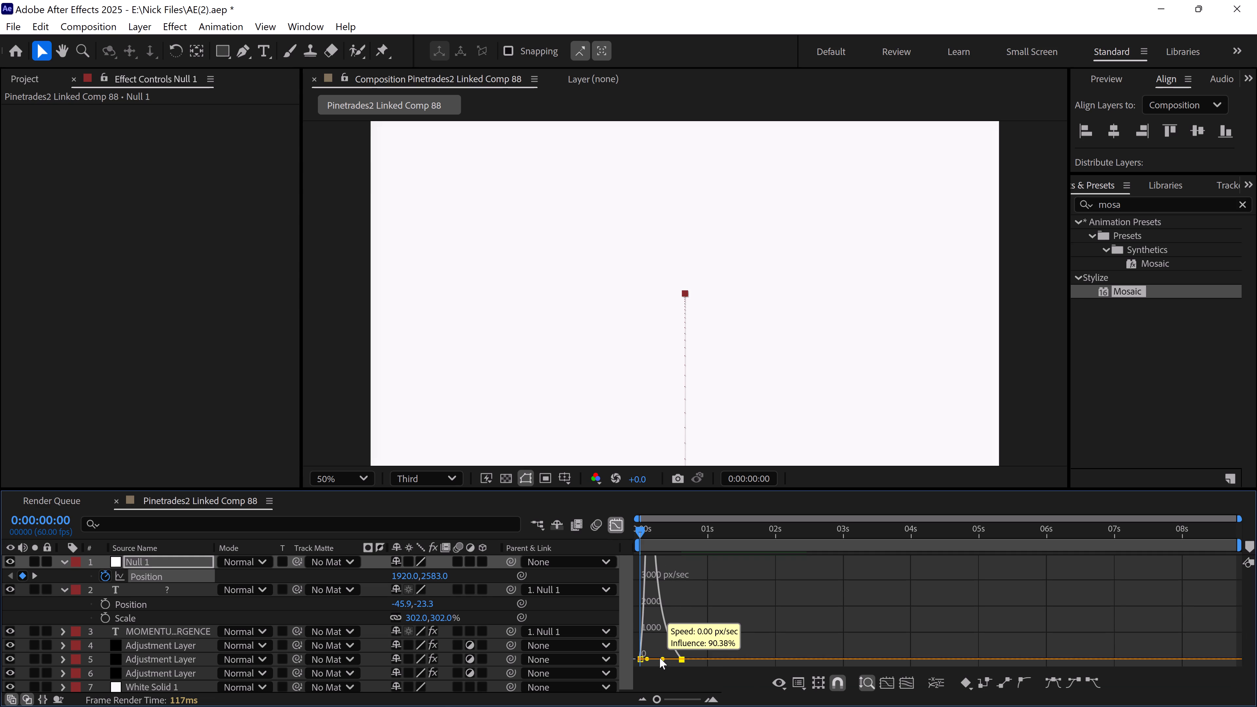
left_click_drag(660, 658, 660, 659)
left_click(619, 528)
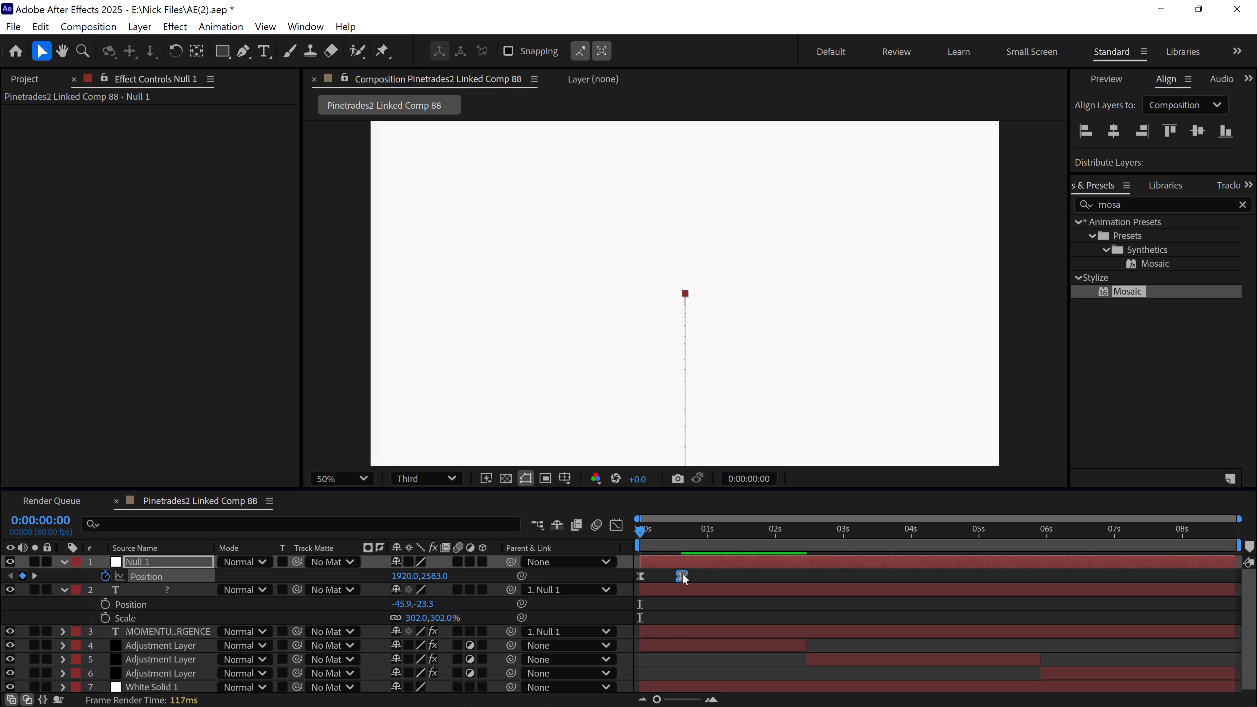
Move the null's ending position keyframe to about 0.4 seconds and preview the animation.
left_click_drag(683, 573, 668, 575)
key("space")
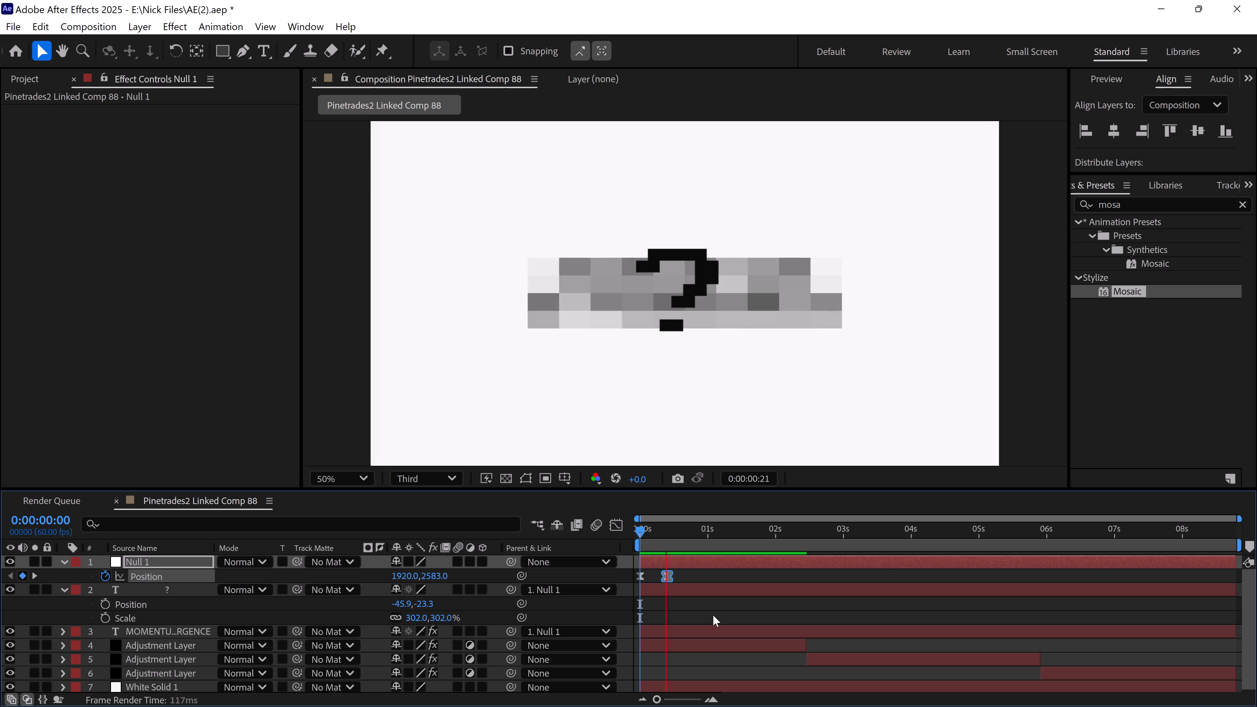
key("space")
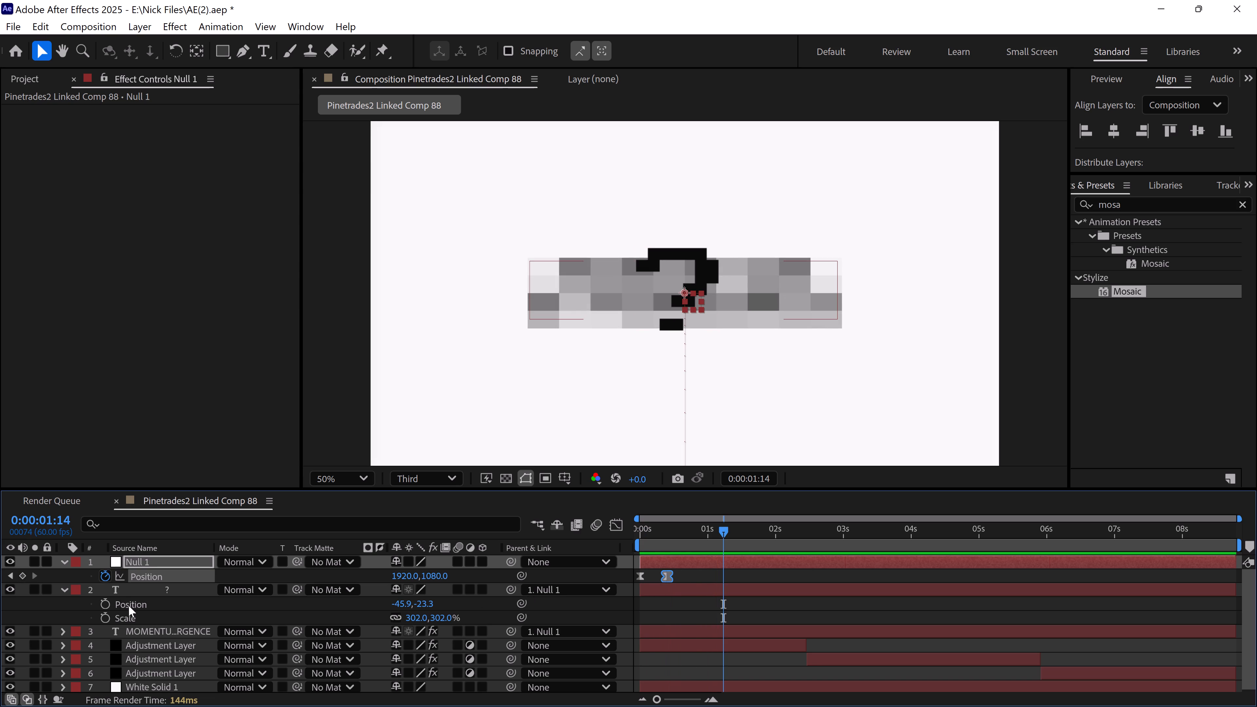
Add the expression wiggle(2,10) to the null's Position property.
left_click(106, 576, "alt")
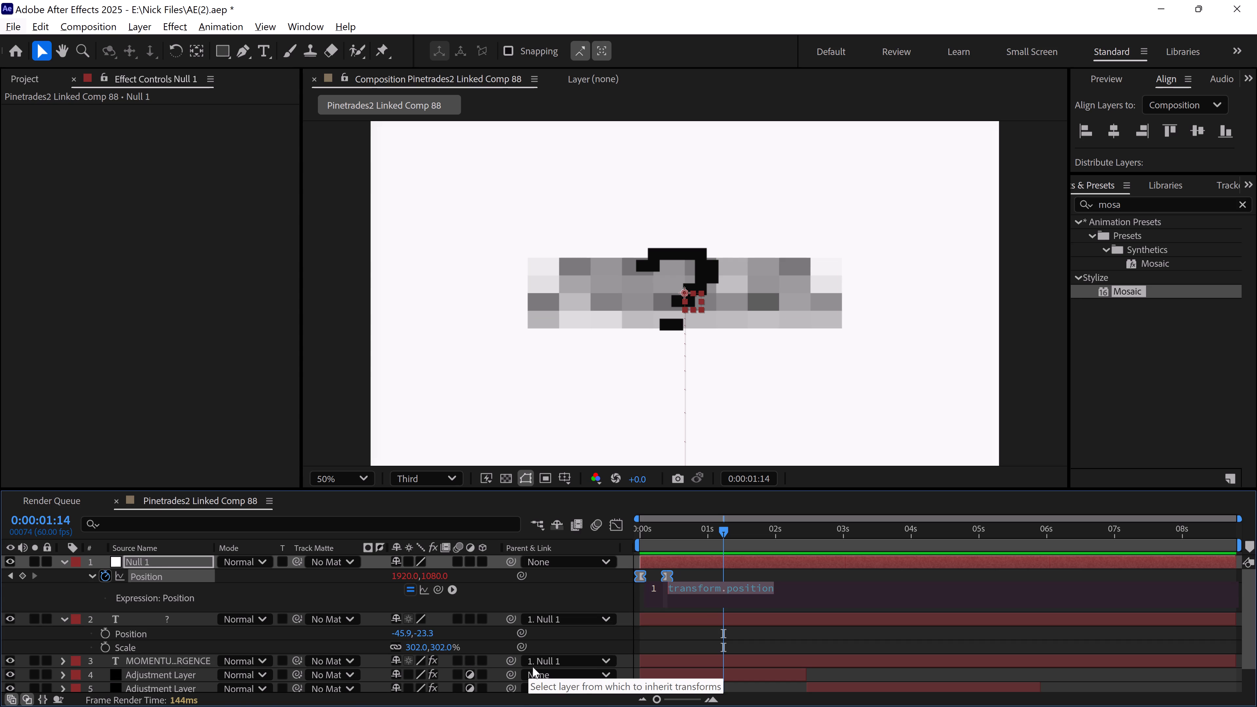
type("wigg")
triple_click(693, 588)
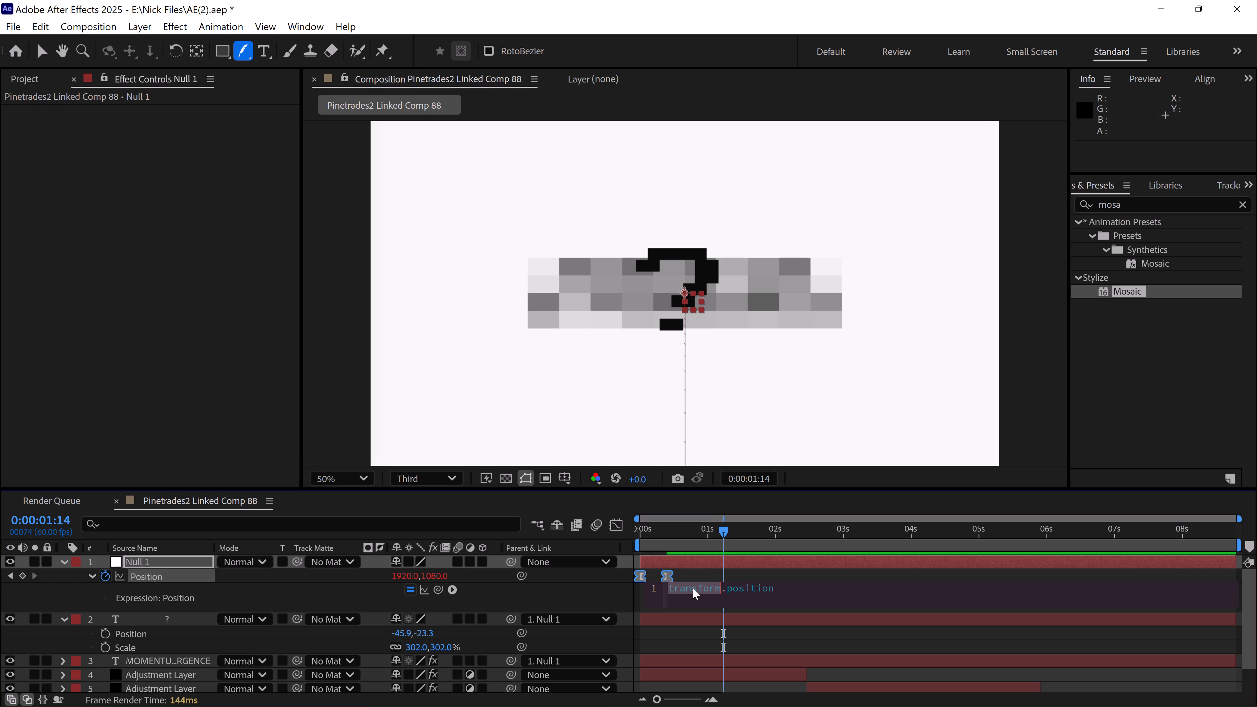
triple_click(693, 588)
type("wiggle")
type("(1")
key("BackSpace")
type("2m")
key("BackSpace")
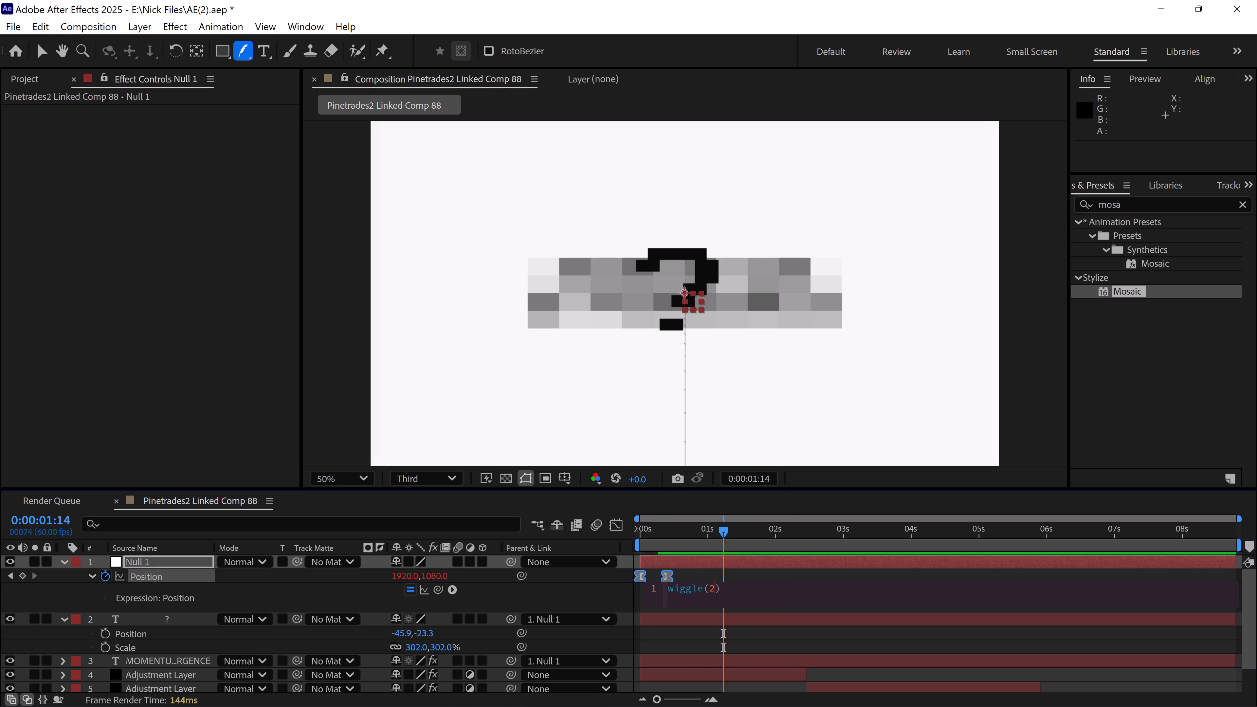
type(",10")
left_click(40, 54)
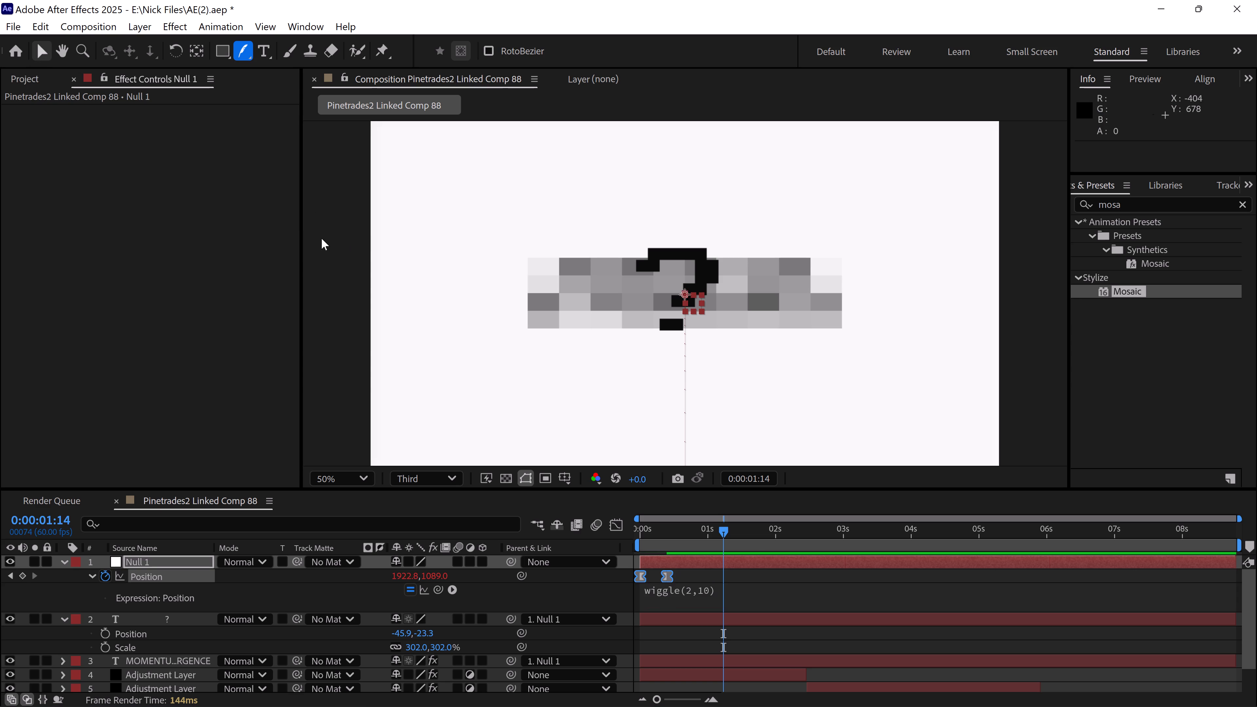
left_click(319, 227)
Reveal the null's Rotation property alongside Position and give it the expression wiggle(1,5).
left_click(168, 565)
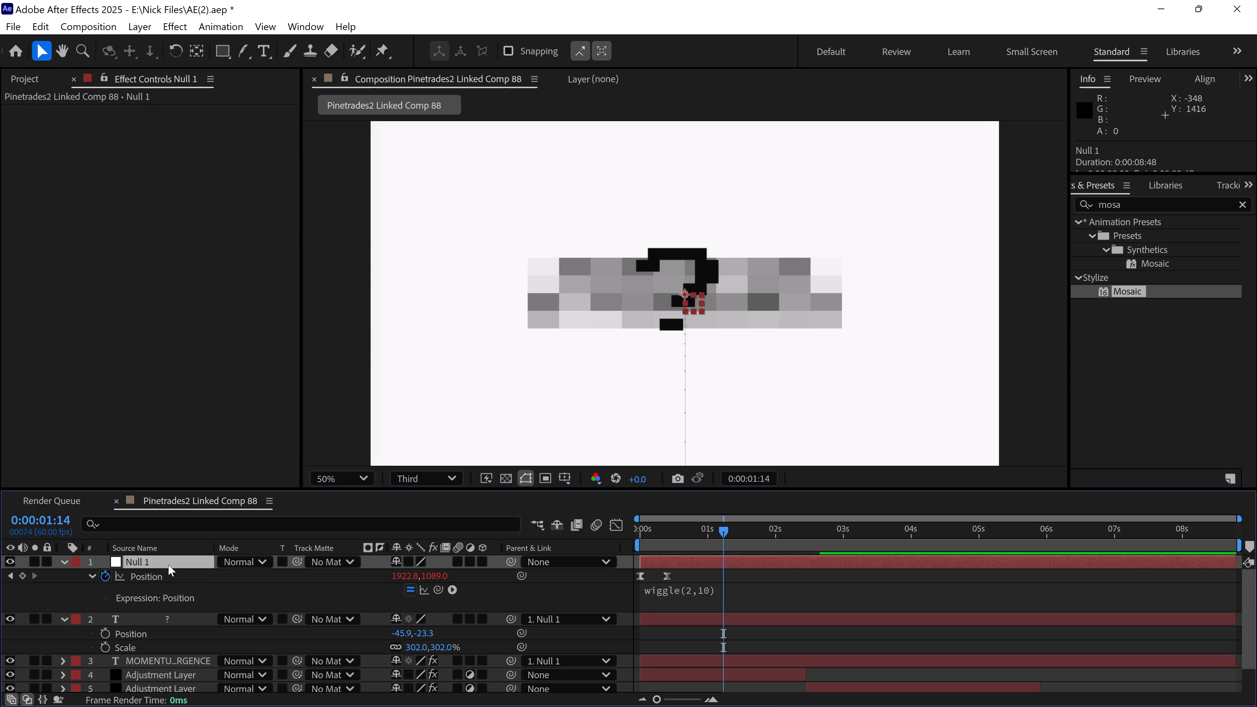
key("shift+r")
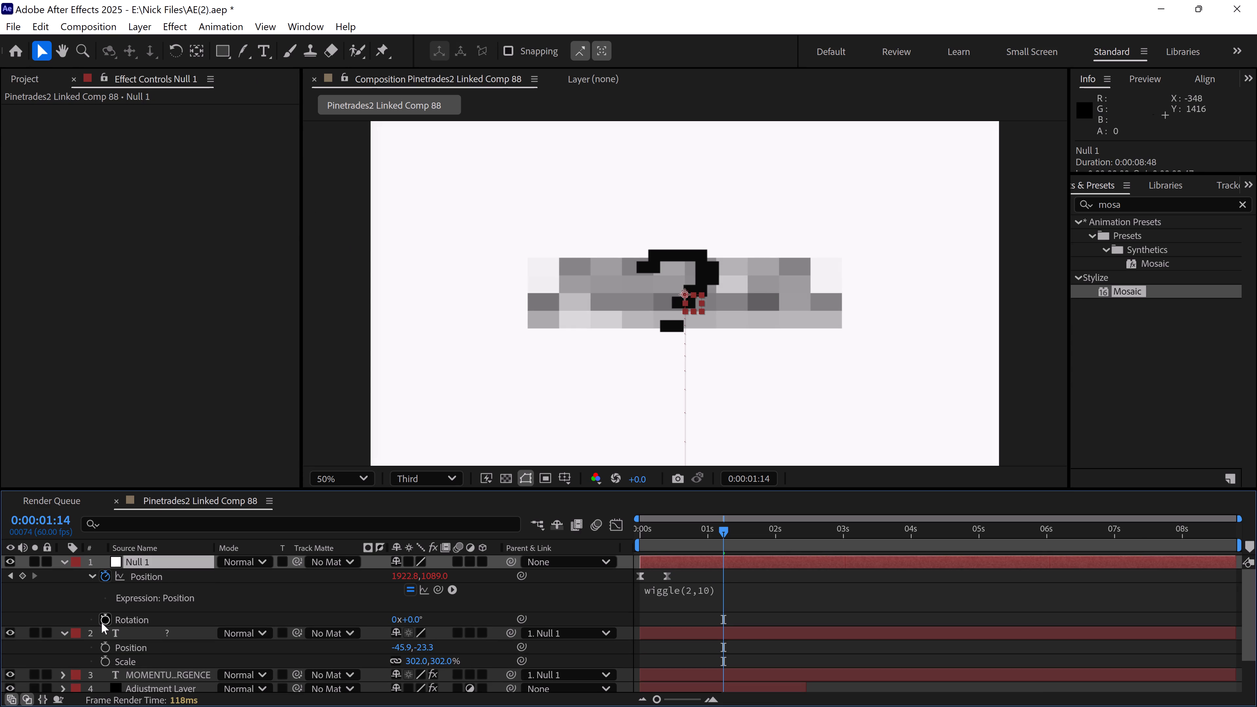
left_click(101, 622, "alt")
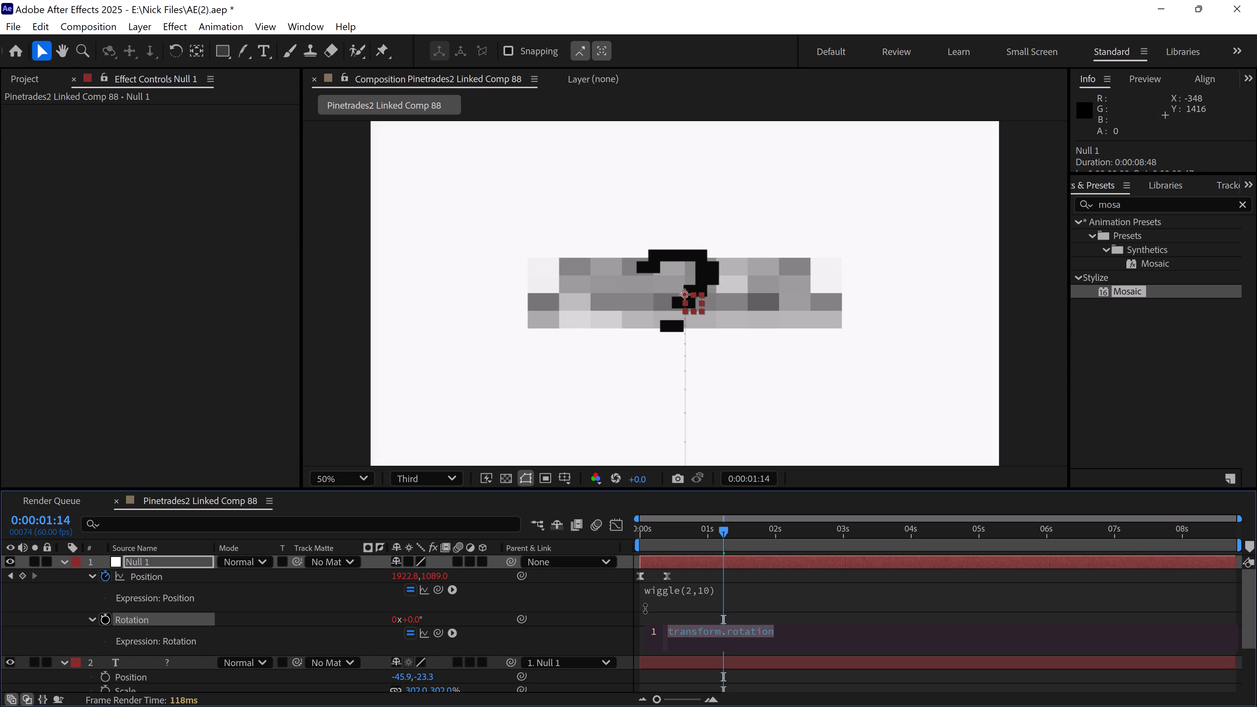
type("wiggle(")
type("1,2")
key("BackSpace")
type("10")
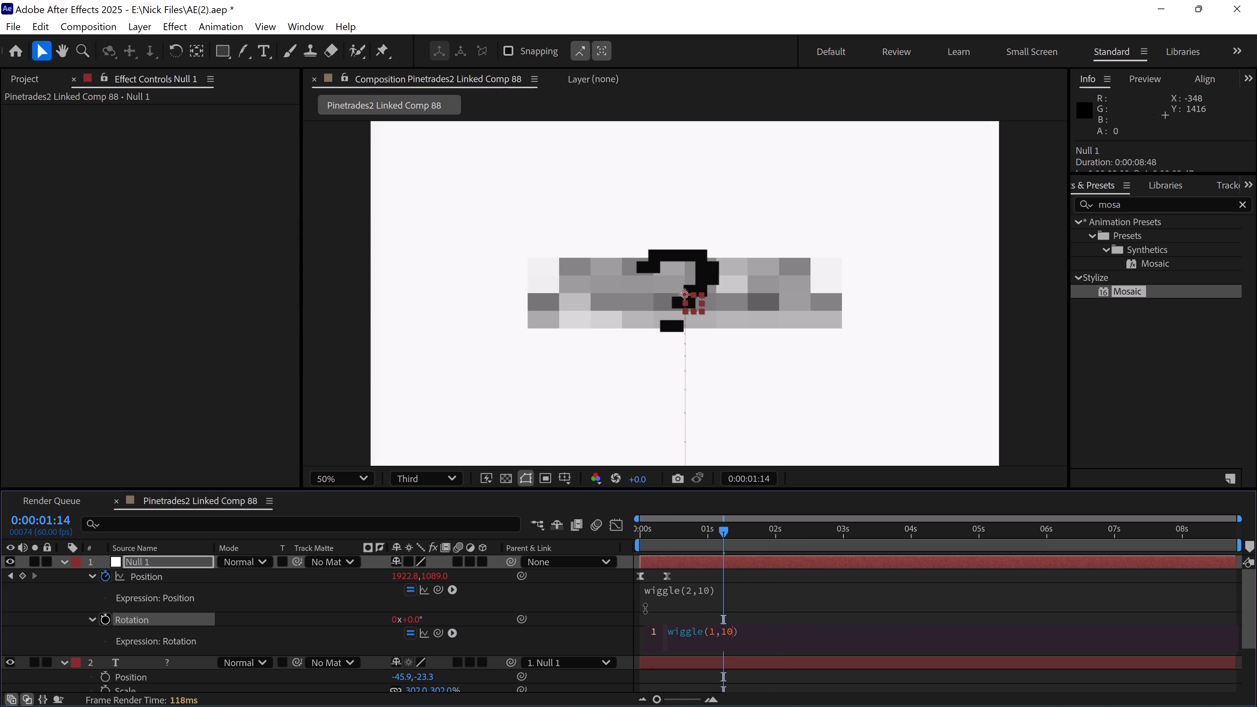
key("BackSpace")
key("BackSpace")
key("BackSpace")
key("BackSpace")
type("1,5")
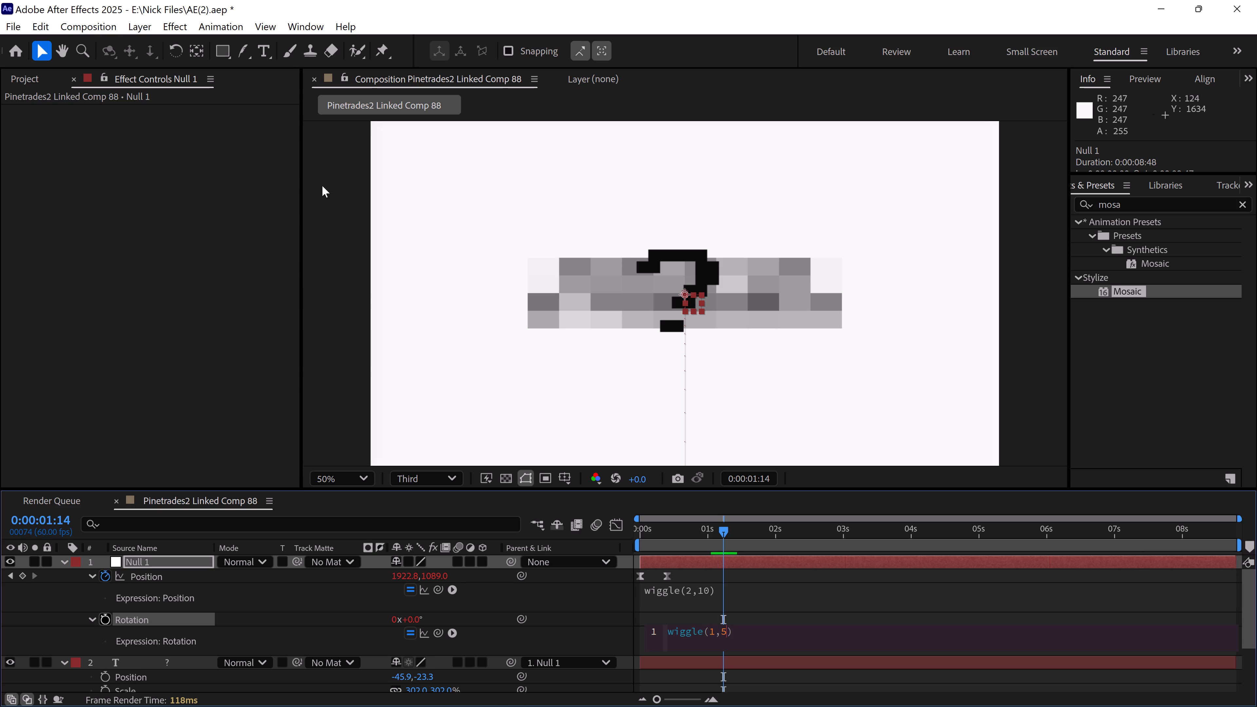
left_click(322, 186)
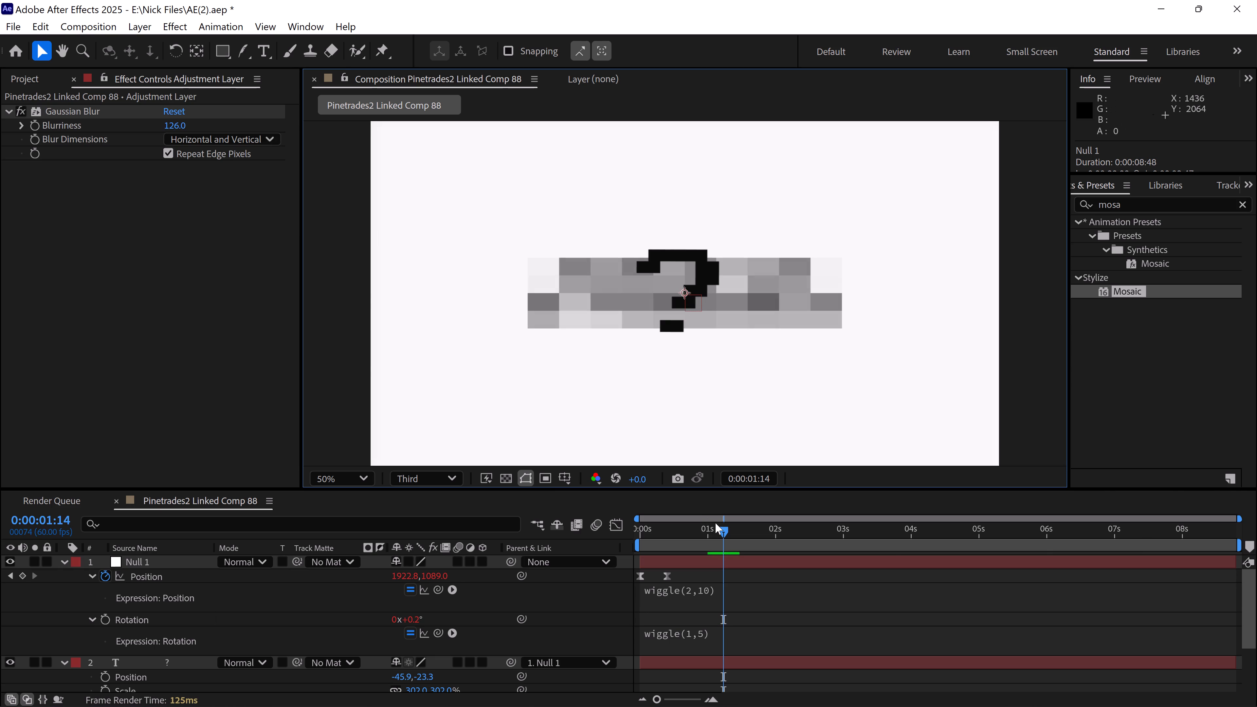
Preview the wiggling mosaic text from the start of the composition.
left_click_drag(721, 523, 612, 534)
key("space")
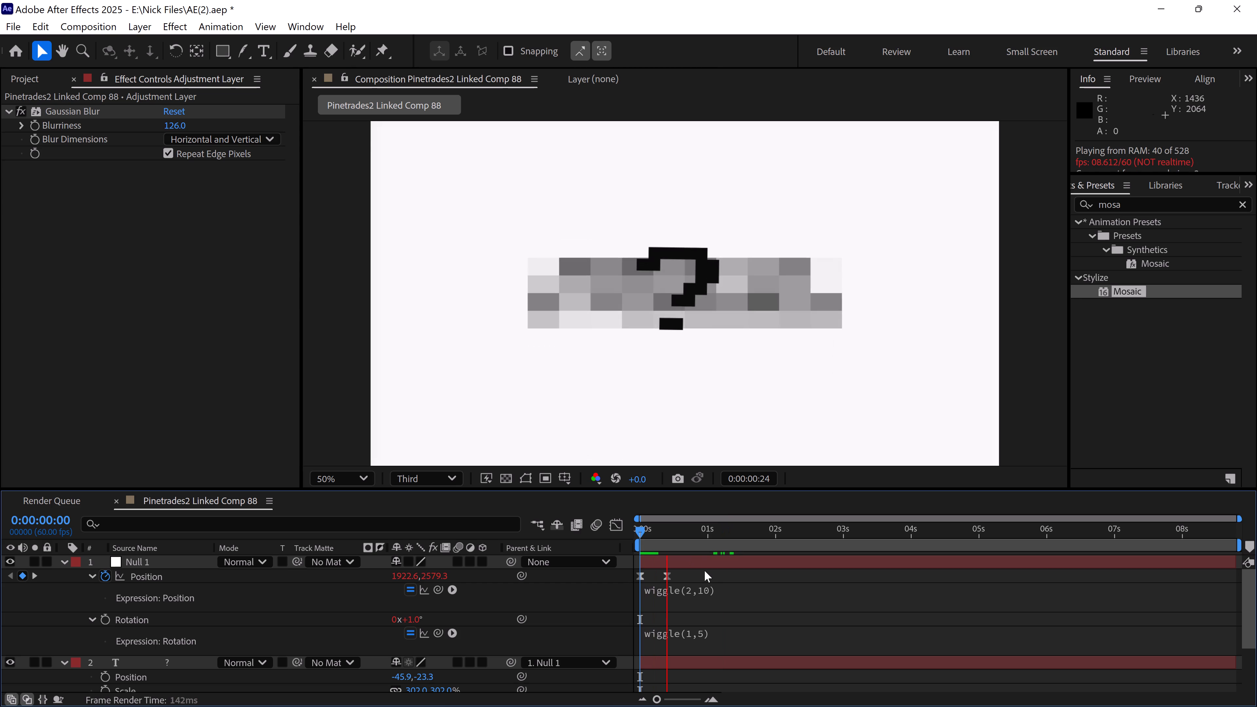
key("space")
scroll(496, 630, "down", 2)
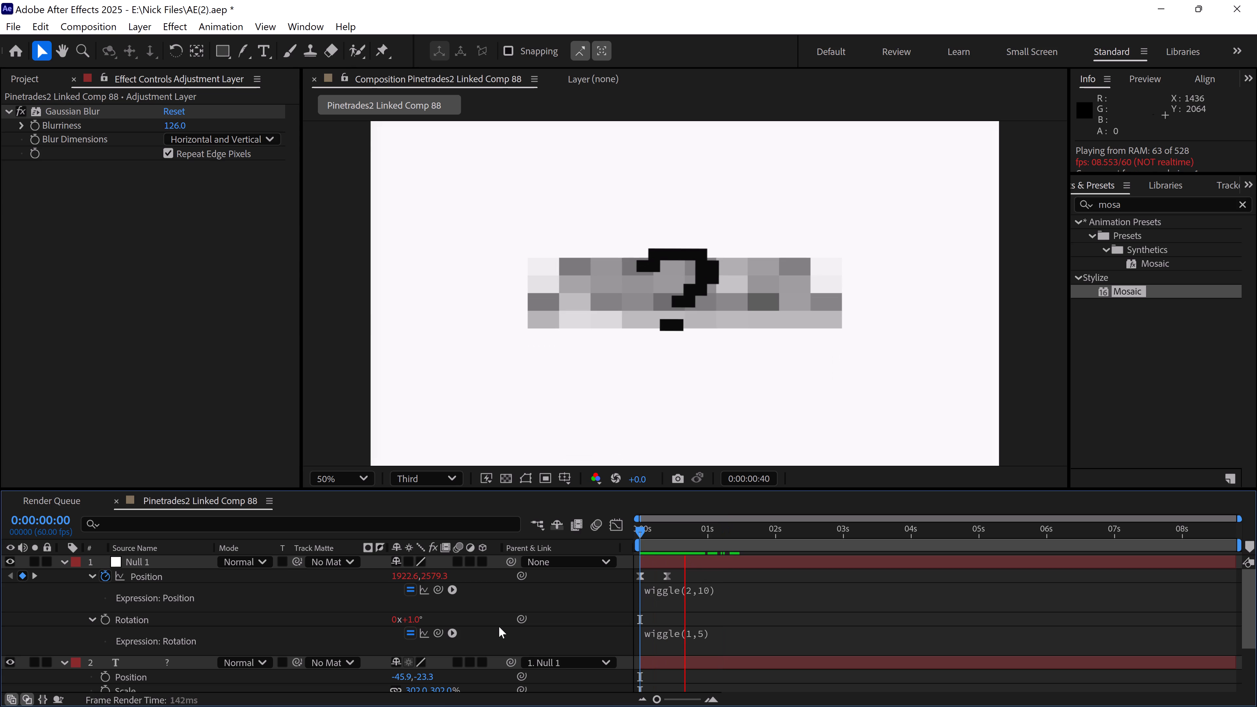
key("space")
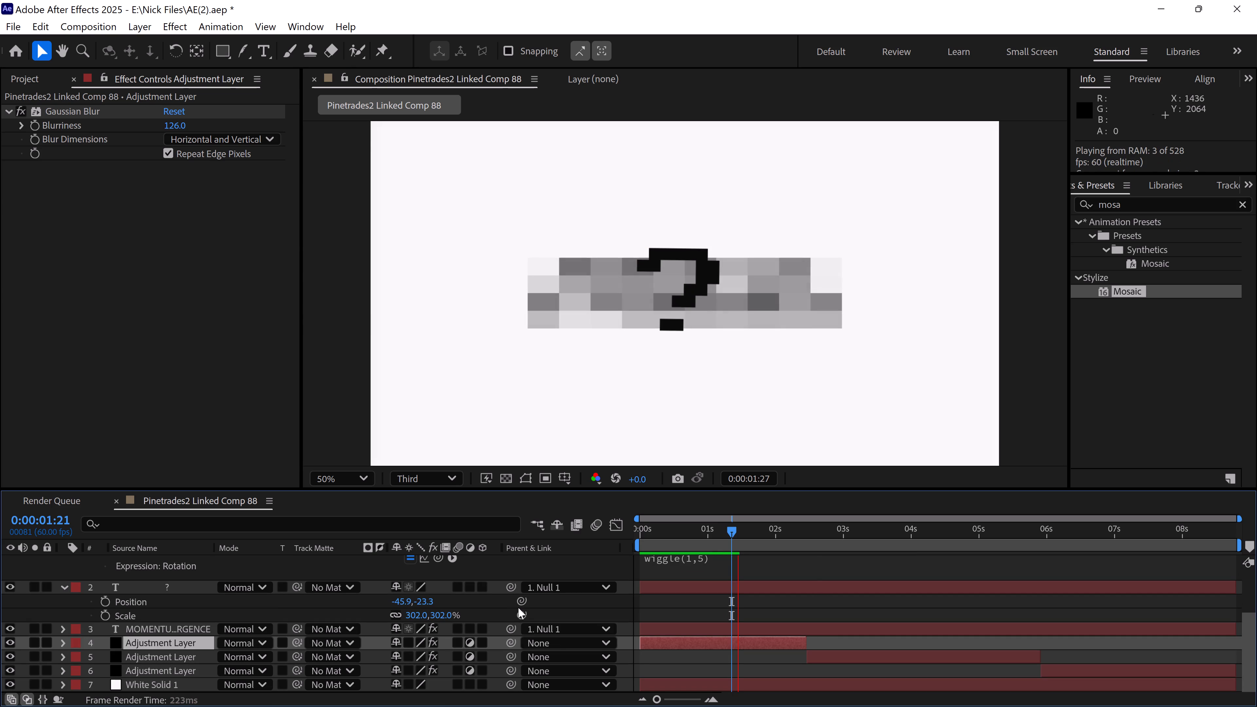
key("space")
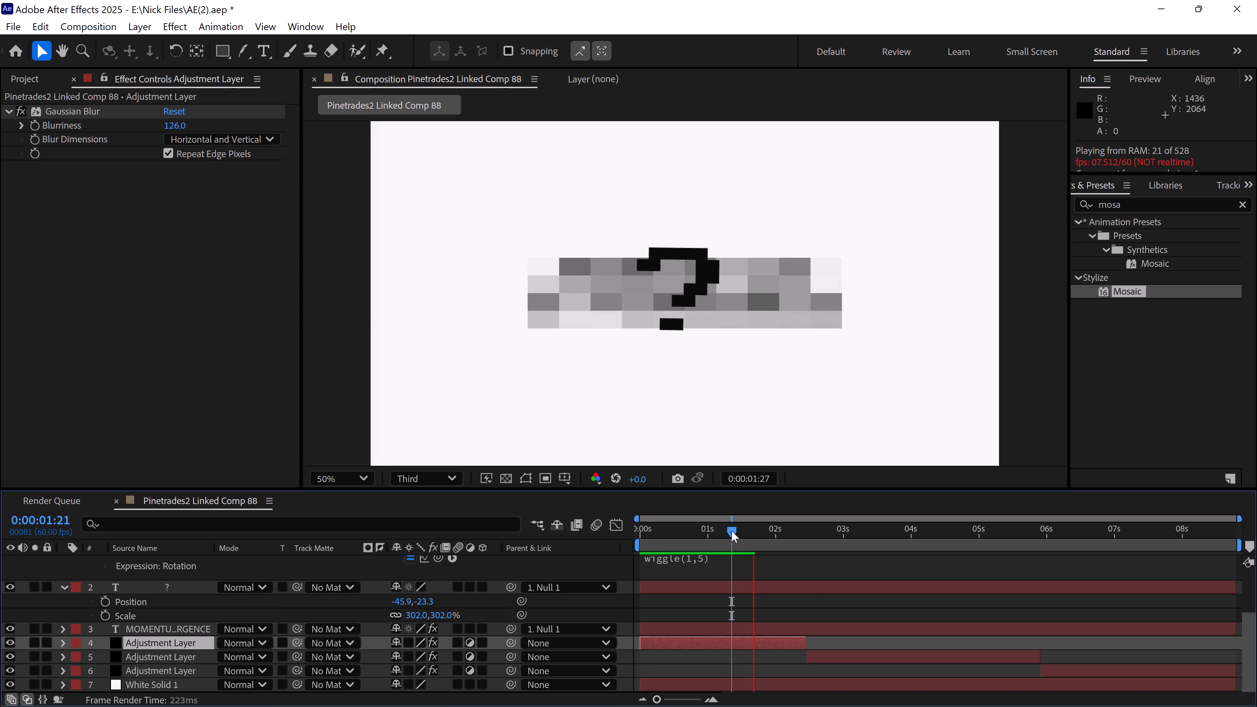
Set the work area's end at 0:00:02:27, where the first adjustment layer ends.
left_click_drag(732, 531, 799, 532)
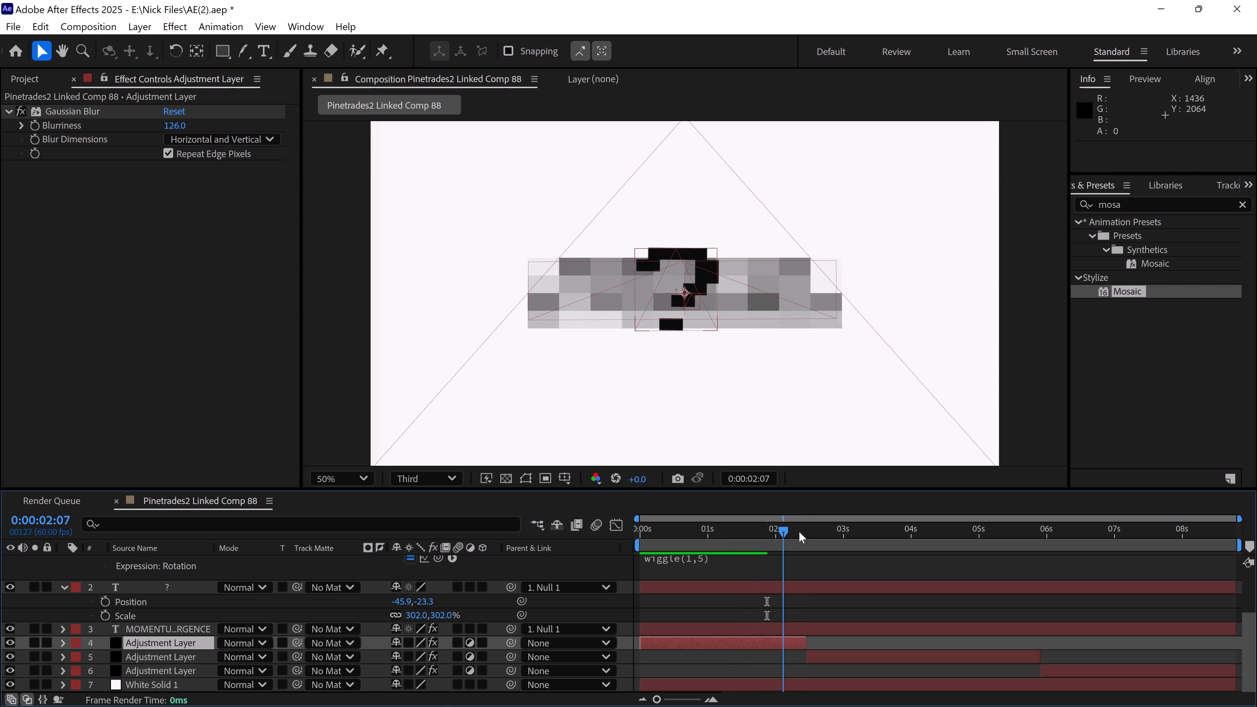
left_click_drag(799, 532, 802, 532)
key("n")
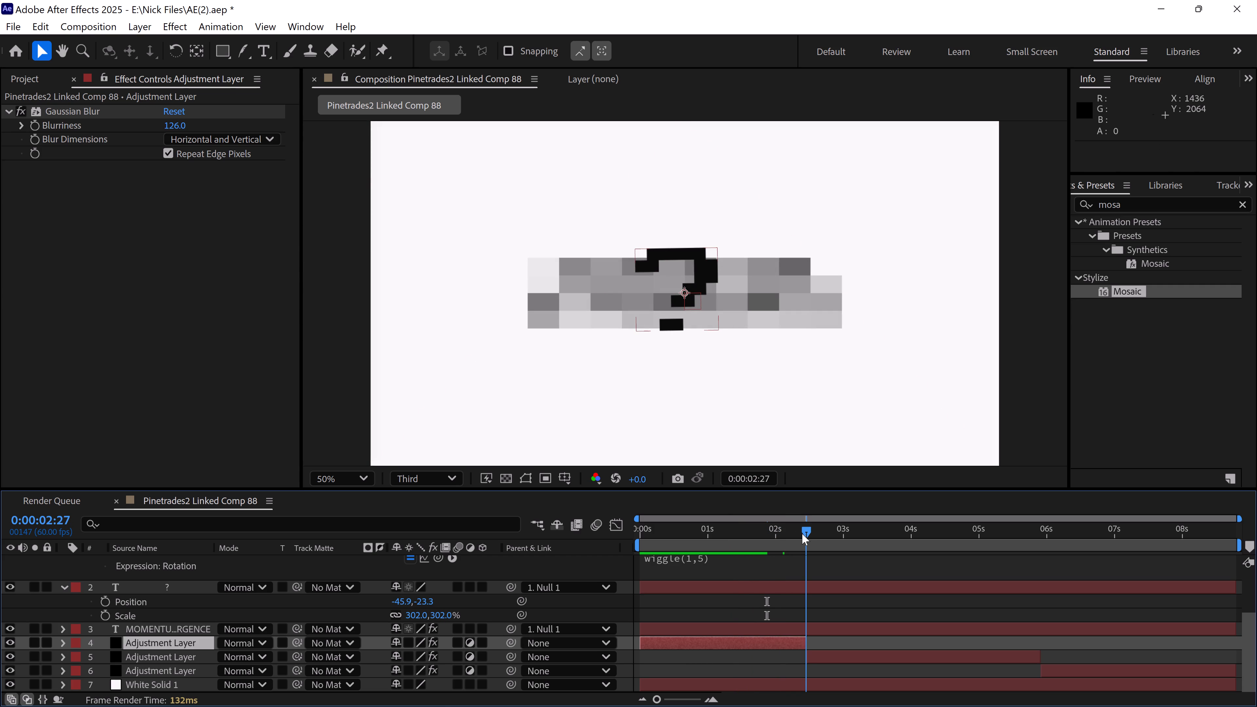
Save the project and preview the trimmed work area from 0:00:00:00.
left_click_drag(802, 525, 705, 530)
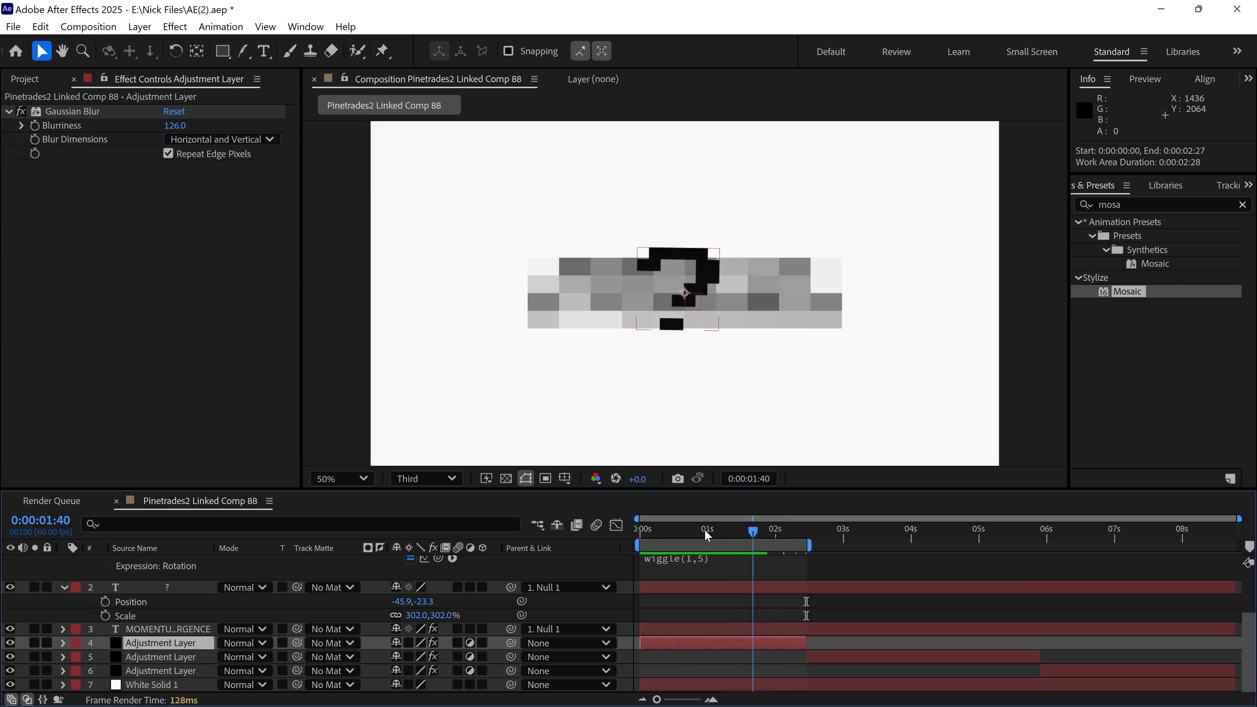
left_click_drag(705, 530, 635, 546)
key("ctrl+s")
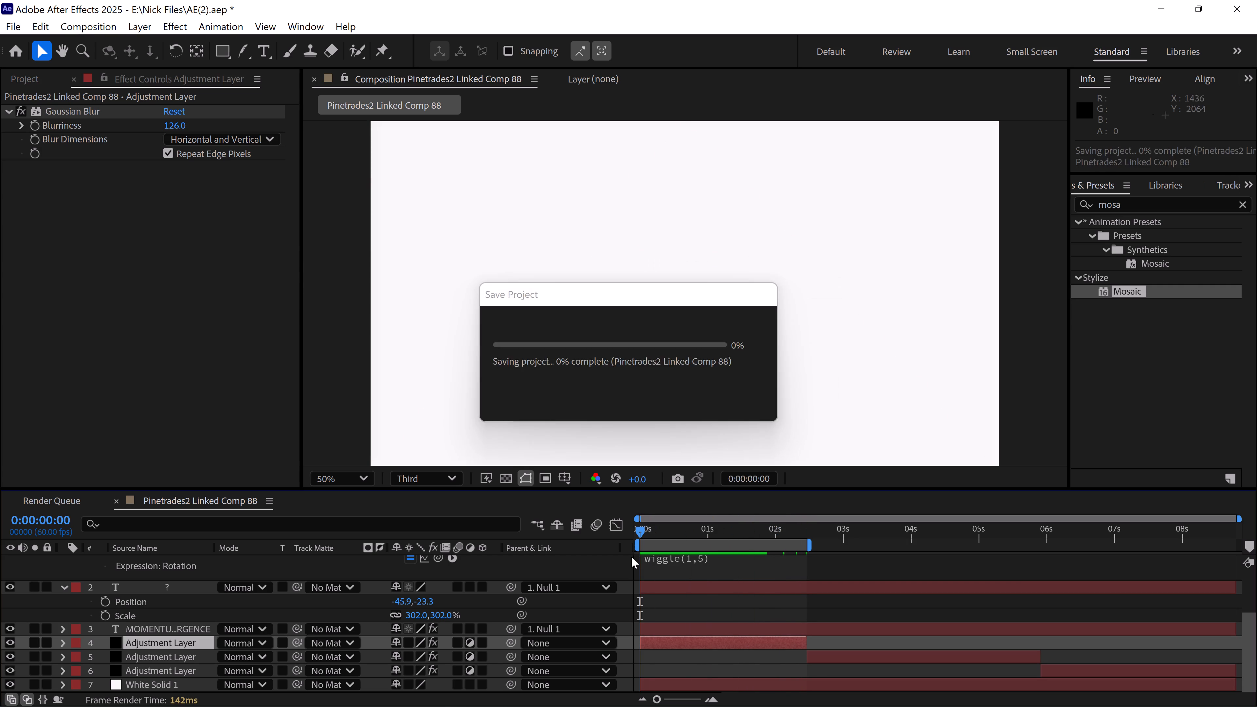
key("space")
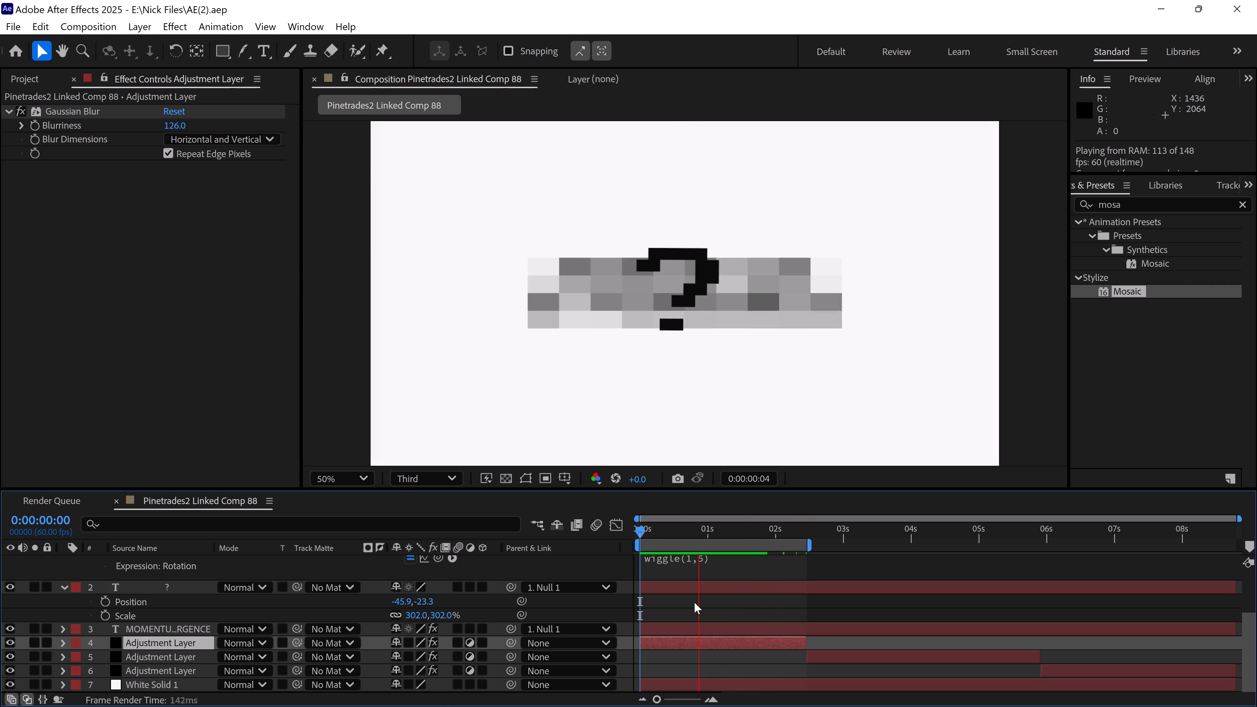